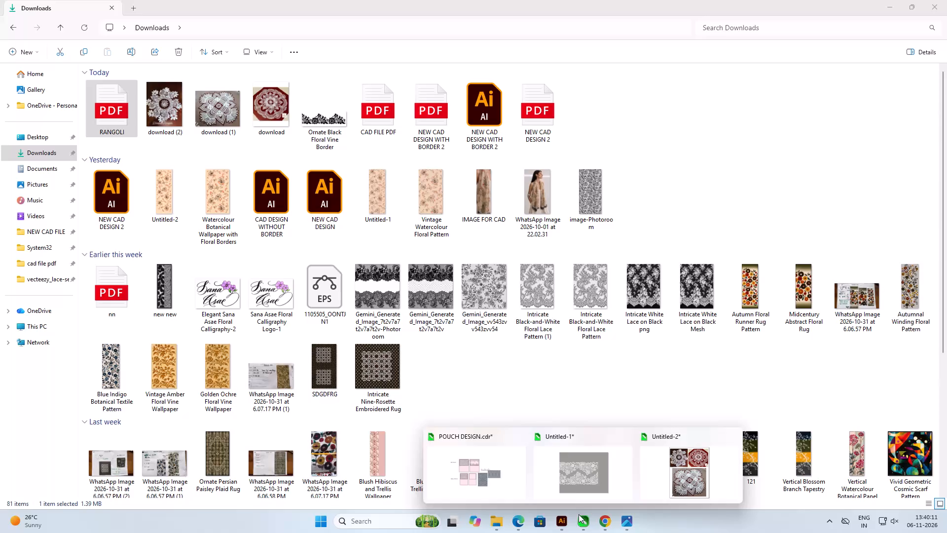
# Close the Untitled-2 document without saving its changes.
pyautogui.click(726, 437)
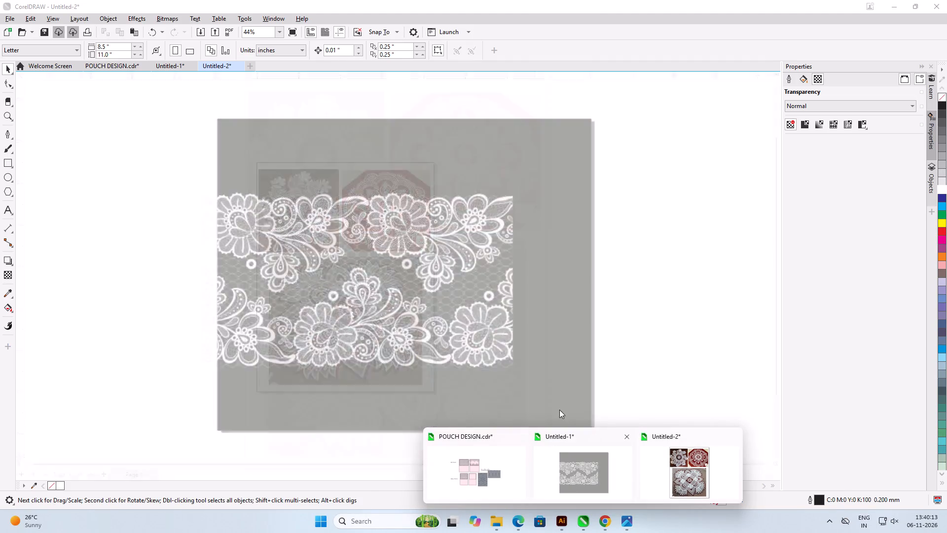
pyautogui.click(613, 485)
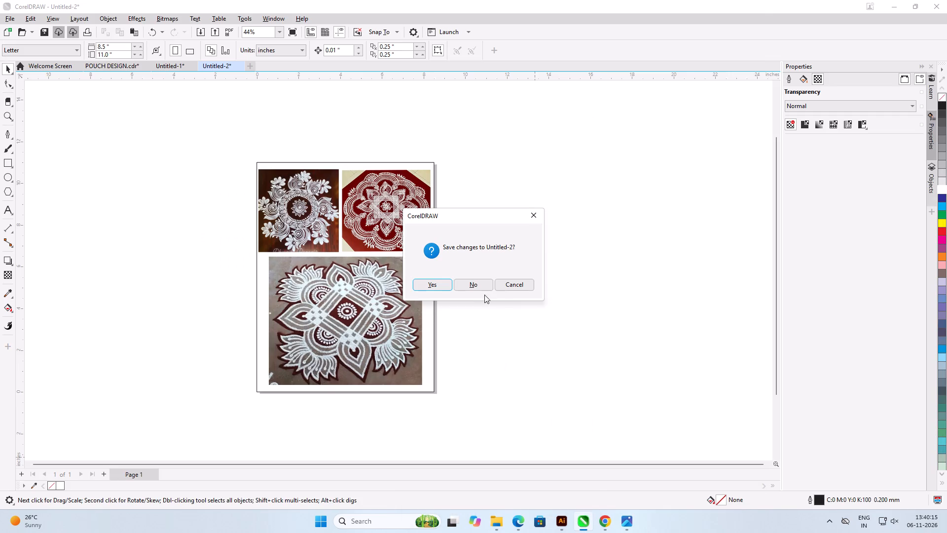
pyautogui.click(478, 282)
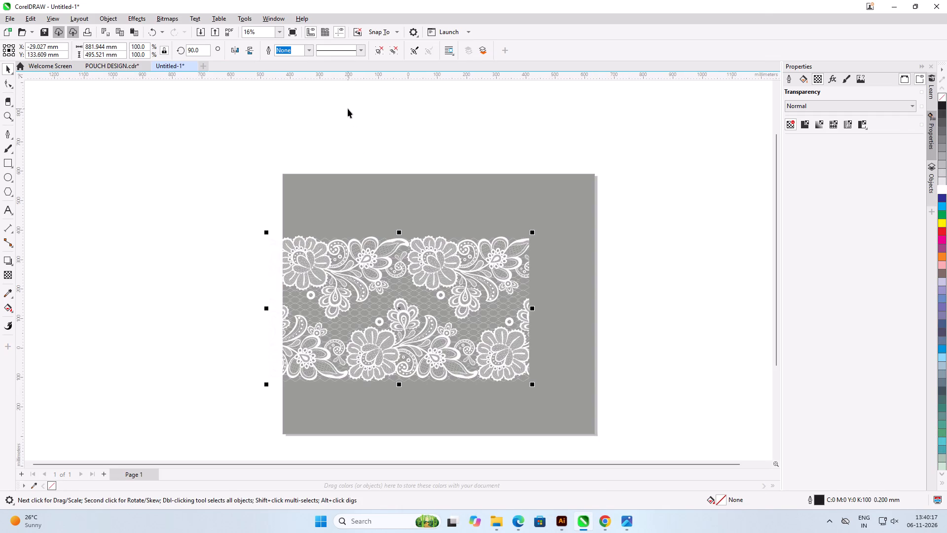
# Switch to the POUCH DESIGN.cdr document and deselect the mesh cell in the net above the bottom lace border.
pyautogui.click(124, 68)
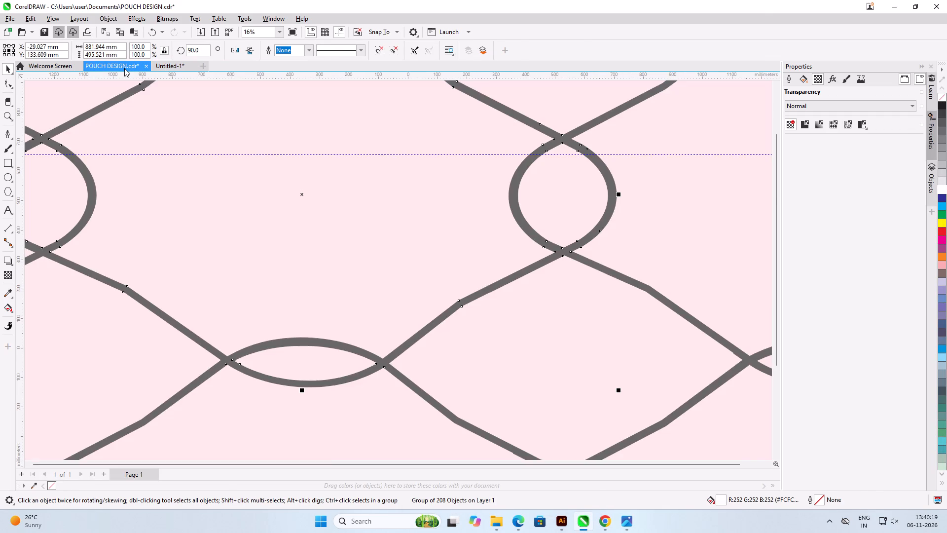
pyautogui.scroll(-14, 441, 286)
pyautogui.scroll(1, 417, 274)
pyautogui.scroll(-8, 415, 274)
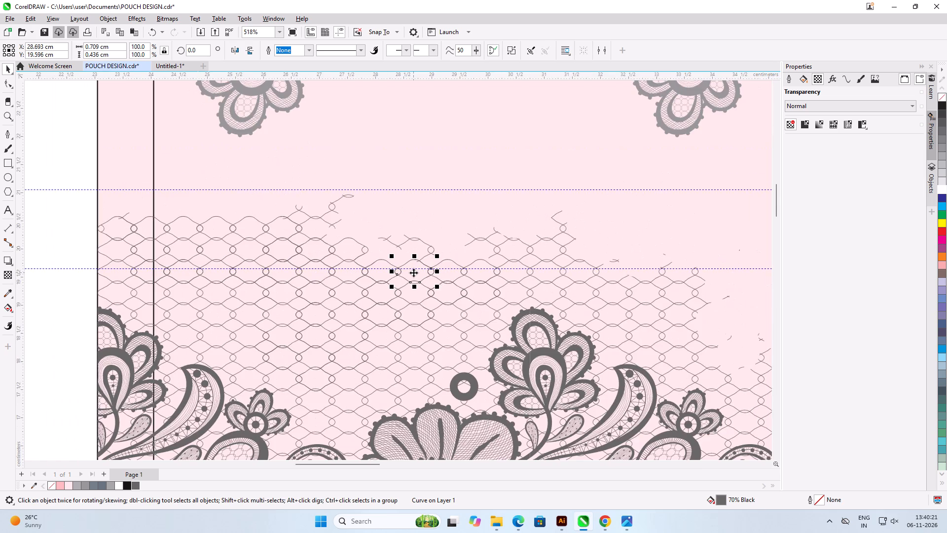
pyautogui.scroll(-2, 413, 272)
pyautogui.click(140, 253)
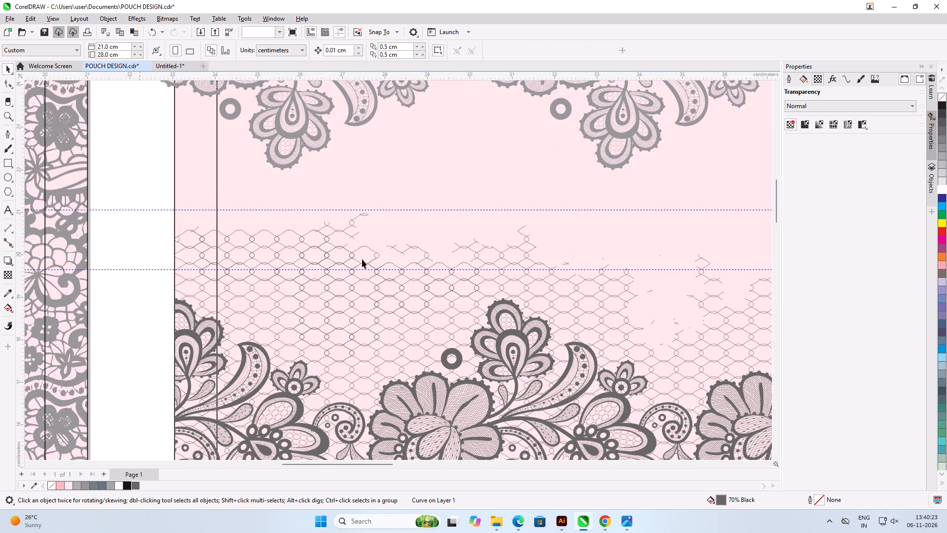
# Copy a complete mesh cell from the net's edge into the gap one row above, at about X 28.693, Y 19.981 cm.
pyautogui.scroll(-3, 222, 255)
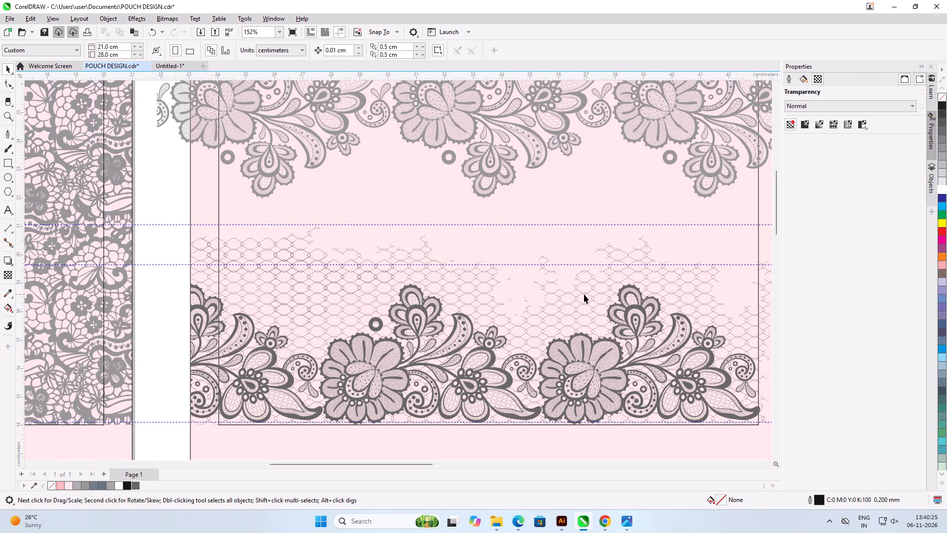
pyautogui.scroll(5, 459, 246)
pyautogui.scroll(4, 221, 250)
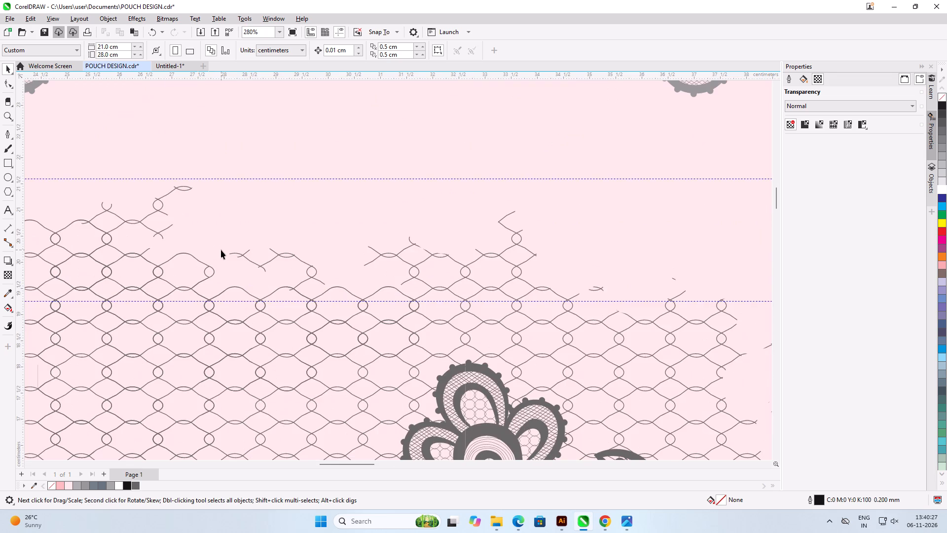
pyautogui.scroll(5, 276, 250)
pyautogui.scroll(-5, 479, 303)
pyautogui.scroll(5, 322, 287)
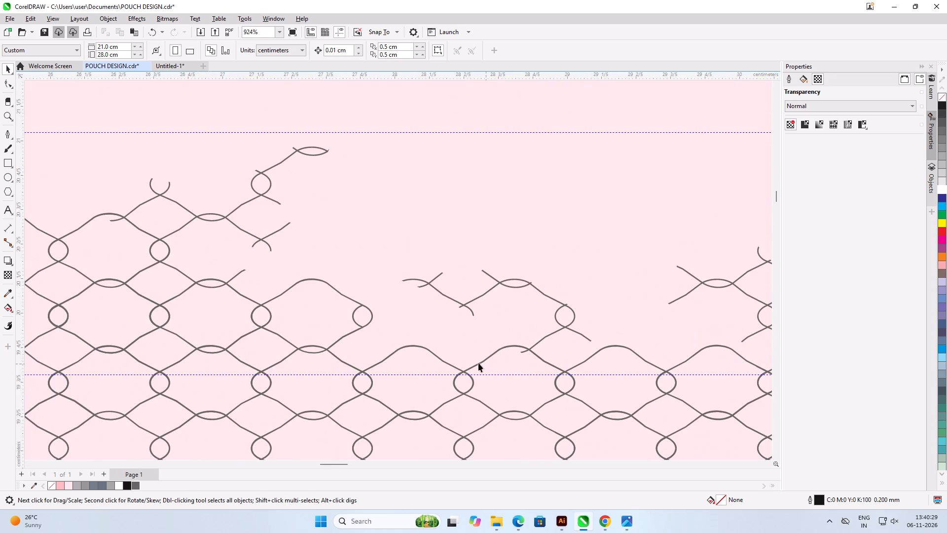
pyautogui.click(472, 368)
pyautogui.scroll(2, 271, 266)
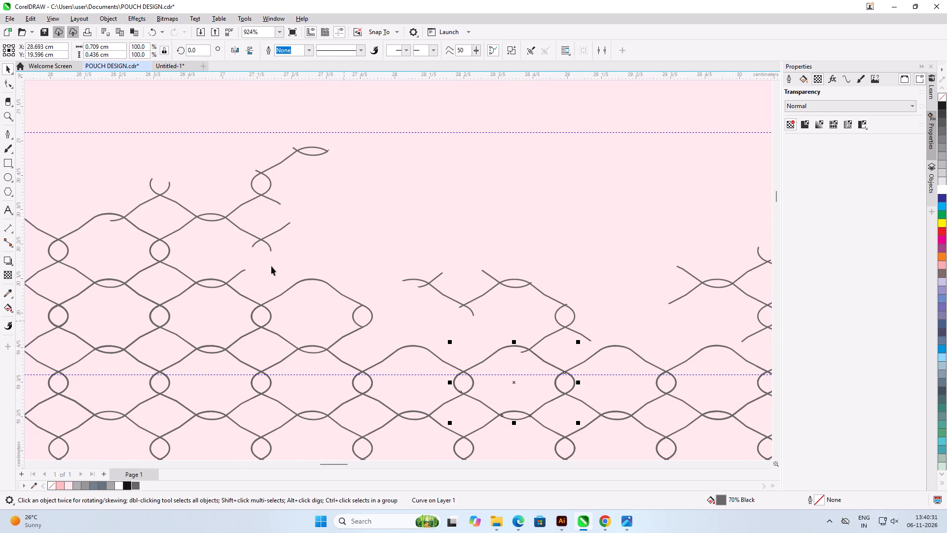
pyautogui.scroll(1, 271, 266)
pyautogui.moveTo(618, 394); pyautogui.dragTo(483, 317)
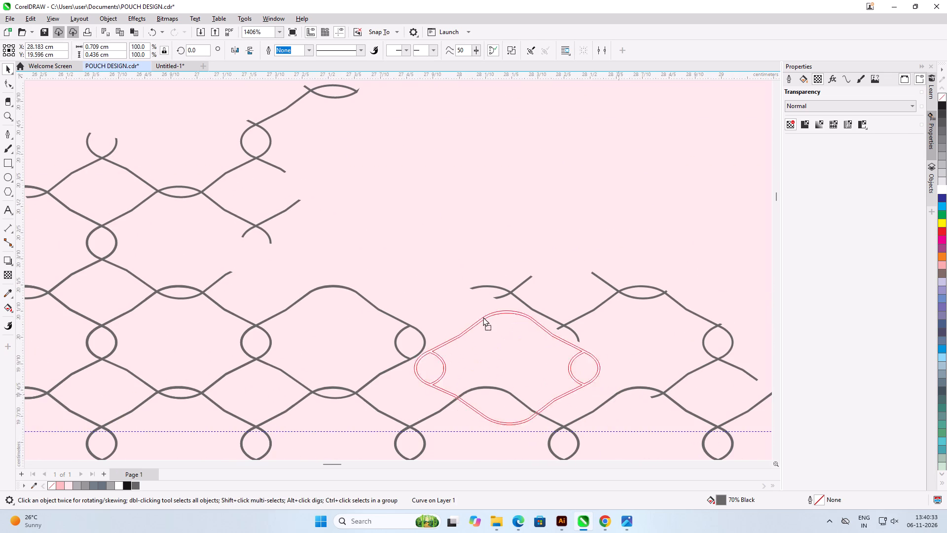
pyautogui.moveTo(483, 317); pyautogui.dragTo(505, 290)
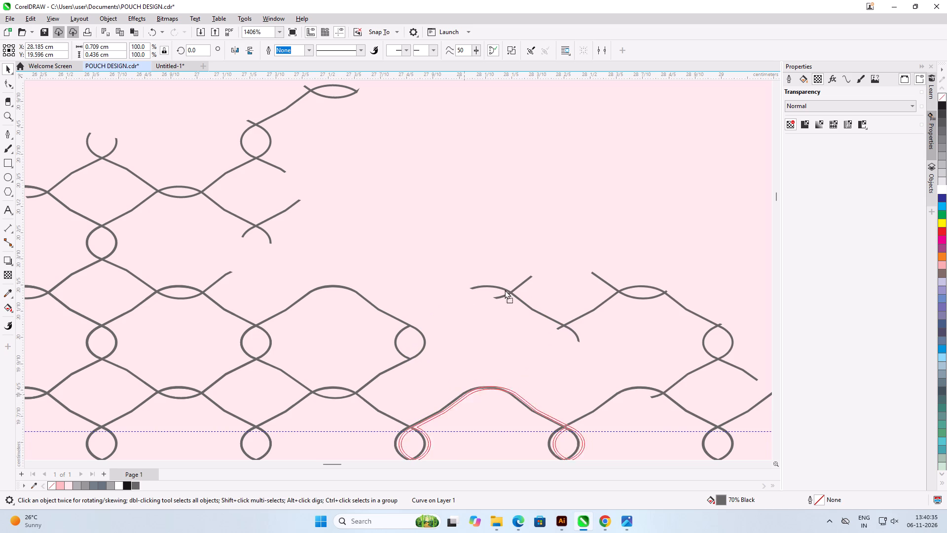
pyautogui.moveTo(505, 290); pyautogui.dragTo(617, 293)
pyautogui.keyDown('shift'); pyautogui.rightClick(617, 293); pyautogui.keyUp('shift')
pyautogui.scroll(5, 671, 314)
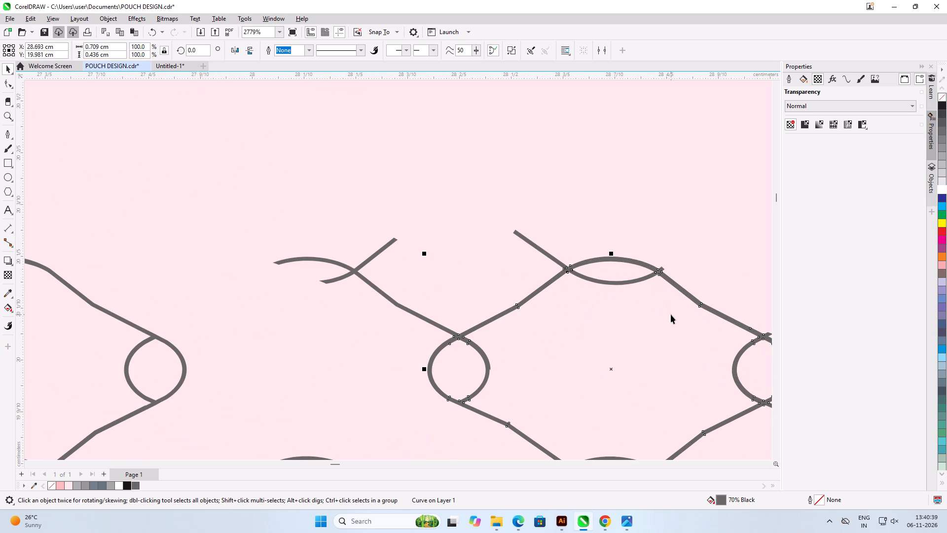
# Fine-tune the copied mesh cell to about X 28.694, Y 19.982 cm so its loop lines up with the existing strands.
pyautogui.scroll(11, 500, 374)
pyautogui.click(468, 382)
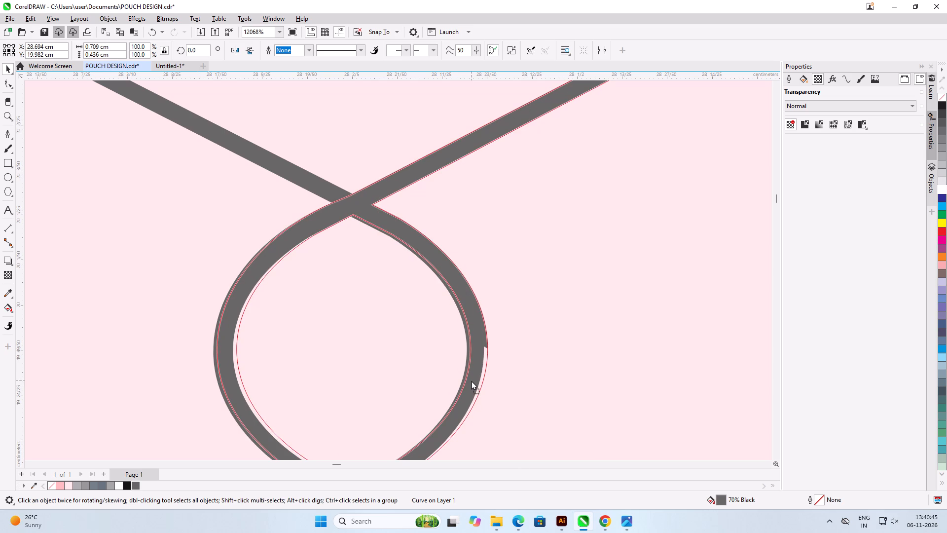
# Copy the mesh cell into the neighbouring gap of the same row, at about X 28.105, Y 19.982 cm.
pyautogui.scroll(-13, 508, 297)
pyautogui.moveTo(502, 305); pyautogui.dragTo(231, 321)
pyautogui.keyDown('shift'); pyautogui.rightClick(231, 321); pyautogui.keyUp('shift')
pyautogui.scroll(5, 328, 239)
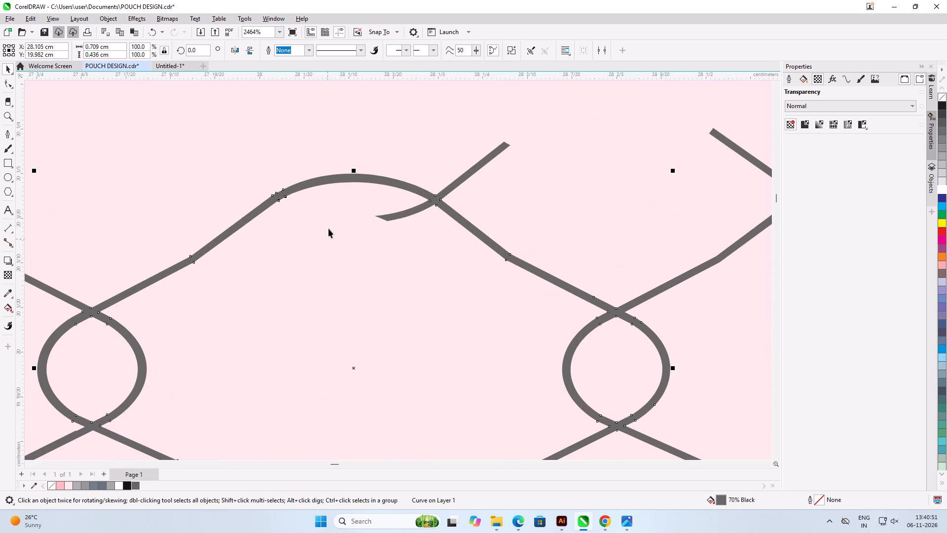
# Copy the mesh cell up into the next row of the net, at about X 26.93, Y 20.362 cm.
pyautogui.scroll(-6, 462, 173)
pyautogui.scroll(-3, 350, 376)
pyautogui.scroll(1, 345, 389)
pyautogui.scroll(-3, 344, 389)
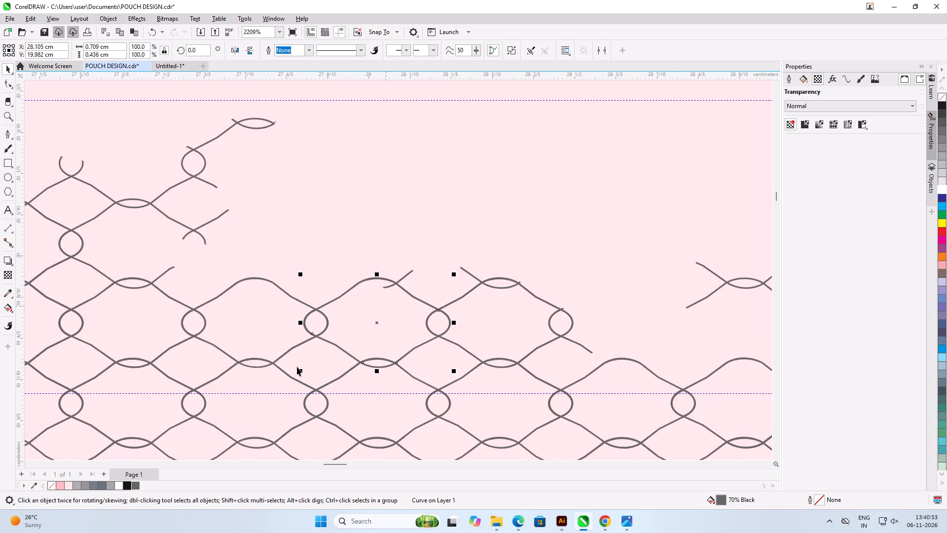
pyautogui.scroll(-6, 228, 356)
pyautogui.scroll(2, 446, 349)
pyautogui.scroll(5, 240, 354)
pyautogui.scroll(-3, 188, 246)
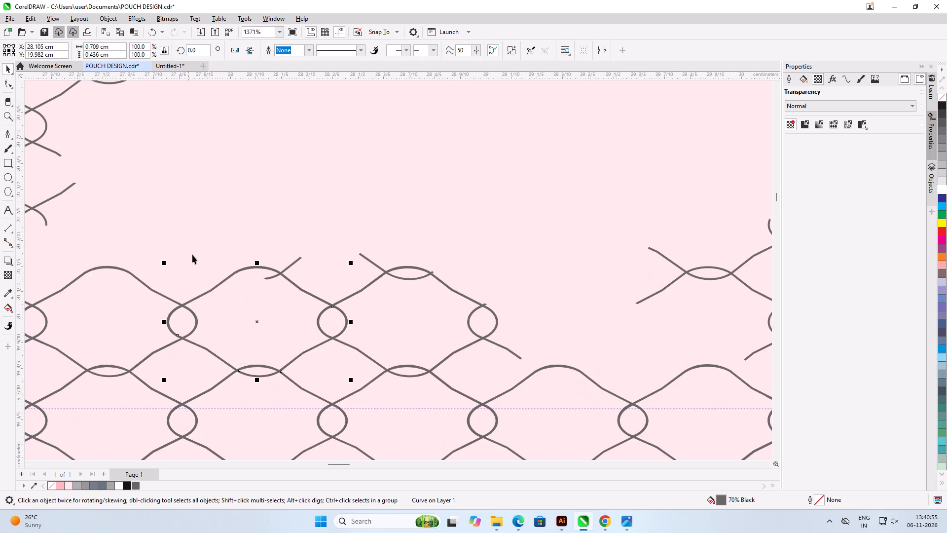
pyautogui.scroll(-3, 192, 255)
pyautogui.scroll(8, 122, 248)
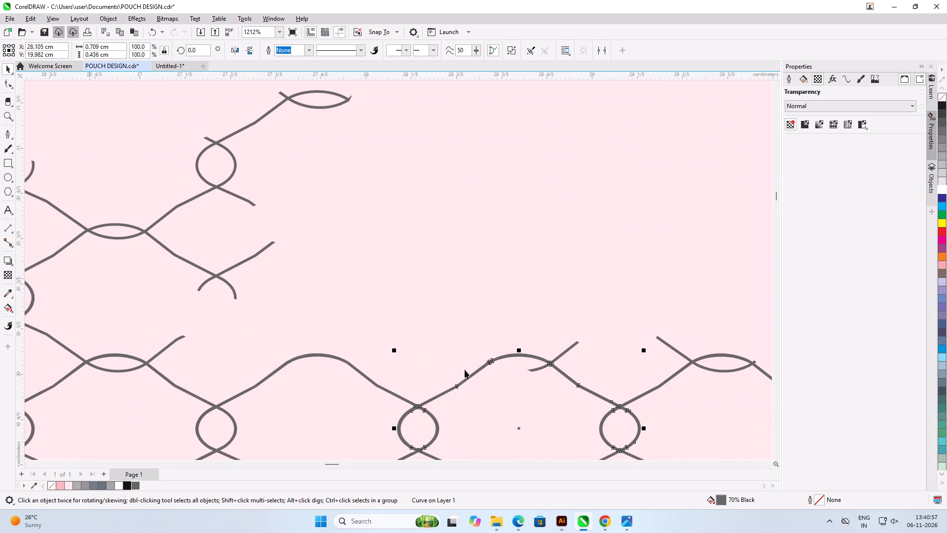
pyautogui.moveTo(474, 374); pyautogui.dragTo(269, 247)
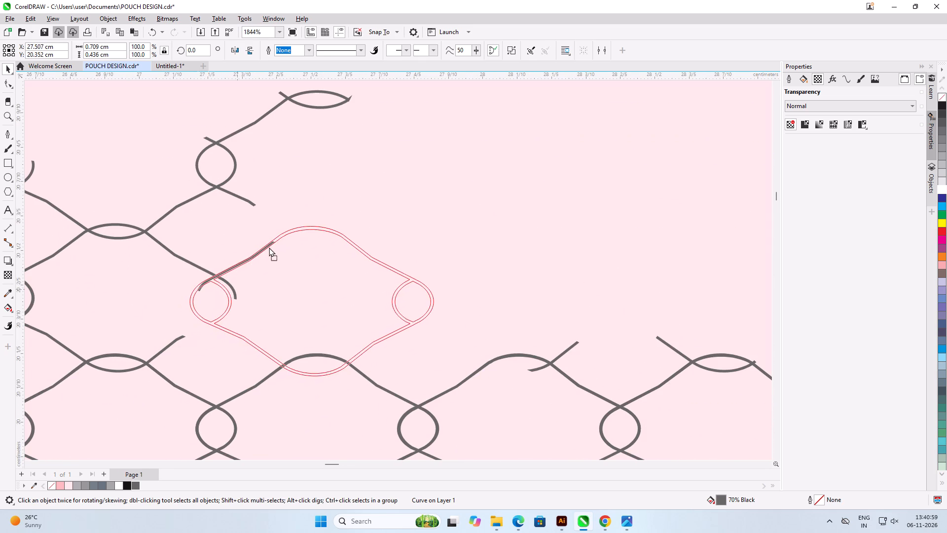
pyautogui.moveTo(269, 247); pyautogui.dragTo(270, 247)
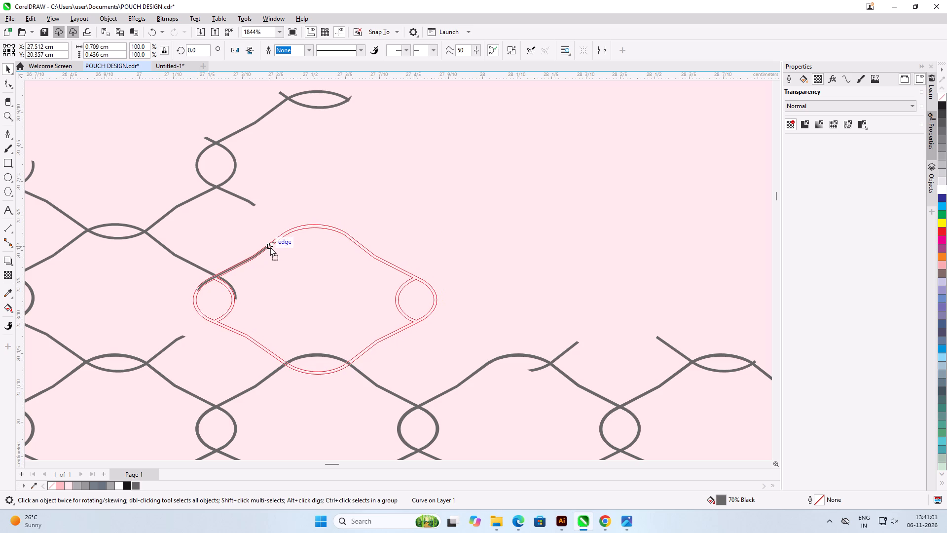
pyautogui.moveTo(270, 247); pyautogui.dragTo(35, 281)
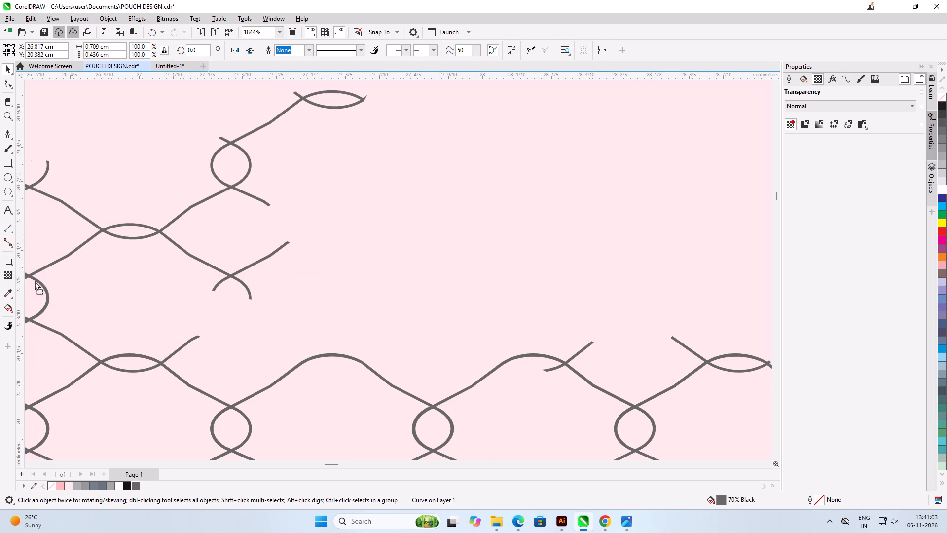
pyautogui.moveTo(35, 281); pyautogui.dragTo(222, 270)
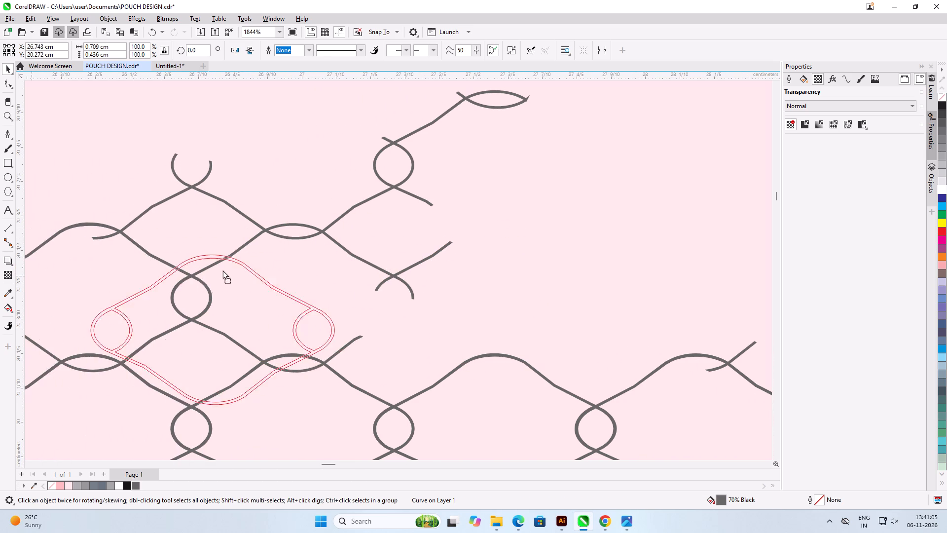
pyautogui.moveTo(222, 270); pyautogui.dragTo(247, 244)
pyautogui.rightClick(247, 244)
pyautogui.scroll(6, 252, 242)
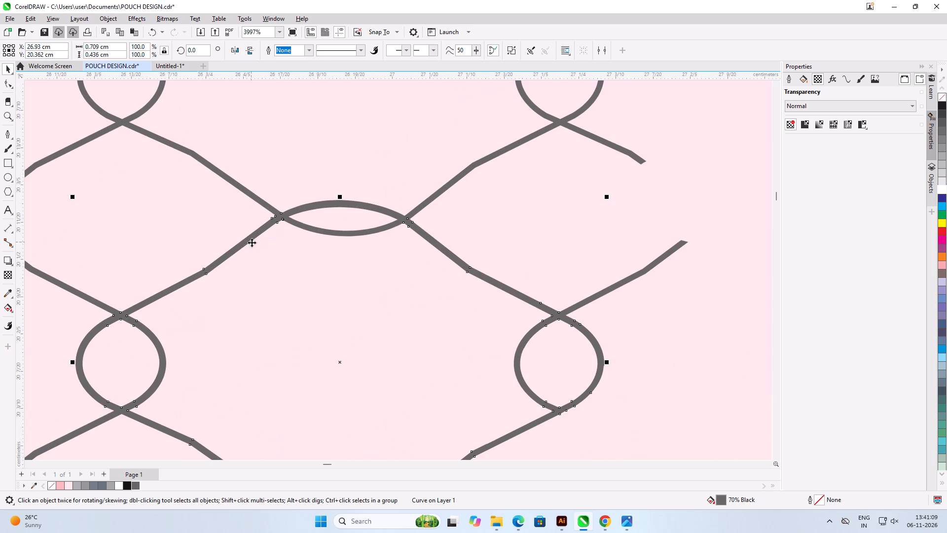
# Copy that mesh cell one cell further along the same row, at about X 27.517, Y 20.362 cm.
pyautogui.scroll(-6, 252, 242)
pyautogui.scroll(3, 469, 257)
pyautogui.scroll(-5, 112, 231)
pyautogui.scroll(4, 350, 244)
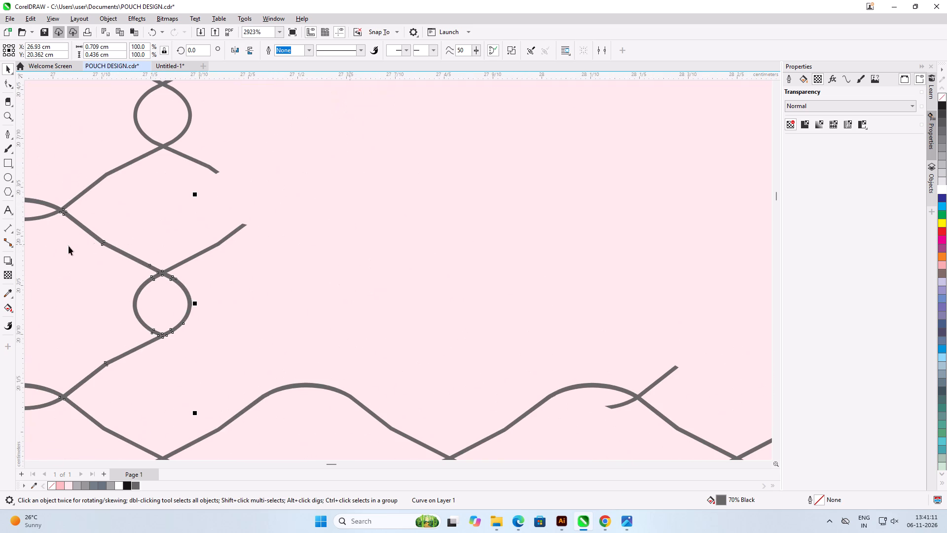
pyautogui.moveTo(116, 248); pyautogui.dragTo(401, 272)
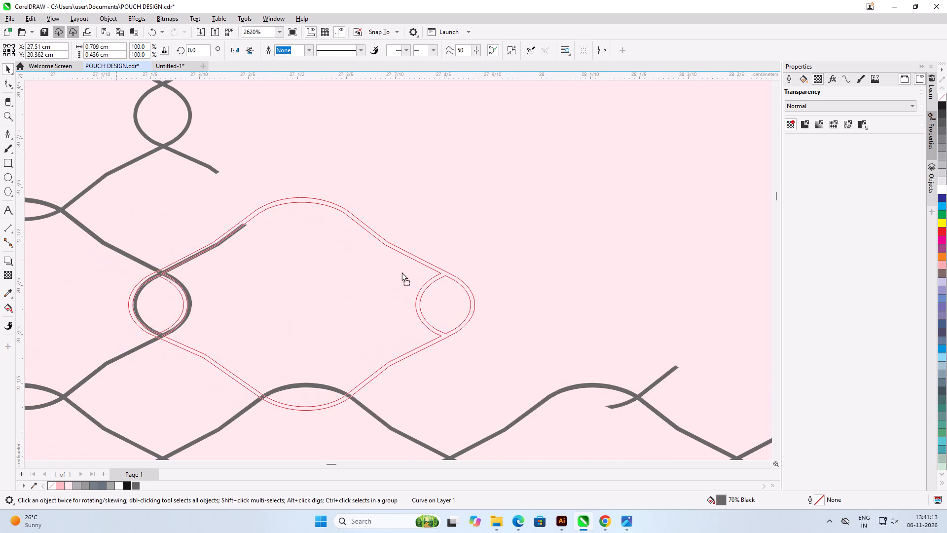
pyautogui.moveTo(401, 272); pyautogui.dragTo(403, 272)
pyautogui.keyDown('shift'); pyautogui.rightClick(403, 272); pyautogui.keyUp('shift')
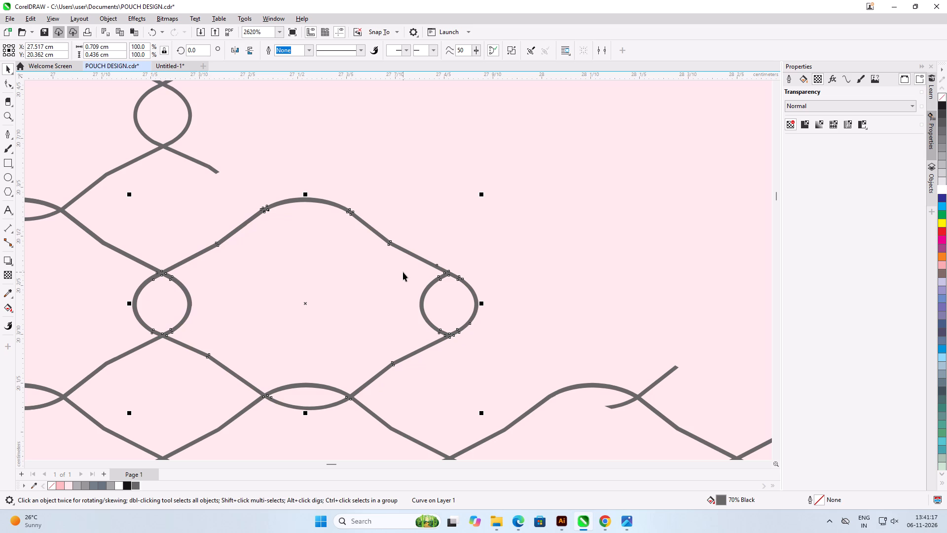
# Repeat the spaced duplicate six times to extend the upper mesh row to about X 31.039 cm.
pyautogui.scroll(-6, 205, 272)
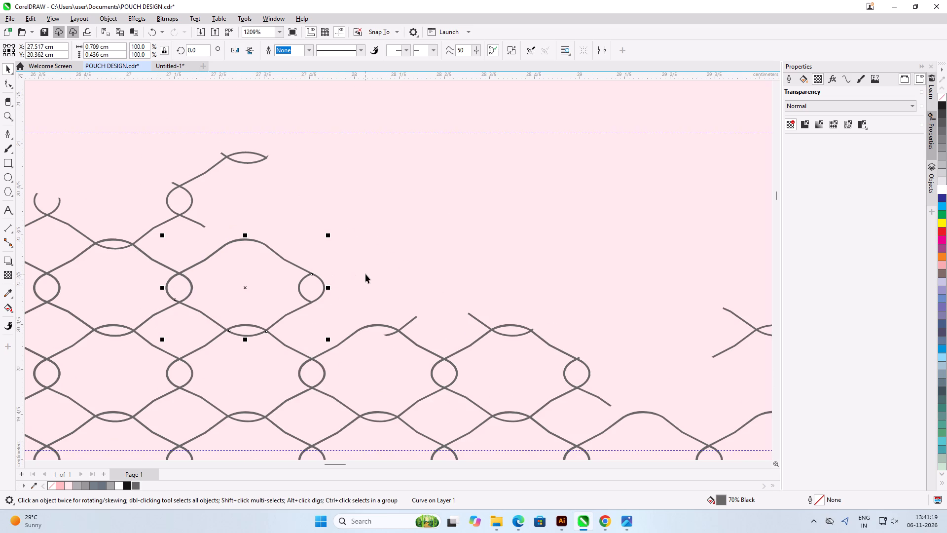
pyautogui.hotkey('ctrl', 'd')
pyautogui.hotkey('ctrl', 'd')
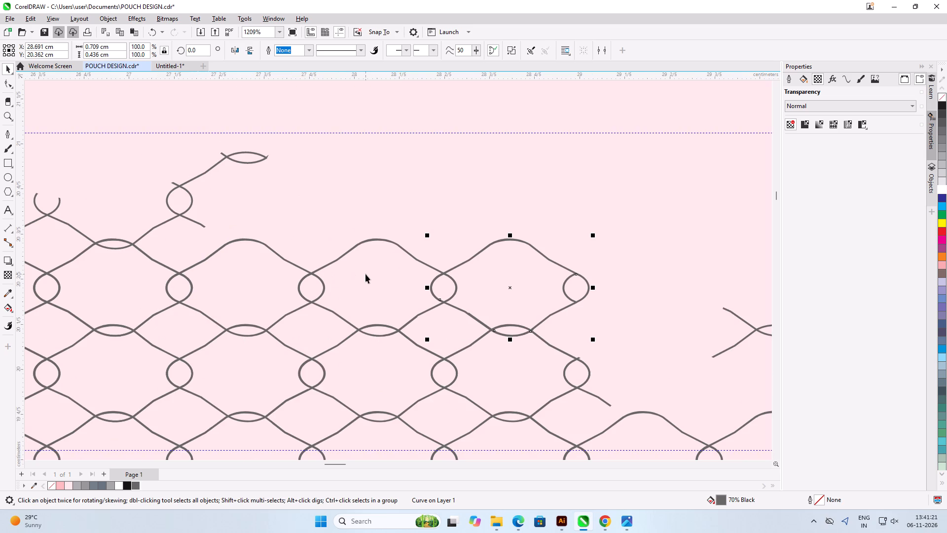
pyautogui.hotkey('ctrl', 'd')
pyautogui.hotkey('ctrl', 'd')
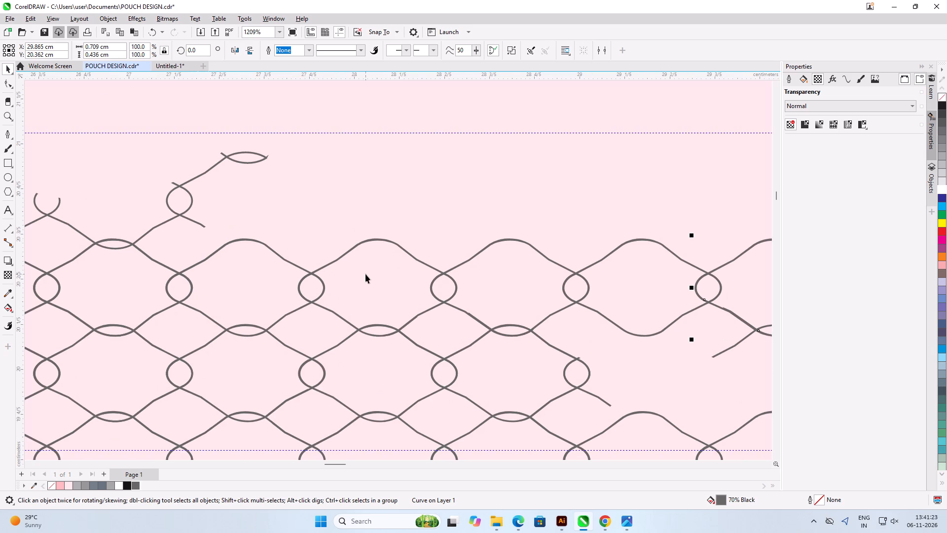
pyautogui.scroll(-5, 92, 246)
pyautogui.hotkey('ctrl', 'd')
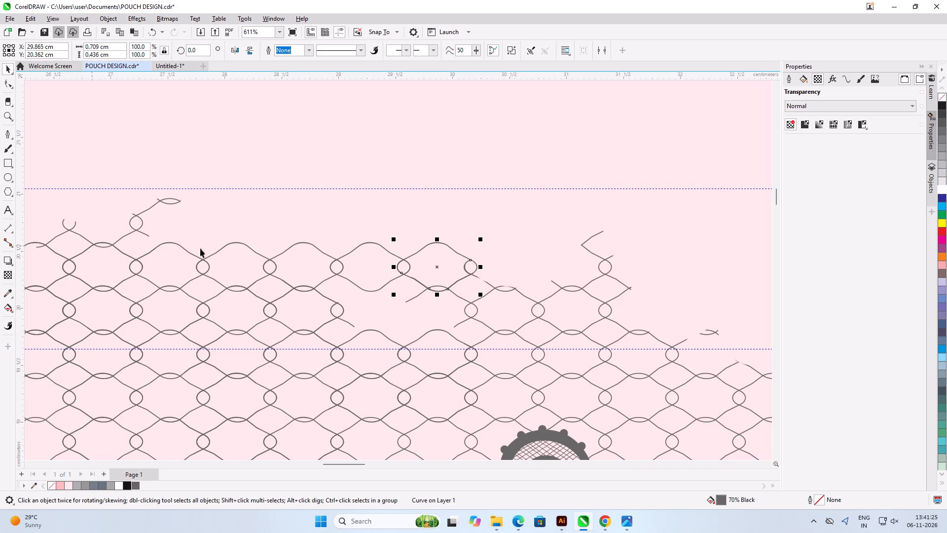
pyautogui.hotkey('ctrl', 'd')
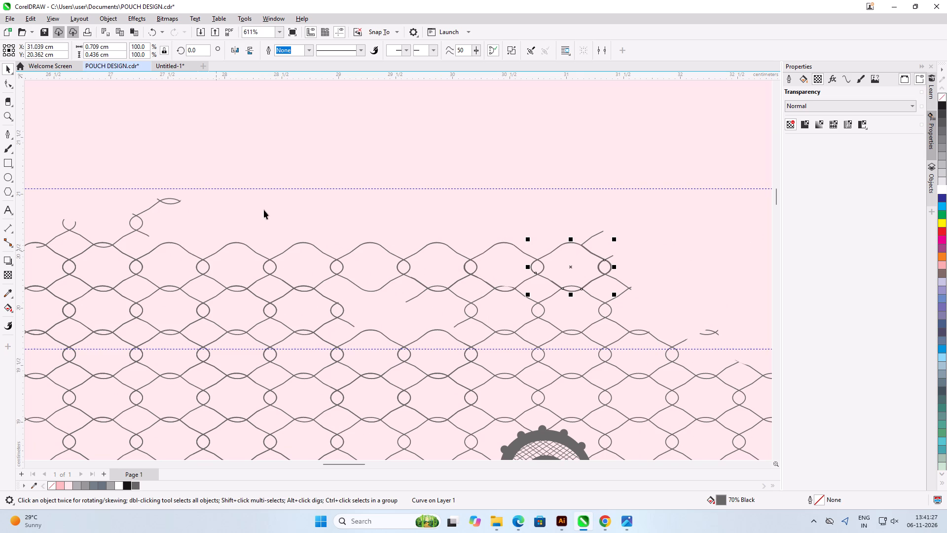
# Nudge the upper-row mesh cell at about X 28.691 cm into line with the net strand, to X 28.694, Y 20.362 cm.
pyautogui.click(264, 210)
pyautogui.scroll(11, 228, 264)
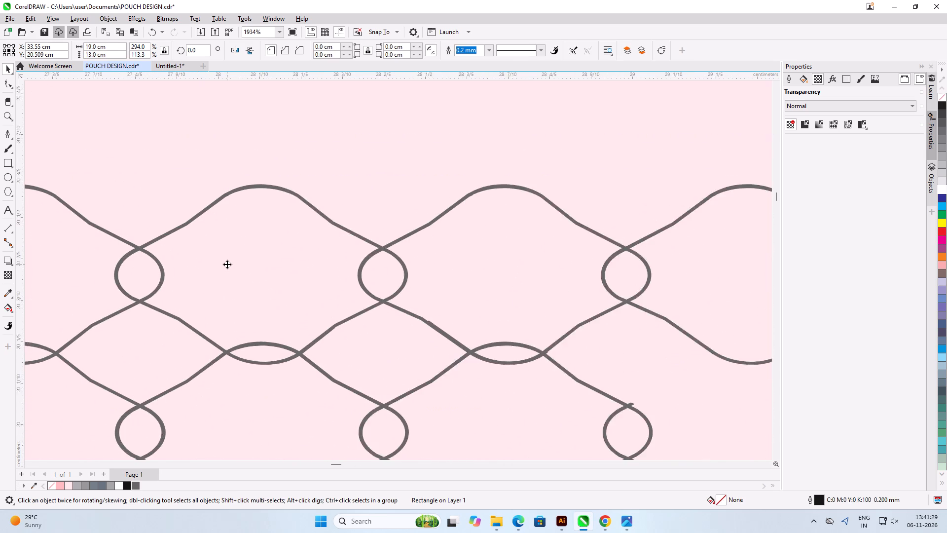
pyautogui.scroll(-5, 227, 264)
pyautogui.scroll(12, 338, 266)
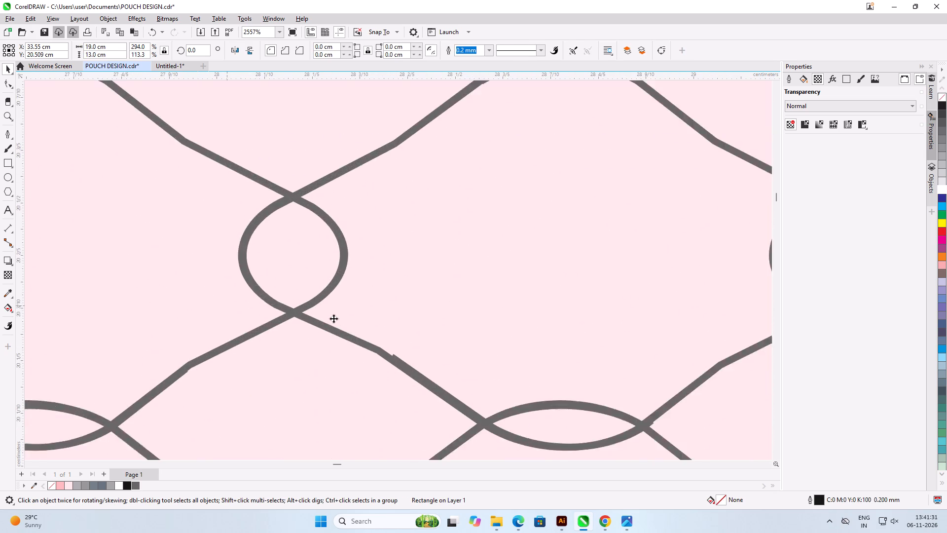
pyautogui.scroll(3, 333, 318)
pyautogui.click(337, 344)
pyautogui.scroll(-6, 255, 266)
pyautogui.scroll(7, 311, 322)
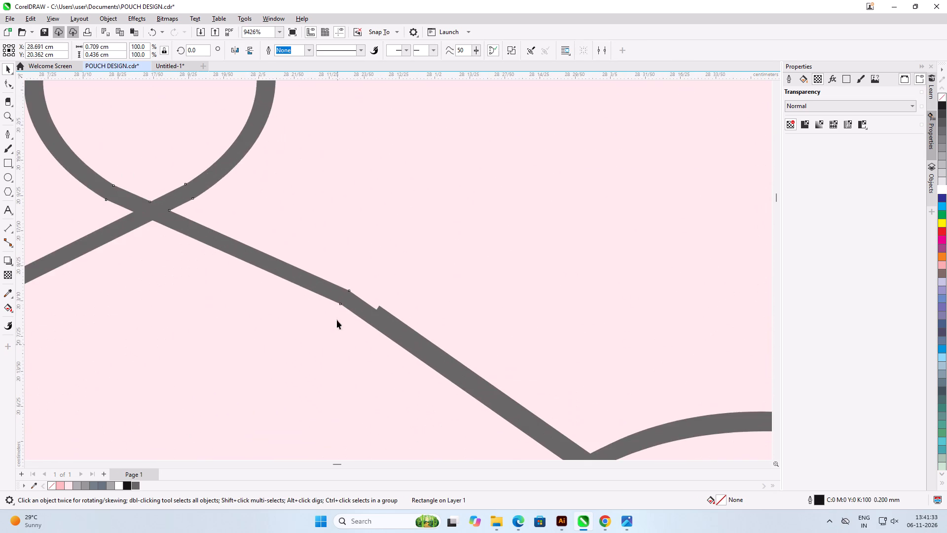
pyautogui.scroll(5, 353, 304)
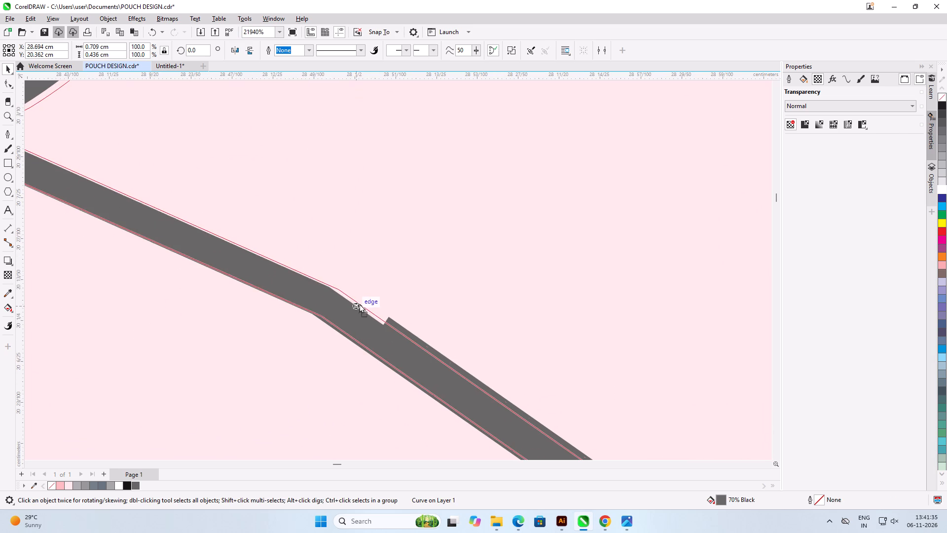
pyautogui.scroll(-3, 292, 295)
pyautogui.scroll(1, 290, 295)
pyautogui.scroll(-13, 290, 295)
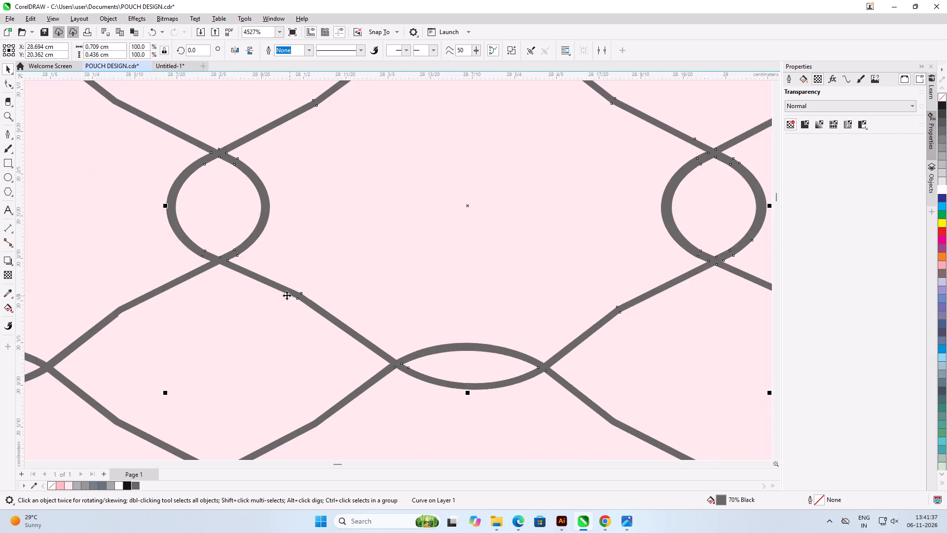
# Align the following mesh cell of the upper row with its neighbour, at X 29.282, Y 20.363 cm.
pyautogui.scroll(-5, 287, 295)
pyautogui.scroll(8, 596, 238)
pyautogui.scroll(3, 147, 253)
pyautogui.scroll(-5, 347, 254)
pyautogui.scroll(2, 162, 254)
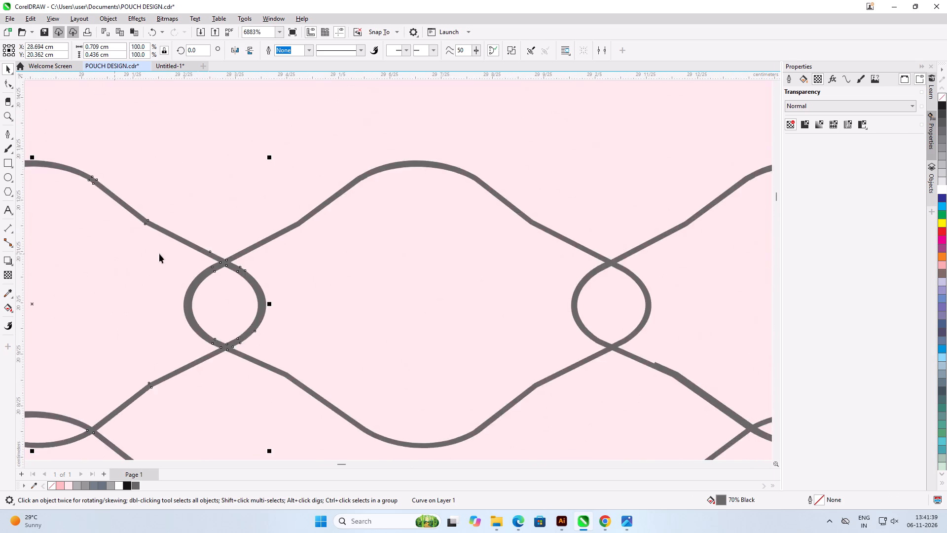
pyautogui.scroll(4, 159, 254)
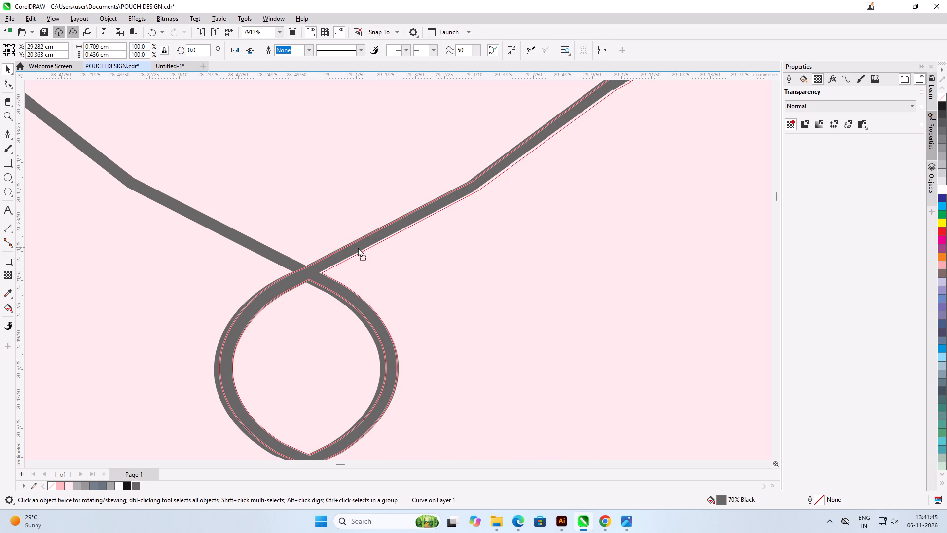
pyautogui.scroll(-8, 354, 253)
pyautogui.scroll(-7, 284, 263)
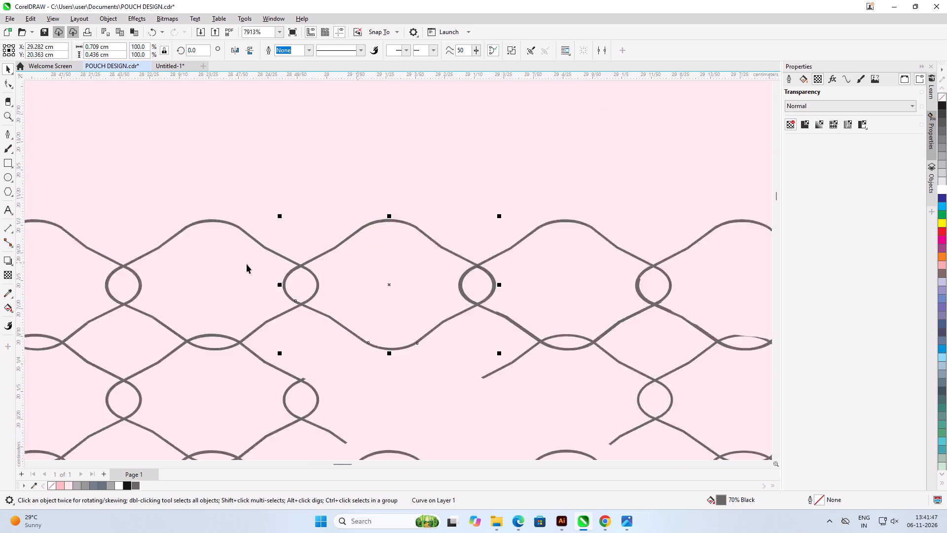
# Align the next mesh cell along the upper row with the adjoining strands, at X 29.868, Y 20.363 cm.
pyautogui.scroll(10, 462, 265)
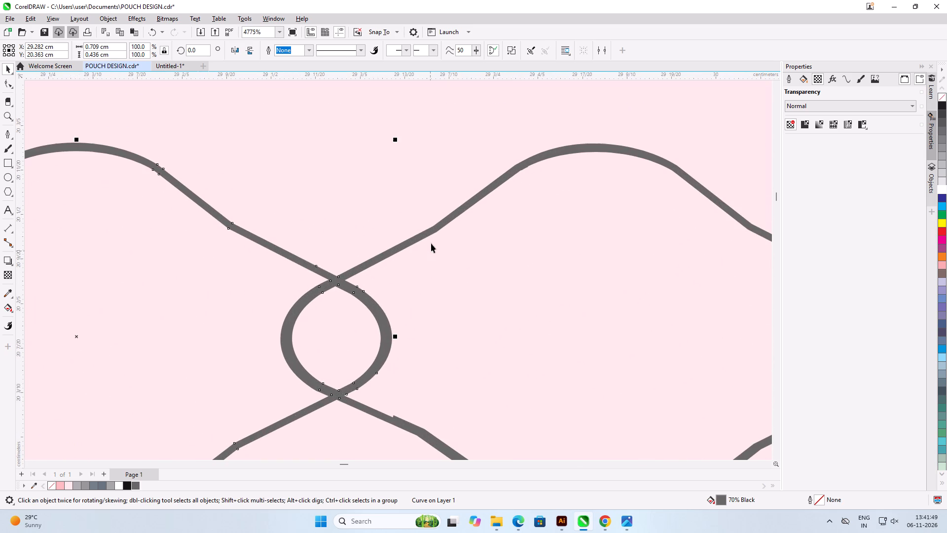
pyautogui.click(433, 231)
pyautogui.click(429, 233)
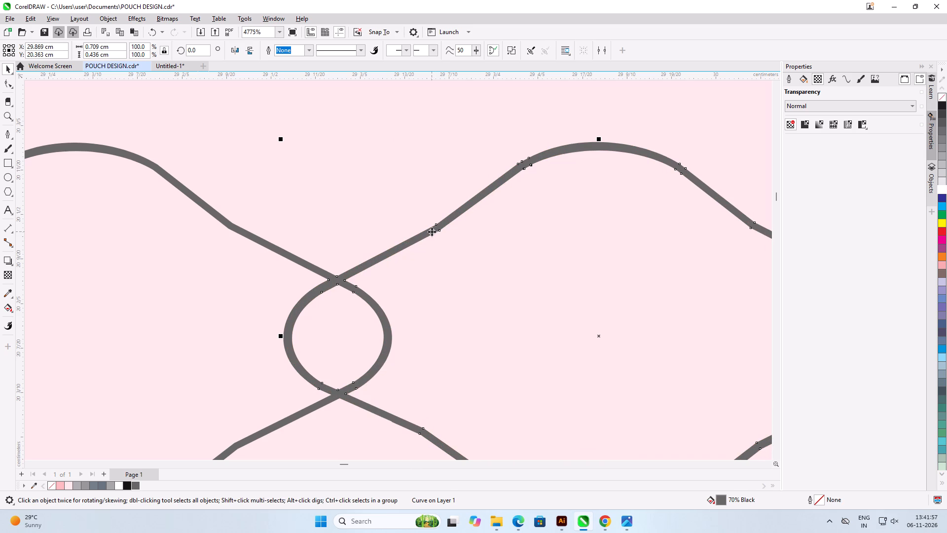
pyautogui.scroll(-7, 232, 230)
pyautogui.scroll(8, 250, 302)
pyautogui.scroll(6, 348, 291)
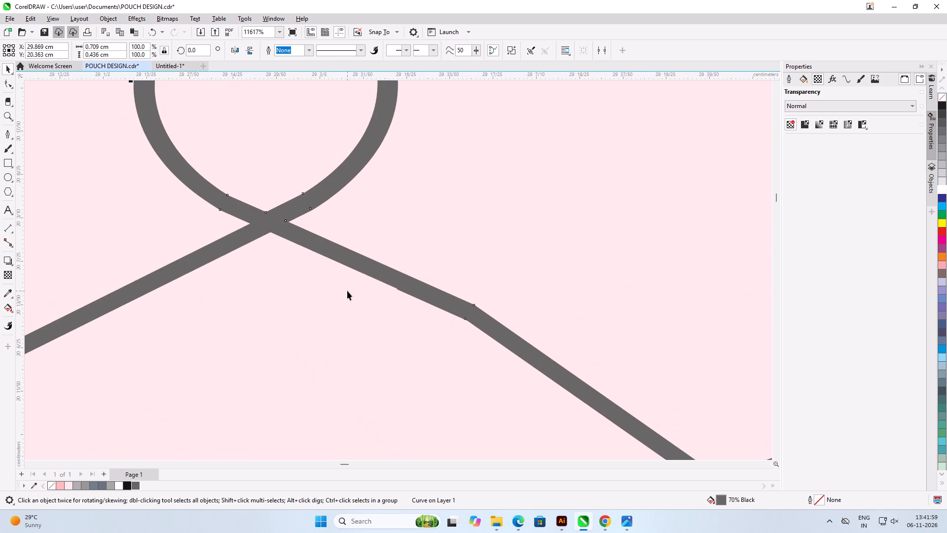
pyautogui.scroll(9, 374, 285)
pyautogui.click(420, 272)
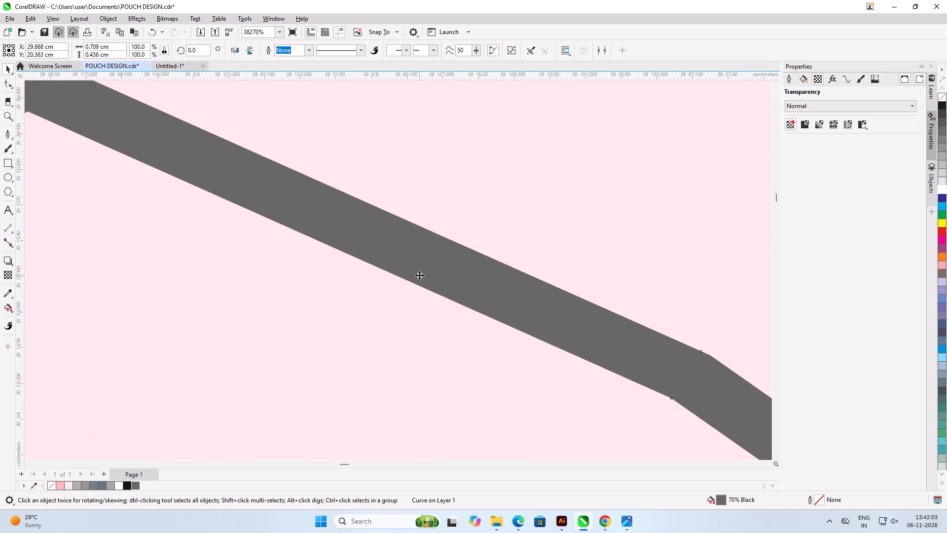
pyautogui.scroll(-4, 296, 264)
pyautogui.scroll(1, 285, 265)
pyautogui.scroll(-7, 285, 265)
pyautogui.scroll(1, 247, 273)
pyautogui.scroll(-8, 246, 273)
pyautogui.scroll(-7, 182, 280)
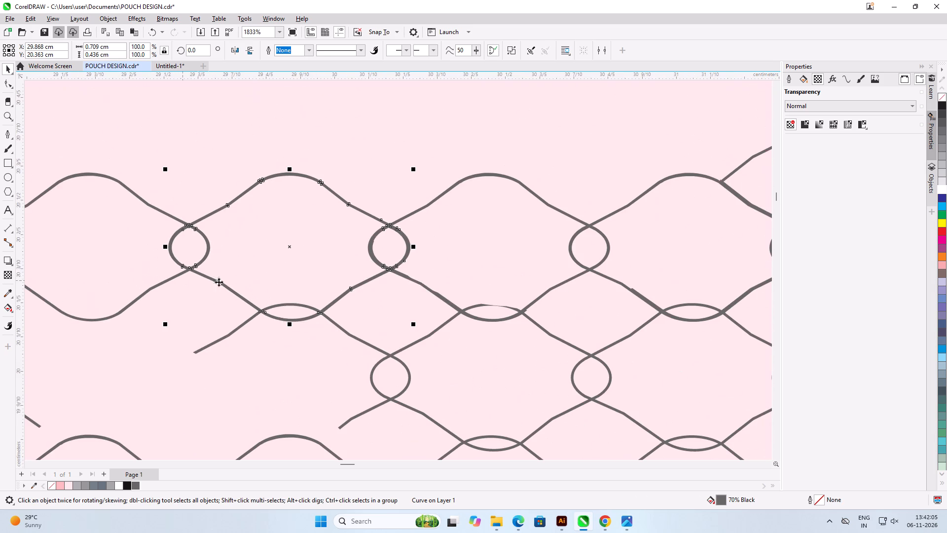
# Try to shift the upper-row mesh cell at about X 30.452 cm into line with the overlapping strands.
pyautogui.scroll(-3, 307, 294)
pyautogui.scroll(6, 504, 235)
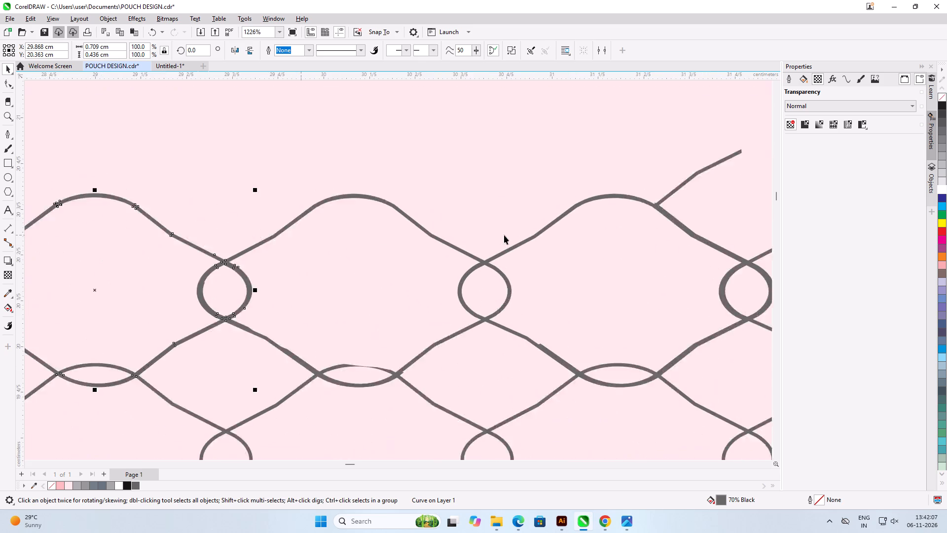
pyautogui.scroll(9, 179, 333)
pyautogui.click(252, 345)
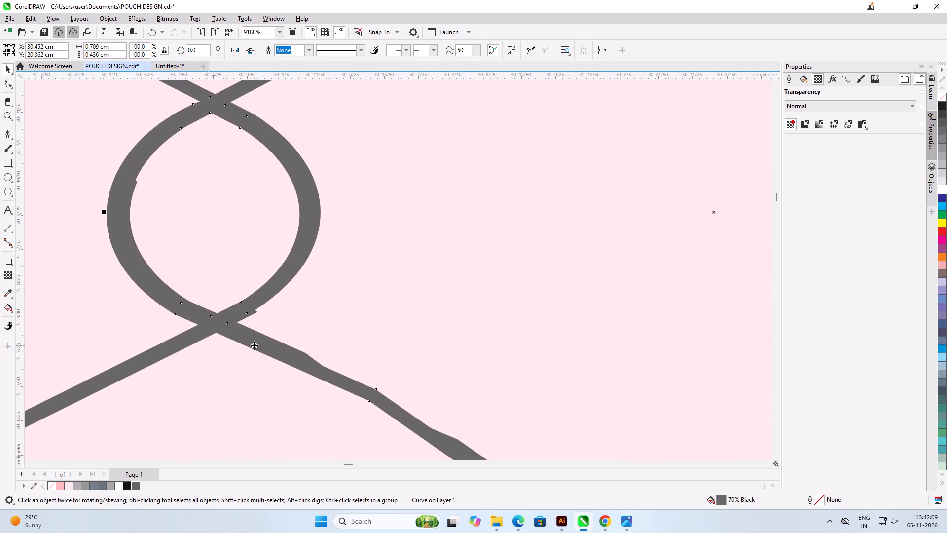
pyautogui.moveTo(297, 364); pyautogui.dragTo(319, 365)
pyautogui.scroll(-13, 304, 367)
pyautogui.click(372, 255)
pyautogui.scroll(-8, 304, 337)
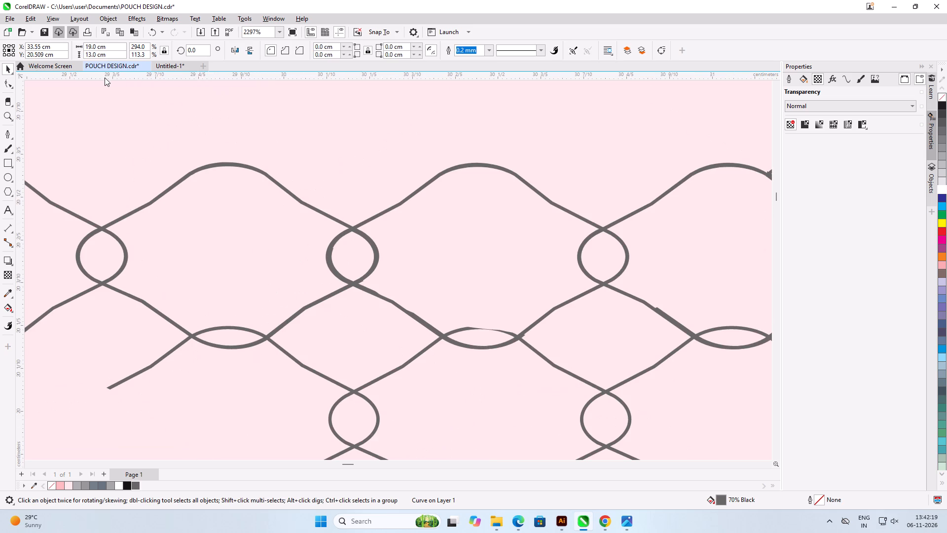
# Copy the upper-row mesh cell at X 29.868 cm down into the gap below, at about X 29.28, Y 19.984 cm.
pyautogui.scroll(-20, 344, 182)
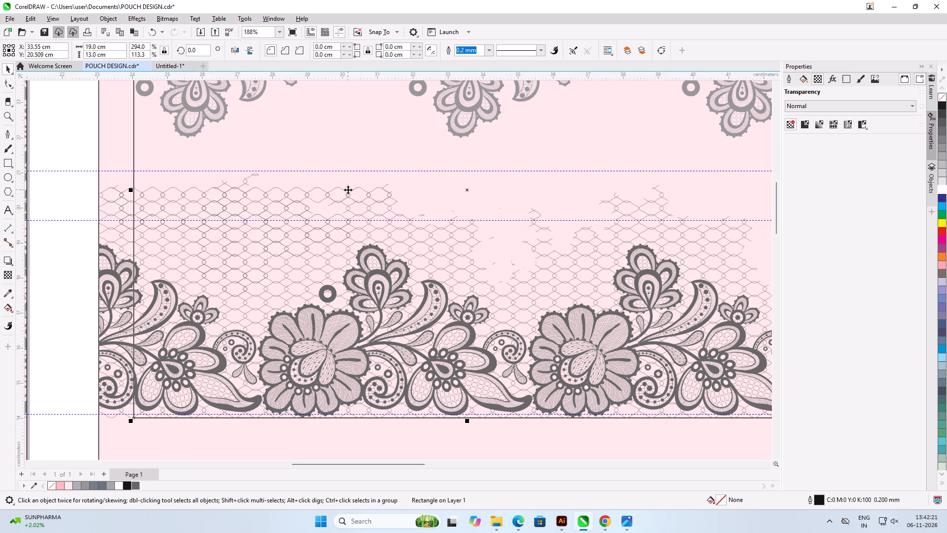
pyautogui.scroll(7, 359, 191)
pyautogui.scroll(11, 309, 200)
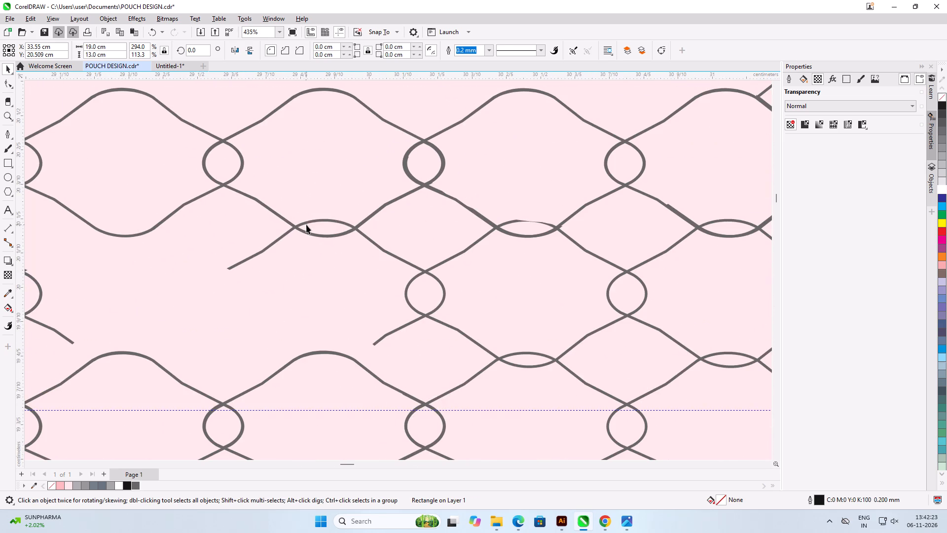
pyautogui.click(271, 211)
pyautogui.scroll(1, 493, 203)
pyautogui.scroll(-4, 494, 203)
pyautogui.scroll(1, 494, 203)
pyautogui.scroll(-3, 494, 203)
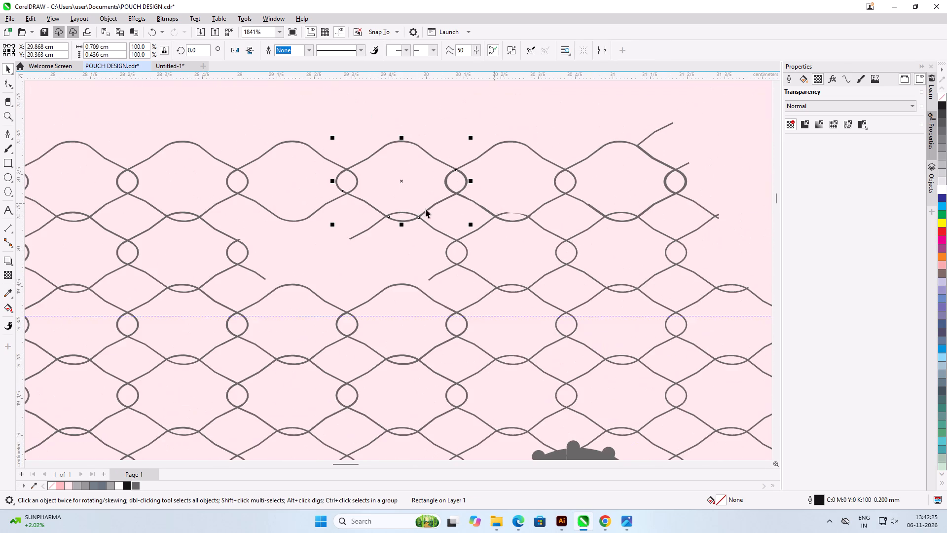
pyautogui.scroll(1, 279, 228)
pyautogui.scroll(4, 239, 234)
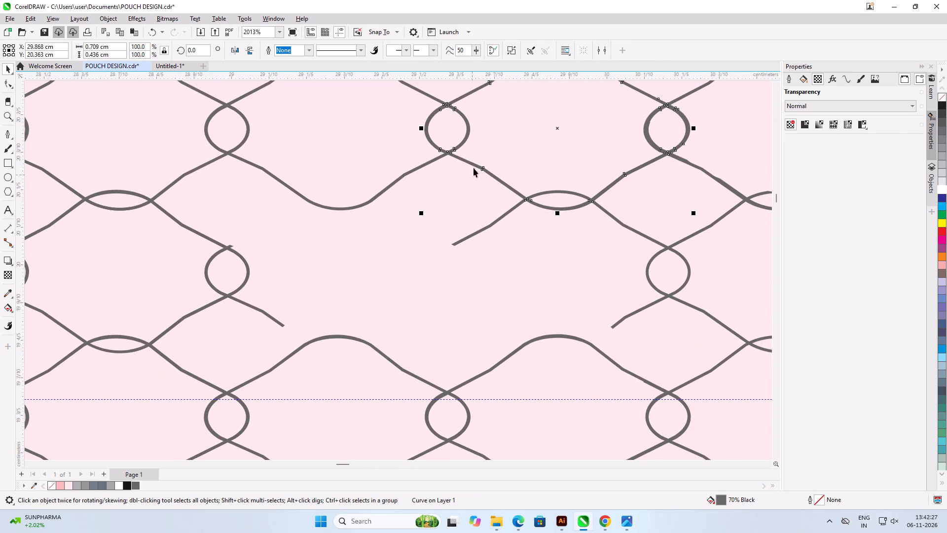
pyautogui.moveTo(474, 165); pyautogui.dragTo(253, 311)
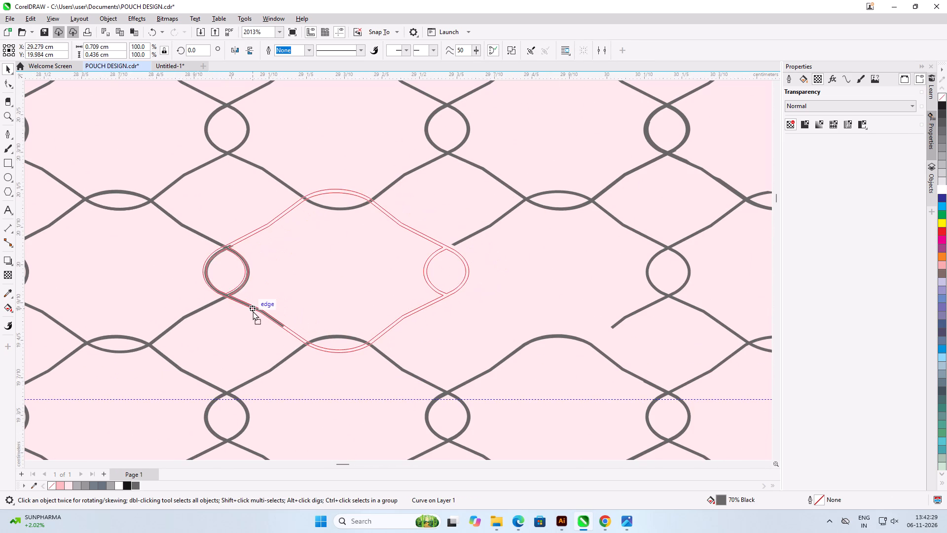
pyautogui.moveTo(253, 311); pyautogui.dragTo(253, 311)
pyautogui.scroll(1, 253, 311)
pyautogui.rightClick(253, 311)
# Fine-align the copied mesh cell with the surrounding strands, at X 29.282, Y 19.982 cm.
pyautogui.scroll(6, 224, 230)
pyautogui.scroll(15, 229, 274)
pyautogui.click(289, 205)
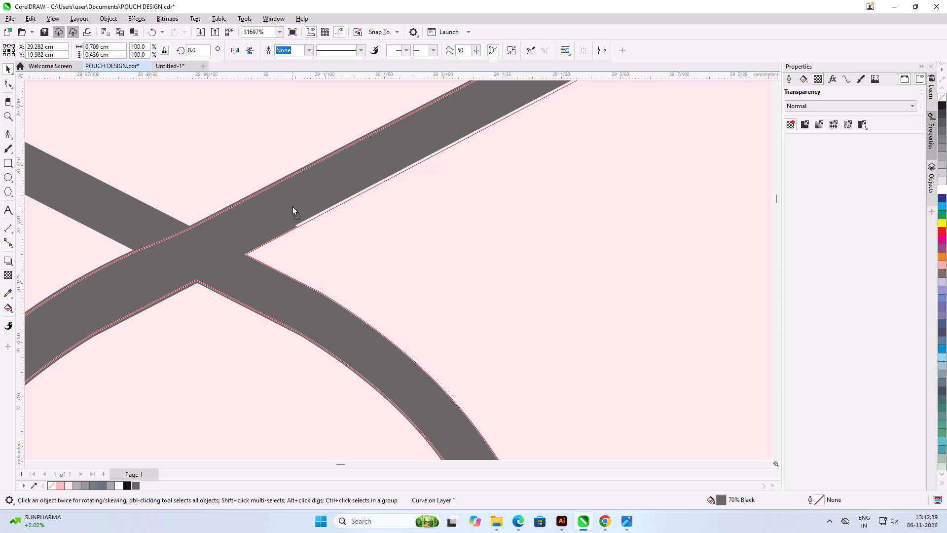
pyautogui.scroll(-15, 187, 206)
pyautogui.scroll(1, 198, 221)
pyautogui.scroll(-3, 198, 221)
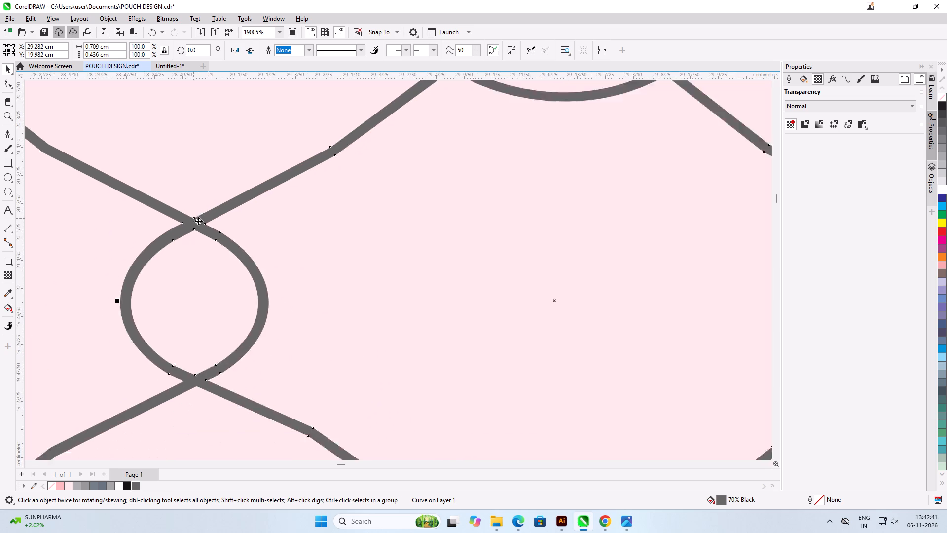
pyautogui.scroll(-7, 198, 221)
# Copy that mesh cell into the remaining gap beside it in the same row, at X 29.867, Y 19.982 cm.
pyautogui.click(434, 245)
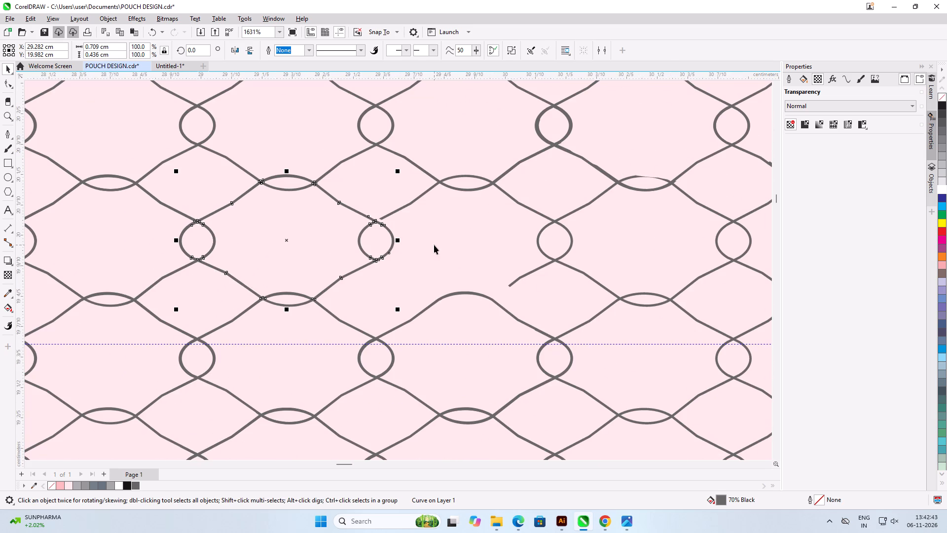
pyautogui.scroll(6, 407, 239)
pyautogui.click(375, 247)
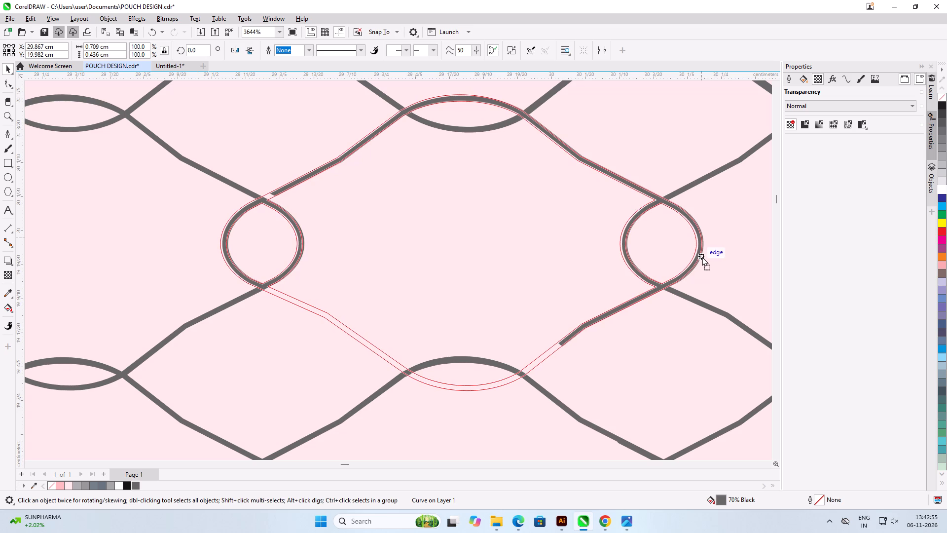
pyautogui.keyDown('shift'); pyautogui.scroll(1, 703, 257); pyautogui.keyUp('shift')
pyautogui.keyDown('shift'); pyautogui.rightClick(703, 257); pyautogui.keyUp('shift')
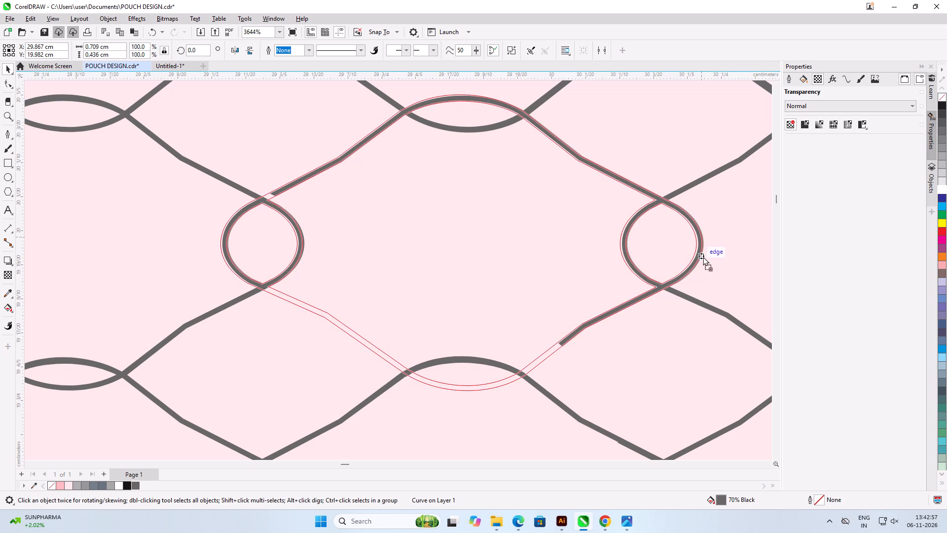
# Nudge the new mesh cell to X 29.87, Y 19.982 cm so its strands line up, and deselect it.
pyautogui.scroll(-1, 405, 221)
pyautogui.scroll(6, 320, 221)
pyautogui.scroll(12, 308, 179)
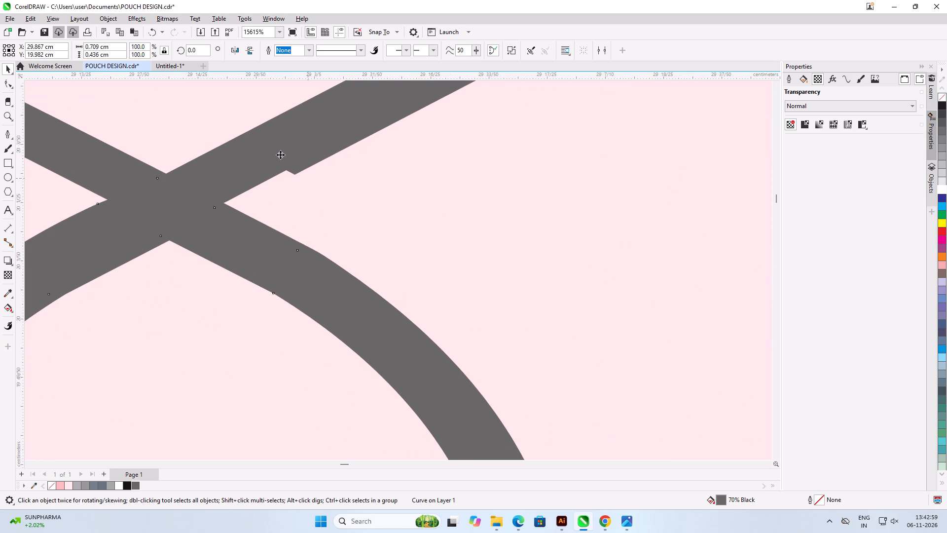
pyautogui.moveTo(280, 154); pyautogui.dragTo(295, 156)
pyautogui.scroll(-14, 295, 156)
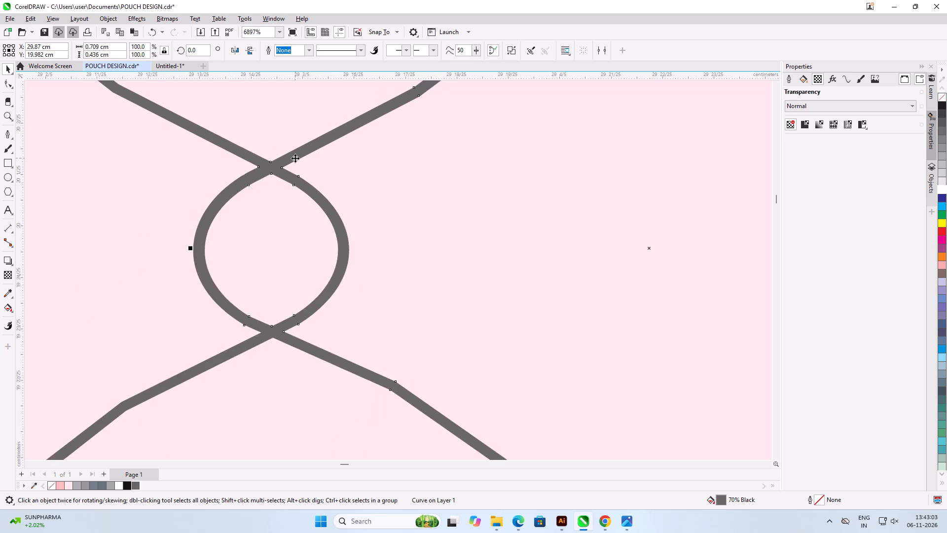
pyautogui.scroll(-5, 295, 158)
pyautogui.scroll(1, 295, 158)
pyautogui.scroll(-1, 295, 158)
pyautogui.click(198, 221)
pyautogui.scroll(-14, 271, 243)
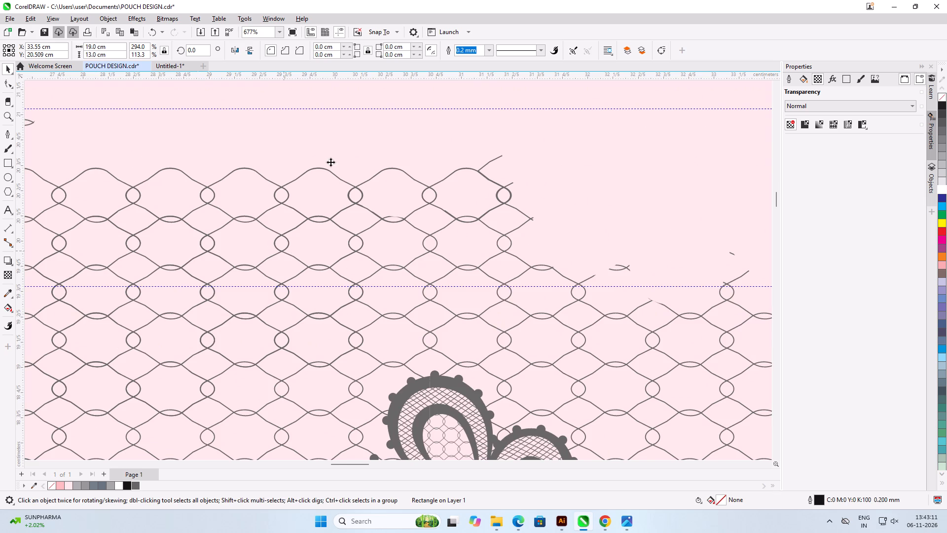
# Move the upper-row mesh cell at X 30.452 cm onto the neighbouring strands, to X 30.46, Y 20.362 cm.
pyautogui.scroll(12, 322, 184)
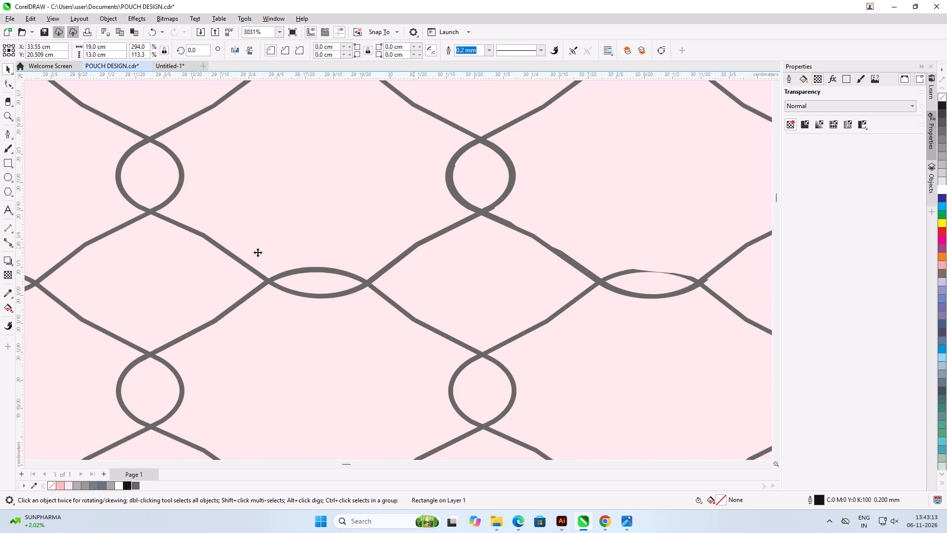
pyautogui.scroll(-4, 257, 253)
pyautogui.scroll(1, 257, 254)
pyautogui.scroll(-2, 257, 254)
pyautogui.scroll(6, 442, 164)
pyautogui.click(391, 180)
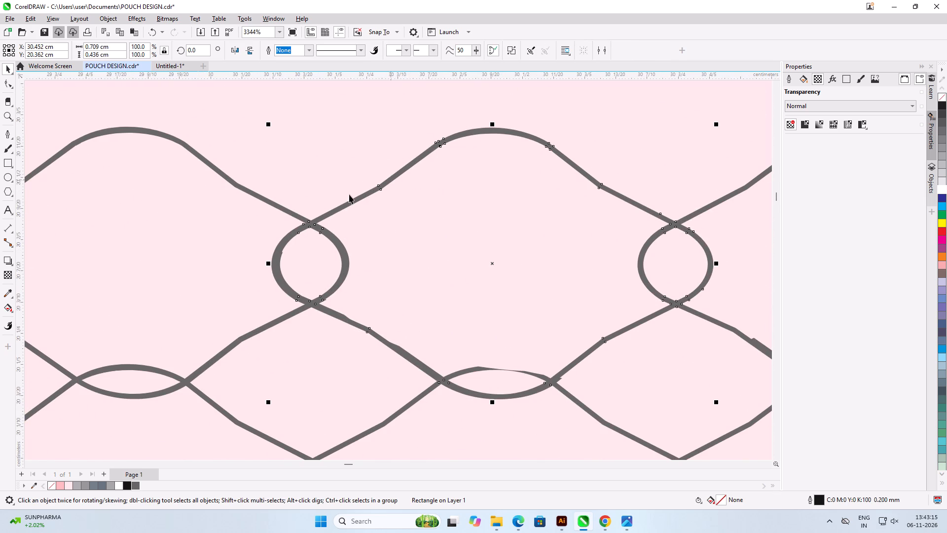
pyautogui.scroll(5, 346, 206)
pyautogui.click(346, 206)
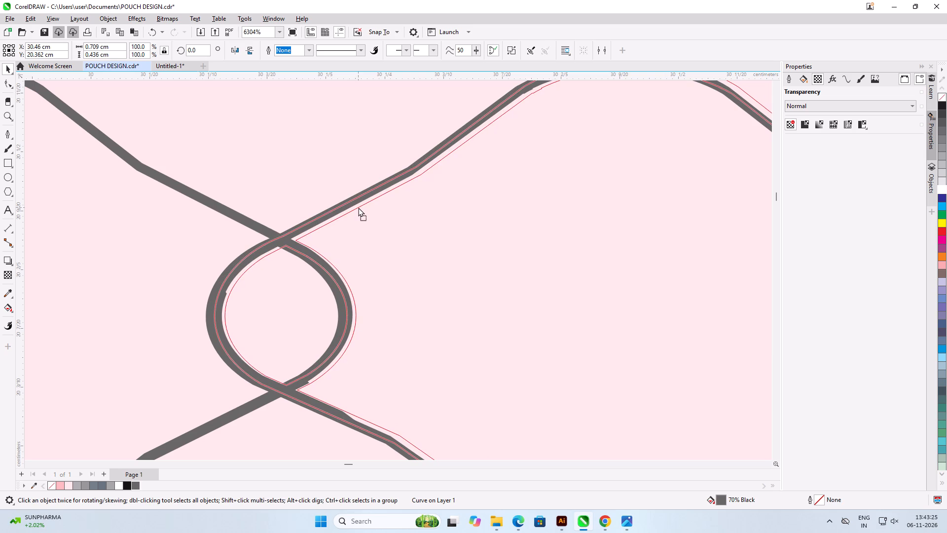
pyautogui.scroll(-7, 263, 216)
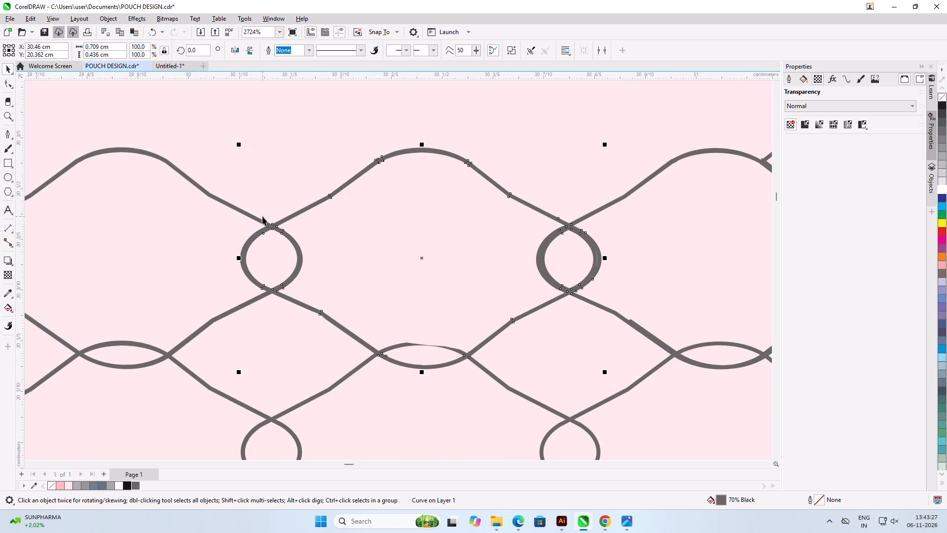
pyautogui.scroll(6, 248, 224)
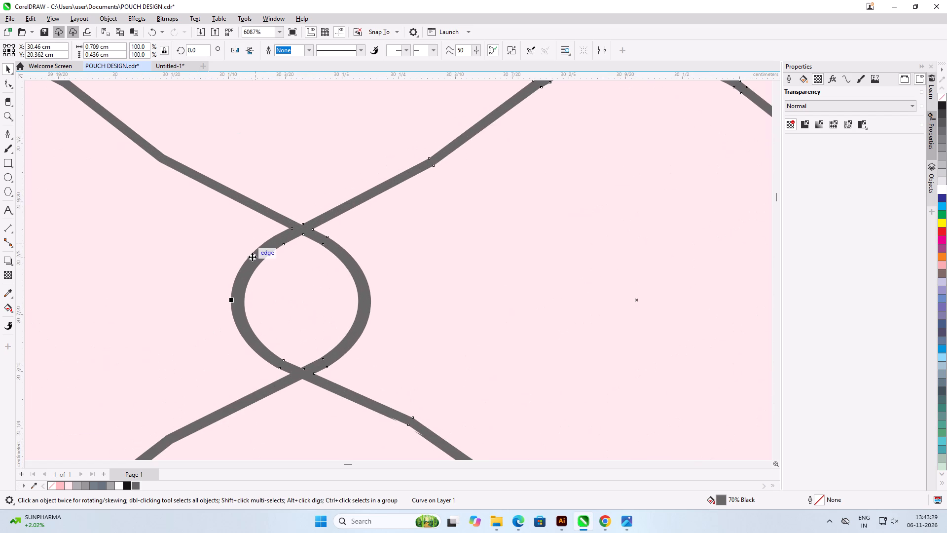
# Fine-align the upper-row mesh cell with the neighbouring strands, at X 30.457, Y 20.363 cm.
pyautogui.scroll(6, 239, 283)
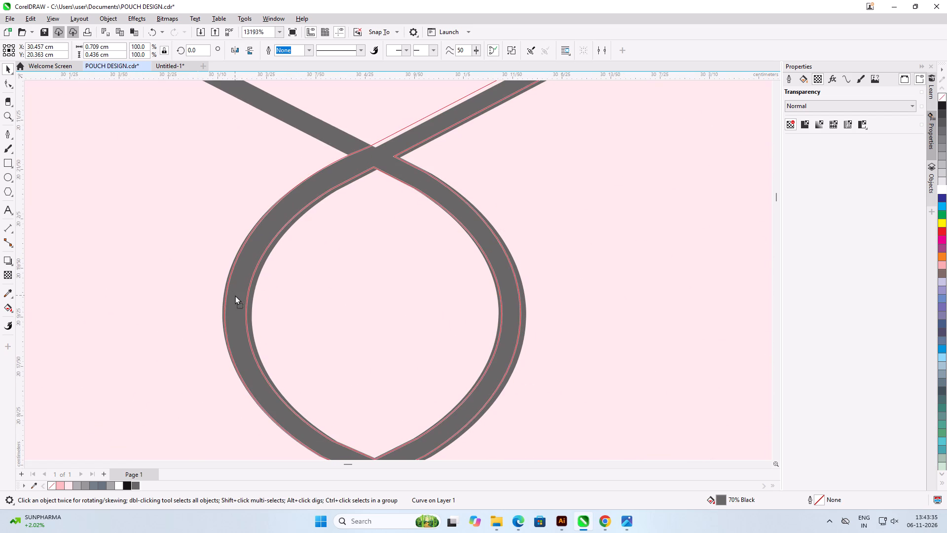
pyautogui.scroll(-7, 293, 259)
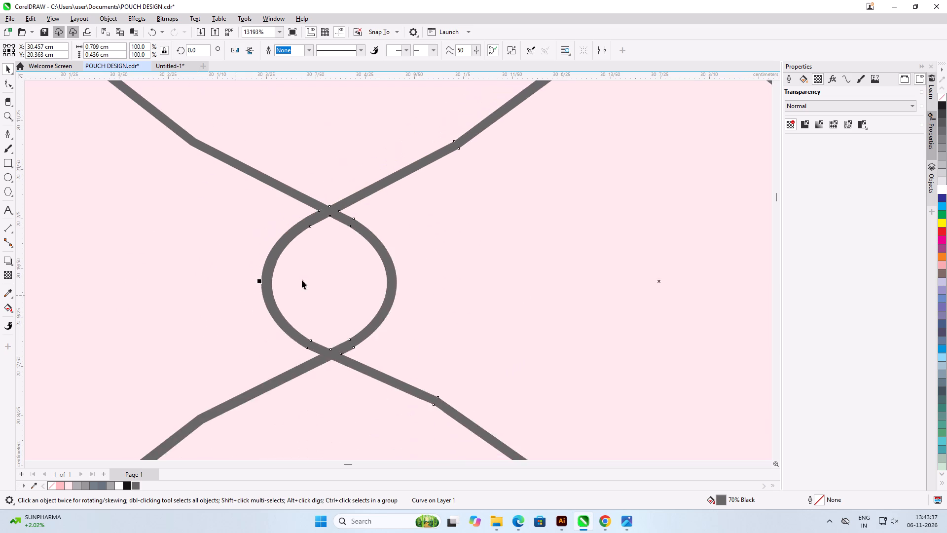
pyautogui.scroll(7, 324, 335)
pyautogui.scroll(8, 369, 336)
pyautogui.click(392, 314)
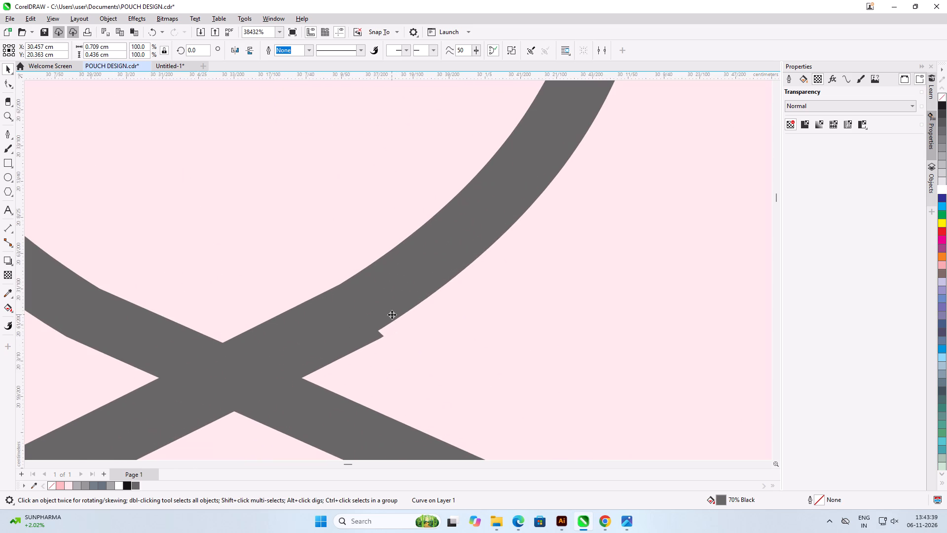
pyautogui.scroll(-7, 393, 316)
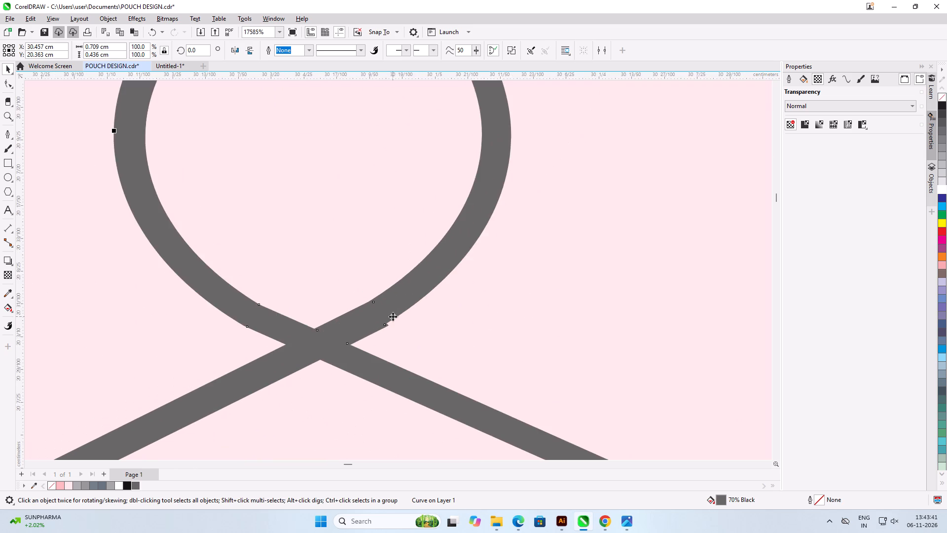
pyautogui.scroll(-7, 389, 317)
pyautogui.scroll(-8, 274, 313)
pyautogui.scroll(-6, 225, 293)
# Copy that mesh cell straight down over the incomplete cell in the row below, at X 30.457, Y 19.984 cm, and deselect it.
pyautogui.scroll(6, 503, 312)
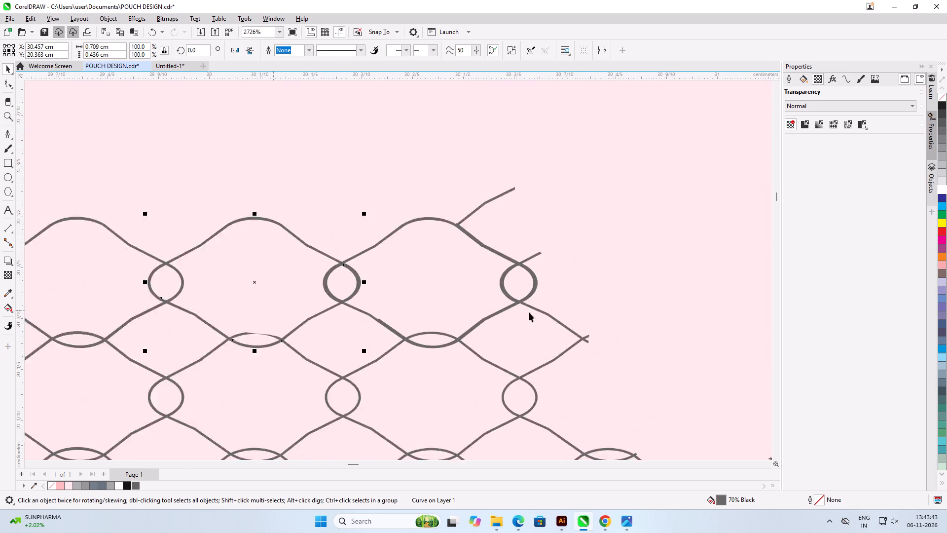
pyautogui.scroll(-4, 418, 255)
pyautogui.scroll(3, 192, 297)
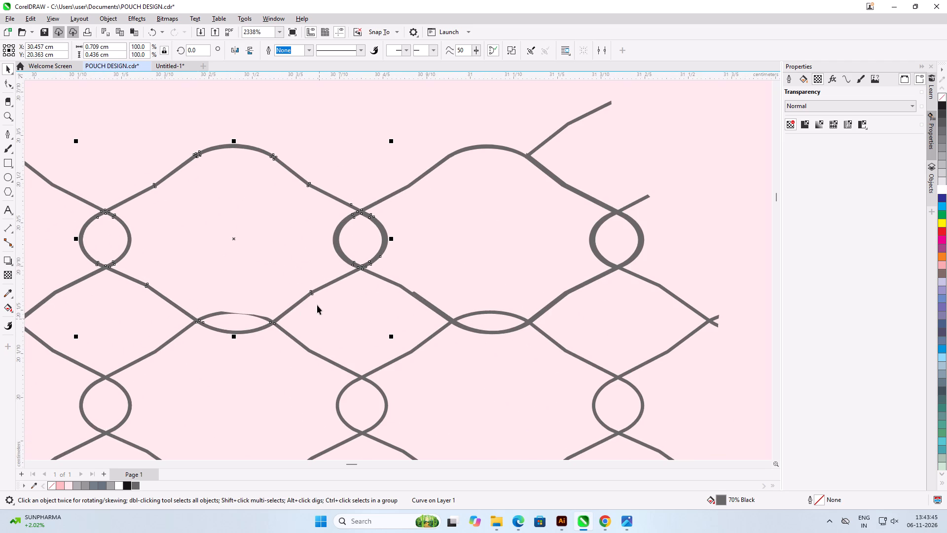
pyautogui.scroll(-6, 417, 192)
pyautogui.scroll(7, 333, 271)
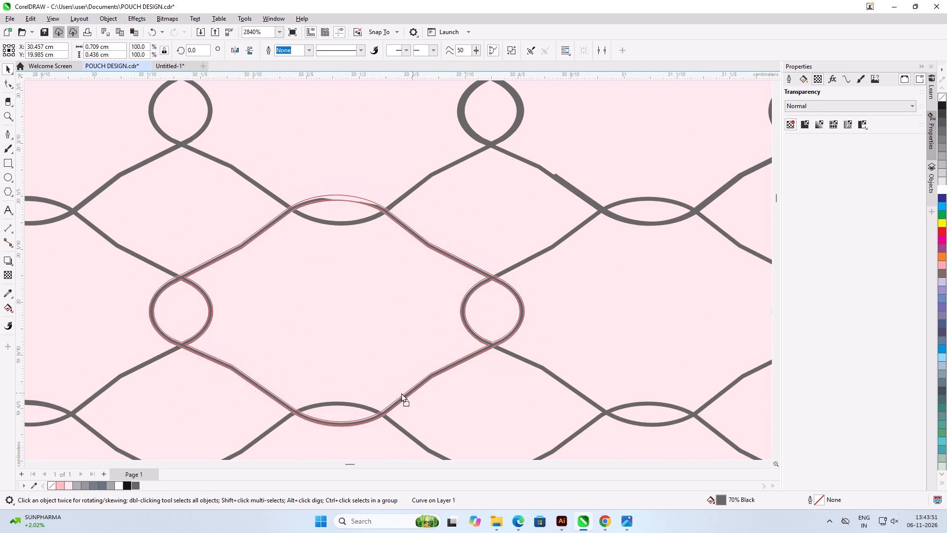
pyautogui.keyDown('shift'); pyautogui.rightClick(401, 393); pyautogui.keyUp('shift')
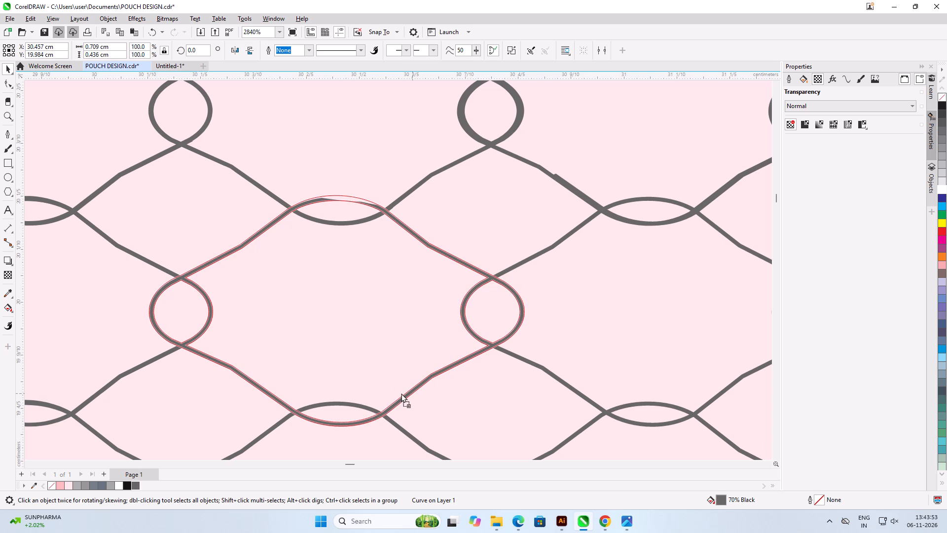
pyautogui.click(373, 319)
# Move the next upper-row mesh cell, at X 31.039 cm, onto the neighbouring strands, to X 31.046, Y 20.362 cm, and deselect it.
pyautogui.scroll(-8, 295, 319)
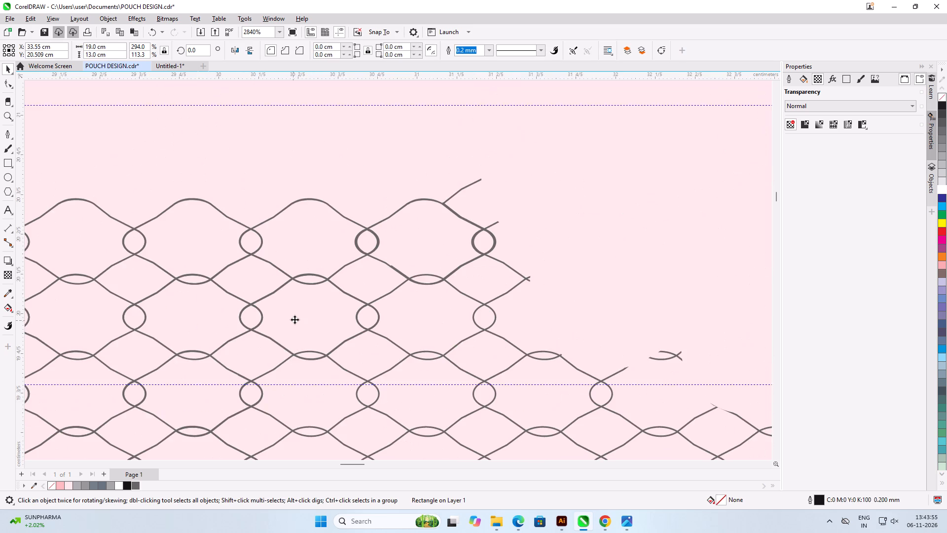
pyautogui.scroll(1, 445, 264)
pyautogui.scroll(5, 341, 281)
pyautogui.scroll(6, 289, 283)
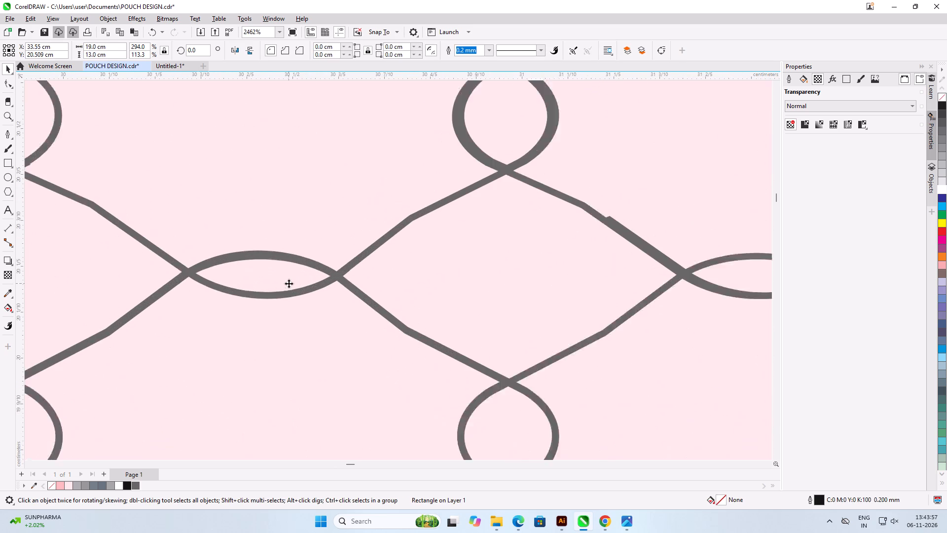
pyautogui.click(377, 308)
pyautogui.scroll(5, 363, 303)
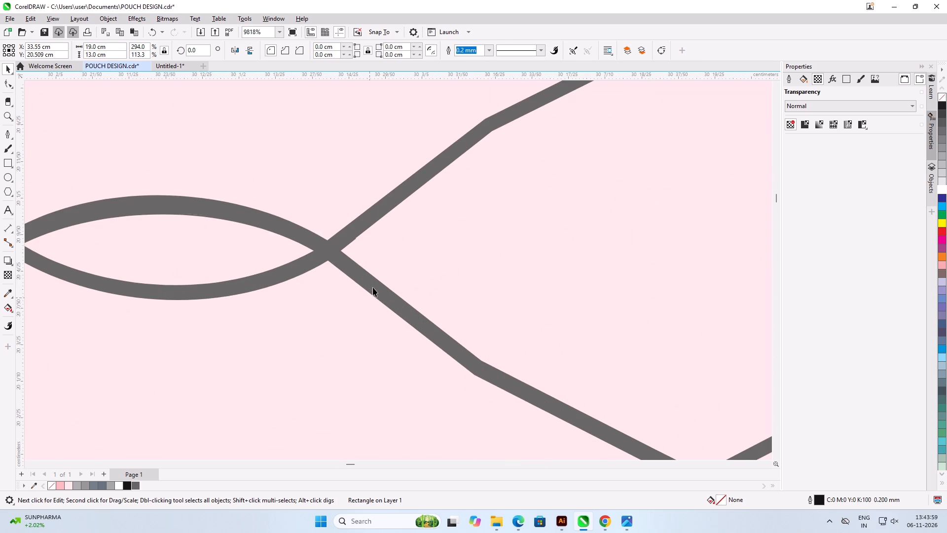
pyautogui.scroll(-12, 370, 289)
pyautogui.scroll(4, 444, 293)
pyautogui.click(388, 215)
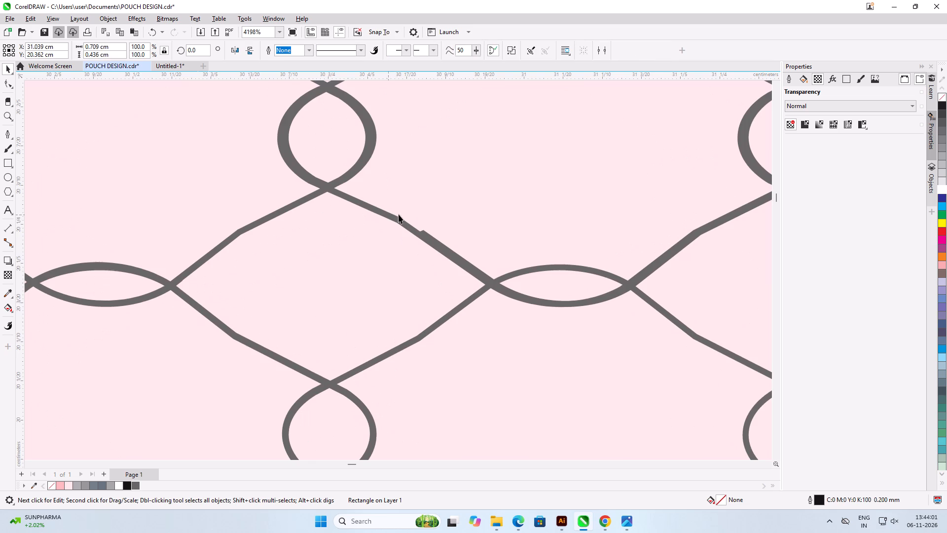
pyautogui.scroll(12, 447, 213)
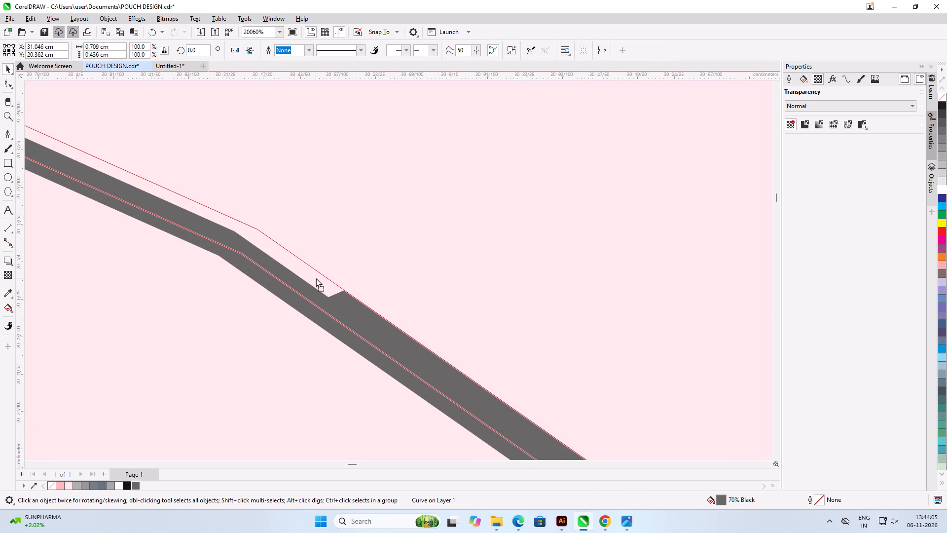
pyautogui.scroll(1, 274, 294)
pyautogui.scroll(-7, 274, 294)
pyautogui.scroll(1, 274, 295)
pyautogui.scroll(-9, 274, 295)
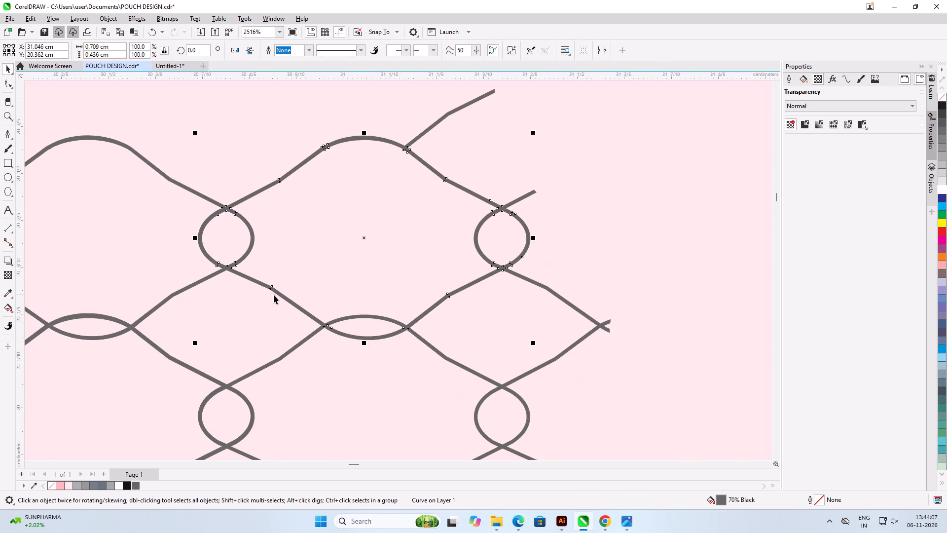
pyautogui.scroll(-7, 380, 264)
pyautogui.scroll(-7, 452, 269)
pyautogui.click(563, 245)
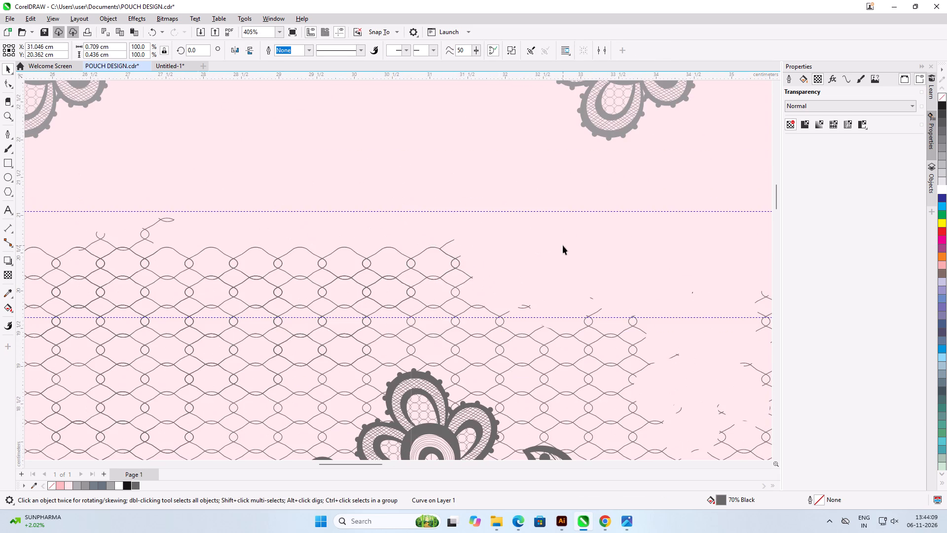
# Examine the remaining broken areas of the net mesh between the two lace borders.
pyautogui.scroll(-6, 500, 238)
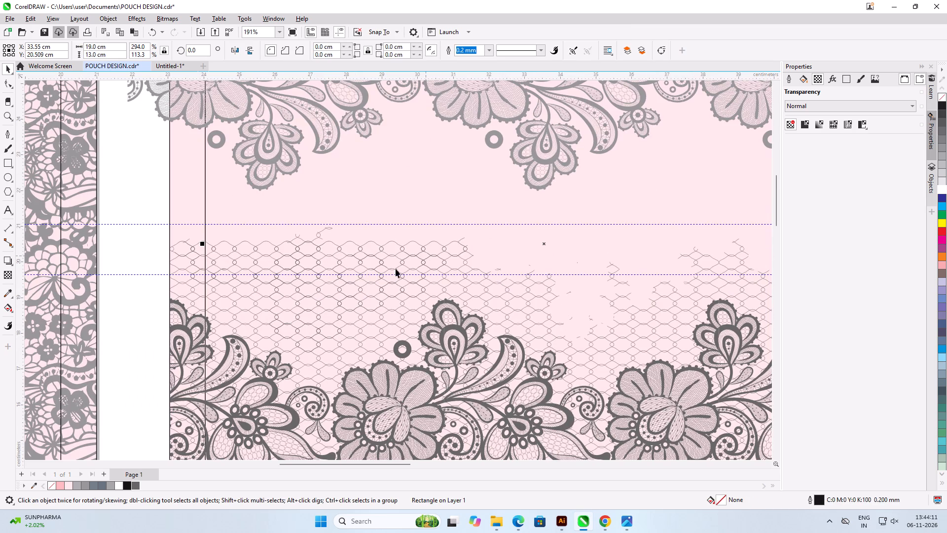
pyautogui.scroll(2, 265, 327)
pyautogui.scroll(-5, 201, 318)
pyautogui.scroll(4, 400, 272)
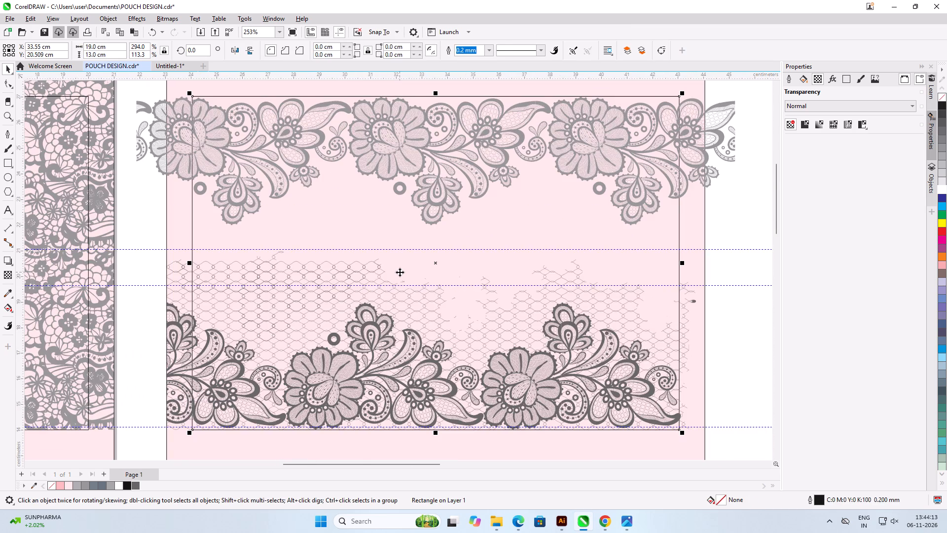
pyautogui.scroll(6, 400, 272)
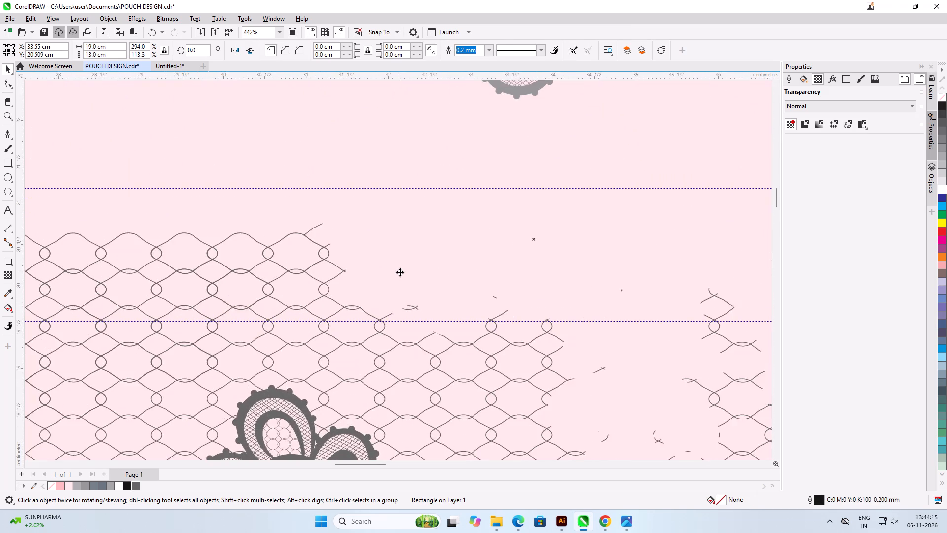
pyautogui.scroll(2, 400, 272)
pyautogui.scroll(-3, 400, 272)
pyautogui.scroll(1, 400, 272)
pyautogui.scroll(-4, 400, 272)
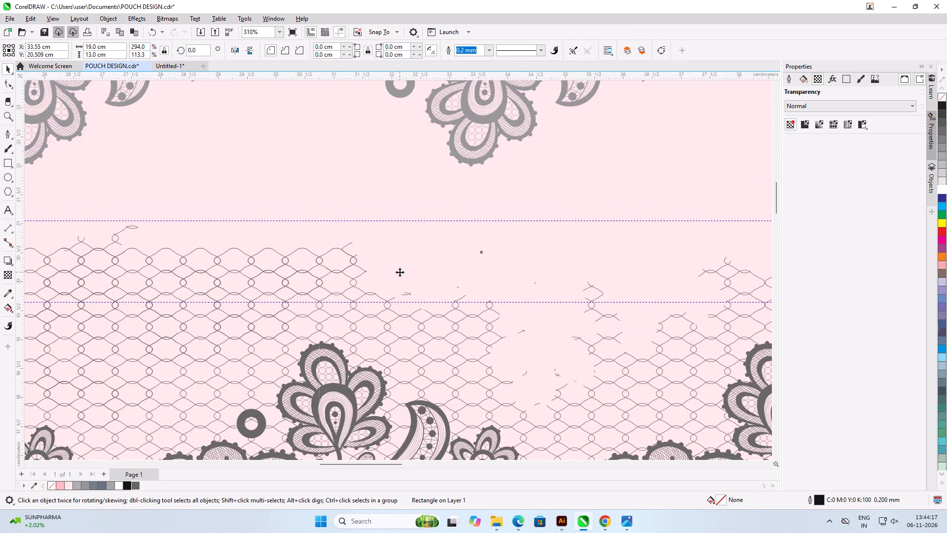
pyautogui.scroll(-6, 400, 272)
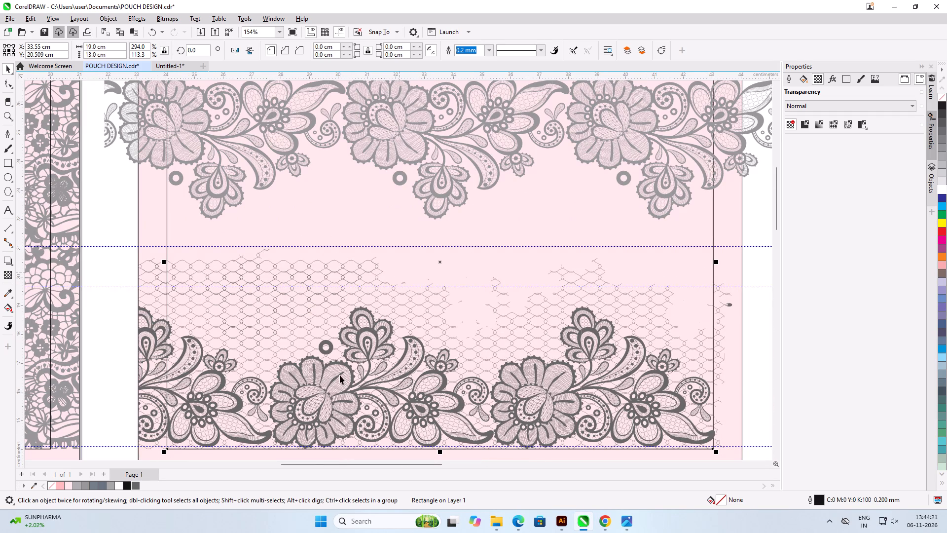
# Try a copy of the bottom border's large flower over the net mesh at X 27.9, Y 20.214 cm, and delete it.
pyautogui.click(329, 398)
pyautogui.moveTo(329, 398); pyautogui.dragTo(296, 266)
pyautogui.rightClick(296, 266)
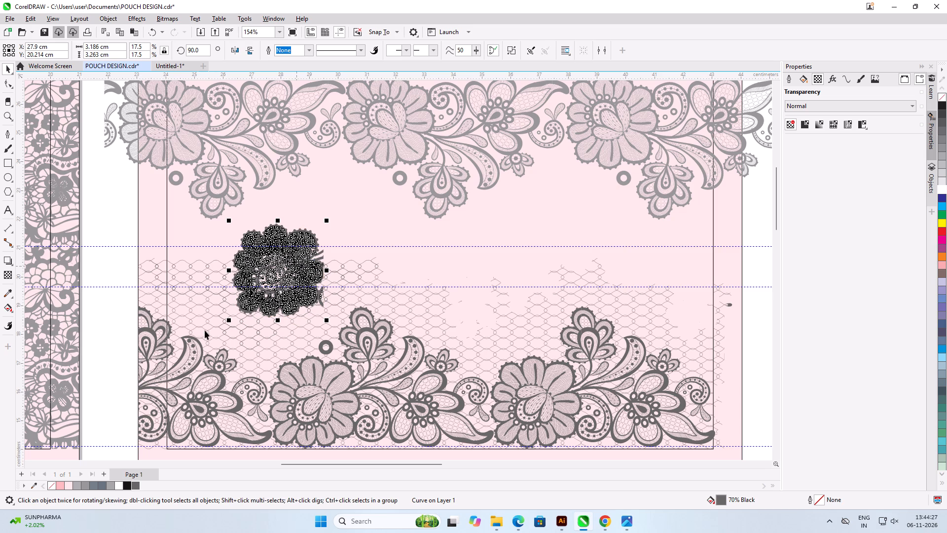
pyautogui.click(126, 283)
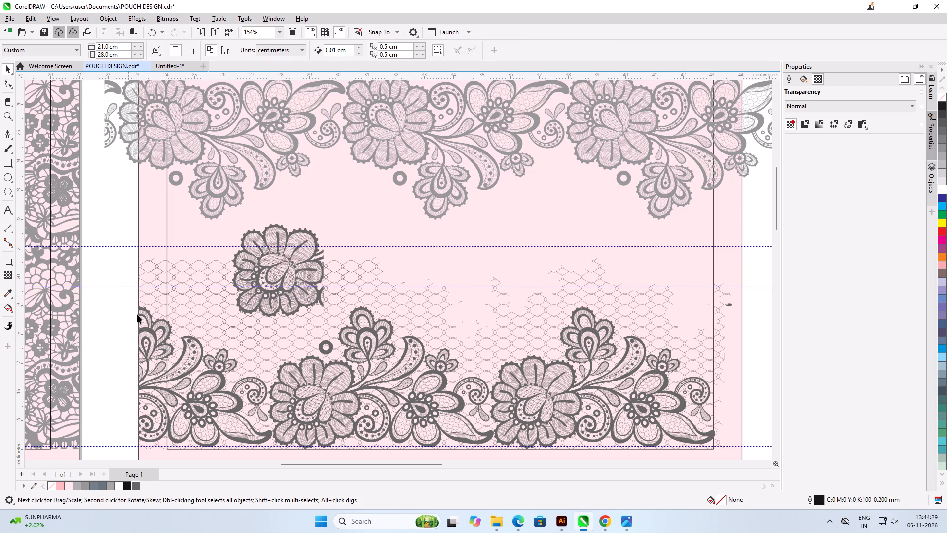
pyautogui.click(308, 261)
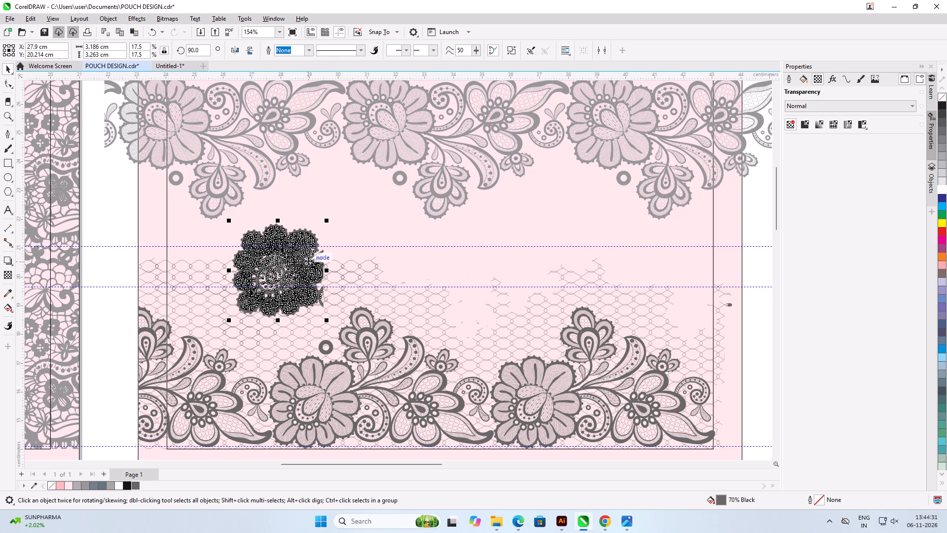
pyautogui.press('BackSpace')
# Copy the block of intact upper mesh rows horizontally into the broken mesh area, at X 34.856, Y 19.938 cm.
pyautogui.scroll(2, 553, 304)
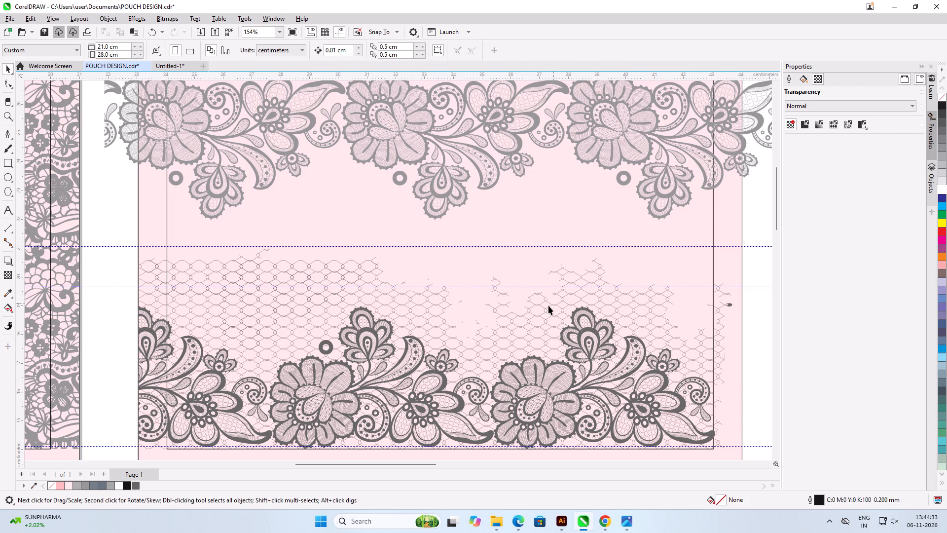
pyautogui.scroll(2, 548, 305)
pyautogui.scroll(4, 152, 278)
pyautogui.scroll(-5, 363, 268)
pyautogui.scroll(5, 127, 265)
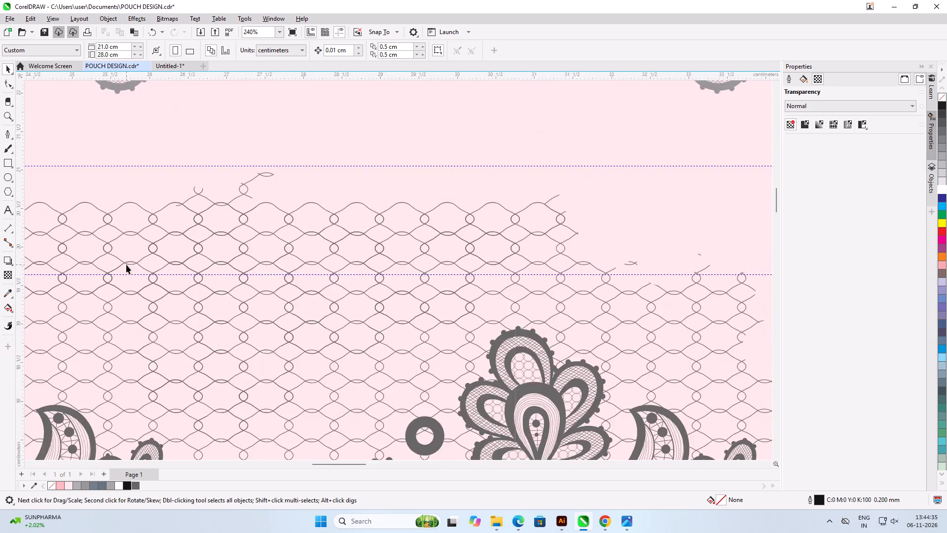
pyautogui.scroll(-5, 198, 264)
pyautogui.moveTo(51, 221); pyautogui.dragTo(312, 286)
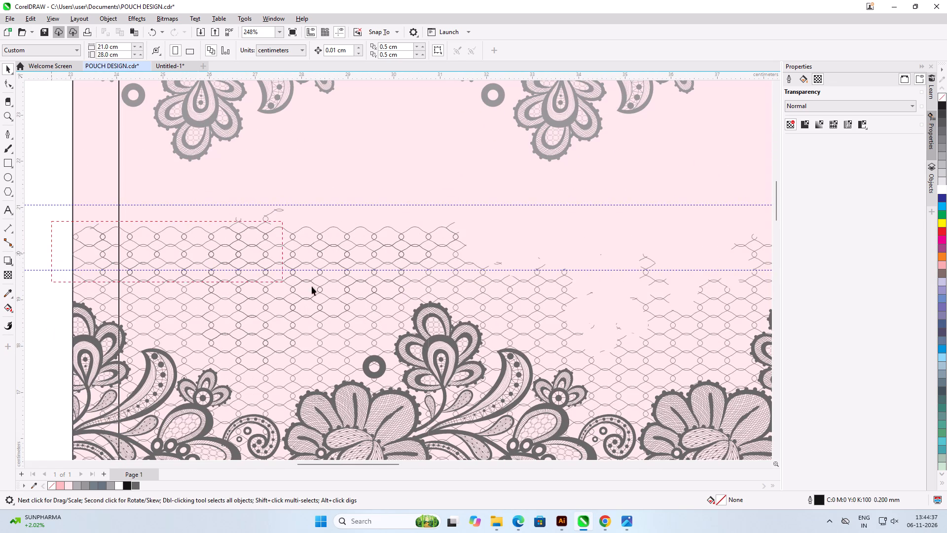
pyautogui.moveTo(312, 286); pyautogui.dragTo(498, 289)
pyautogui.scroll(-3, 46, 265)
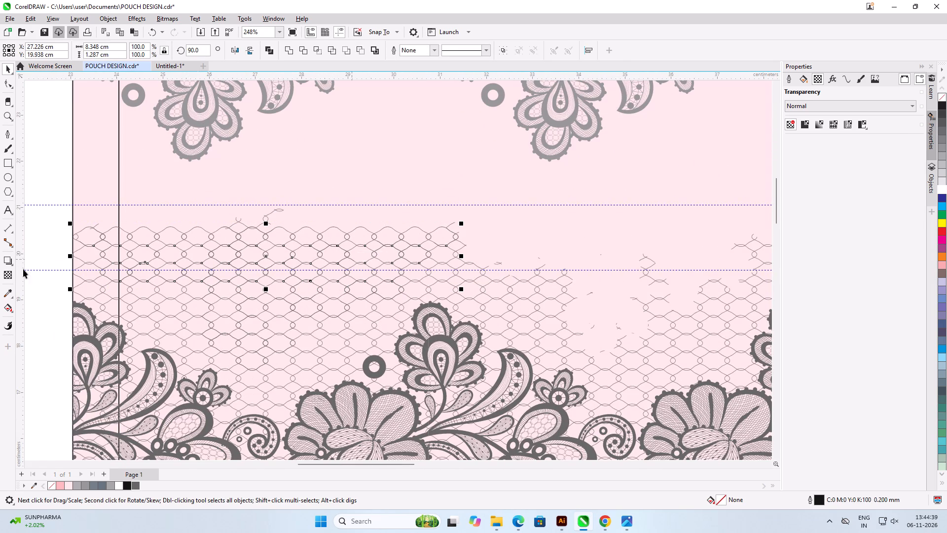
pyautogui.scroll(-2, 23, 269)
pyautogui.moveTo(281, 260); pyautogui.dragTo(366, 265)
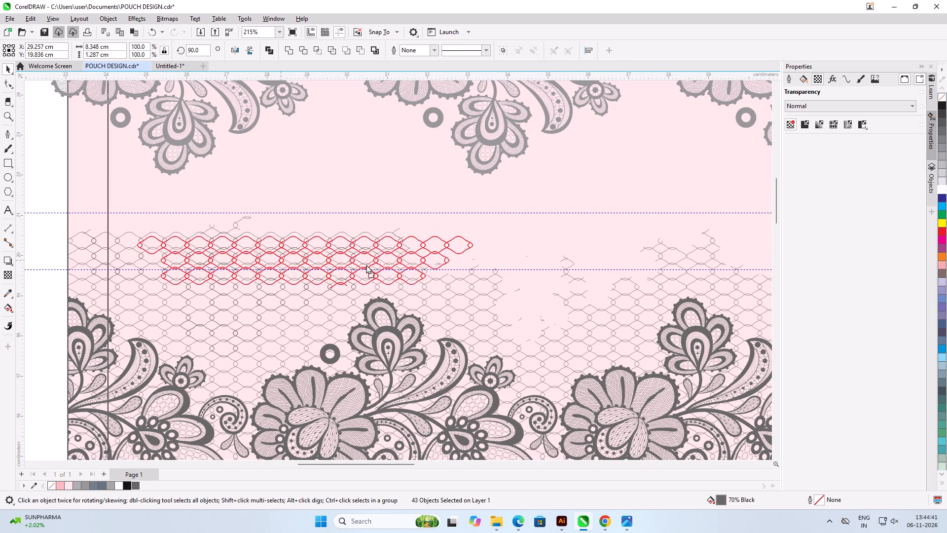
pyautogui.moveTo(366, 265); pyautogui.dragTo(585, 263)
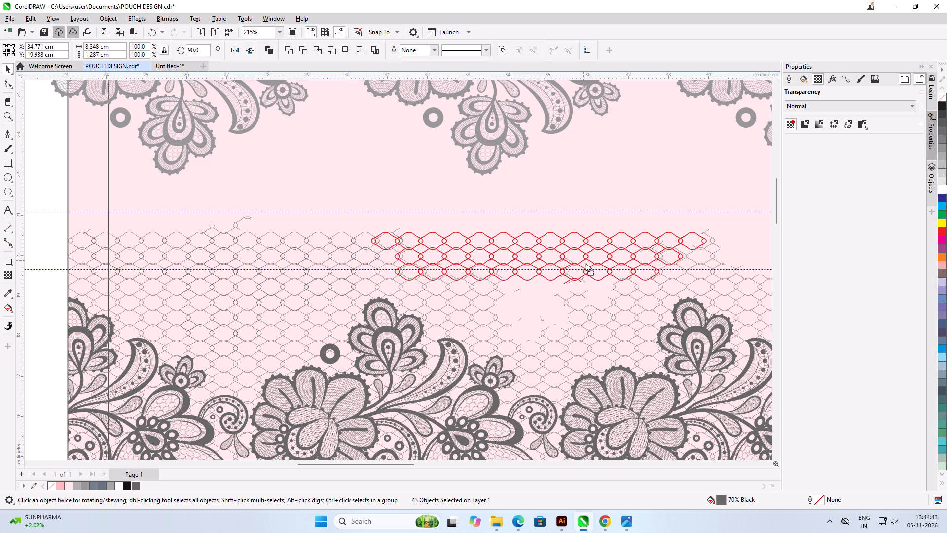
pyautogui.moveTo(585, 263); pyautogui.dragTo(586, 263)
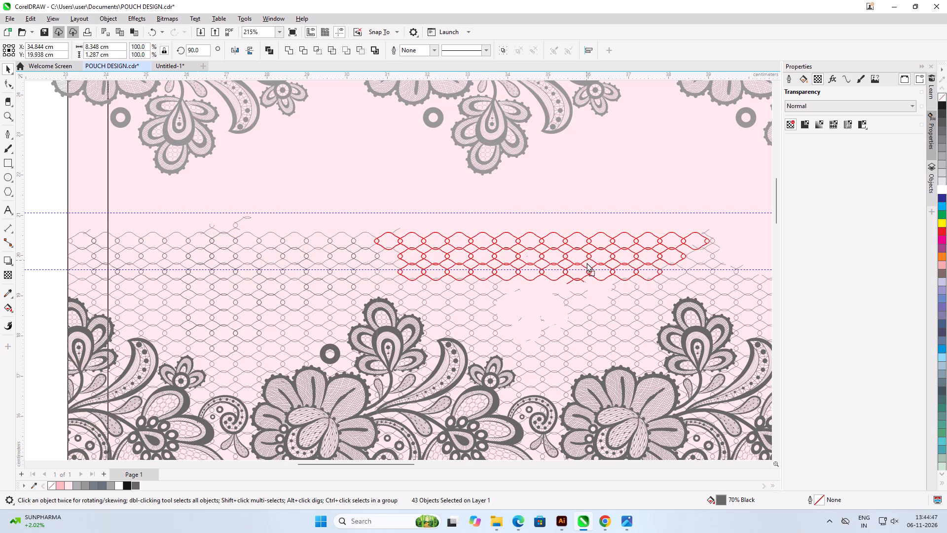
pyautogui.moveTo(586, 263); pyautogui.dragTo(587, 263)
pyautogui.keyDown('shift'); pyautogui.rightClick(587, 263); pyautogui.keyUp('shift')
# Shift the copied mesh block to X 34.871, Y 19.938 cm so its strands line up with the existing net.
pyautogui.scroll(5, 360, 251)
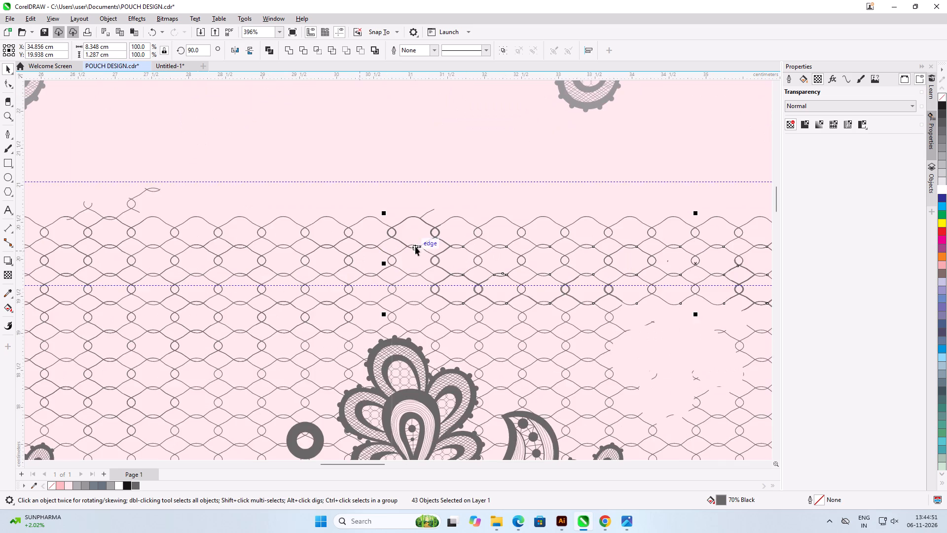
pyautogui.scroll(11, 415, 246)
pyautogui.scroll(4, 453, 288)
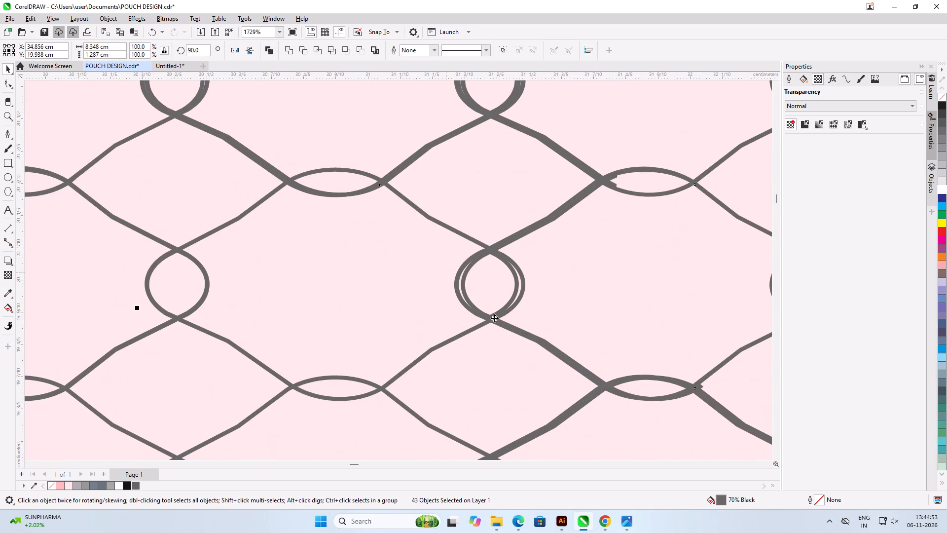
pyautogui.click(510, 328)
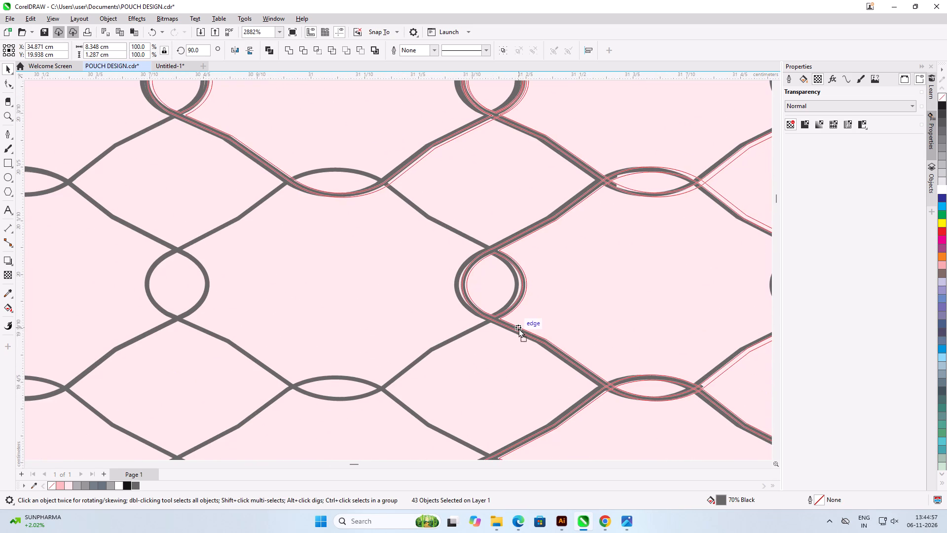
pyautogui.scroll(6, 488, 305)
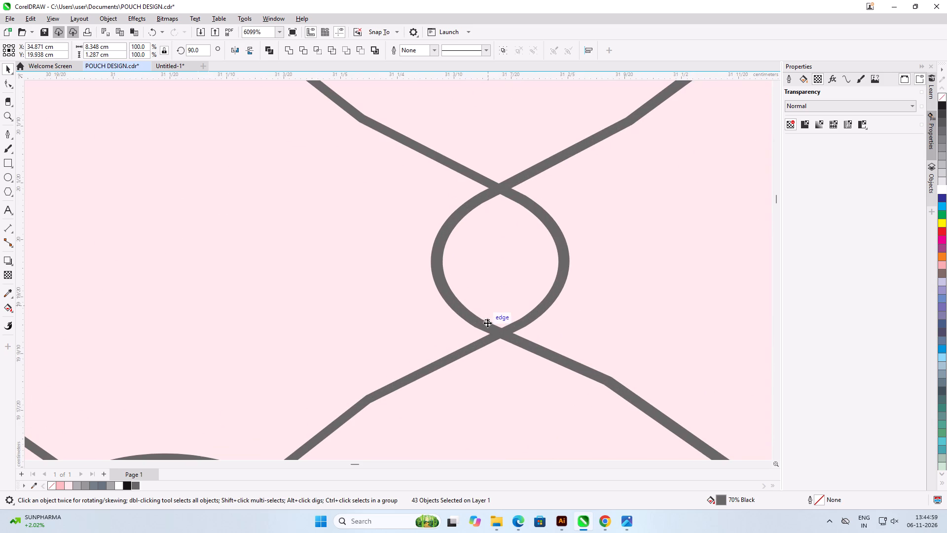
pyautogui.scroll(-12, 499, 328)
pyautogui.scroll(-7, 369, 254)
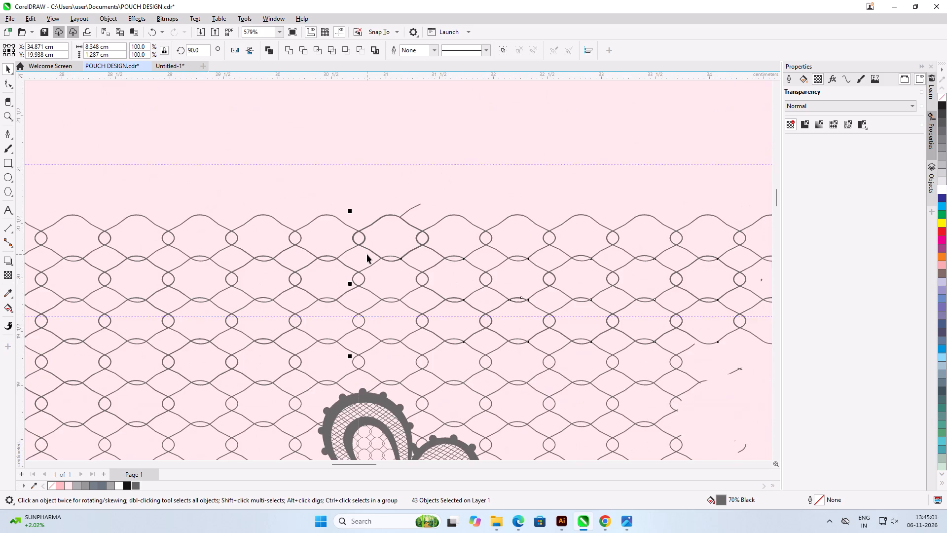
# Delete the duplicate mesh cell doubled over the top net row at X 31.051, Y 20.361 cm.
pyautogui.scroll(-2, 367, 254)
pyautogui.click(379, 166)
pyautogui.scroll(10, 376, 219)
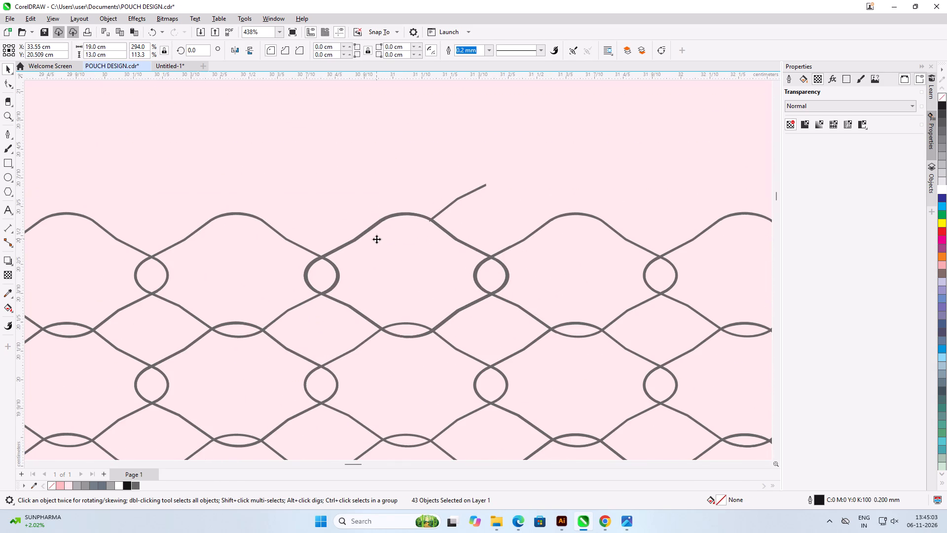
pyautogui.click(374, 228)
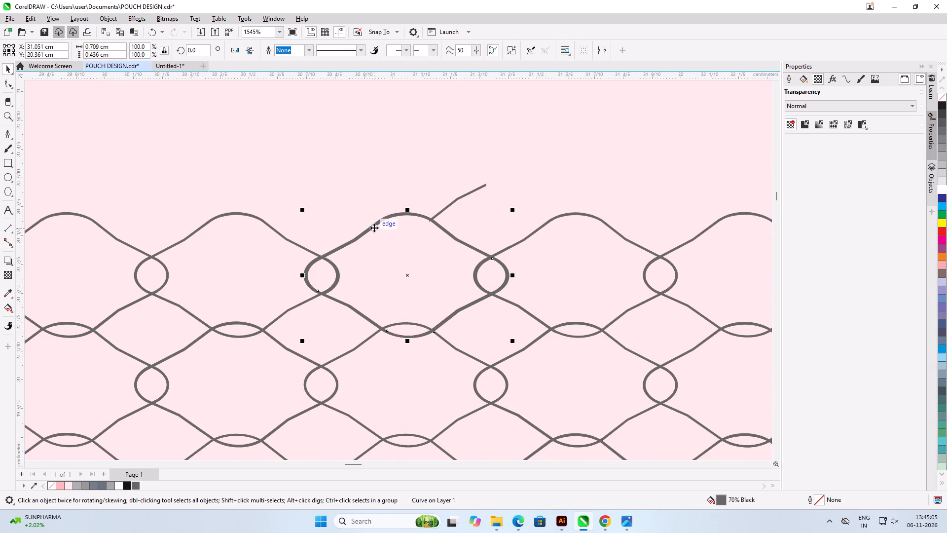
pyautogui.press('Delete')
# Move the last copied cell of the top mesh row, at X 38.69 cm, horizontally to line up with the adjoining net circle.
pyautogui.scroll(-10, 374, 228)
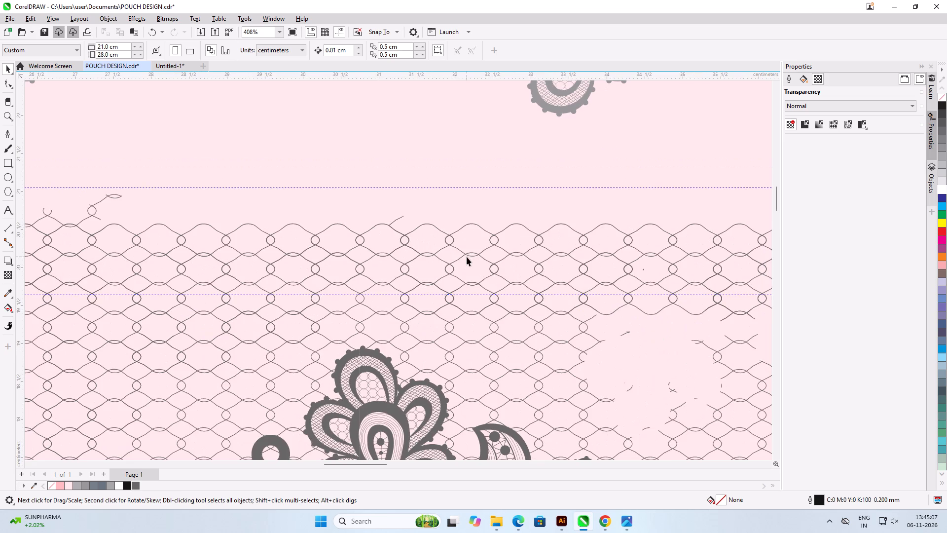
pyautogui.scroll(-5, 449, 251)
pyautogui.scroll(6, 589, 265)
pyautogui.scroll(-4, 404, 260)
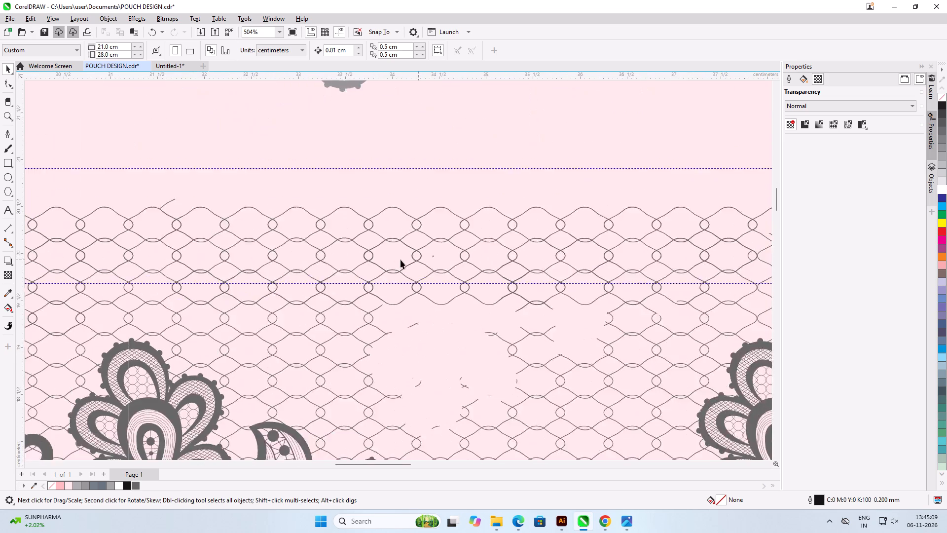
pyautogui.scroll(-1, 401, 260)
pyautogui.scroll(5, 659, 263)
pyautogui.scroll(4, 606, 243)
pyautogui.scroll(2, 575, 218)
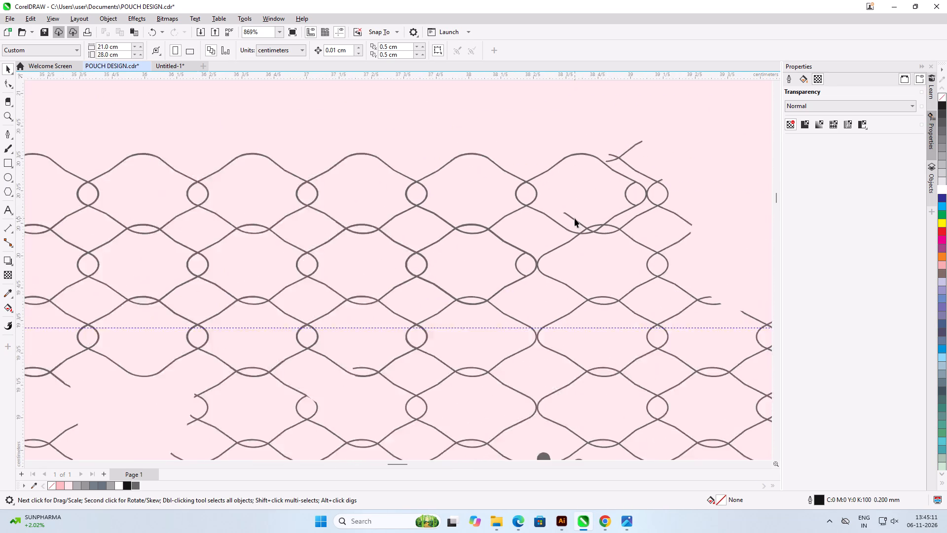
pyautogui.scroll(3, 575, 218)
pyautogui.click(560, 235)
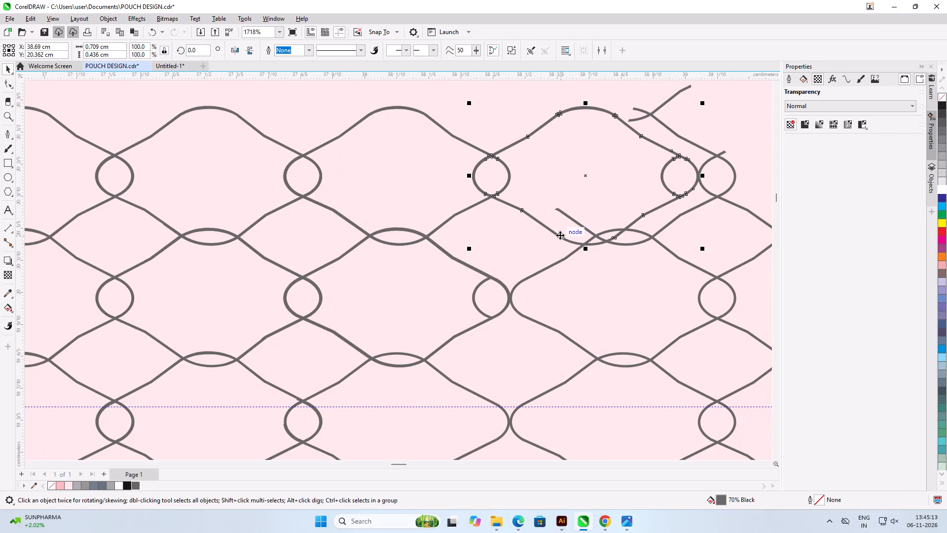
pyautogui.moveTo(560, 235); pyautogui.dragTo(589, 236)
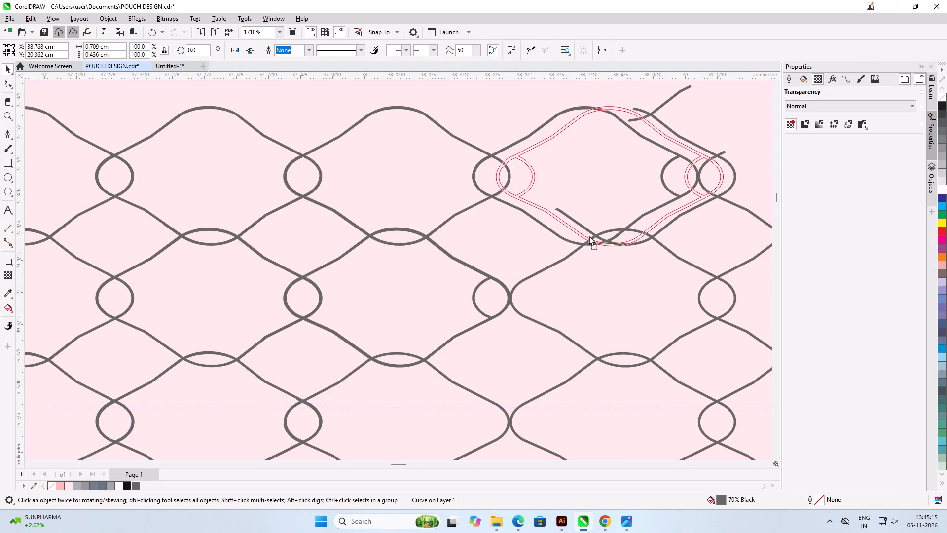
pyautogui.moveTo(589, 236); pyautogui.dragTo(598, 235)
pyautogui.click(532, 237)
# Copy the mesh cell at X 33.986, Y 19.595 cm straight down into the gap, at X 33.986, Y 19.218 cm.
pyautogui.scroll(-7, 511, 226)
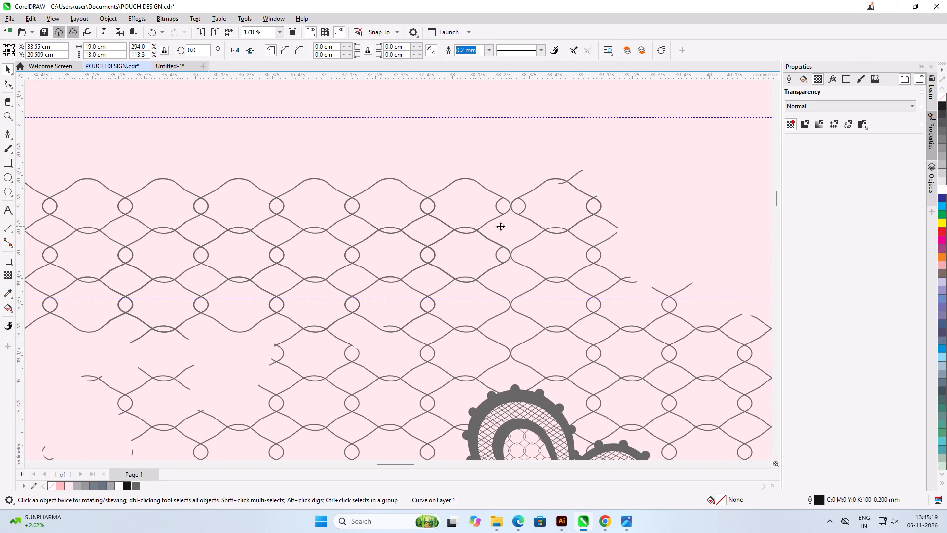
pyautogui.scroll(-4, 517, 217)
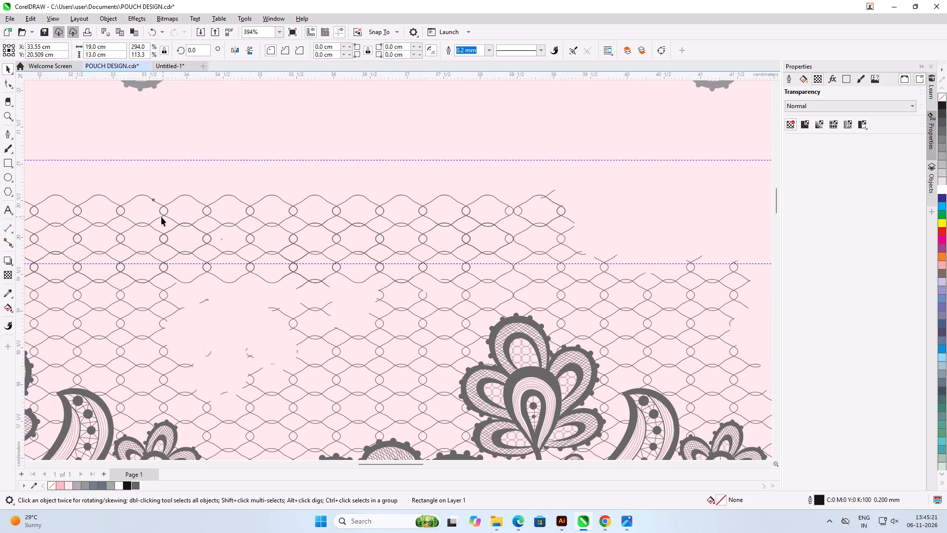
pyautogui.scroll(-2, 406, 206)
pyautogui.scroll(8, 192, 304)
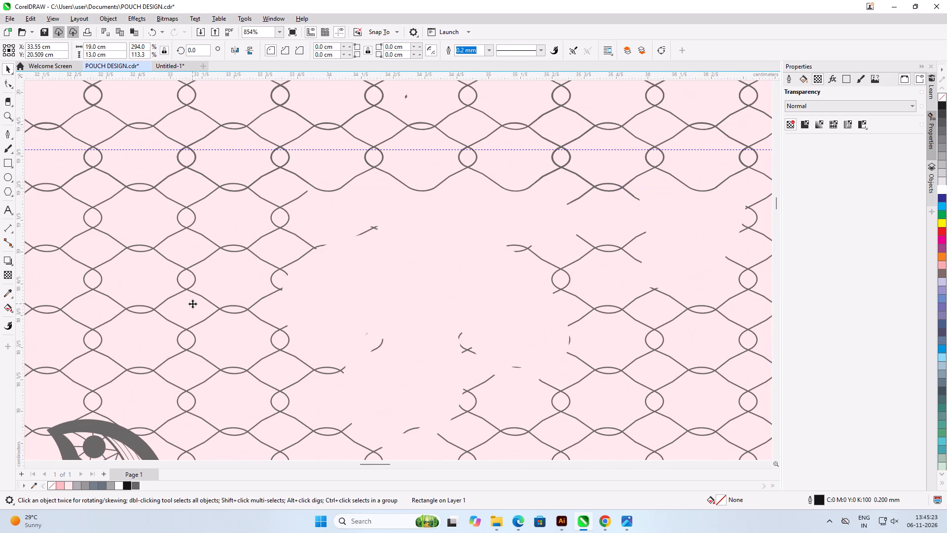
pyautogui.click(342, 189)
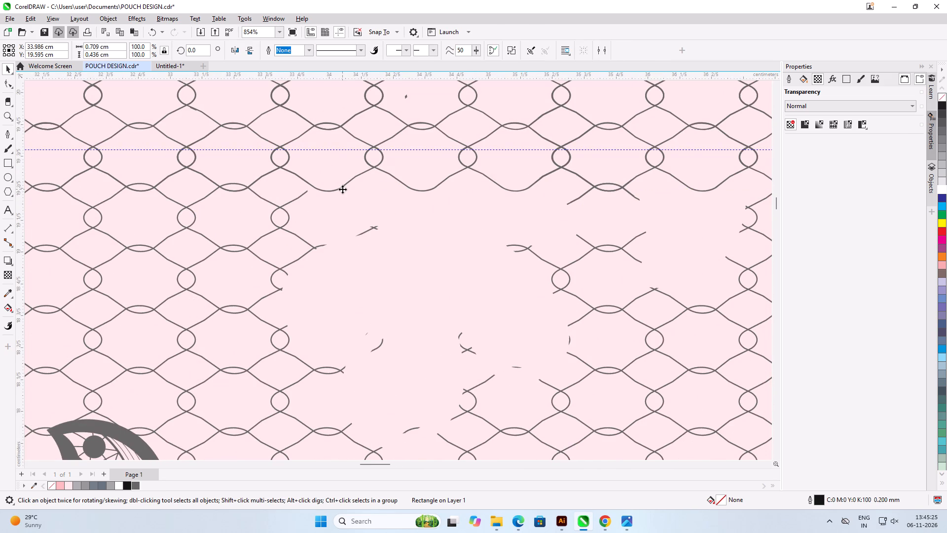
pyautogui.scroll(-3, 341, 195)
pyautogui.scroll(1, 340, 197)
pyautogui.scroll(-2, 340, 197)
pyautogui.scroll(4, 335, 198)
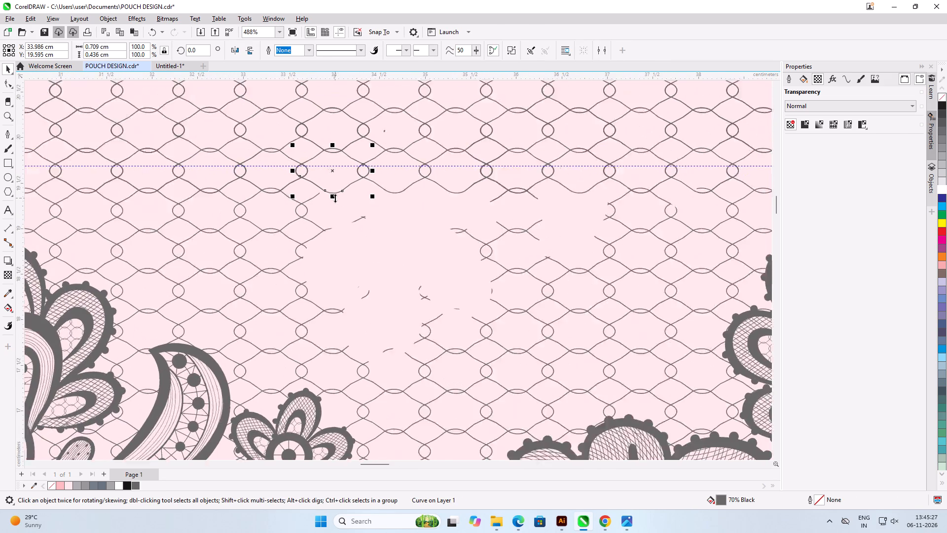
pyautogui.scroll(7, 335, 198)
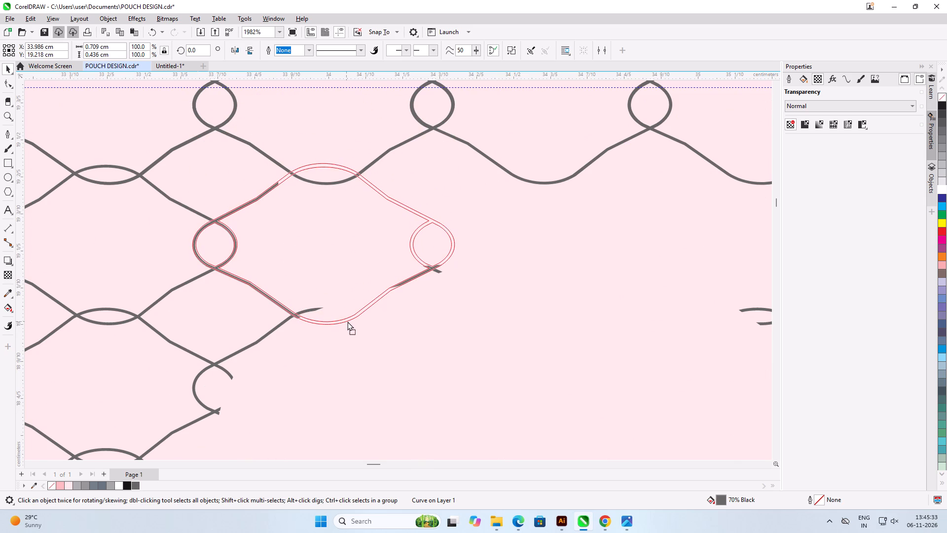
pyautogui.keyDown('shift'); pyautogui.rightClick(347, 321); pyautogui.keyUp('shift')
# Fine-tune the copied cell against the broken strands, placing it at X 33.986, Y 19.216 cm.
pyautogui.scroll(12, 294, 350)
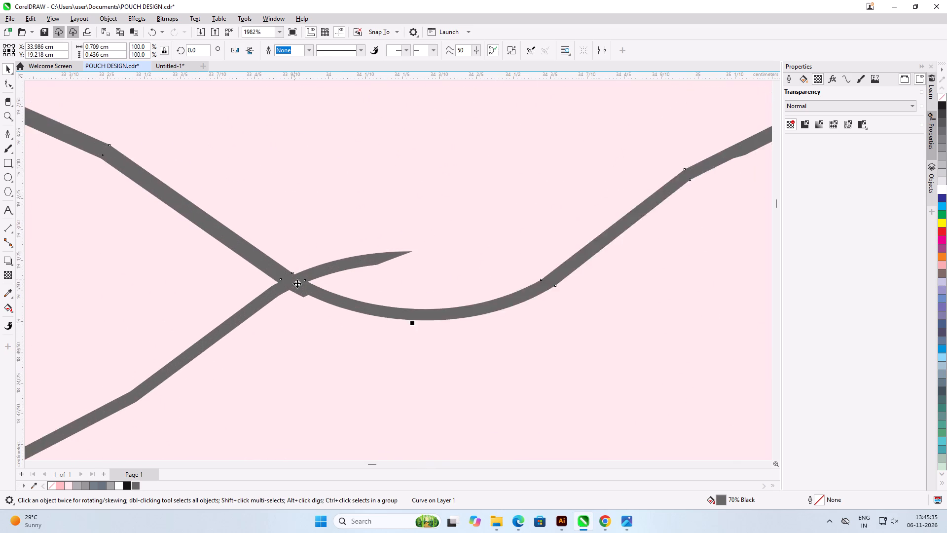
pyautogui.scroll(11, 297, 283)
pyautogui.moveTo(396, 320); pyautogui.dragTo(396, 338)
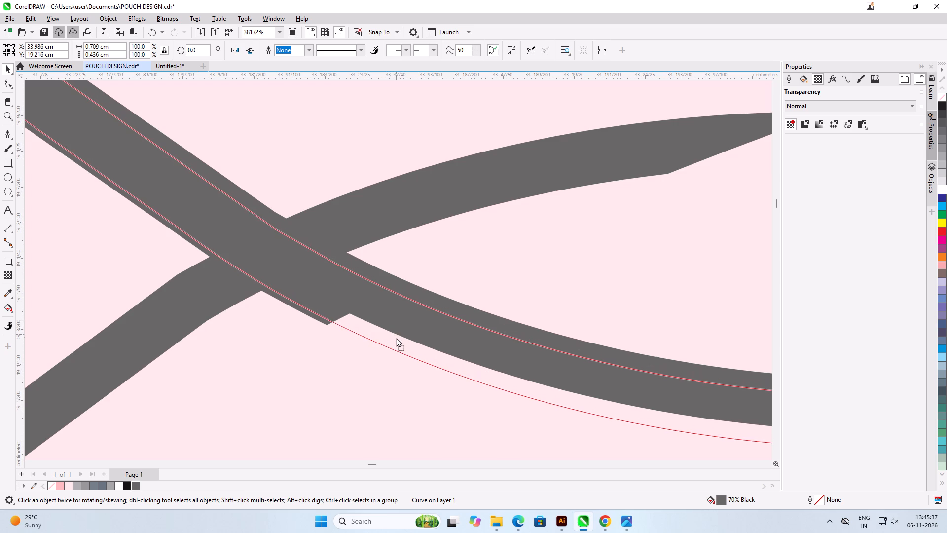
pyautogui.moveTo(396, 338); pyautogui.dragTo(396, 343)
pyautogui.scroll(-10, 366, 293)
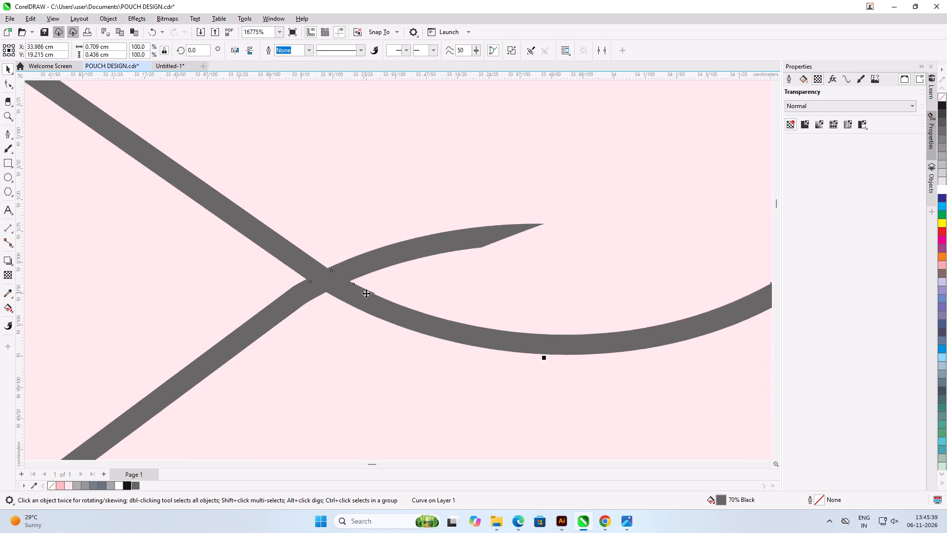
pyautogui.scroll(-14, 366, 293)
pyautogui.scroll(6, 380, 143)
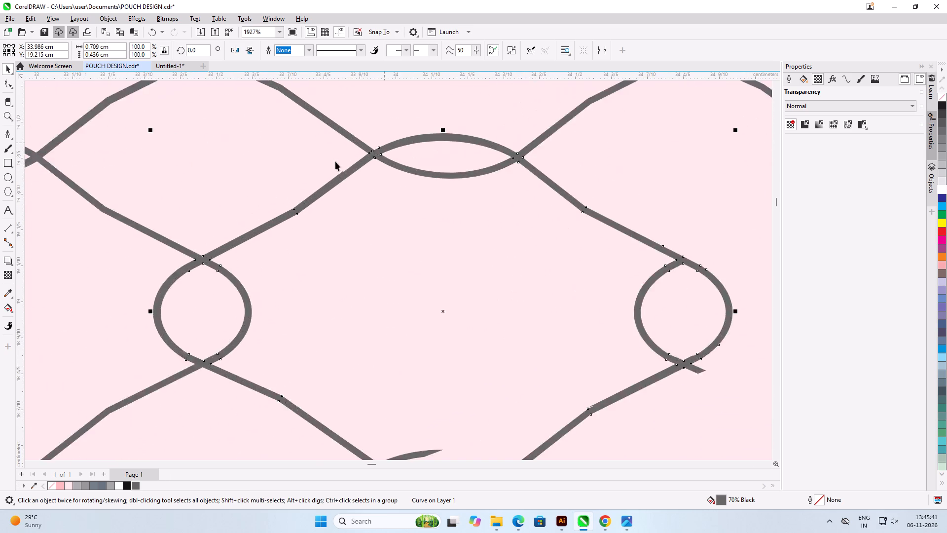
pyautogui.scroll(11, 335, 161)
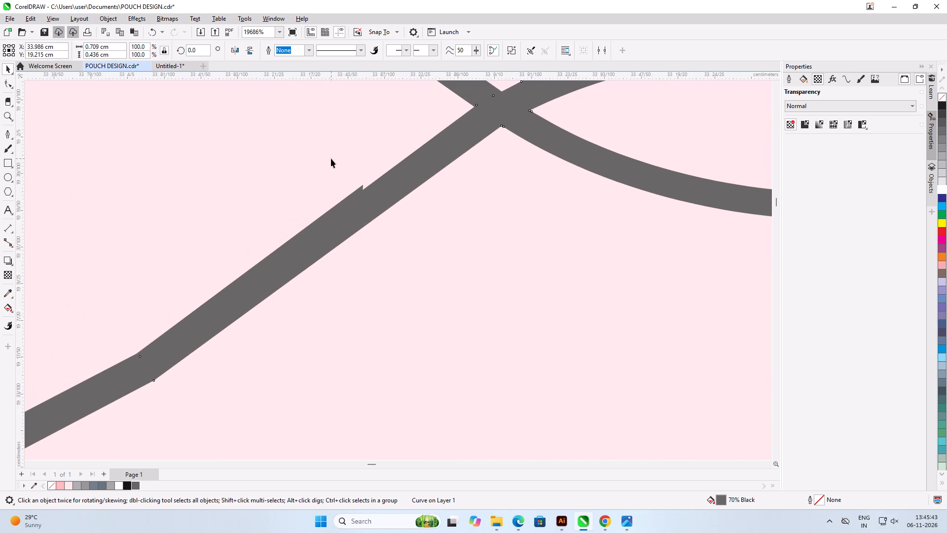
pyautogui.click(394, 187)
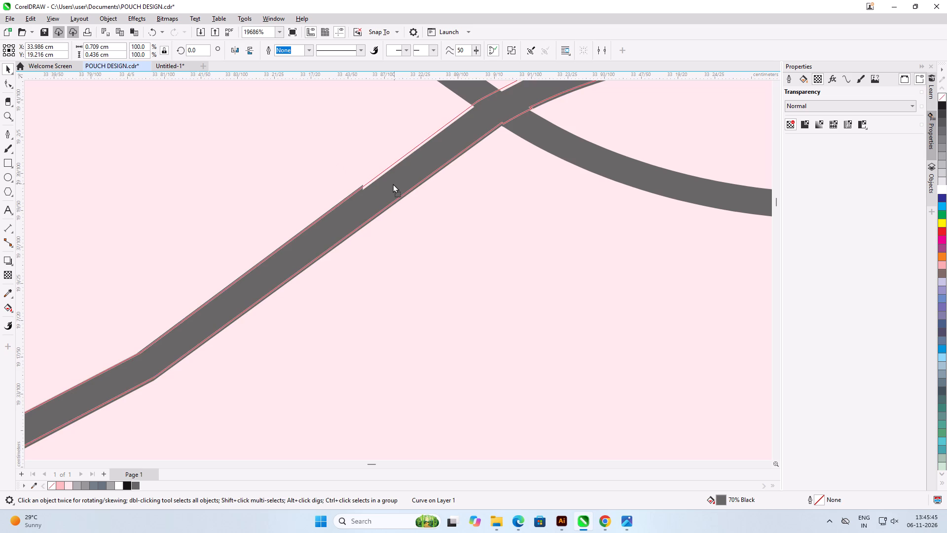
pyautogui.scroll(-17, 414, 165)
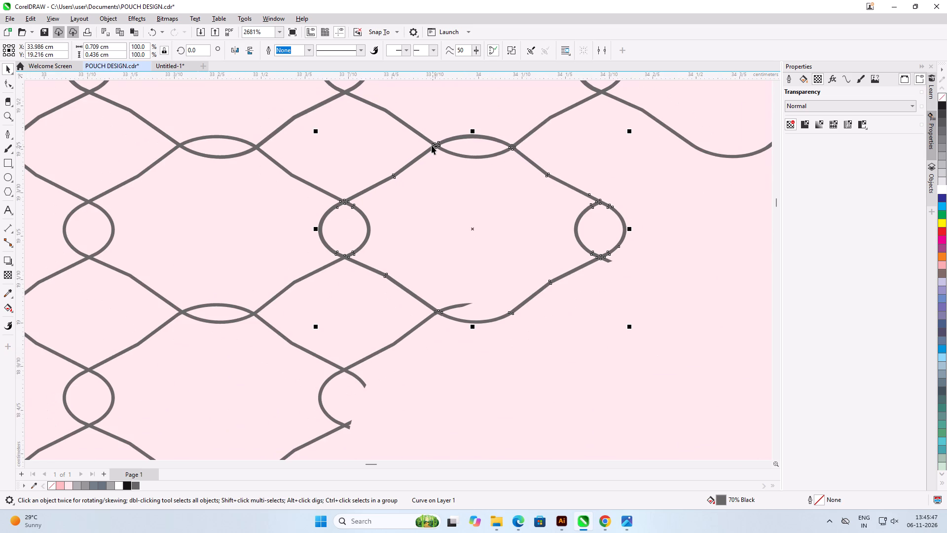
# Copy that cell one row further down into the gap, at X 33.986, Y 18.83 cm.
pyautogui.scroll(-7, 436, 143)
pyautogui.scroll(4, 404, 300)
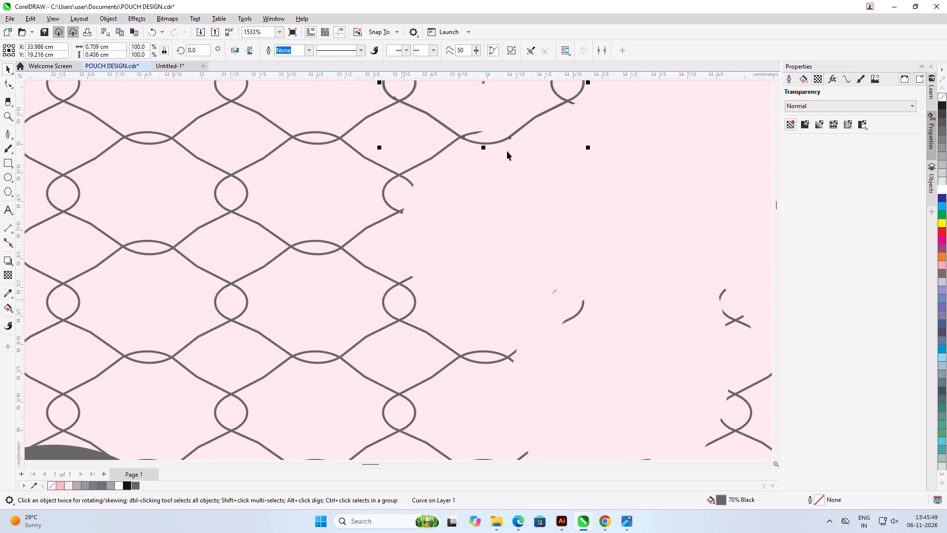
pyautogui.moveTo(518, 130); pyautogui.dragTo(522, 243)
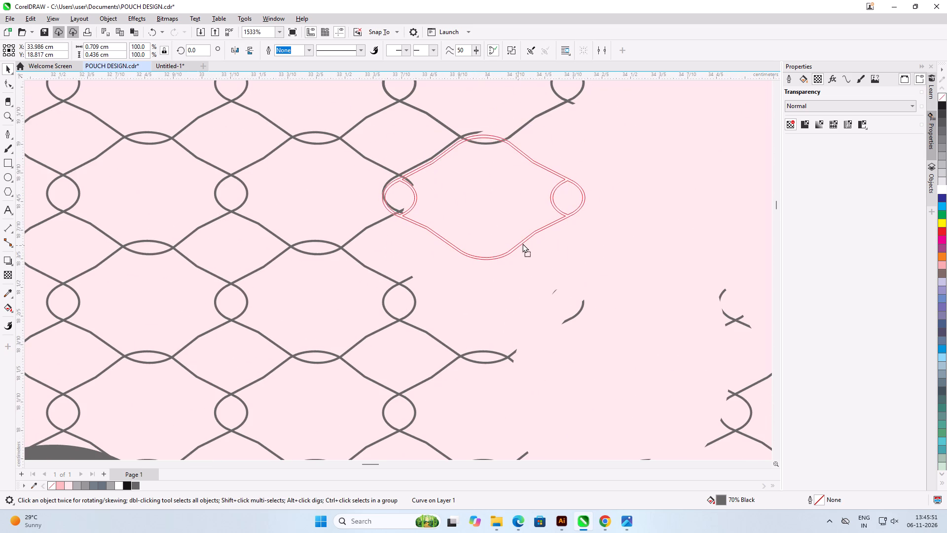
pyautogui.moveTo(522, 243); pyautogui.dragTo(522, 240)
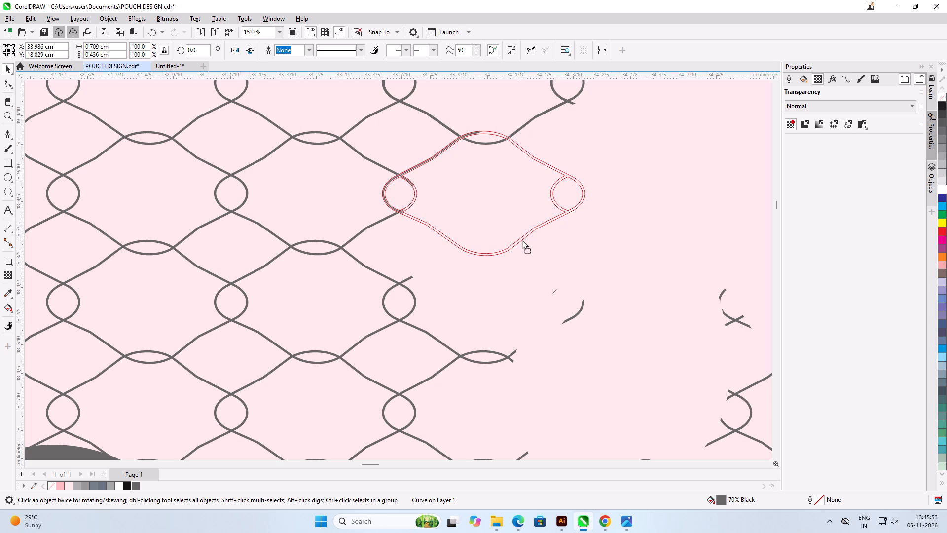
pyautogui.moveTo(522, 240); pyautogui.dragTo(522, 239)
pyautogui.keyDown('shift'); pyautogui.rightClick(522, 239); pyautogui.keyUp('shift')
# Align the lower copied cell with the existing net crossings at X 33.985, Y 18.829 cm.
pyautogui.scroll(3, 377, 205)
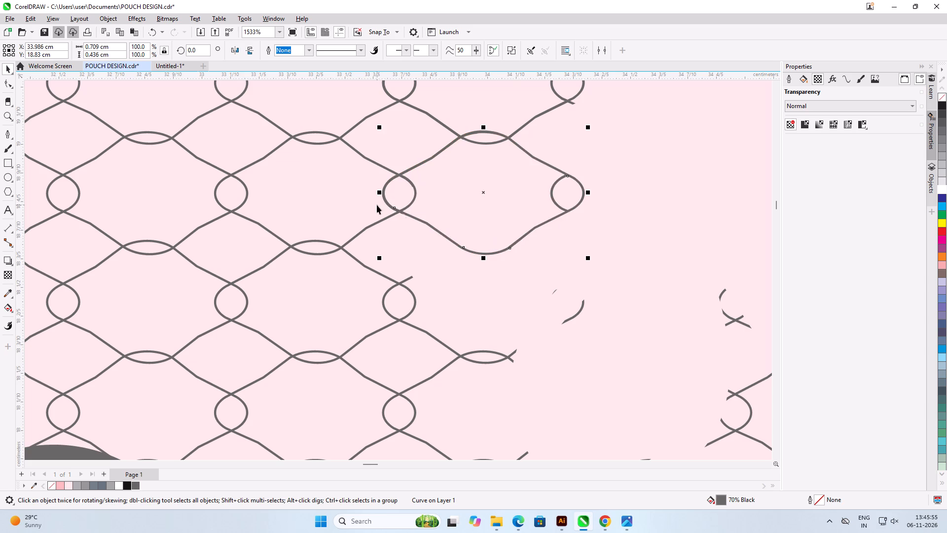
pyautogui.scroll(3, 377, 205)
pyautogui.scroll(16, 442, 198)
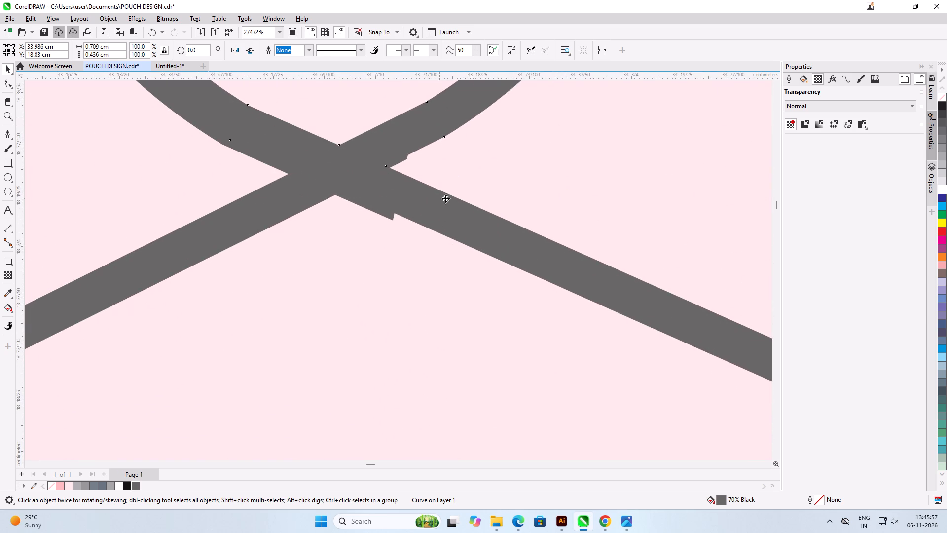
pyautogui.moveTo(443, 222); pyautogui.dragTo(440, 229)
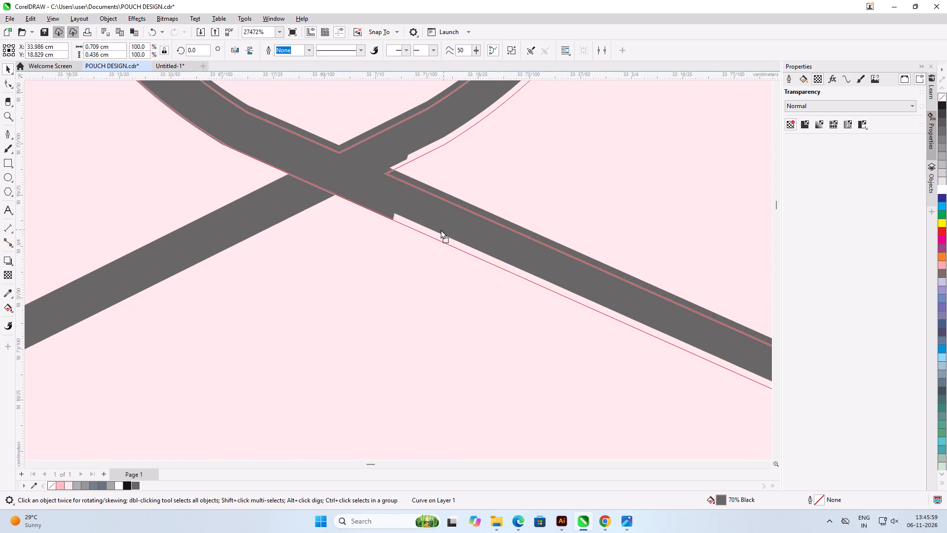
pyautogui.moveTo(440, 229); pyautogui.dragTo(440, 228)
pyautogui.scroll(-13, 404, 221)
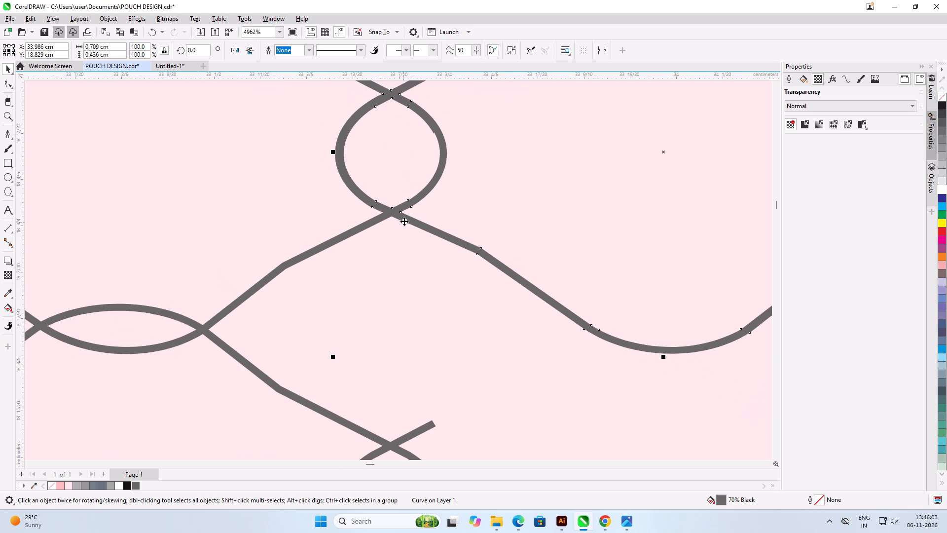
pyautogui.scroll(-7, 404, 221)
pyautogui.scroll(6, 410, 180)
pyautogui.scroll(2, 403, 261)
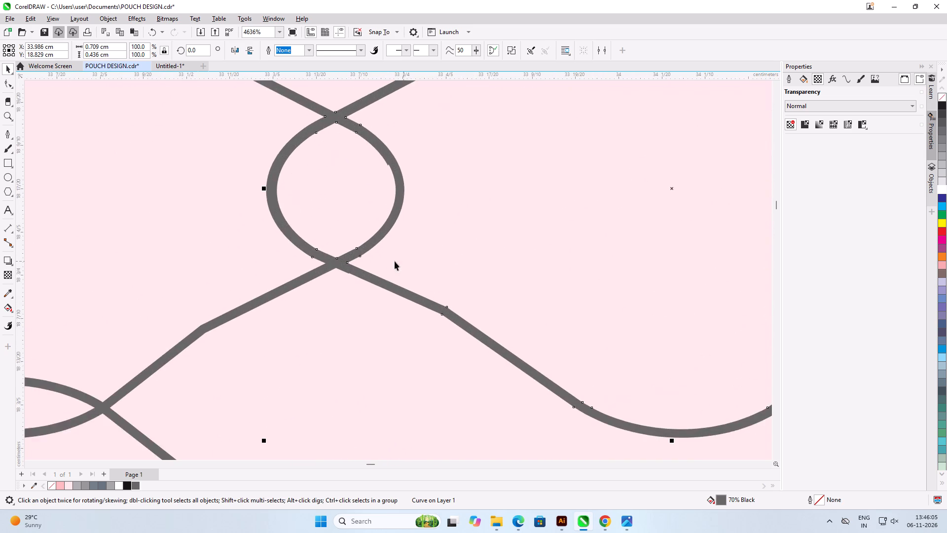
pyautogui.scroll(4, 395, 261)
pyautogui.scroll(-3, 379, 294)
pyautogui.scroll(1, 350, 261)
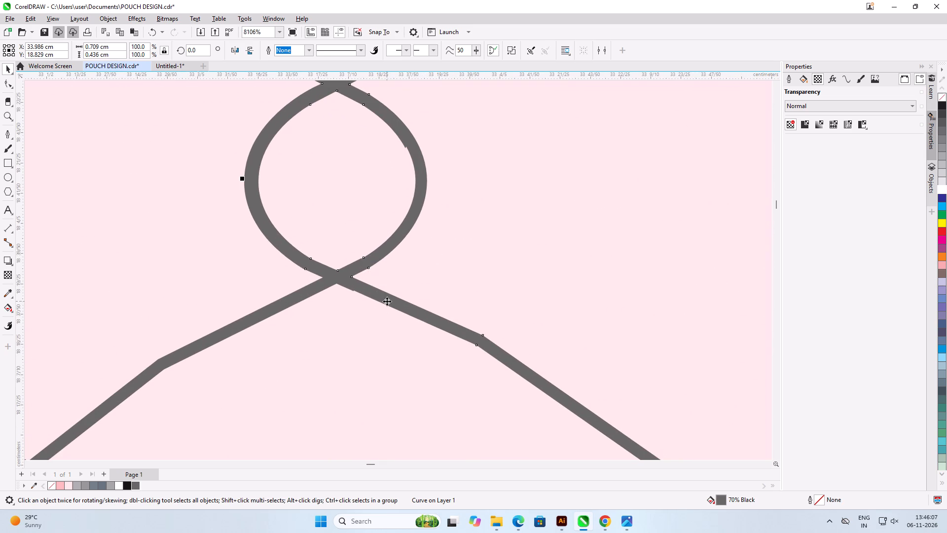
pyautogui.click(387, 301)
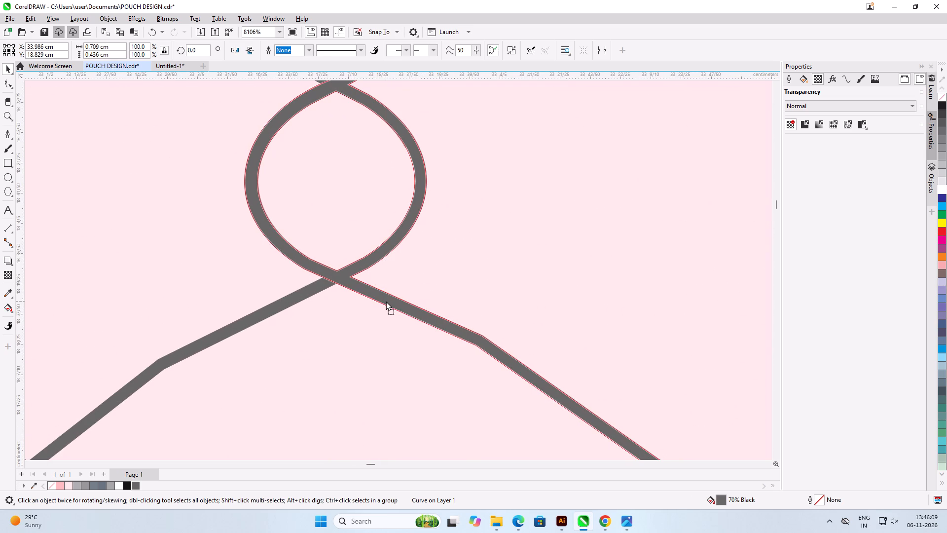
pyautogui.scroll(-8, 358, 295)
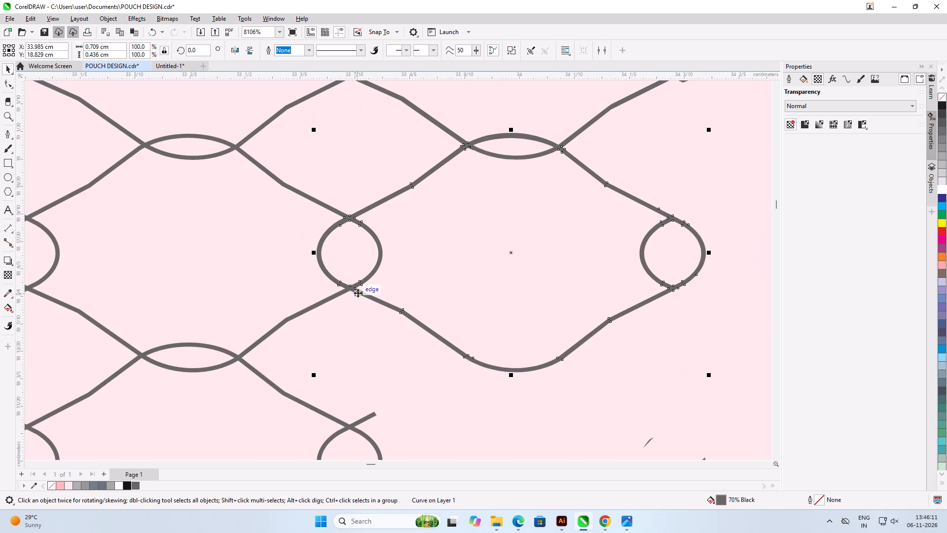
pyautogui.click(451, 281)
# Shift the upper copied cell to X 33.986, Y 19.215 cm so its strands meet the net crossing.
pyautogui.scroll(-6, 352, 184)
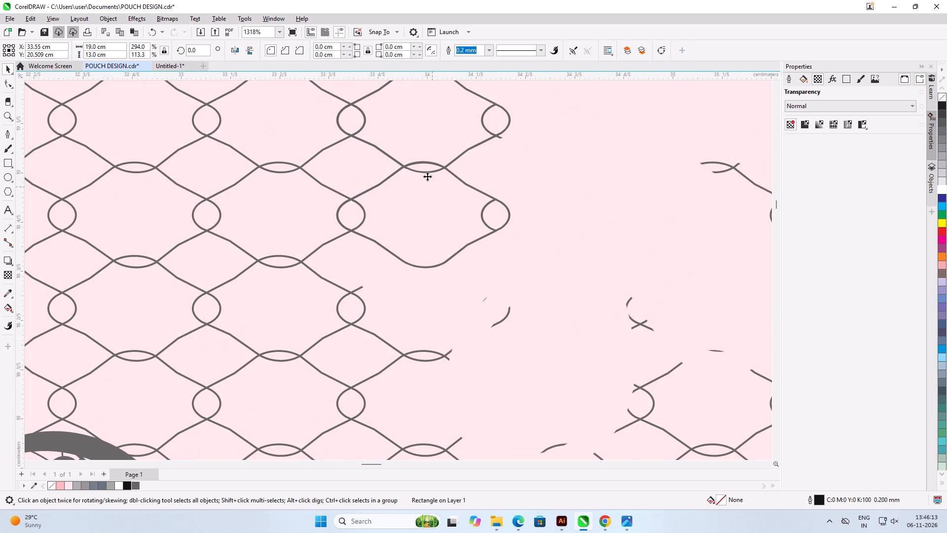
pyautogui.scroll(16, 414, 170)
pyautogui.scroll(5, 386, 169)
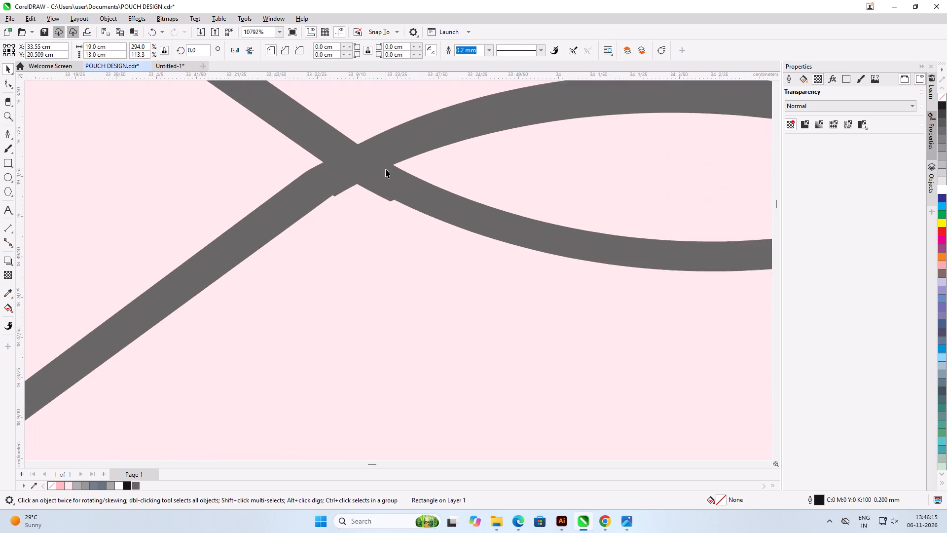
pyautogui.scroll(6, 386, 169)
pyautogui.click(442, 227)
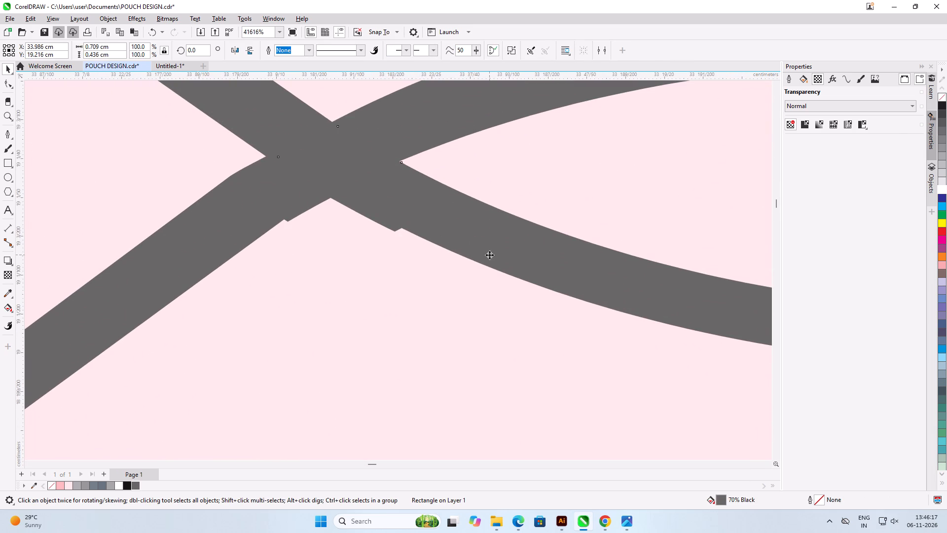
pyautogui.moveTo(489, 255); pyautogui.dragTo(484, 261)
pyautogui.scroll(-6, 405, 258)
pyautogui.scroll(1, 429, 206)
pyautogui.click(429, 206)
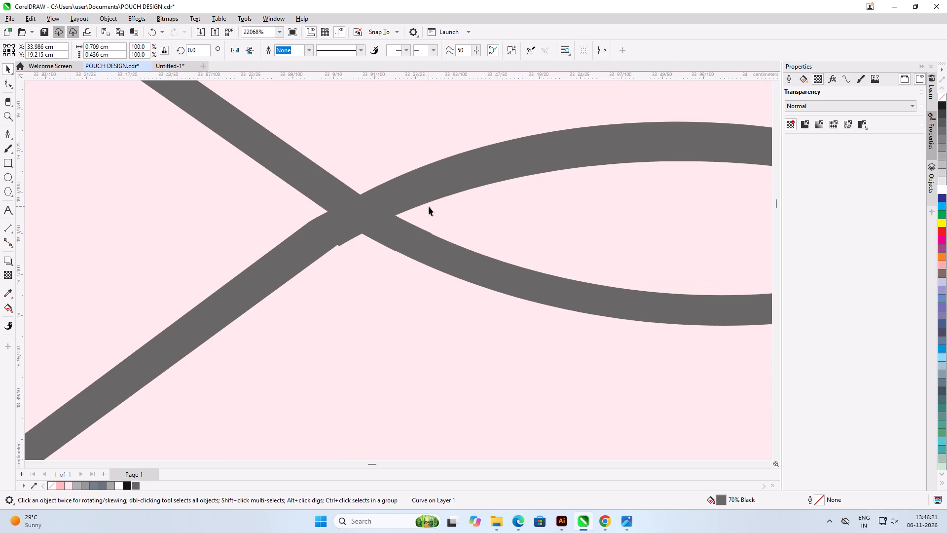
# Smooth the notched edge at the lower copied cell's upper crossing by deleting two stray nodes and converting the remaining segment to a straight line.
pyautogui.scroll(-1, 428, 198)
pyautogui.click(428, 198)
pyautogui.scroll(-2, 422, 158)
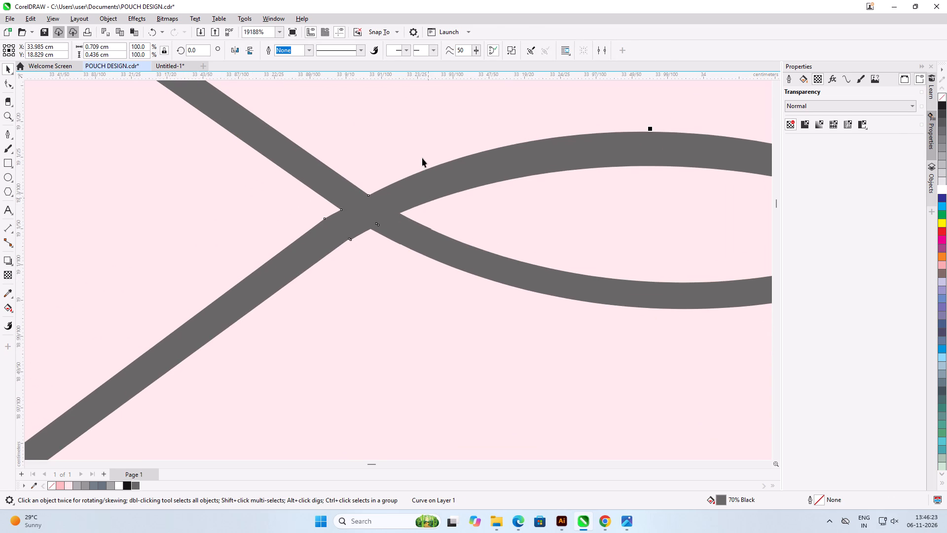
pyautogui.scroll(-5, 422, 158)
pyautogui.scroll(18, 397, 174)
pyautogui.scroll(-9, 381, 224)
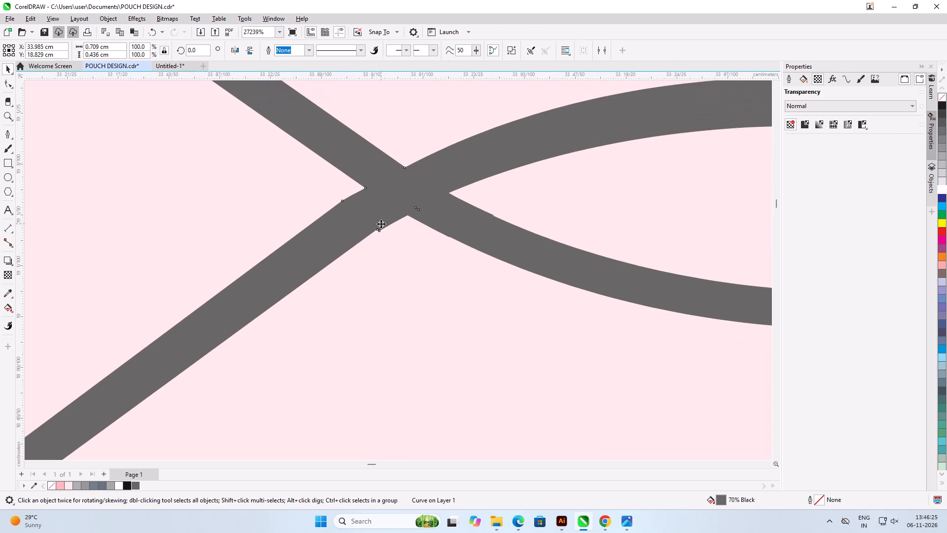
pyautogui.click(10, 83)
pyautogui.scroll(7, 368, 242)
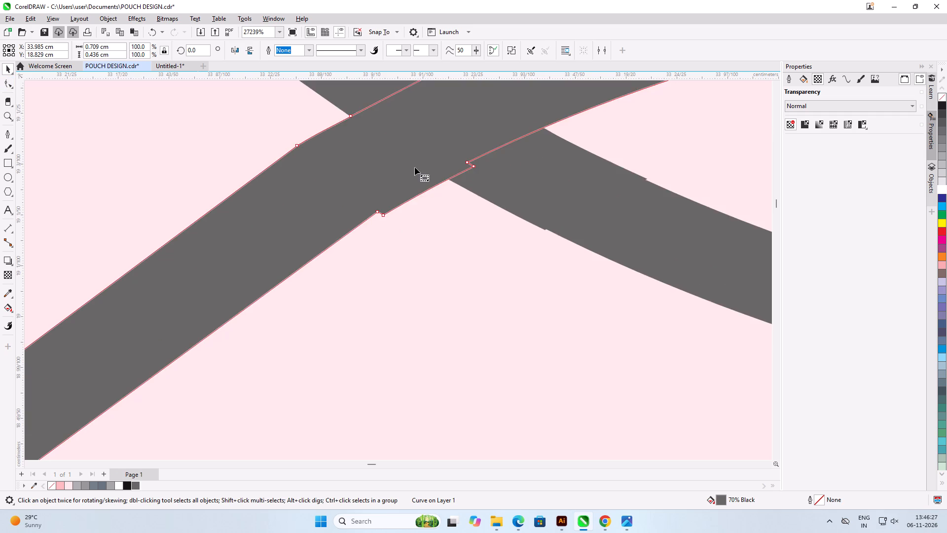
pyautogui.scroll(3, 415, 167)
pyautogui.scroll(-7, 409, 203)
pyautogui.scroll(6, 428, 183)
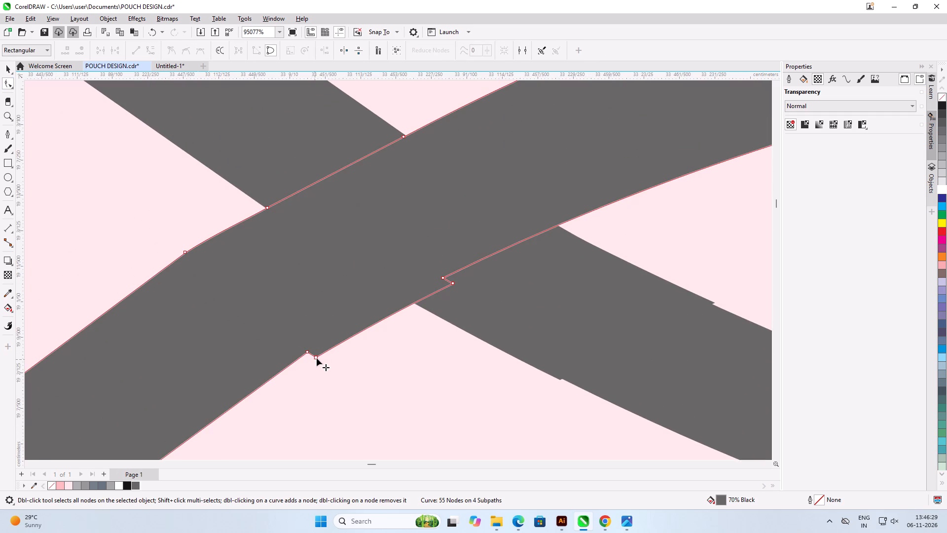
pyautogui.doubleClick(317, 358)
pyautogui.doubleClick(454, 283)
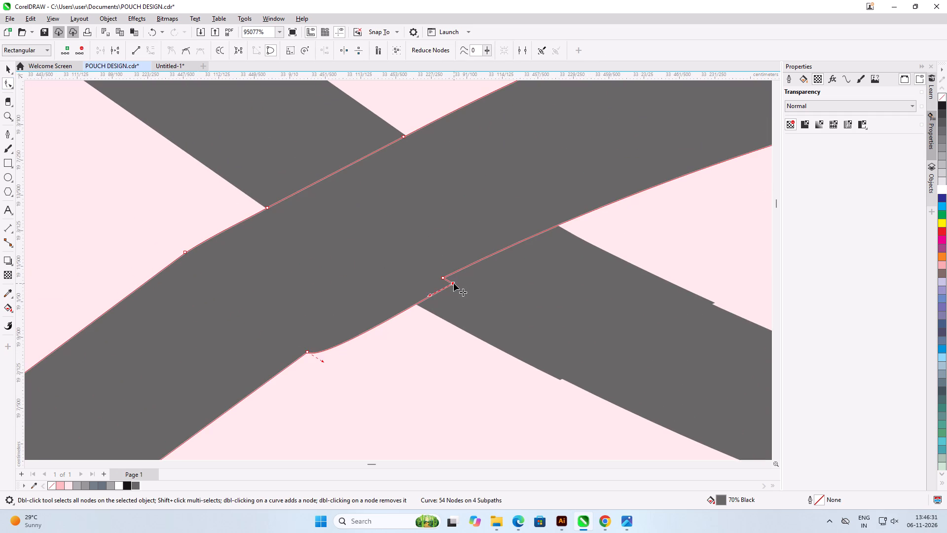
pyautogui.click(411, 312)
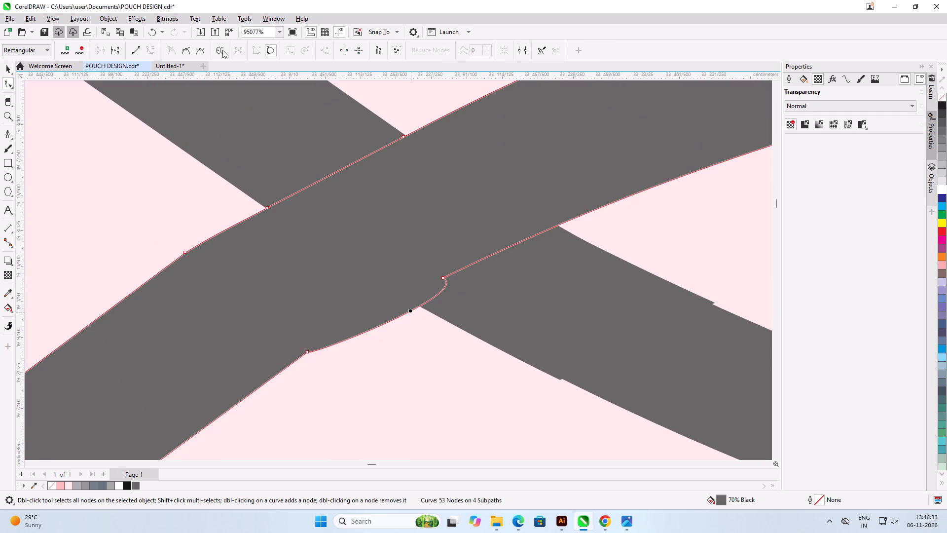
pyautogui.click(140, 52)
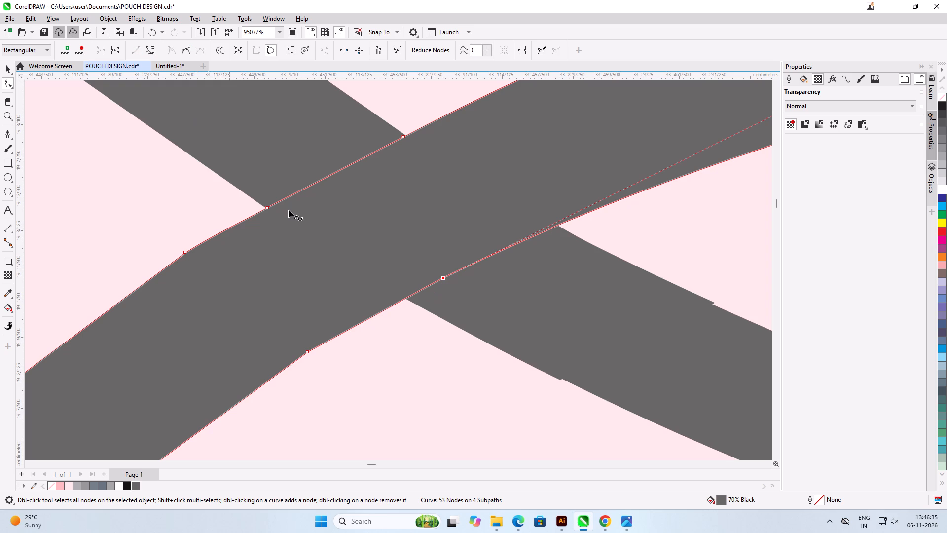
pyautogui.click(385, 315)
# Copy the lower net cell one row further down into the gap, at X 33.985, Y 18.448 cm.
pyautogui.scroll(-12, 334, 197)
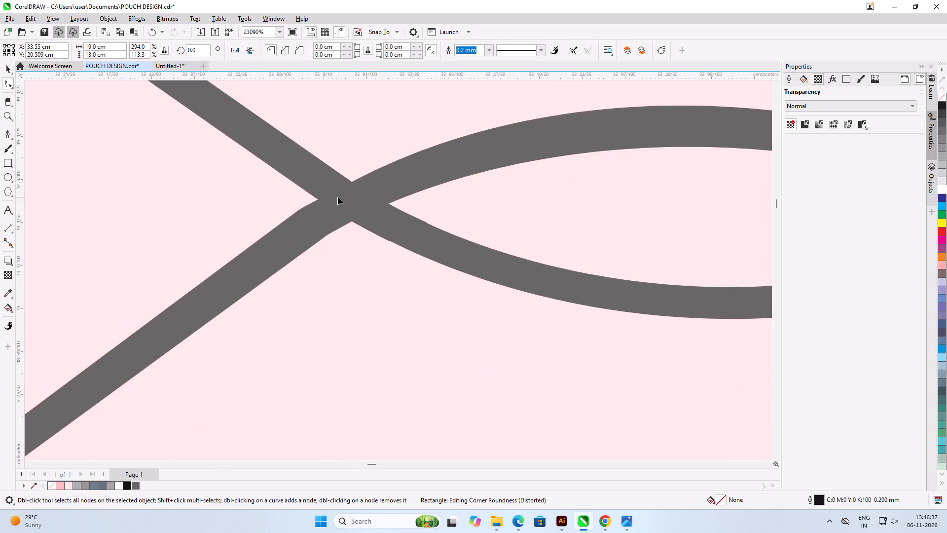
pyautogui.scroll(-19, 338, 197)
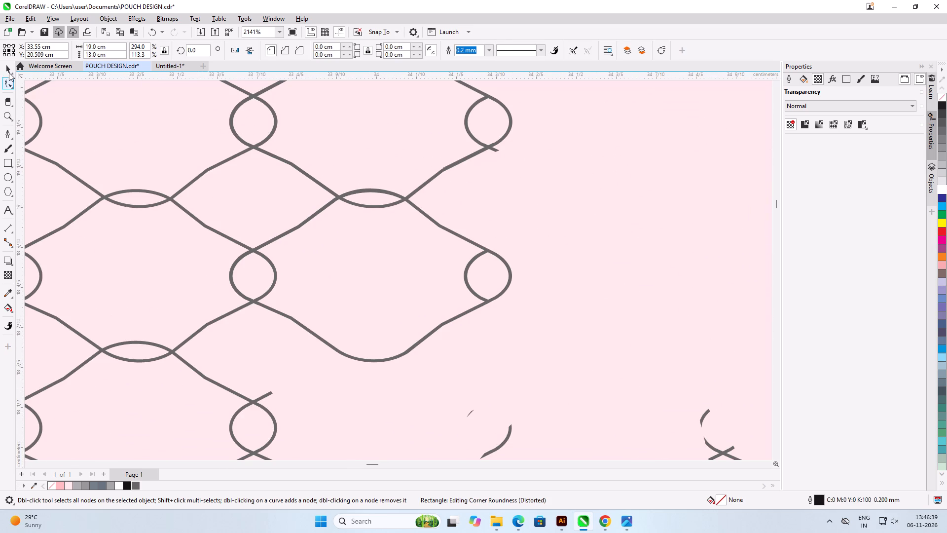
pyautogui.click(7, 69)
pyautogui.scroll(-8, 365, 197)
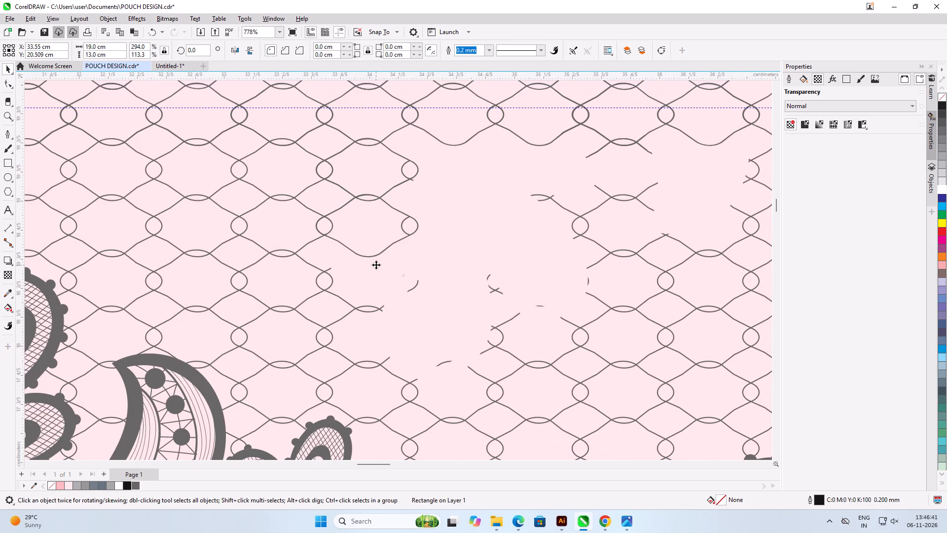
pyautogui.click(376, 256)
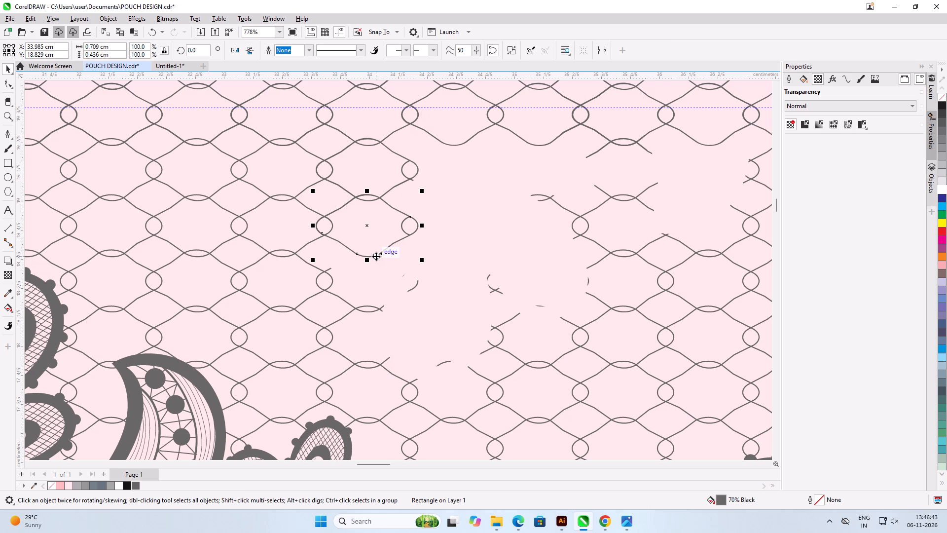
pyautogui.scroll(-7, 377, 228)
pyautogui.scroll(13, 369, 255)
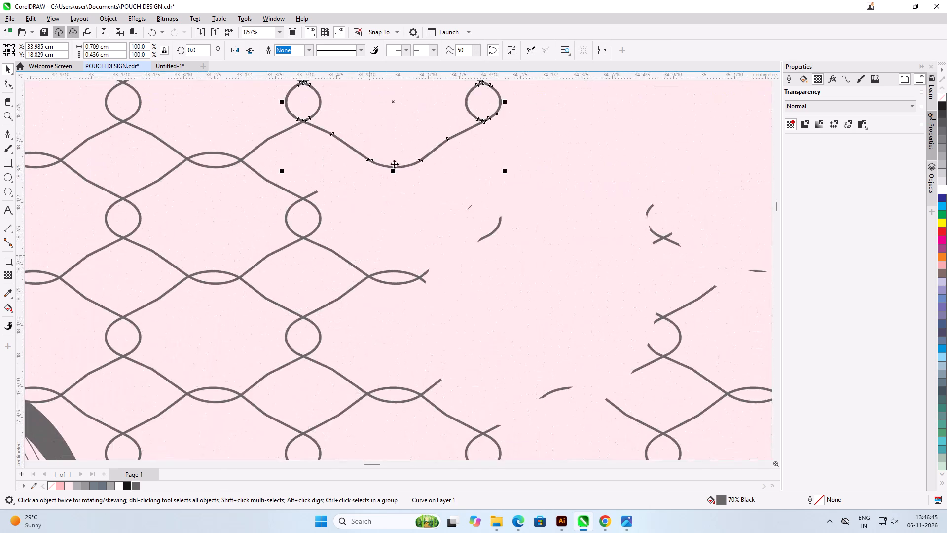
pyautogui.moveTo(406, 166); pyautogui.dragTo(403, 294)
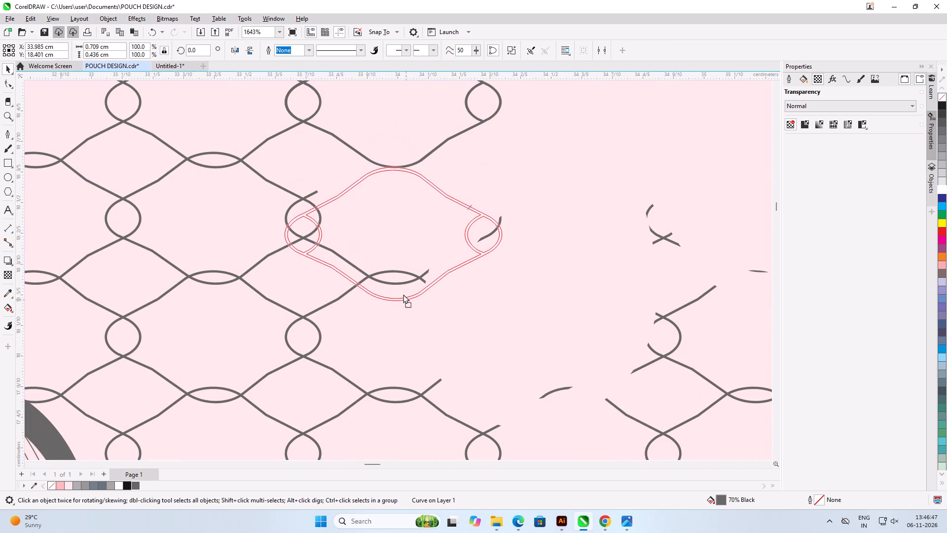
pyautogui.moveTo(403, 294); pyautogui.dragTo(404, 285)
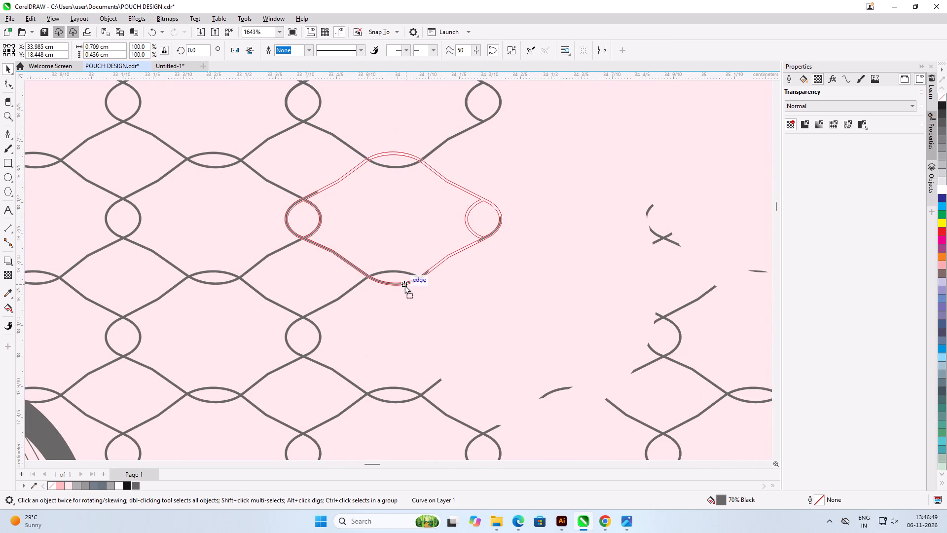
pyautogui.moveTo(404, 285); pyautogui.dragTo(404, 283)
pyautogui.keyDown('shift'); pyautogui.rightClick(404, 283); pyautogui.keyUp('shift')
# Align the new copied cell with the existing net strands at X 33.985, Y 18.449 cm.
pyautogui.scroll(6, 298, 177)
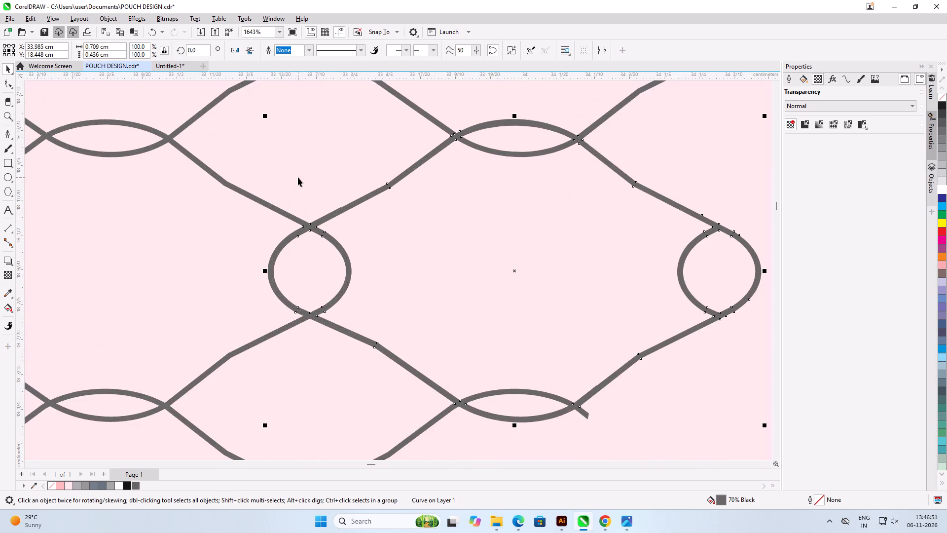
pyautogui.scroll(12, 313, 201)
pyautogui.click(391, 217)
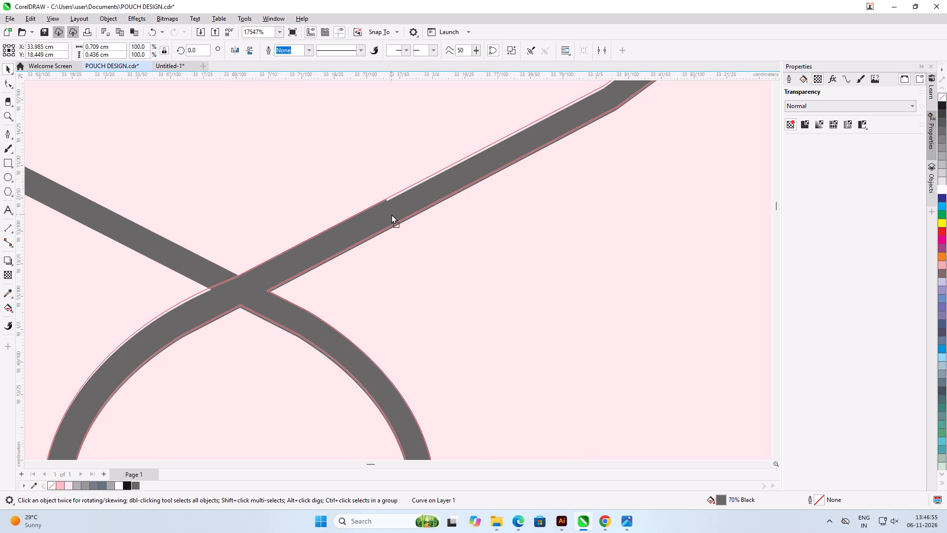
# Copy the aligned cell down another row over the broken strands, at X 33.985, Y 18.062 cm.
pyautogui.scroll(-8, 378, 171)
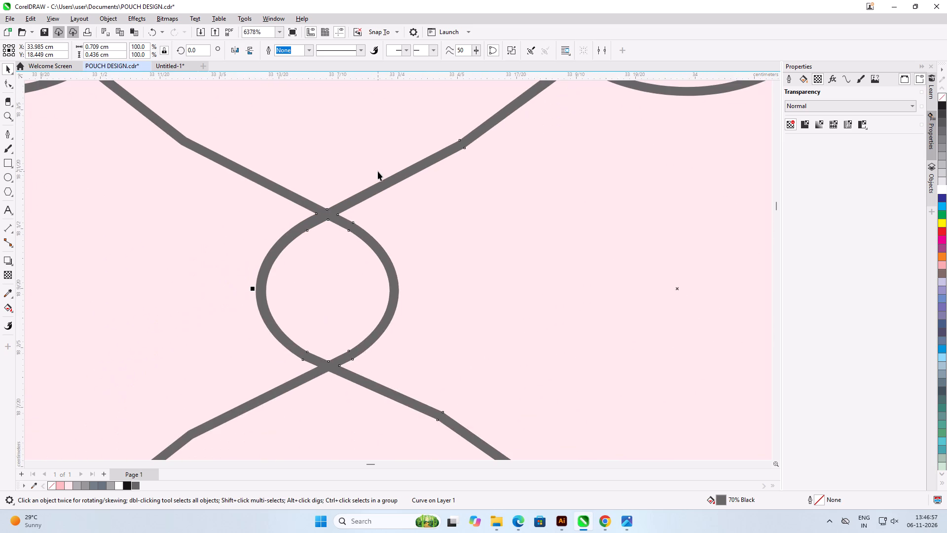
pyautogui.scroll(-8, 291, 175)
pyautogui.scroll(-8, 370, 205)
pyautogui.scroll(7, 391, 256)
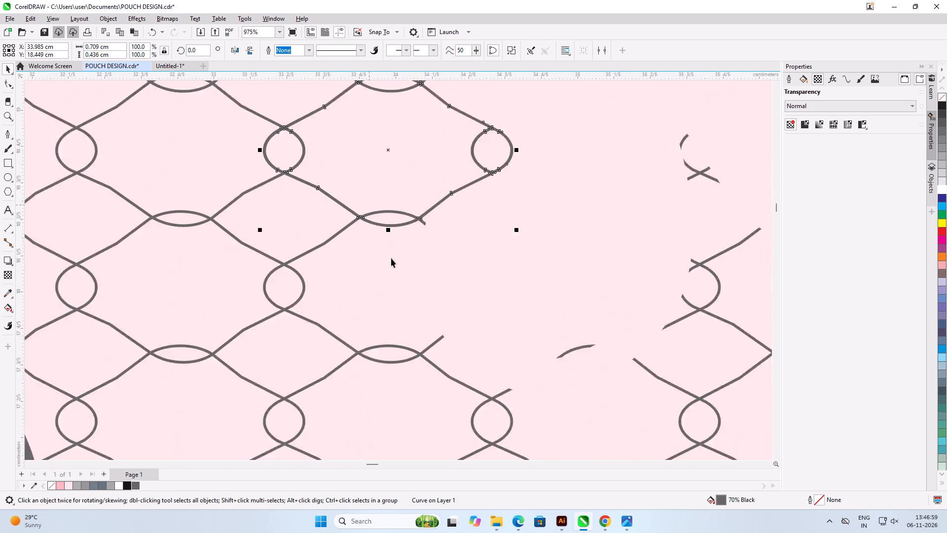
pyautogui.scroll(1, 391, 258)
pyautogui.moveTo(402, 215); pyautogui.dragTo(400, 362)
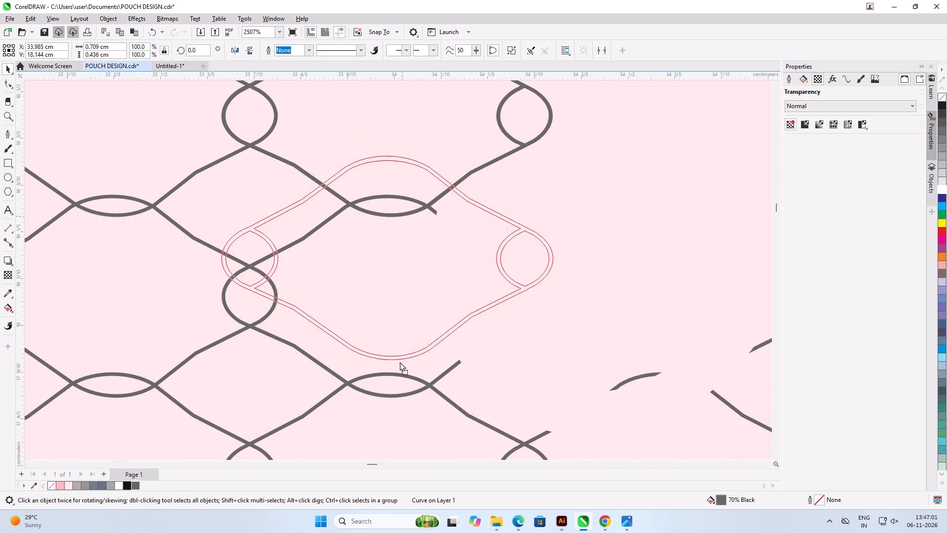
pyautogui.moveTo(400, 362); pyautogui.dragTo(398, 397)
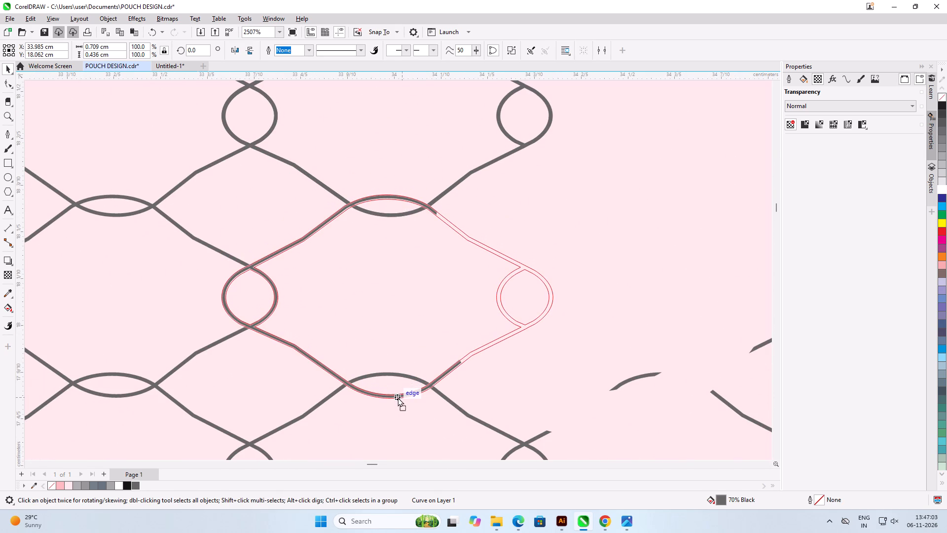
pyautogui.moveTo(398, 397); pyautogui.dragTo(398, 397)
pyautogui.keyDown('shift'); pyautogui.rightClick(398, 397); pyautogui.keyUp('shift')
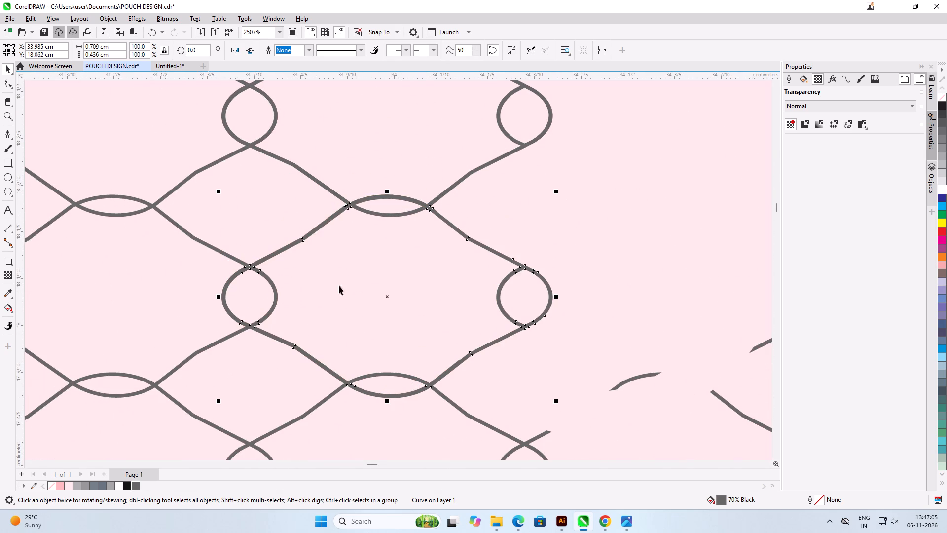
# Copy the lowest cell sideways into the adjacent gap on its right, at X 34.573, Y 18.062 cm.
pyautogui.scroll(5, 281, 263)
pyautogui.scroll(-6, 213, 250)
pyautogui.scroll(1, 213, 250)
pyautogui.scroll(-1, 213, 249)
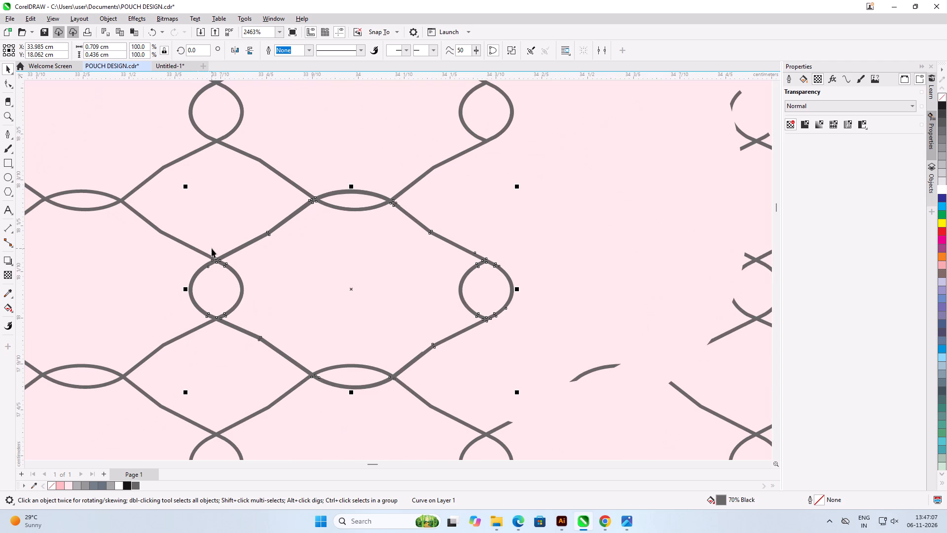
pyautogui.scroll(-7, 188, 248)
pyautogui.scroll(6, 383, 254)
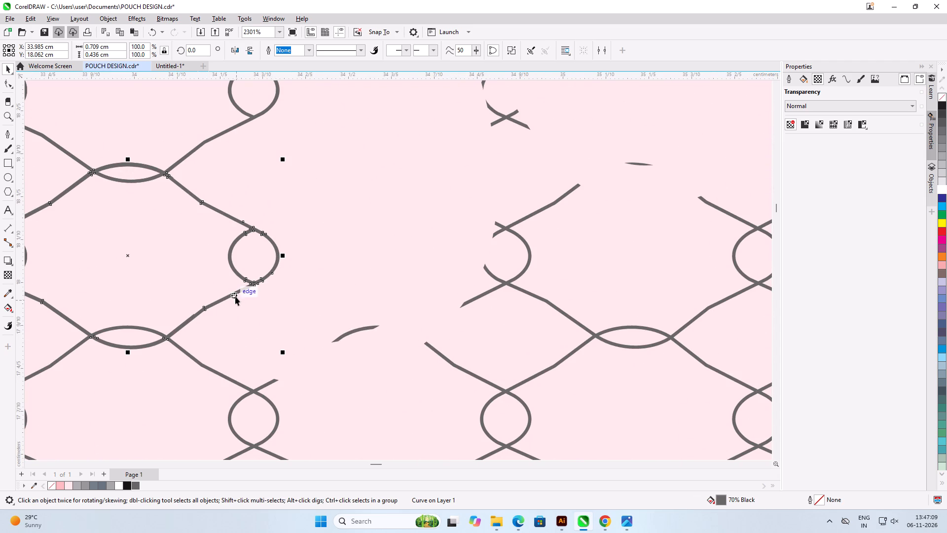
pyautogui.moveTo(234, 295); pyautogui.dragTo(490, 283)
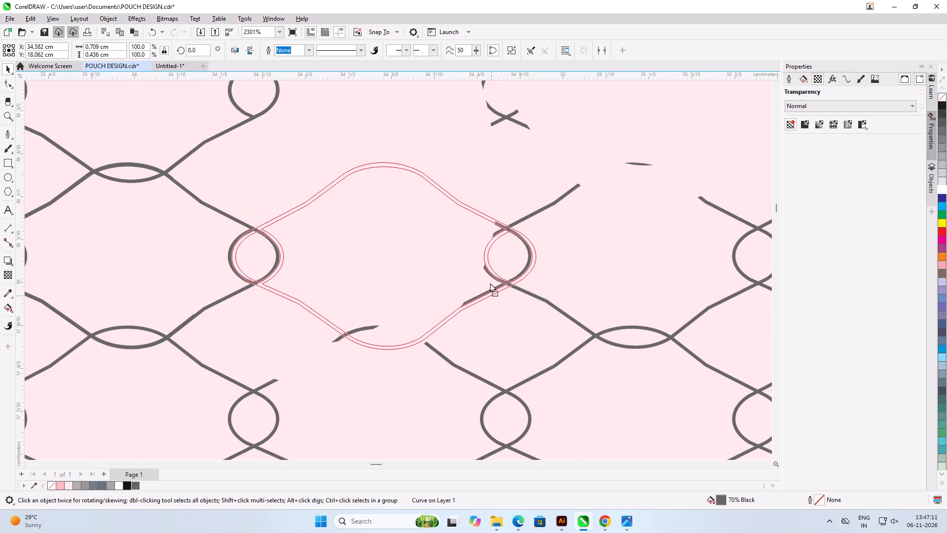
pyautogui.moveTo(490, 283); pyautogui.dragTo(486, 283)
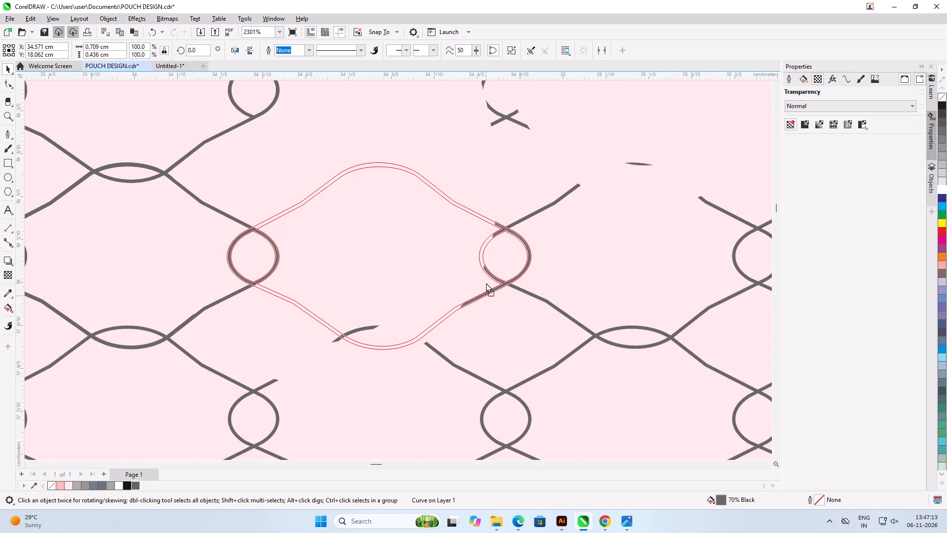
pyautogui.moveTo(486, 283); pyautogui.dragTo(488, 283)
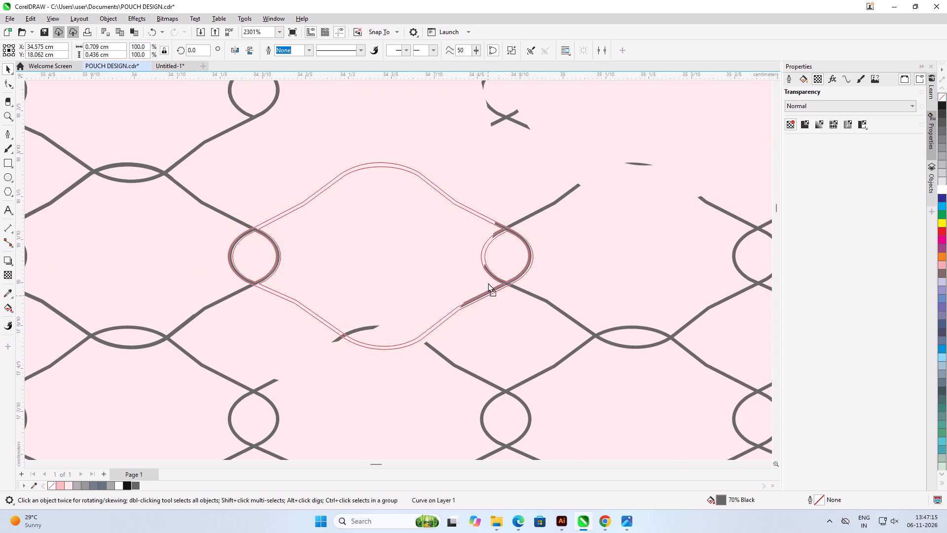
pyautogui.moveTo(488, 283); pyautogui.dragTo(487, 283)
pyautogui.keyDown('shift'); pyautogui.scroll(1, 487, 283); pyautogui.keyUp('shift')
pyautogui.keyDown('shift'); pyautogui.rightClick(487, 283); pyautogui.keyUp('shift')
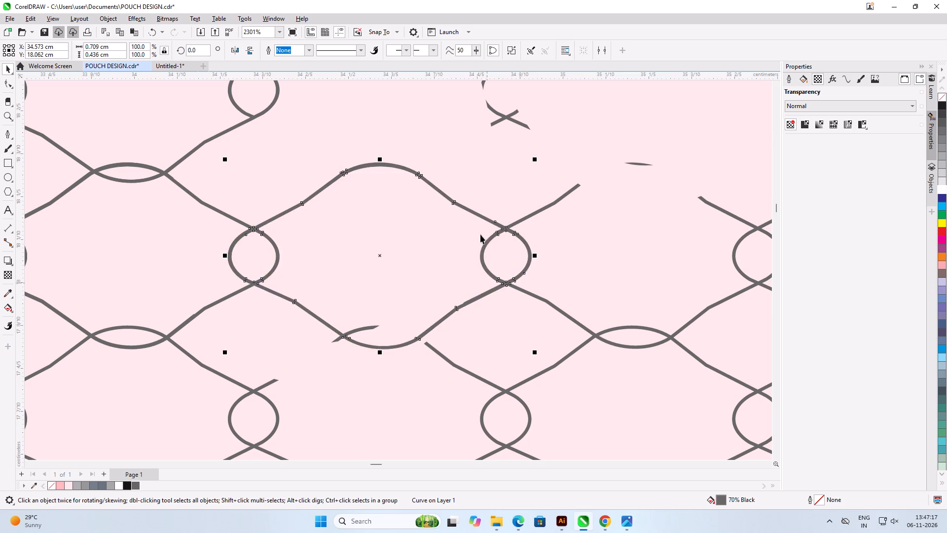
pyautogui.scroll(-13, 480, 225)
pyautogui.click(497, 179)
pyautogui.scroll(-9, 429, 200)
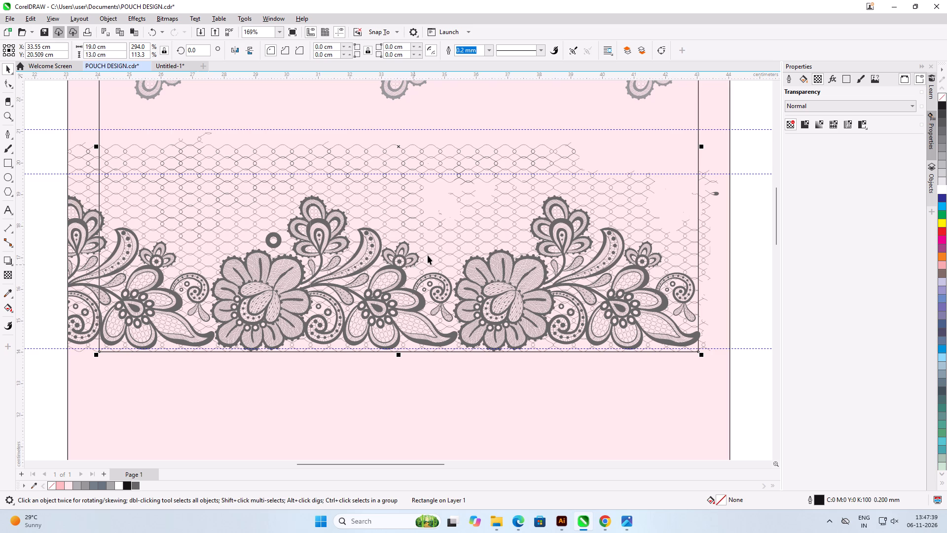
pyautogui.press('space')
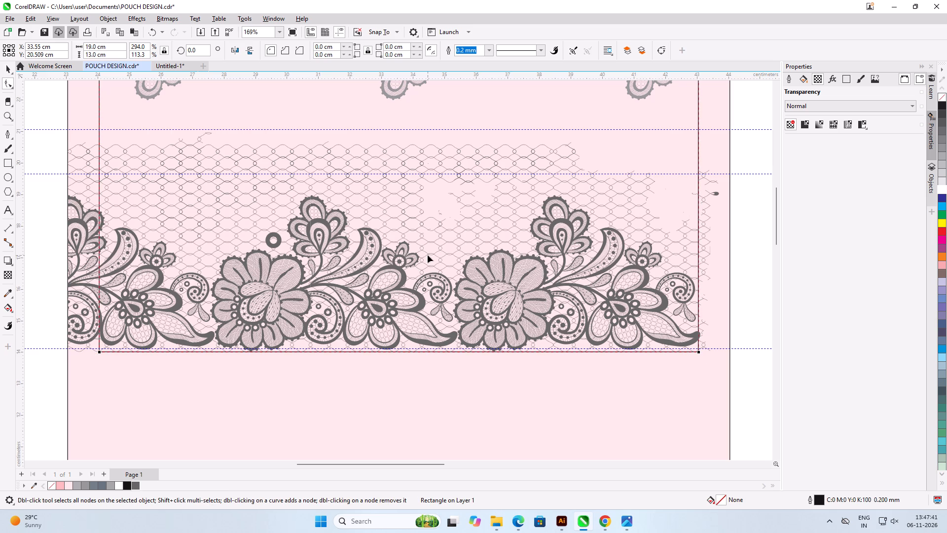
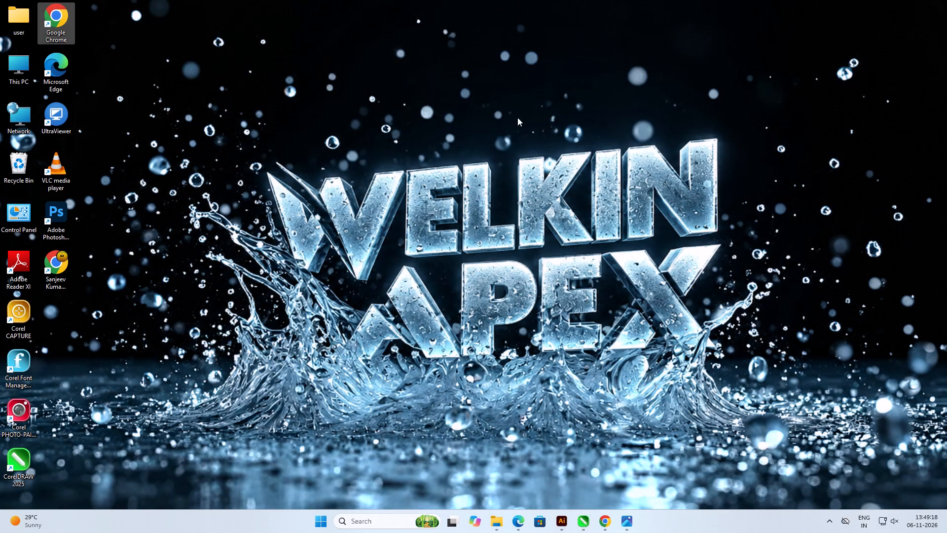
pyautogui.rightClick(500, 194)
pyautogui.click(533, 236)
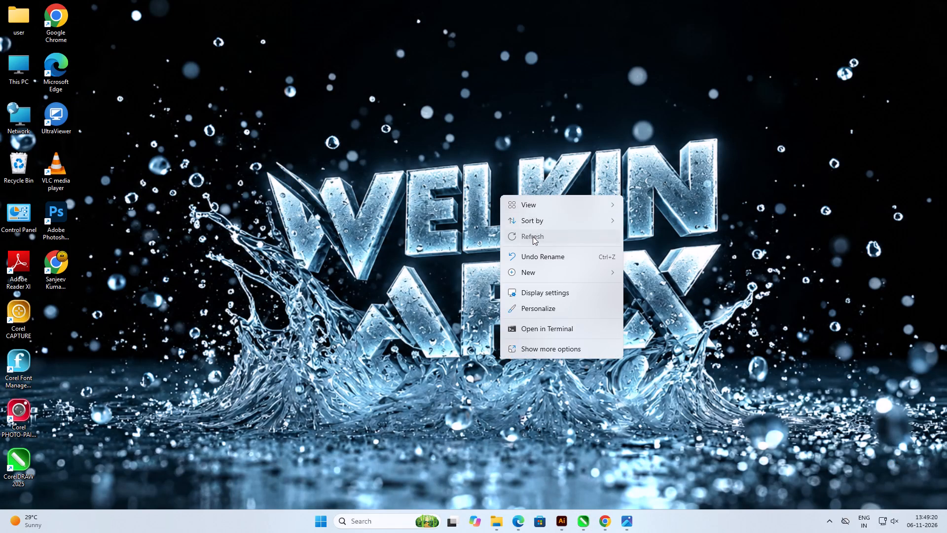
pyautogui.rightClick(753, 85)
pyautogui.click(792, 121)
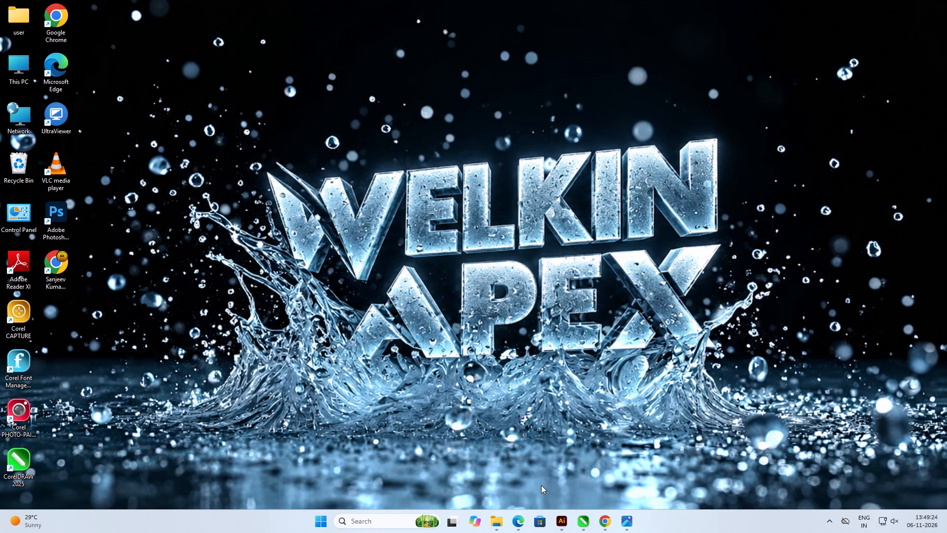
# Switch back to the POUCH DESIGN.cdr document in CorelDRAW.
pyautogui.click(573, 526)
pyautogui.click(578, 486)
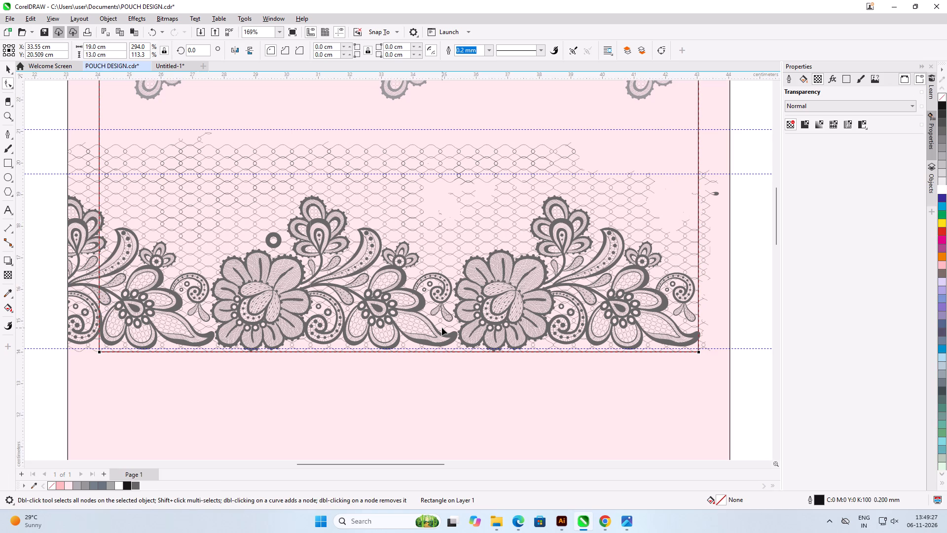
# Copy the three stacked net cells bordering the gap together into the adjacent column on their right, at X 34.574, Y 18.832 cm.
pyautogui.scroll(12, 420, 139)
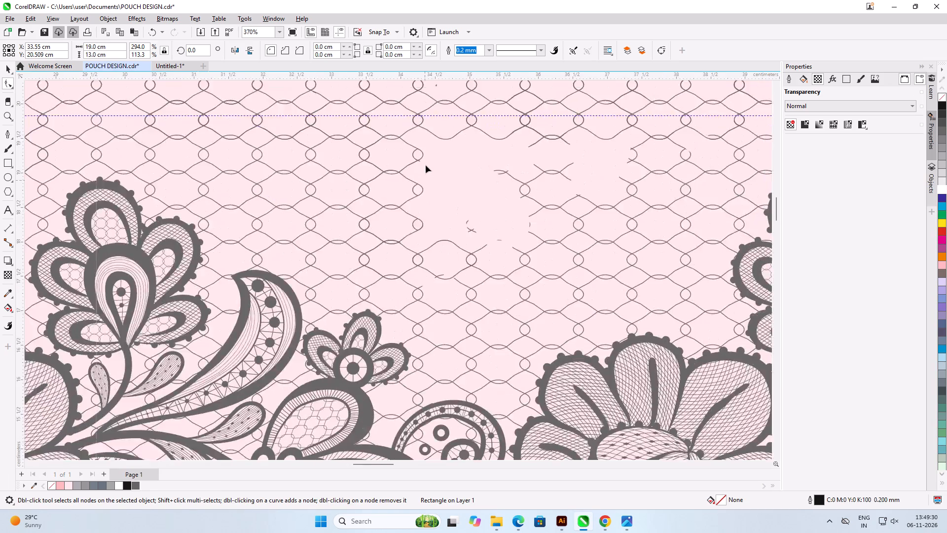
pyautogui.scroll(3, 361, 256)
pyautogui.click(406, 284)
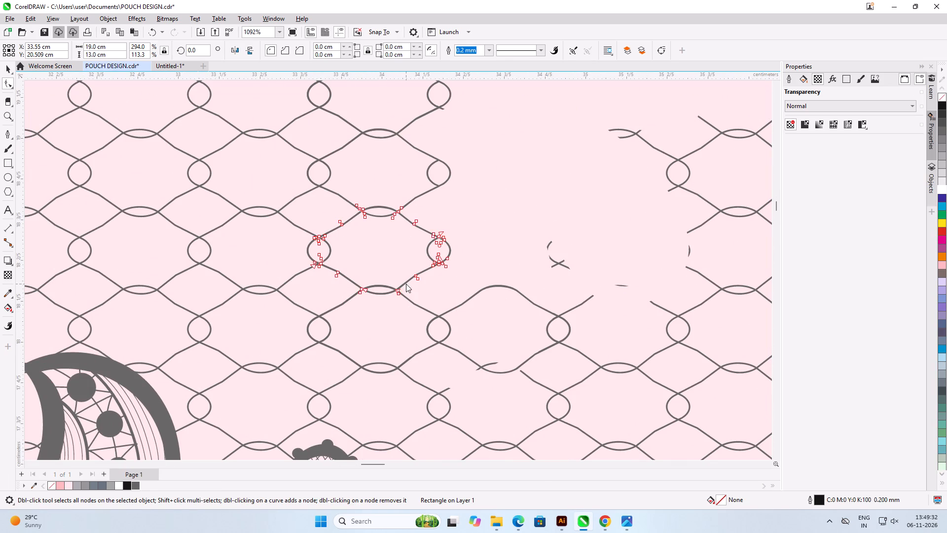
pyautogui.click(4, 67)
pyautogui.scroll(-5, 214, 326)
pyautogui.scroll(5, 348, 194)
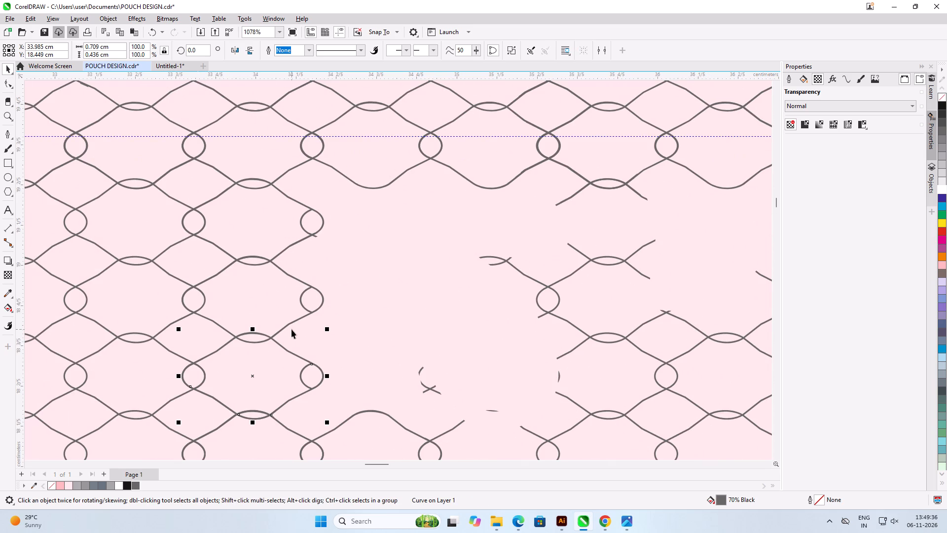
pyautogui.click(297, 318)
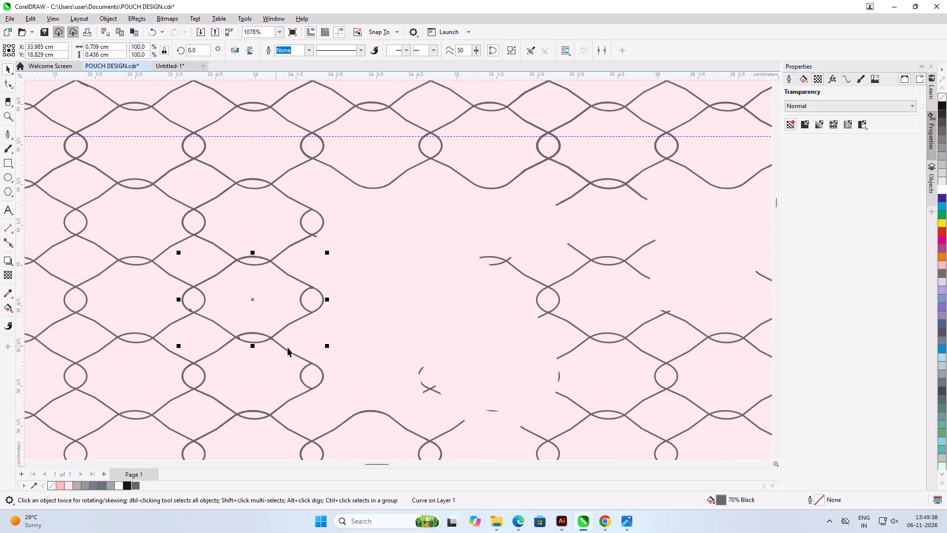
pyautogui.keyDown('shift'); pyautogui.click(288, 350); pyautogui.keyUp('shift')
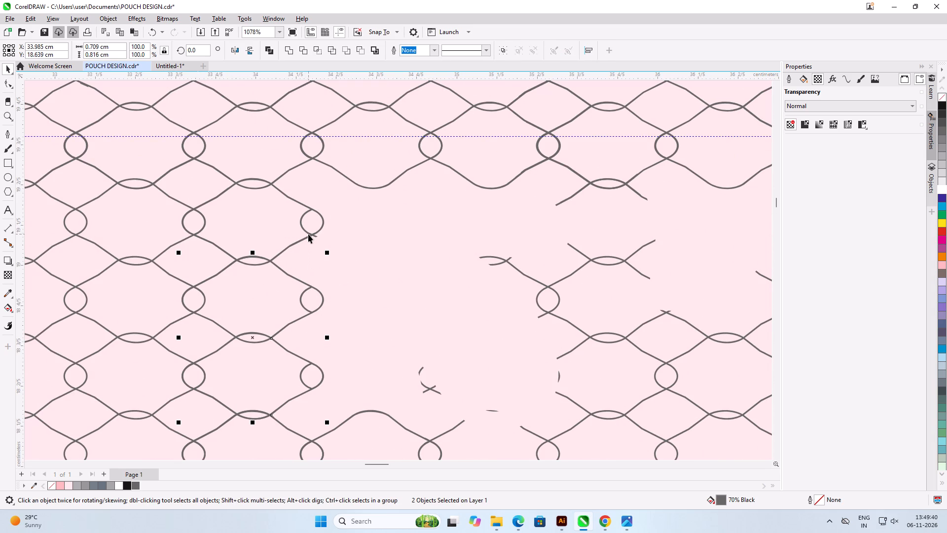
pyautogui.keyDown('shift'); pyautogui.click(308, 234); pyautogui.keyUp('shift')
pyautogui.moveTo(308, 234); pyautogui.dragTo(397, 236)
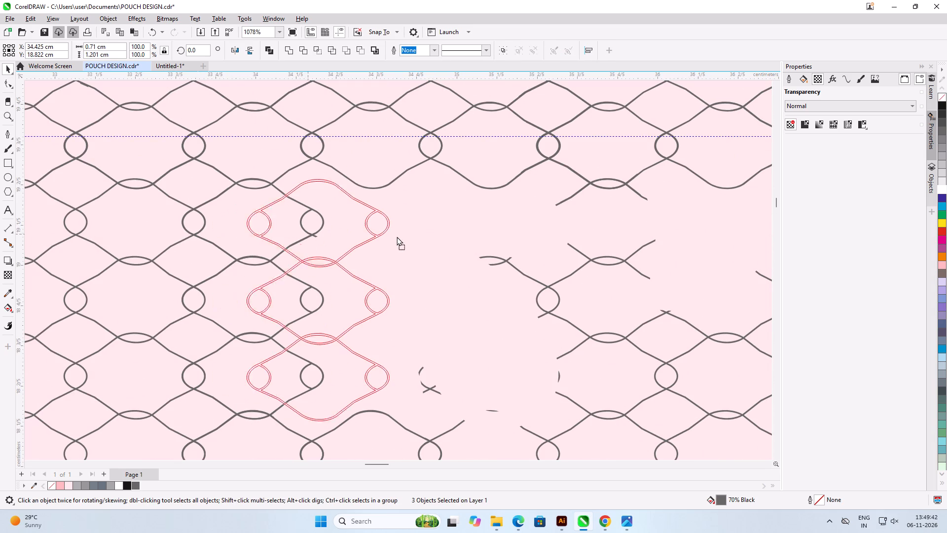
pyautogui.moveTo(397, 236); pyautogui.dragTo(426, 238)
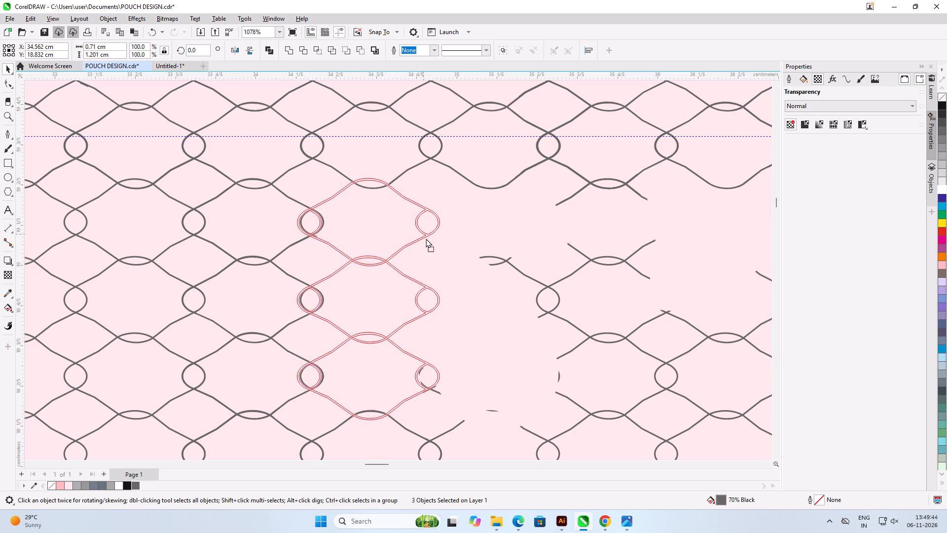
pyautogui.moveTo(426, 238); pyautogui.dragTo(426, 238)
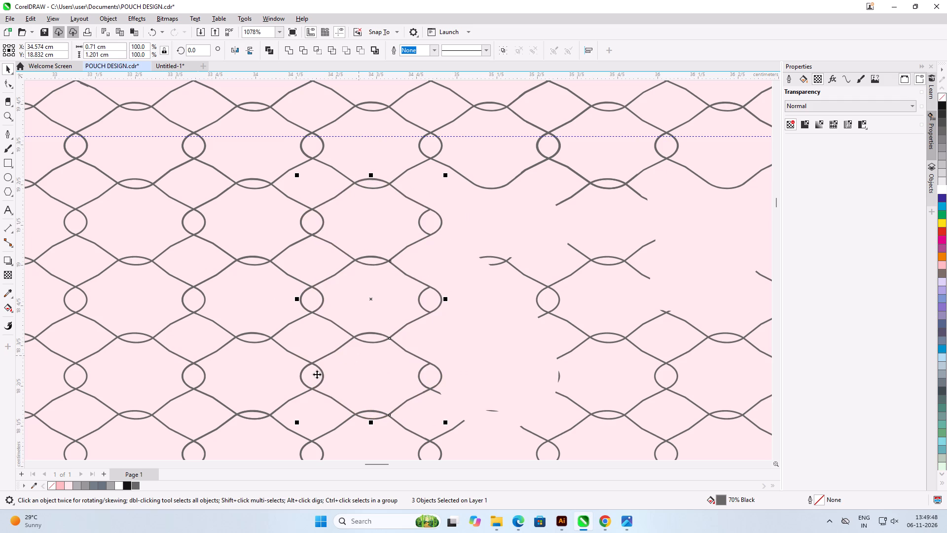
# Copy the new column of three net cells one more column to the right across the gap, at X 35.152, Y 18.832 cm.
pyautogui.scroll(6, 301, 343)
pyautogui.scroll(9, 302, 256)
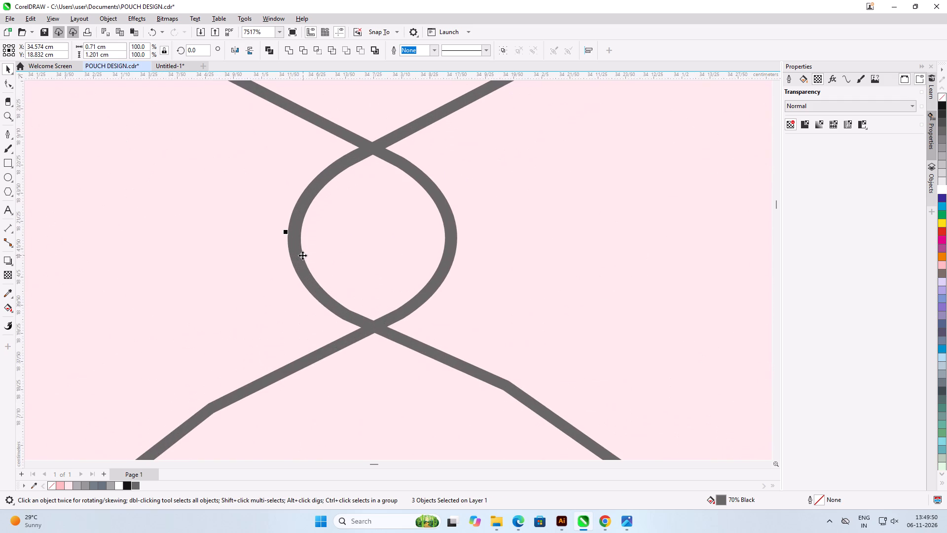
pyautogui.scroll(-12, 302, 255)
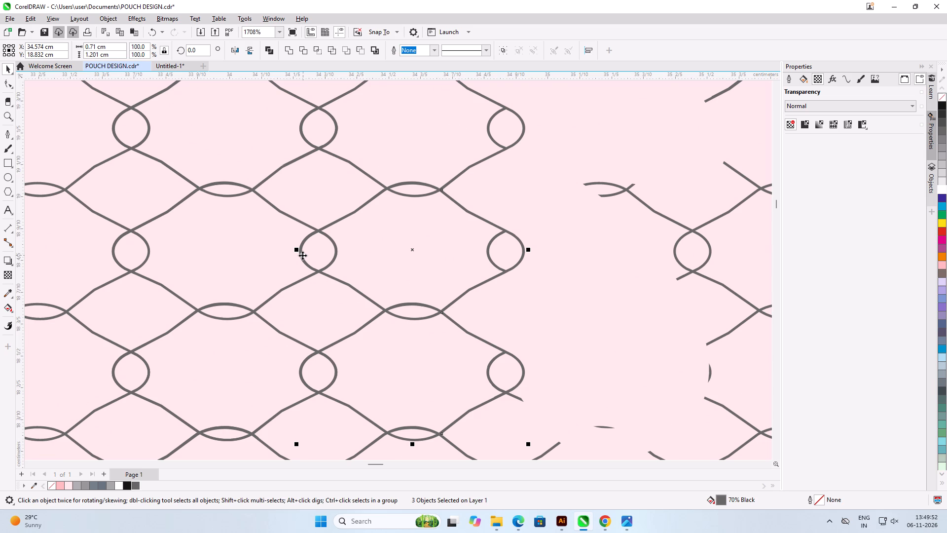
pyautogui.scroll(-6, 302, 255)
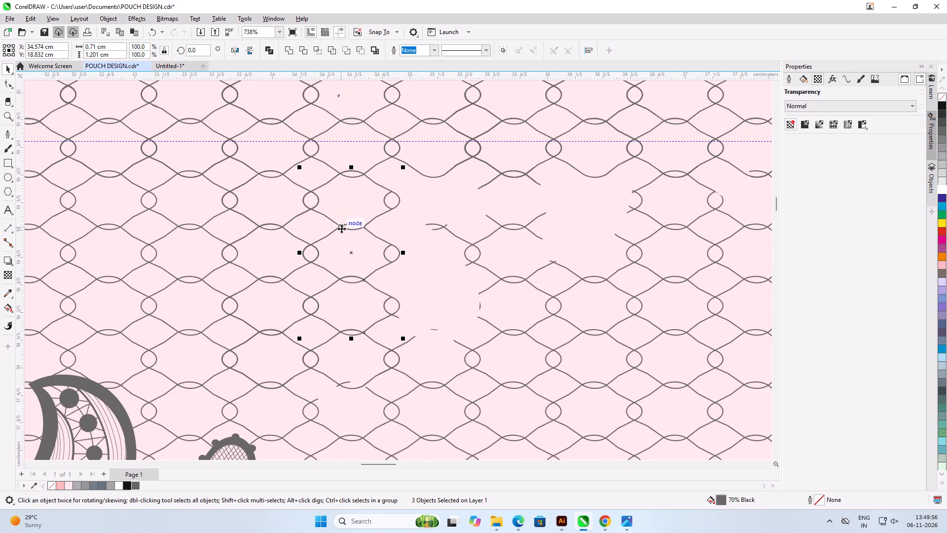
pyautogui.moveTo(341, 228); pyautogui.dragTo(427, 229)
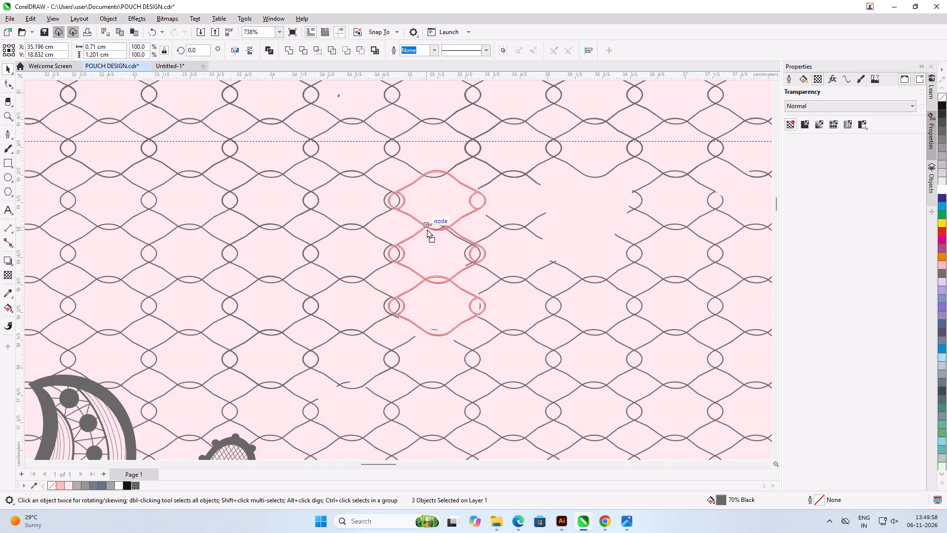
pyautogui.moveTo(427, 229); pyautogui.dragTo(421, 227)
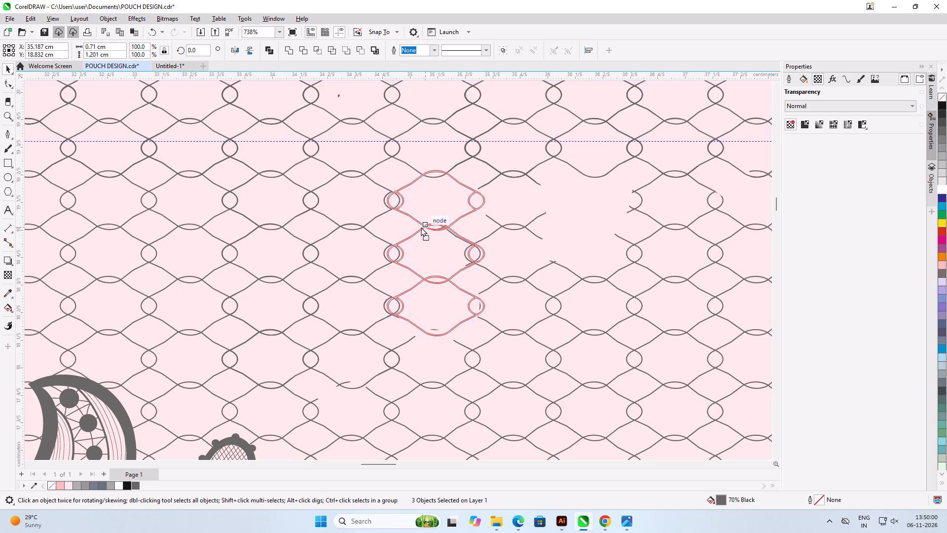
pyautogui.moveTo(421, 227); pyautogui.dragTo(420, 228)
pyautogui.keyDown('shift'); pyautogui.rightClick(420, 228); pyautogui.keyUp('shift')
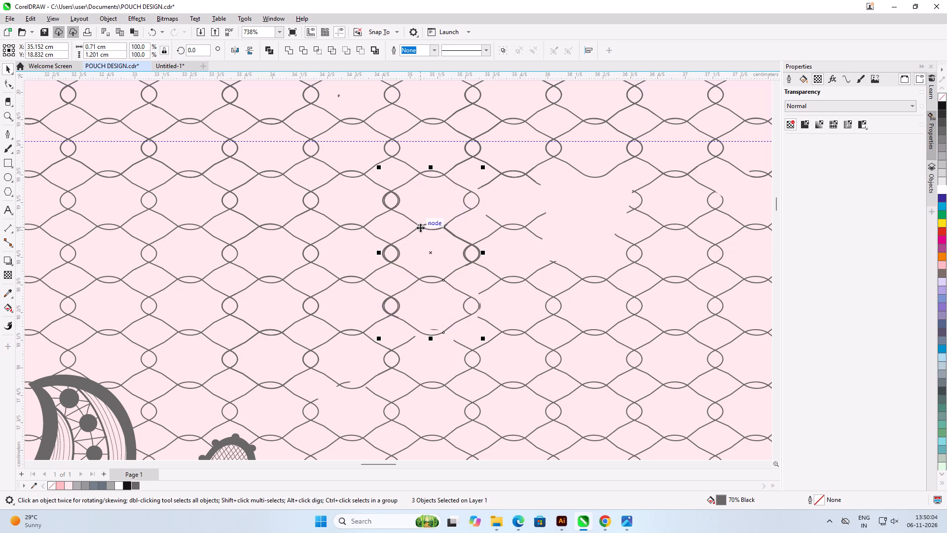
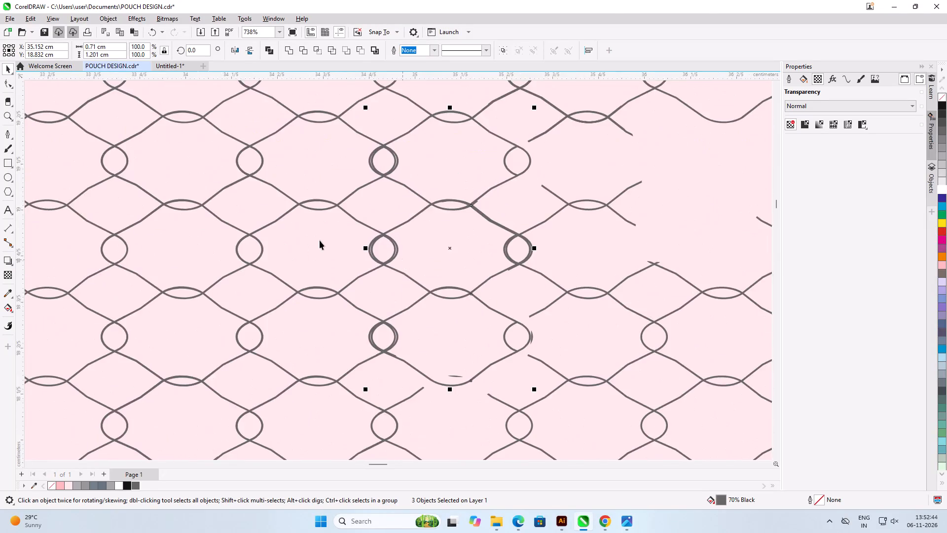
# Align the copied column of three net cells with the circles of the neighbouring column, at X 35.163, Y 18.832 cm.
pyautogui.moveTo(549, 188); pyautogui.dragTo(562, 188)
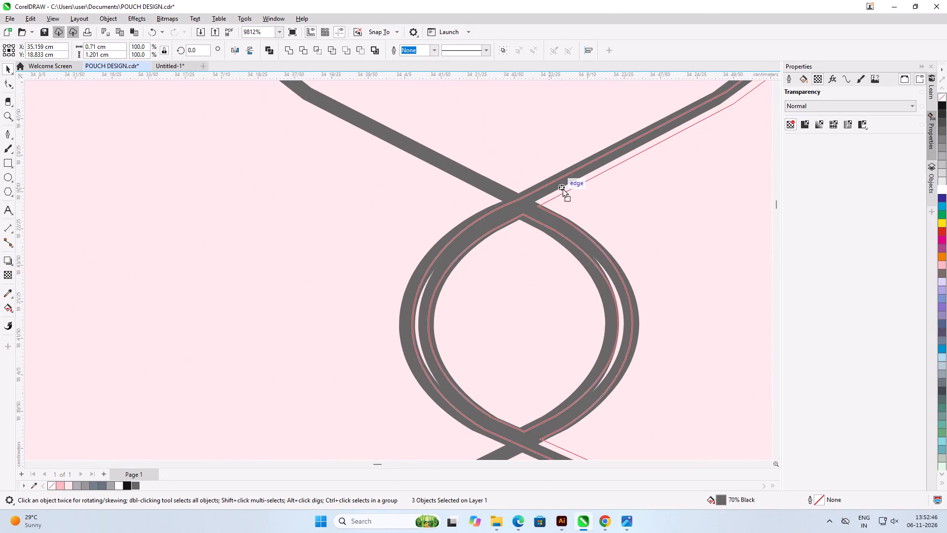
pyautogui.moveTo(562, 188); pyautogui.dragTo(569, 188)
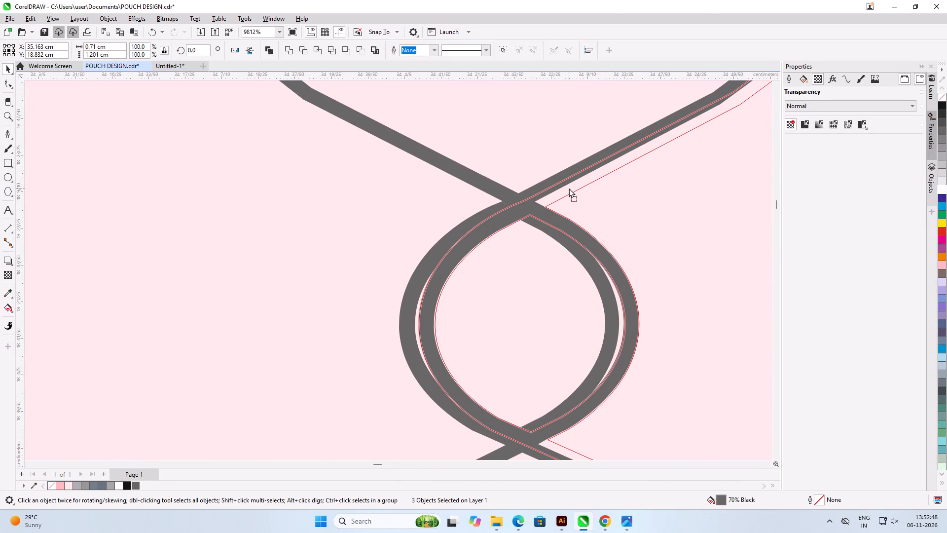
pyautogui.moveTo(569, 188); pyautogui.dragTo(568, 188)
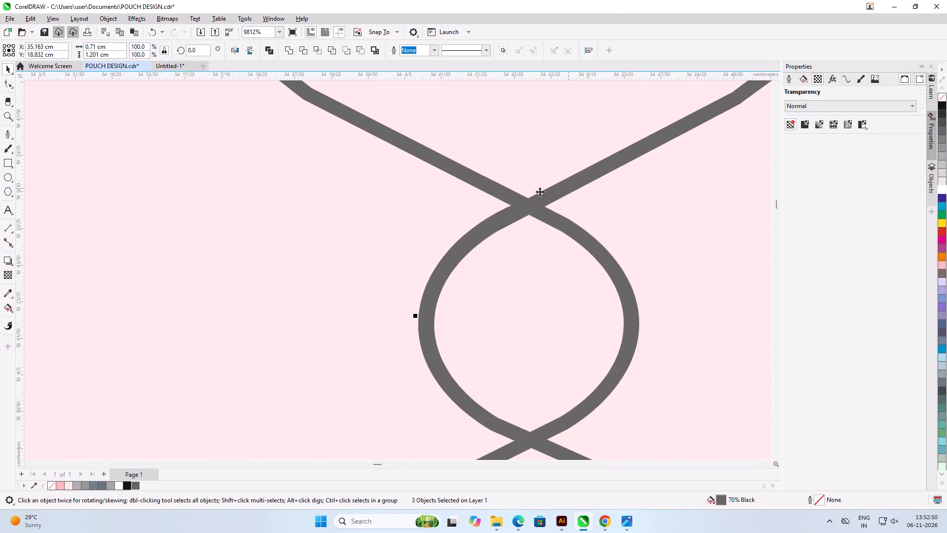
# Copy the aligned column of three net cells one column to the right, at X 35.747, Y 18.832 cm.
pyautogui.scroll(-5, 526, 193)
pyautogui.scroll(1, 414, 193)
pyautogui.scroll(-14, 406, 192)
pyautogui.scroll(-6, 369, 206)
pyautogui.scroll(3, 444, 194)
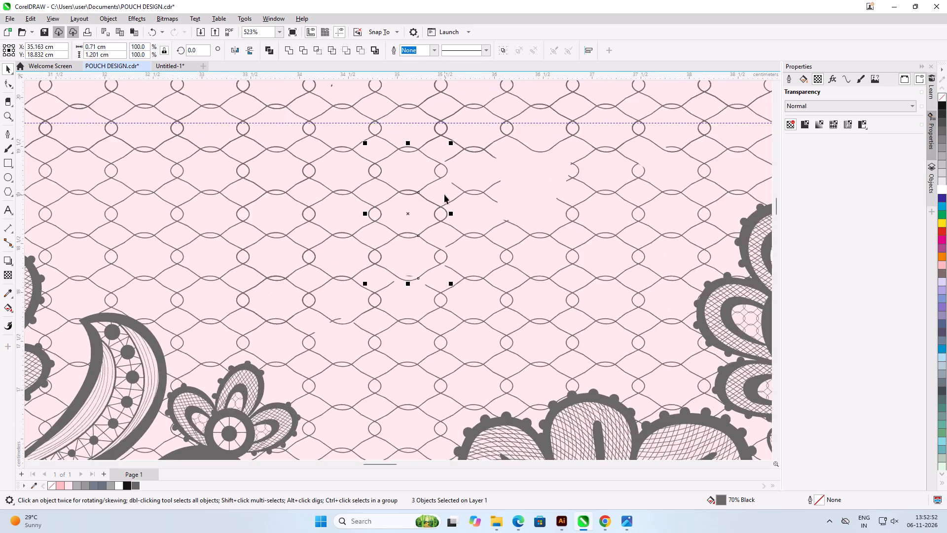
pyautogui.scroll(8, 444, 194)
pyautogui.scroll(-14, 440, 214)
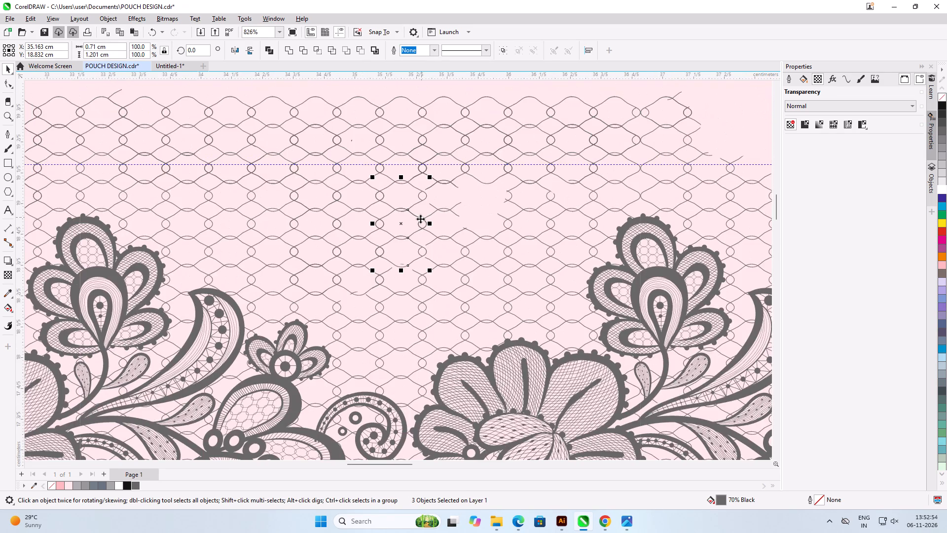
pyautogui.scroll(-3, 341, 212)
pyautogui.scroll(6, 516, 208)
pyautogui.scroll(2, 426, 211)
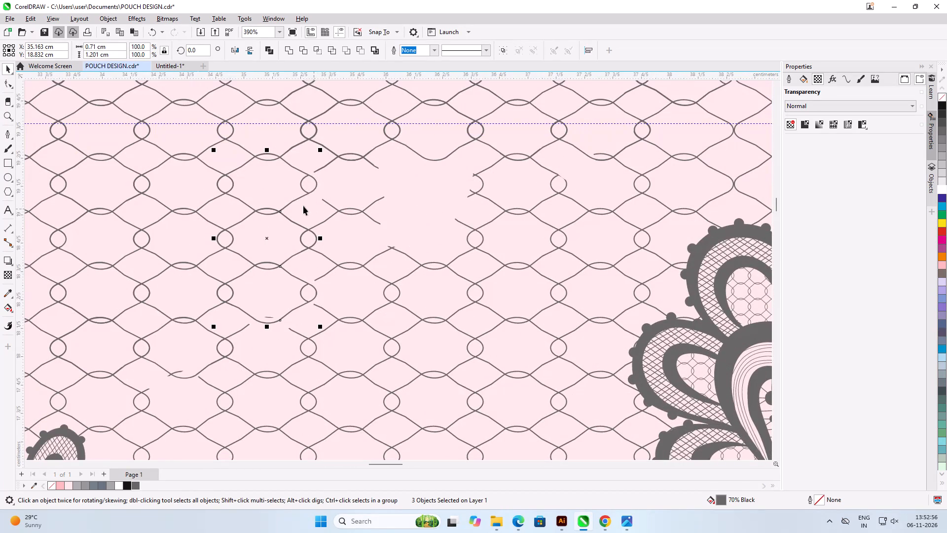
pyautogui.moveTo(300, 199); pyautogui.dragTo(445, 200)
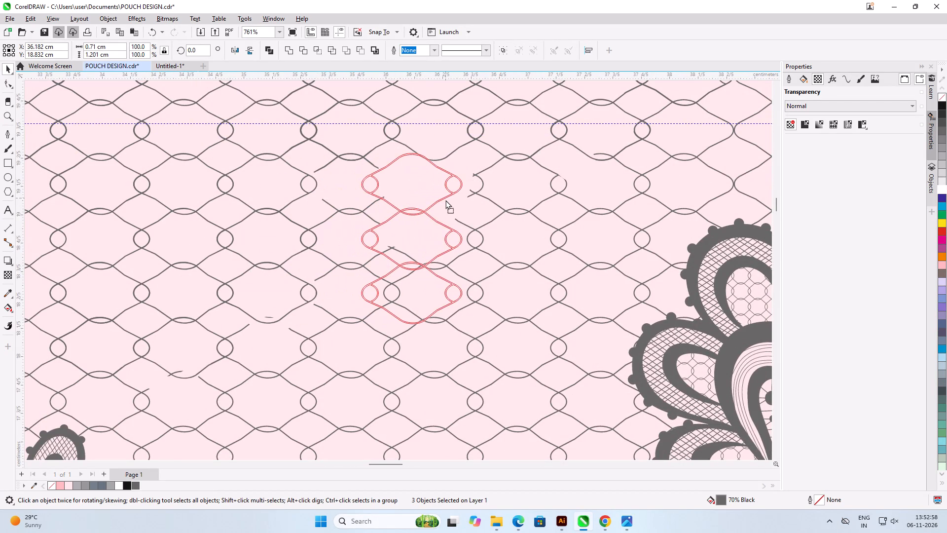
pyautogui.moveTo(445, 200); pyautogui.dragTo(390, 205)
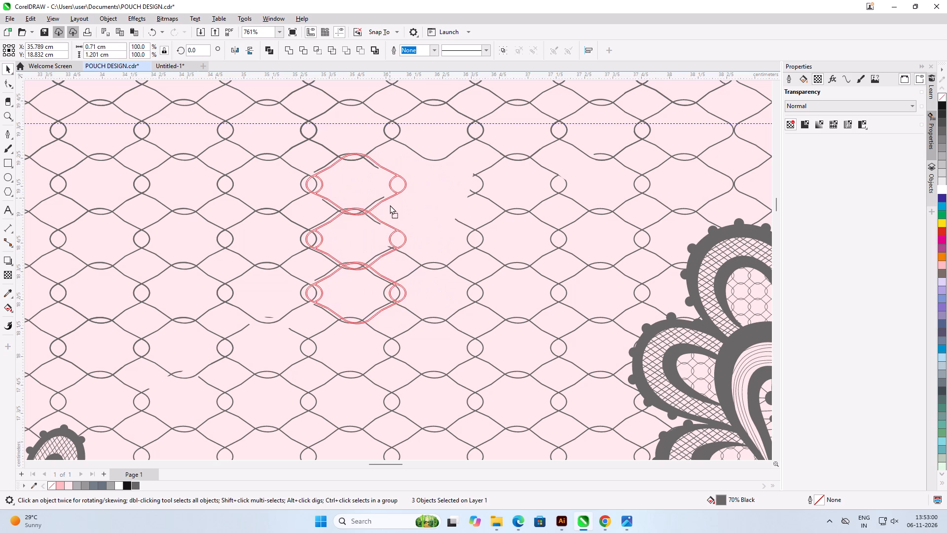
pyautogui.moveTo(390, 205); pyautogui.dragTo(384, 205)
pyautogui.keyDown('shift'); pyautogui.rightClick(384, 205); pyautogui.keyUp('shift')
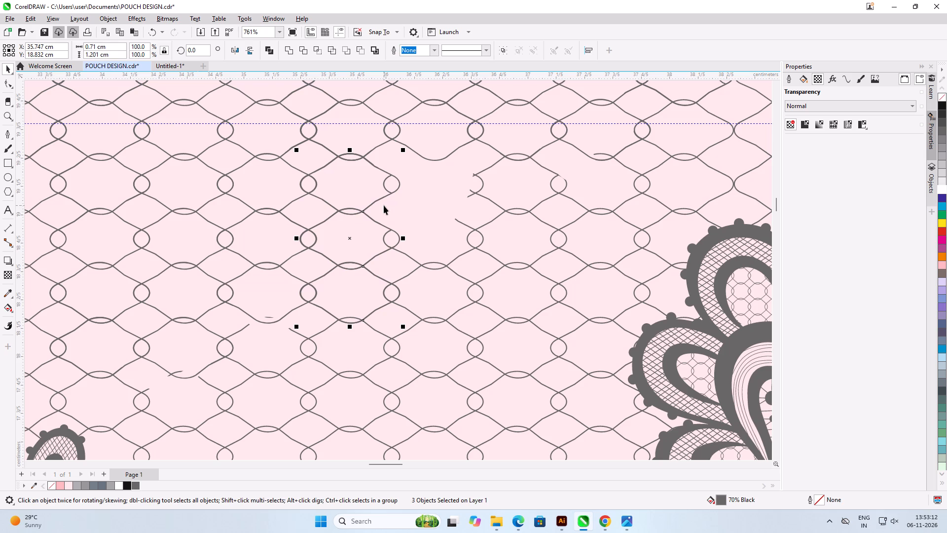
# Nudge the new three-cell column to X 35.75 cm so its outline coincides with the adjoining circle.
pyautogui.scroll(5, 384, 205)
pyautogui.scroll(16, 261, 251)
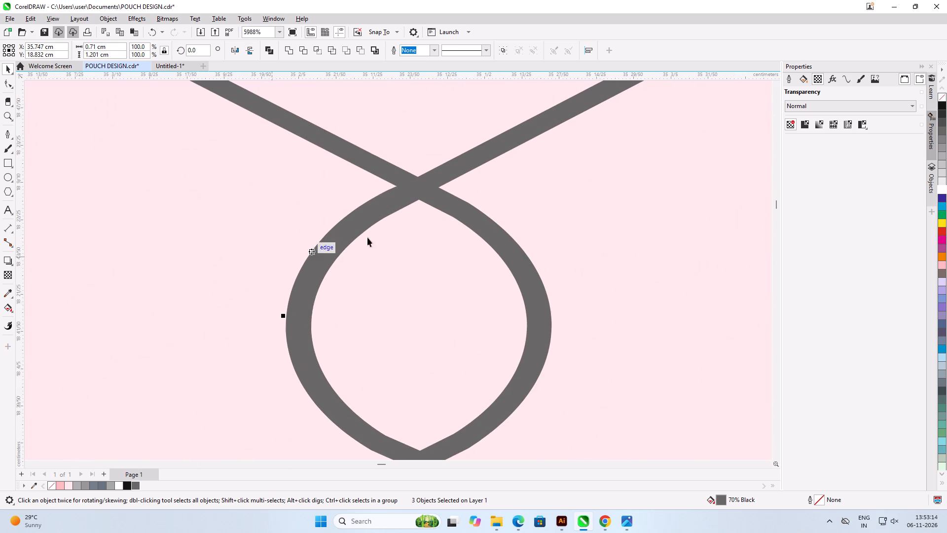
pyautogui.moveTo(444, 177); pyautogui.dragTo(450, 177)
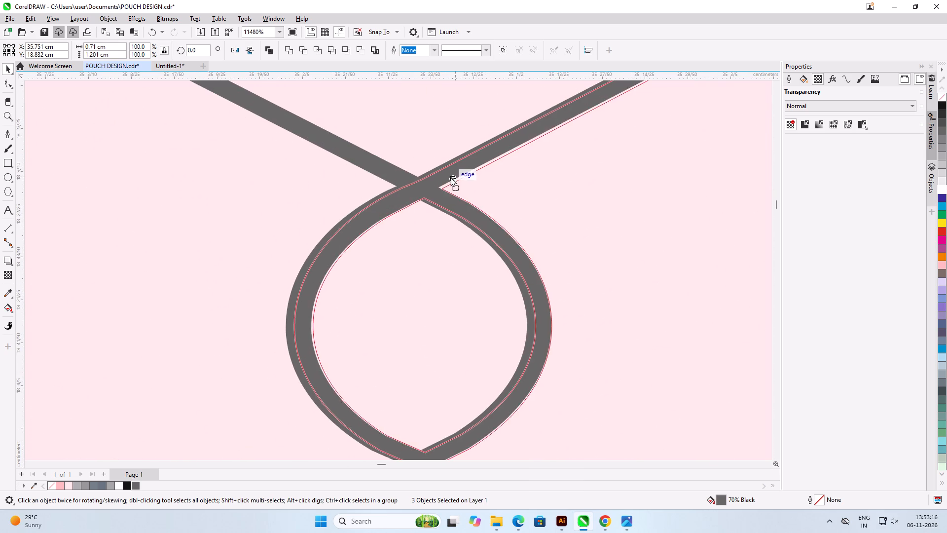
pyautogui.moveTo(450, 177); pyautogui.dragTo(450, 177)
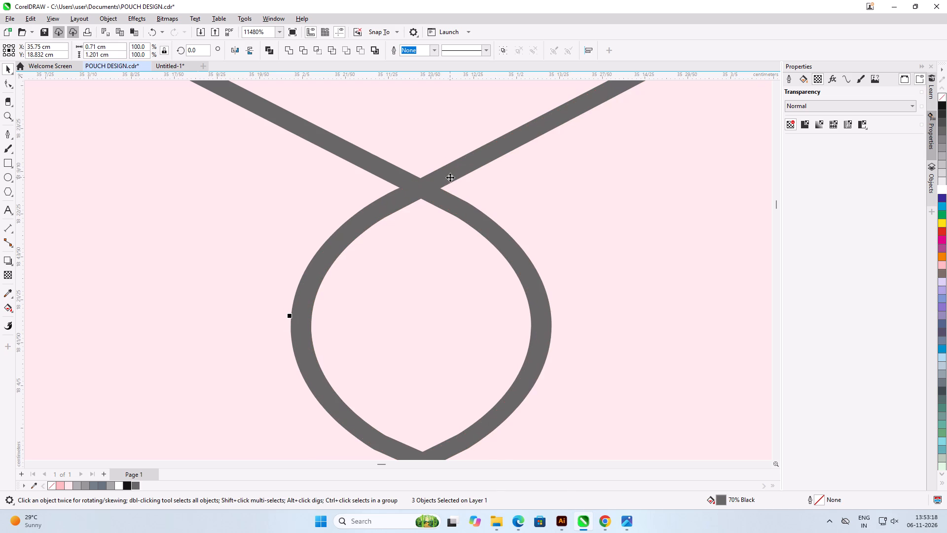
# Copy the three-cell column one more column to the right across the remaining gap, at X 36.336, Y 18.832 cm.
pyautogui.scroll(-14, 390, 190)
pyautogui.scroll(-8, 326, 186)
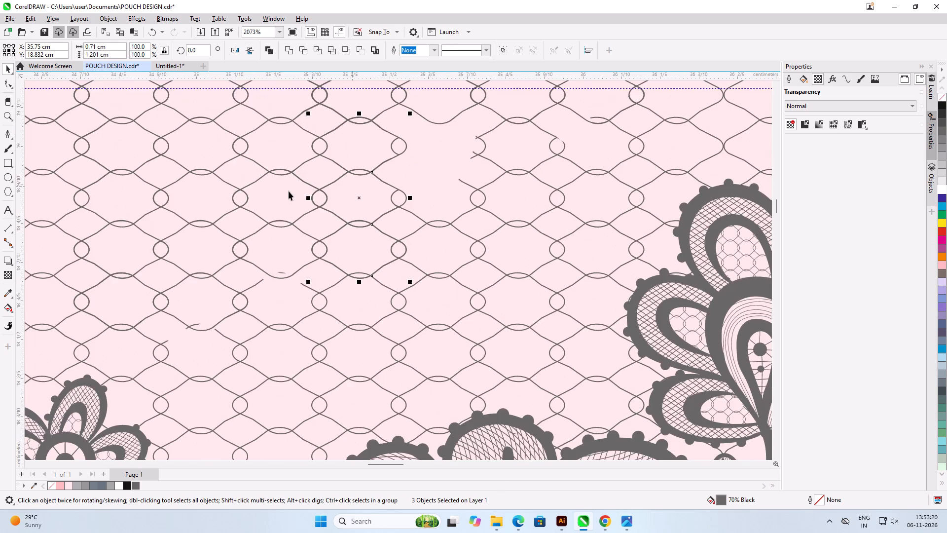
pyautogui.scroll(-5, 289, 191)
pyautogui.scroll(5, 365, 131)
pyautogui.scroll(5, 365, 190)
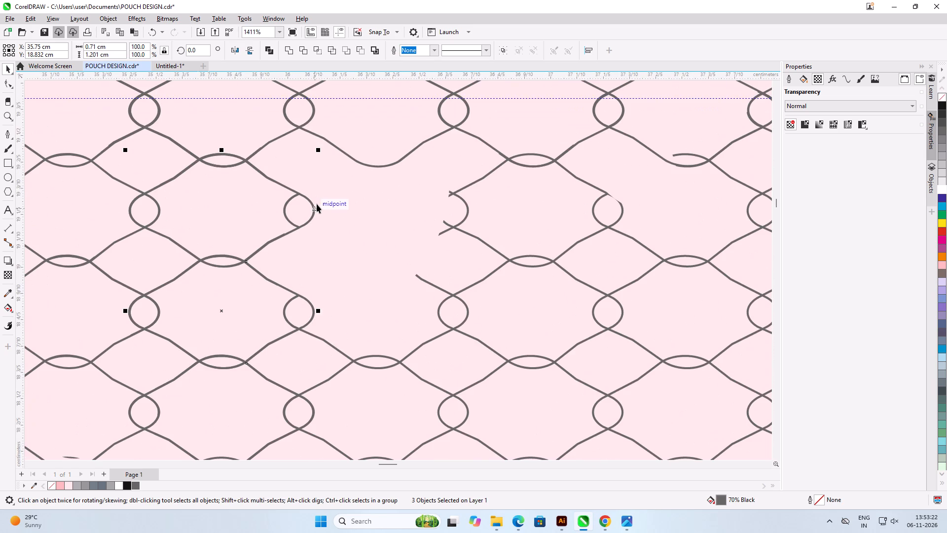
pyautogui.moveTo(314, 207); pyautogui.dragTo(484, 207)
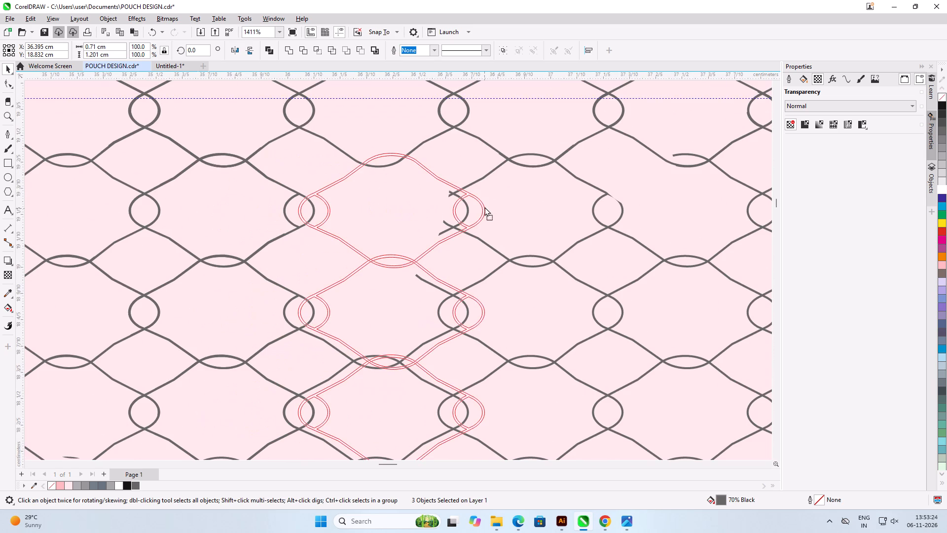
pyautogui.moveTo(484, 207); pyautogui.dragTo(471, 209)
pyautogui.keyDown('shift'); pyautogui.scroll(1, 471, 209); pyautogui.keyUp('shift')
pyautogui.keyDown('shift'); pyautogui.rightClick(471, 209); pyautogui.keyUp('shift')
# Examine the joins of the newly filled columns and the surrounding mesh for misaligned lines and remaining gaps.
pyautogui.scroll(2, 377, 191)
pyautogui.scroll(6, 273, 212)
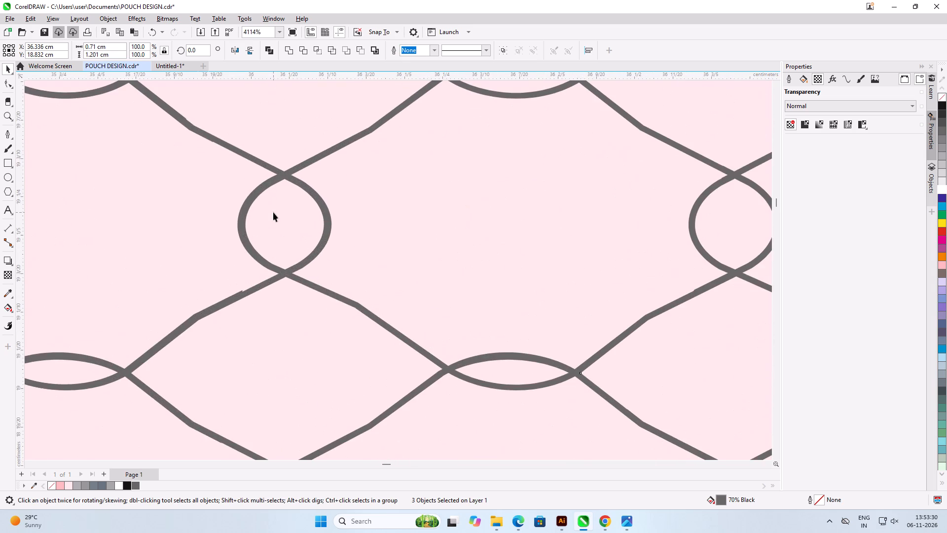
pyautogui.scroll(-5, 312, 203)
pyautogui.scroll(6, 202, 235)
pyautogui.scroll(3, 385, 275)
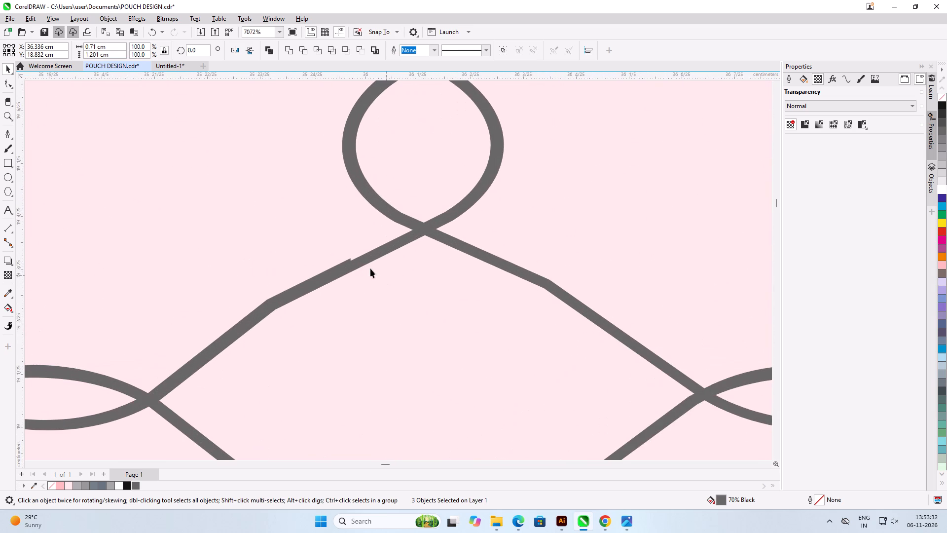
pyautogui.scroll(-9, 391, 252)
pyautogui.scroll(1, 401, 247)
pyautogui.scroll(-4, 401, 247)
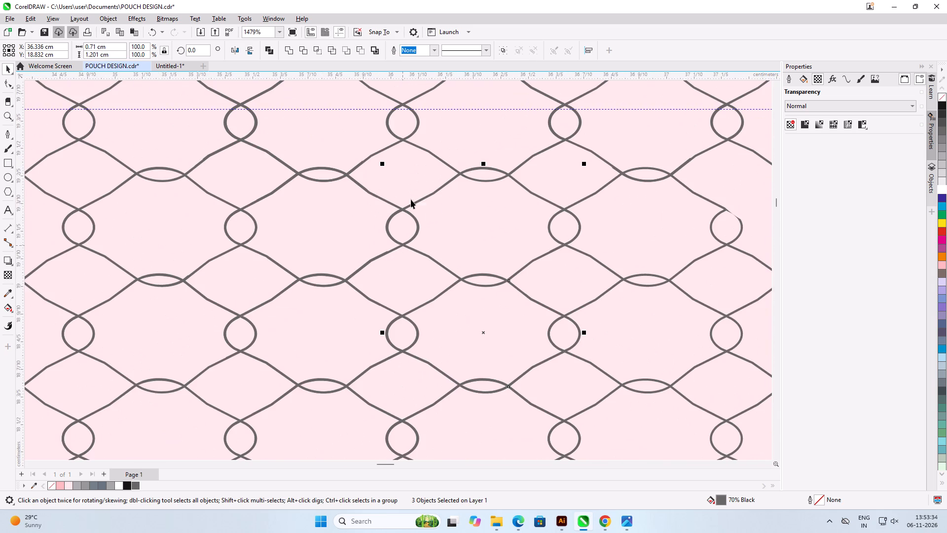
pyautogui.scroll(-6, 411, 199)
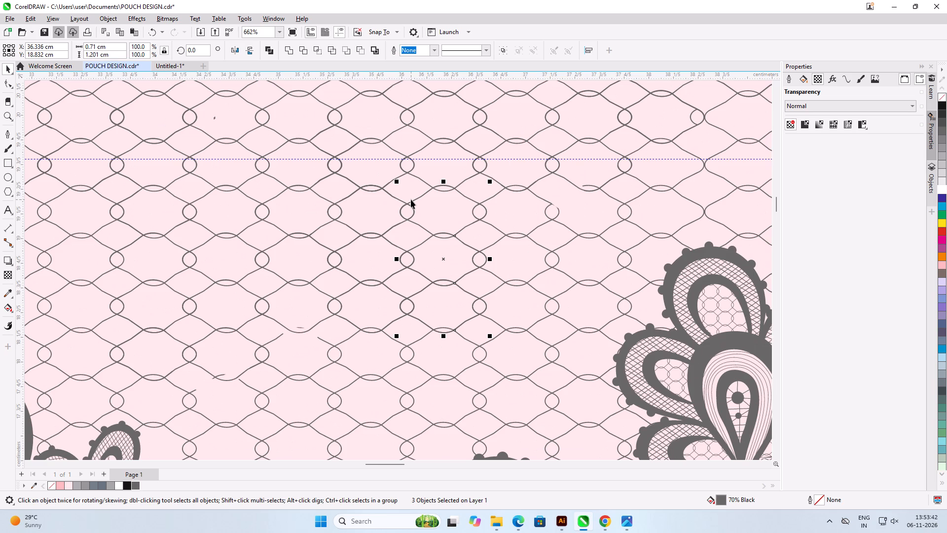
pyautogui.scroll(-7, 411, 199)
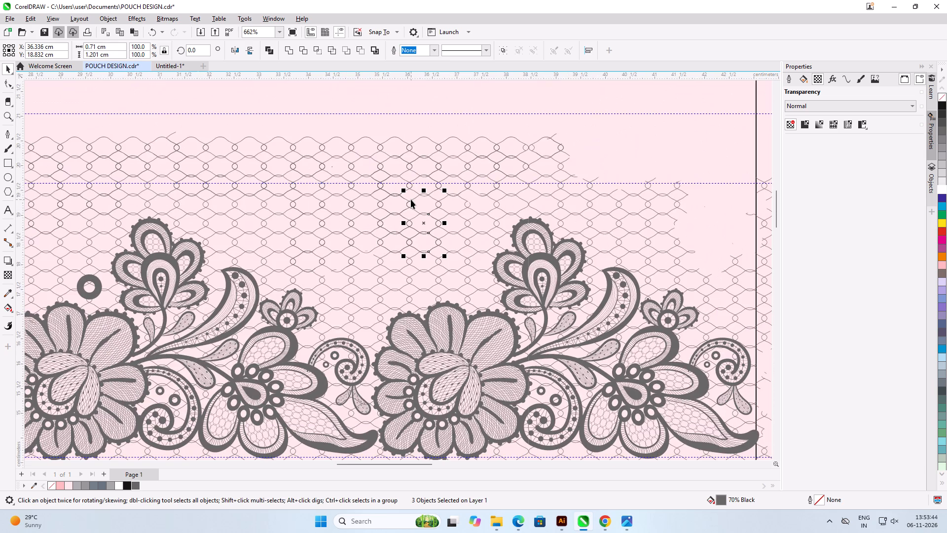
# Copy a single top-row net cell two columns to the right over the broken cell, at X 37.512, Y 19.215 cm.
pyautogui.click(693, 154)
pyautogui.scroll(12, 461, 188)
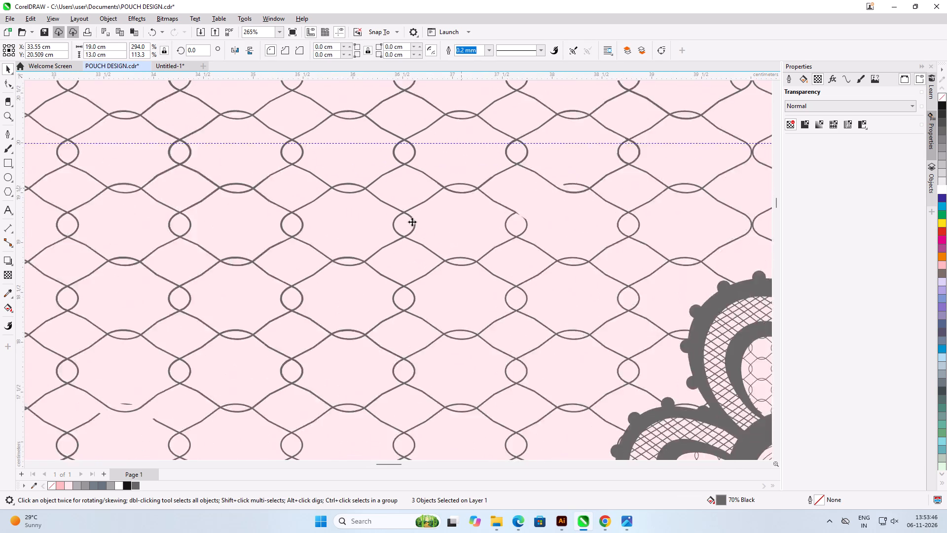
pyautogui.click(386, 204)
pyautogui.moveTo(378, 201); pyautogui.dragTo(633, 213)
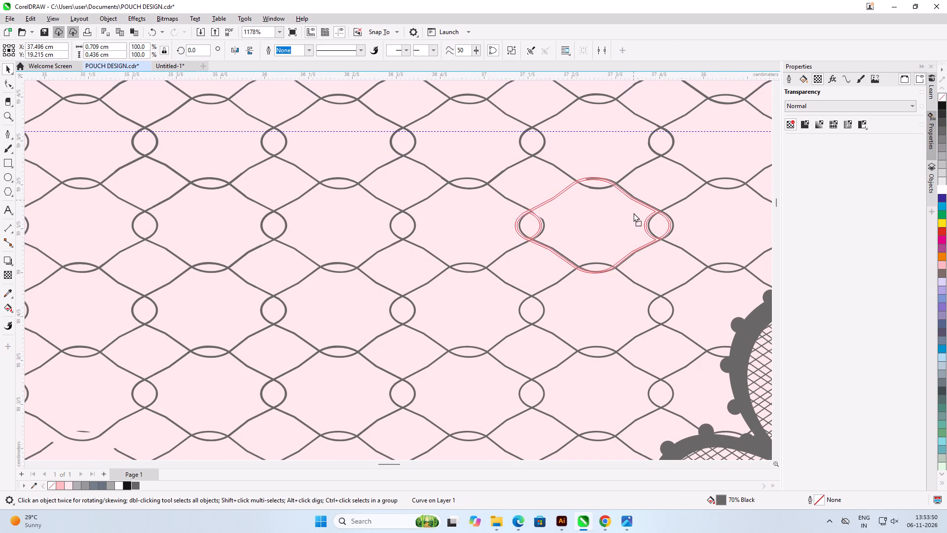
pyautogui.moveTo(633, 213); pyautogui.dragTo(637, 213)
pyautogui.keyDown('shift'); pyautogui.rightClick(637, 213); pyautogui.keyUp('shift')
pyautogui.scroll(5, 540, 190)
pyautogui.scroll(4, 508, 264)
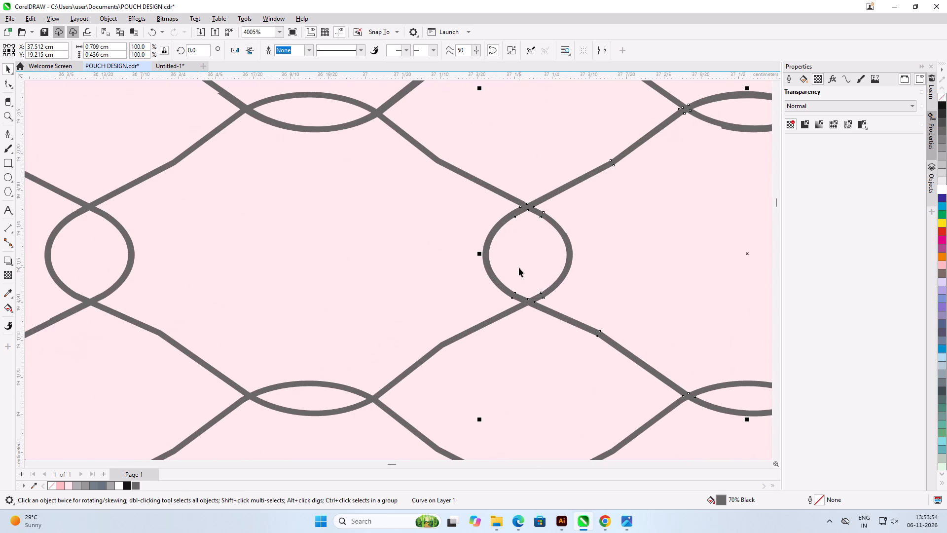
# Shift the net cell above the new copy slightly to X 37.514, Y 19.595 cm to match the curve overlapping its lower edge.
pyautogui.scroll(-5, 366, 234)
pyautogui.scroll(5, 566, 182)
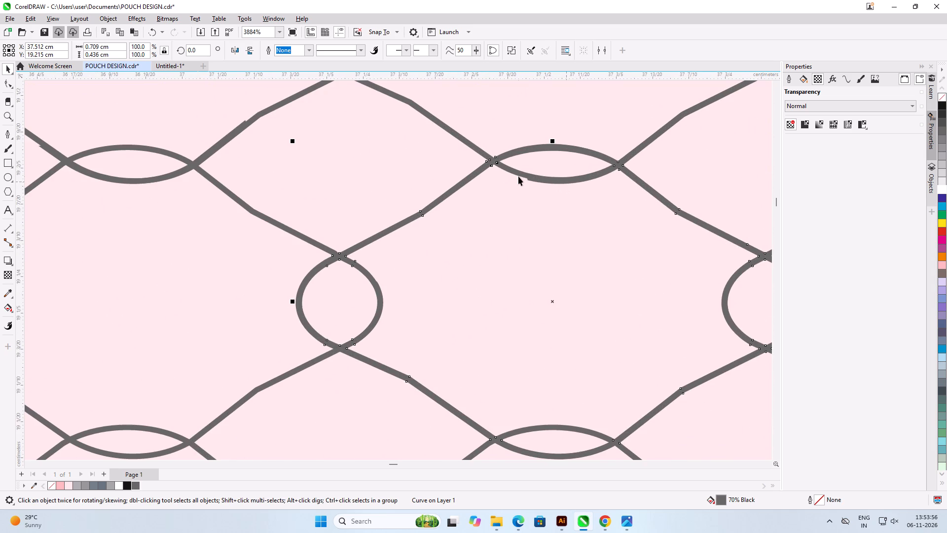
pyautogui.click(518, 175)
pyautogui.scroll(12, 529, 175)
pyautogui.moveTo(522, 180); pyautogui.dragTo(522, 180)
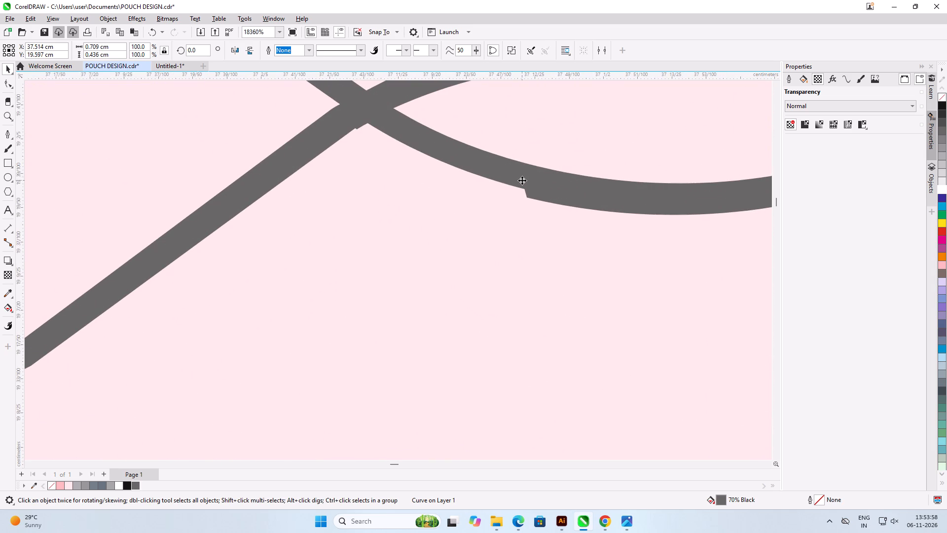
pyautogui.moveTo(522, 180); pyautogui.dragTo(522, 184)
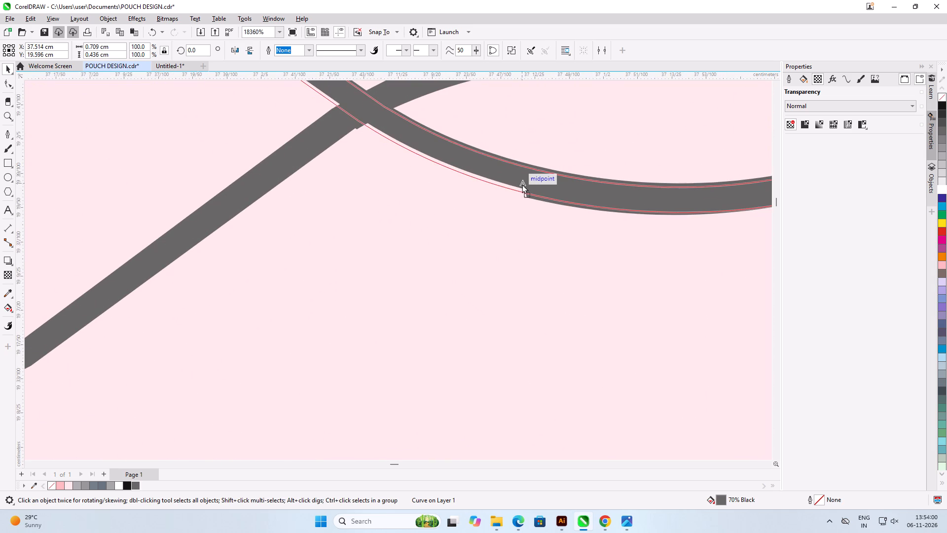
pyautogui.moveTo(522, 184); pyautogui.dragTo(520, 186)
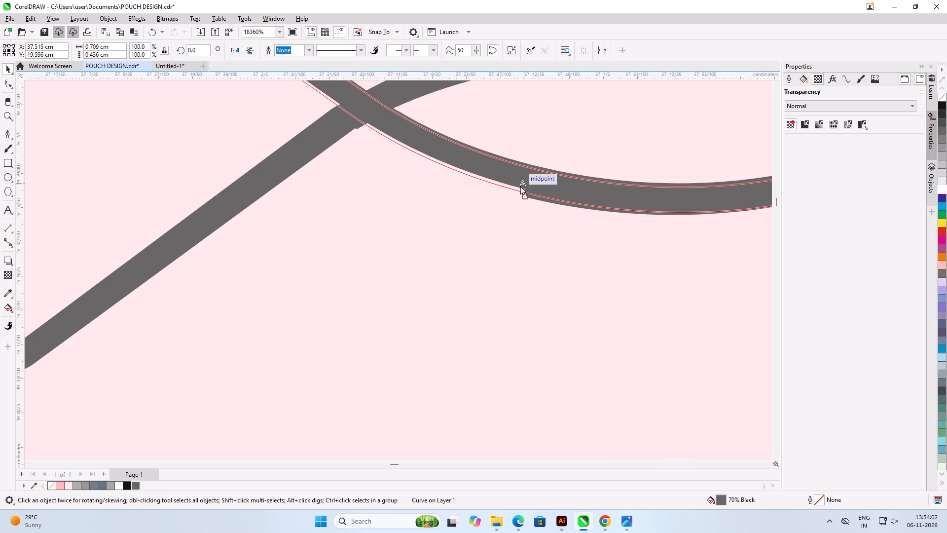
pyautogui.moveTo(520, 186); pyautogui.dragTo(518, 186)
pyautogui.scroll(-6, 518, 187)
pyautogui.scroll(1, 515, 194)
pyautogui.scroll(-3, 491, 196)
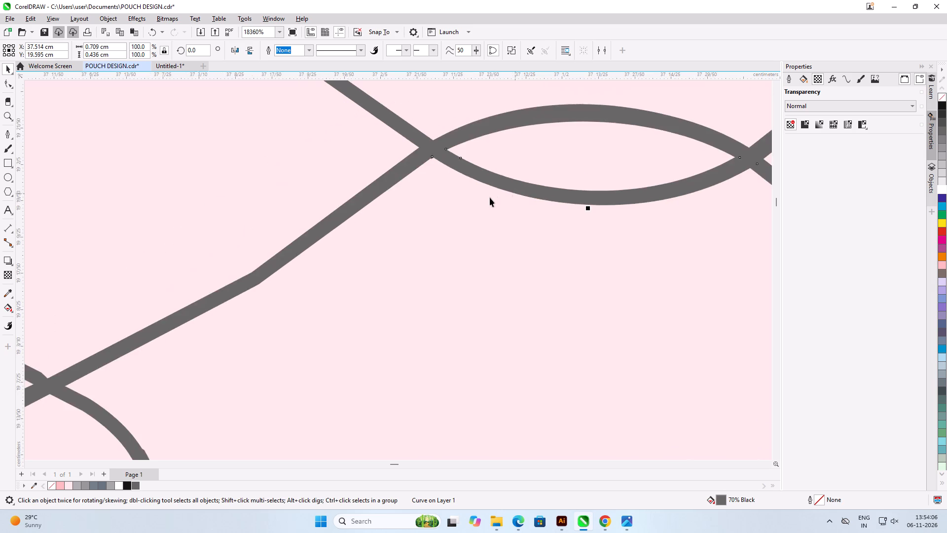
pyautogui.scroll(-9, 490, 197)
pyautogui.click(483, 152)
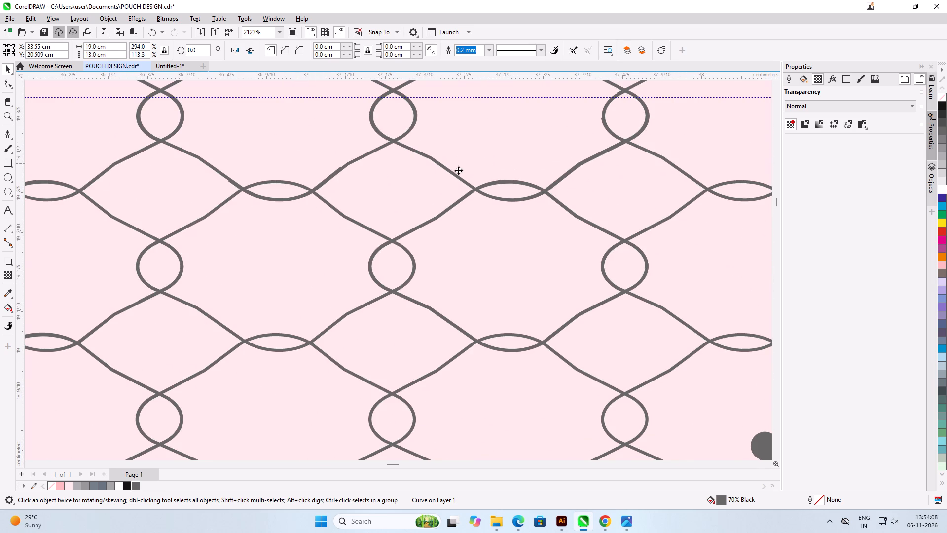
# Shift the neighbouring upper-row net cell to the left to X 36.924, Y 19.597 cm so its doubled lower edge lines coincide.
pyautogui.scroll(-4, 501, 169)
pyautogui.scroll(11, 404, 160)
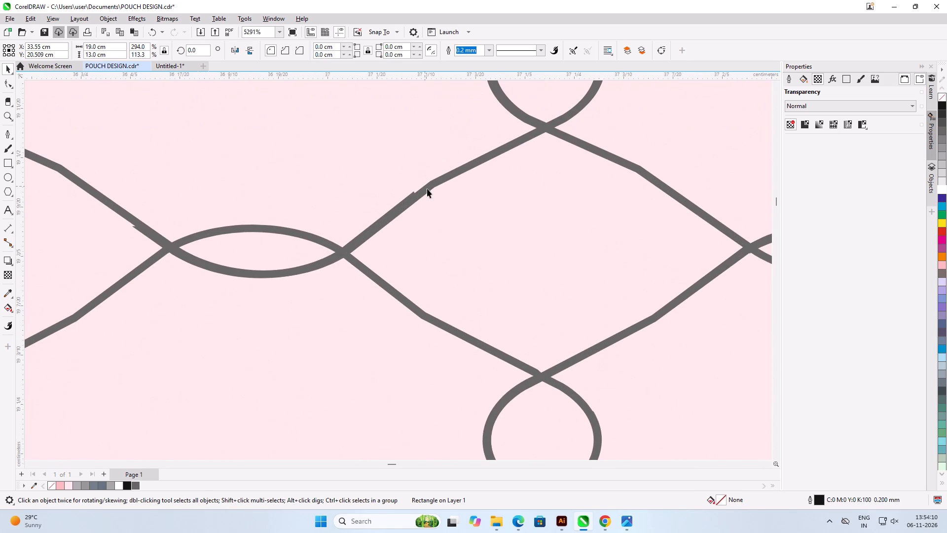
pyautogui.click(427, 189)
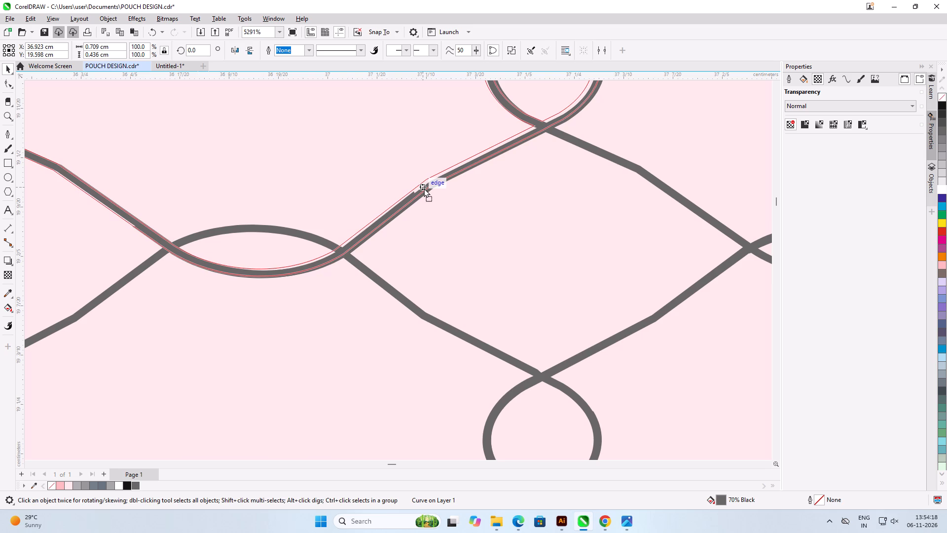
pyautogui.scroll(-1, 384, 223)
pyautogui.scroll(6, 383, 224)
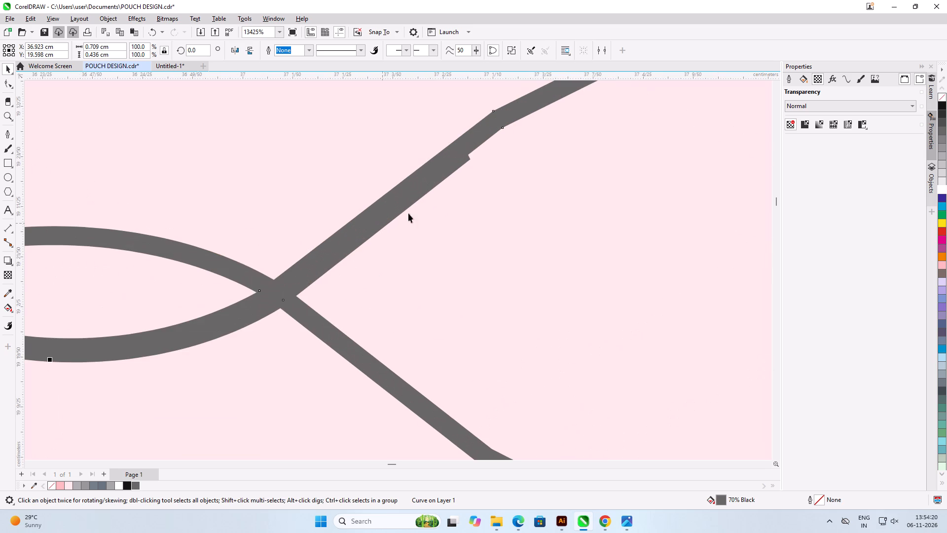
pyautogui.click(439, 172)
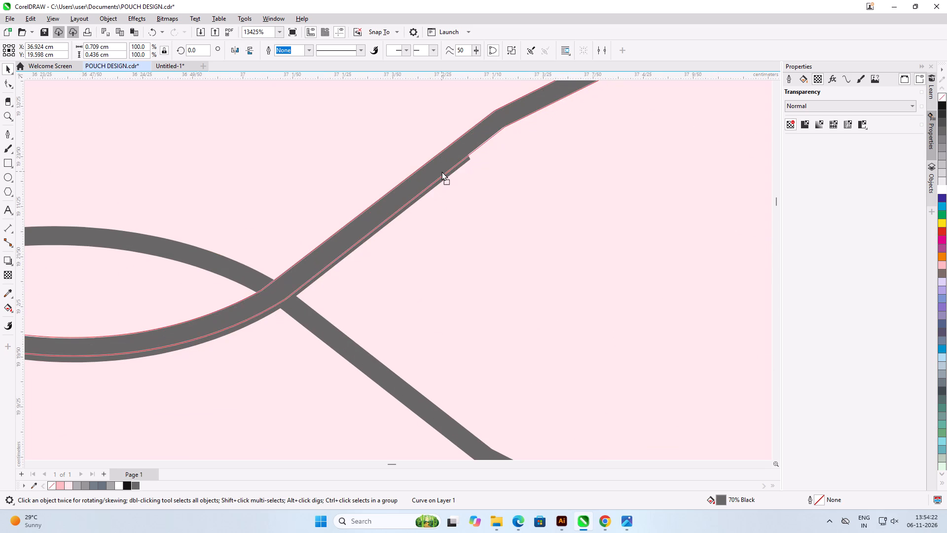
pyautogui.scroll(-7, 565, 209)
pyautogui.scroll(-6, 517, 209)
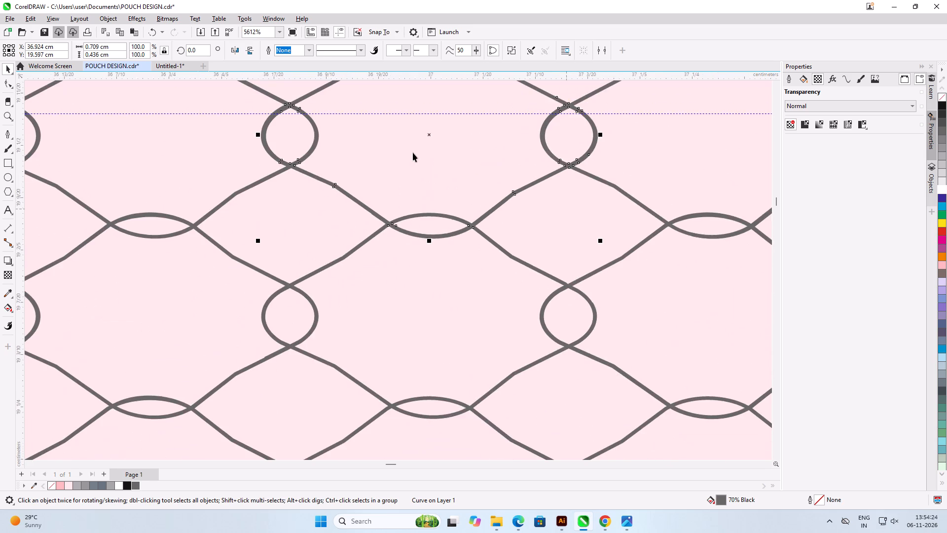
pyautogui.click(413, 152)
pyautogui.scroll(-11, 404, 198)
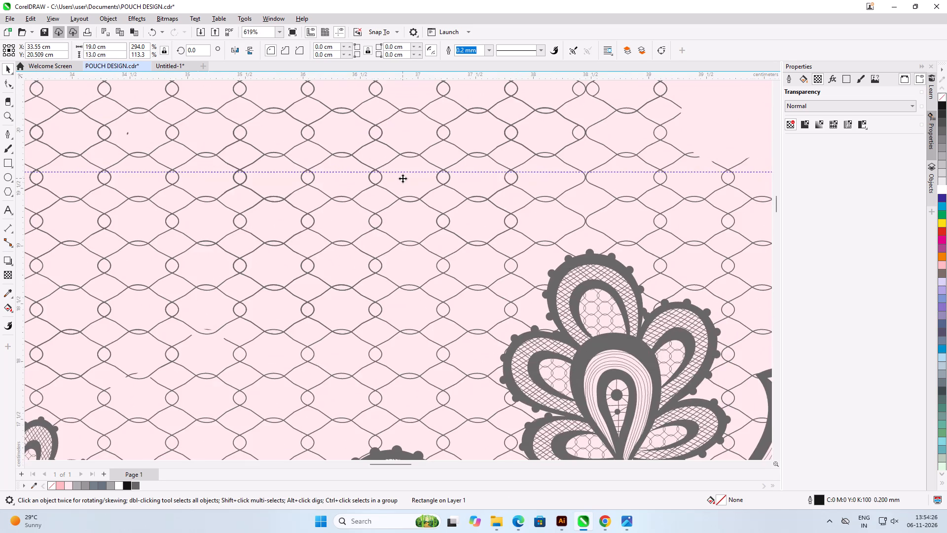
# Save the net mesh repairs made so far in the existing POUCH DESIGN.cdr file.
pyautogui.scroll(-5, 364, 178)
pyautogui.click(656, 151)
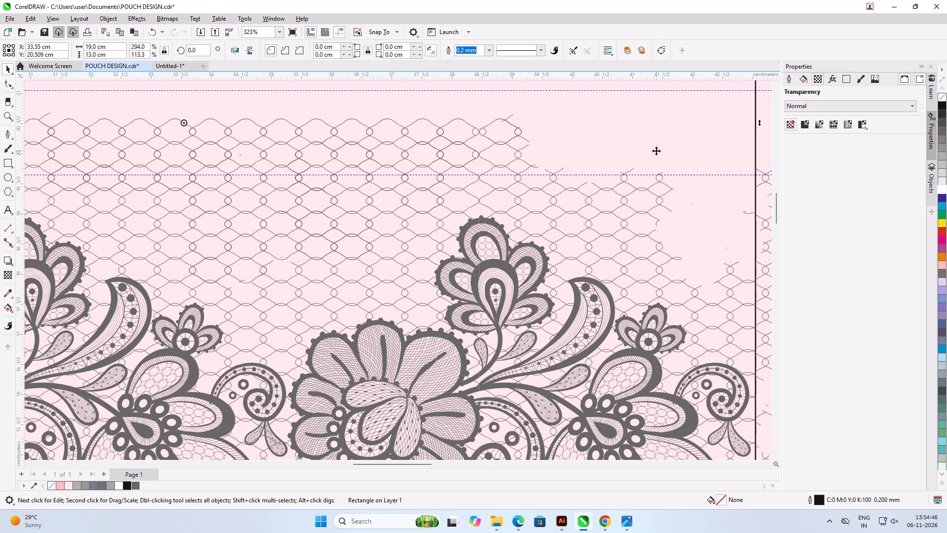
pyautogui.hotkey('ctrl', 's')
pyautogui.hotkey('ctrl', 's')
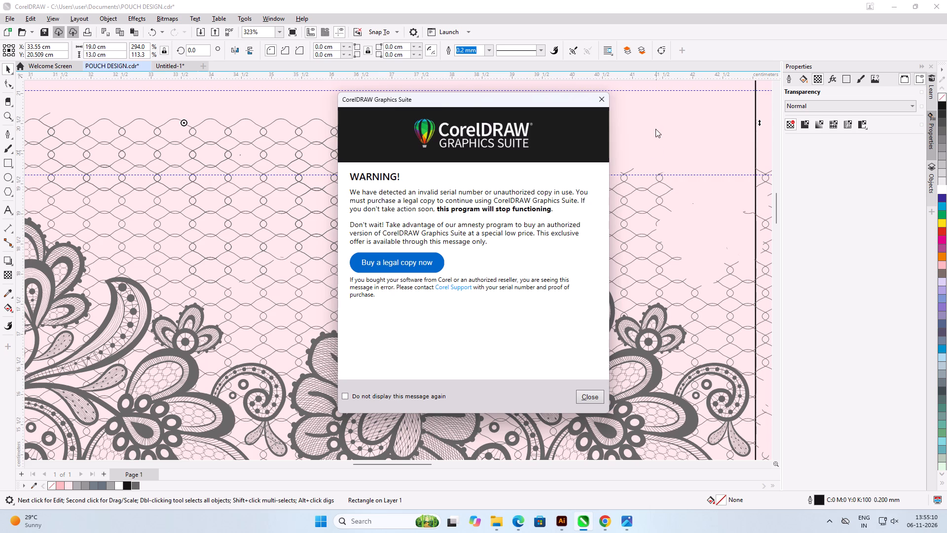
pyautogui.click(593, 392)
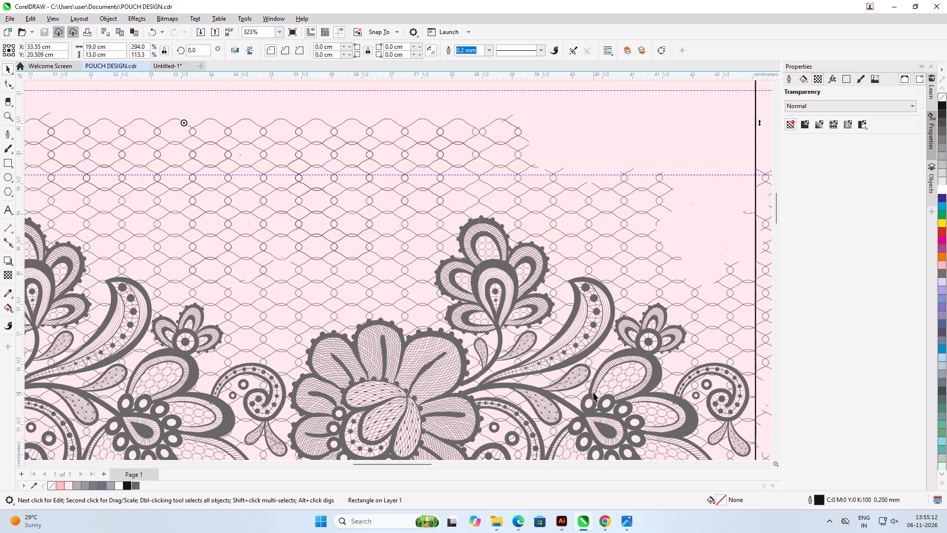
# Find the Kuro app through the Windows search and launch it.
pyautogui.write('kuro')
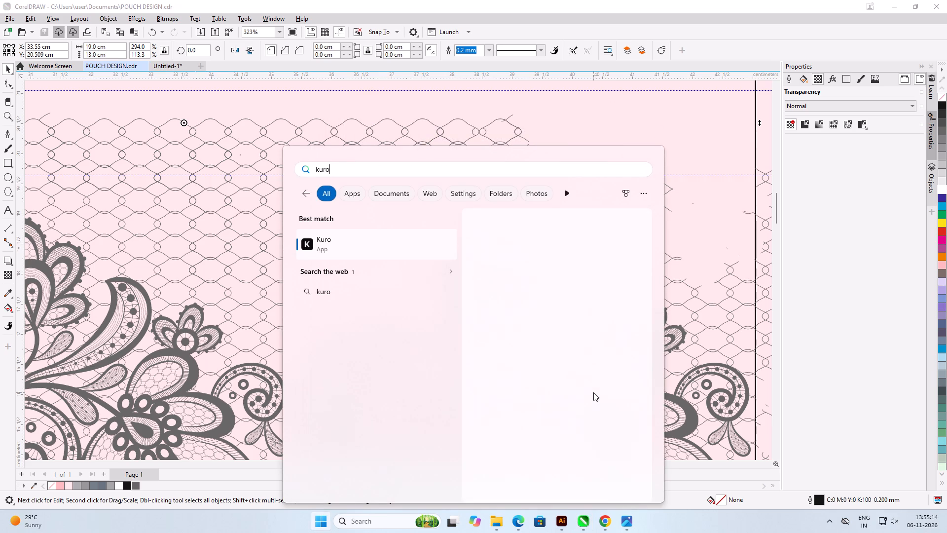
pyautogui.press('Return')
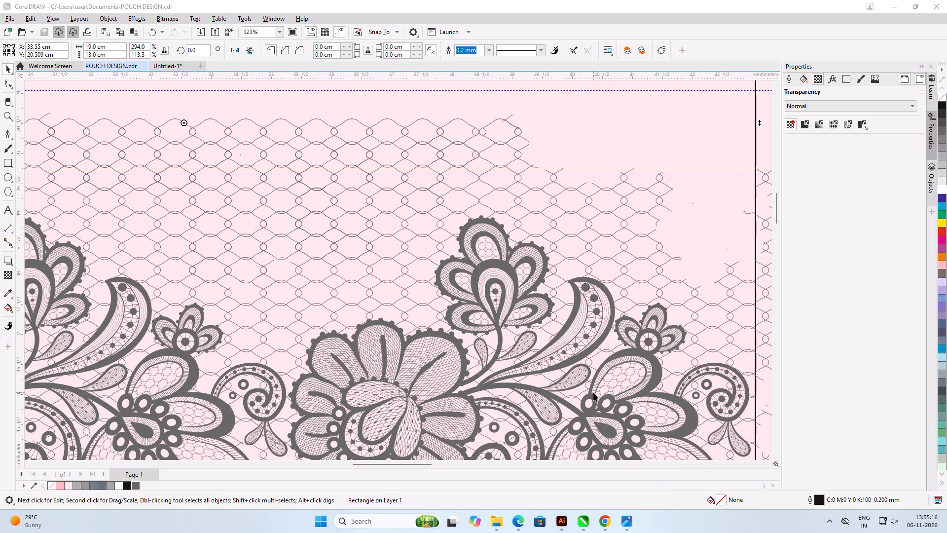
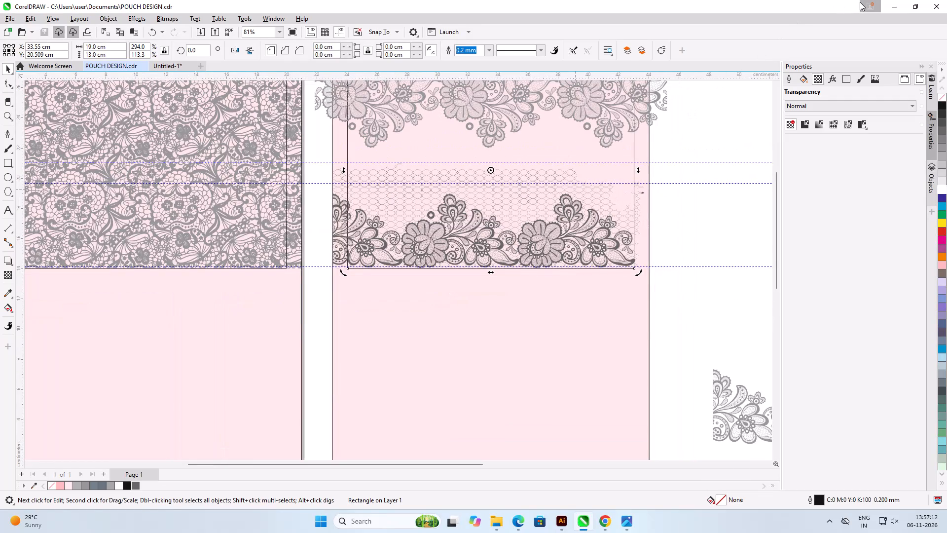
# Minimise all open windows to show the Windows desktop.
pyautogui.press('super+d')
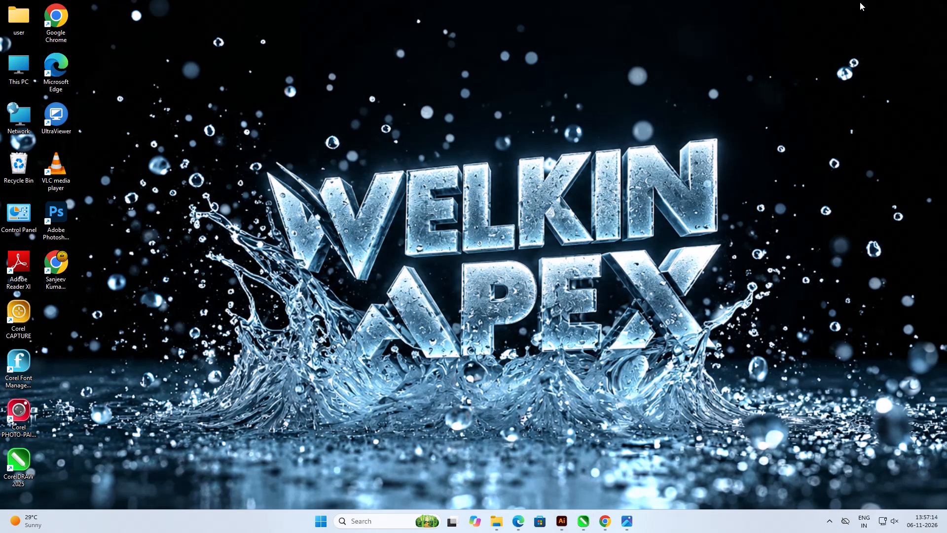
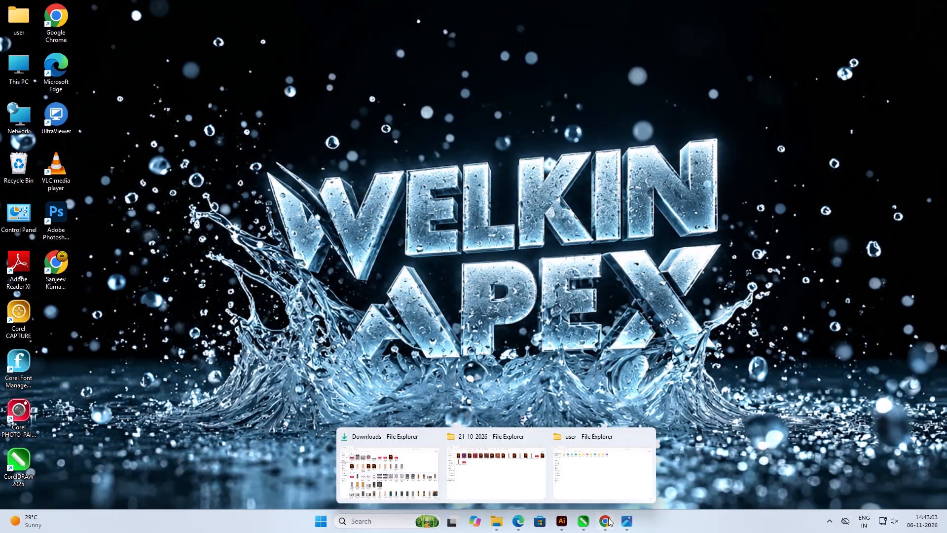
# Switch back to POUCH DESIGN.cdr in CorelDRAW.
pyautogui.click(589, 521)
pyautogui.click(582, 470)
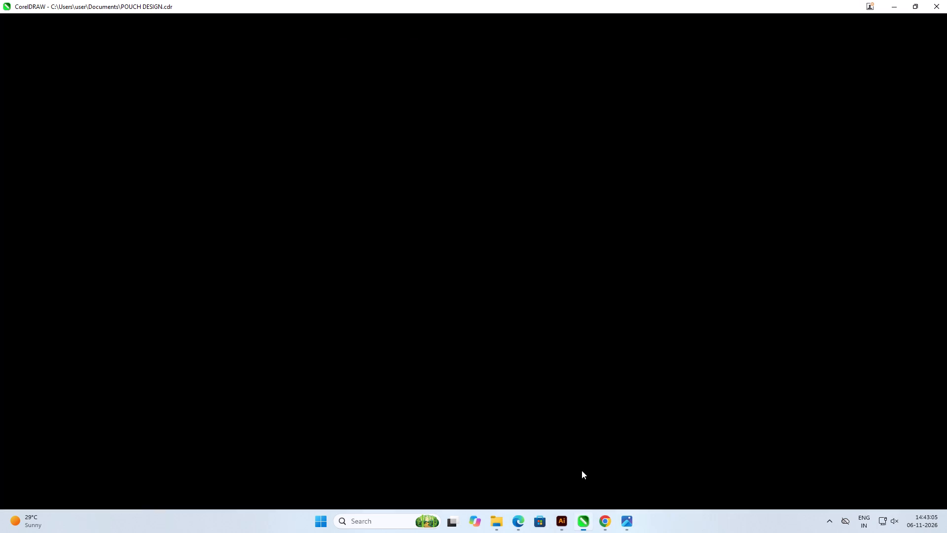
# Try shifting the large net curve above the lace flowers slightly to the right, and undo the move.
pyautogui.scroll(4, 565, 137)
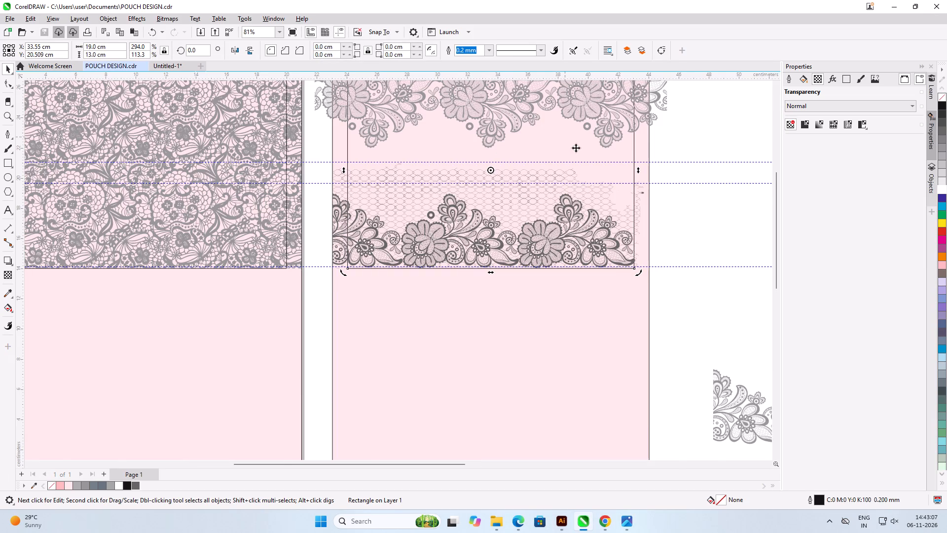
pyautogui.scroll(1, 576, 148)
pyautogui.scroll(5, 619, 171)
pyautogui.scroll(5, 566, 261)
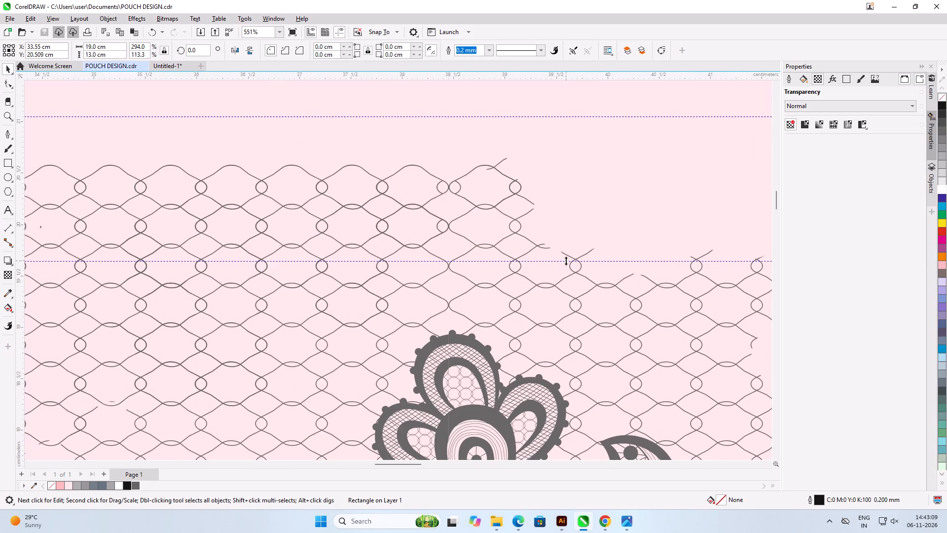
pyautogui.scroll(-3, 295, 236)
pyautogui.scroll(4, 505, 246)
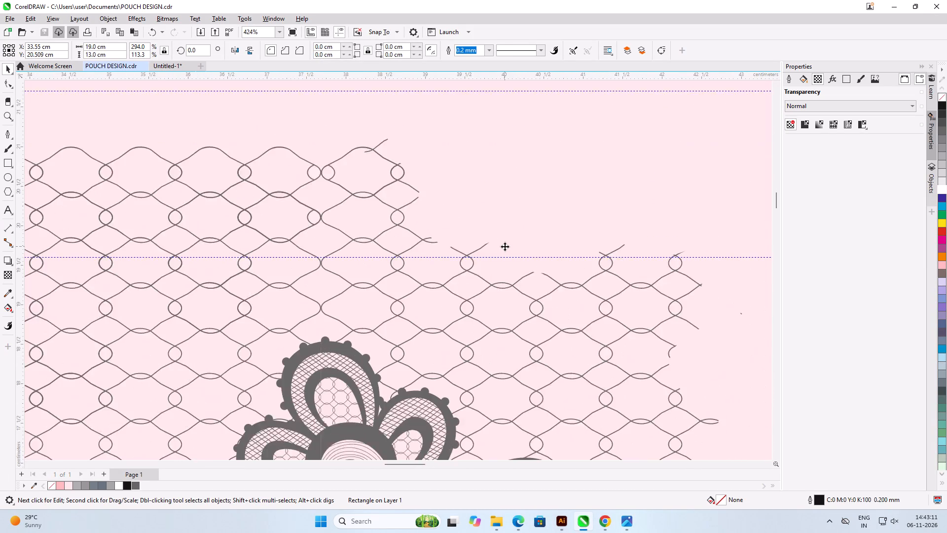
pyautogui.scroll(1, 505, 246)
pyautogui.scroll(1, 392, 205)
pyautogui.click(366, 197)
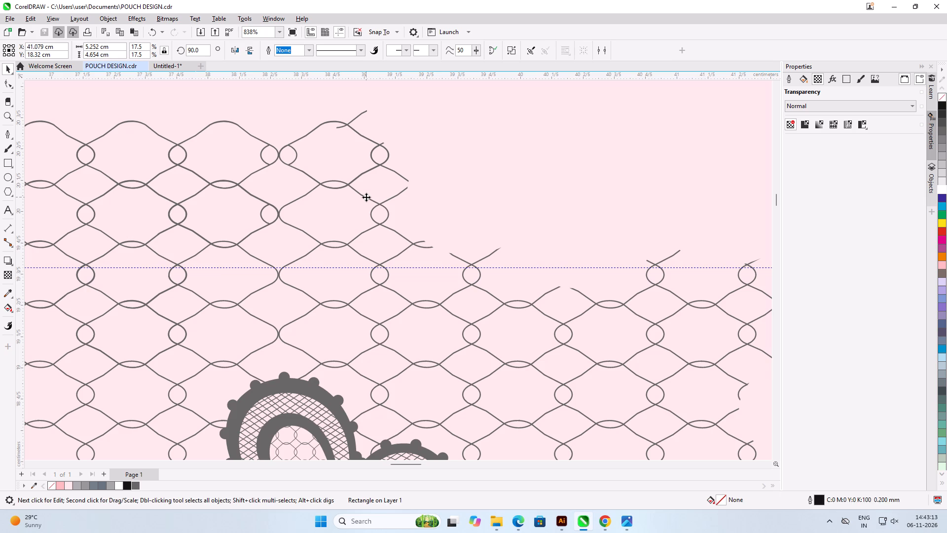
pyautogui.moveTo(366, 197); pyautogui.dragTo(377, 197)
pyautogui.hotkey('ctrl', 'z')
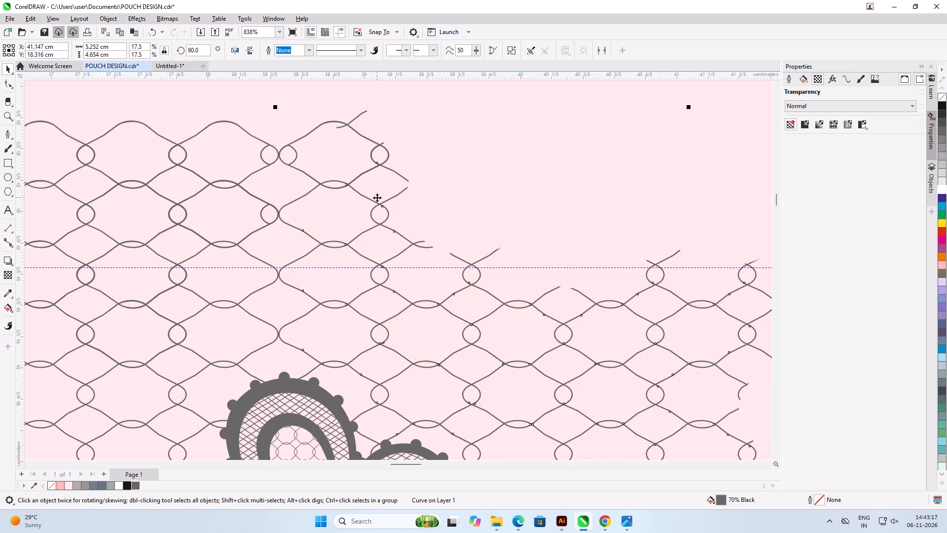
# Delete the separate net cell in the second row that ends at the mismatched seam above the large flower.
pyautogui.click(252, 195)
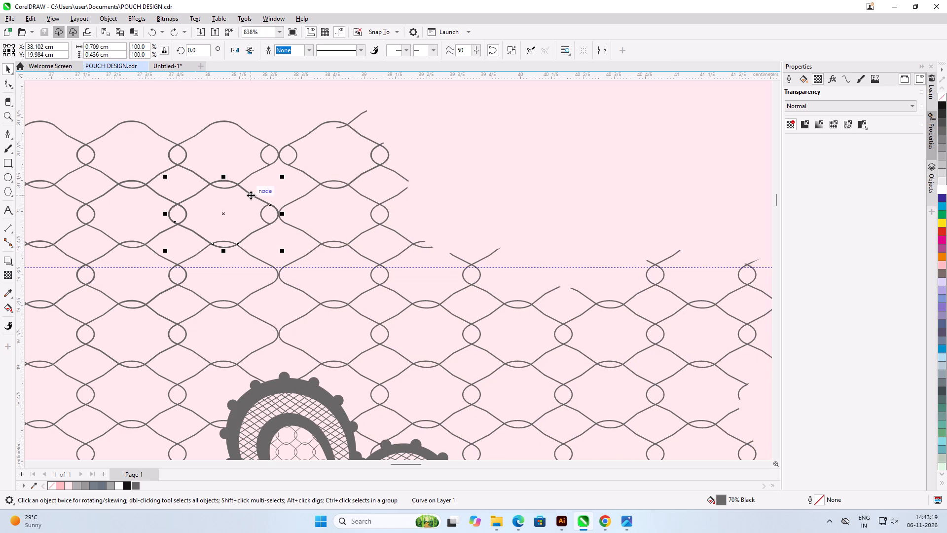
pyautogui.click(251, 195)
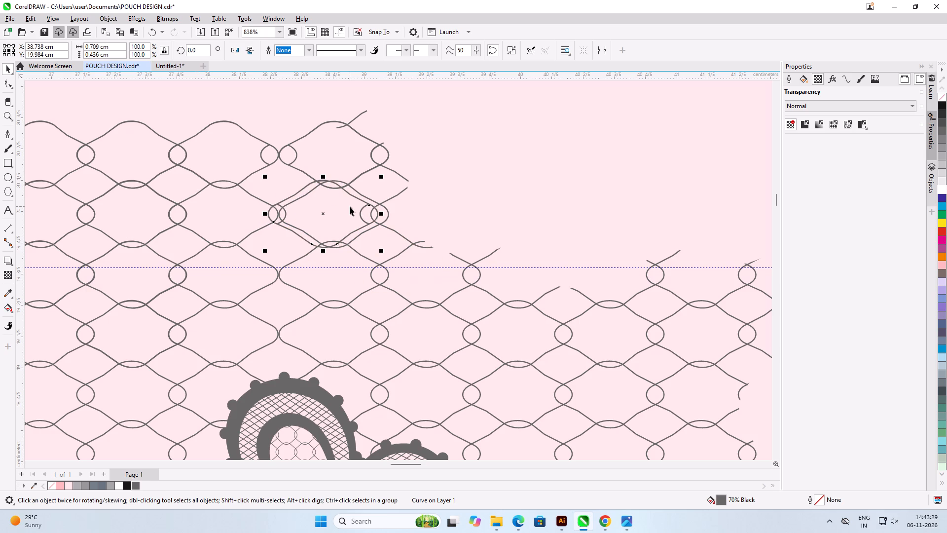
pyautogui.press('Delete')
# Move the top-row net cell at the seam right to about X 38.2 cm, overlapping its end circle with the adjoining net's circle.
pyautogui.scroll(-6, 630, 190)
pyautogui.scroll(2, 430, 222)
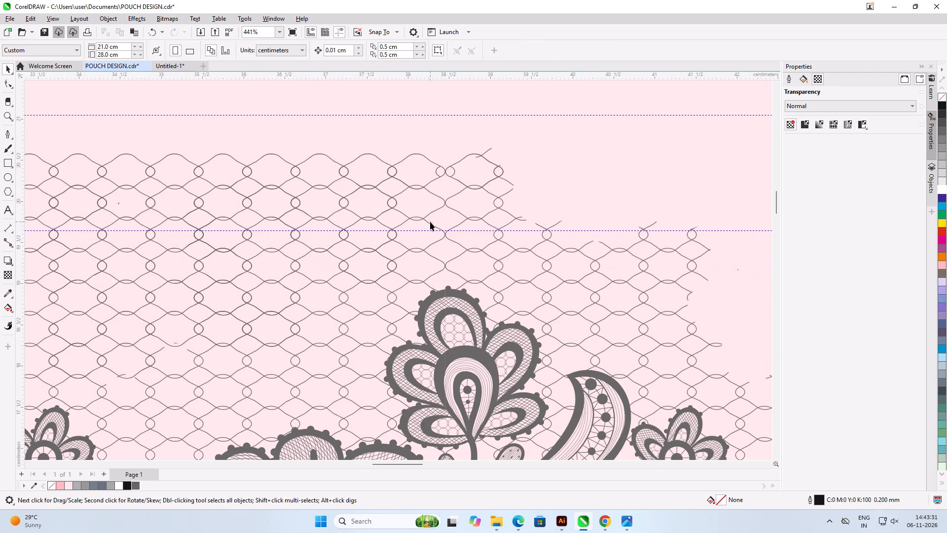
pyautogui.scroll(3, 430, 222)
pyautogui.scroll(1, 475, 144)
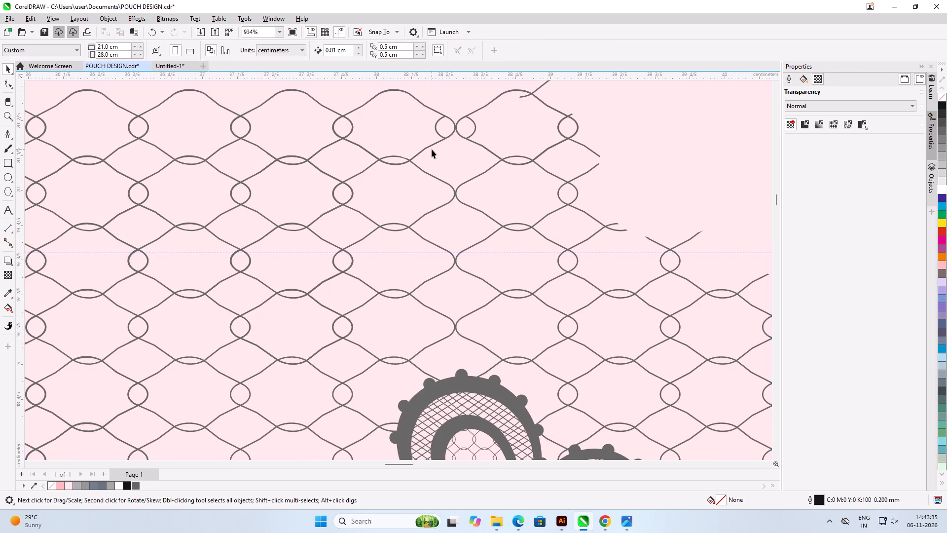
pyautogui.click(433, 146)
pyautogui.moveTo(433, 145); pyautogui.dragTo(454, 144)
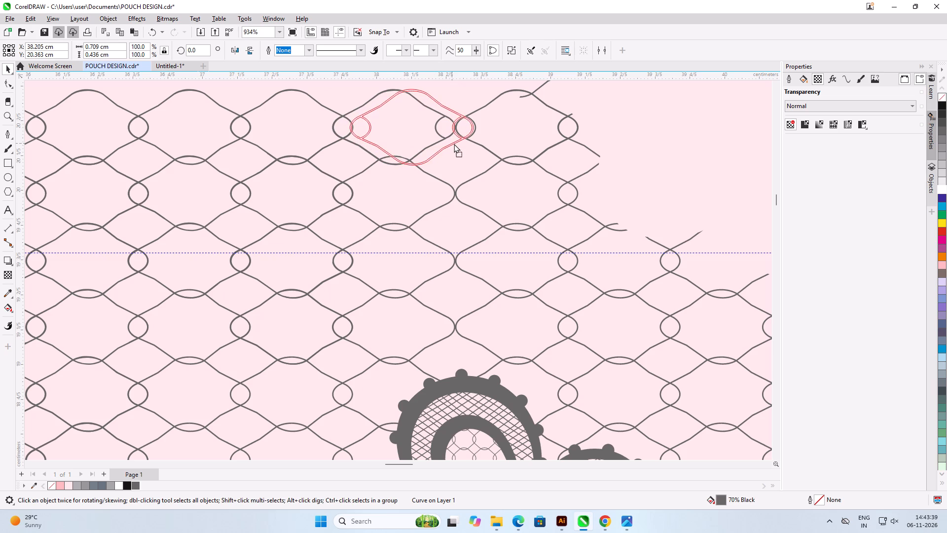
pyautogui.moveTo(454, 144); pyautogui.dragTo(455, 144)
# Select the top-row net cell immediately left of the shifted cell.
pyautogui.click(330, 144)
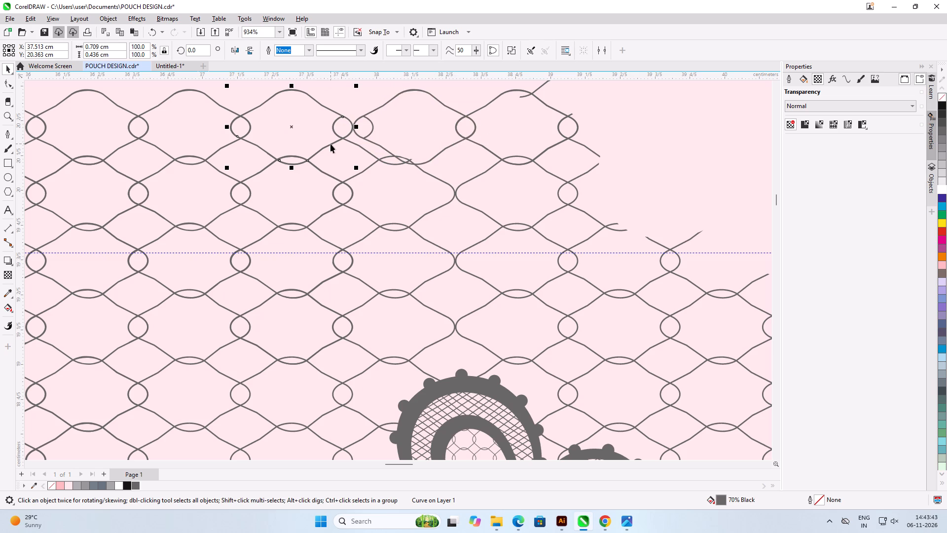
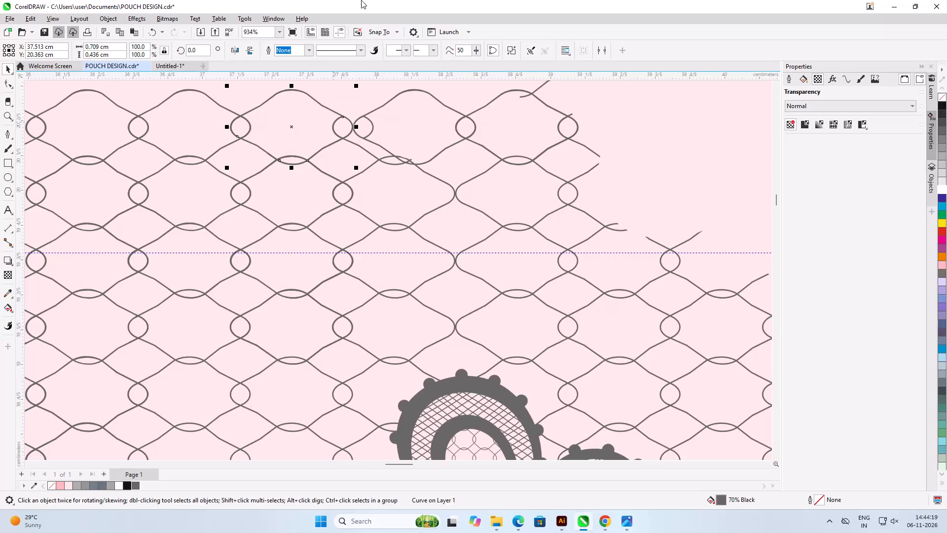
# Examine the net mesh above the lace flowers around the mismatched seam and check which cells the left-hand net curve covers.
pyautogui.scroll(-2, 368, 38)
pyautogui.click(639, 147)
pyautogui.scroll(-3, 499, 298)
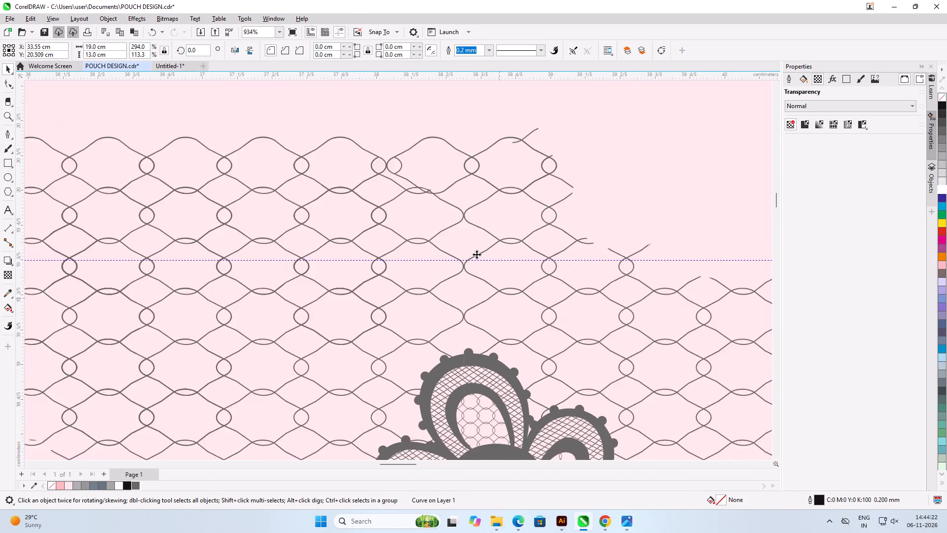
pyautogui.scroll(-7, 476, 254)
pyautogui.scroll(1, 472, 238)
pyautogui.scroll(-3, 472, 238)
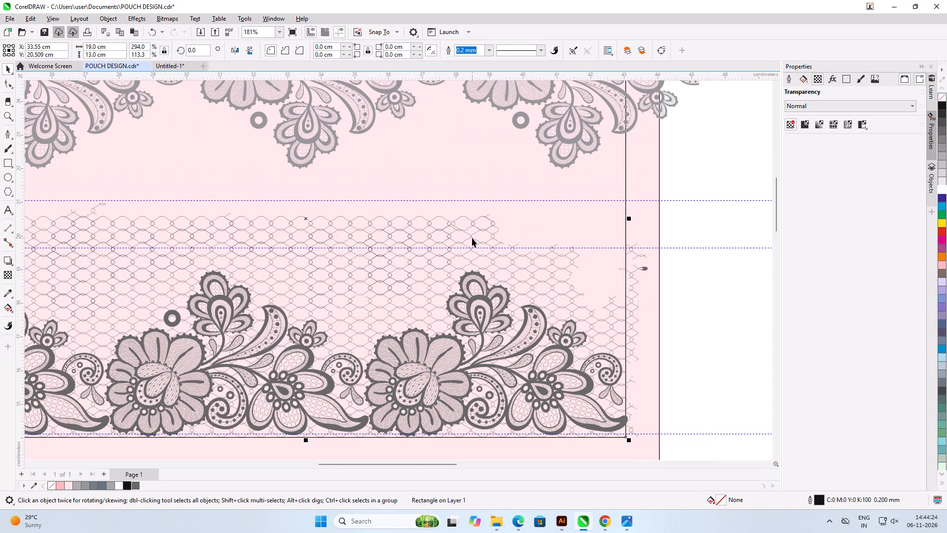
pyautogui.scroll(2, 542, 392)
pyautogui.scroll(4, 538, 329)
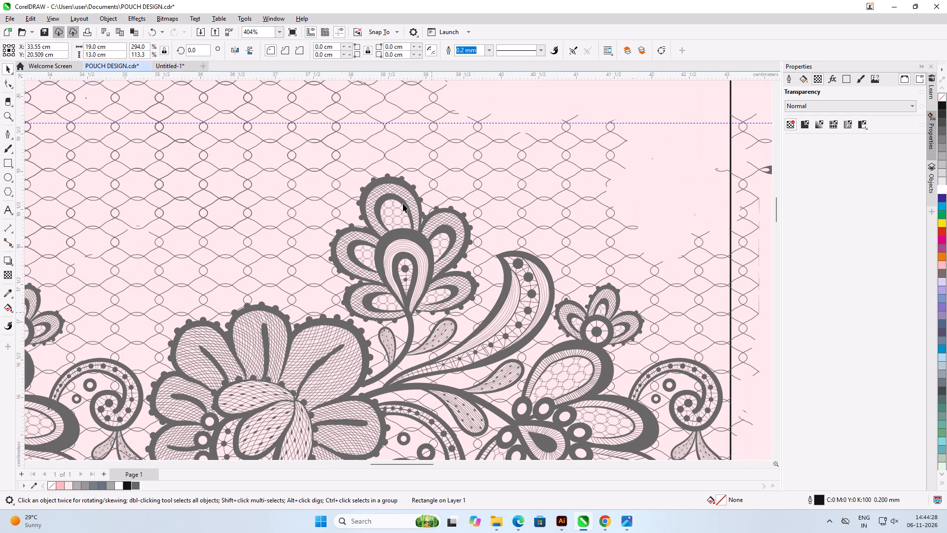
pyautogui.scroll(-3, 403, 279)
pyautogui.scroll(5, 387, 160)
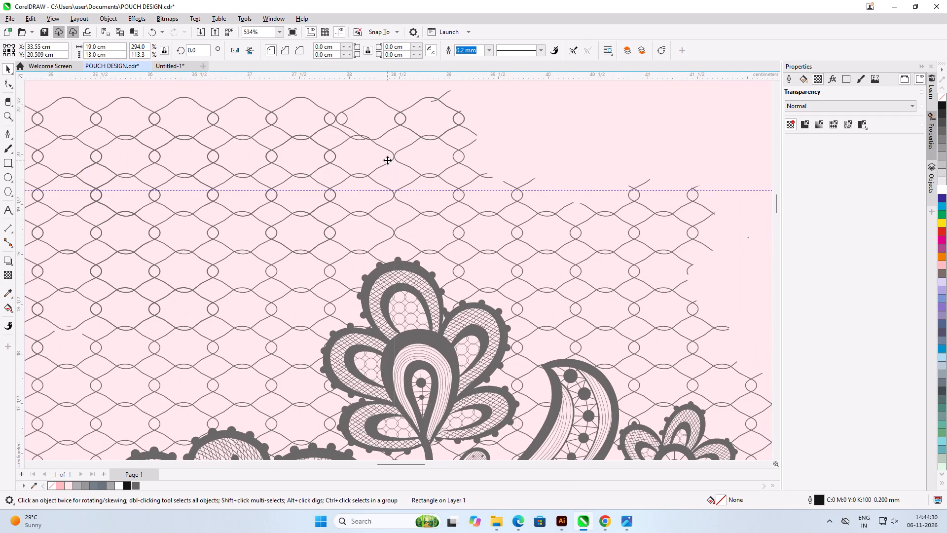
pyautogui.scroll(-6, 387, 160)
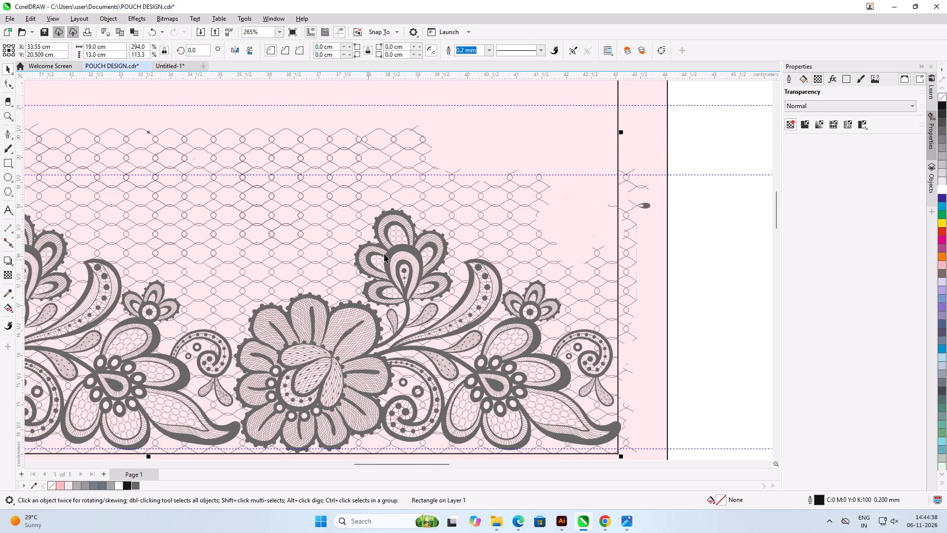
pyautogui.scroll(4, 363, 254)
pyautogui.scroll(-3, 363, 254)
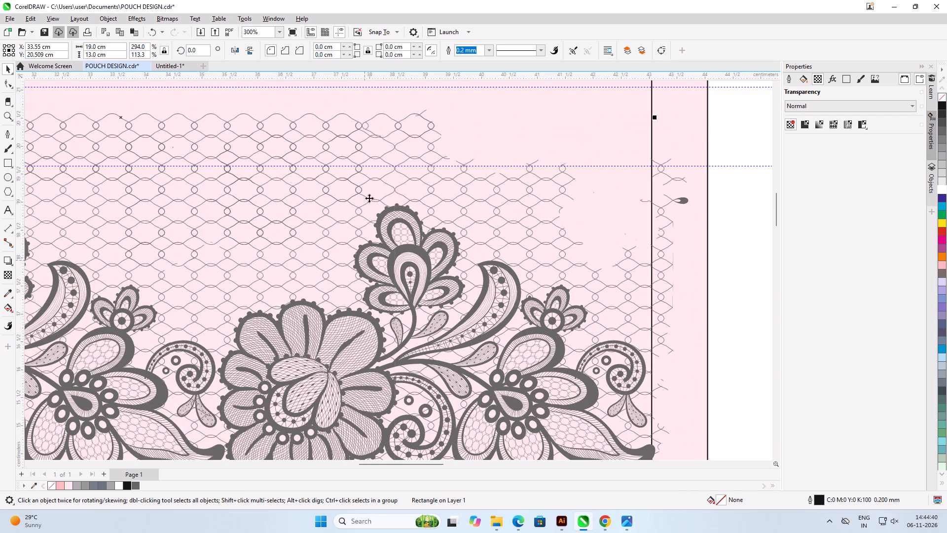
pyautogui.scroll(5, 363, 152)
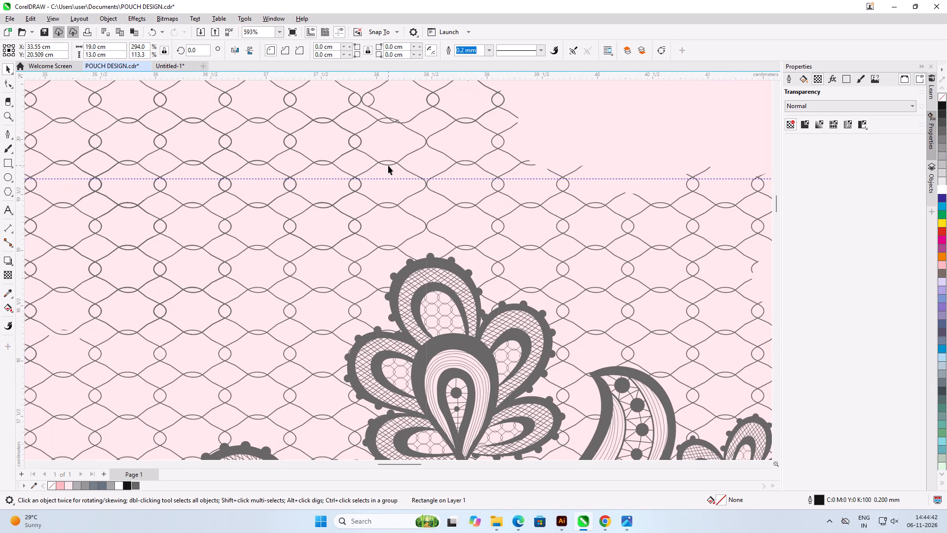
pyautogui.click(388, 165)
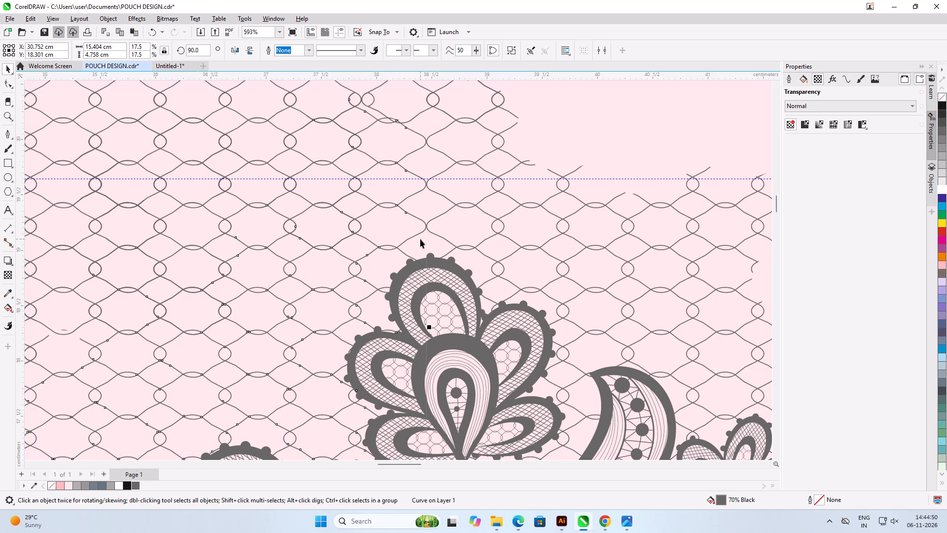
# Delete the separate top-row net cell at the seam whose end circle overlaps the adjoining net's circle.
pyautogui.scroll(-5, 420, 239)
pyautogui.scroll(5, 424, 171)
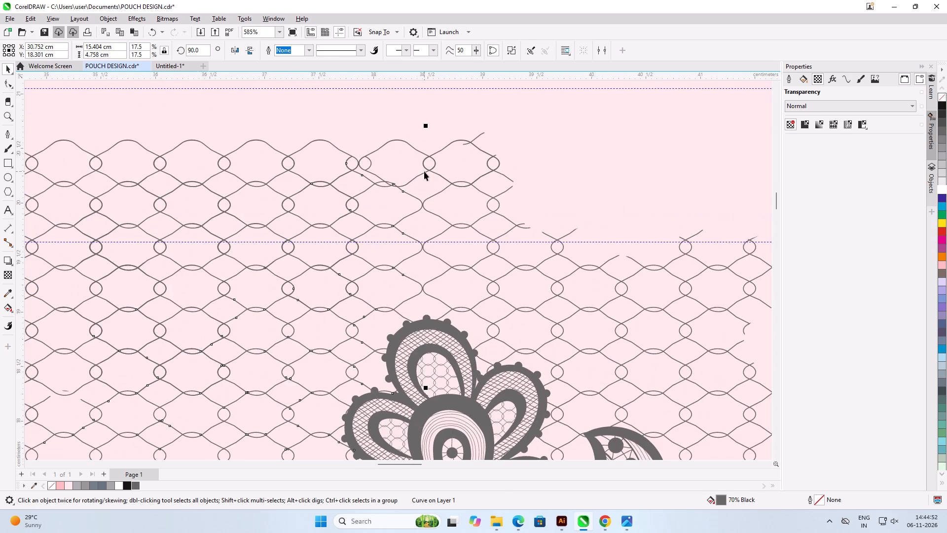
pyautogui.scroll(1, 424, 171)
pyautogui.click(368, 176)
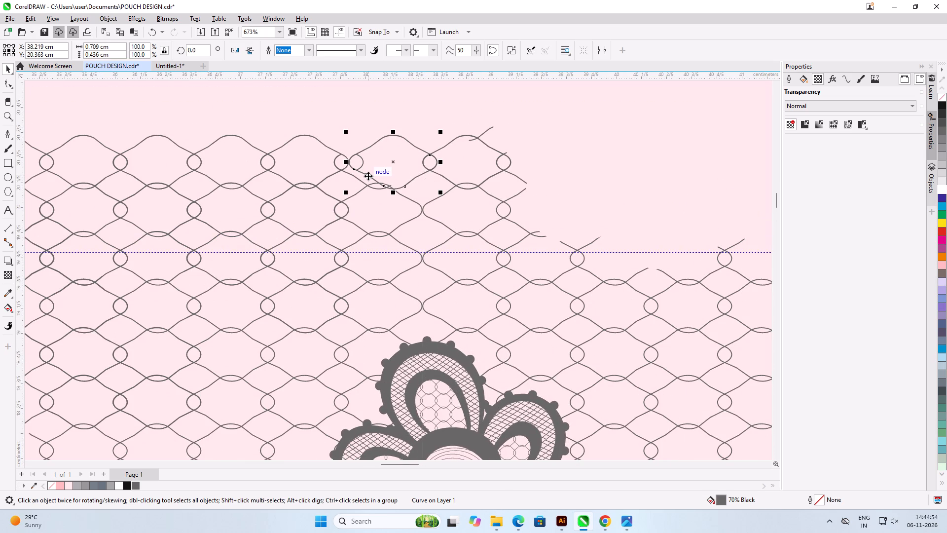
pyautogui.press('Delete')
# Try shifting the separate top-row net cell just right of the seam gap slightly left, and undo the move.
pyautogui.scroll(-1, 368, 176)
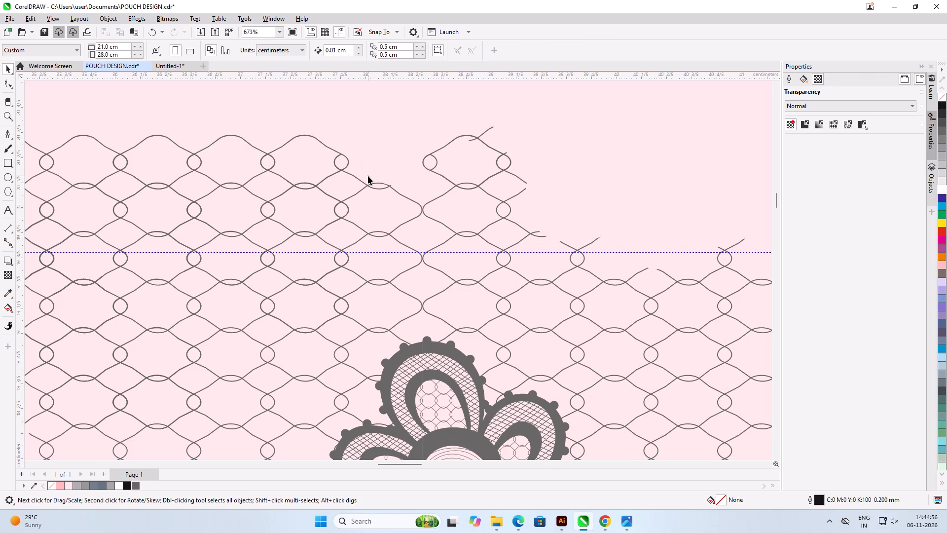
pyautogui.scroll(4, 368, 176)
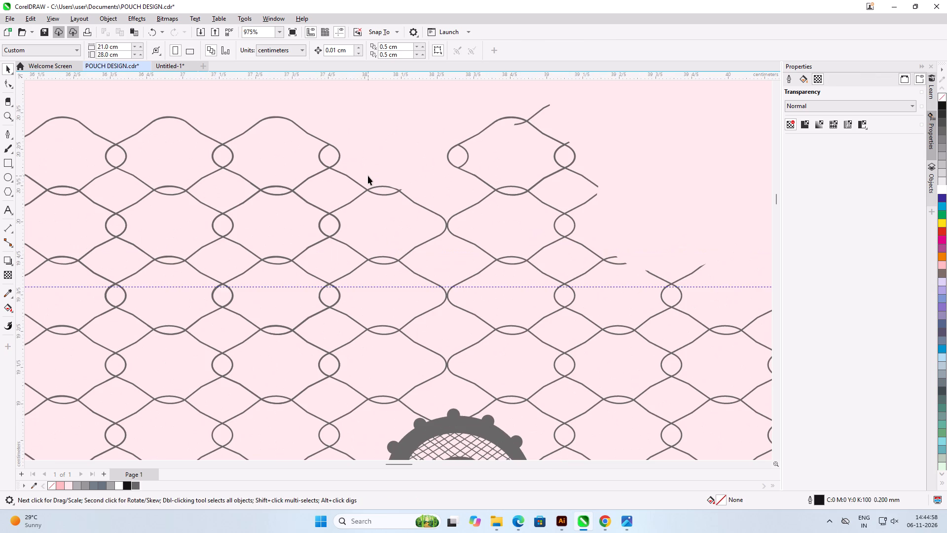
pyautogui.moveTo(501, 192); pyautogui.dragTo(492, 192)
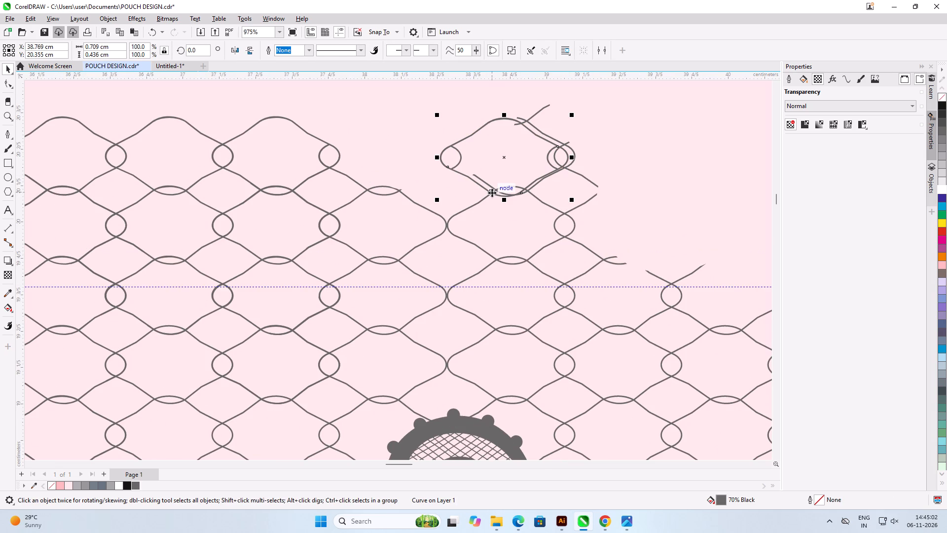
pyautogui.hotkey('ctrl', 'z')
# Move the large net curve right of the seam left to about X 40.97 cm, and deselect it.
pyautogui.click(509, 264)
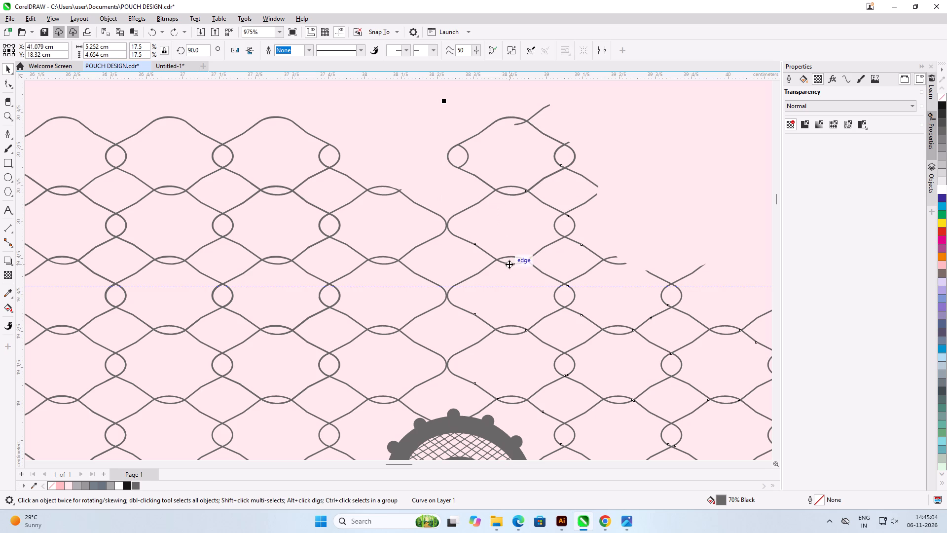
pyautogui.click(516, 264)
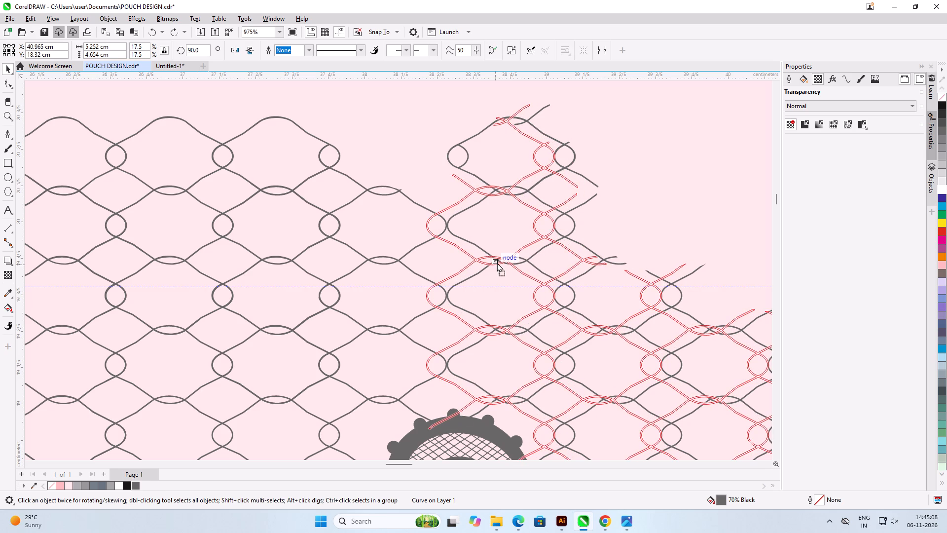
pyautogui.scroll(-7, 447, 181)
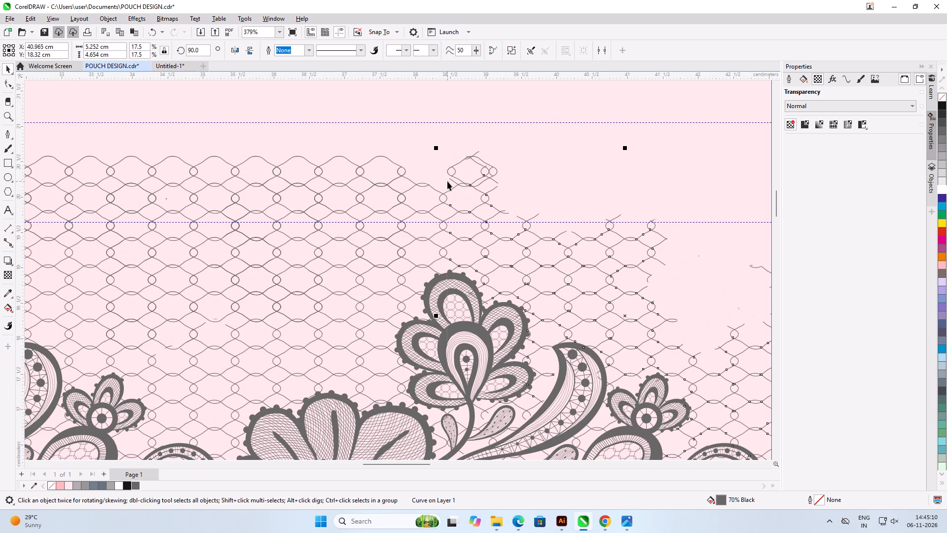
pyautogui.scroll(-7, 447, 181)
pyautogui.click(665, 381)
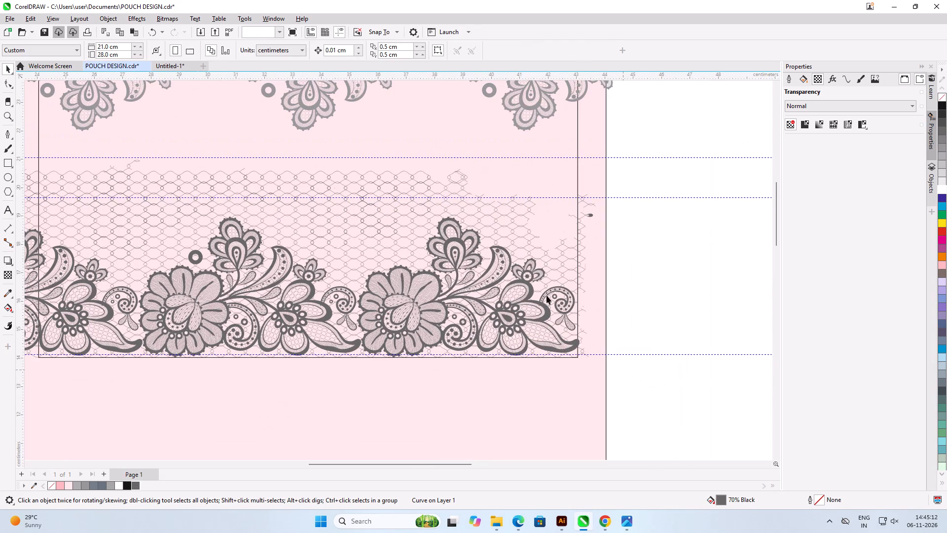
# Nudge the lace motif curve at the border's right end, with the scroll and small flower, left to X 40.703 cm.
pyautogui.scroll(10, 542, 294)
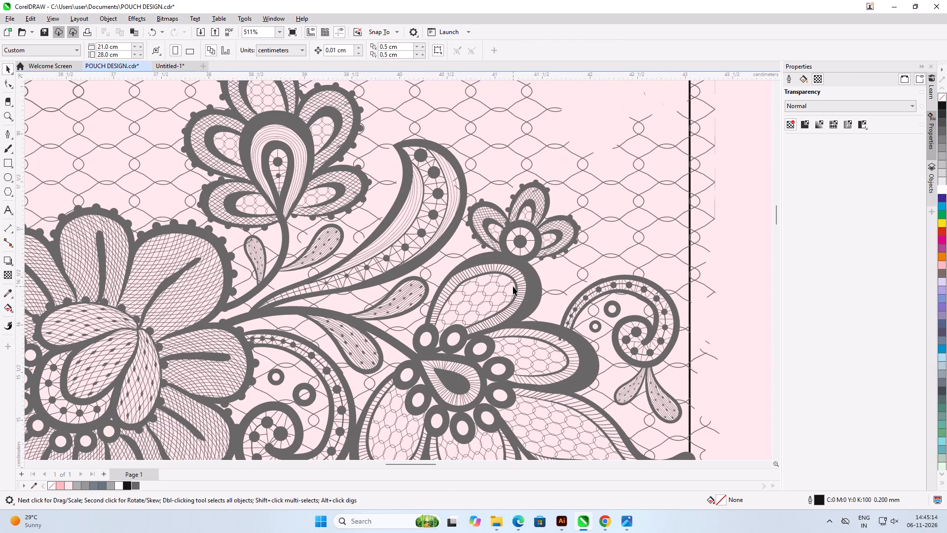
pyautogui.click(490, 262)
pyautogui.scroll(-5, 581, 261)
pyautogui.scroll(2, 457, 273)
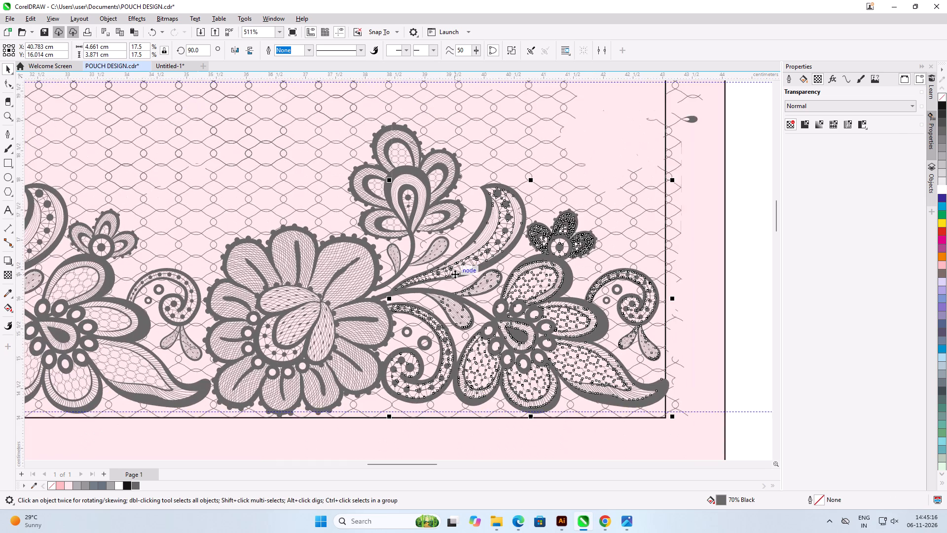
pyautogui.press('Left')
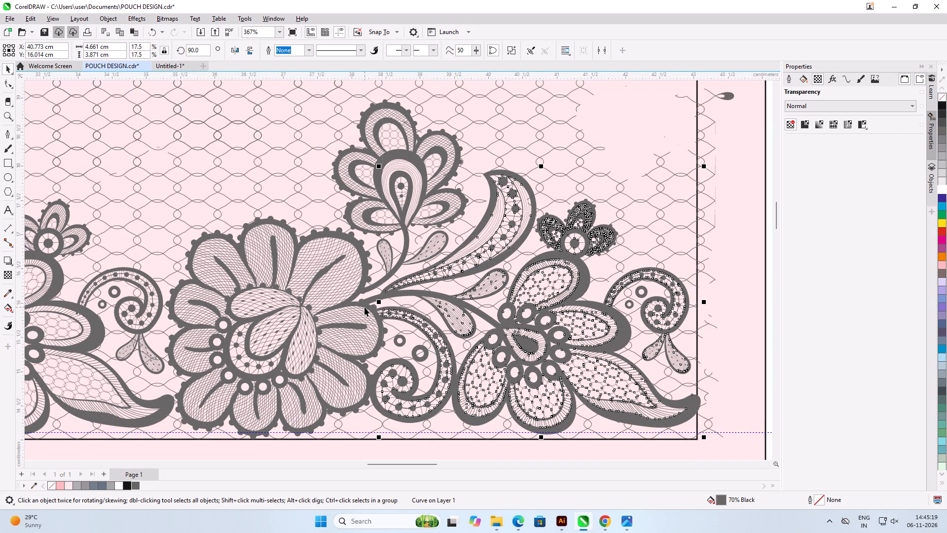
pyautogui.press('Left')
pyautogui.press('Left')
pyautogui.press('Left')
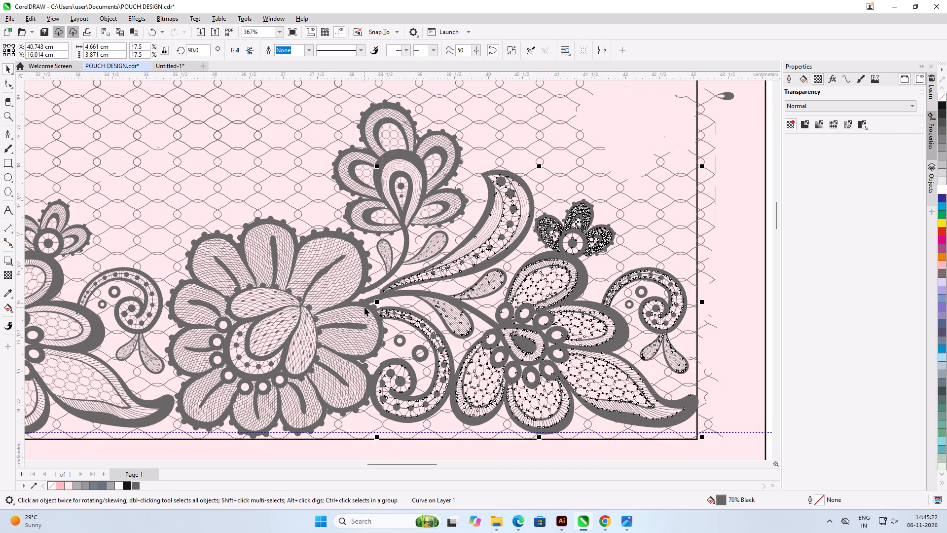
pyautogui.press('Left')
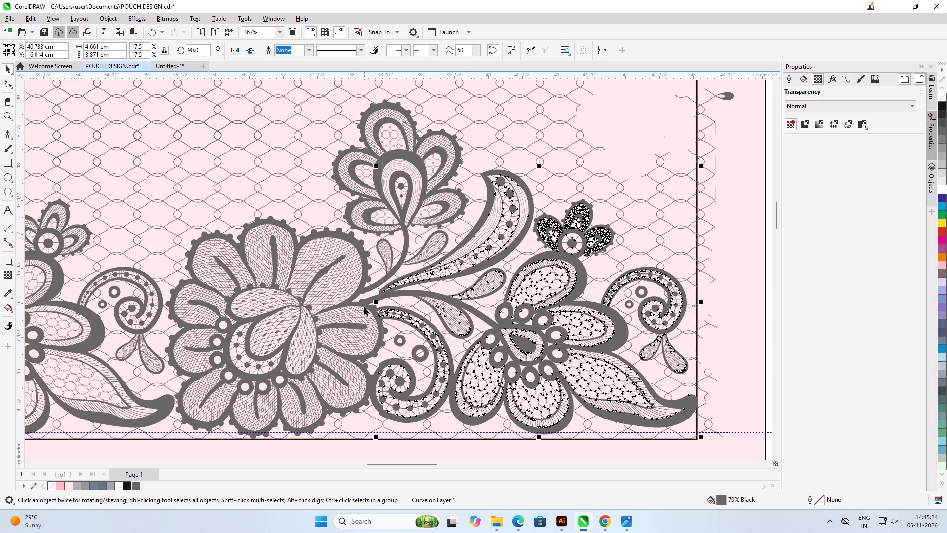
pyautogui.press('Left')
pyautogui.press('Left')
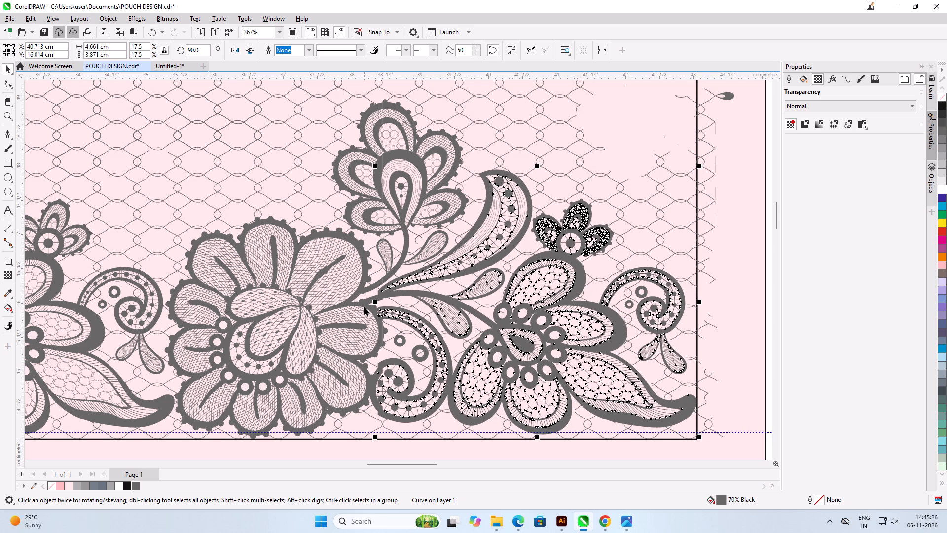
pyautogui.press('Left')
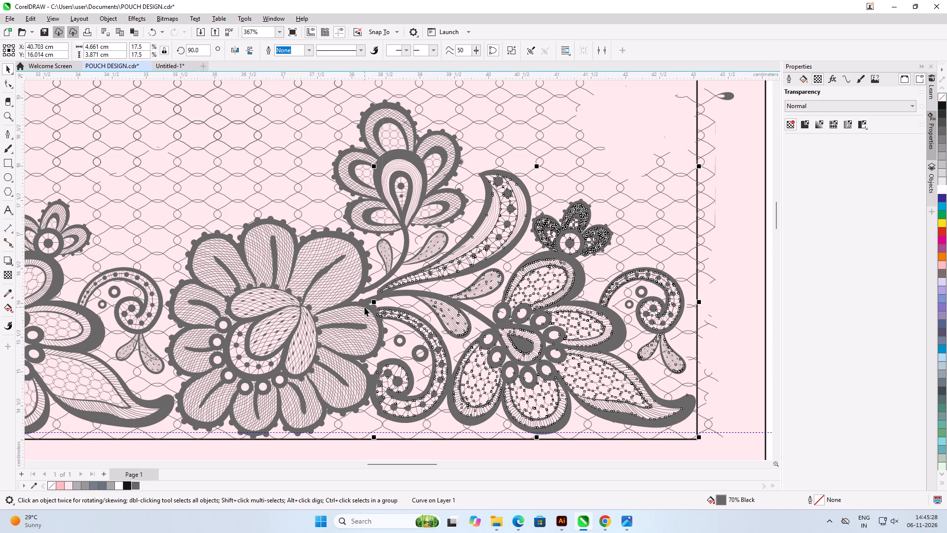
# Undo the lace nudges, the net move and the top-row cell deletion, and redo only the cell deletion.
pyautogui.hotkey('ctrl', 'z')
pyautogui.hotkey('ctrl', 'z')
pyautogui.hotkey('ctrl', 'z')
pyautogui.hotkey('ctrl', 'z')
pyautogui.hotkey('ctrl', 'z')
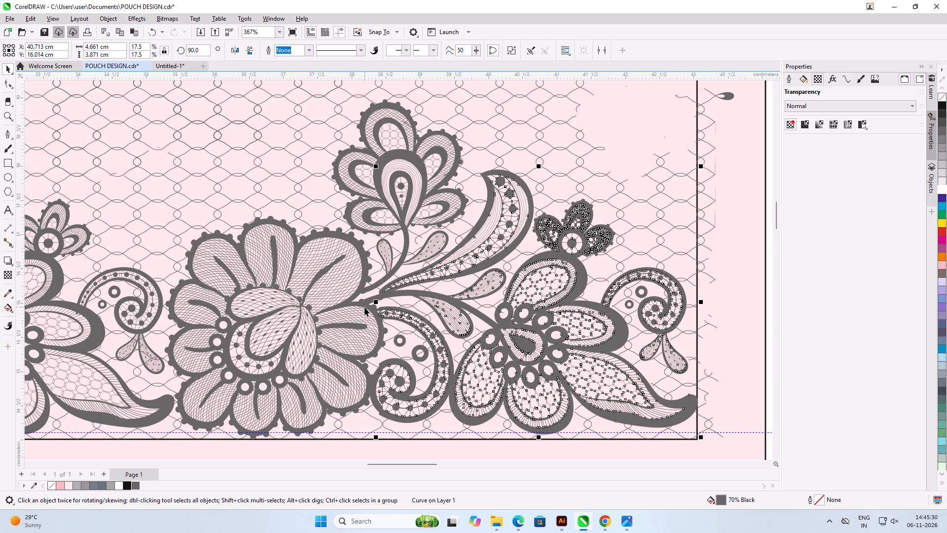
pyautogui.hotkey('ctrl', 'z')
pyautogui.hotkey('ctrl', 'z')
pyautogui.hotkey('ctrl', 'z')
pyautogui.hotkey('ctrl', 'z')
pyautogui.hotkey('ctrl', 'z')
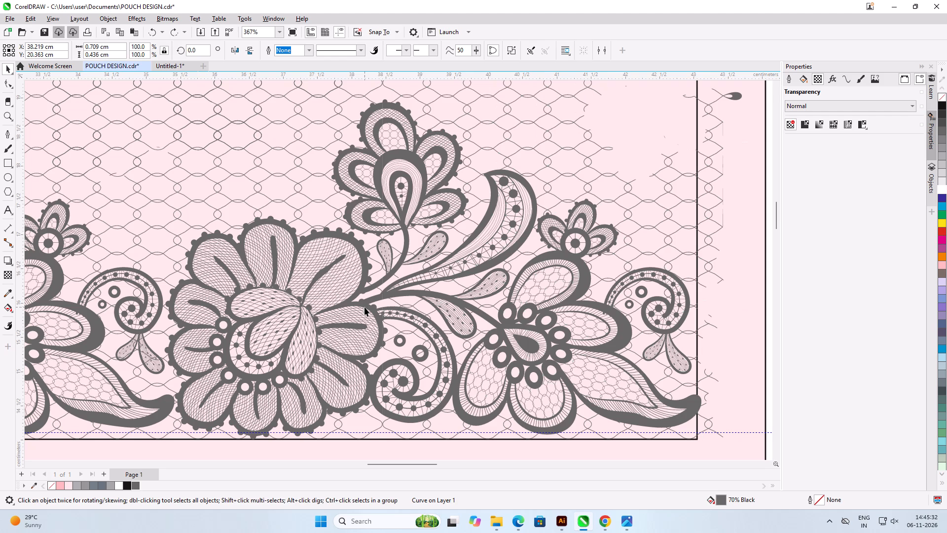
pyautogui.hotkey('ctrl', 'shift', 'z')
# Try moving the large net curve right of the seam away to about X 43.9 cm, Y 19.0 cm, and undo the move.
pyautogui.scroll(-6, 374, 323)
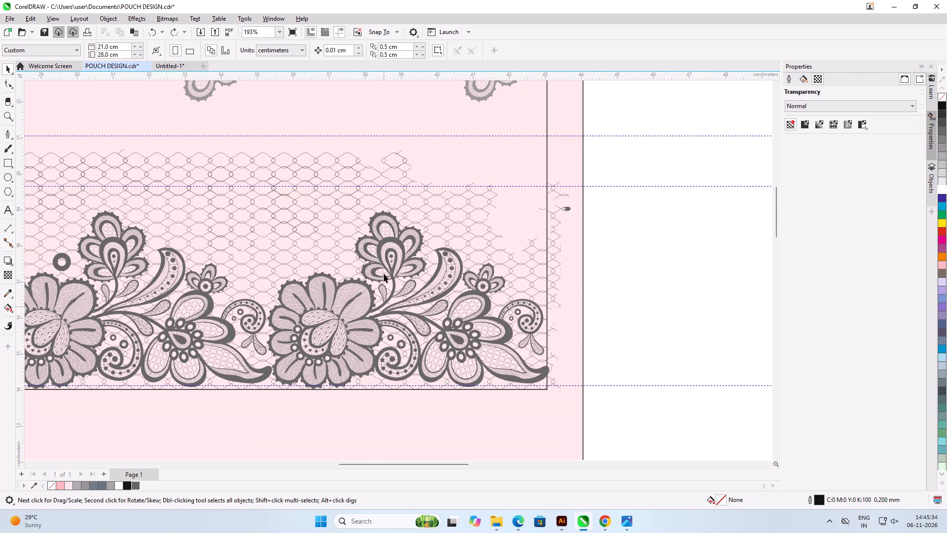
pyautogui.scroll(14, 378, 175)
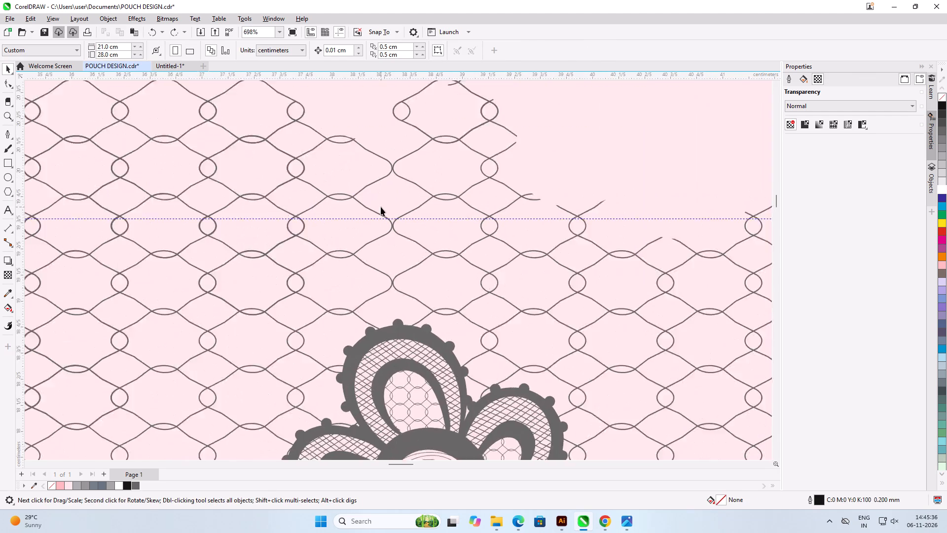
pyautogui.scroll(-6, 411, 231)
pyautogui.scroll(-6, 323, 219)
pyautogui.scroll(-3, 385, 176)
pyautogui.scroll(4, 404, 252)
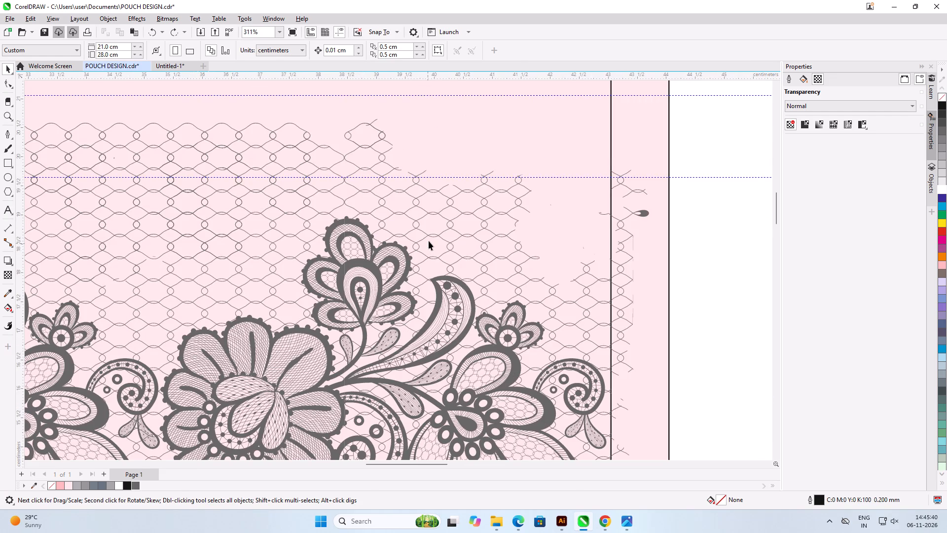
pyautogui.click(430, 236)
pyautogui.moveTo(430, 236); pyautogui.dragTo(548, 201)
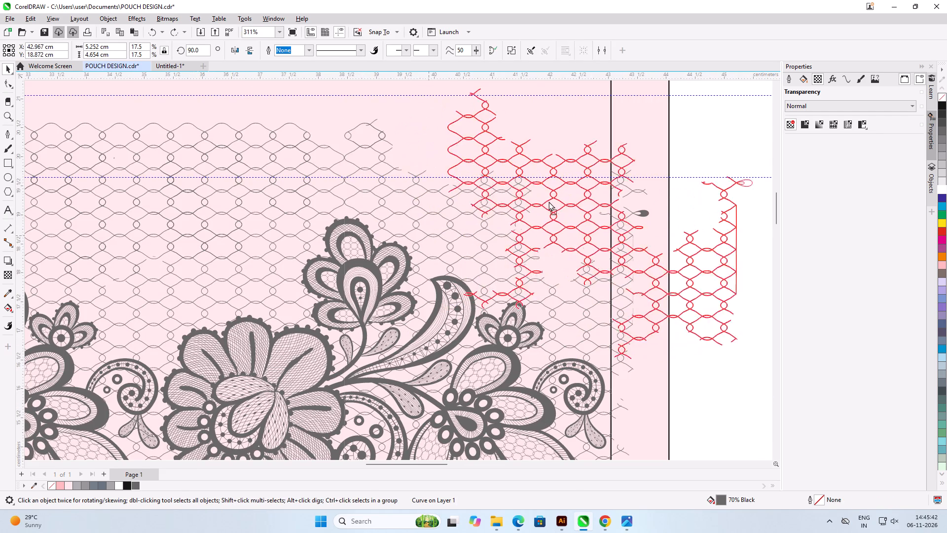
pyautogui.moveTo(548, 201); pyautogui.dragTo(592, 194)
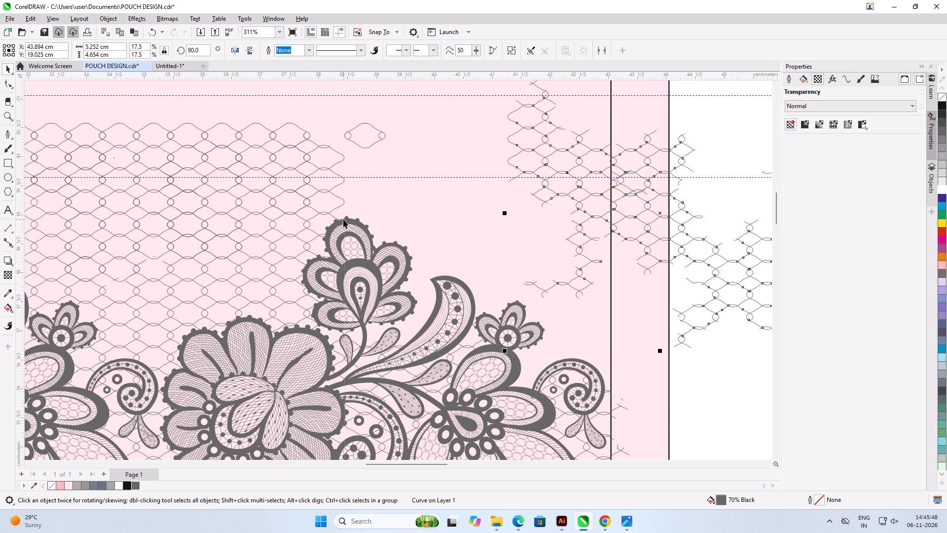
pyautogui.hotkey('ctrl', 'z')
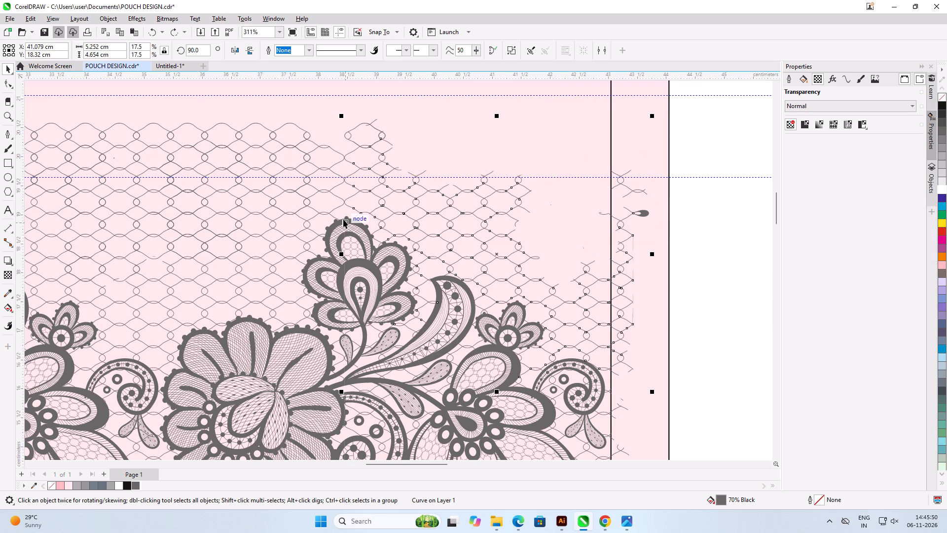
# Move the large net curve right of the seam aside to about X 44.95 cm, Y 18.24 cm, clear of the left net.
pyautogui.scroll(-4, 327, 207)
pyautogui.click(575, 210)
pyautogui.scroll(6, 373, 213)
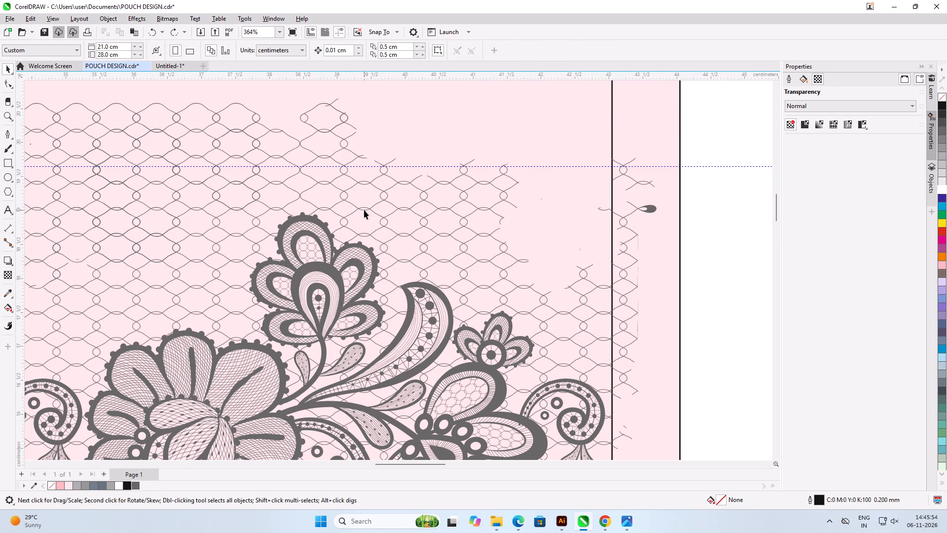
pyautogui.moveTo(364, 210); pyautogui.dragTo(625, 211)
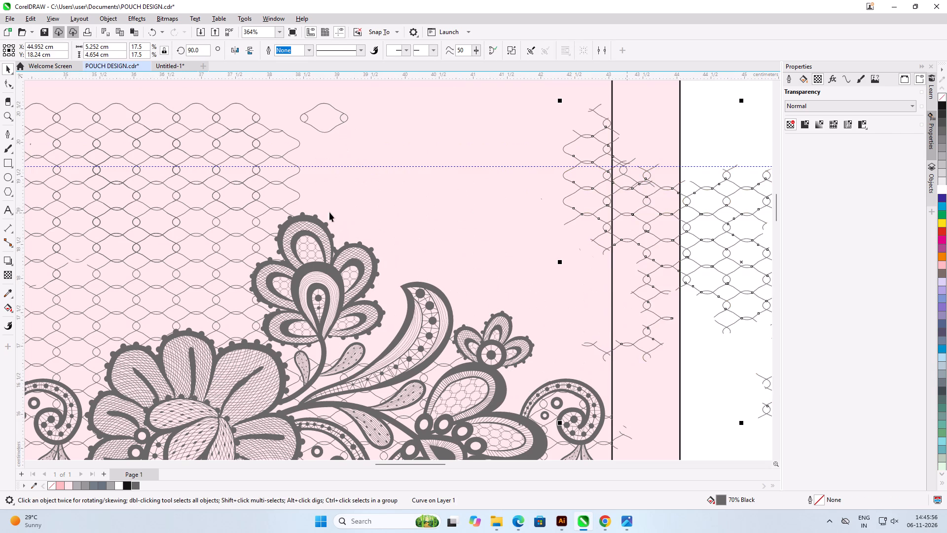
# Delete the three horizontal guidelines running across the net and the bottom lace border.
pyautogui.scroll(-5, 329, 212)
pyautogui.scroll(5, 273, 194)
pyautogui.scroll(-5, 294, 201)
pyautogui.scroll(6, 156, 204)
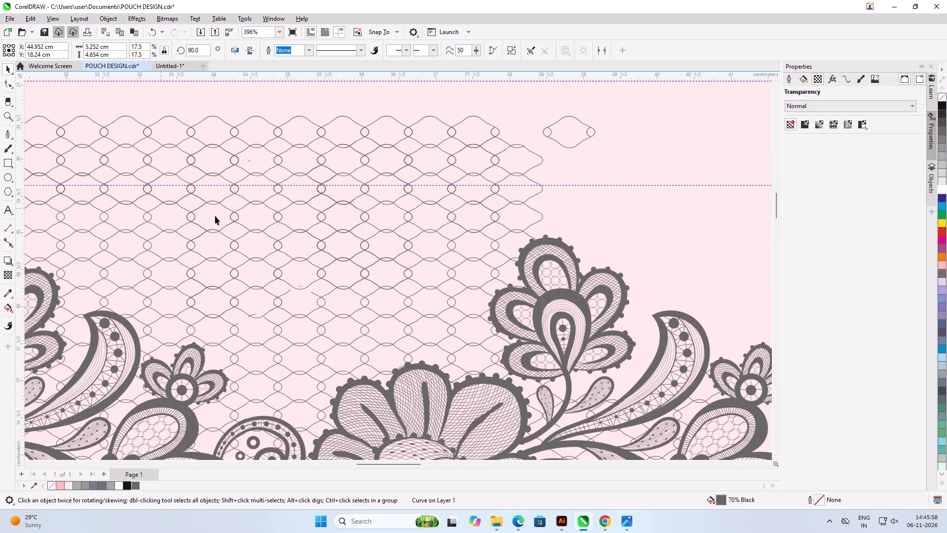
pyautogui.scroll(-11, 298, 237)
pyautogui.scroll(-1, 246, 261)
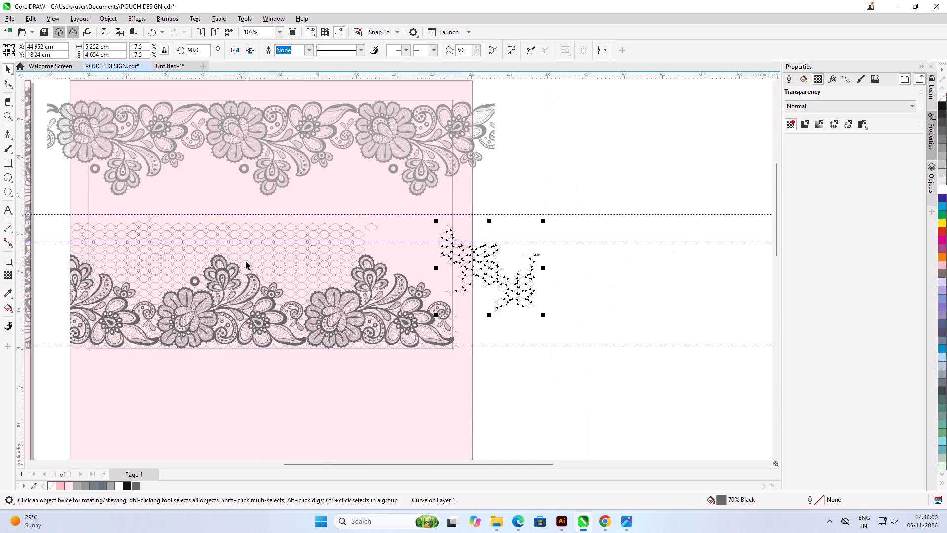
pyautogui.scroll(-1, 246, 261)
pyautogui.moveTo(102, 225); pyautogui.dragTo(288, 267)
pyautogui.press('Delete')
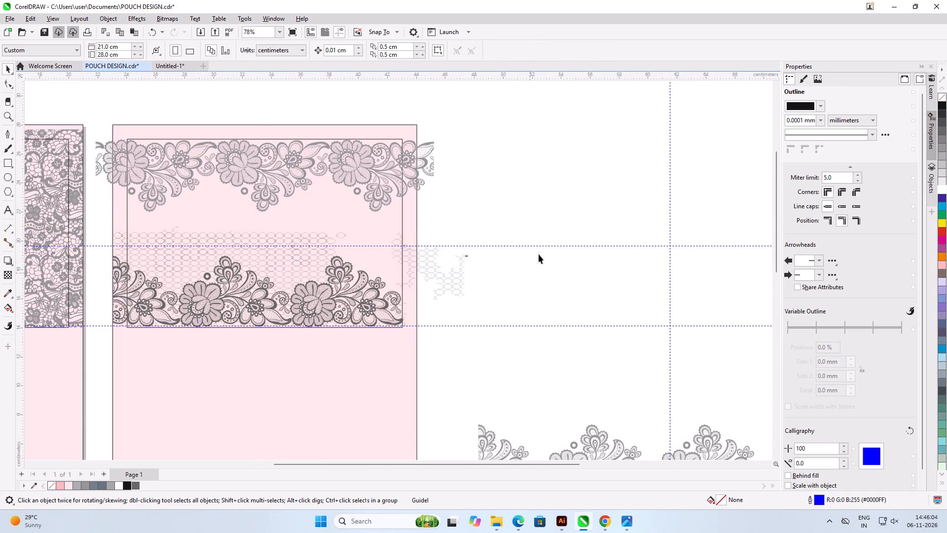
pyautogui.click(540, 246)
pyautogui.press('Delete')
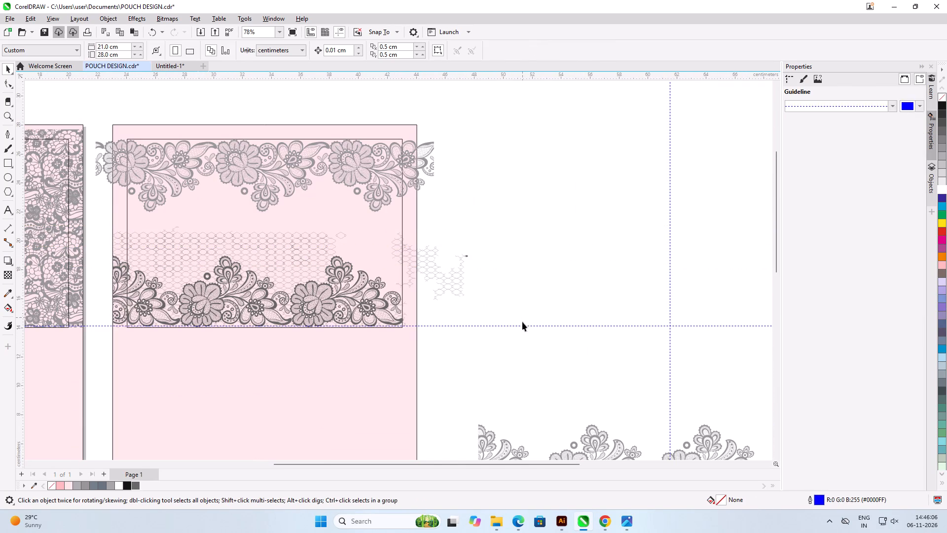
pyautogui.click(522, 326)
pyautogui.press('Delete')
# Copy the left net's upper mesh cells horizontally to about X 45.14 cm, Y 19.215 cm, extending the net past the right seam.
pyautogui.scroll(5, 100, 235)
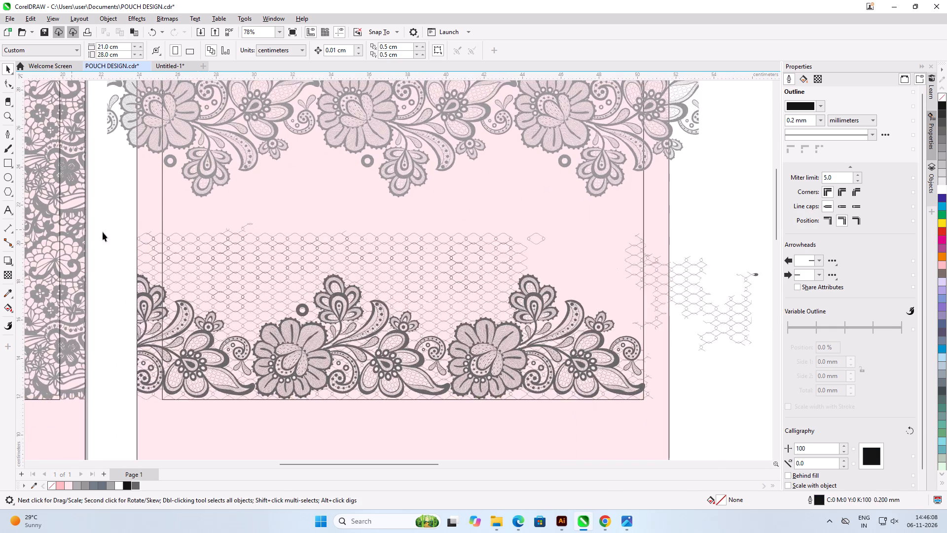
pyautogui.moveTo(126, 210); pyautogui.dragTo(595, 328)
pyautogui.scroll(-3, 66, 275)
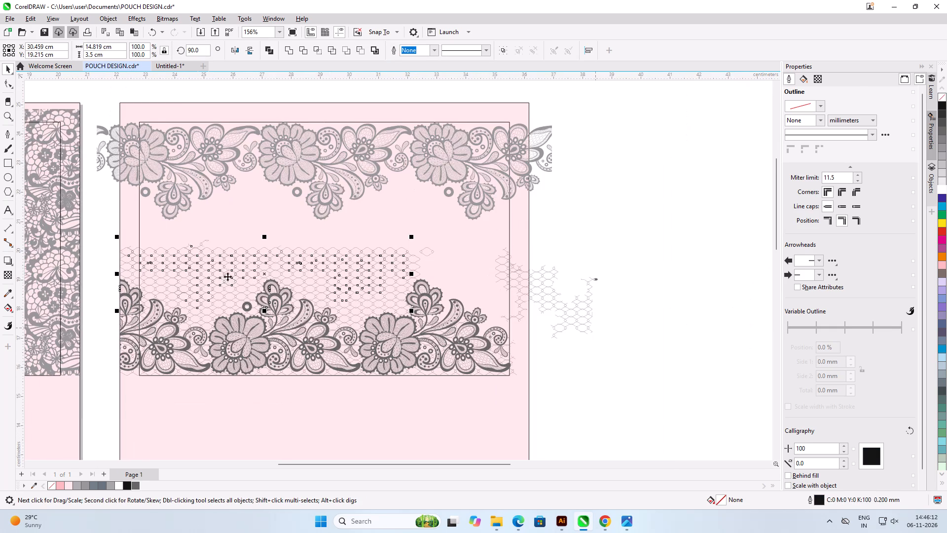
pyautogui.scroll(1, 431, 276)
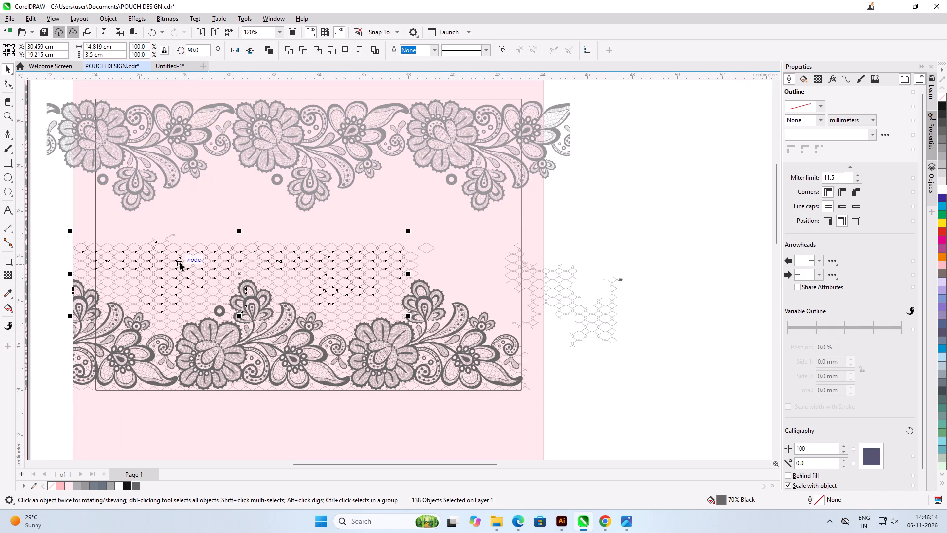
pyautogui.moveTo(178, 265); pyautogui.dragTo(475, 272)
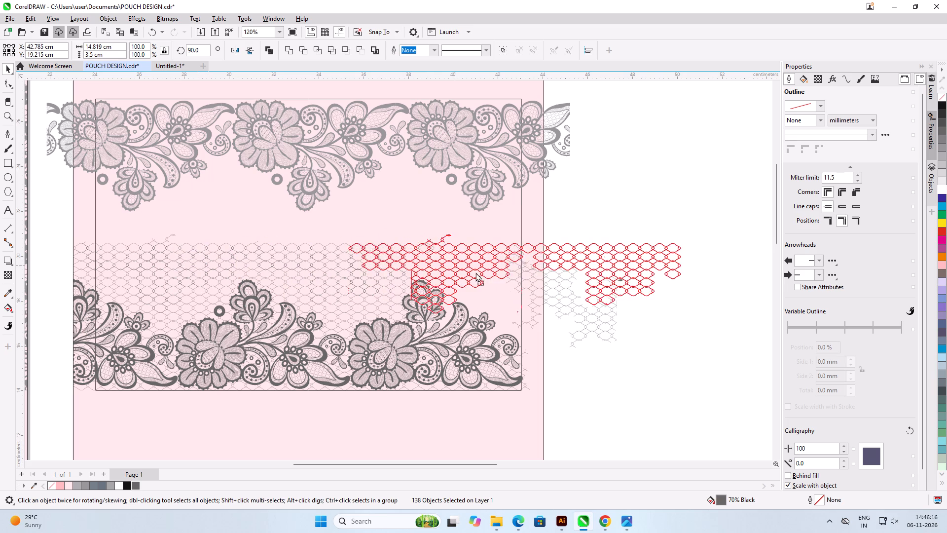
pyautogui.moveTo(475, 272); pyautogui.dragTo(510, 274)
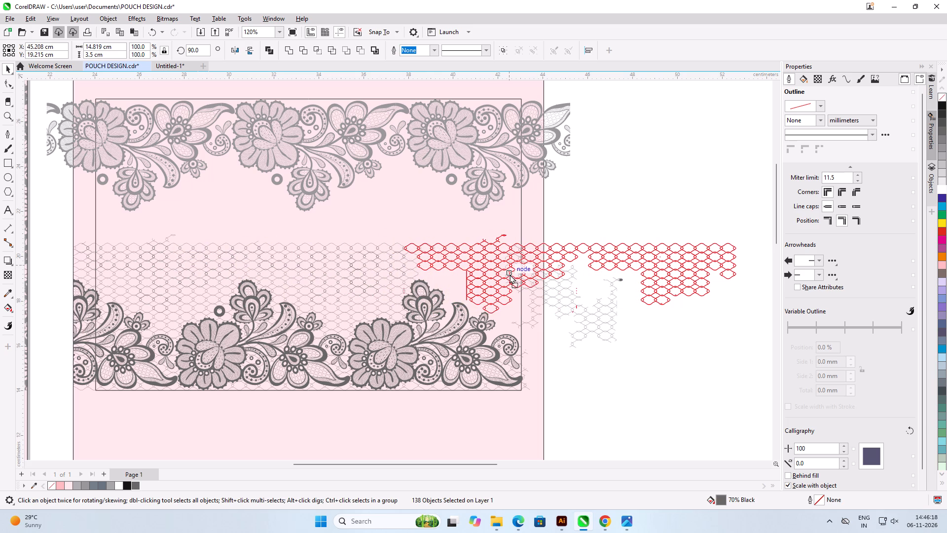
pyautogui.moveTo(510, 274); pyautogui.dragTo(508, 274)
pyautogui.keyDown('shift'); pyautogui.rightClick(508, 274); pyautogui.keyUp('shift')
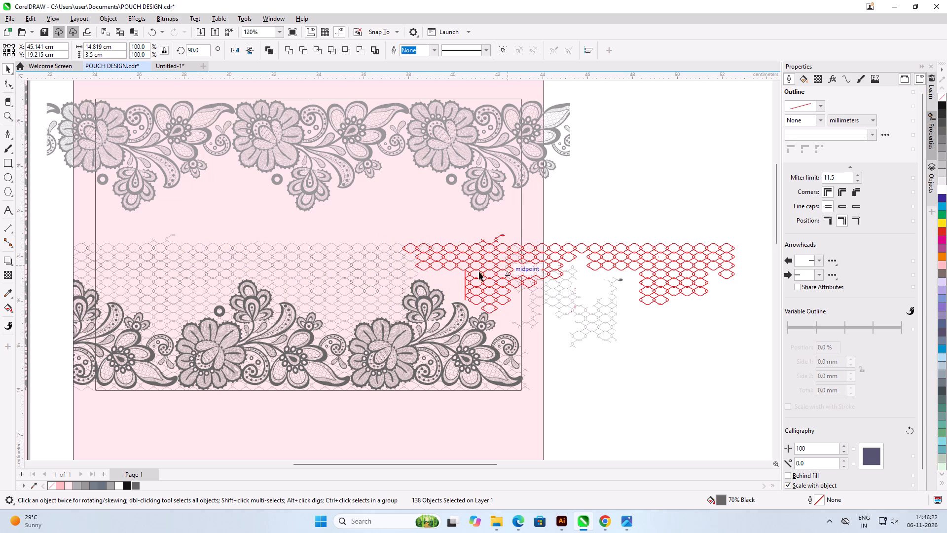
# Fine-align the copied net with the original net's right end by shifting it to X 45.157 cm.
pyautogui.scroll(15, 431, 265)
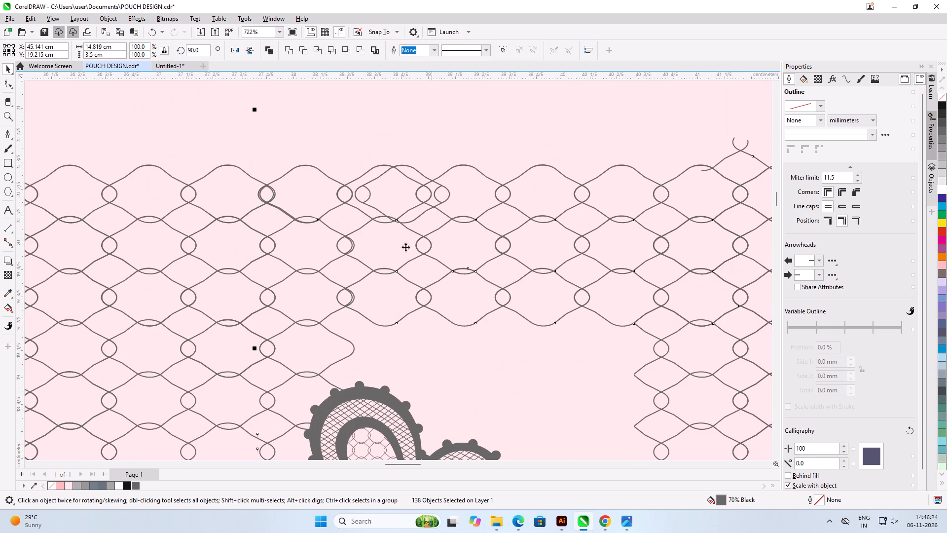
pyautogui.scroll(6, 353, 247)
pyautogui.moveTo(364, 274); pyautogui.dragTo(369, 274)
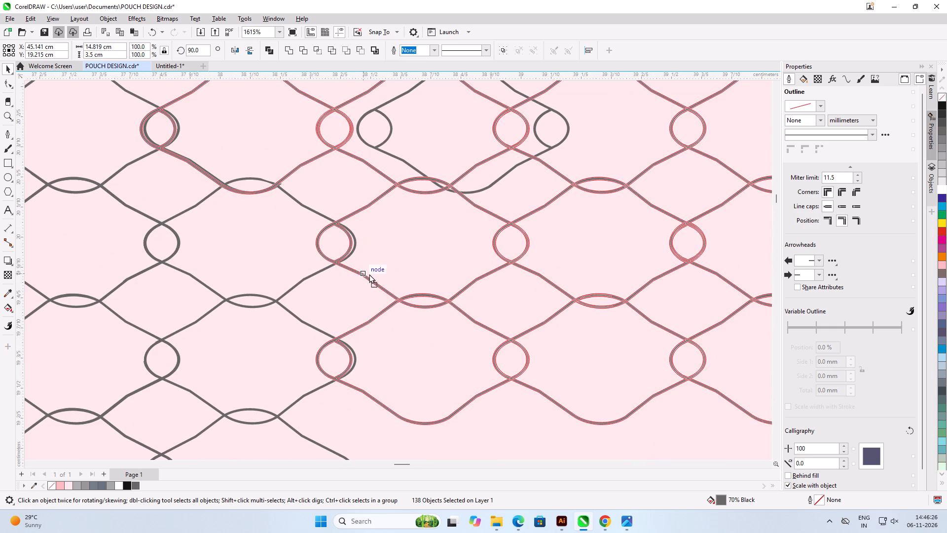
pyautogui.moveTo(369, 274); pyautogui.dragTo(369, 273)
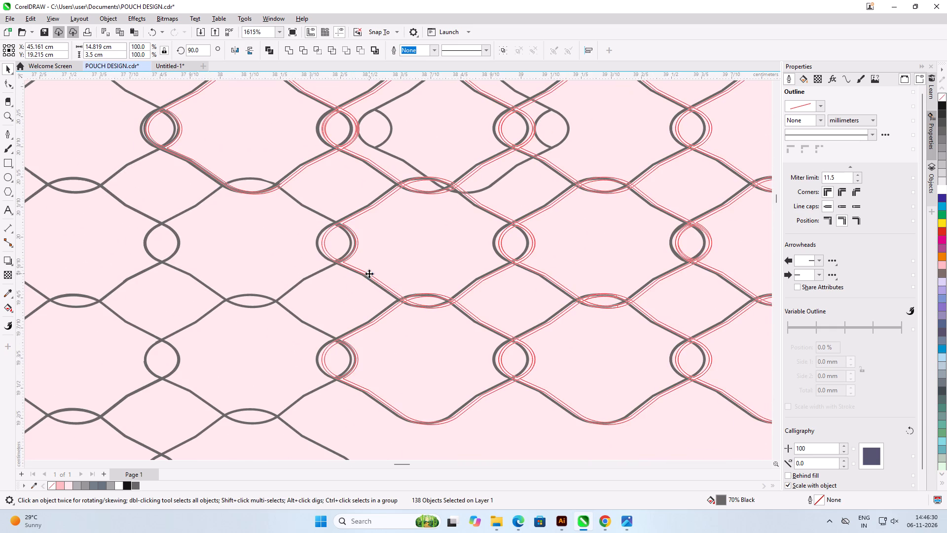
pyautogui.scroll(12, 356, 241)
pyautogui.moveTo(351, 354); pyautogui.dragTo(350, 354)
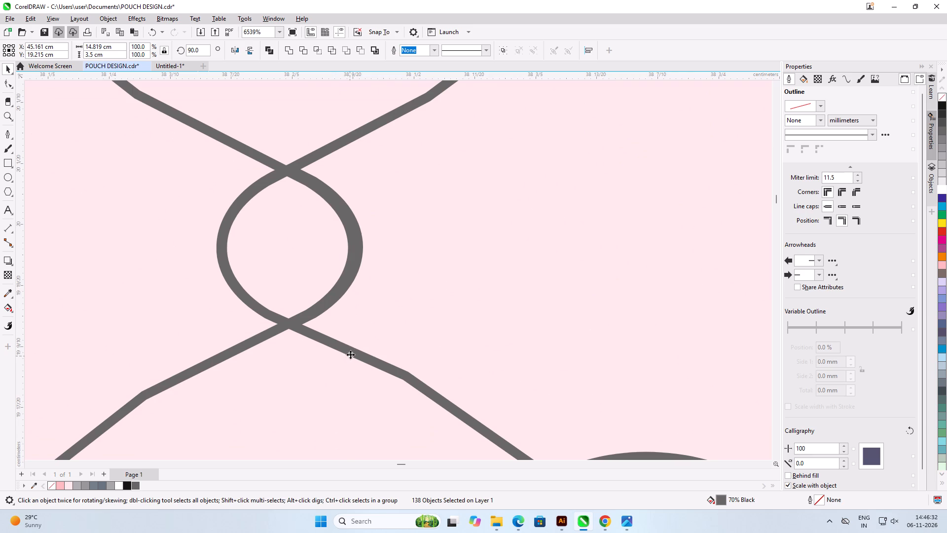
pyautogui.moveTo(350, 354); pyautogui.dragTo(345, 354)
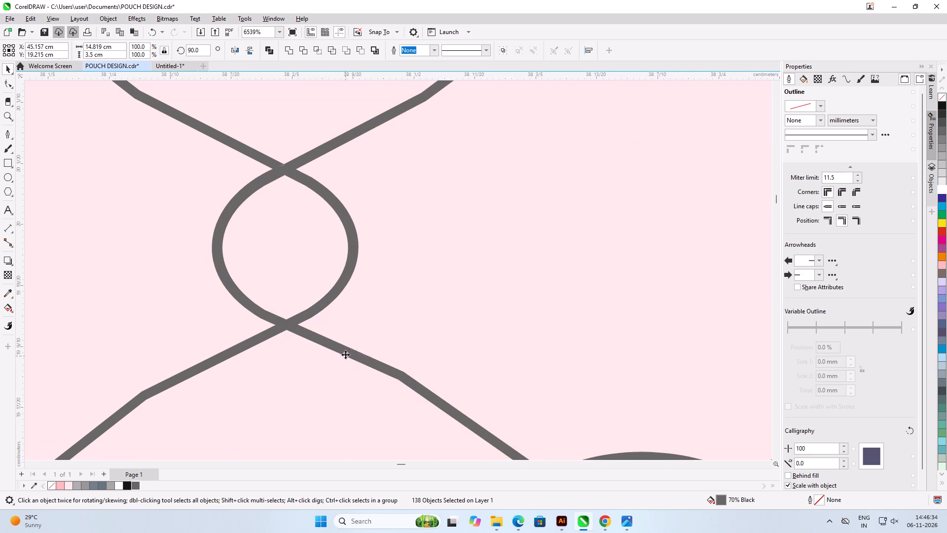
# Delete the loose top-row cell overlapping the joined nets at about X 38.81 cm, Y 20.36 cm.
pyautogui.scroll(-8, 293, 278)
pyautogui.scroll(1, 304, 241)
pyautogui.scroll(-7, 304, 241)
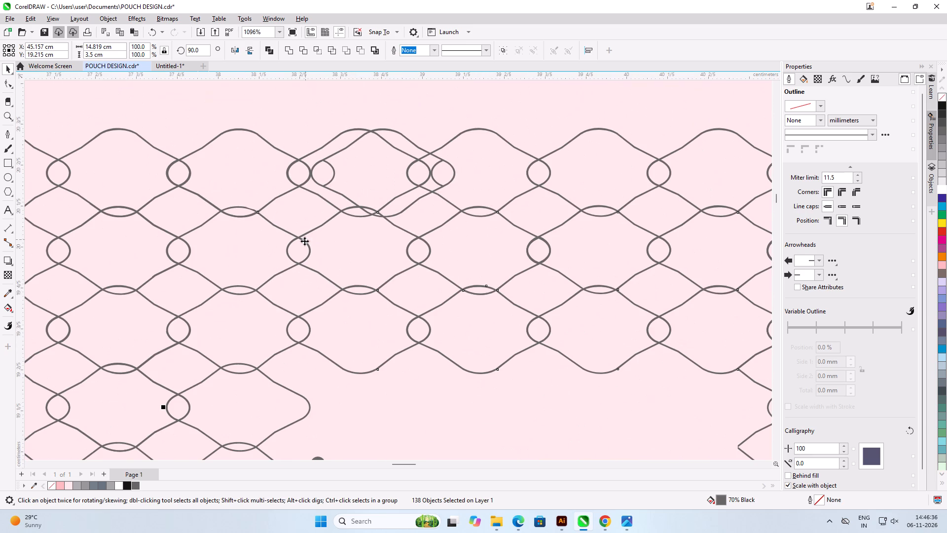
pyautogui.click(321, 135)
pyautogui.click(335, 138)
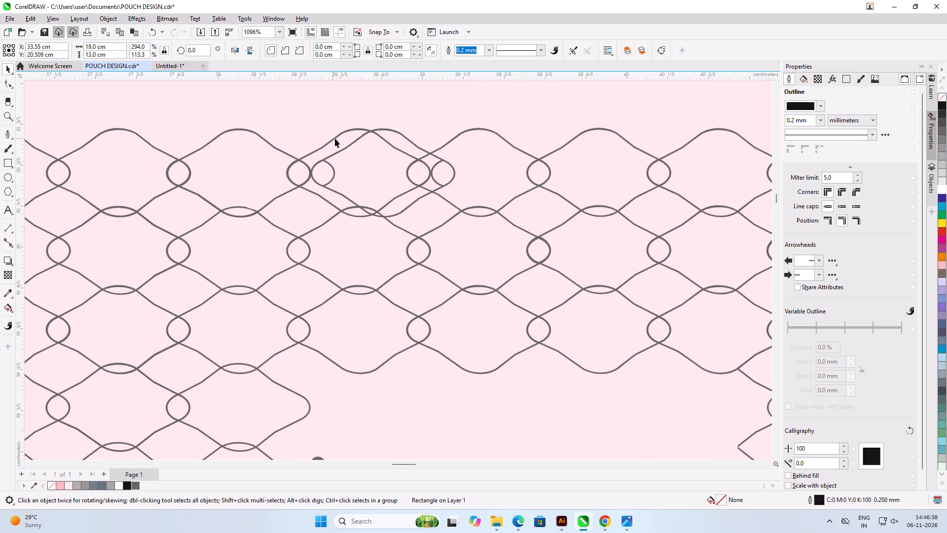
pyautogui.click(346, 149)
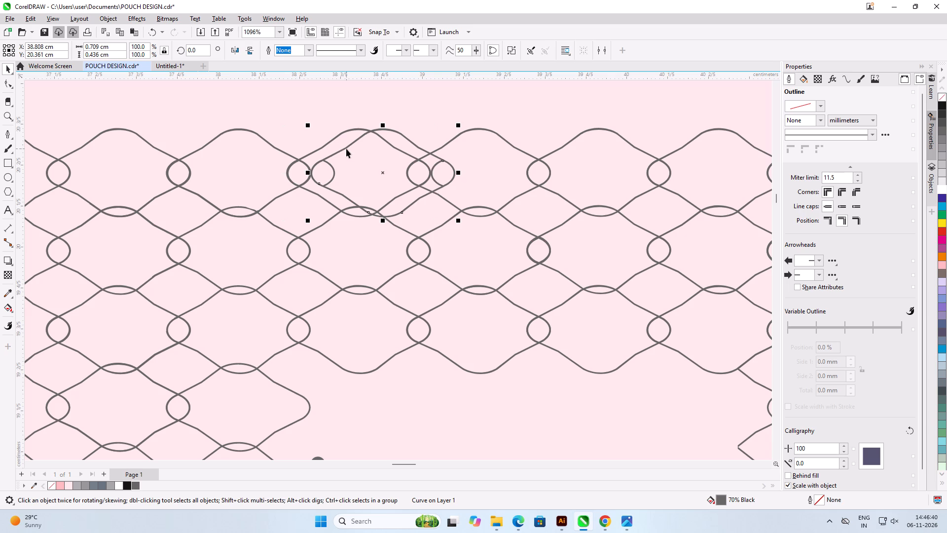
pyautogui.press('Delete')
# Pull the old misaligned net curve out from under the copied mesh at the right seam and delete it.
pyautogui.scroll(-13, 346, 149)
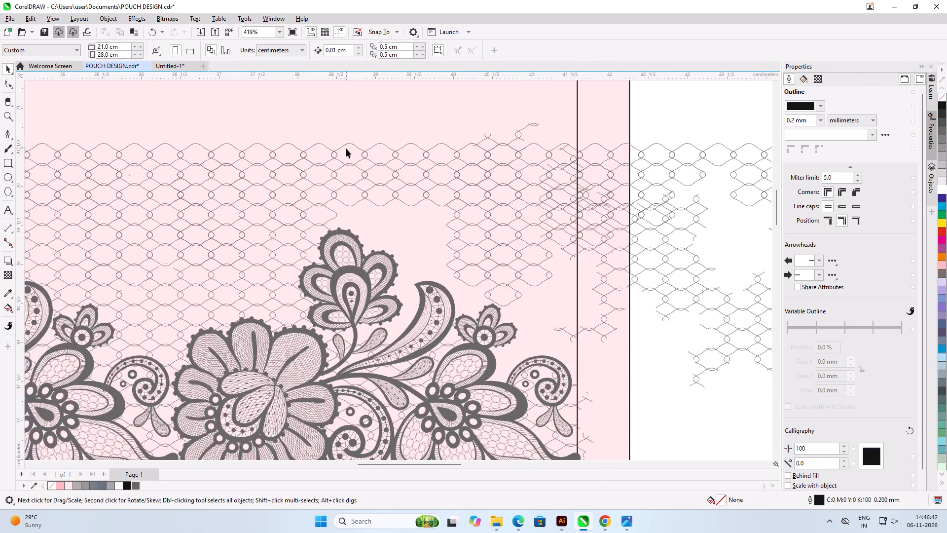
pyautogui.click(592, 155)
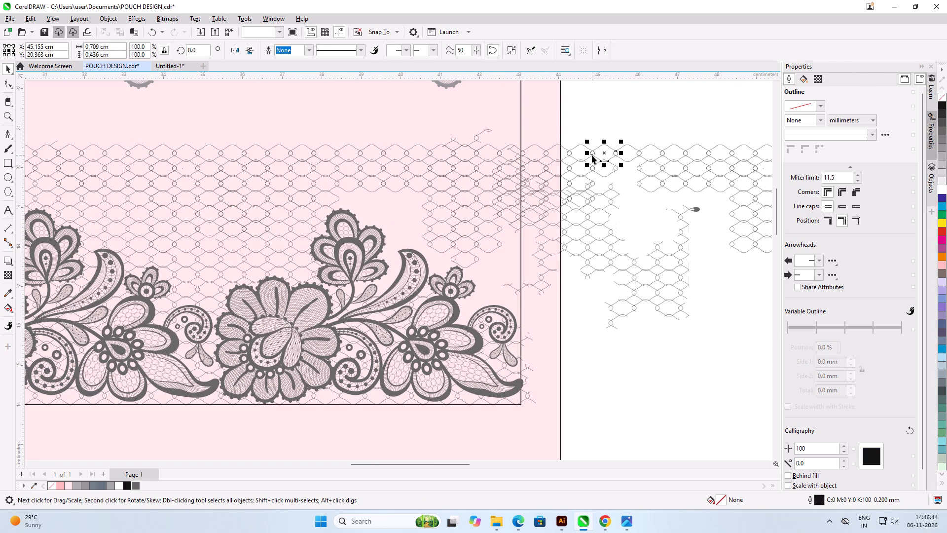
pyautogui.click(544, 282)
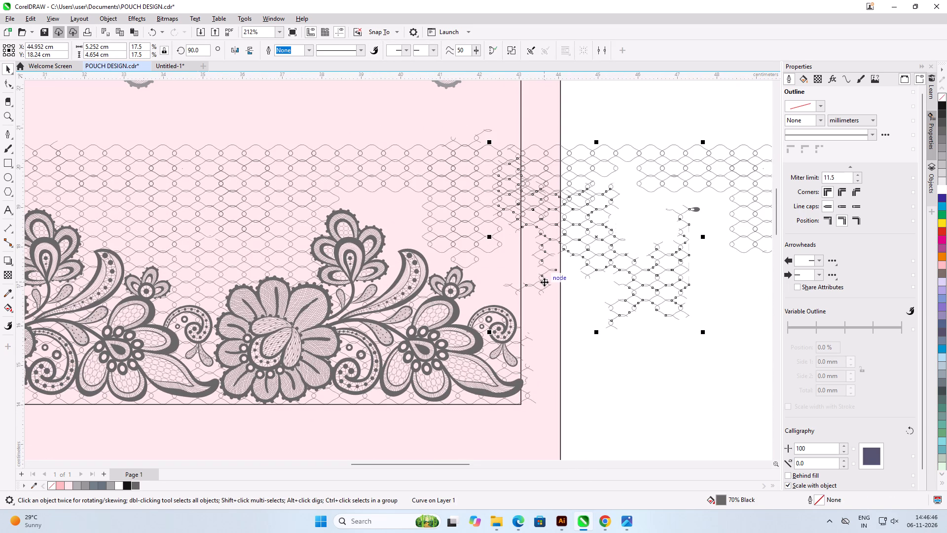
pyautogui.moveTo(544, 282); pyautogui.dragTo(627, 368)
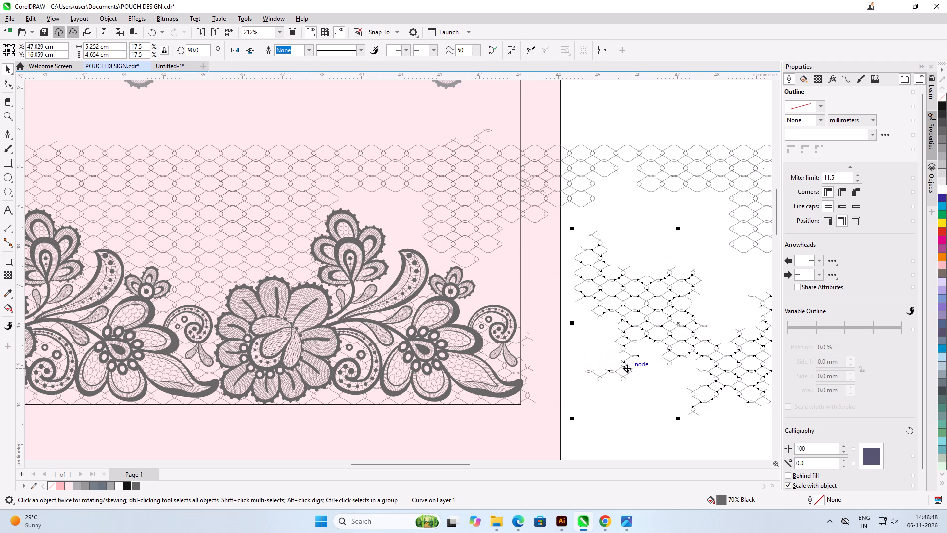
pyautogui.press('Delete')
pyautogui.click(662, 267)
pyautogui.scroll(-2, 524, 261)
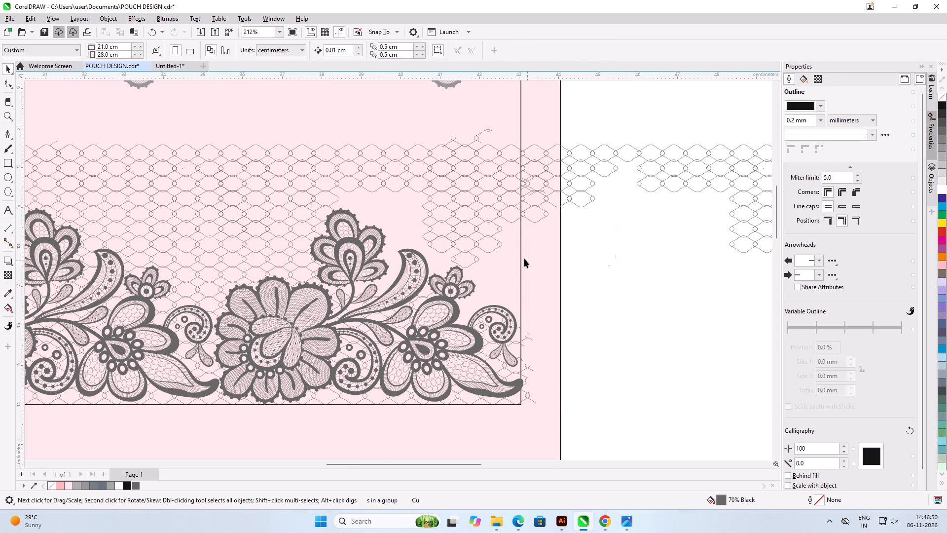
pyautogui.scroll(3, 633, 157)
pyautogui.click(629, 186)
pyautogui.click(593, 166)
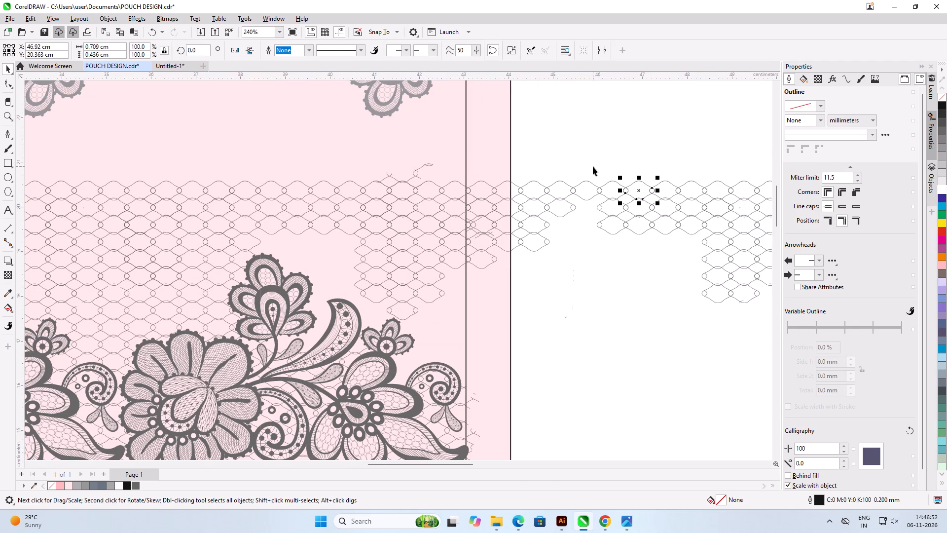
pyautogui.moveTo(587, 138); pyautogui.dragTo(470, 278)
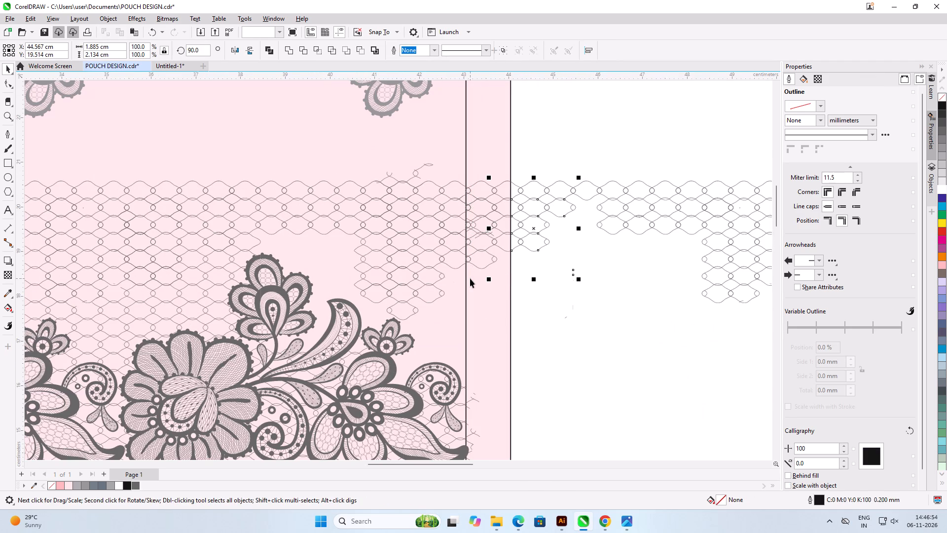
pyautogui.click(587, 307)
# Delete the two stray curve fragments overlapping the mesh between the two vertical lines at the right seam.
pyautogui.scroll(8, 479, 232)
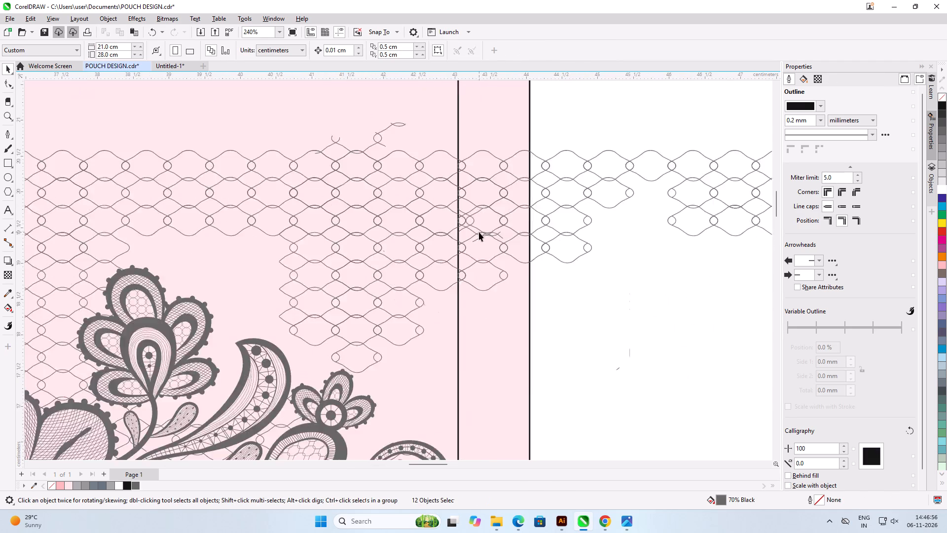
pyautogui.scroll(2, 479, 232)
pyautogui.click(491, 239)
pyautogui.press('Delete')
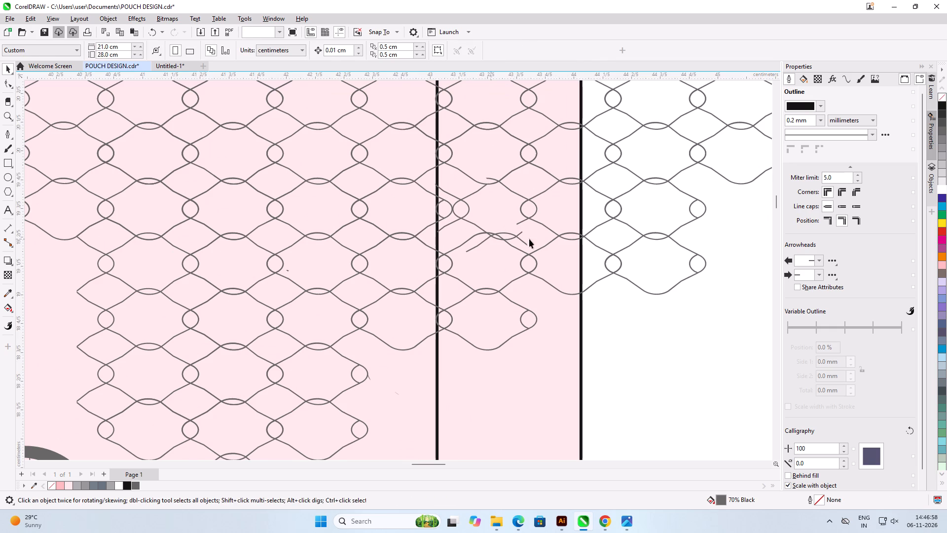
pyautogui.click(522, 241)
pyautogui.press('Delete')
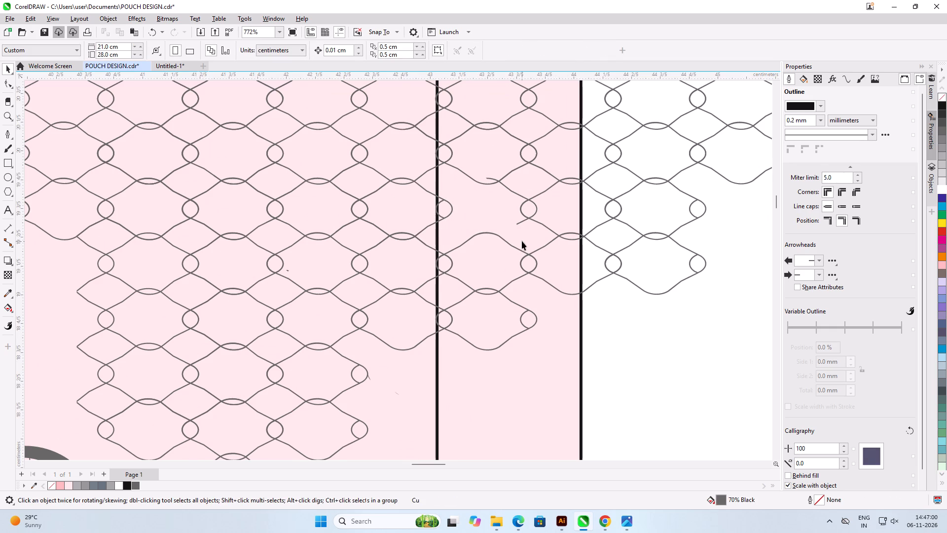
# Copy a complete top-row net cell into the broken cell between the vertical lines, at about X 43.37 cm, Y 19.59 cm.
pyautogui.click(514, 192)
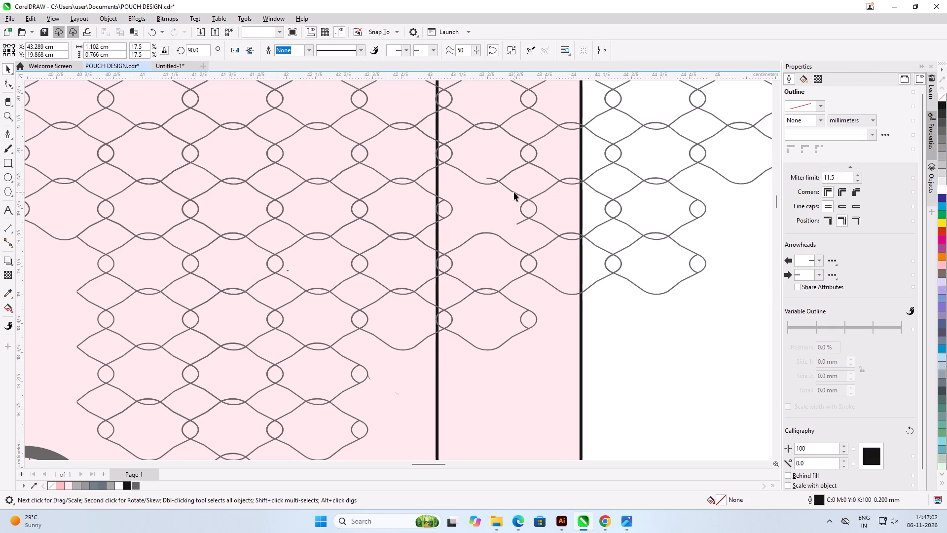
pyautogui.scroll(-6, 530, 242)
pyautogui.click(649, 340)
pyautogui.scroll(5, 463, 152)
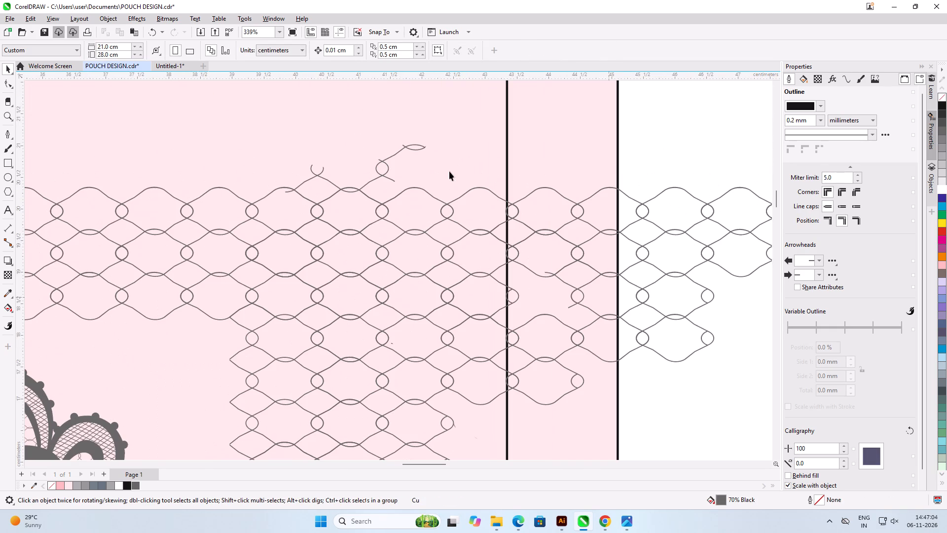
pyautogui.click(372, 223)
pyautogui.scroll(-3, 277, 189)
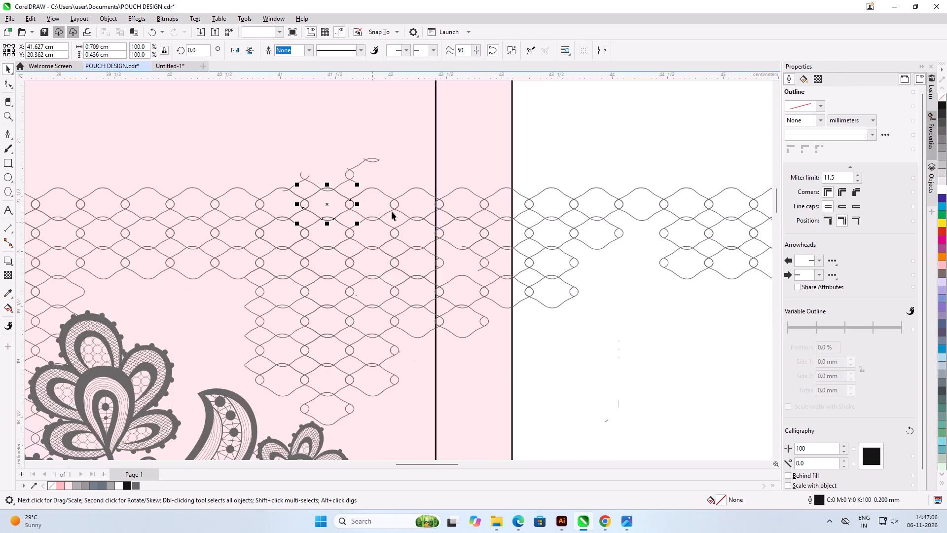
pyautogui.scroll(3, 392, 211)
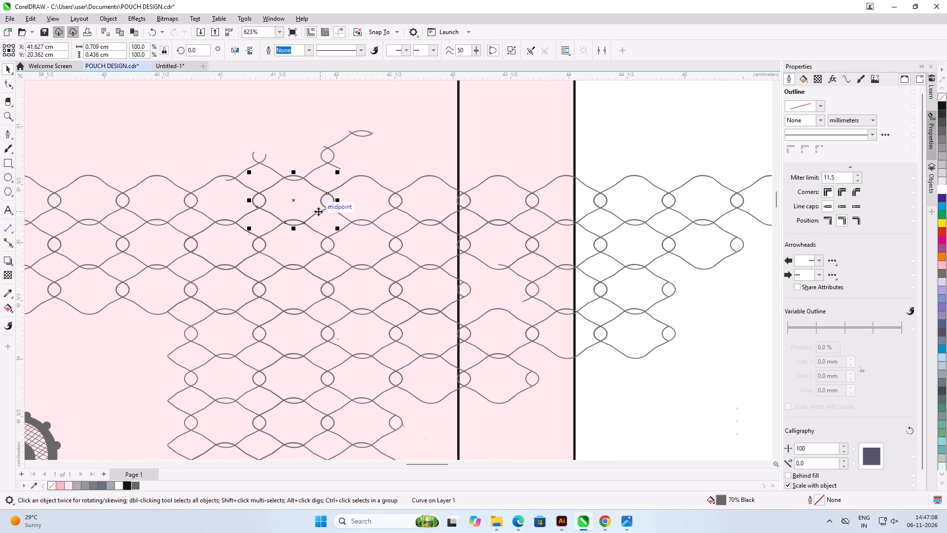
pyautogui.moveTo(318, 211); pyautogui.dragTo(520, 301)
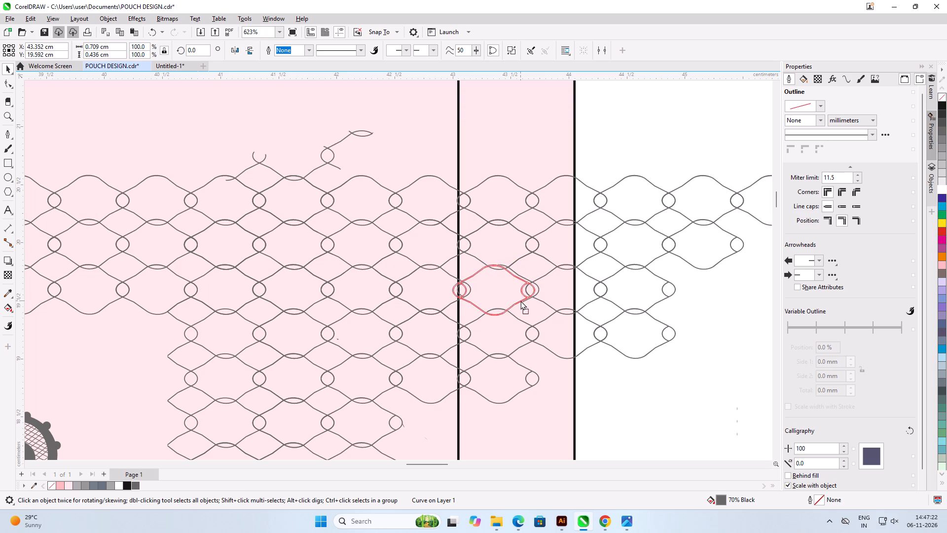
pyautogui.moveTo(520, 301); pyautogui.dragTo(523, 301)
pyautogui.rightClick(523, 301)
# Align the copied net cell between the vertical lines with the surrounding mesh, at about X 43.39 cm, Y 19.60 cm.
pyautogui.scroll(6, 524, 298)
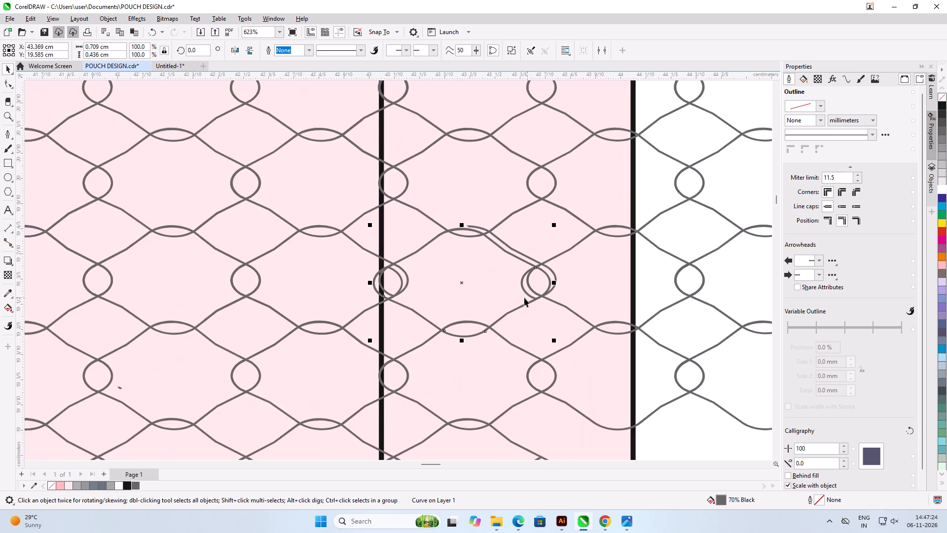
pyautogui.scroll(8, 514, 257)
pyautogui.moveTo(510, 275); pyautogui.dragTo(516, 266)
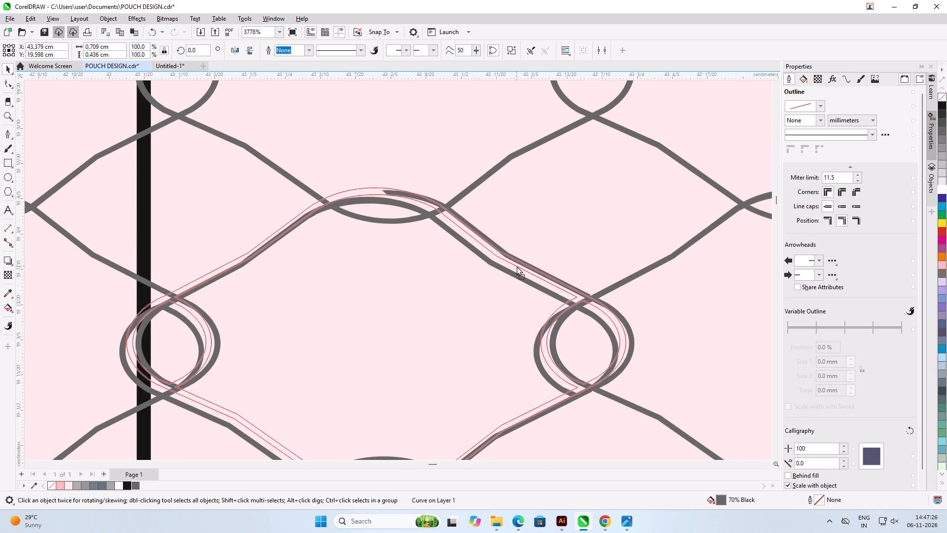
pyautogui.moveTo(516, 266); pyautogui.dragTo(522, 266)
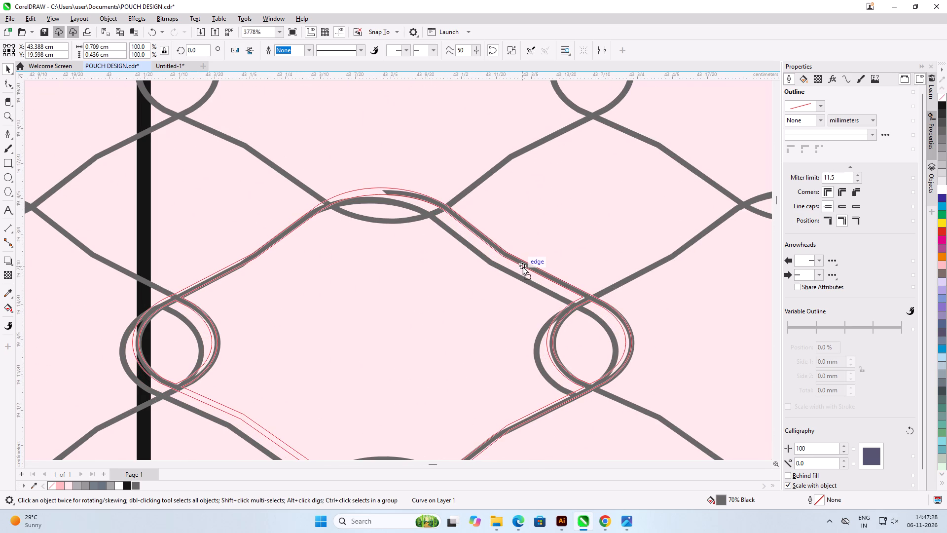
pyautogui.moveTo(522, 266); pyautogui.dragTo(523, 268)
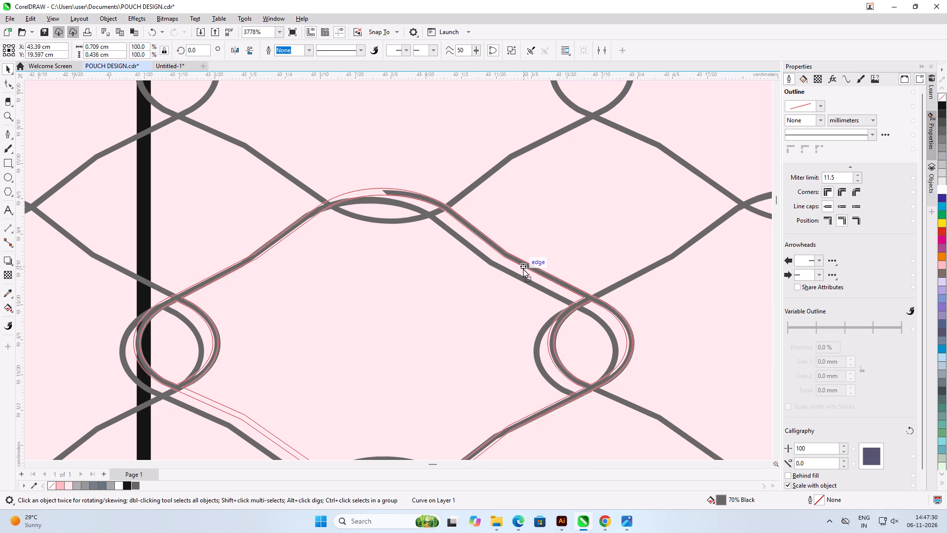
pyautogui.moveTo(523, 268); pyautogui.dragTo(526, 269)
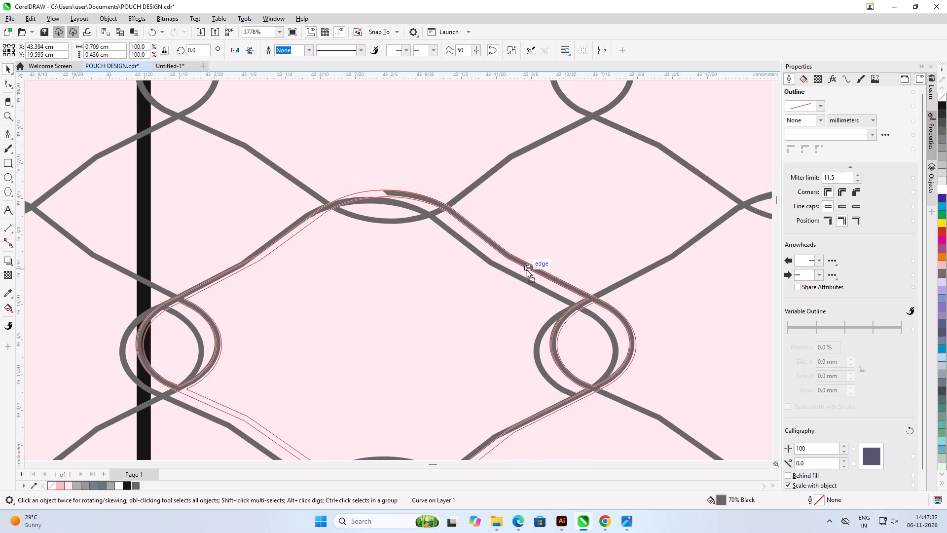
pyautogui.moveTo(526, 269); pyautogui.dragTo(524, 268)
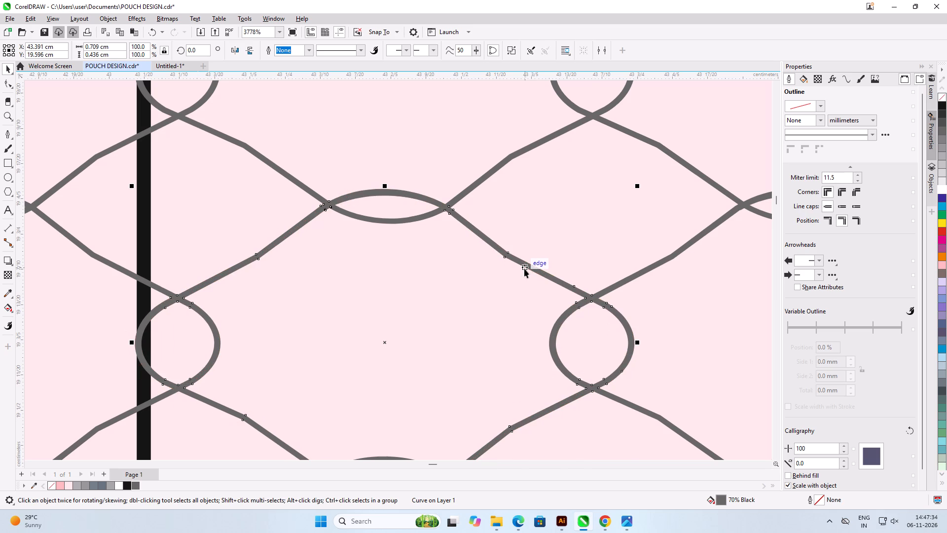
pyautogui.scroll(-16, 481, 190)
pyautogui.click(588, 305)
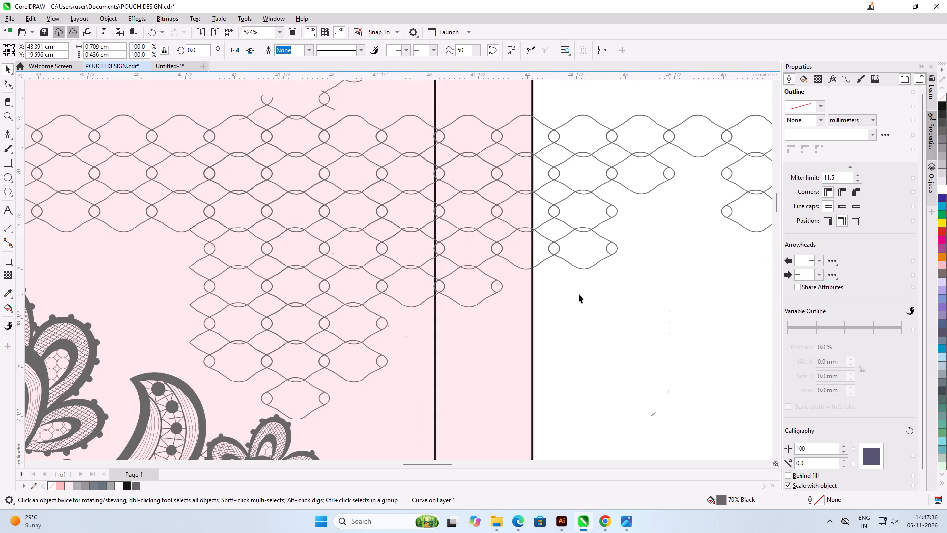
# Group the two pieces of the last floral motif in the bottom lace border and place a copy outside the page's right edge.
pyautogui.scroll(-6, 546, 261)
pyautogui.scroll(-1, 390, 236)
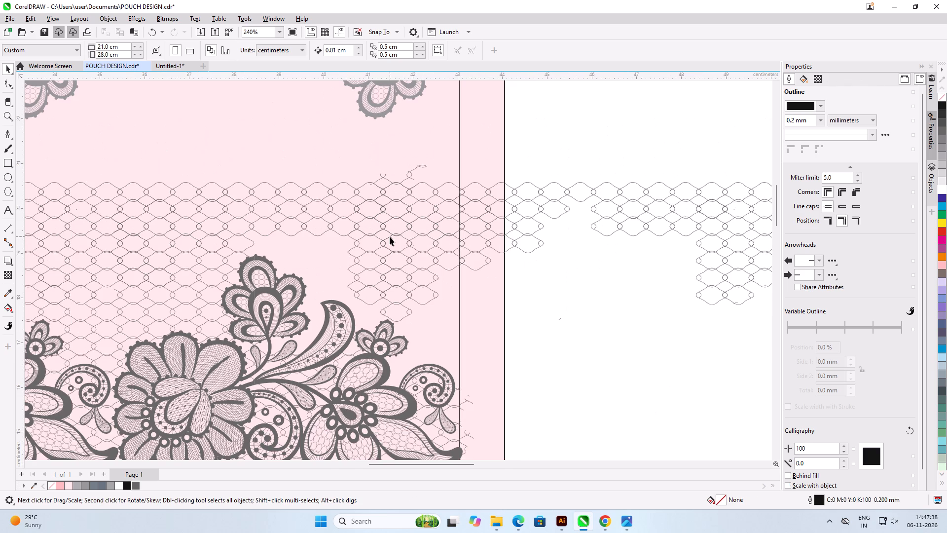
pyautogui.click(338, 305)
pyautogui.scroll(-3, 341, 217)
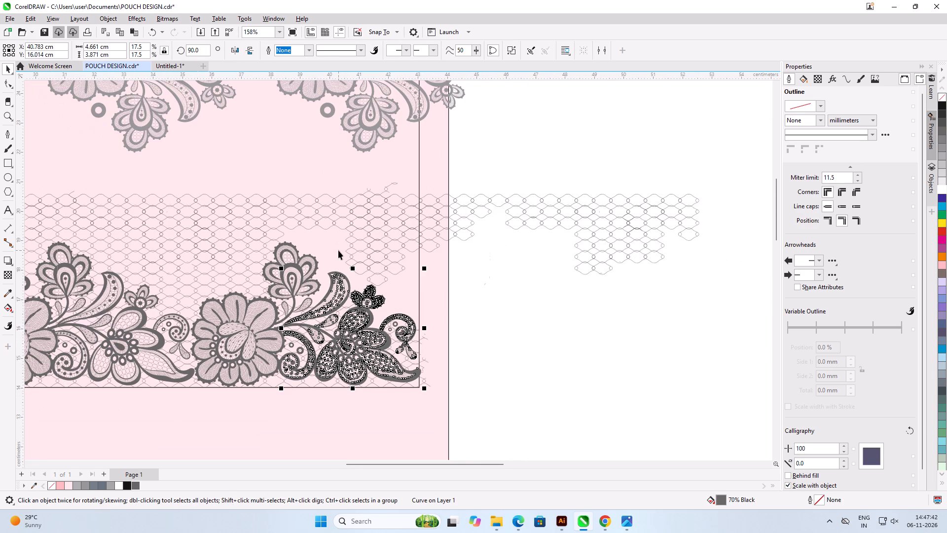
pyautogui.scroll(4, 316, 280)
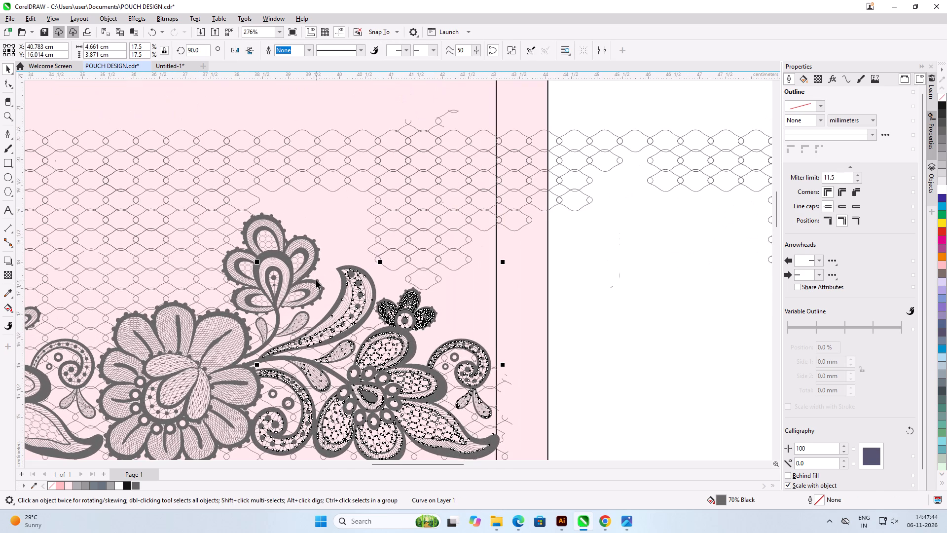
pyautogui.keyDown('shift'); pyautogui.click(314, 281); pyautogui.keyUp('shift')
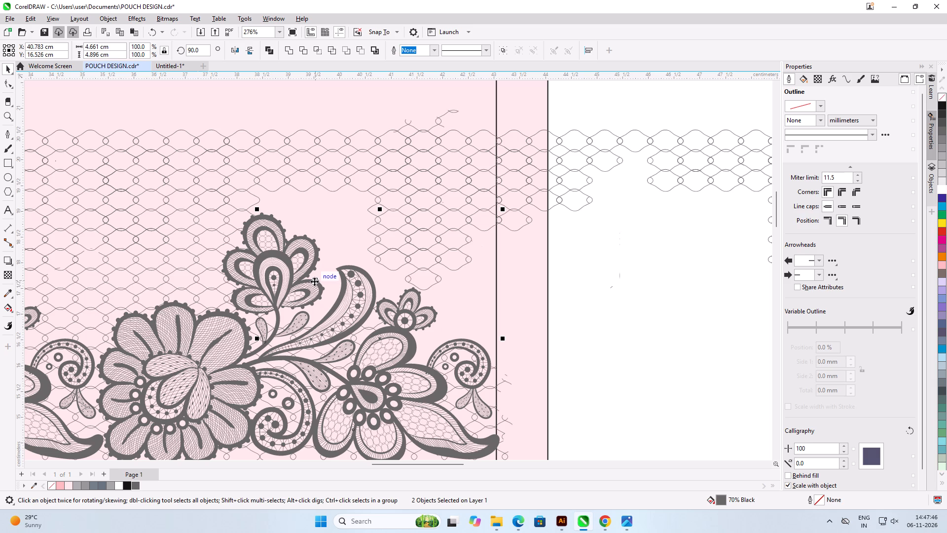
pyautogui.hotkey('ctrl', 'g')
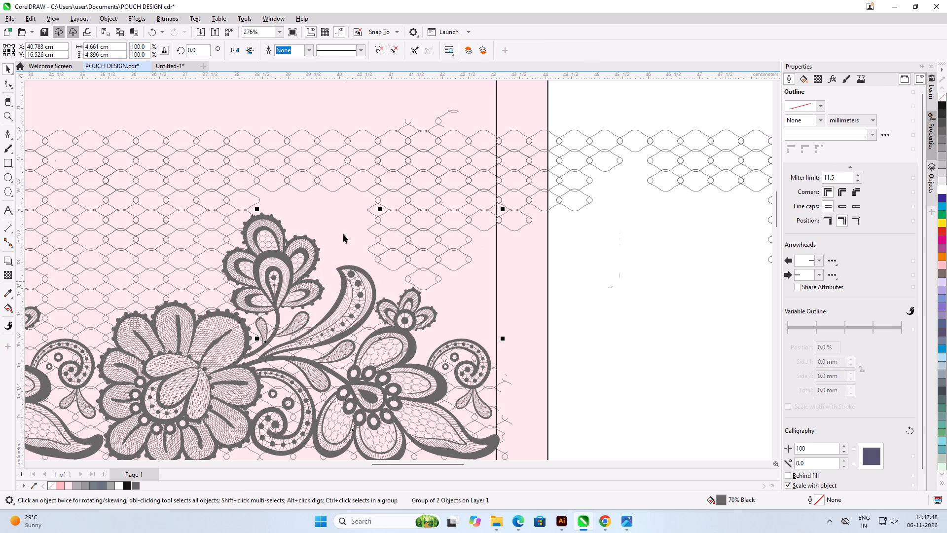
pyautogui.scroll(-3, 344, 228)
pyautogui.moveTo(345, 265); pyautogui.dragTo(592, 340)
pyautogui.rightClick(592, 340)
pyautogui.click(533, 273)
# Delete the irregular net curve at about X 41.13 cm, Y 18.79 cm and the single cell below it at about X 41.04 cm, Y 18.06 cm.
pyautogui.scroll(5, 273, 218)
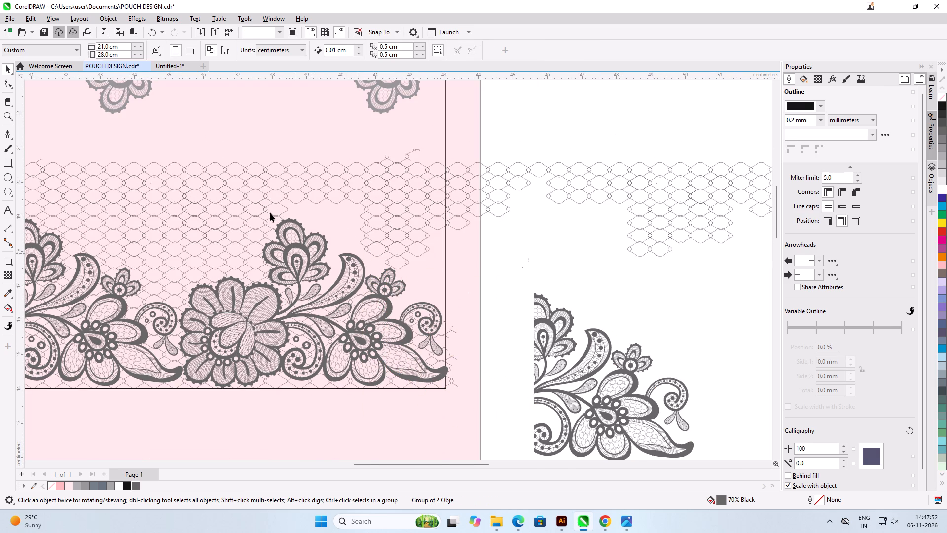
pyautogui.scroll(3, 422, 212)
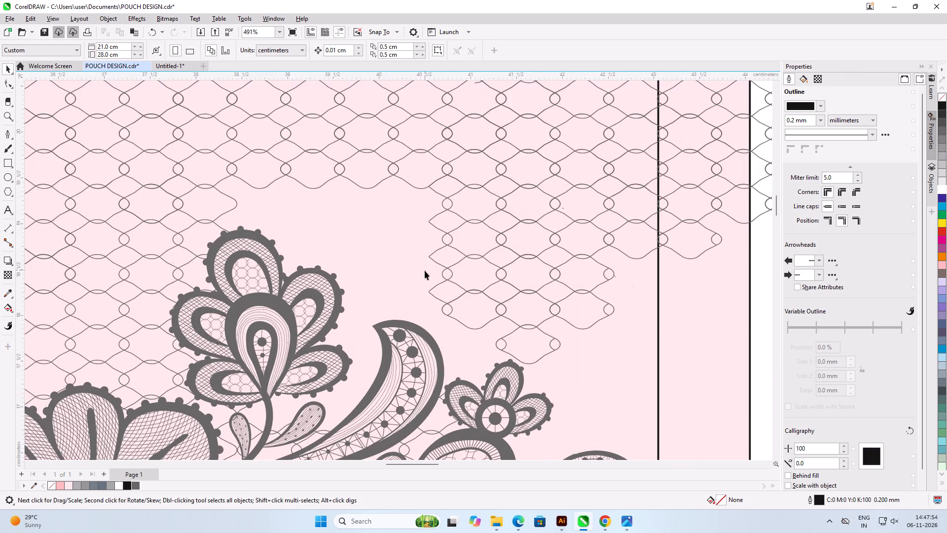
pyautogui.scroll(1, 425, 270)
pyautogui.scroll(-3, 414, 278)
pyautogui.scroll(2, 449, 192)
pyautogui.scroll(2, 420, 241)
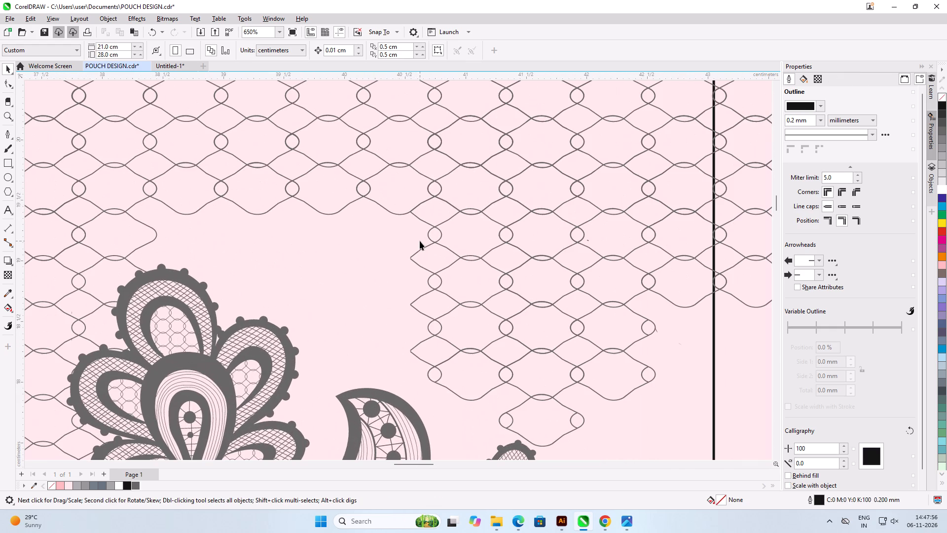
pyautogui.click(420, 250)
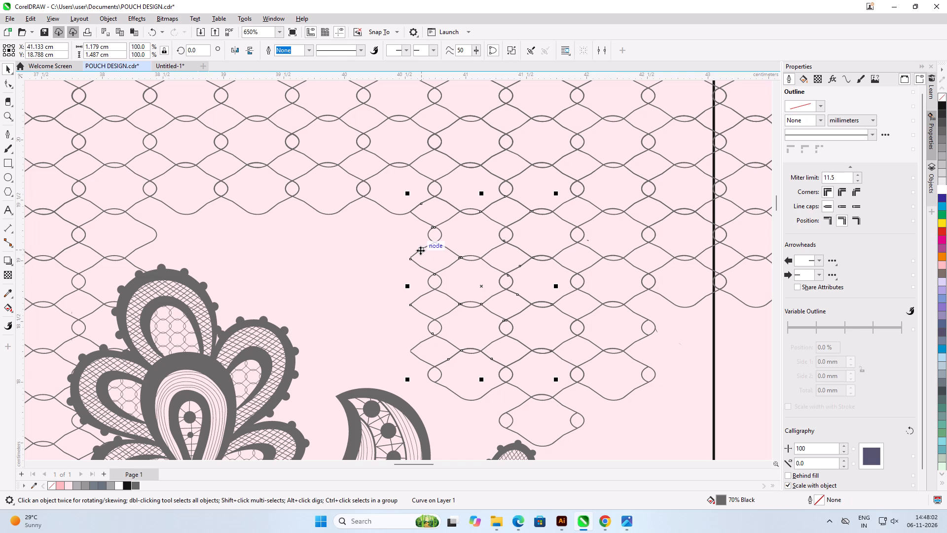
pyautogui.press('Delete')
pyautogui.click(467, 348)
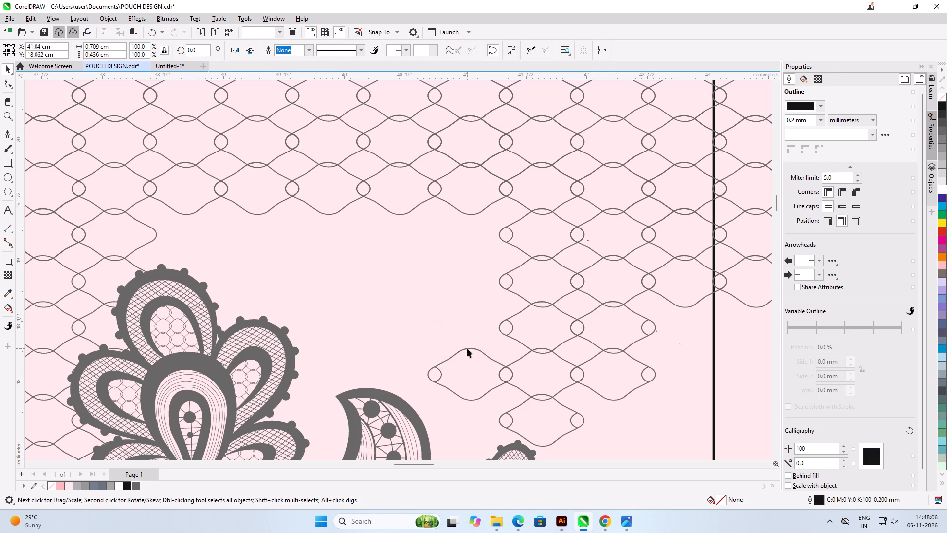
pyautogui.press('Delete')
# Copy the lower net cells near X 42.03 cm, Y 18.07 cm into the gap above the lace flower, at about X 39.08 cm, Y 18.83 cm.
pyautogui.scroll(-4, 408, 221)
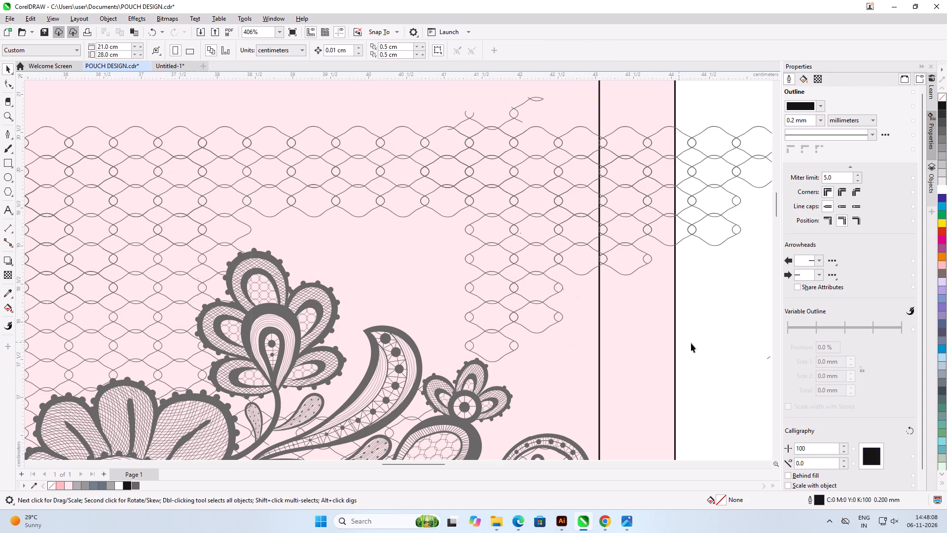
pyautogui.moveTo(711, 267); pyautogui.dragTo(472, 349)
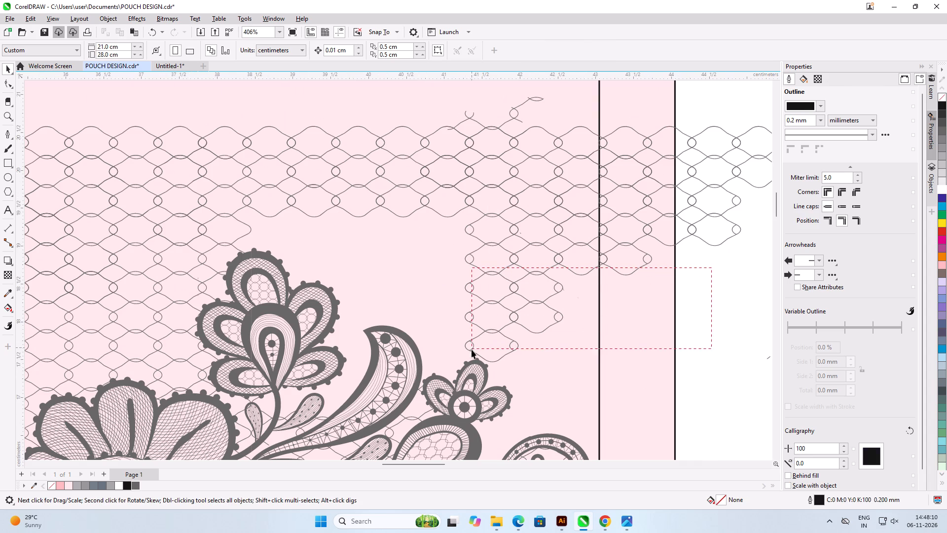
pyautogui.moveTo(472, 349); pyautogui.dragTo(452, 365)
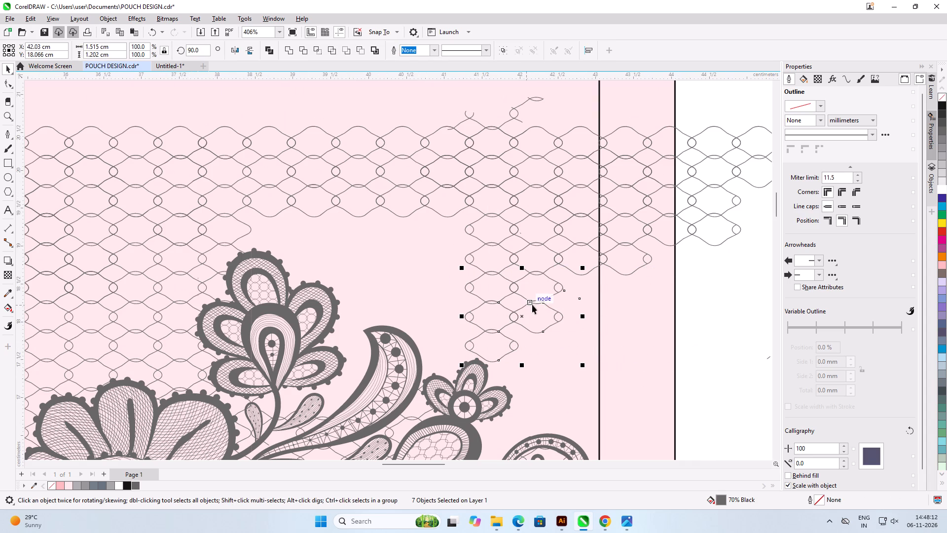
pyautogui.moveTo(533, 303); pyautogui.dragTo(380, 258)
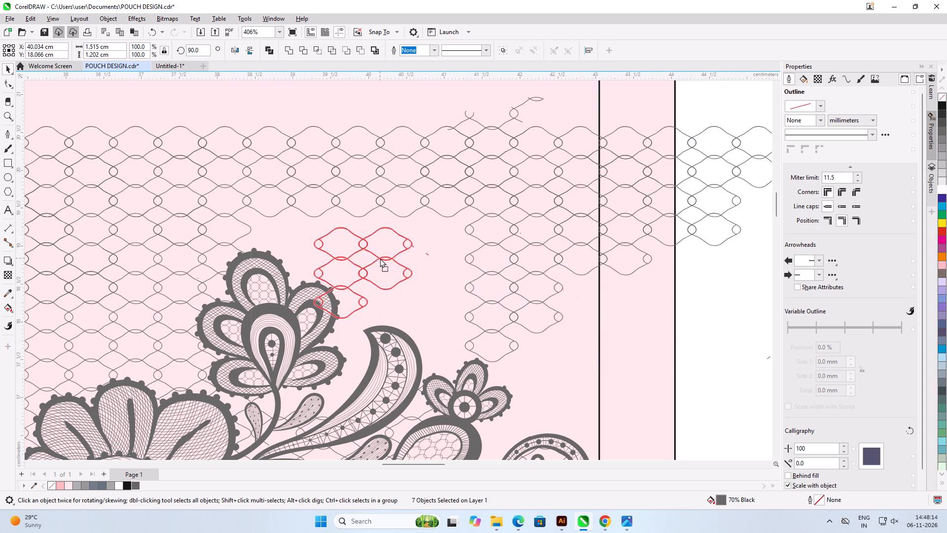
pyautogui.moveTo(380, 258); pyautogui.dragTo(311, 238)
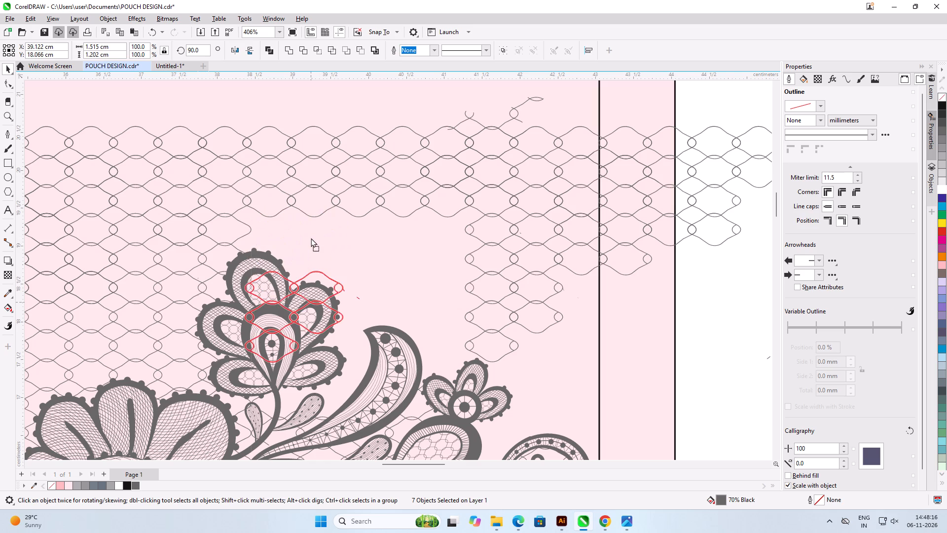
pyautogui.moveTo(311, 238); pyautogui.dragTo(308, 244)
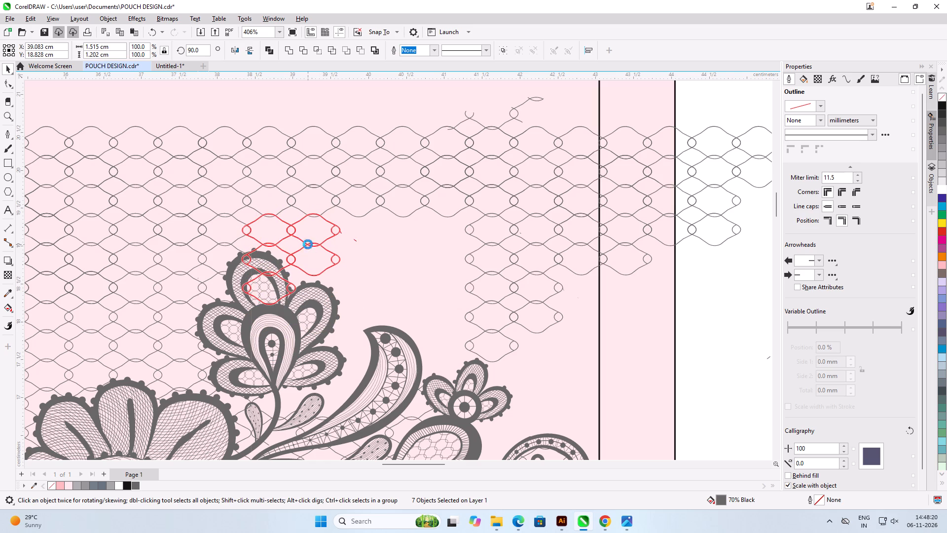
# Align the copied cells above the lace flower with the existing net loops, at about X 39.09 cm, Y 18.83 cm.
pyautogui.scroll(18, 263, 245)
pyautogui.scroll(-4, 289, 284)
pyautogui.scroll(1, 293, 289)
pyautogui.scroll(-3, 293, 289)
pyautogui.scroll(2, 275, 206)
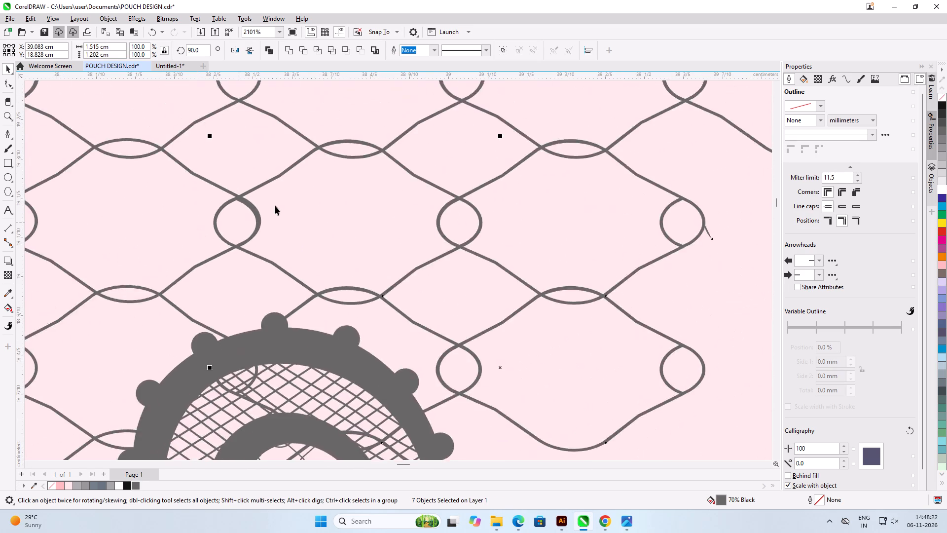
pyautogui.scroll(5, 275, 206)
pyautogui.click(262, 332)
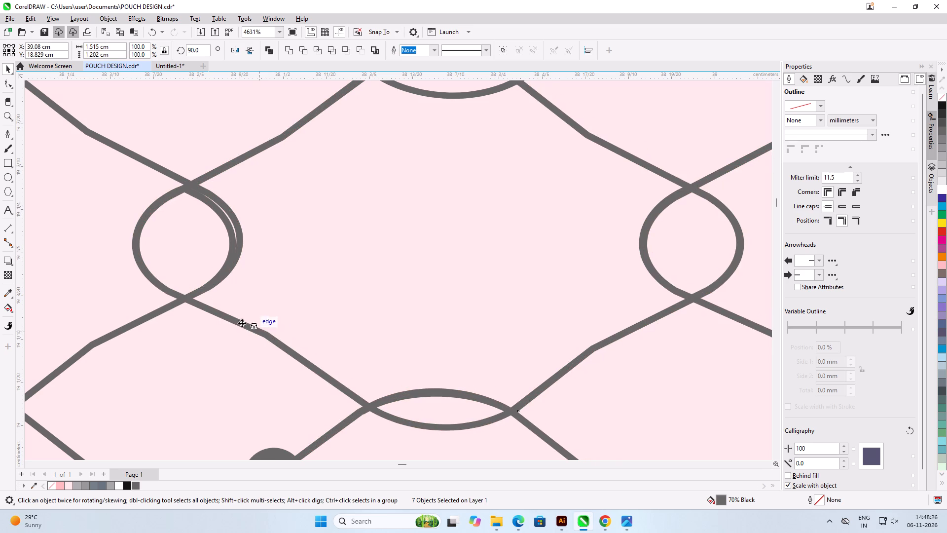
pyautogui.moveTo(236, 325); pyautogui.dragTo(246, 320)
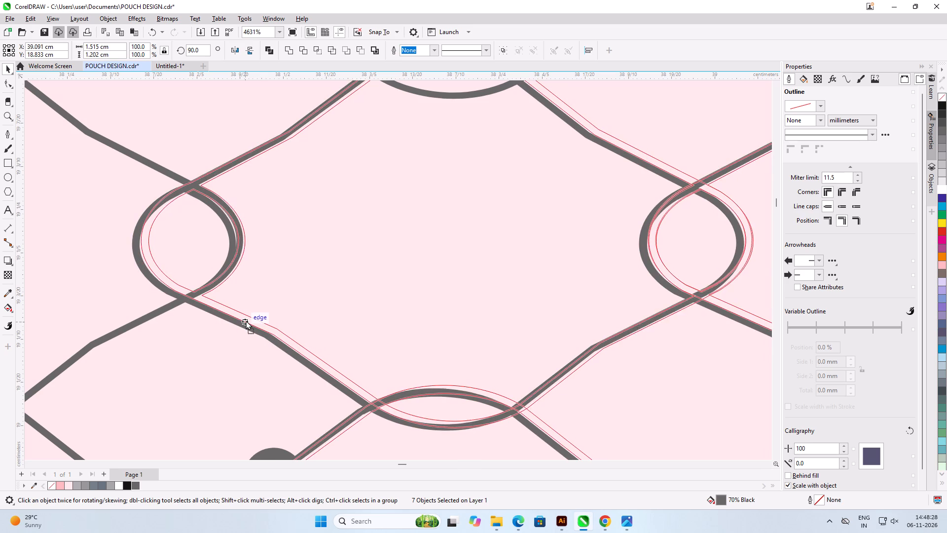
pyautogui.moveTo(246, 320); pyautogui.dragTo(244, 321)
# Copy the selected net cells further right into the gap and align them with the mesh, at about X 40.26 cm, Y 18.84 cm.
pyautogui.scroll(-12, 202, 267)
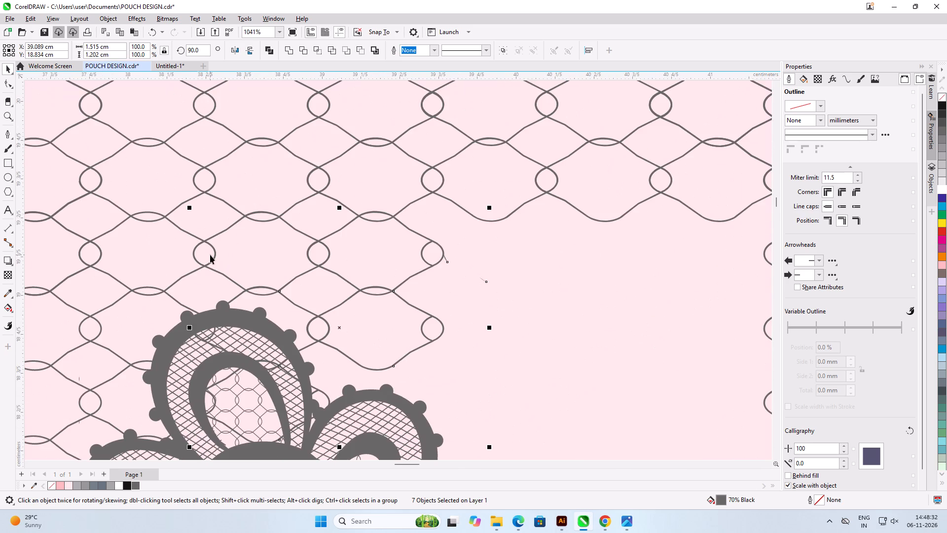
pyautogui.scroll(-4, 197, 279)
pyautogui.scroll(2, 305, 265)
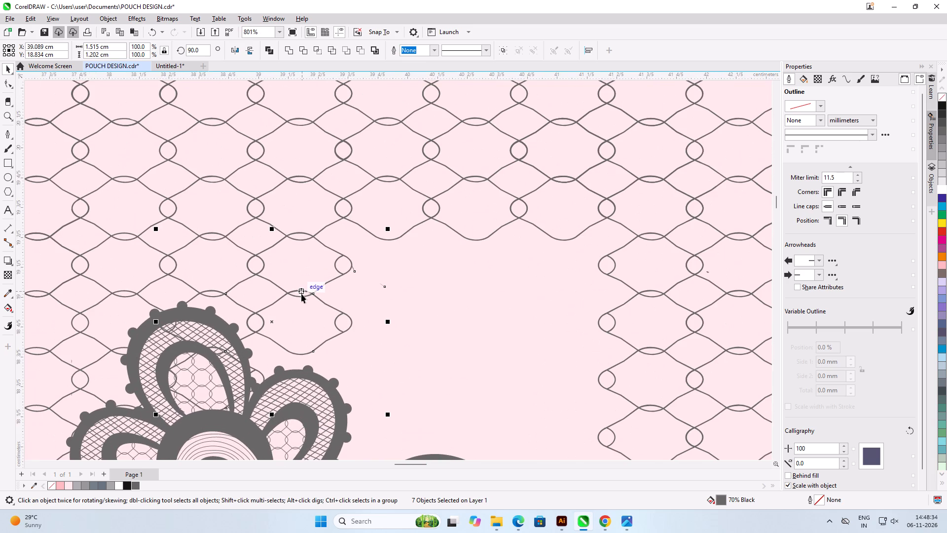
pyautogui.moveTo(301, 291); pyautogui.dragTo(475, 294)
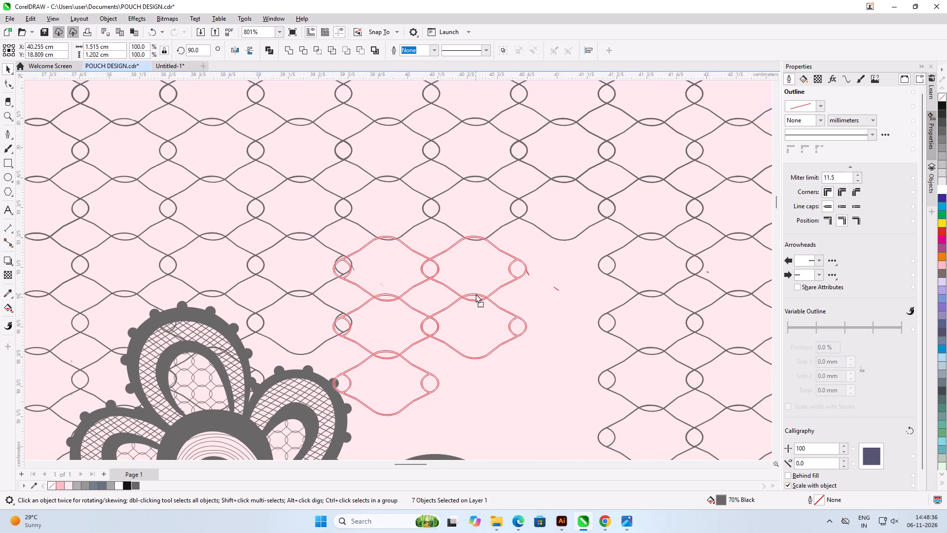
pyautogui.moveTo(475, 294); pyautogui.dragTo(476, 290)
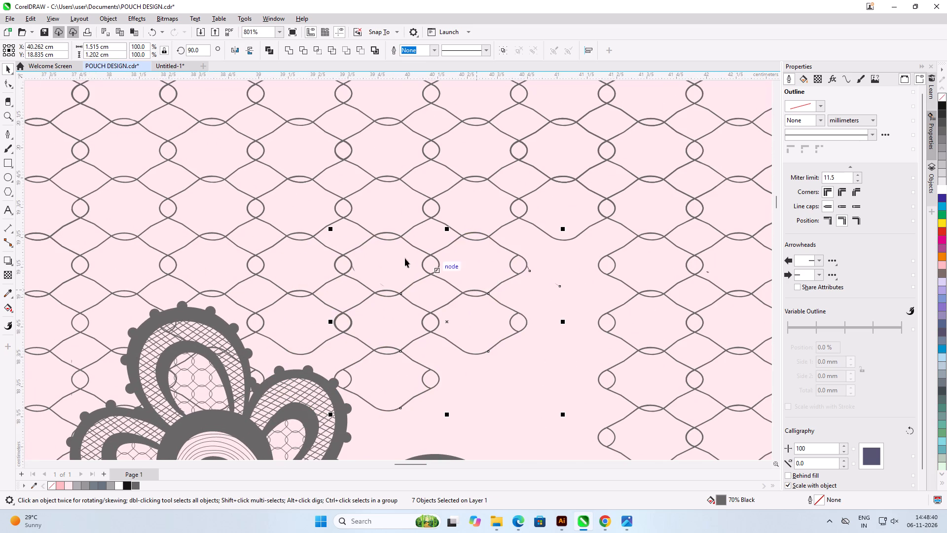
pyautogui.scroll(15, 378, 255)
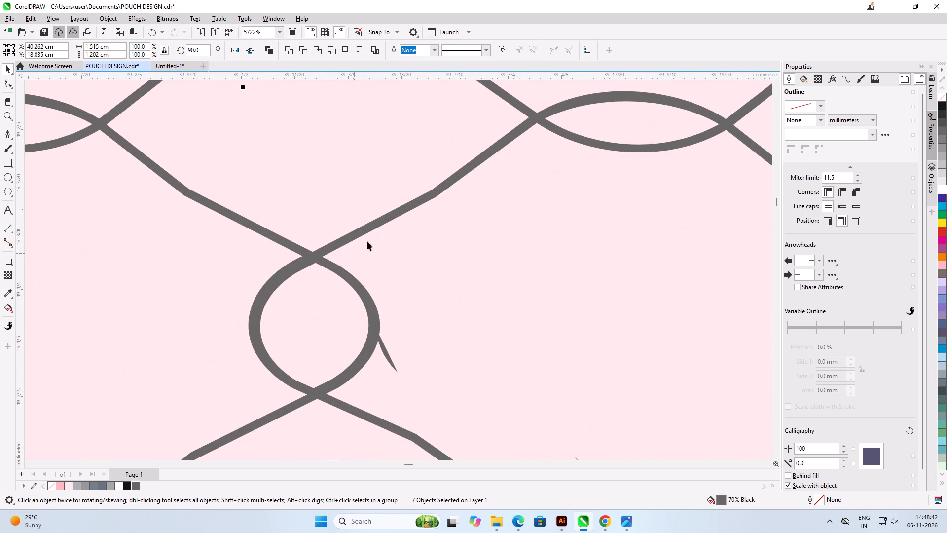
pyautogui.click(372, 226)
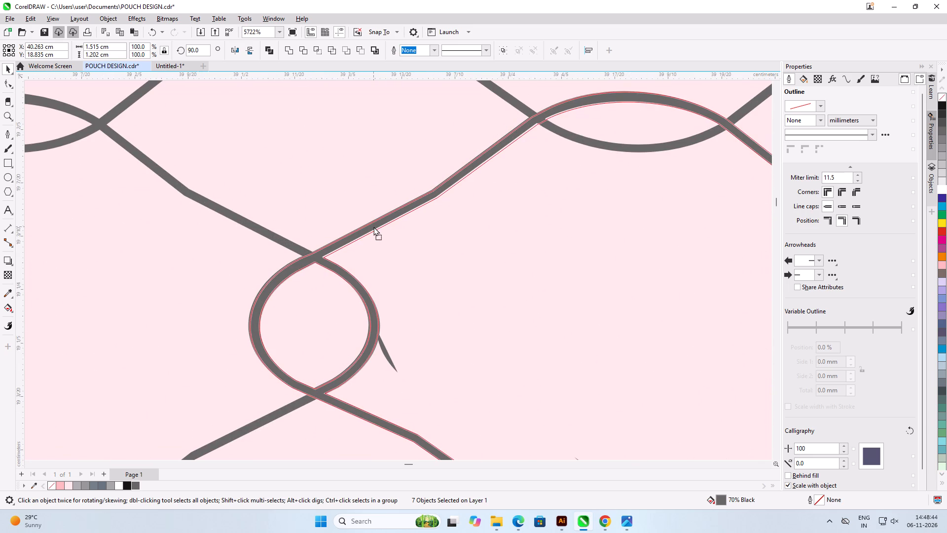
pyautogui.click(442, 333)
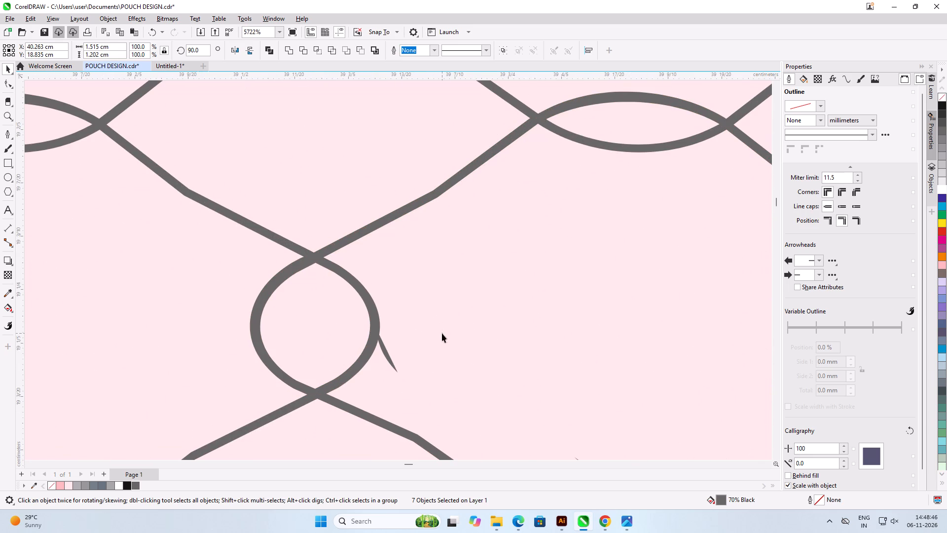
# Delete the two stray line fragments in the mesh at about X 39.64 cm, Y 19.19 cm and X 39.83 cm, Y 19.08 cm.
pyautogui.click(389, 356)
pyautogui.scroll(-7, 384, 276)
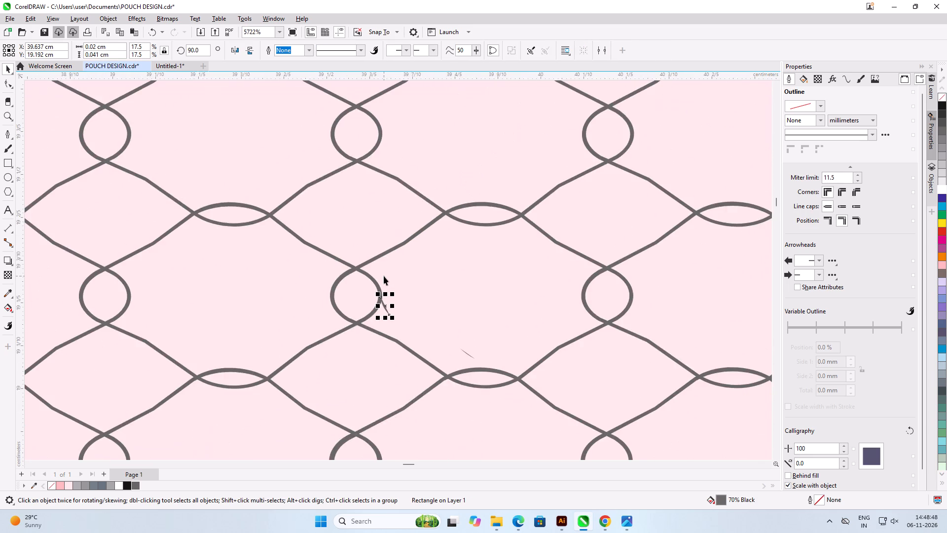
pyautogui.scroll(-8, 384, 276)
pyautogui.press('Delete')
pyautogui.scroll(12, 402, 328)
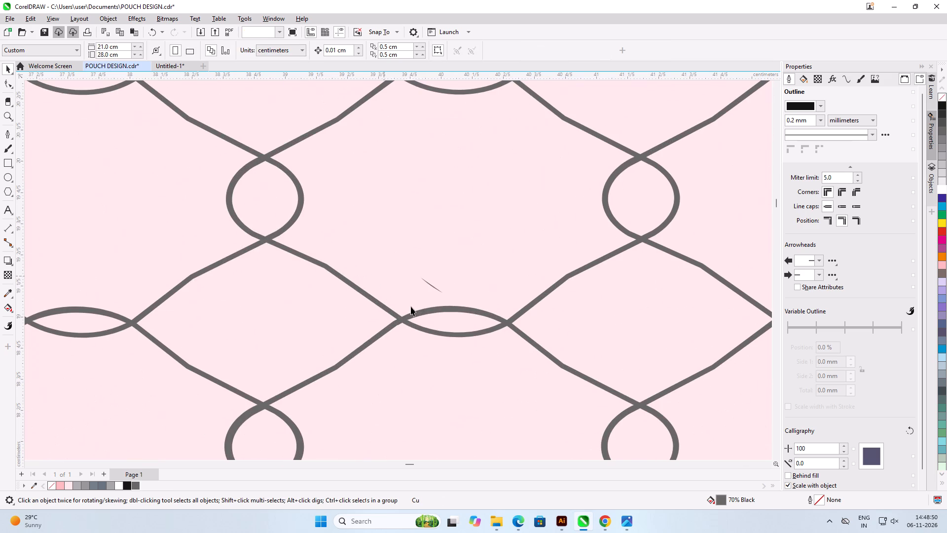
pyautogui.click(432, 285)
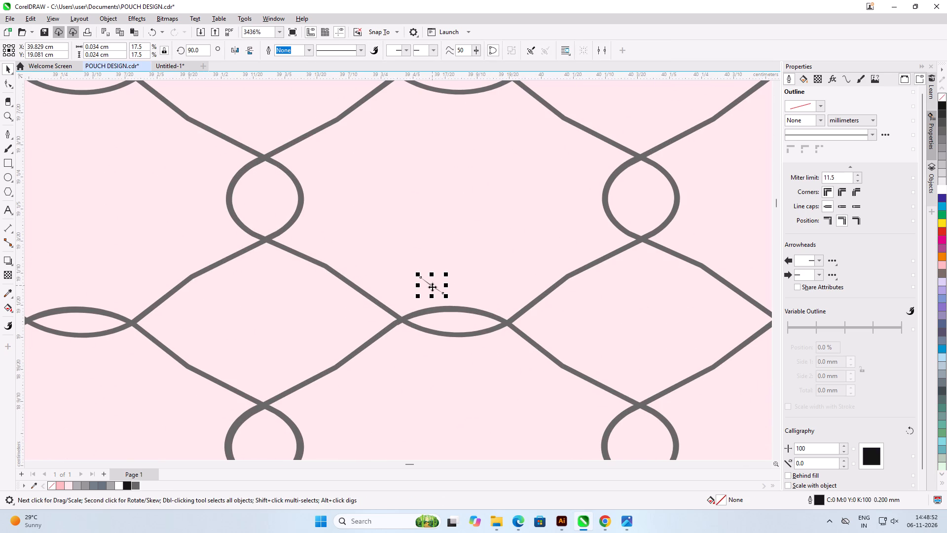
pyautogui.press('Delete')
# Delete the two matching stray fragments by the mesh gap, at about X 40.8 cm and X 41.0 cm.
pyautogui.scroll(-11, 429, 288)
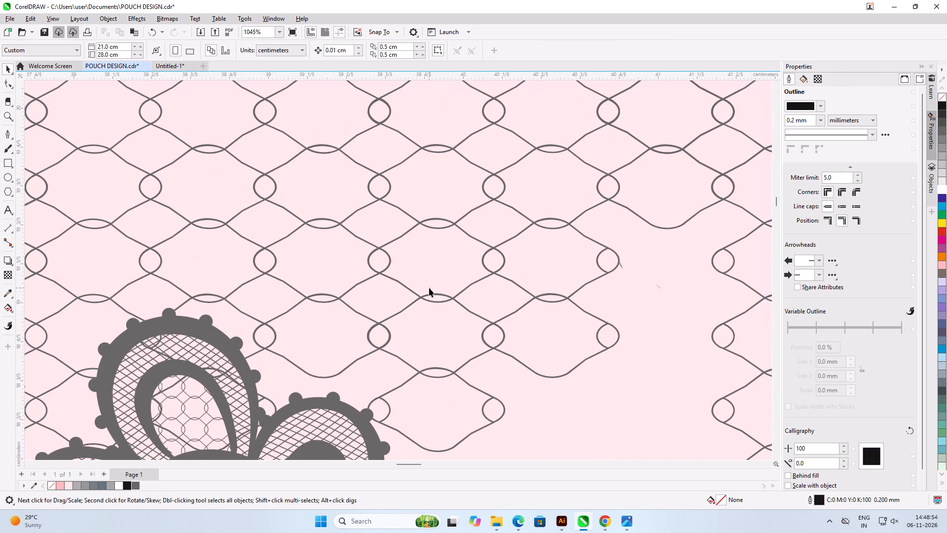
pyautogui.scroll(3, 631, 266)
pyautogui.click(617, 269)
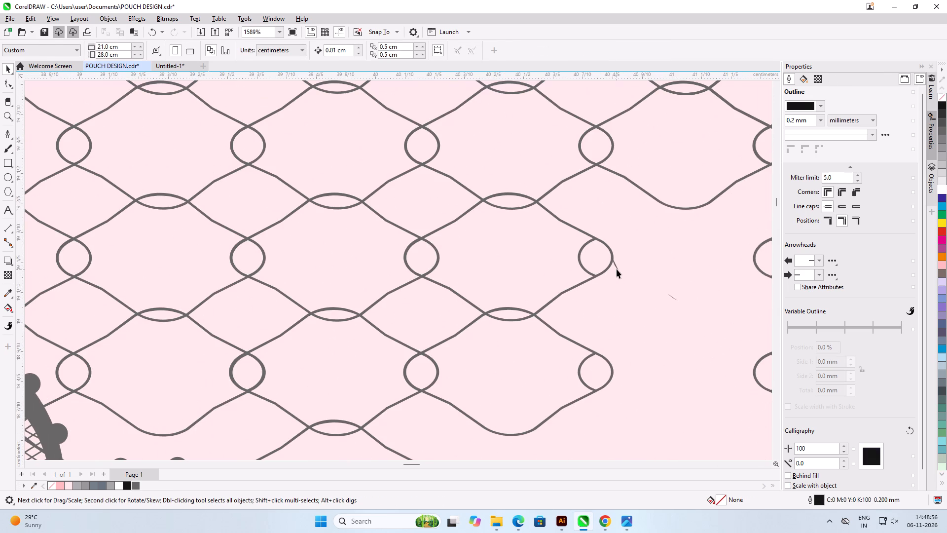
pyautogui.press('Delete')
pyautogui.click(672, 298)
pyautogui.press('Delete')
# Copy the three stacked net cells near X 40.45 cm into the adjacent mesh gap, at about X 41.04 cm, Y 18.84 cm.
pyautogui.scroll(-6, 431, 290)
pyautogui.scroll(-4, 360, 282)
pyautogui.scroll(4, 484, 325)
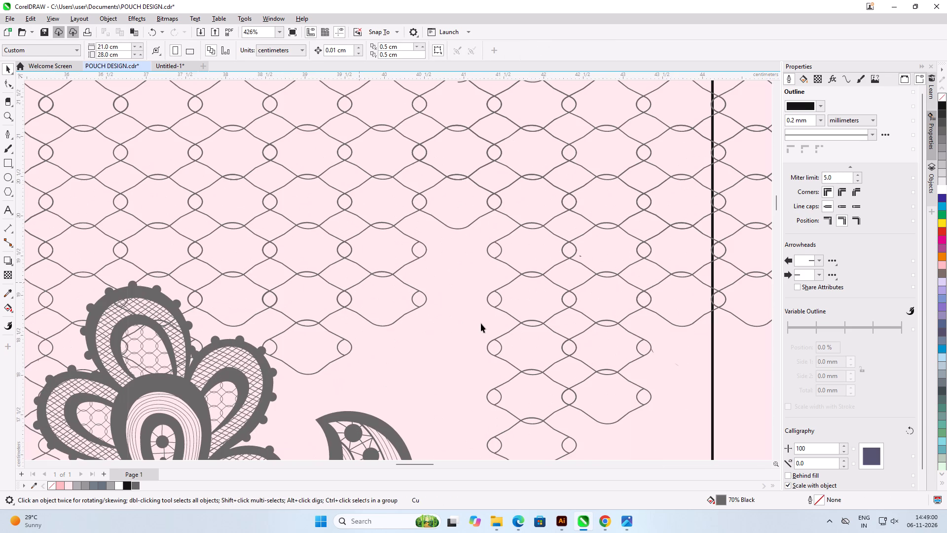
pyautogui.click(389, 251)
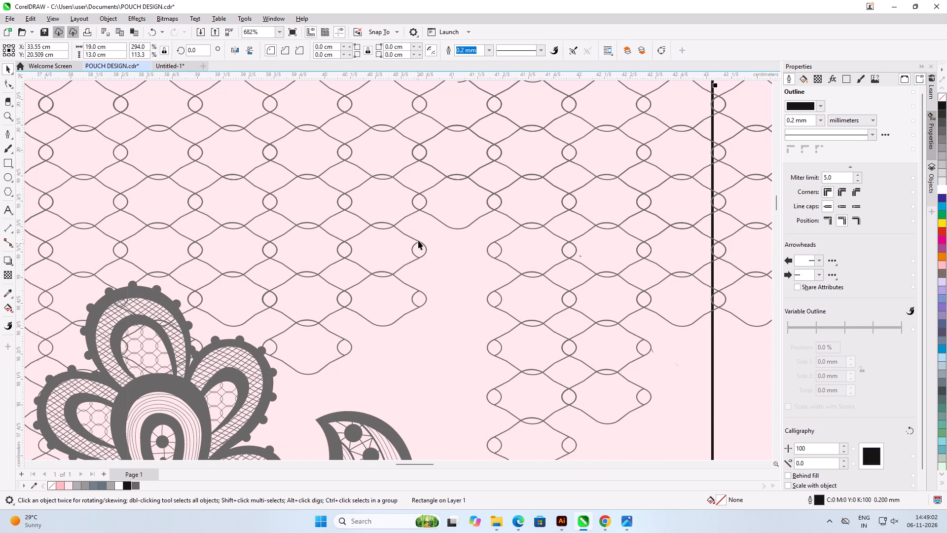
pyautogui.click(418, 240)
pyautogui.keyDown('shift'); pyautogui.click(427, 299); pyautogui.keyUp('shift')
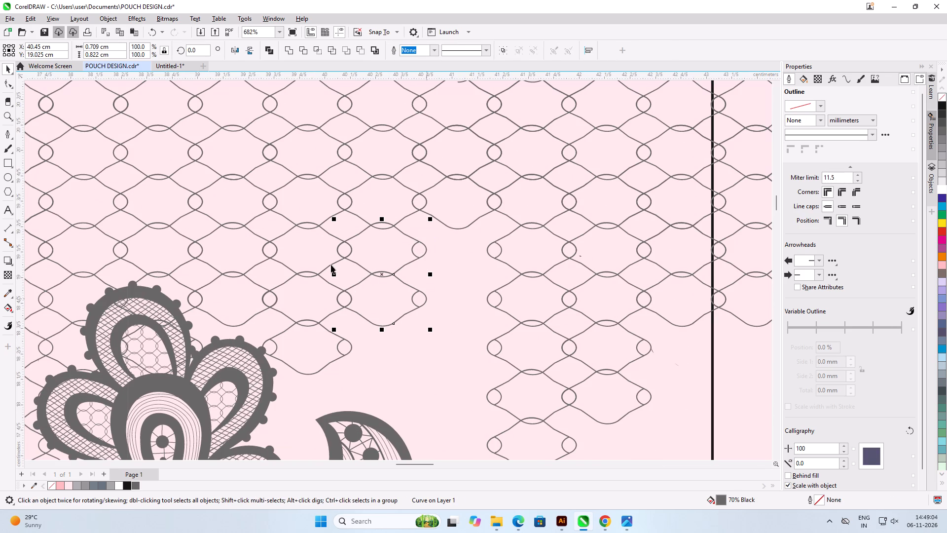
pyautogui.keyDown('shift'); pyautogui.click(362, 185); pyautogui.keyUp('shift')
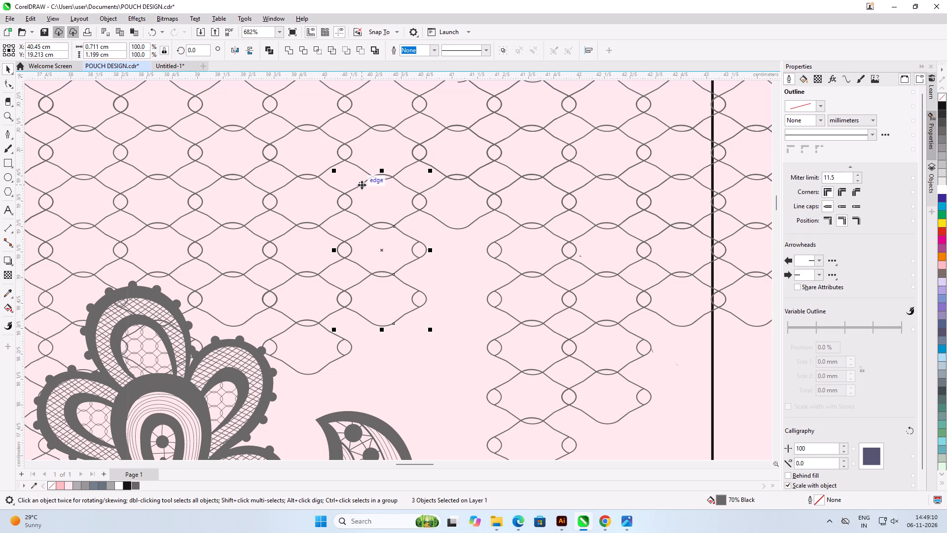
pyautogui.scroll(1, 436, 233)
pyautogui.rightClick(436, 233)
pyautogui.scroll(2, 437, 236)
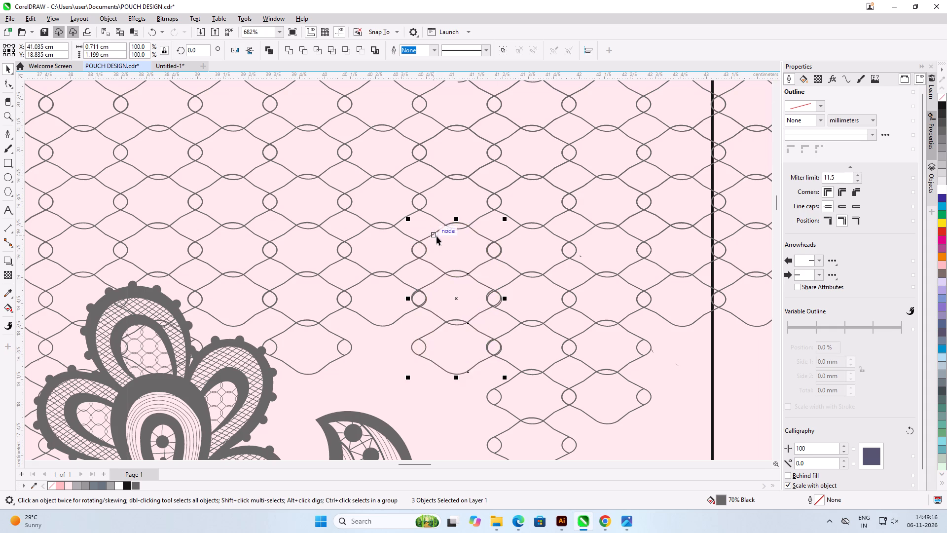
# Align the three copied cells with the surrounding net loops, at about X 41.03 cm, Y 18.83 cm.
pyautogui.scroll(8, 437, 236)
pyautogui.scroll(-6, 422, 202)
pyautogui.scroll(8, 402, 384)
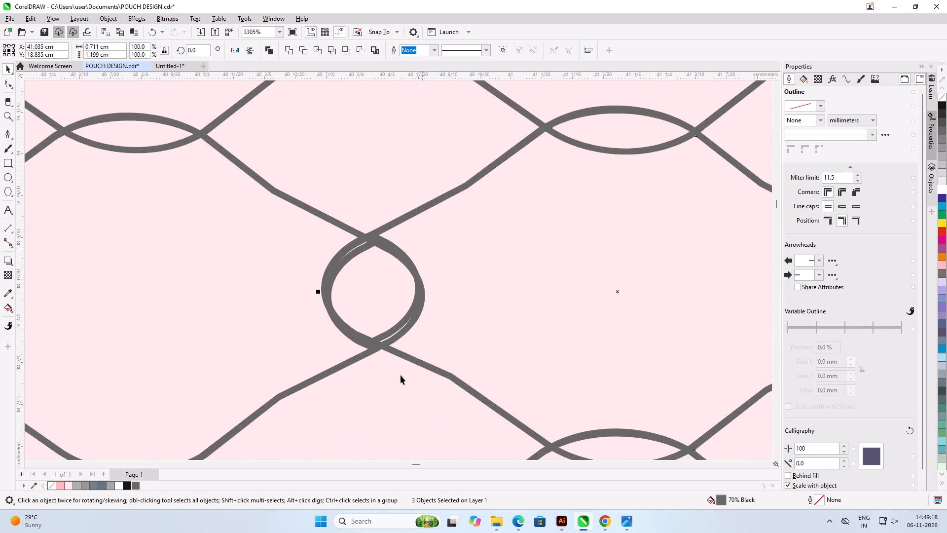
pyautogui.scroll(5, 401, 375)
pyautogui.click(403, 333)
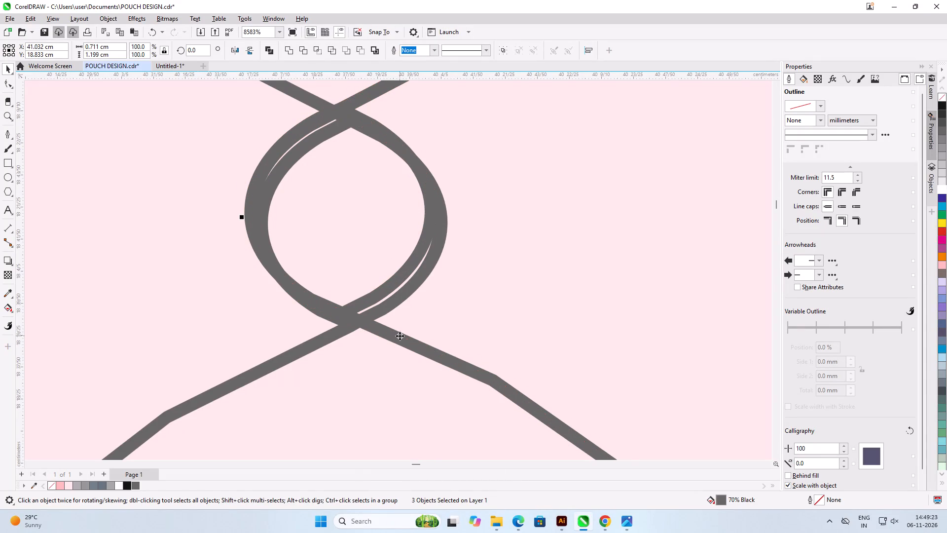
pyautogui.scroll(-12, 400, 336)
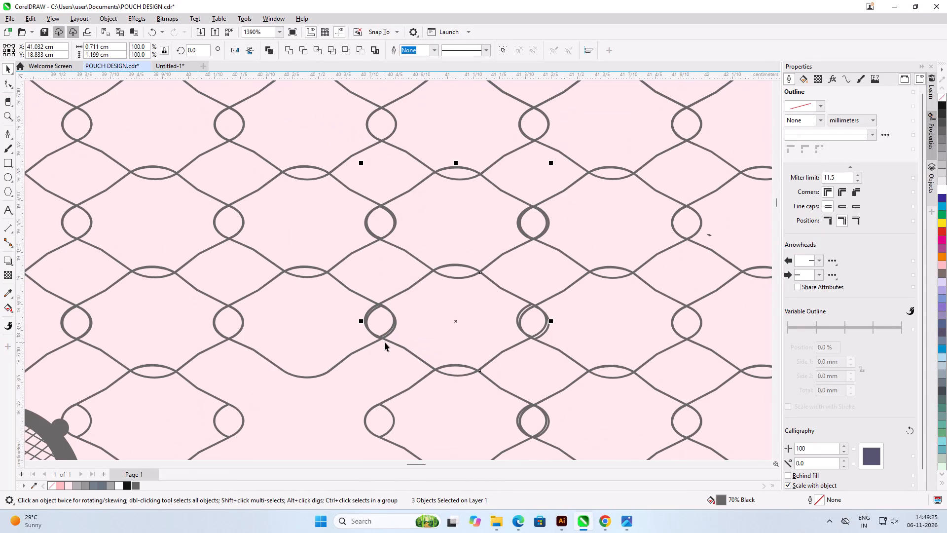
pyautogui.scroll(4, 492, 360)
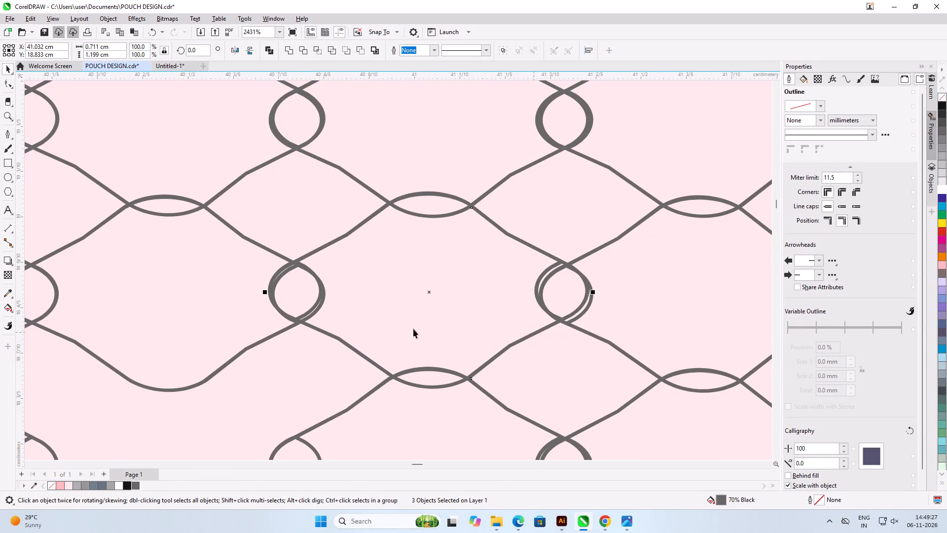
pyautogui.scroll(-10, 394, 328)
pyautogui.scroll(-4, 400, 262)
pyautogui.scroll(4, 458, 335)
pyautogui.scroll(-4, 424, 257)
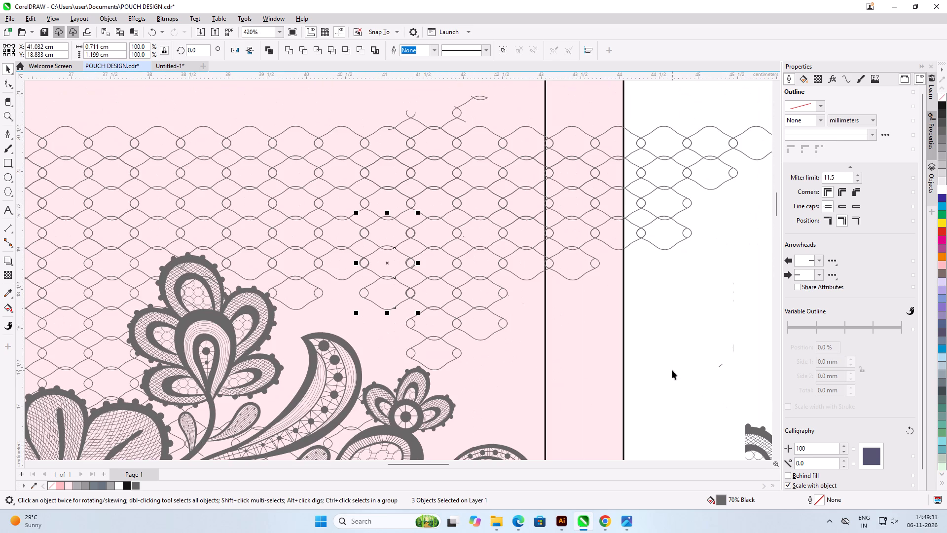
pyautogui.click(672, 370)
# Copy the net cell at about X 41.03 cm, Y 18.84 cm to the gap over the lace flower's petal, at about X 39.27 cm, Y 18.45 cm.
pyautogui.scroll(9, 197, 289)
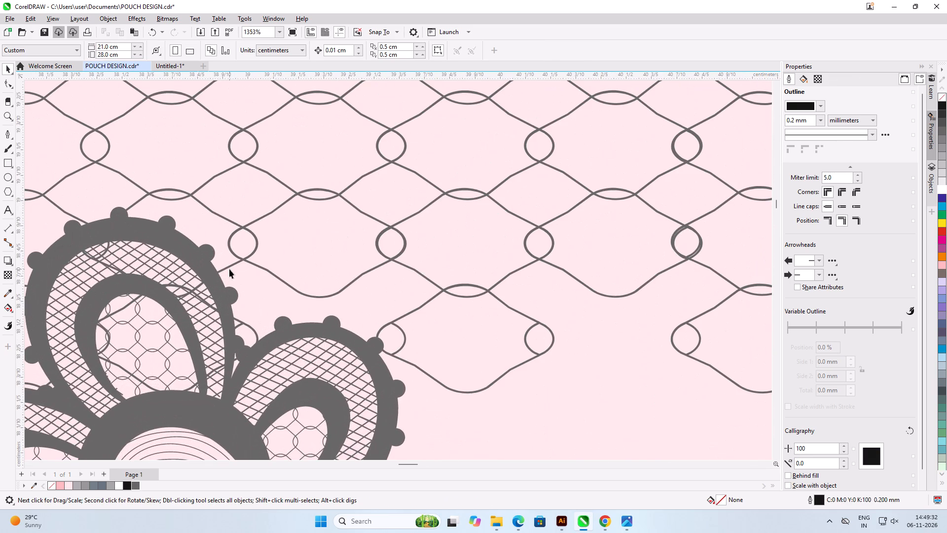
pyautogui.click(704, 265)
pyautogui.moveTo(706, 266); pyautogui.dragTo(666, 279)
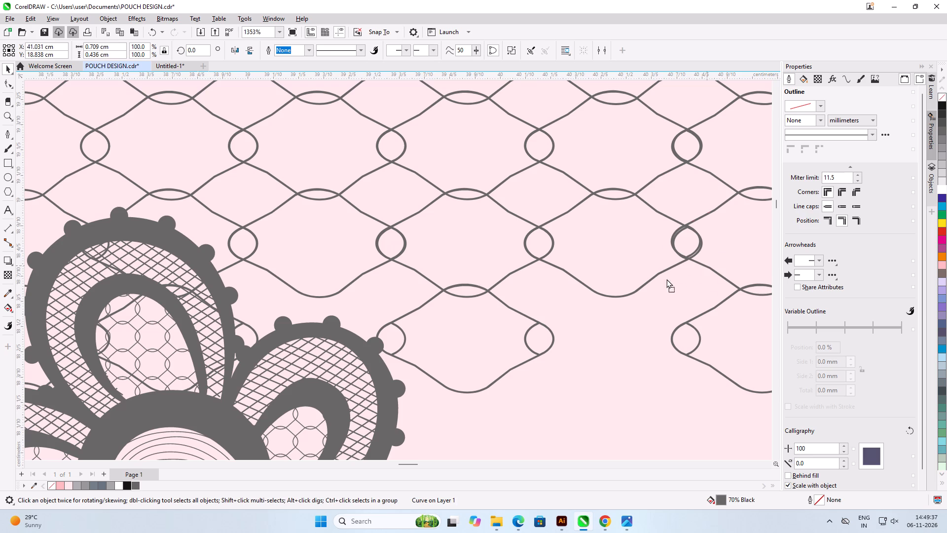
pyautogui.moveTo(666, 279); pyautogui.dragTo(261, 360)
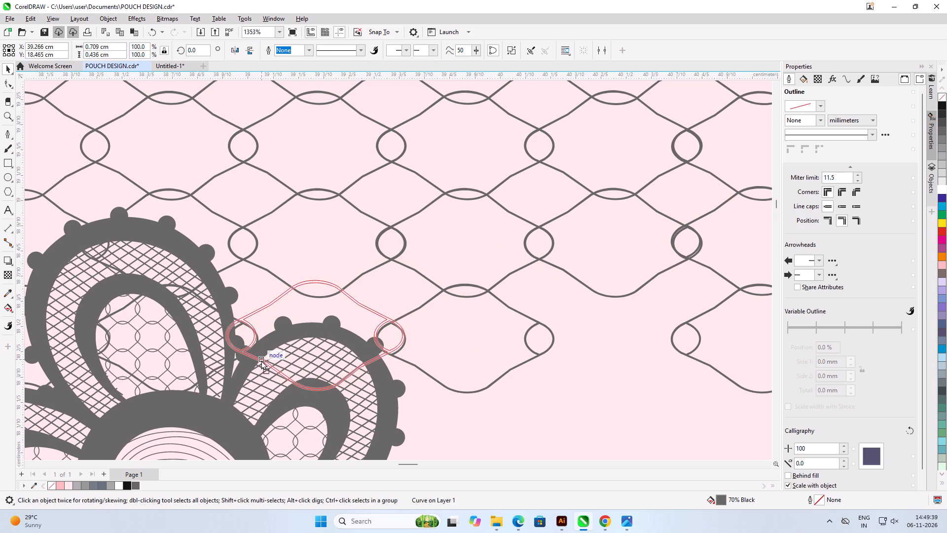
pyautogui.moveTo(261, 360); pyautogui.dragTo(263, 363)
pyautogui.scroll(1, 263, 363)
pyautogui.rightClick(263, 363)
pyautogui.scroll(1, 270, 347)
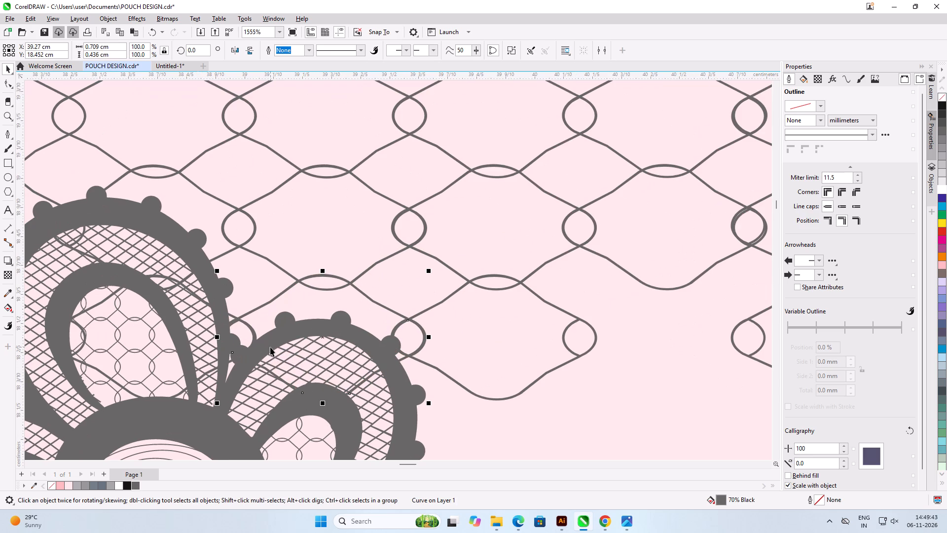
pyautogui.scroll(2, 455, 343)
pyautogui.scroll(-5, 216, 313)
pyautogui.click(514, 372)
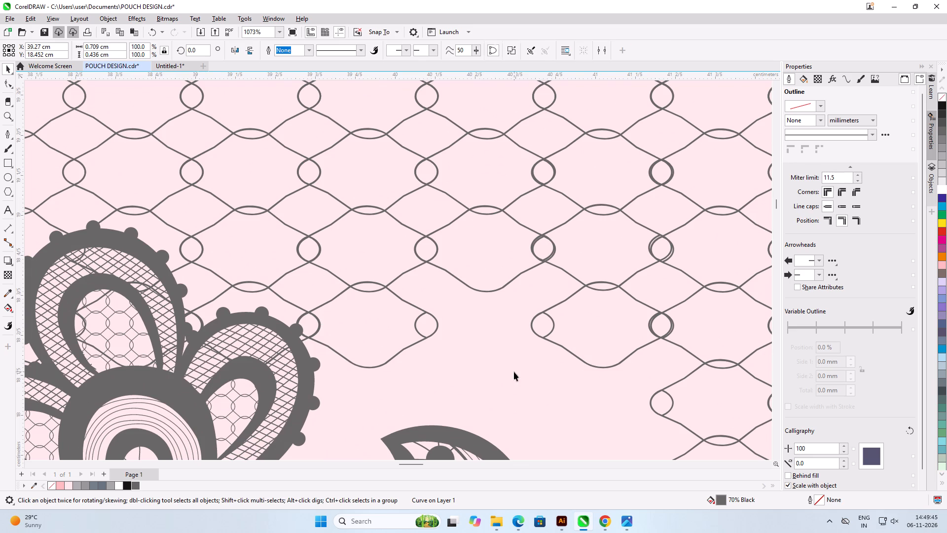
# Move the net cell at about X 41.03 cm, Y 18.84 cm into the lower gap, at about X 40.42 cm, Y 18.44 cm.
pyautogui.scroll(-4, 402, 328)
pyautogui.scroll(5, 467, 303)
pyautogui.moveTo(522, 296); pyautogui.dragTo(517, 298)
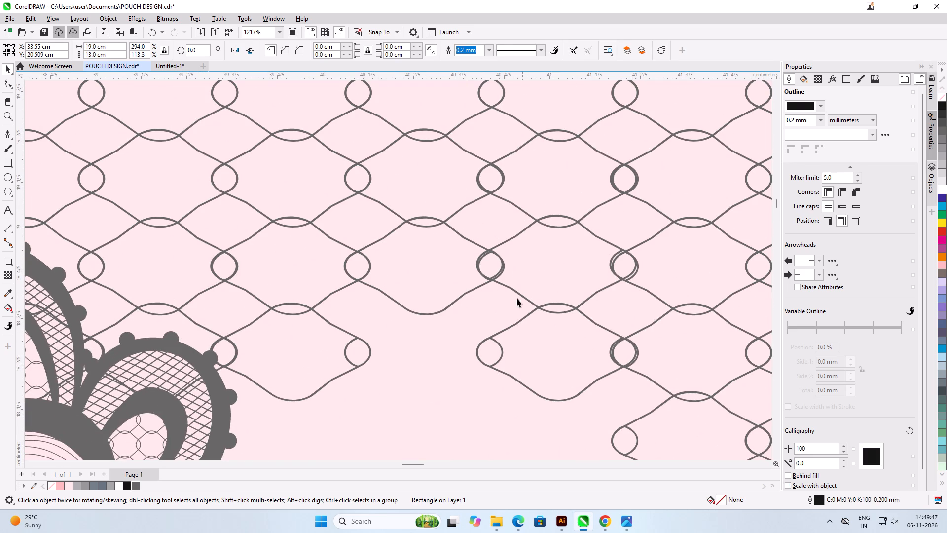
pyautogui.moveTo(517, 298); pyautogui.dragTo(384, 385)
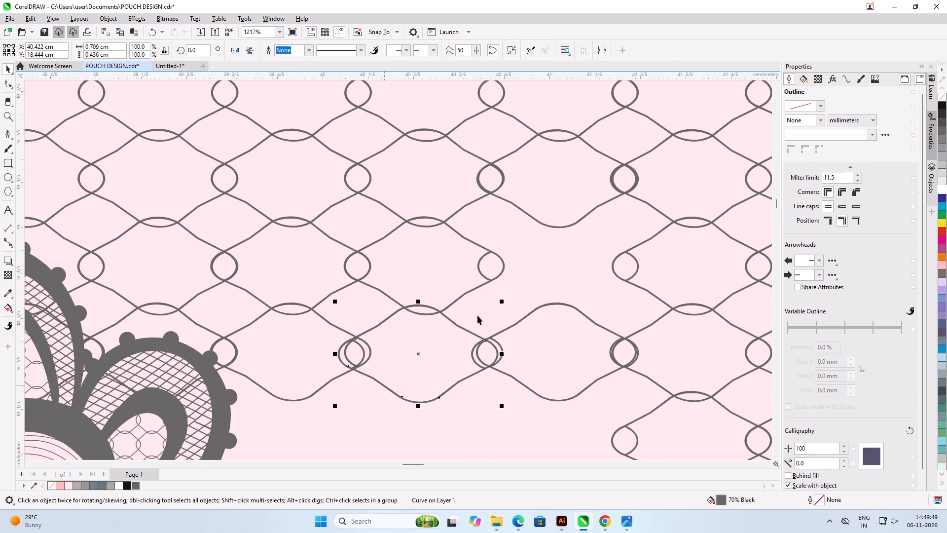
pyautogui.scroll(5, 422, 344)
pyautogui.scroll(-6, 328, 339)
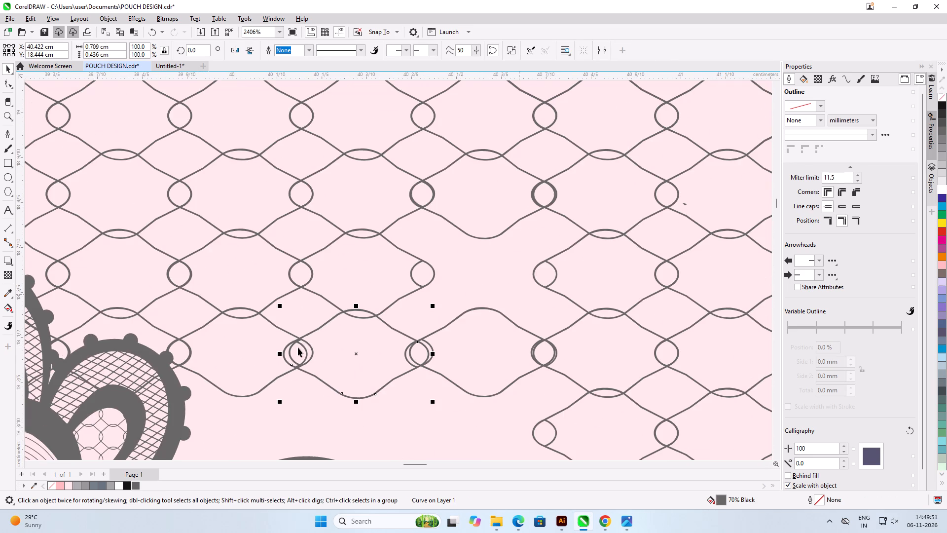
pyautogui.scroll(-9, 335, 253)
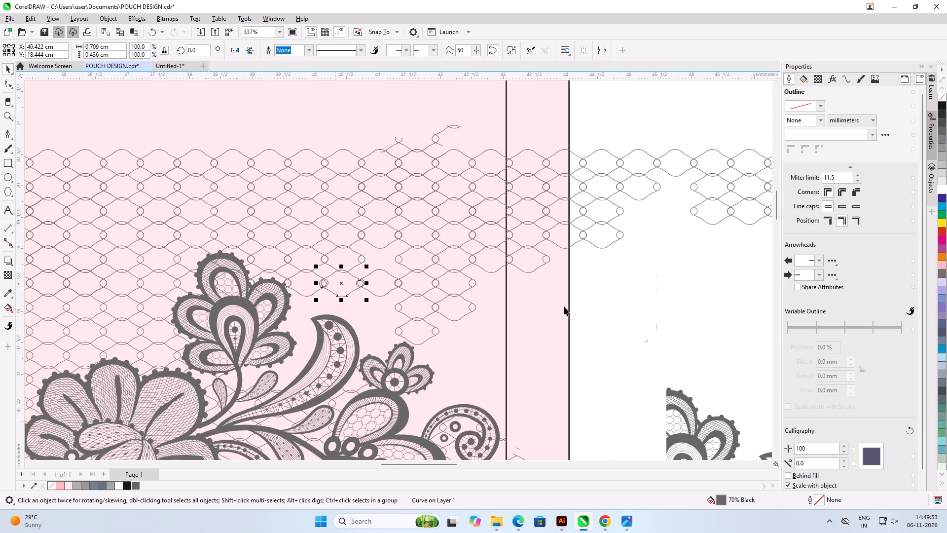
pyautogui.click(598, 302)
# Reposition the moved net cell in the gap above the curved lace leaf, at about X 40.41 cm, Y 18.44 cm.
pyautogui.scroll(5, 263, 329)
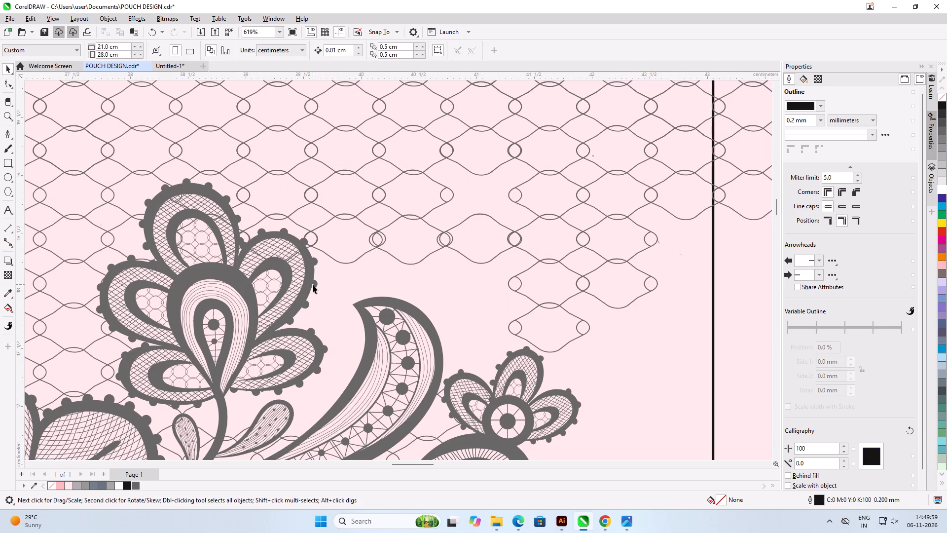
pyautogui.scroll(3, 316, 314)
pyautogui.scroll(1, 363, 188)
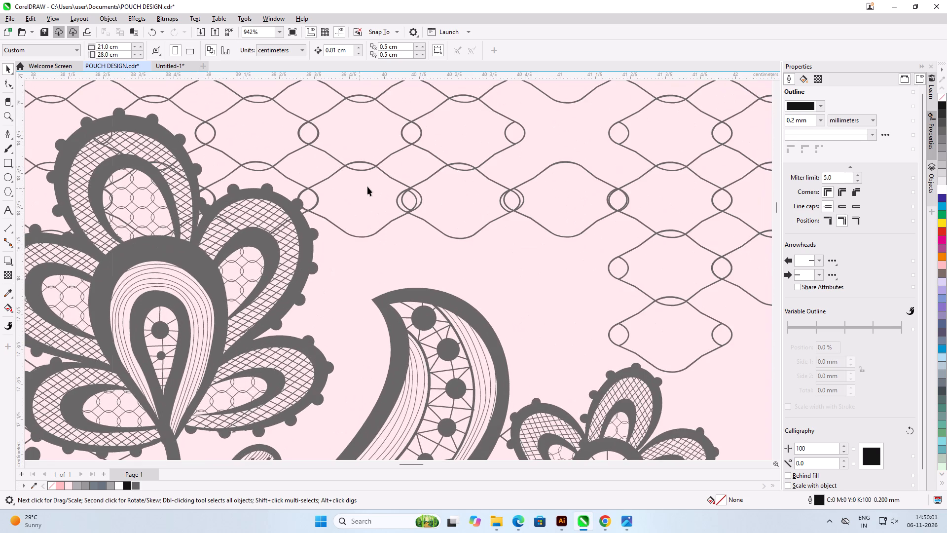
pyautogui.scroll(4, 367, 187)
pyautogui.moveTo(478, 252); pyautogui.dragTo(418, 321)
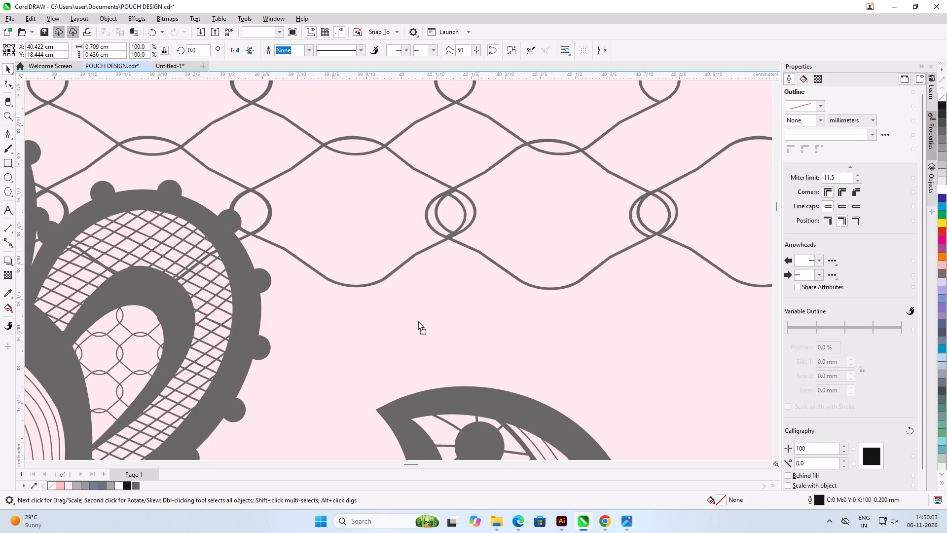
pyautogui.moveTo(418, 321); pyautogui.dragTo(417, 325)
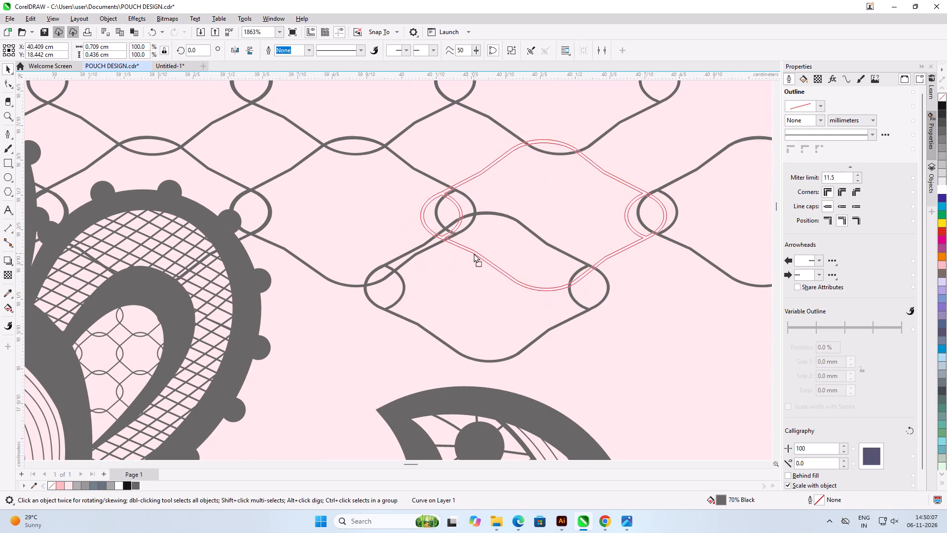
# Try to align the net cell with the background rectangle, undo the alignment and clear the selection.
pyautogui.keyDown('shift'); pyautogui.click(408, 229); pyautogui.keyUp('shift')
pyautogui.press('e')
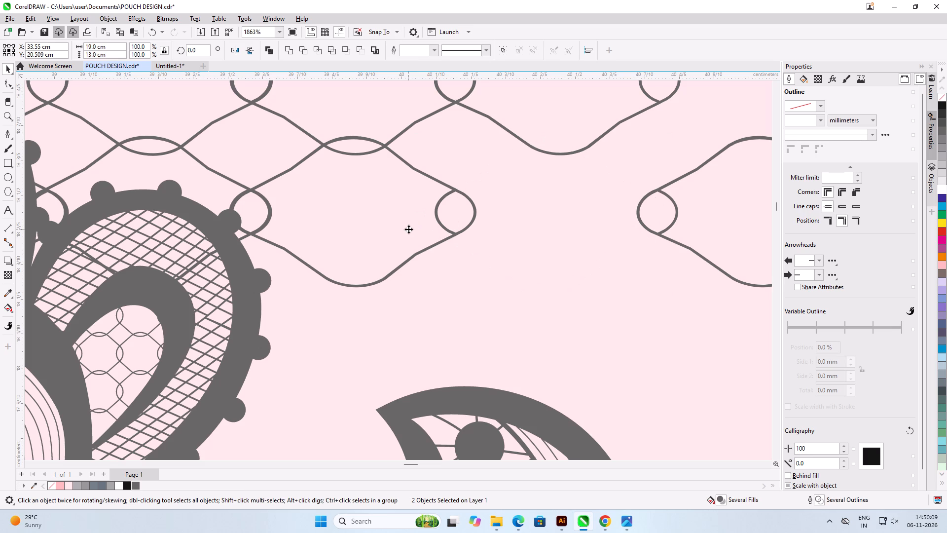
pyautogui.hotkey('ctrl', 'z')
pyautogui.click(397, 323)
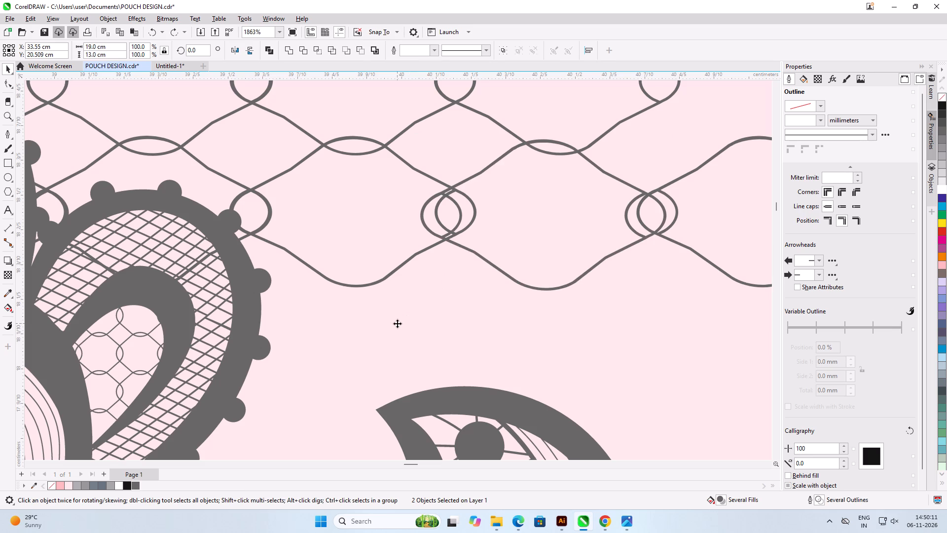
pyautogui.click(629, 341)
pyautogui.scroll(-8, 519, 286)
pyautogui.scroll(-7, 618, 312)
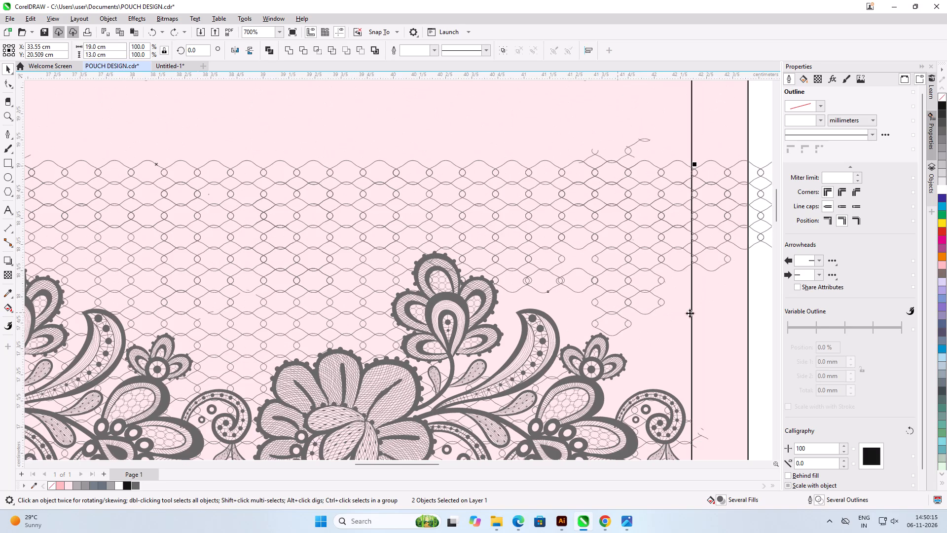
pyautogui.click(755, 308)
# Nudge the net cell beside the tall lace flower's petal to about X 39.86 cm, Y 18.45 cm.
pyautogui.scroll(6, 420, 270)
pyautogui.scroll(5, 512, 297)
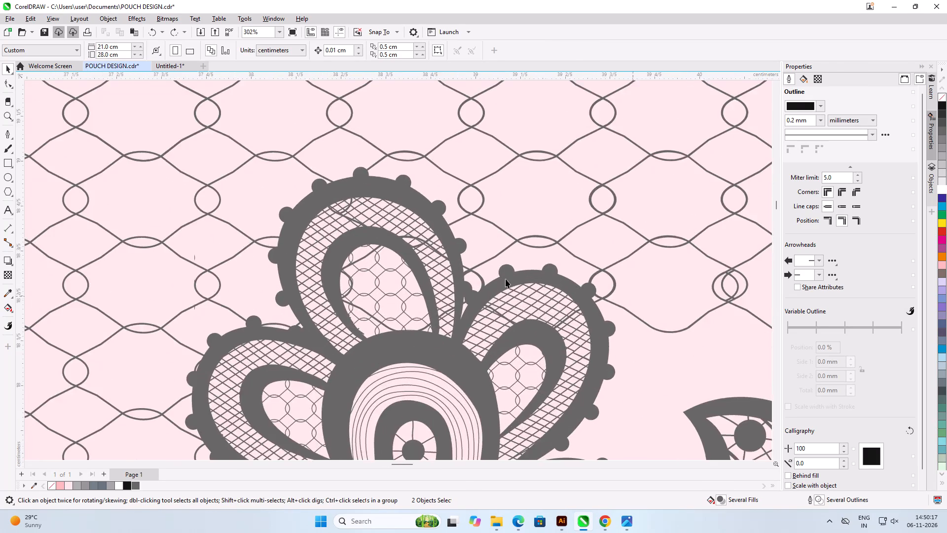
pyautogui.scroll(-5, 243, 270)
pyautogui.scroll(3, 632, 286)
pyautogui.scroll(6, 277, 271)
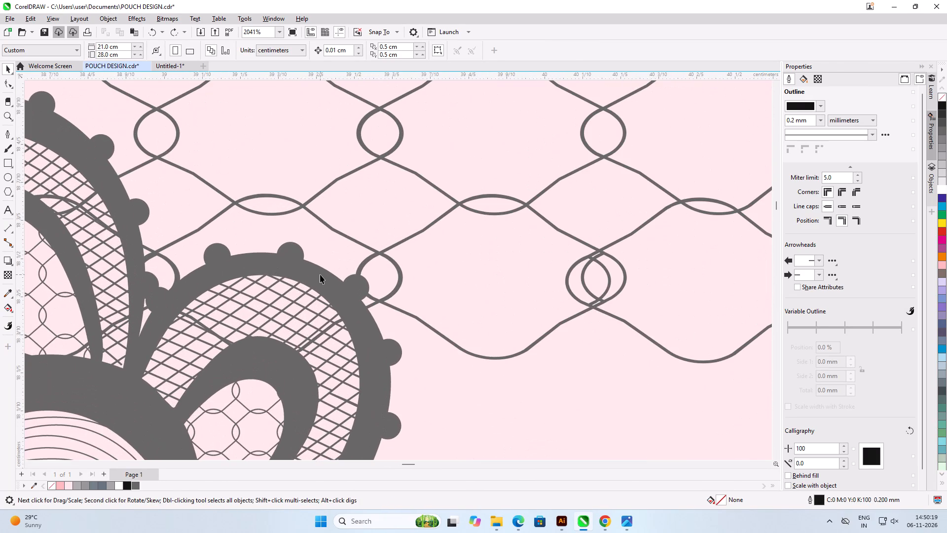
pyautogui.scroll(5, 384, 290)
pyautogui.click(414, 331)
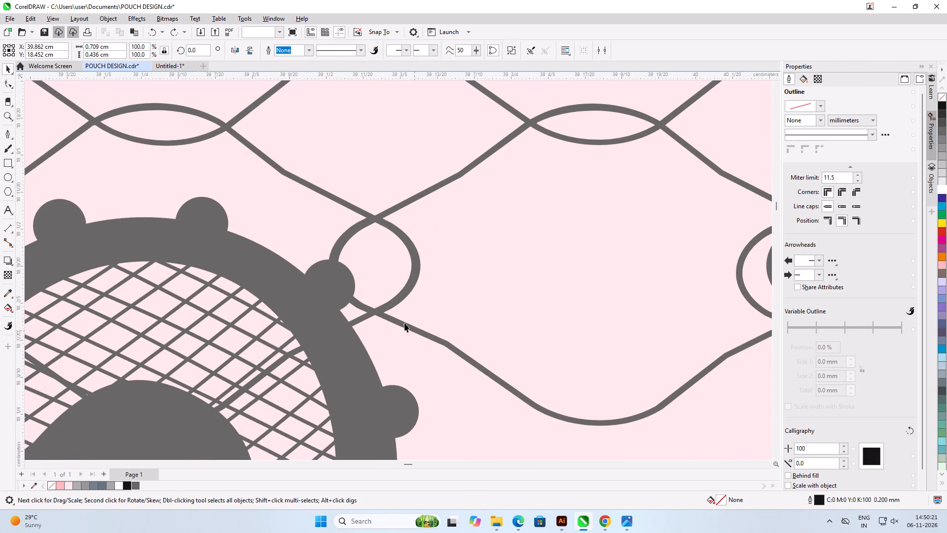
pyautogui.scroll(5, 404, 323)
pyautogui.click(397, 325)
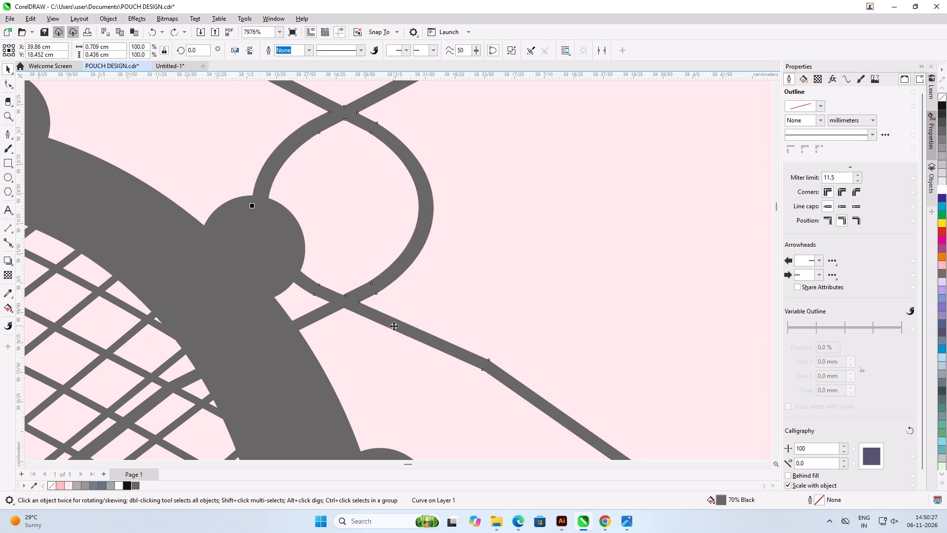
# Move the adjacent misaligned net cell so its circle overlaps its neighbour's, at about X 40.45 cm, Y 18.45 cm.
pyautogui.scroll(-9, 331, 324)
pyautogui.scroll(-4, 215, 298)
pyautogui.scroll(5, 454, 309)
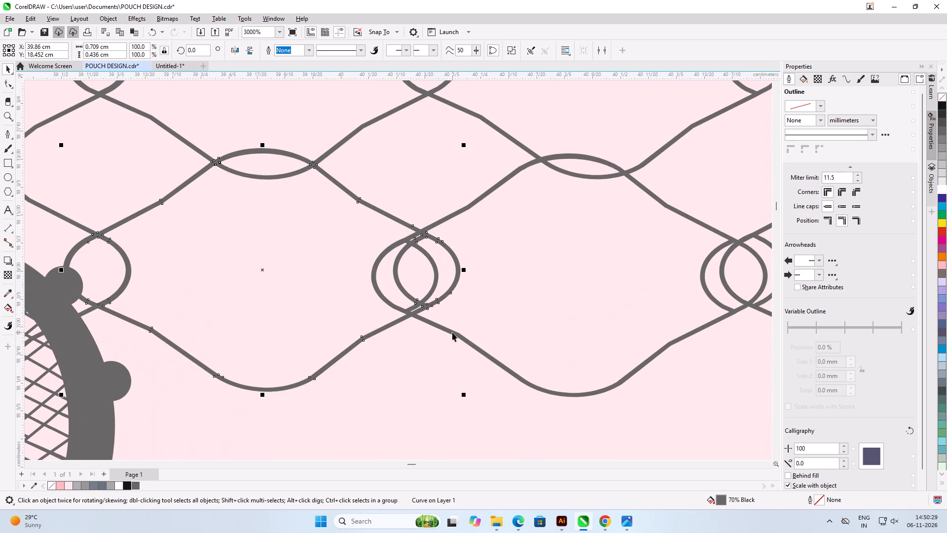
pyautogui.click(452, 332)
pyautogui.moveTo(445, 332); pyautogui.dragTo(465, 332)
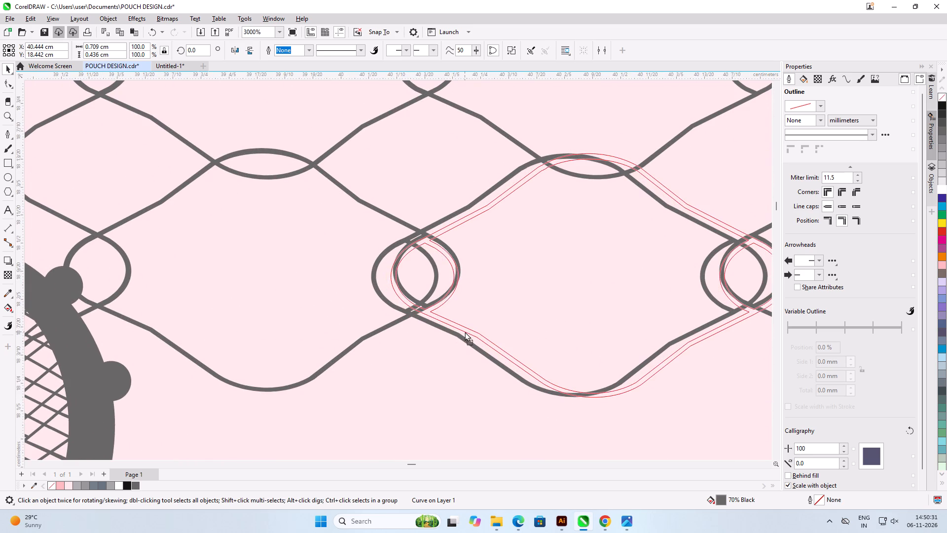
pyautogui.moveTo(465, 332); pyautogui.dragTo(466, 326)
# Shift the two end net cells of the same row together to about X 41.91 cm, Y 18.45 cm, then clear the selection.
pyautogui.scroll(-3, 214, 297)
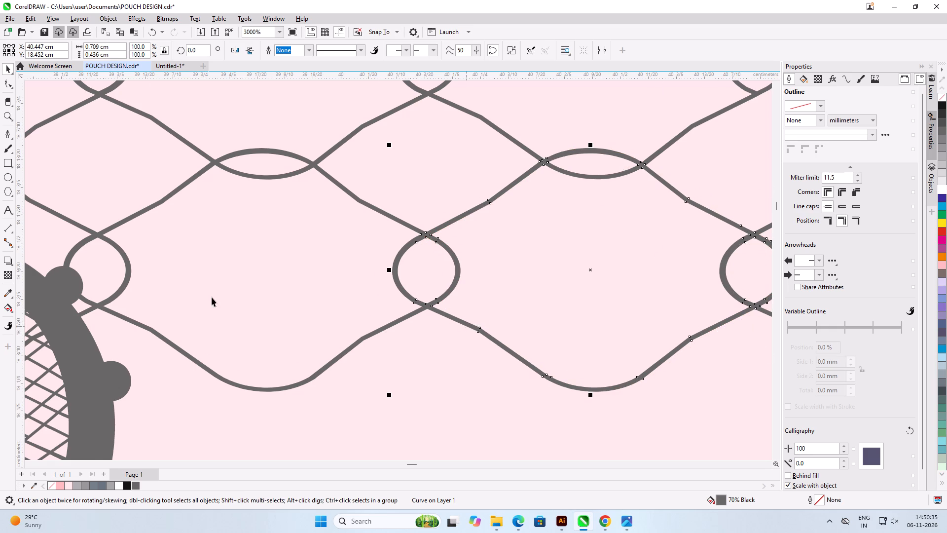
pyautogui.scroll(-5, 212, 297)
pyautogui.scroll(8, 463, 277)
pyautogui.scroll(-7, 296, 274)
pyautogui.scroll(6, 480, 289)
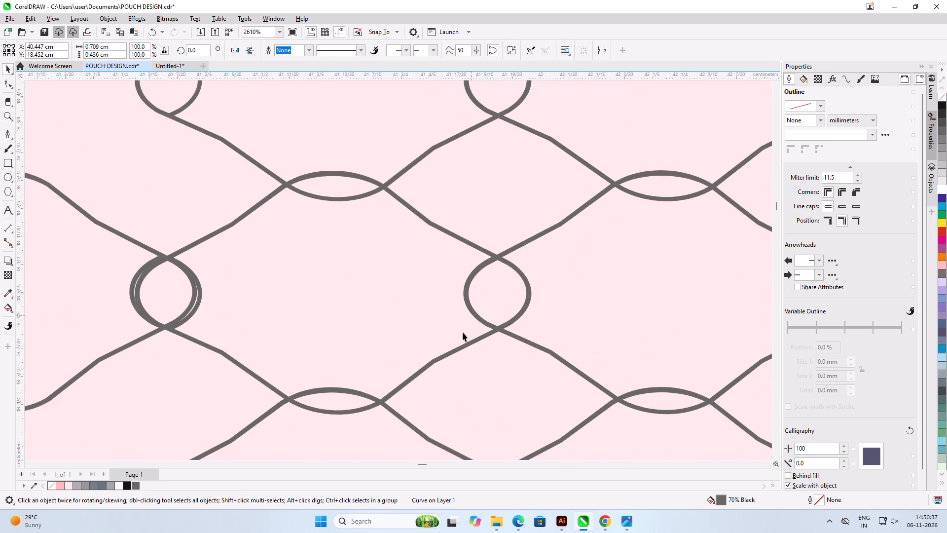
pyautogui.click(462, 346)
pyautogui.scroll(-6, 225, 274)
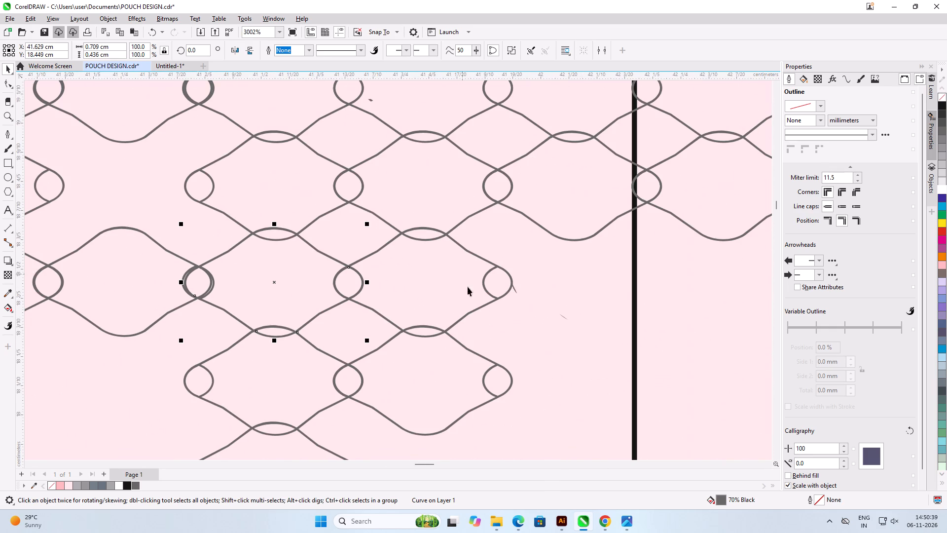
pyautogui.keyDown('shift'); pyautogui.click(512, 285); pyautogui.keyUp('shift')
pyautogui.scroll(7, 248, 270)
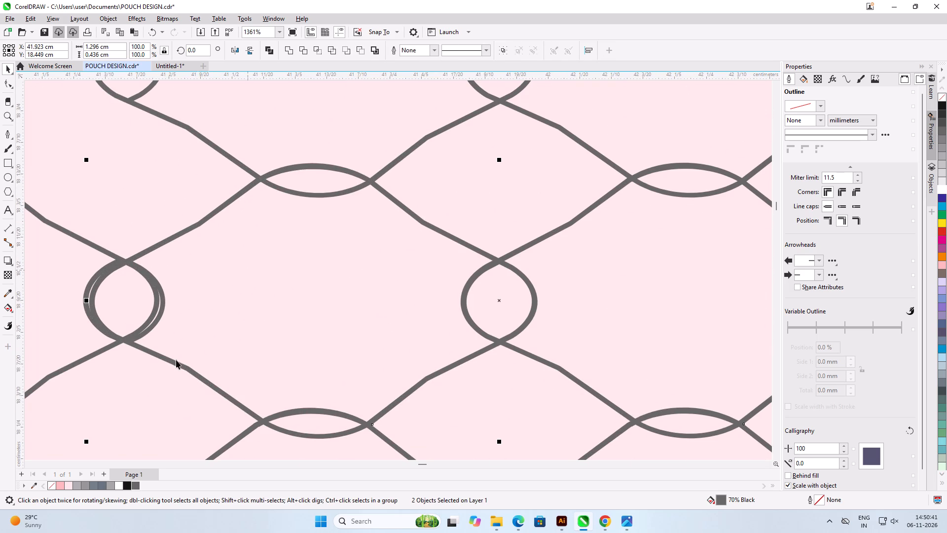
pyautogui.click(175, 364)
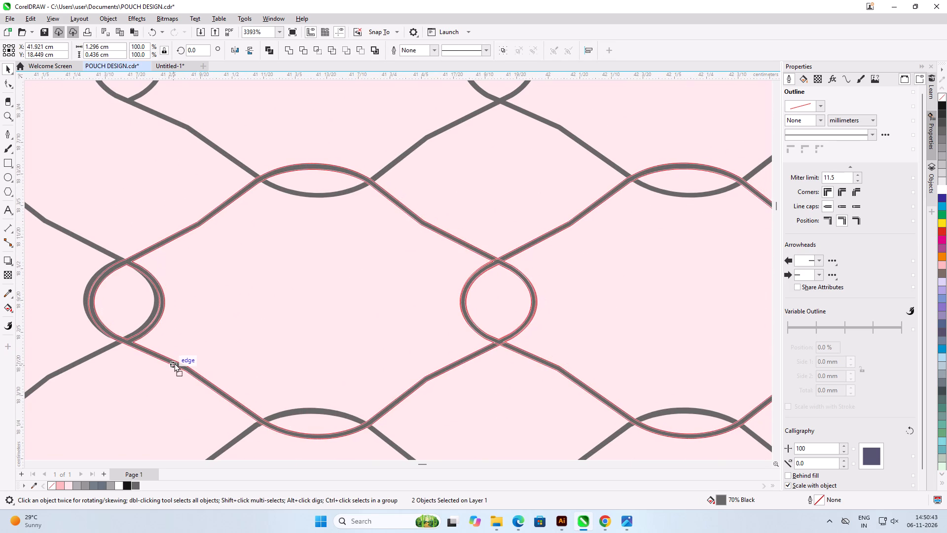
pyautogui.scroll(-2, 154, 261)
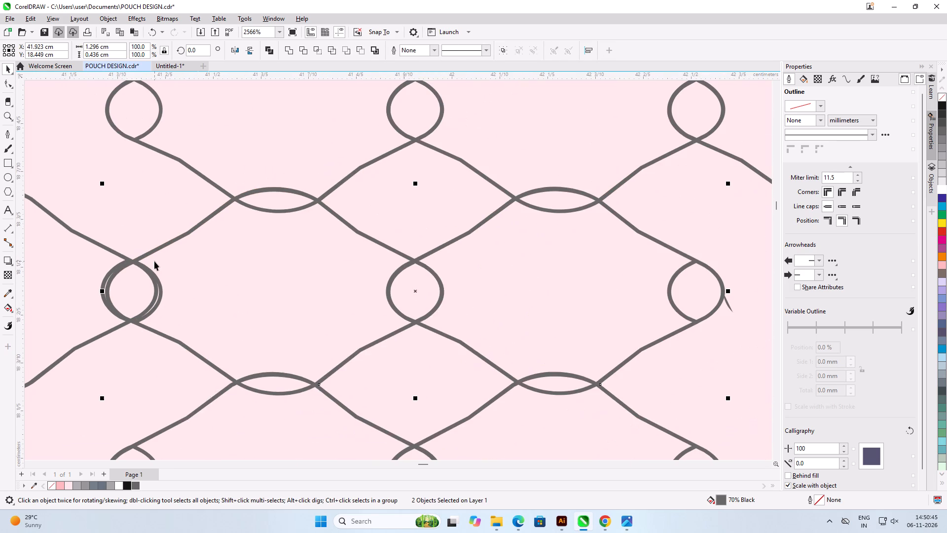
pyautogui.scroll(6, 74, 268)
pyautogui.click(245, 408)
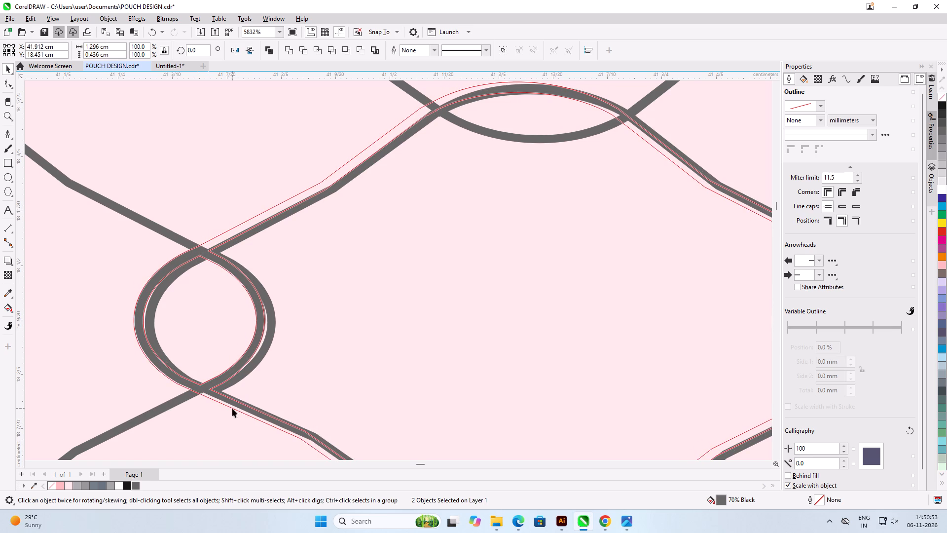
pyautogui.scroll(-7, 148, 324)
pyautogui.scroll(-6, 219, 246)
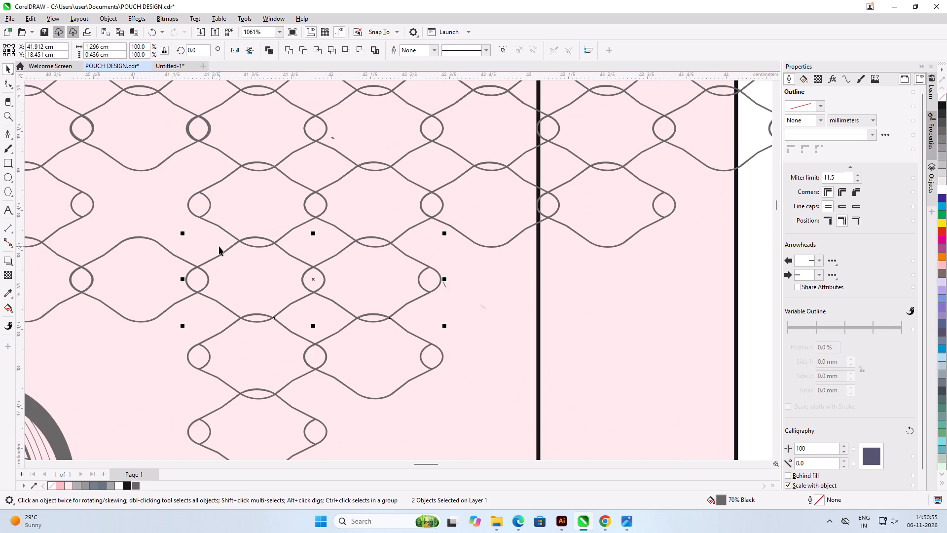
pyautogui.scroll(-4, 318, 228)
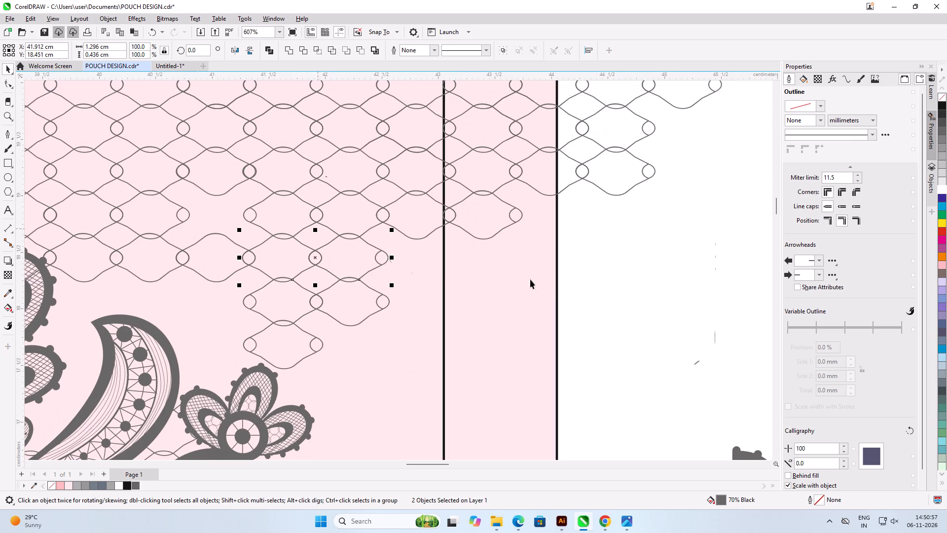
pyautogui.click(652, 279)
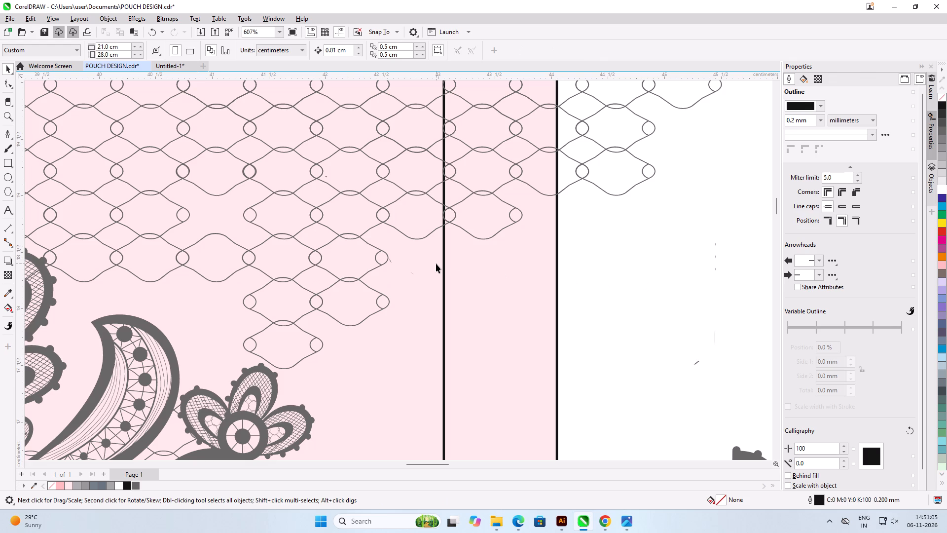
# Delete the two stray slivers beyond the end of the net row, near X 42.58 cm, Y 18.43 cm.
pyautogui.scroll(3, 433, 283)
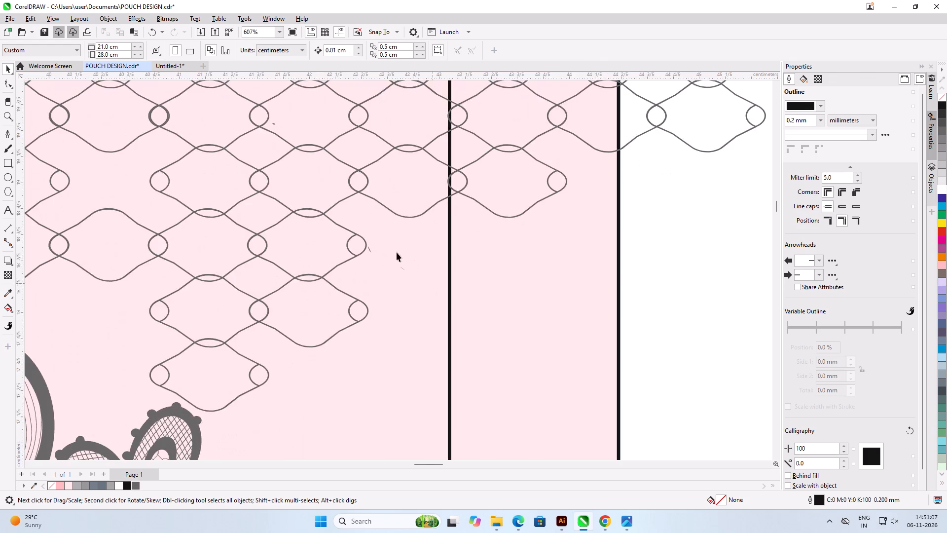
pyautogui.scroll(12, 356, 244)
pyautogui.click(392, 267)
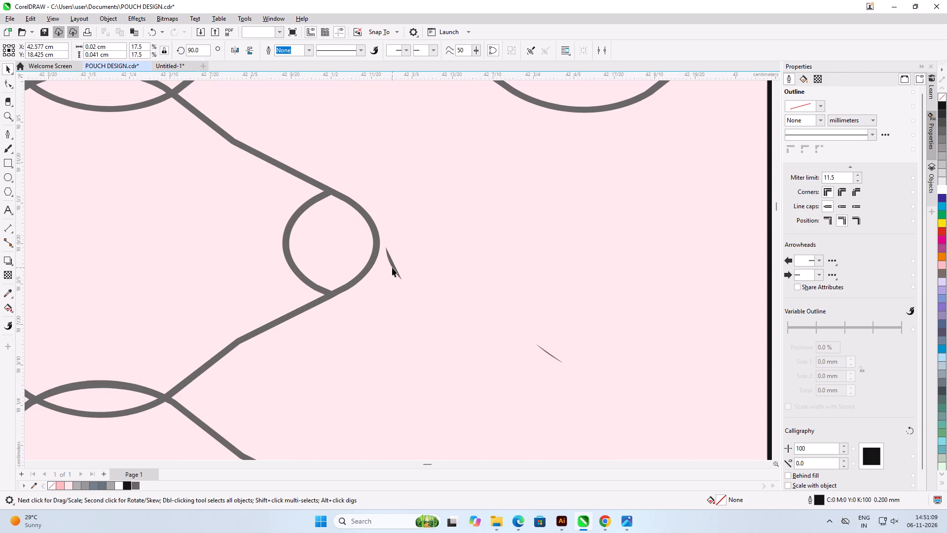
pyautogui.press('Delete')
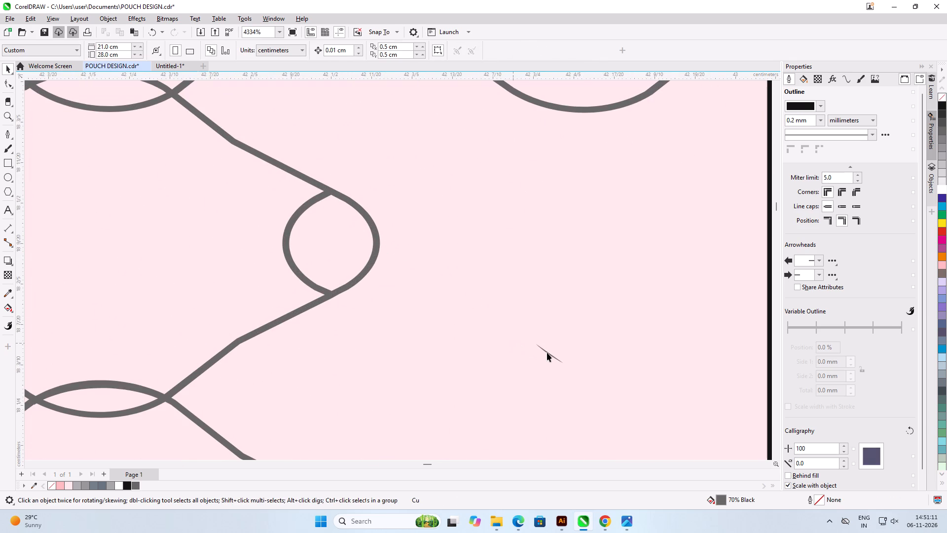
pyautogui.click(547, 352)
pyautogui.press('Delete')
# Copy the lowest net cell, above the small lace flower, into the mesh gap at about X 41.02 cm, Y 18.82 cm.
pyautogui.scroll(-7, 486, 303)
pyautogui.scroll(-2, 285, 201)
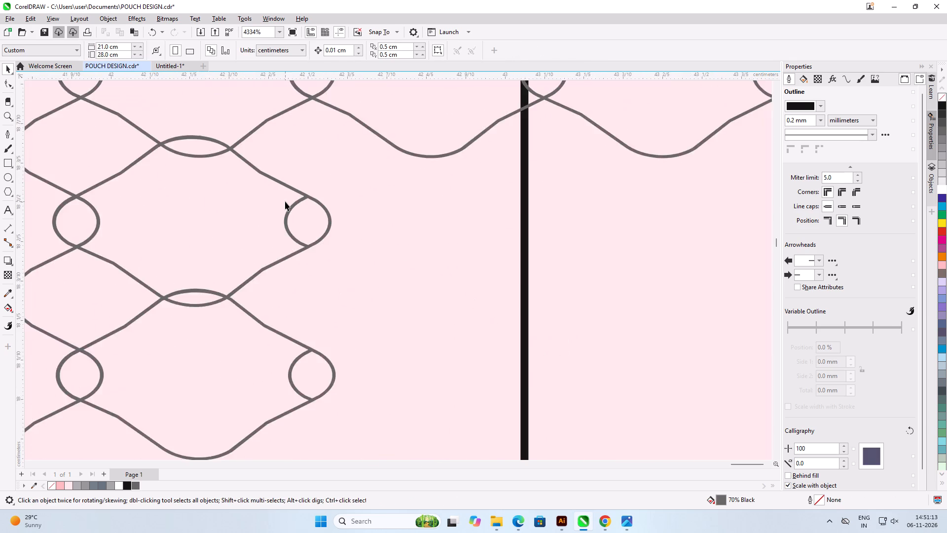
pyautogui.scroll(-11, 285, 201)
pyautogui.click(503, 245)
pyautogui.scroll(5, 210, 205)
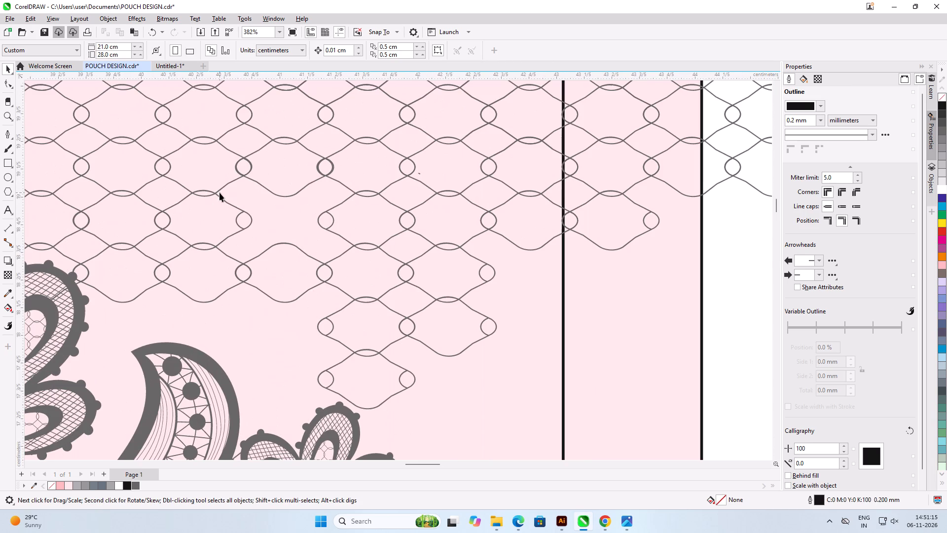
pyautogui.scroll(-1, 340, 308)
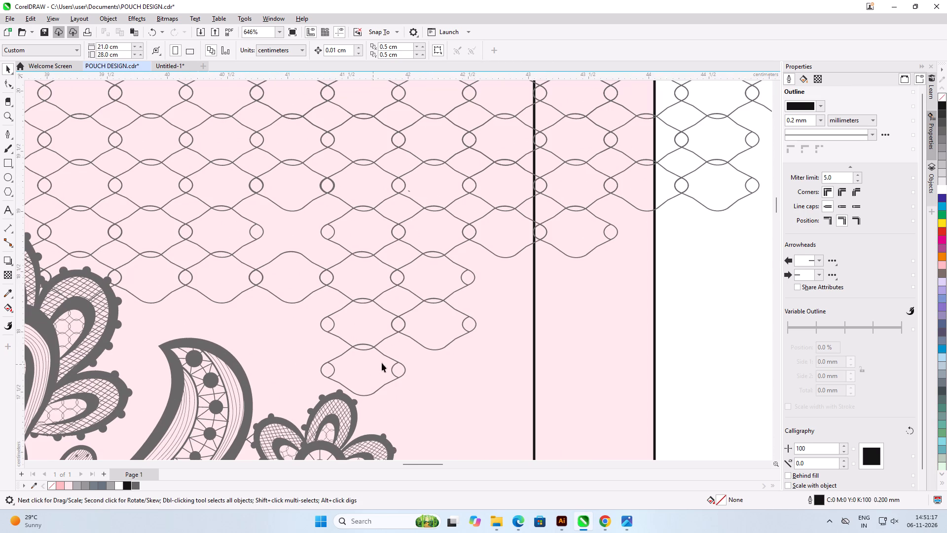
pyautogui.click(391, 359)
pyautogui.moveTo(396, 362); pyautogui.dragTo(363, 311)
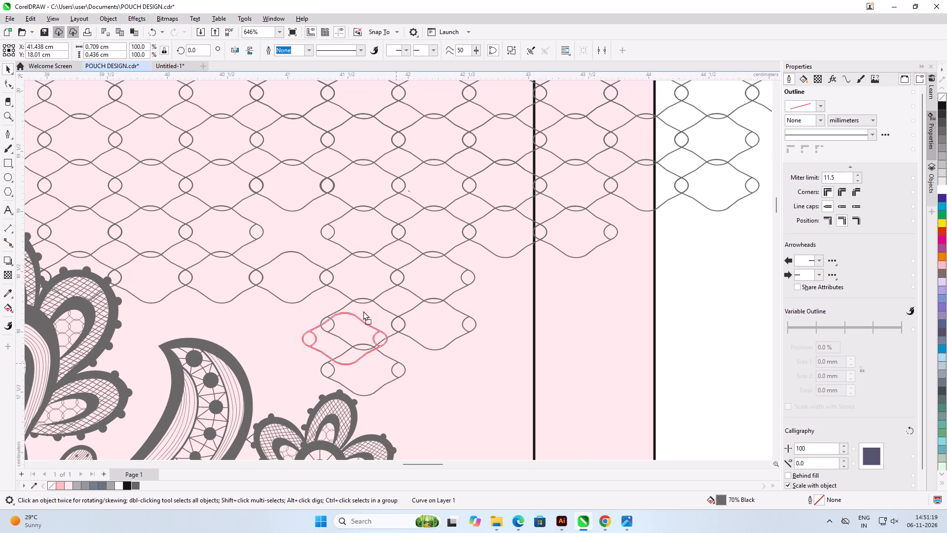
pyautogui.moveTo(363, 311); pyautogui.dragTo(323, 226)
pyautogui.rightClick(323, 226)
# Align the copied net cell with its neighbours' circles at about X 41.04 cm, Y 18.83 cm.
pyautogui.scroll(7, 288, 200)
pyautogui.scroll(3, 323, 250)
pyautogui.scroll(5, 390, 267)
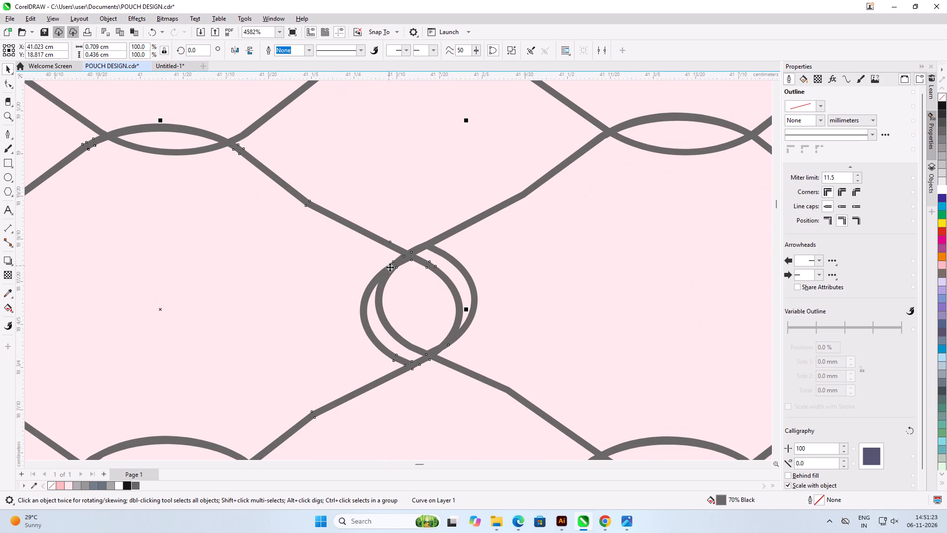
pyautogui.moveTo(383, 245); pyautogui.dragTo(400, 234)
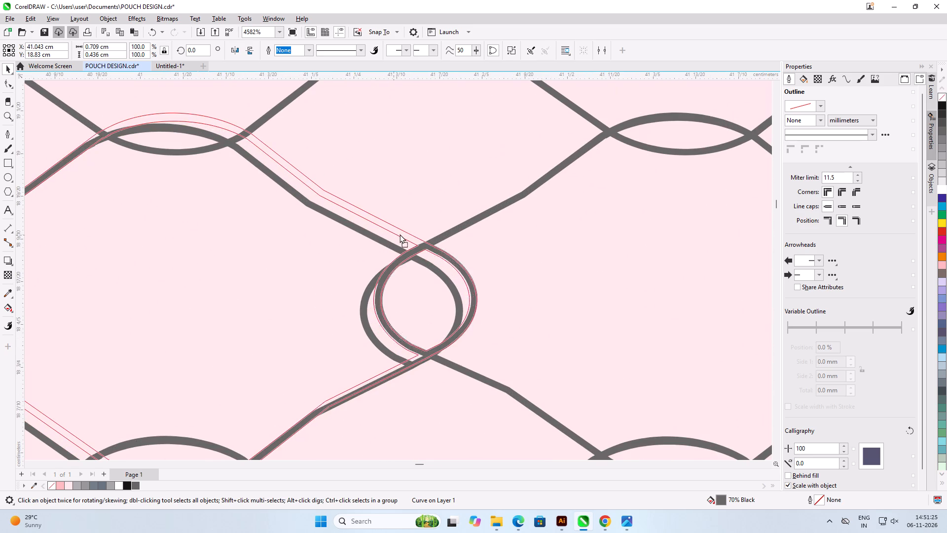
pyautogui.moveTo(400, 234); pyautogui.dragTo(398, 234)
pyautogui.scroll(-6, 524, 234)
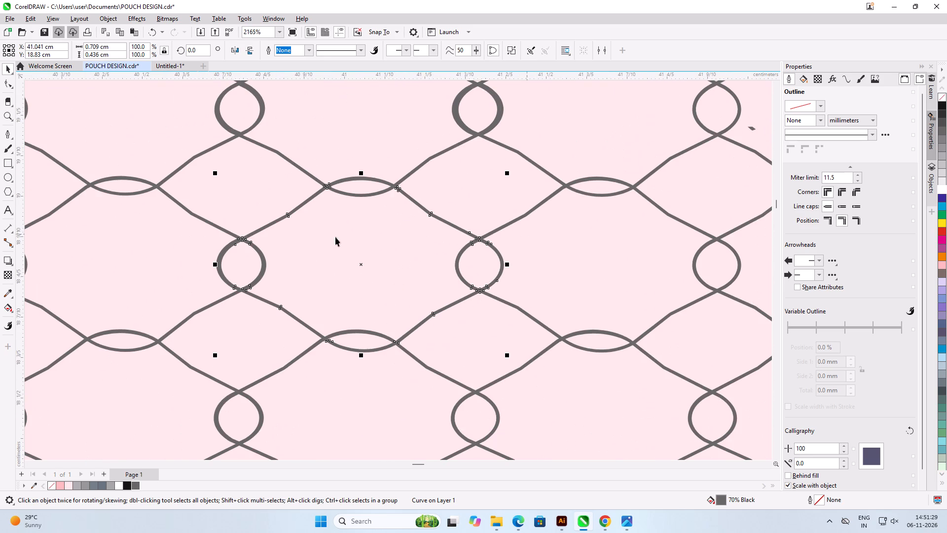
# Examine the copied cell's joins, the stray net fragment above the mesh, and the remaining gaps around the lace flowers.
pyautogui.scroll(10, 218, 257)
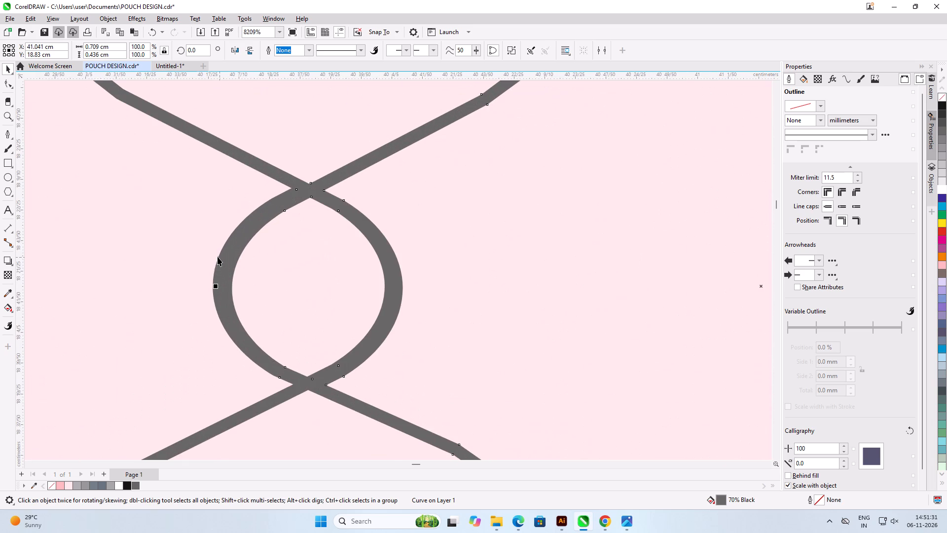
pyautogui.scroll(-3, 218, 257)
pyautogui.scroll(1, 218, 257)
pyautogui.scroll(-7, 218, 257)
pyautogui.scroll(2, 232, 273)
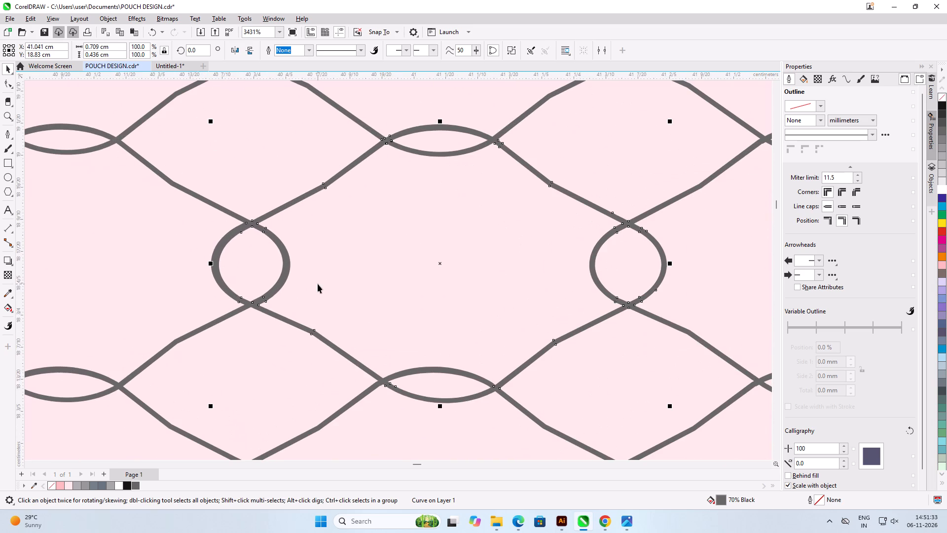
pyautogui.click(318, 284)
pyautogui.scroll(-20, 253, 179)
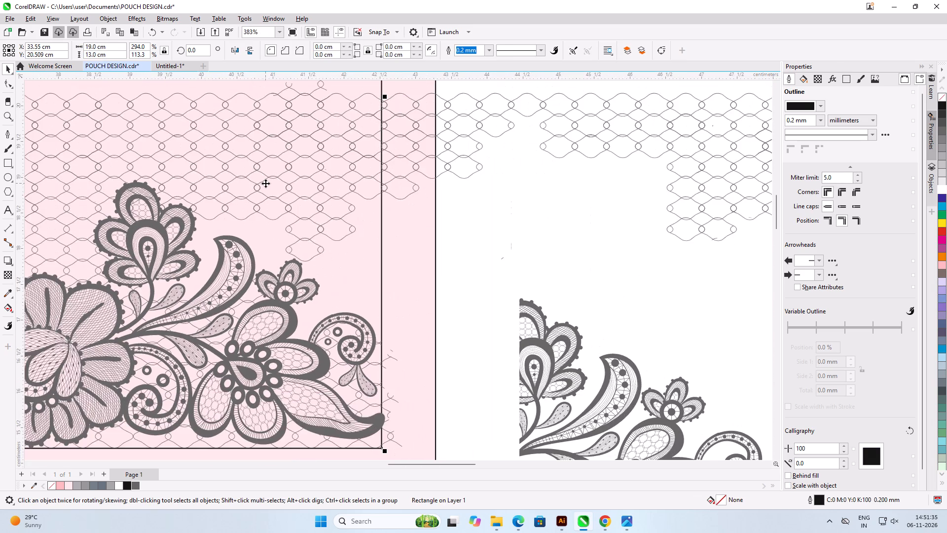
pyautogui.scroll(-3, 439, 267)
pyautogui.scroll(4, 215, 200)
pyautogui.scroll(1, 418, 247)
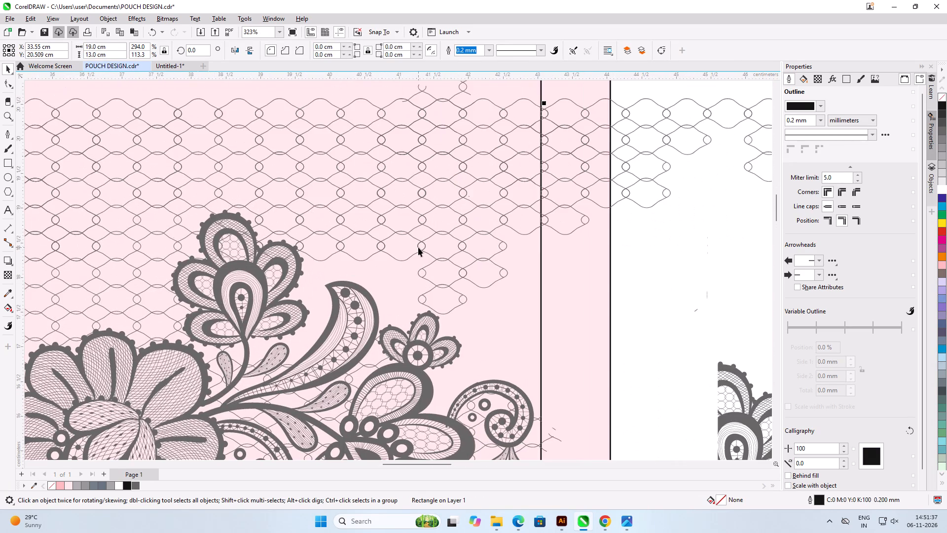
pyautogui.scroll(-3, 418, 248)
pyautogui.scroll(15, 441, 45)
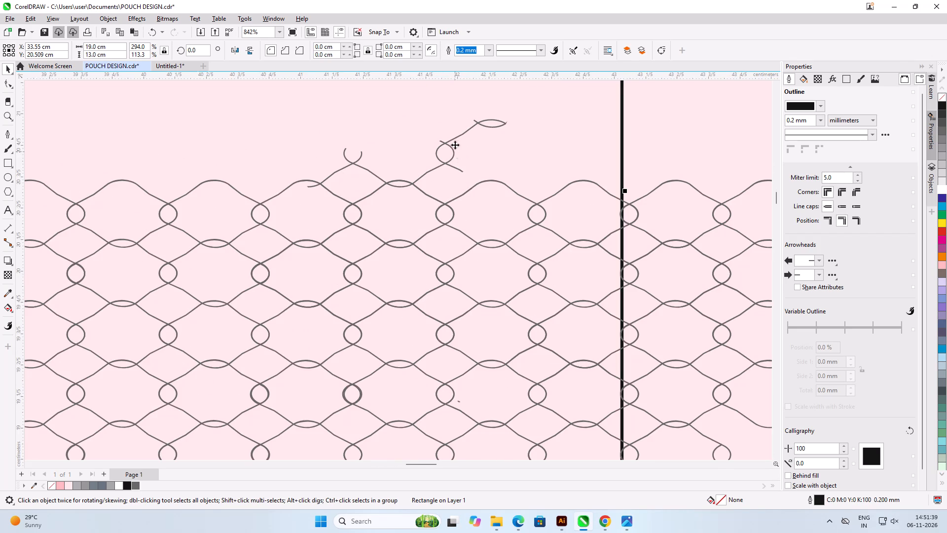
pyautogui.click(450, 140)
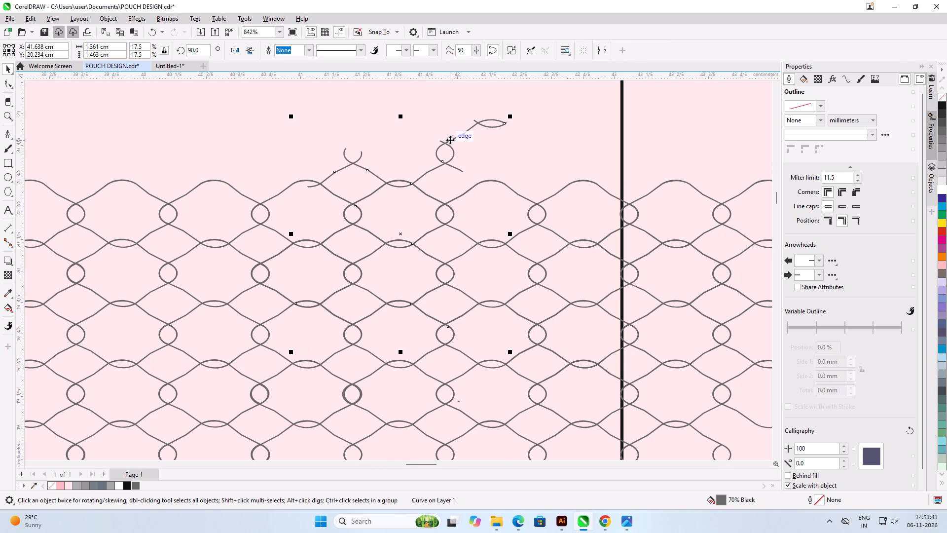
pyautogui.scroll(-8, 450, 140)
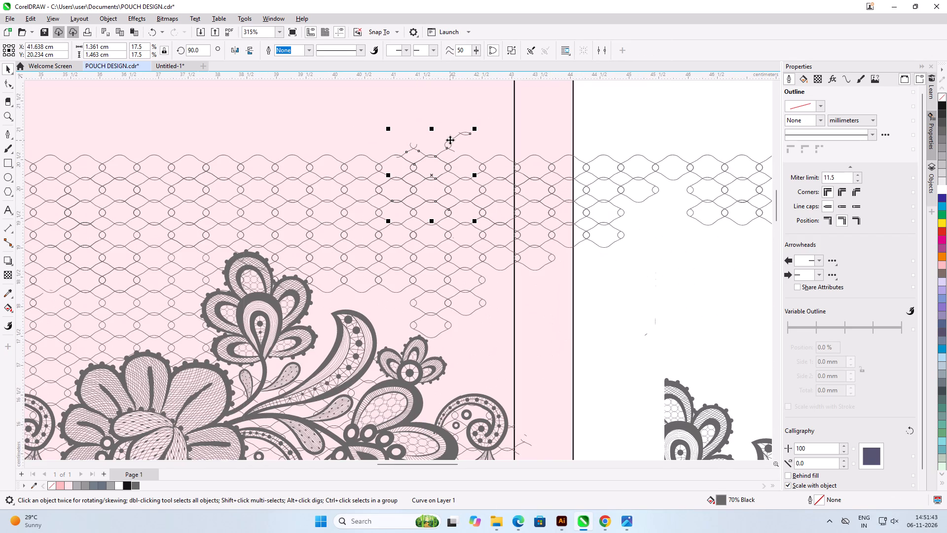
pyautogui.scroll(-5, 450, 140)
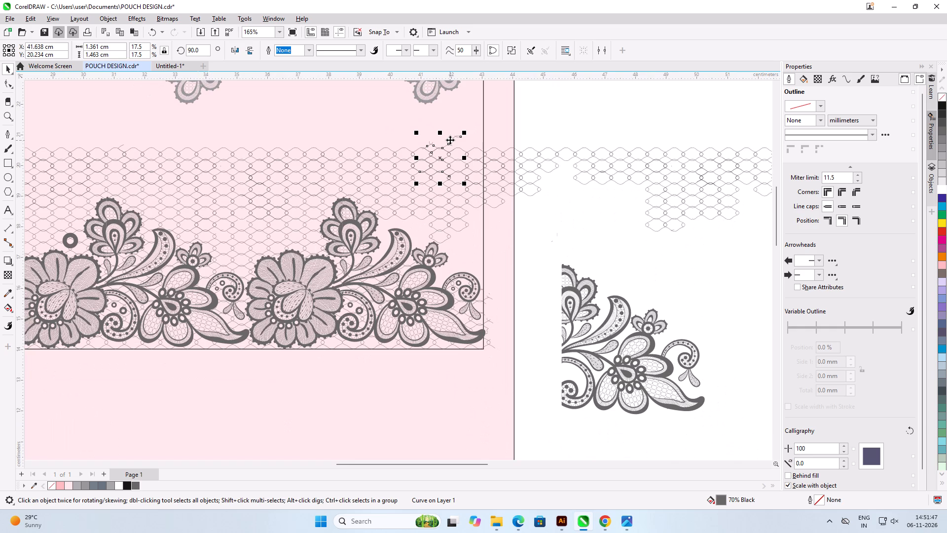
pyautogui.scroll(6, 420, 221)
pyautogui.scroll(6, 364, 227)
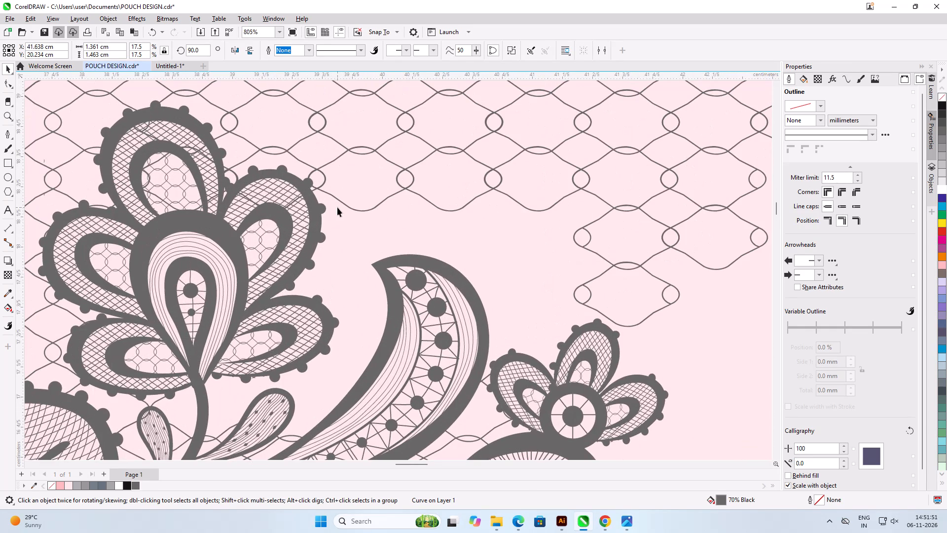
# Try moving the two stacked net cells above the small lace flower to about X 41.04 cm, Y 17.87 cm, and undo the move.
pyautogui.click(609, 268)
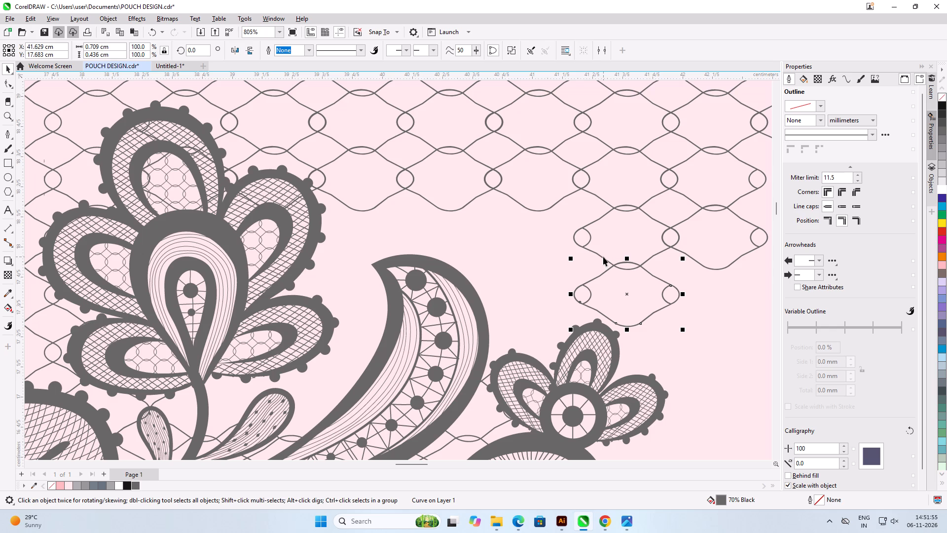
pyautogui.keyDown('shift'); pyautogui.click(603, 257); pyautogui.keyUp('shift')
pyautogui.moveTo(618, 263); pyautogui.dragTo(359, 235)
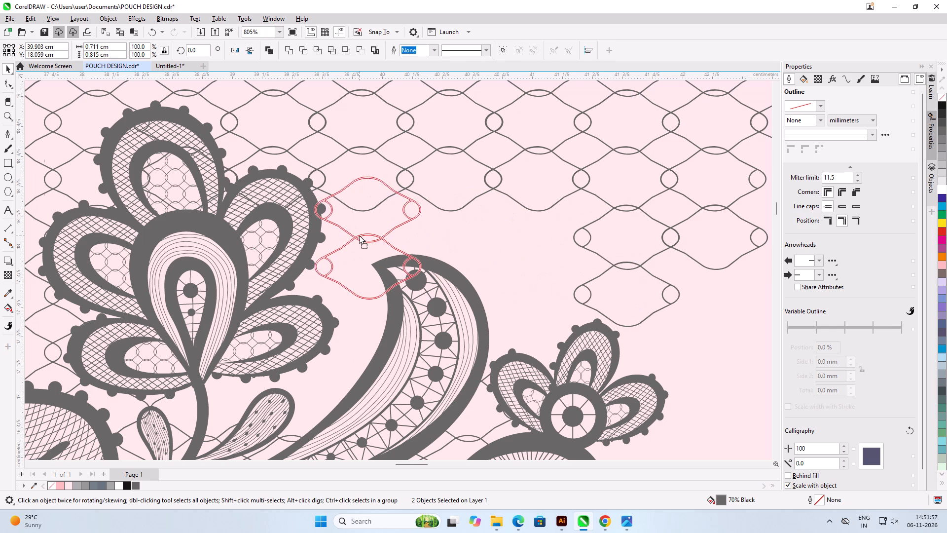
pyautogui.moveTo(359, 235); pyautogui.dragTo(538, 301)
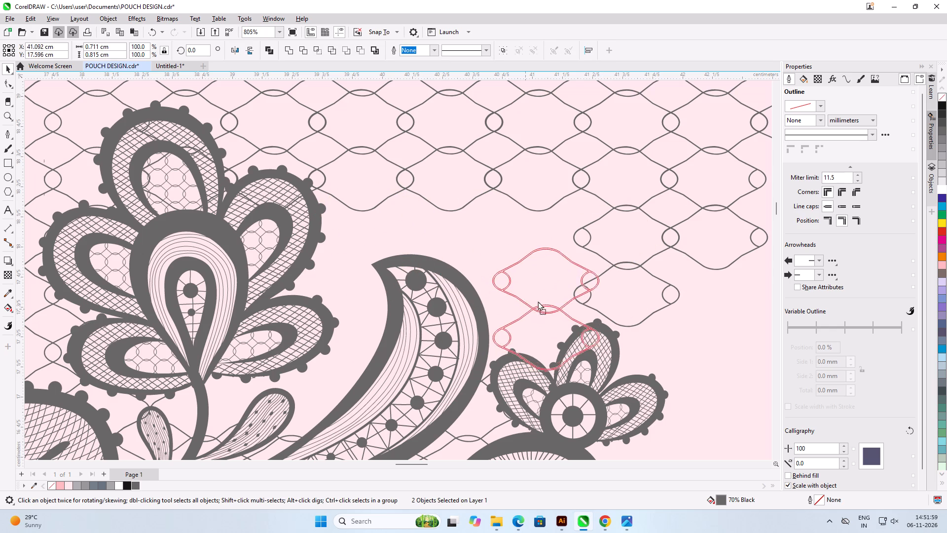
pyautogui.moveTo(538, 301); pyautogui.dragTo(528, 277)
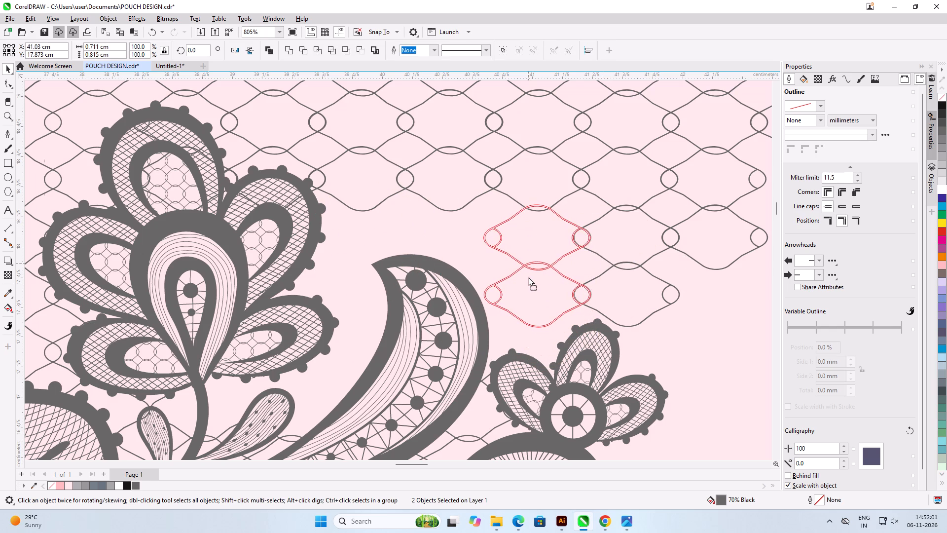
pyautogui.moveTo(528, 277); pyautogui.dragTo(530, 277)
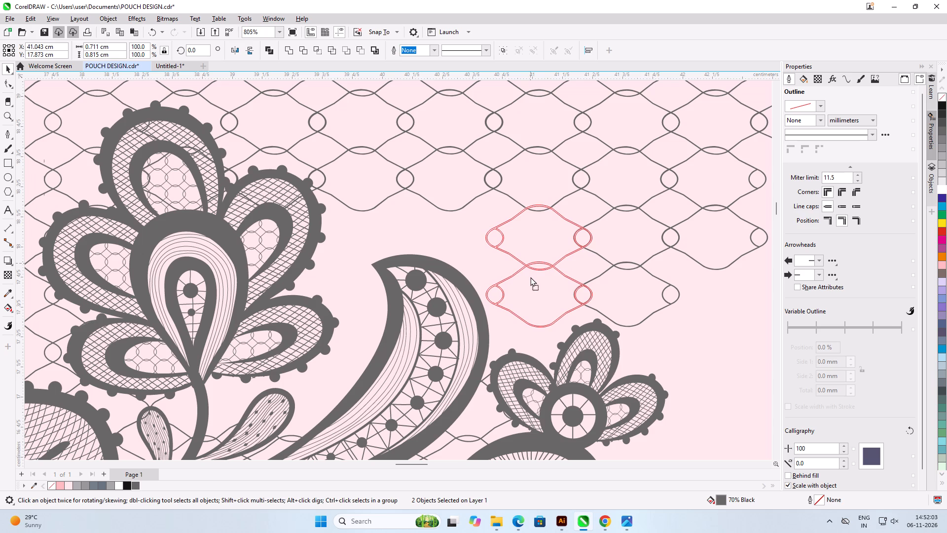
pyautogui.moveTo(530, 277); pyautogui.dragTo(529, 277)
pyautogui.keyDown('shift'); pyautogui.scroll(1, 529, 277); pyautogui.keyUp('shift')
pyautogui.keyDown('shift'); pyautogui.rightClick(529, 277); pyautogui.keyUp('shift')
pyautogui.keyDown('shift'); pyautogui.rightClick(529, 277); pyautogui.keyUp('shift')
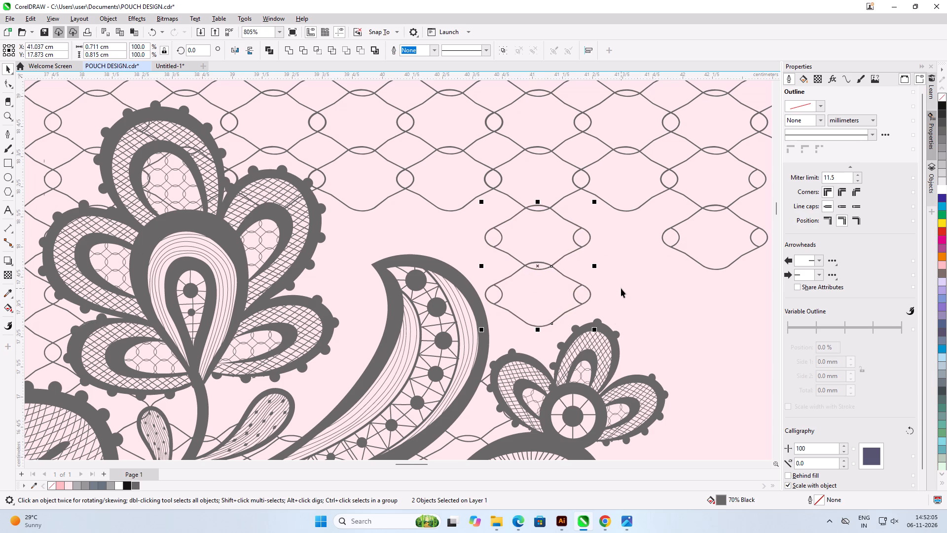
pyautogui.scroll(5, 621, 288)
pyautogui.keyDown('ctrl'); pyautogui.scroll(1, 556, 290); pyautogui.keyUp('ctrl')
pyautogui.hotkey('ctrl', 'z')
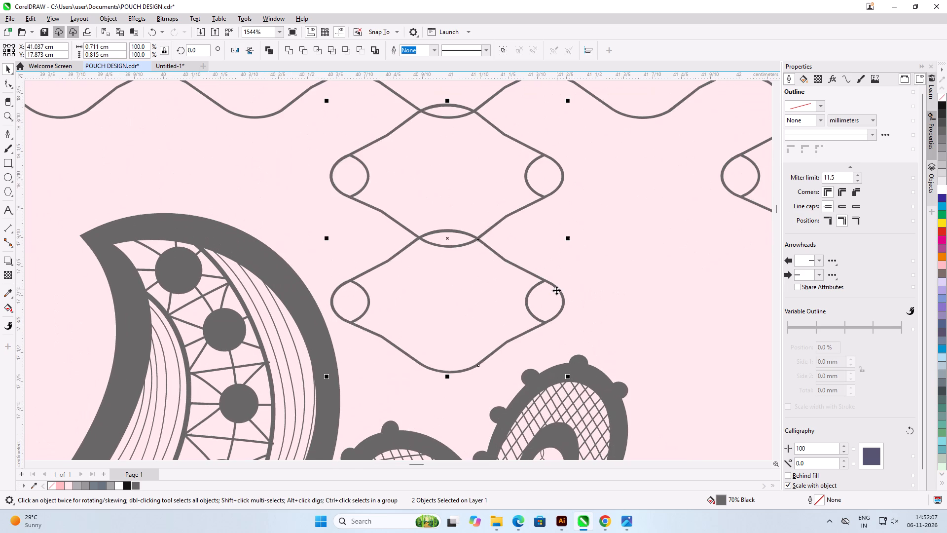
# Copy the two stacked net cells into the adjoining mesh gap at about X 41.04 cm, Y 17.87 cm.
pyautogui.moveTo(616, 238); pyautogui.dragTo(494, 248)
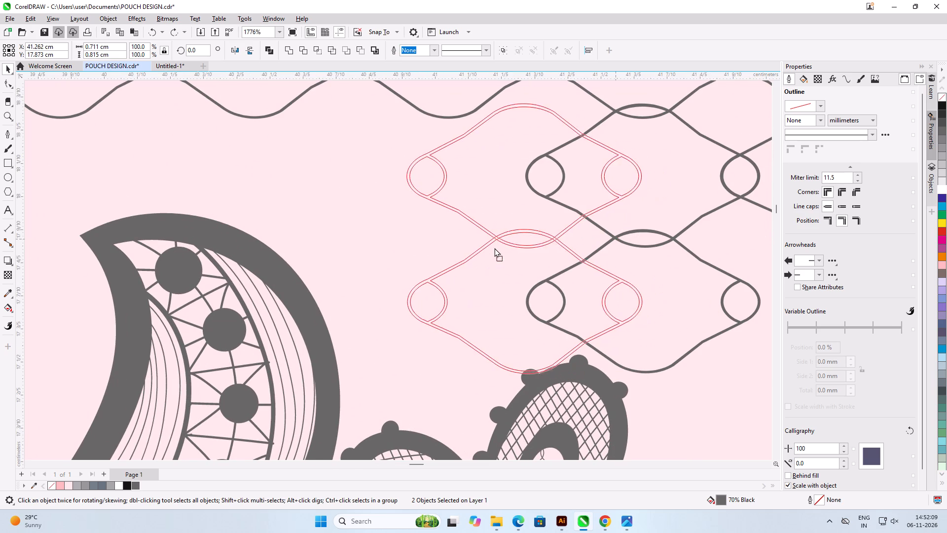
pyautogui.moveTo(494, 248); pyautogui.dragTo(421, 251)
pyautogui.keyDown('shift'); pyautogui.rightClick(421, 251); pyautogui.keyUp('shift')
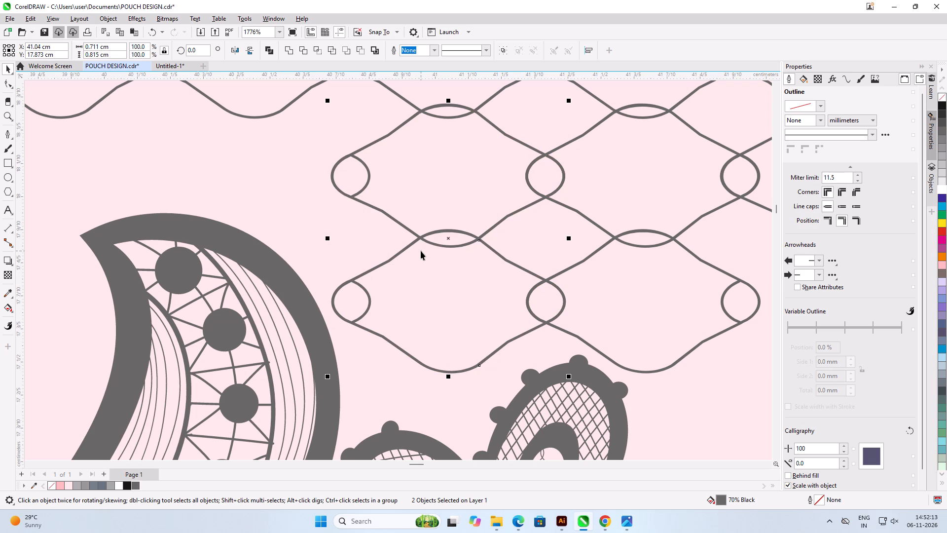
# Copy the two-cell stack one cell further along the rows, over the curved lace leaf, at about X 40.45 cm, Y 17.87 cm.
pyautogui.moveTo(425, 240); pyautogui.dragTo(257, 245)
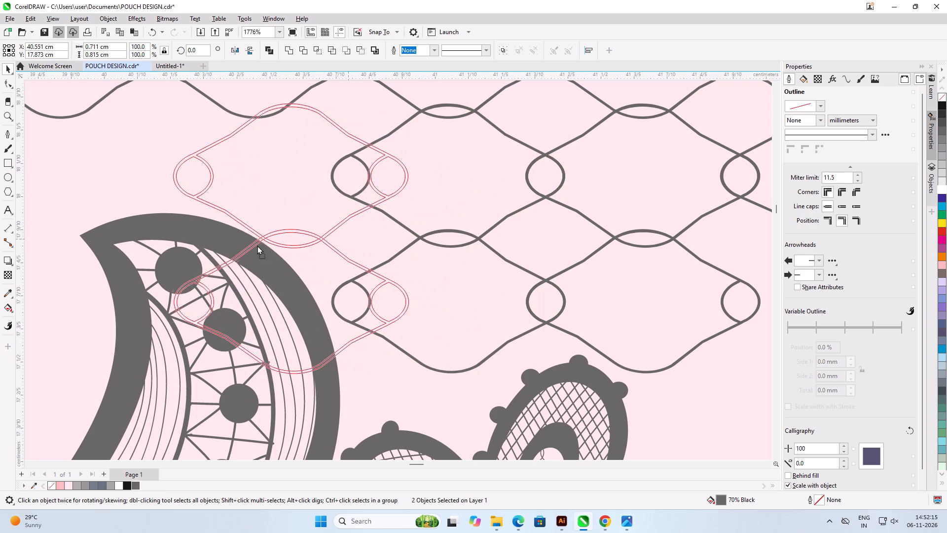
pyautogui.moveTo(257, 245); pyautogui.dragTo(232, 251)
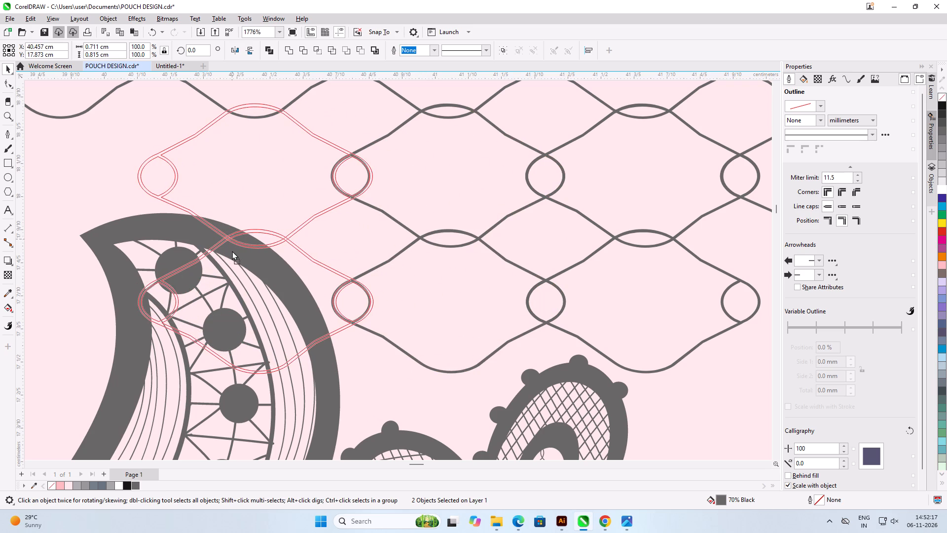
pyautogui.moveTo(232, 251); pyautogui.dragTo(229, 251)
pyautogui.keyDown('shift'); pyautogui.rightClick(229, 251); pyautogui.keyUp('shift')
# Copy the two-cell stack into the gap between the large lace flower and the curved leaf, at about X 39.85 cm, Y 17.87 cm.
pyautogui.scroll(-7, 385, 198)
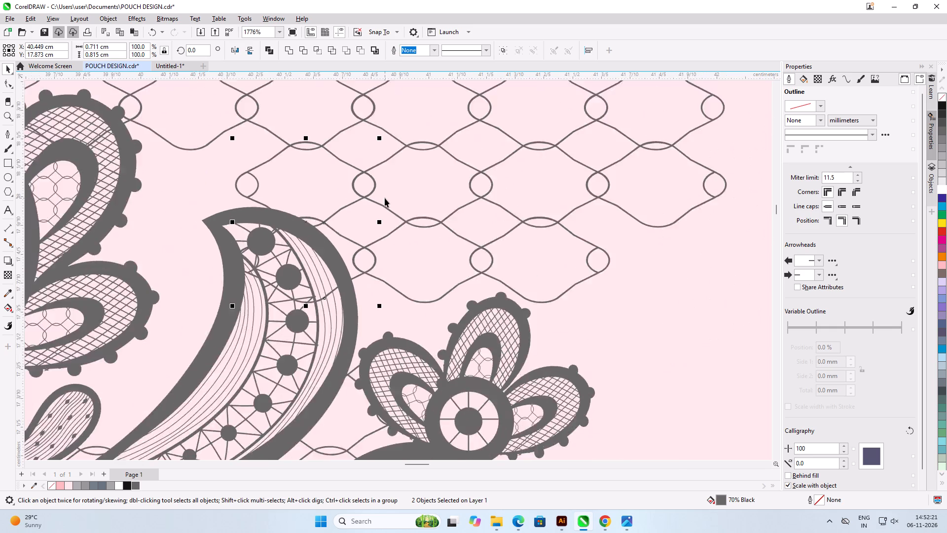
pyautogui.scroll(-4, 271, 216)
pyautogui.scroll(6, 306, 147)
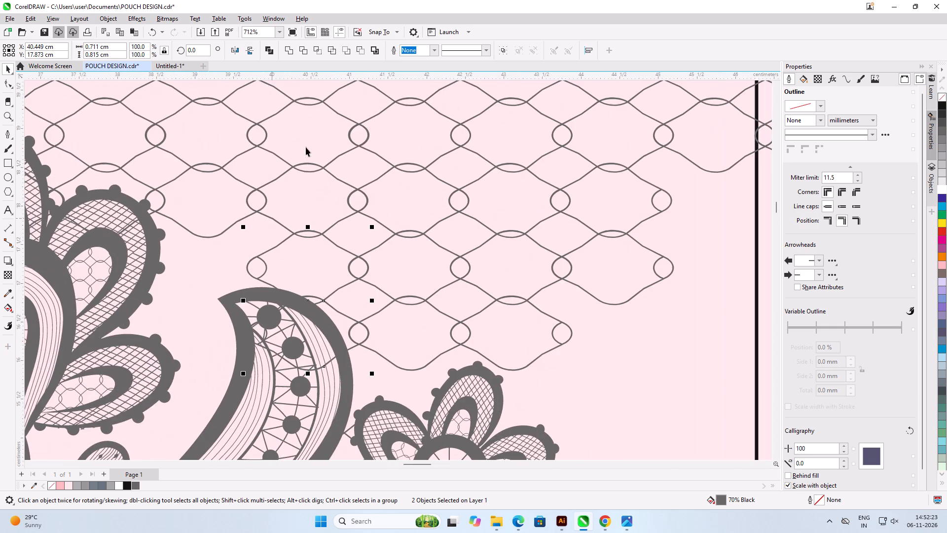
pyautogui.scroll(-4, 357, 234)
pyautogui.scroll(4, 253, 234)
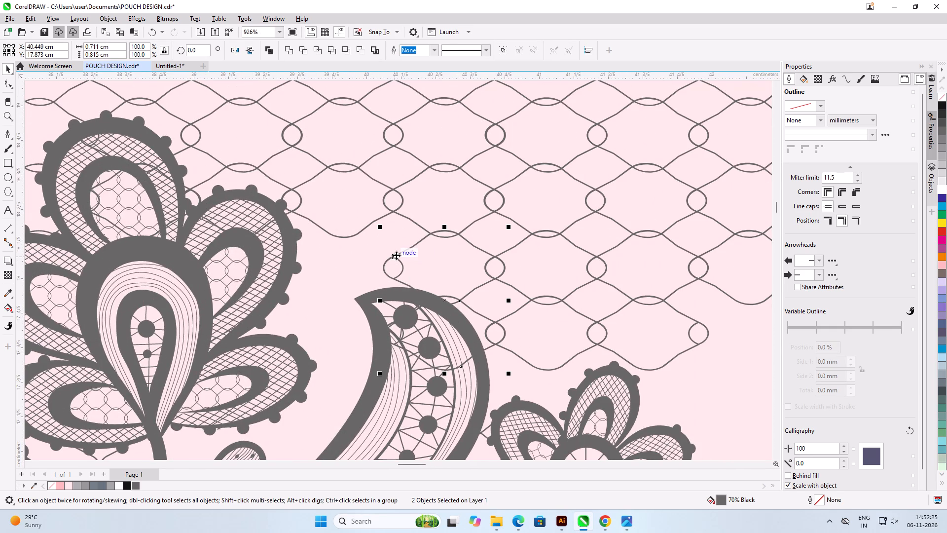
pyautogui.scroll(-6, 393, 255)
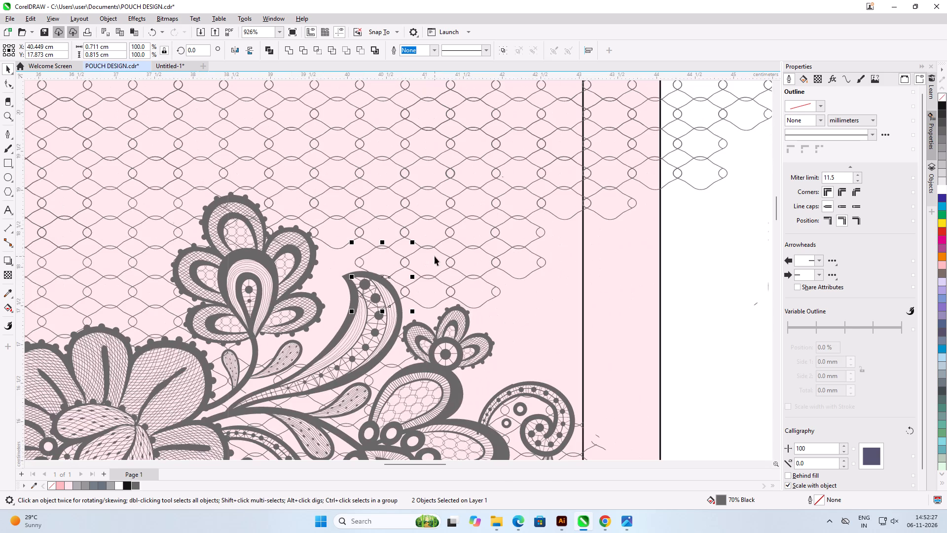
pyautogui.scroll(3, 299, 309)
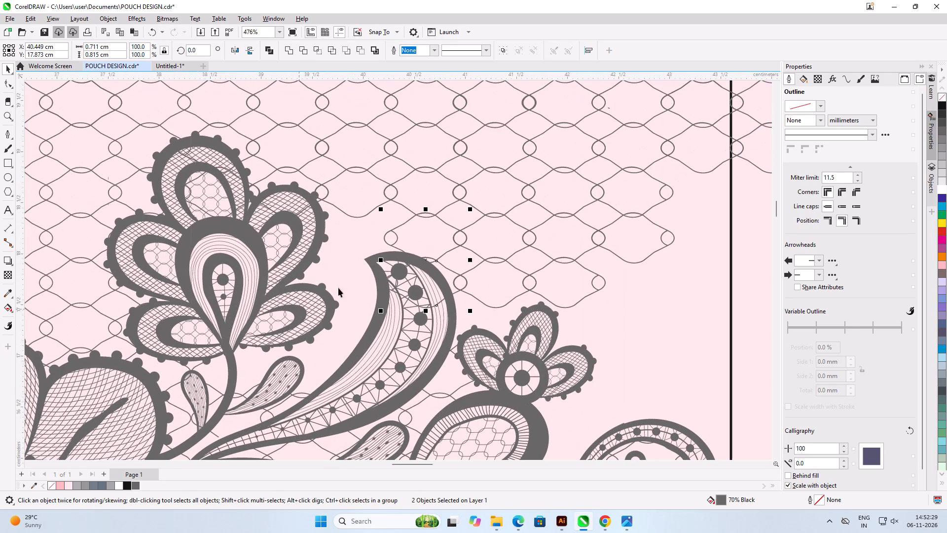
pyautogui.moveTo(399, 228); pyautogui.dragTo(343, 234)
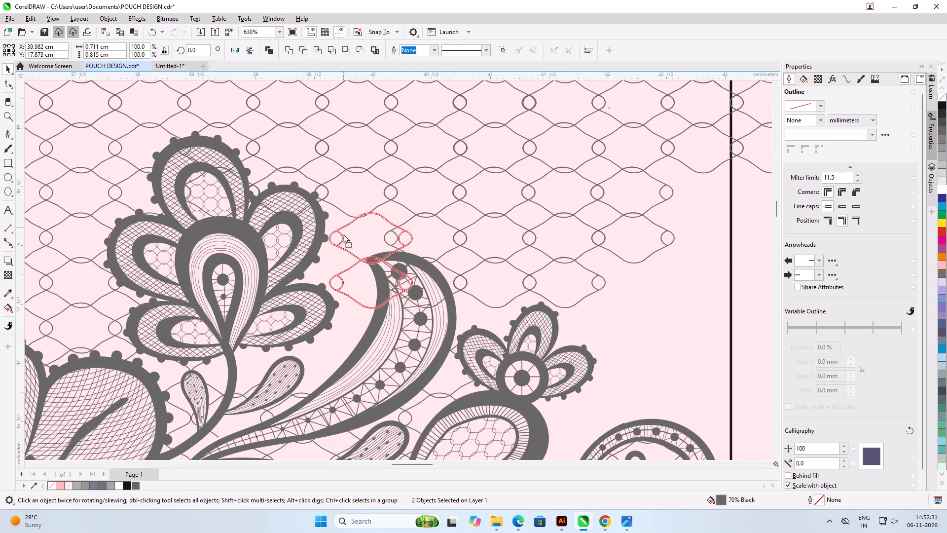
pyautogui.moveTo(343, 234); pyautogui.dragTo(328, 236)
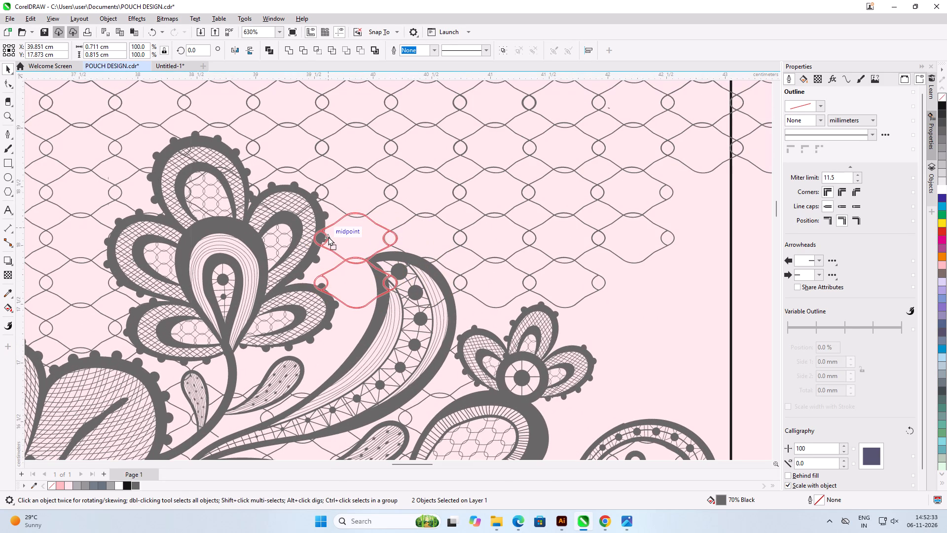
pyautogui.moveTo(328, 236); pyautogui.dragTo(328, 236)
pyautogui.keyDown('shift'); pyautogui.rightClick(328, 236); pyautogui.keyUp('shift')
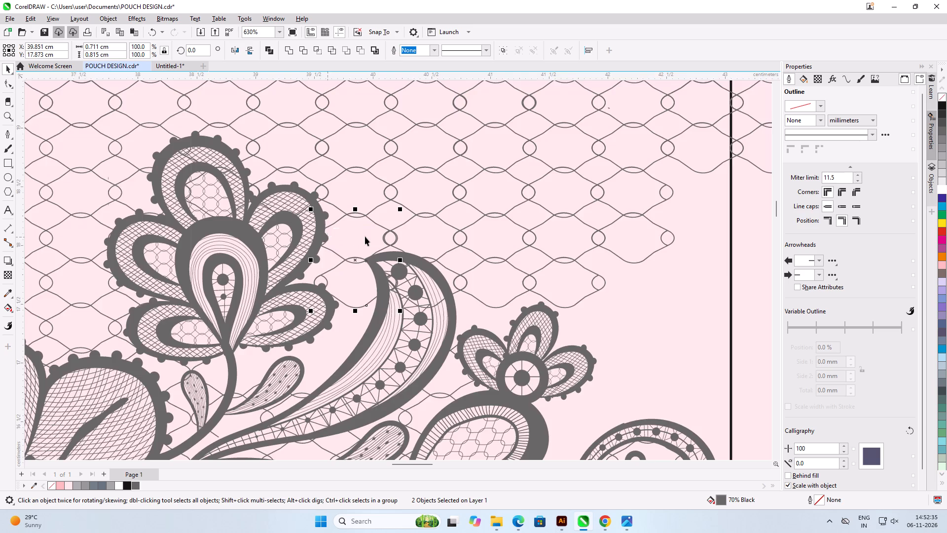
# Align the copied stack's circle with the neighbouring net circle above the leaf tip, at about X 39.86 cm, Y 17.87 cm.
pyautogui.scroll(6, 365, 236)
pyautogui.scroll(9, 418, 235)
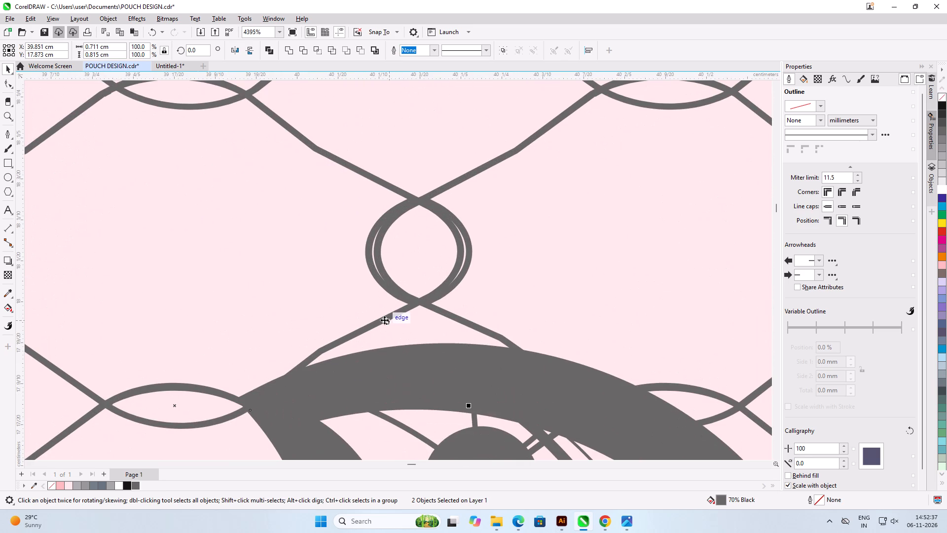
pyautogui.click(384, 320)
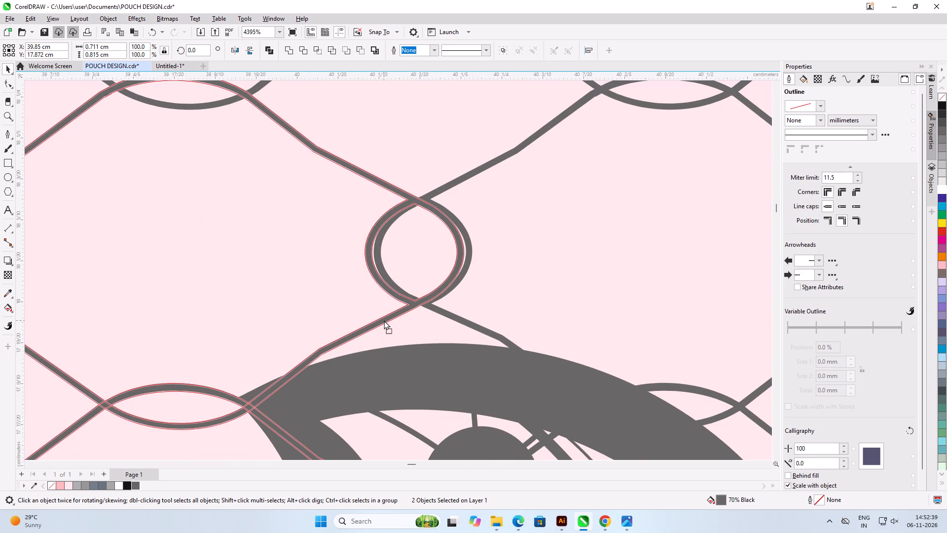
pyautogui.scroll(-1, 465, 252)
pyautogui.scroll(1, 465, 252)
pyautogui.scroll(-5, 465, 252)
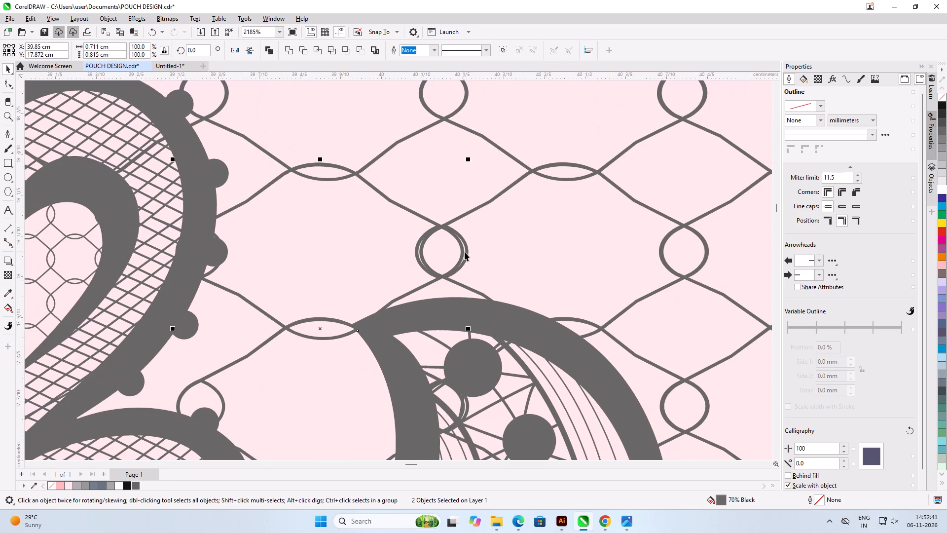
pyautogui.scroll(10, 465, 252)
pyautogui.moveTo(456, 255); pyautogui.dragTo(465, 256)
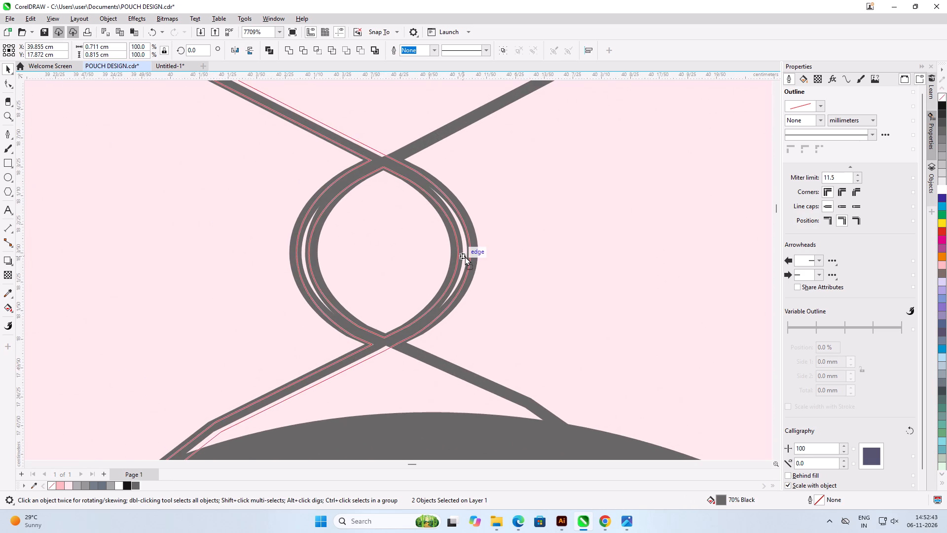
pyautogui.moveTo(465, 256); pyautogui.dragTo(473, 256)
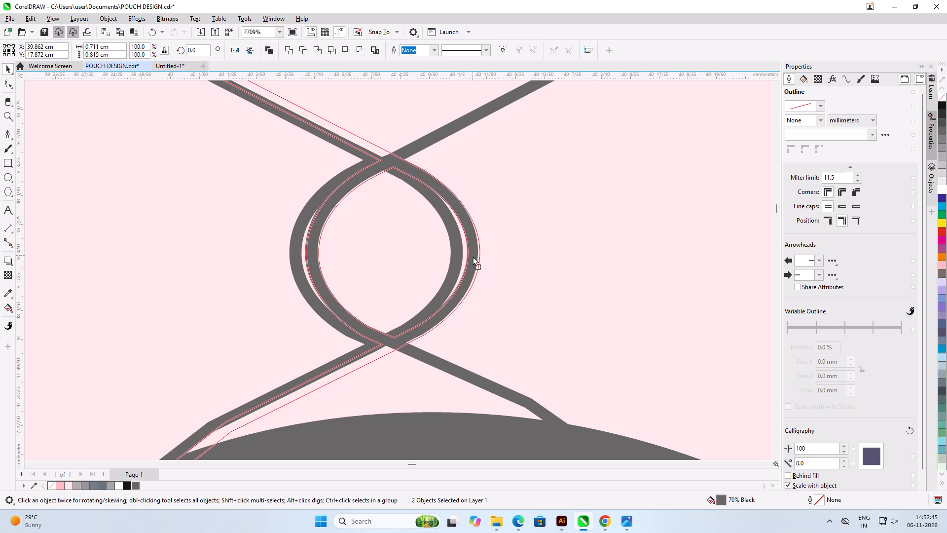
pyautogui.moveTo(473, 256); pyautogui.dragTo(470, 256)
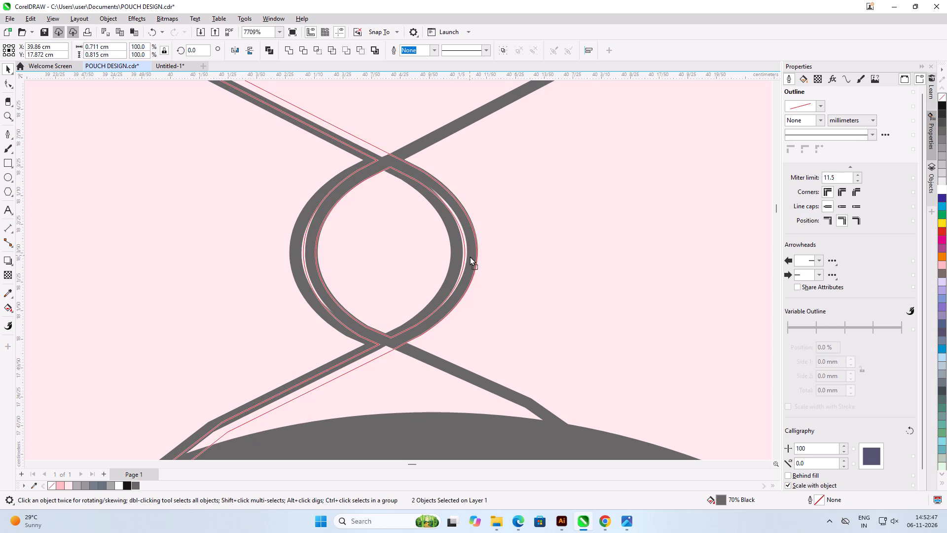
pyautogui.moveTo(470, 256); pyautogui.dragTo(472, 256)
# Copy the column of four net cells at the net's ragged end beside the vertical black line to about X 42.79 cm, Y 17.87 cm.
pyautogui.scroll(-14, 487, 242)
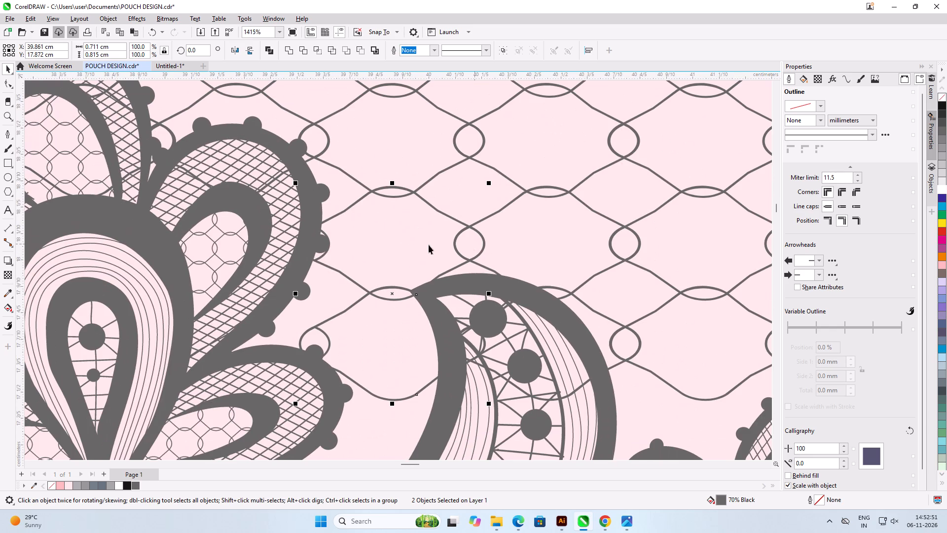
pyautogui.scroll(-12, 403, 245)
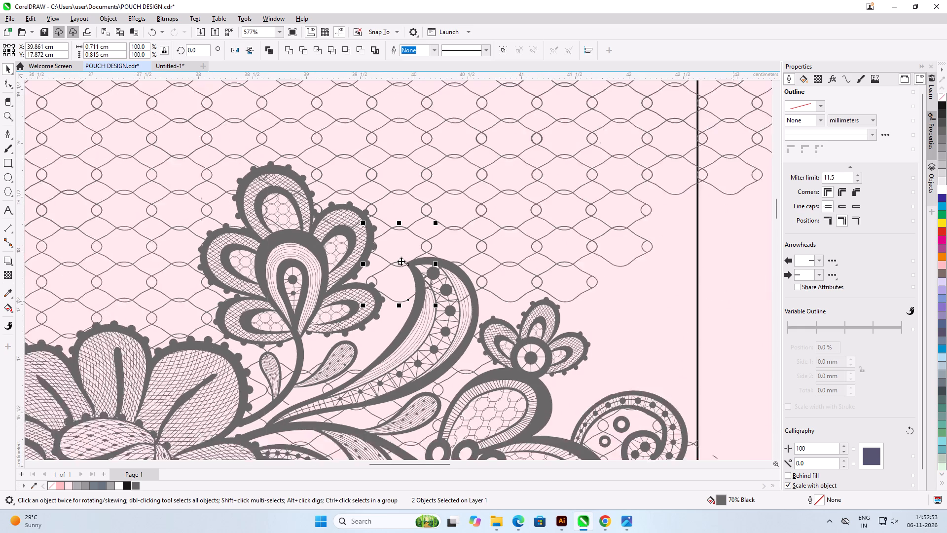
pyautogui.click(691, 244)
pyautogui.click(554, 249)
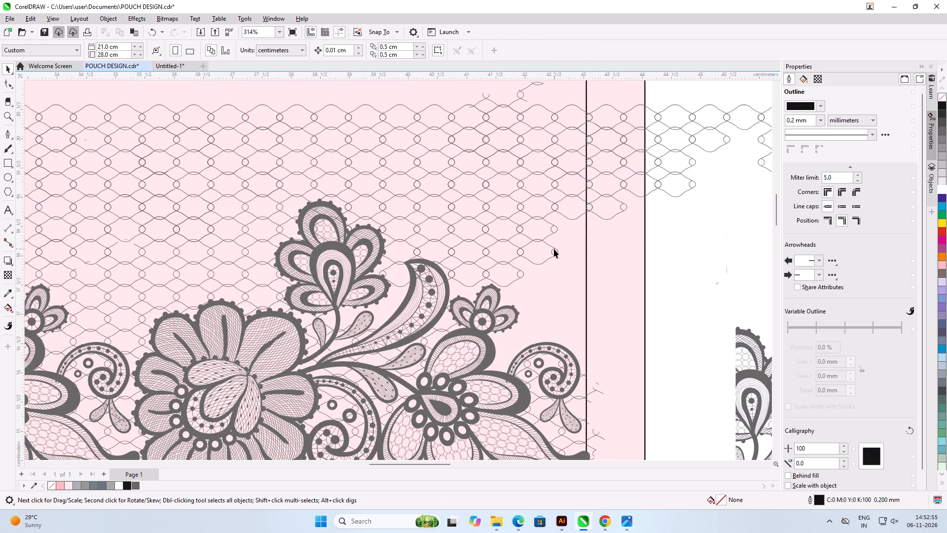
pyautogui.scroll(5, 560, 228)
pyautogui.keyDown('shift'); pyautogui.click(548, 222); pyautogui.keyUp('shift')
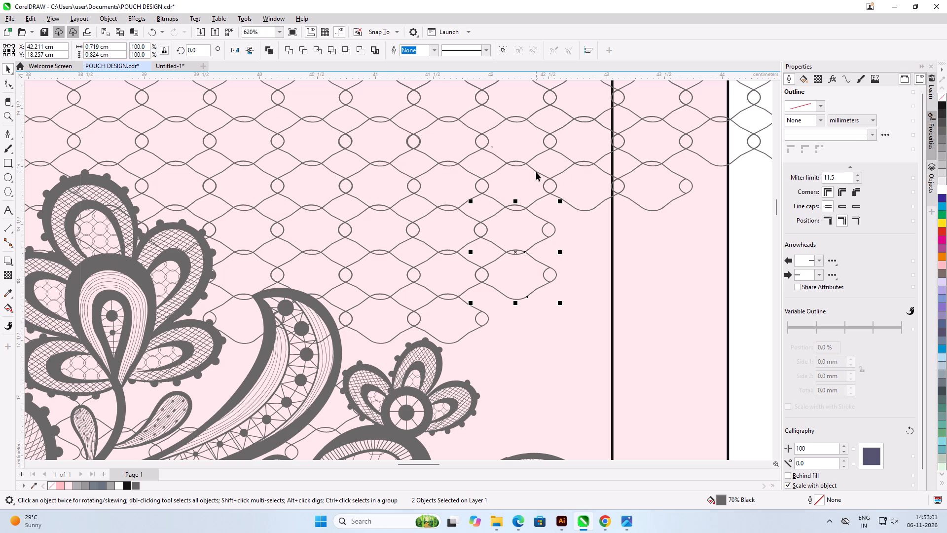
pyautogui.keyDown('shift'); pyautogui.click(541, 129); pyautogui.keyUp('shift')
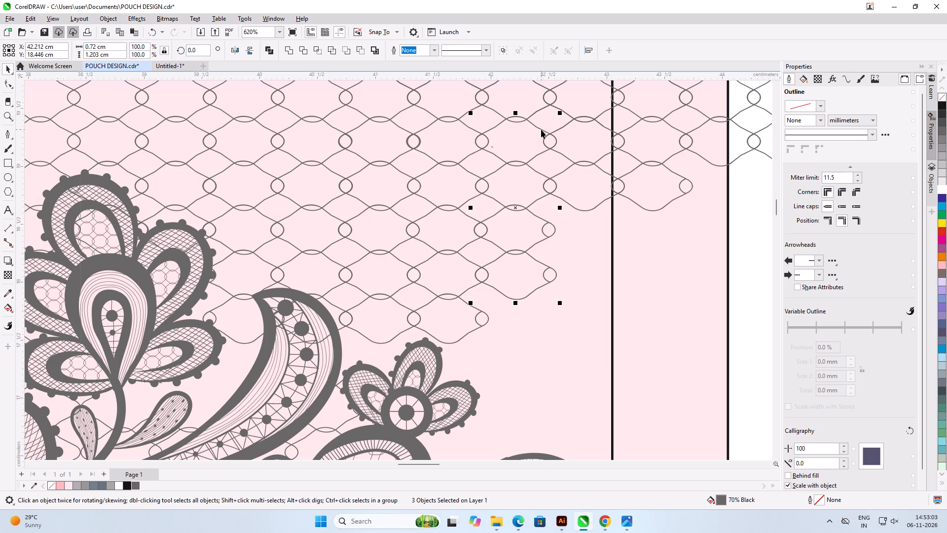
pyautogui.scroll(-6, 347, 188)
pyautogui.scroll(3, 438, 236)
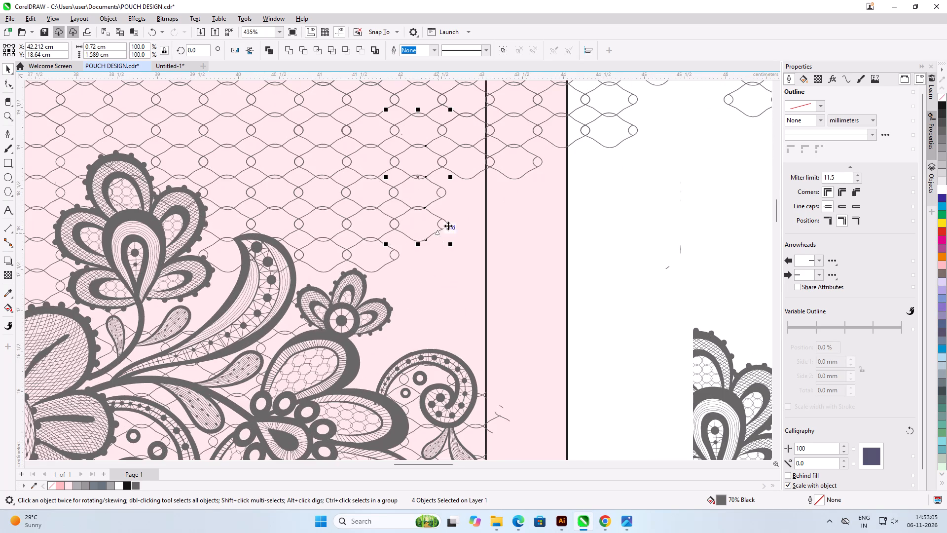
pyautogui.scroll(-5, 428, 233)
pyautogui.scroll(5, 464, 194)
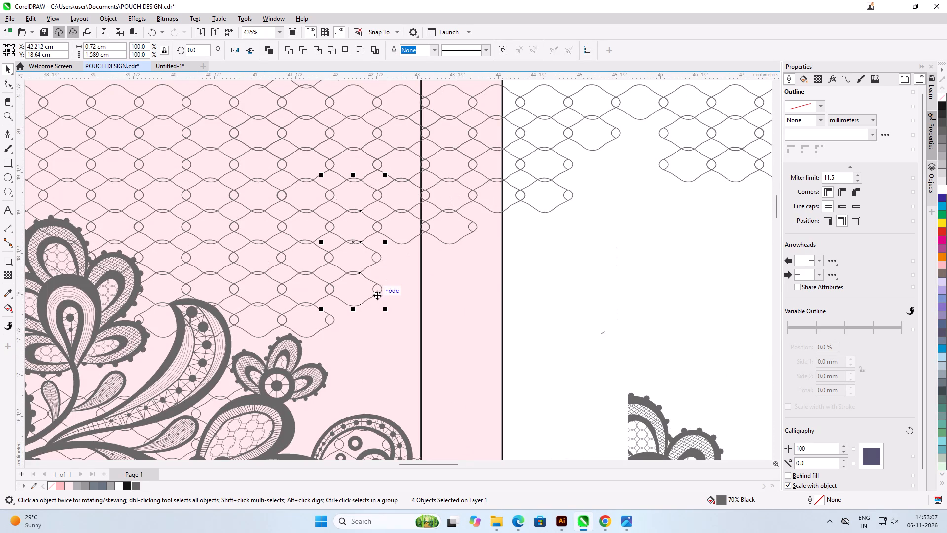
pyautogui.moveTo(377, 295); pyautogui.dragTo(432, 369)
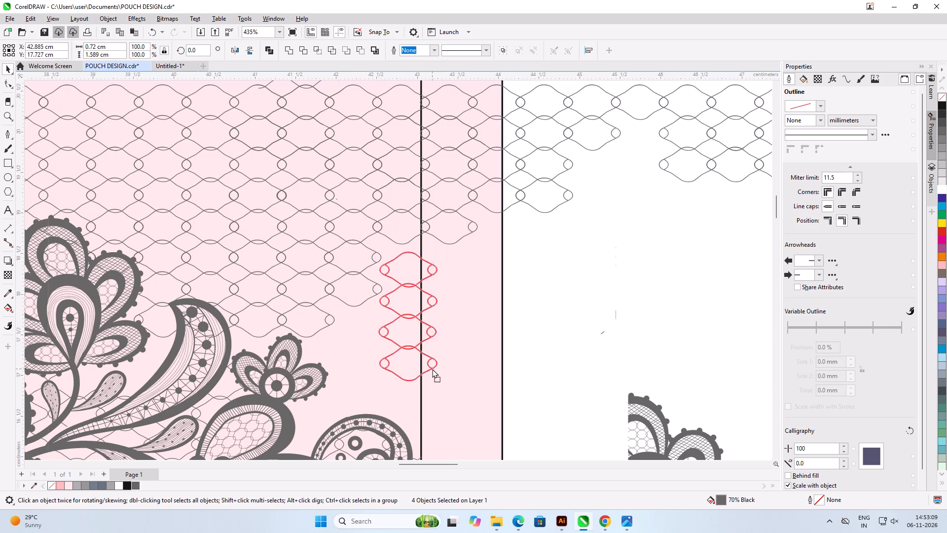
pyautogui.moveTo(432, 369); pyautogui.dragTo(425, 357)
pyautogui.rightClick(425, 357)
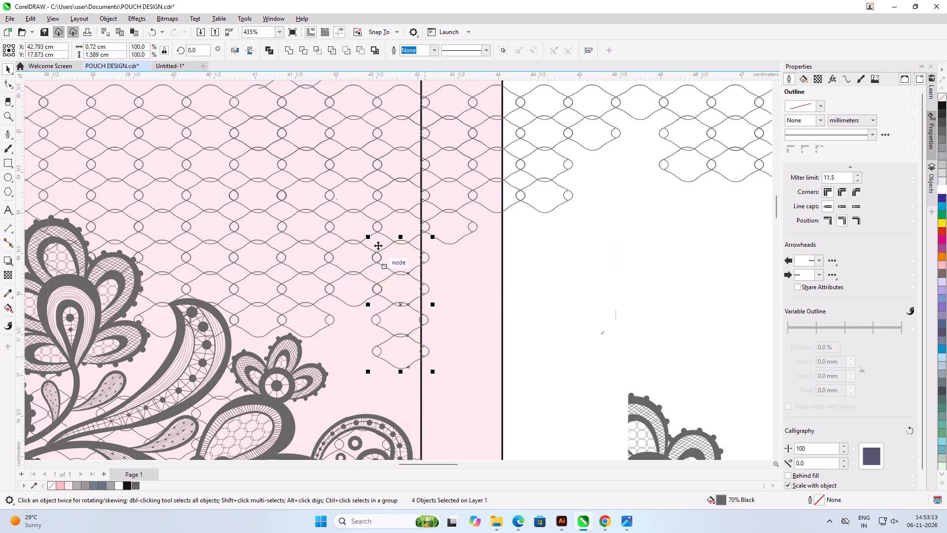
# Align the copied four-cell column's circle with the neighbouring net circle, at about X 42.79 cm, Y 17.87 cm.
pyautogui.scroll(6, 375, 228)
pyautogui.scroll(5, 381, 286)
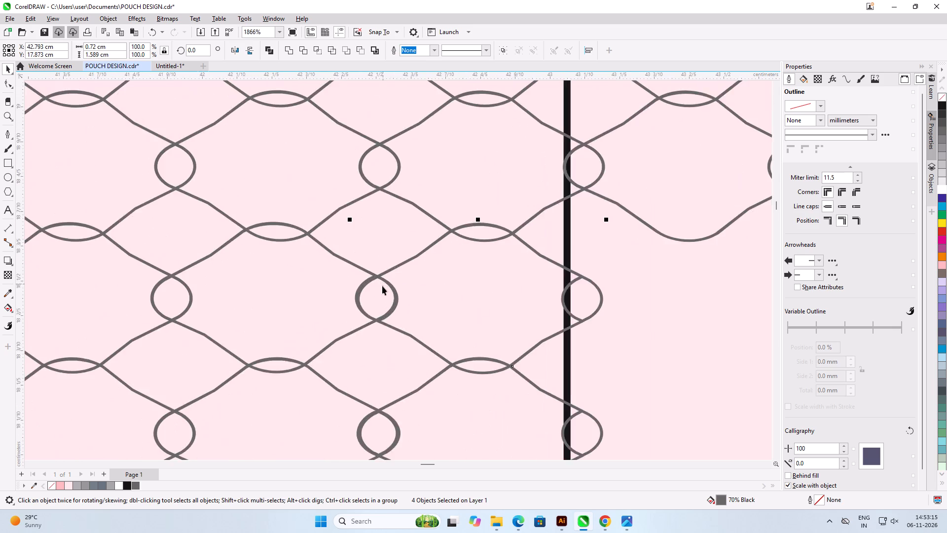
pyautogui.scroll(10, 395, 265)
pyautogui.scroll(-2, 501, 199)
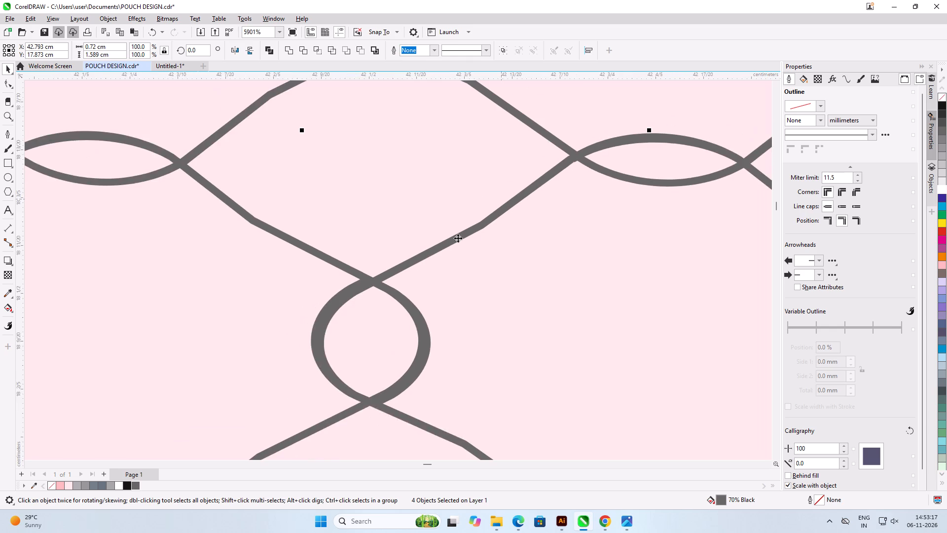
pyautogui.scroll(2, 444, 274)
pyautogui.click(436, 240)
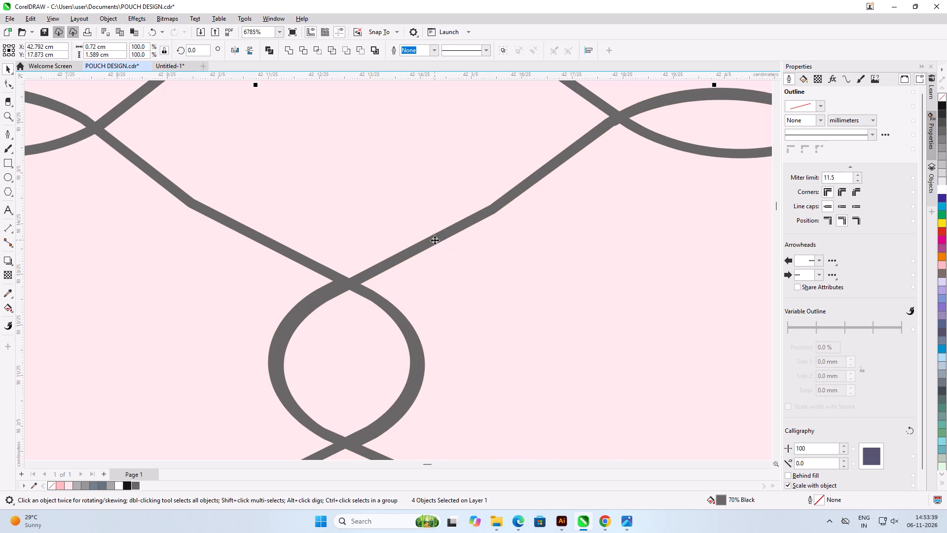
# Copy the four-cell column one cell further, between the two vertical black lines, at about X 43.38 cm, Y 17.87 cm.
pyautogui.scroll(-7, 392, 246)
pyautogui.scroll(-3, 327, 257)
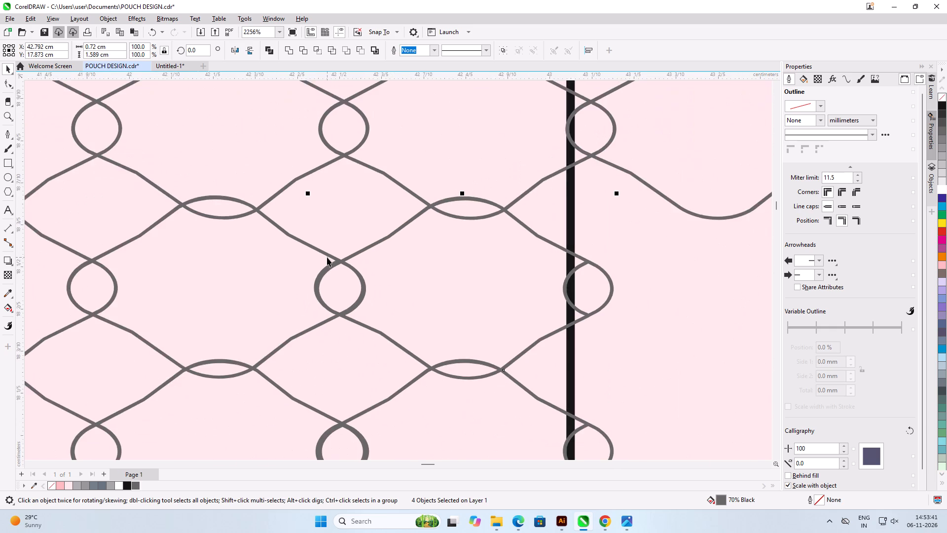
pyautogui.scroll(-9, 327, 257)
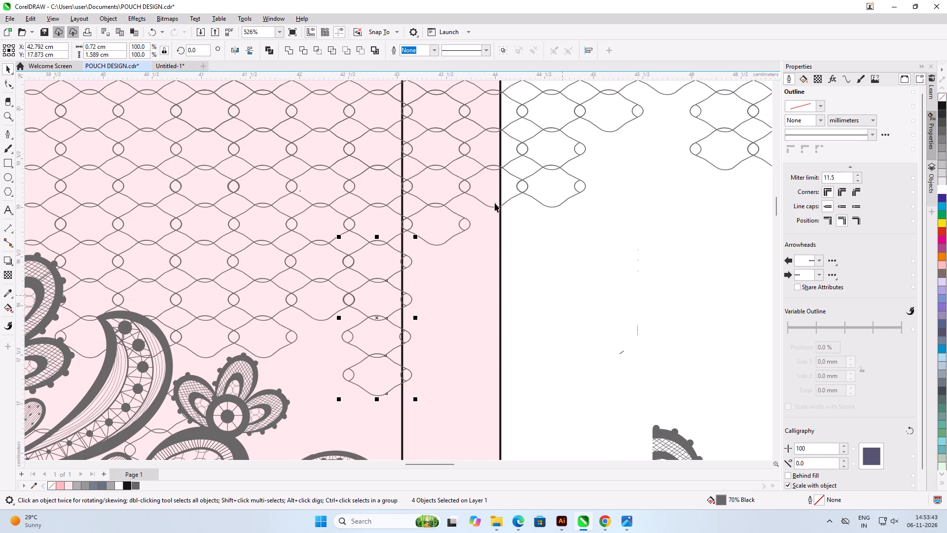
pyautogui.scroll(-4, 494, 202)
pyautogui.scroll(5, 463, 278)
pyautogui.scroll(4, 475, 213)
pyautogui.scroll(-3, 345, 221)
pyautogui.scroll(2, 414, 194)
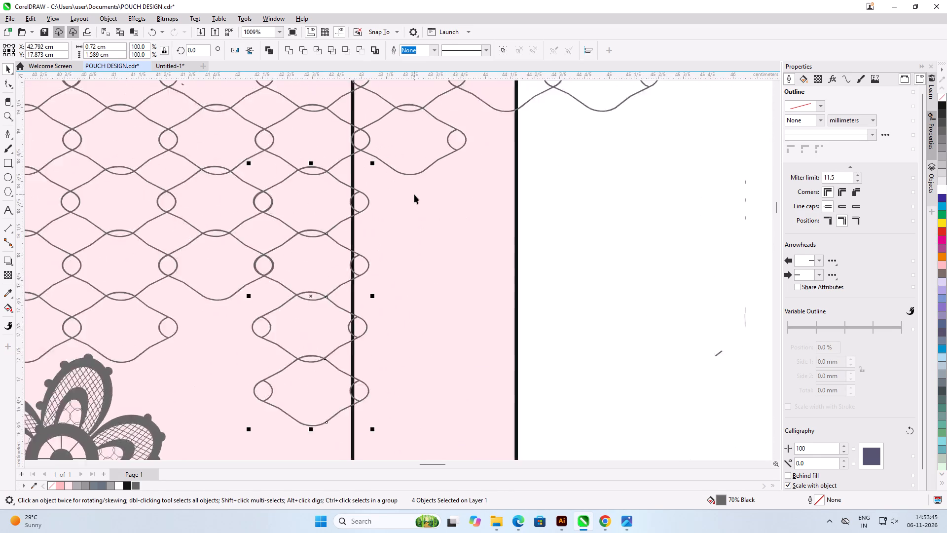
pyautogui.scroll(2, 414, 194)
pyautogui.moveTo(323, 228); pyautogui.dragTo(468, 212)
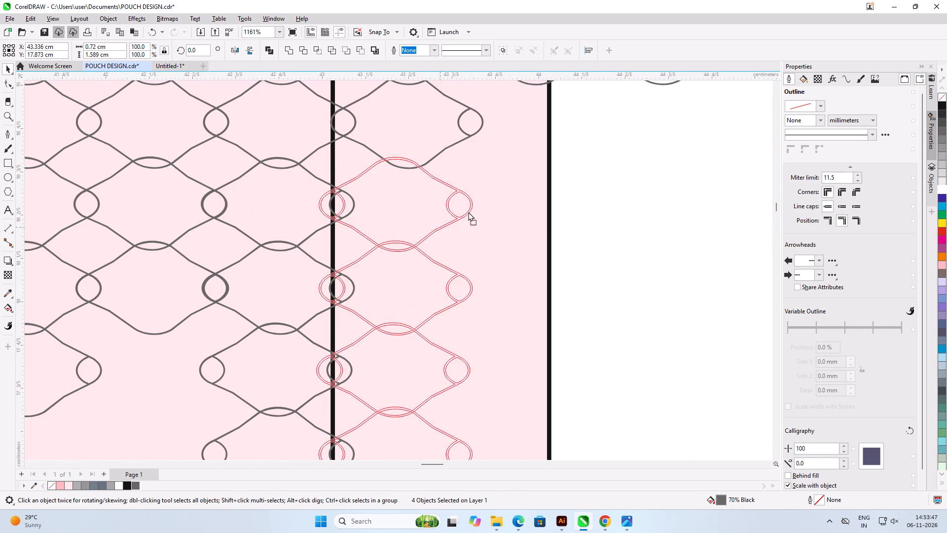
pyautogui.moveTo(468, 212); pyautogui.dragTo(449, 212)
pyautogui.keyDown('shift'); pyautogui.rightClick(449, 212); pyautogui.keyUp('shift')
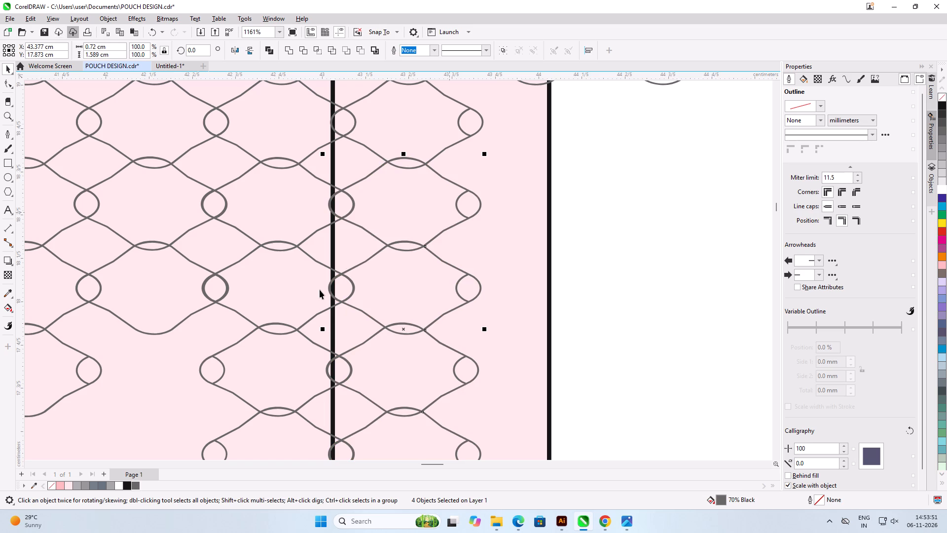
# Copy the four-cell column across the pink area's outer black line, meeting the previous column's circles, at about X 43.97 cm, Y 17.87 cm.
pyautogui.scroll(-6, 319, 290)
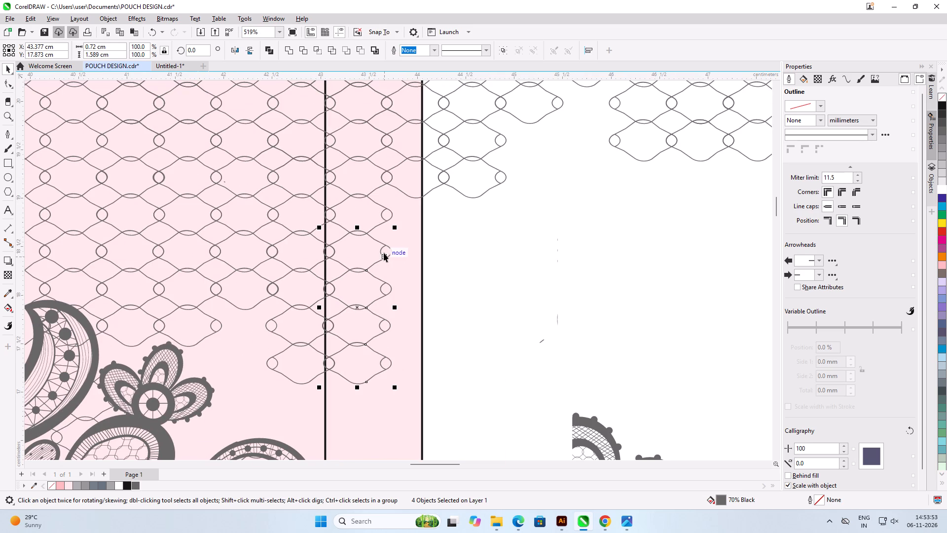
pyautogui.moveTo(382, 253); pyautogui.dragTo(438, 248)
pyautogui.keyDown('shift'); pyautogui.rightClick(438, 248); pyautogui.keyUp('shift')
pyautogui.scroll(17, 387, 242)
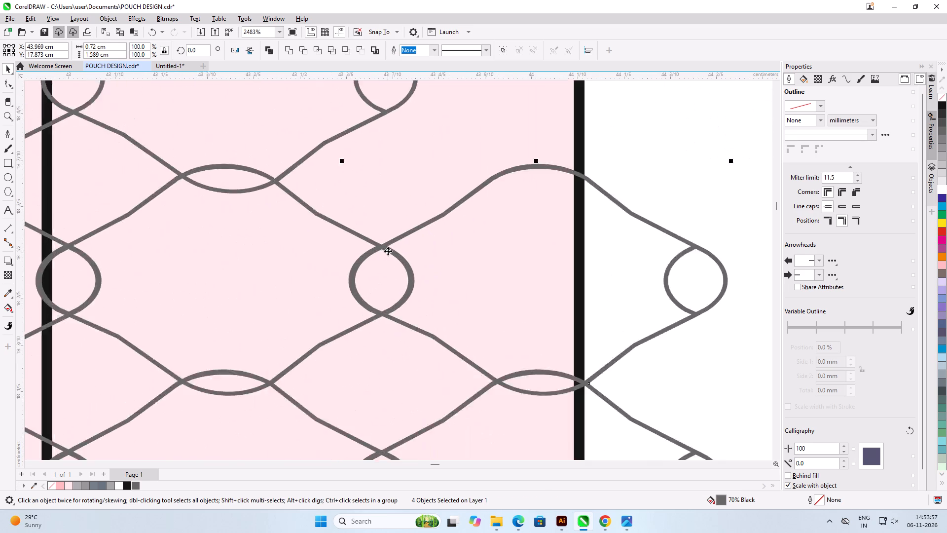
pyautogui.click(411, 228)
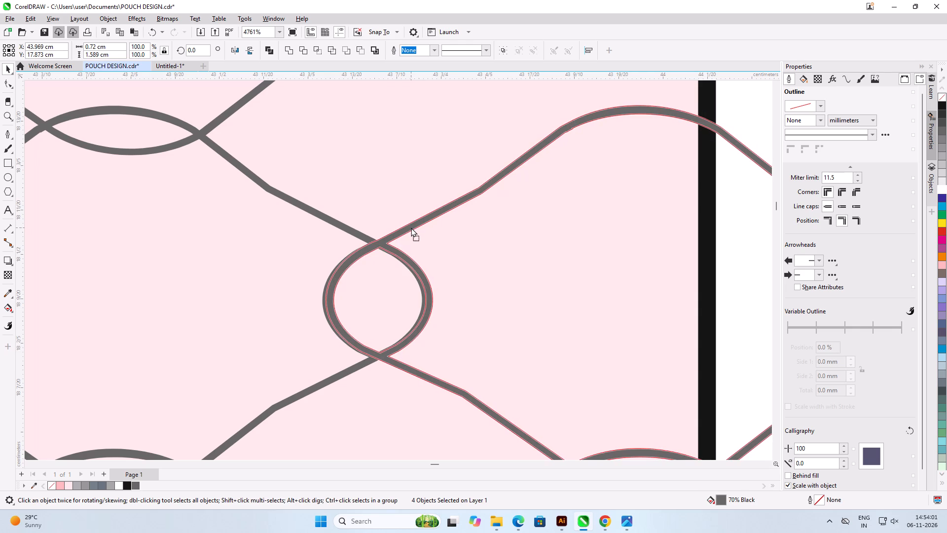
# Copy the four-cell column one cell further onto the white area, at about X 44.56 cm, Y 17.87 cm.
pyautogui.scroll(-5, 329, 253)
pyautogui.scroll(1, 328, 255)
pyautogui.scroll(-1, 328, 255)
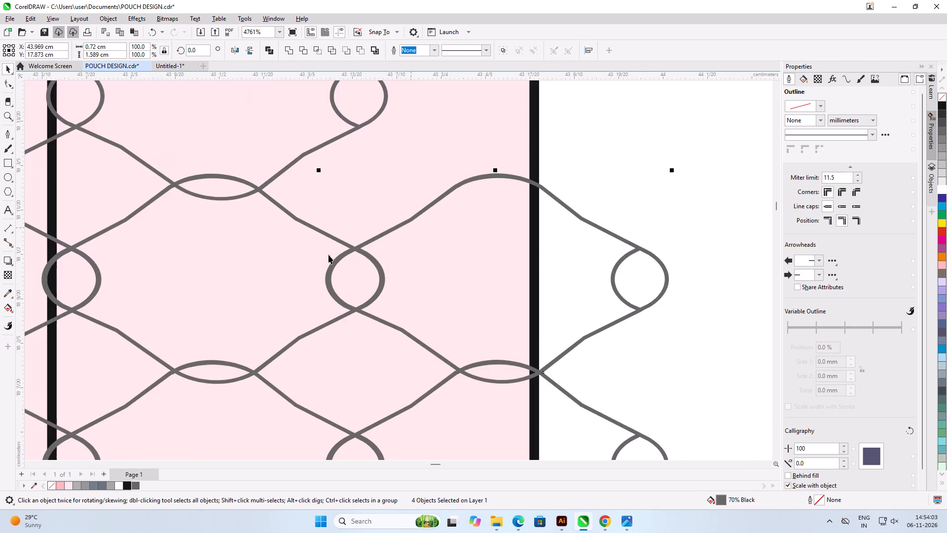
pyautogui.scroll(-13, 328, 255)
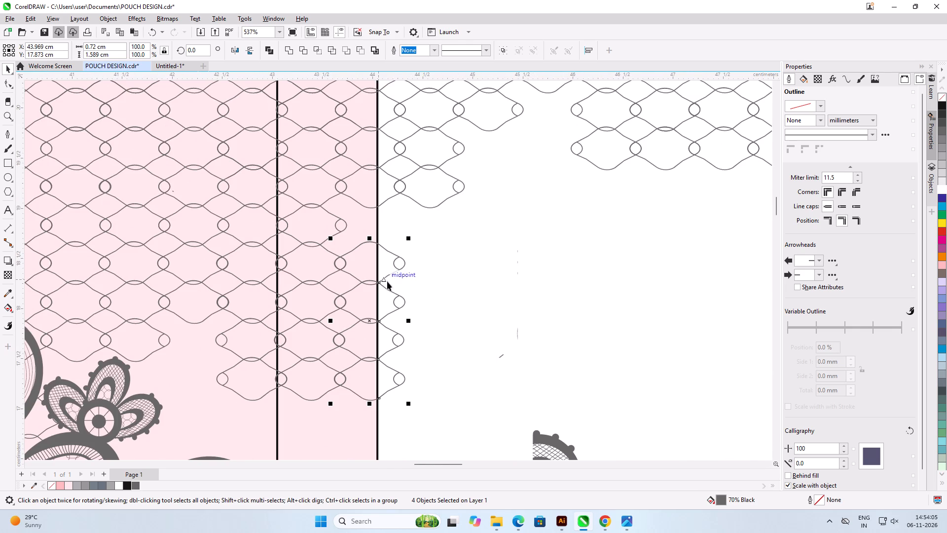
pyautogui.moveTo(388, 290); pyautogui.dragTo(446, 284)
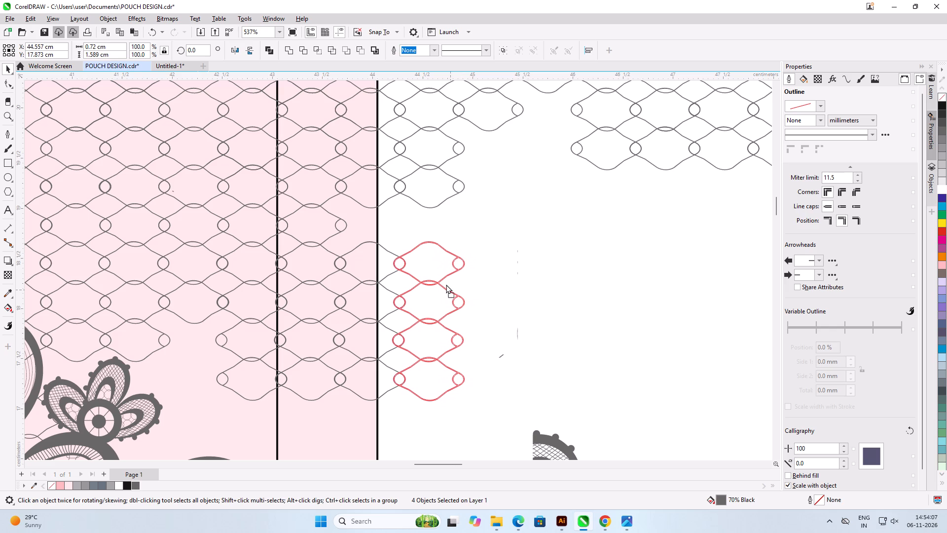
pyautogui.moveTo(446, 284); pyautogui.dragTo(446, 284)
pyautogui.keyDown('shift'); pyautogui.rightClick(446, 284); pyautogui.keyUp('shift')
# Align the outermost column's circles with the adjoining net circles, keeping all four cells together, at about X 44.56 cm, Y 17.87 cm.
pyautogui.scroll(7, 401, 278)
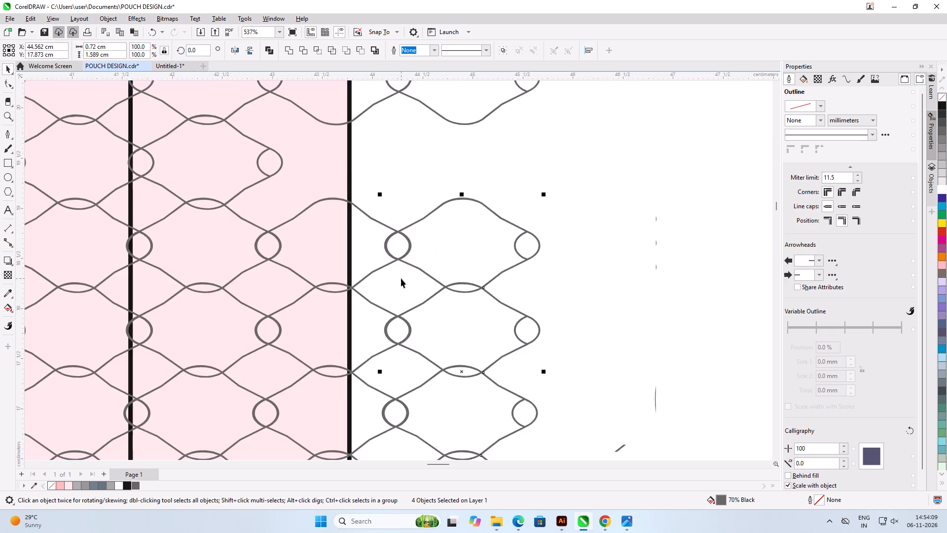
pyautogui.scroll(9, 401, 278)
pyautogui.moveTo(429, 260); pyautogui.dragTo(432, 260)
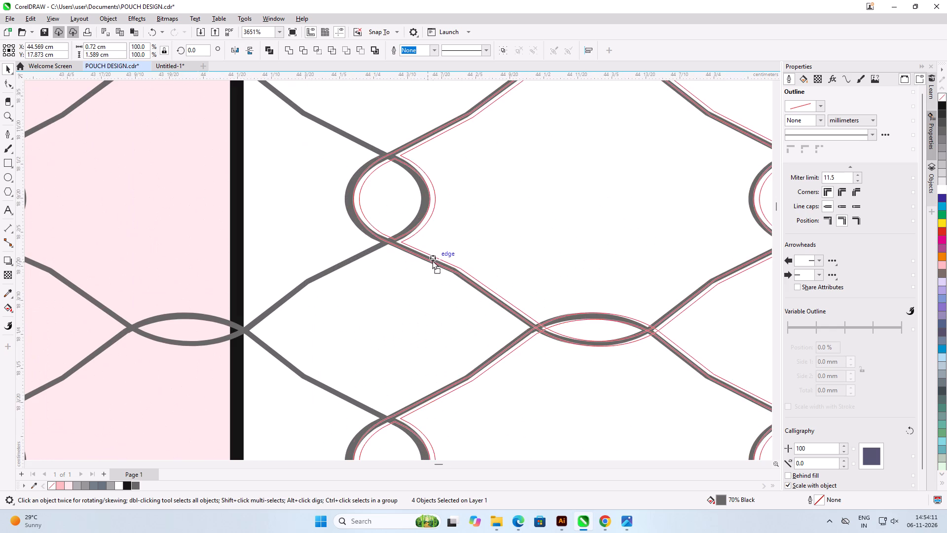
pyautogui.moveTo(432, 260); pyautogui.dragTo(419, 260)
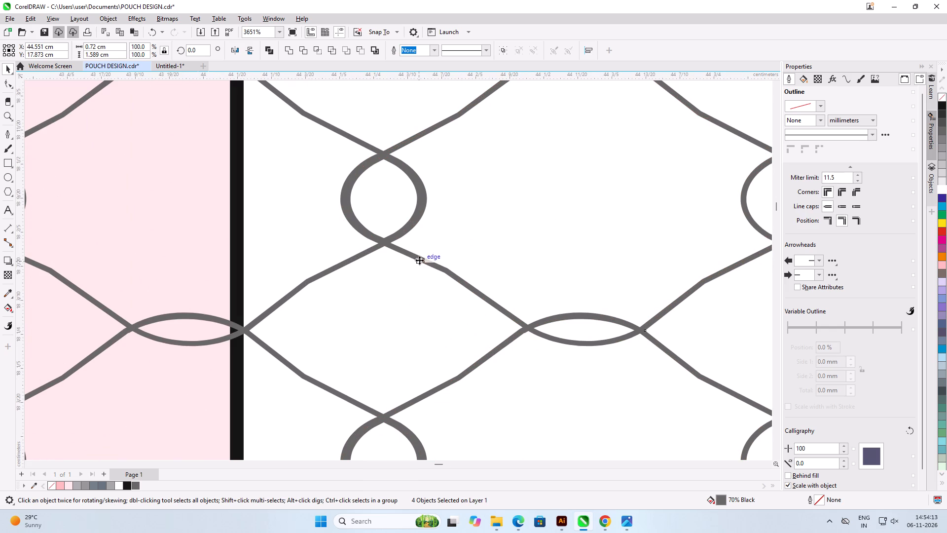
pyautogui.keyDown('shift'); pyautogui.moveTo(427, 263); pyautogui.dragTo(444, 263); pyautogui.keyUp('shift')
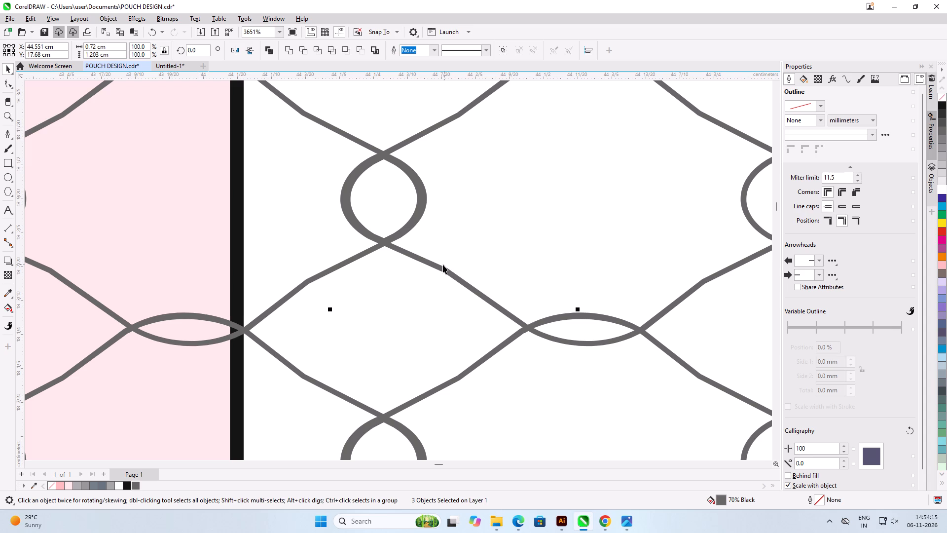
pyautogui.keyDown('shift'); pyautogui.click(435, 266); pyautogui.keyUp('shift')
pyautogui.moveTo(435, 266); pyautogui.dragTo(456, 266)
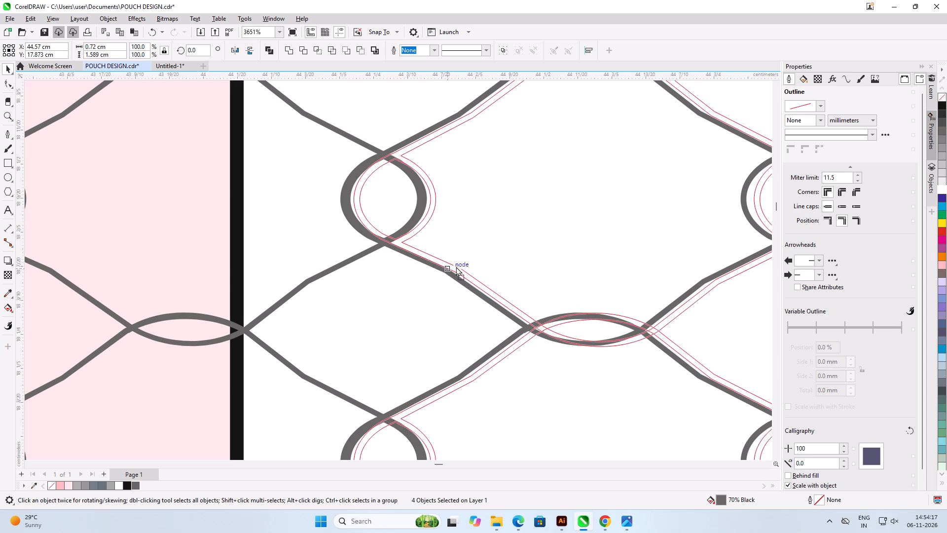
pyautogui.moveTo(456, 266); pyautogui.dragTo(479, 265)
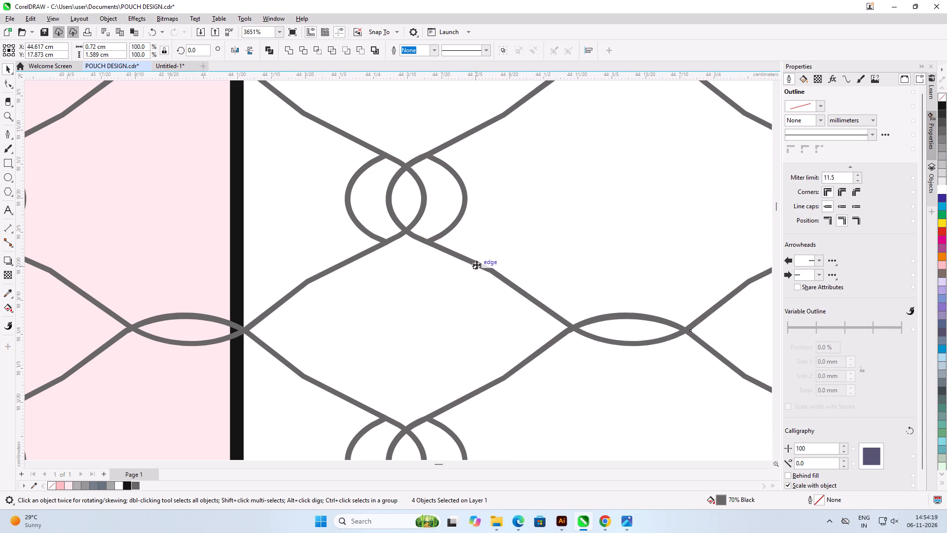
pyautogui.moveTo(476, 265); pyautogui.dragTo(436, 265)
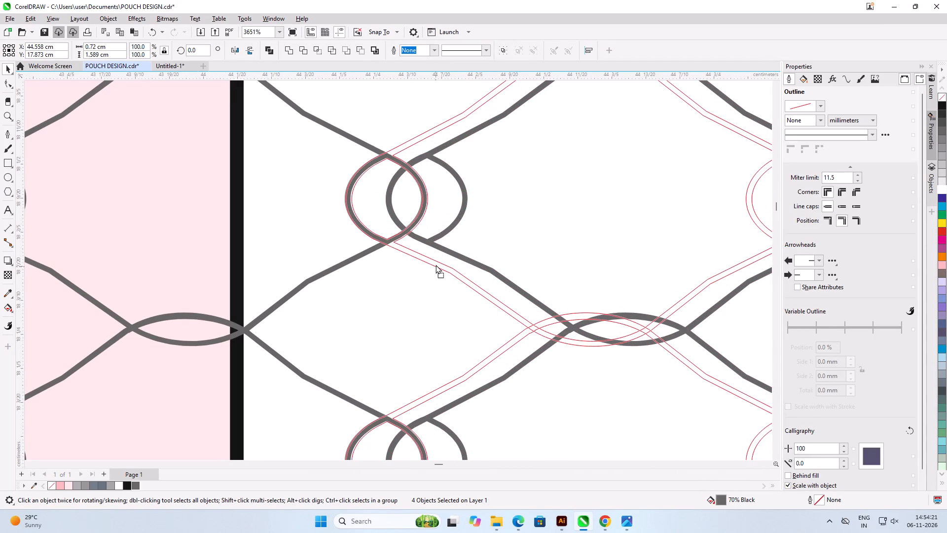
pyautogui.moveTo(436, 265); pyautogui.dragTo(435, 265)
# Delete the stray line fragments on the white area beyond the net's outer end.
pyautogui.scroll(-9, 382, 227)
pyautogui.scroll(-4, 517, 274)
pyautogui.click(631, 308)
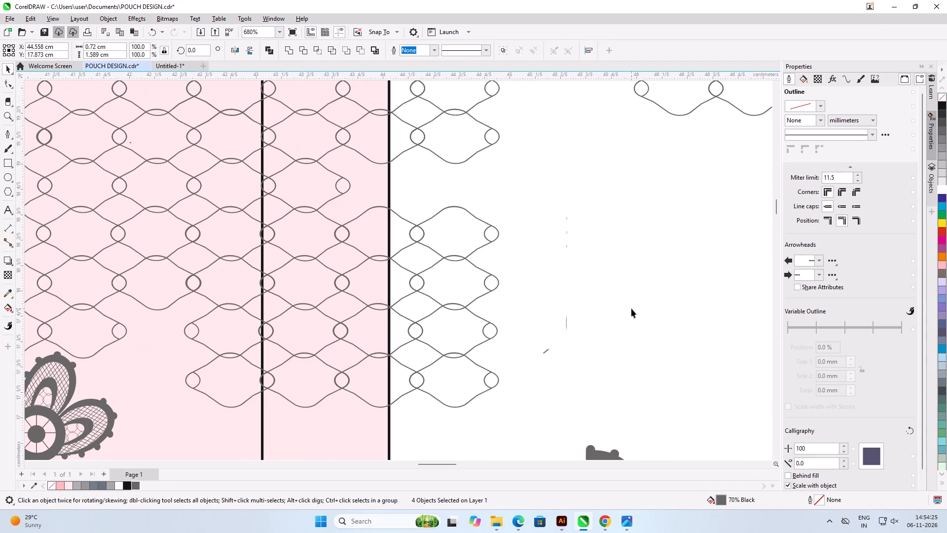
pyautogui.moveTo(530, 194); pyautogui.dragTo(614, 370)
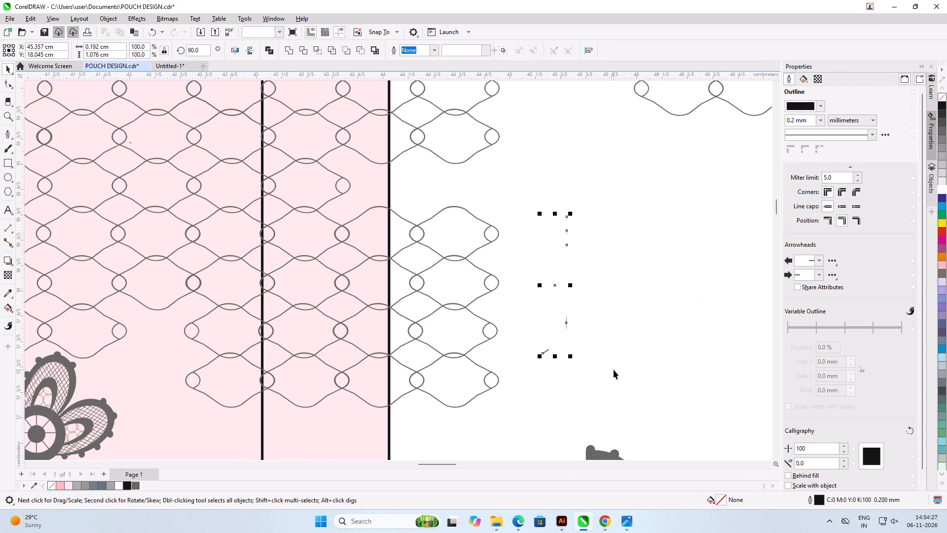
pyautogui.press('Delete')
# Copy the two outermost top cells of the new columns up into the empty row, at about X 44.27 cm, Y 18.83 cm.
pyautogui.scroll(-5, 414, 195)
pyautogui.scroll(2, 416, 155)
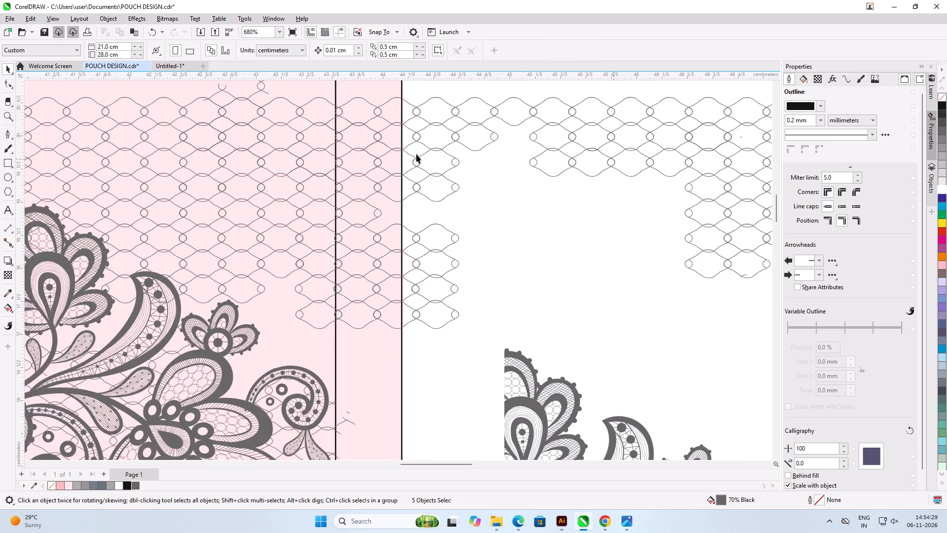
pyautogui.scroll(4, 416, 154)
pyautogui.click(458, 309)
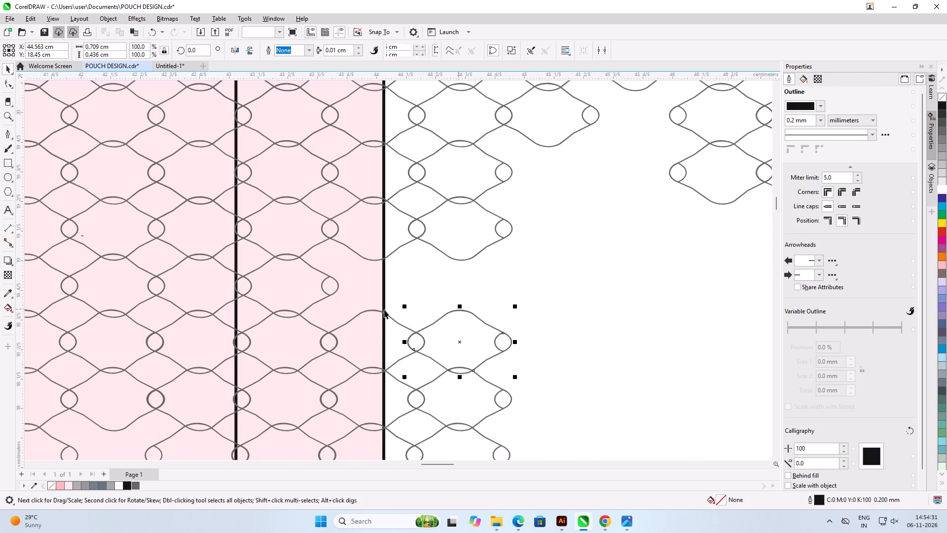
pyautogui.keyDown('shift'); pyautogui.click(378, 309); pyautogui.keyUp('shift')
pyautogui.scroll(5, 394, 288)
pyautogui.scroll(-2, 392, 340)
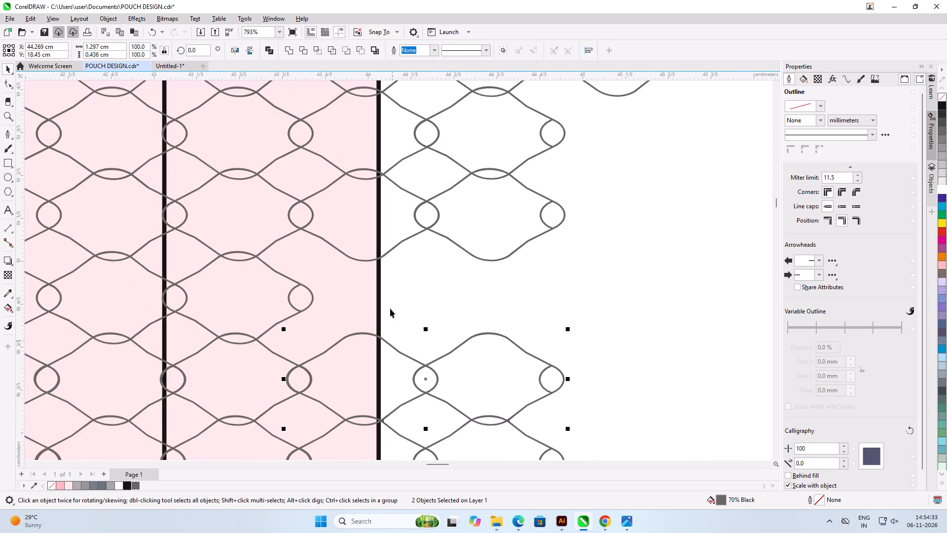
pyautogui.scroll(3, 390, 256)
pyautogui.moveTo(365, 378); pyautogui.dragTo(368, 263)
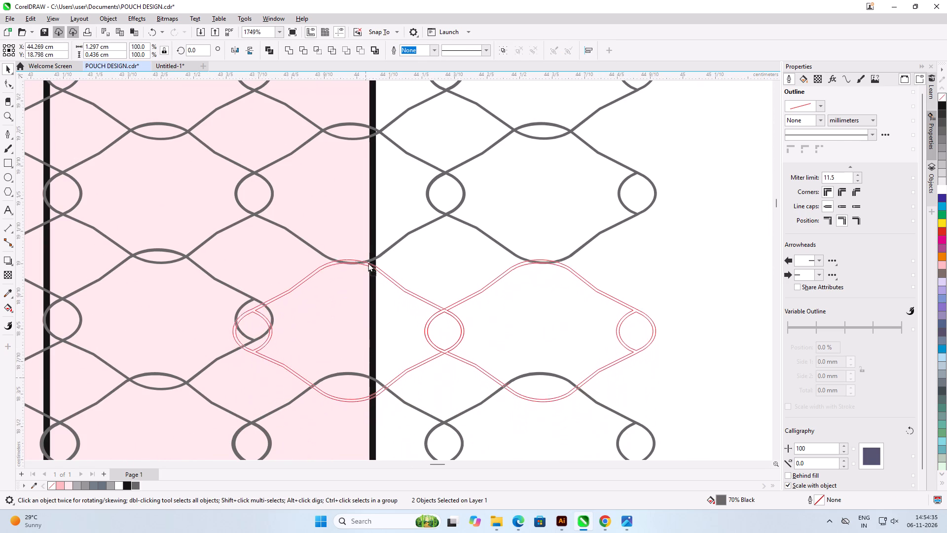
pyautogui.moveTo(368, 263); pyautogui.dragTo(369, 255)
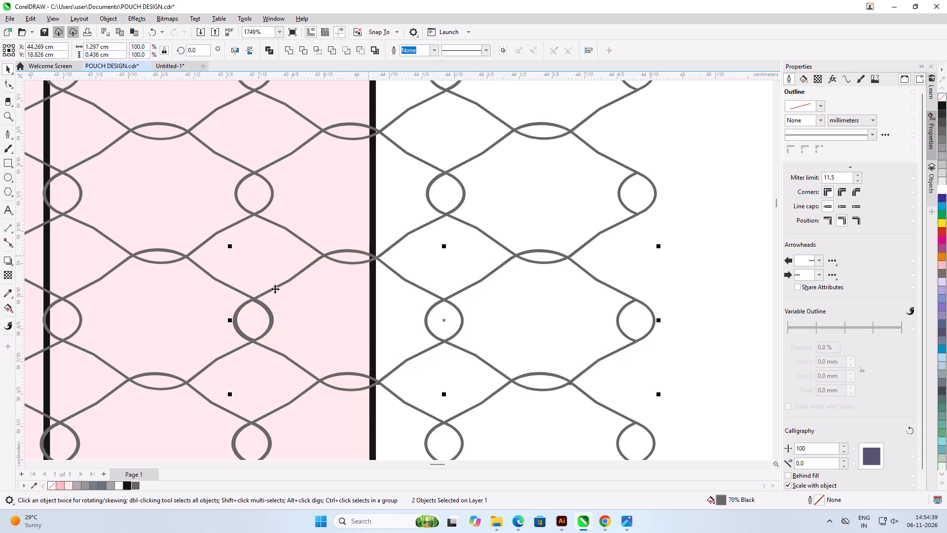
# Align the copied cell pair's circle with the row's existing end circle, at about X 44.27 cm, Y 18.83 cm, and deselect the pair.
pyautogui.scroll(8, 271, 292)
pyautogui.scroll(-4, 349, 215)
pyautogui.scroll(4, 313, 258)
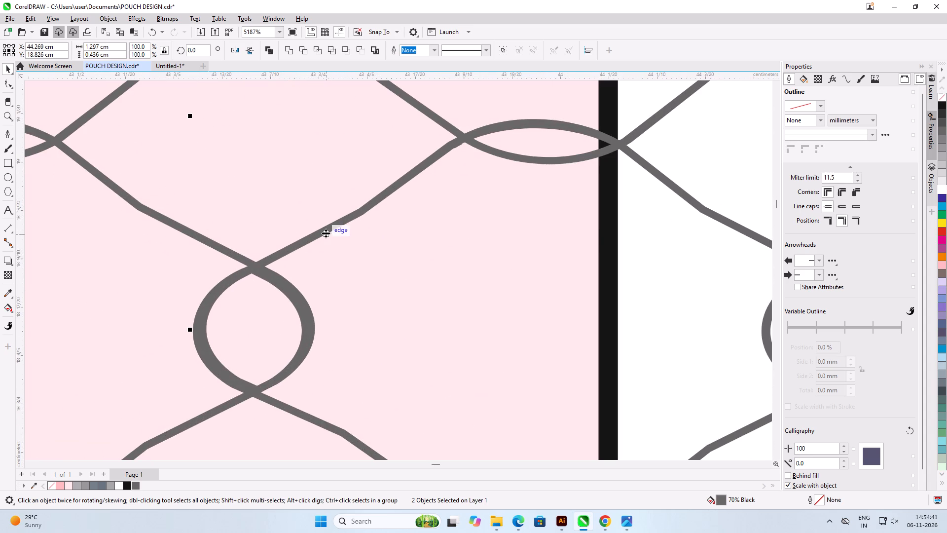
pyautogui.moveTo(326, 233); pyautogui.dragTo(380, 234)
pyautogui.moveTo(370, 234); pyautogui.dragTo(321, 232)
pyautogui.scroll(-6, 321, 232)
pyautogui.scroll(1, 321, 232)
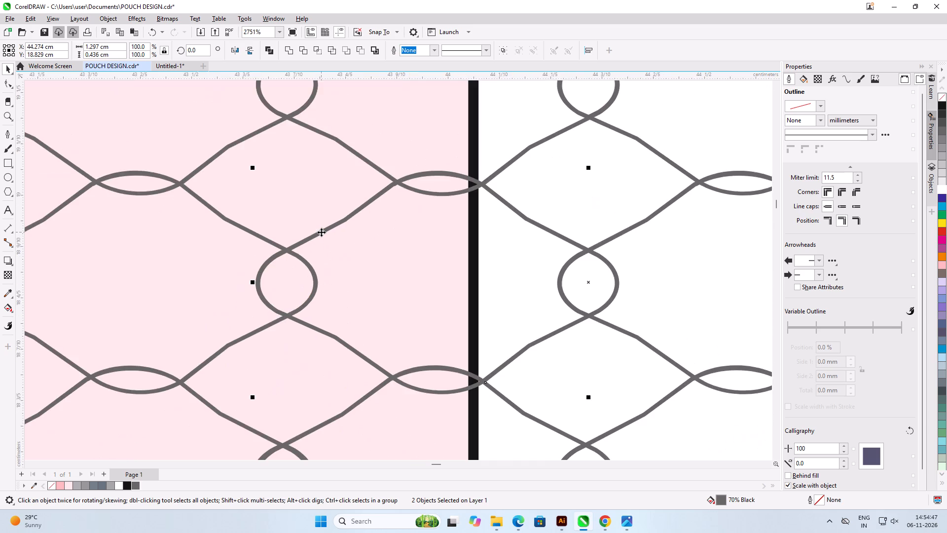
pyautogui.scroll(-12, 321, 232)
pyautogui.click(550, 252)
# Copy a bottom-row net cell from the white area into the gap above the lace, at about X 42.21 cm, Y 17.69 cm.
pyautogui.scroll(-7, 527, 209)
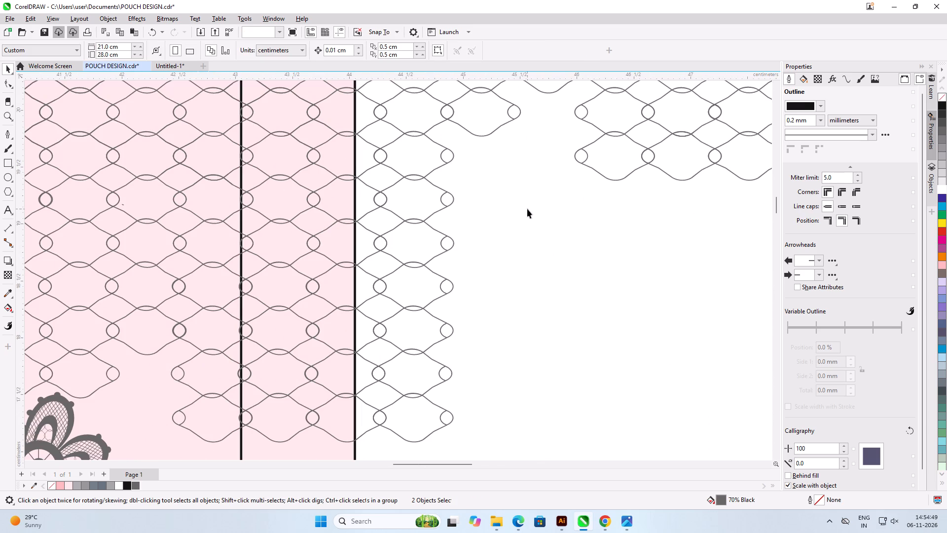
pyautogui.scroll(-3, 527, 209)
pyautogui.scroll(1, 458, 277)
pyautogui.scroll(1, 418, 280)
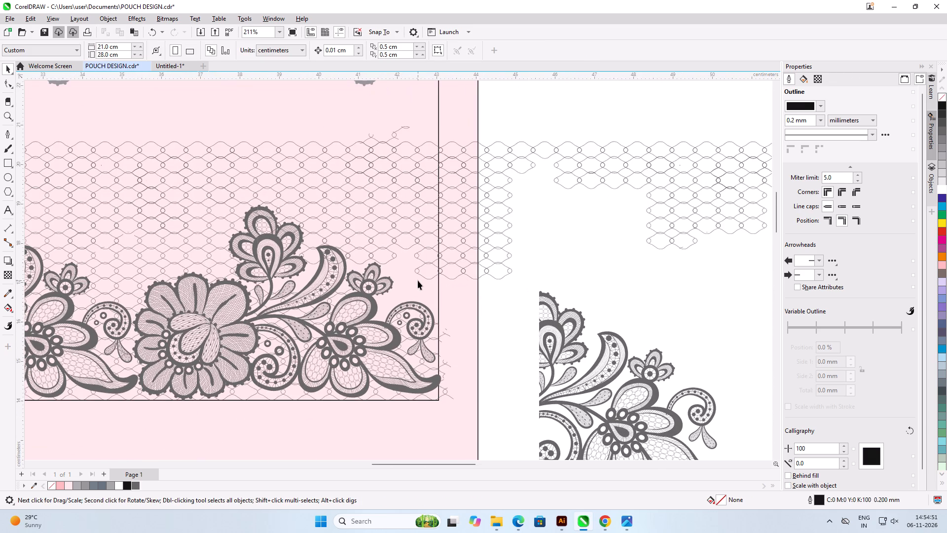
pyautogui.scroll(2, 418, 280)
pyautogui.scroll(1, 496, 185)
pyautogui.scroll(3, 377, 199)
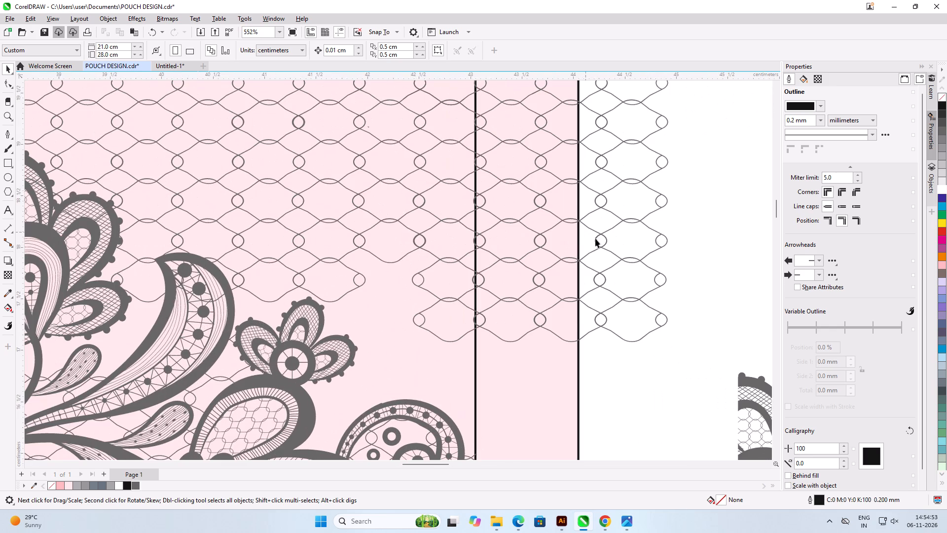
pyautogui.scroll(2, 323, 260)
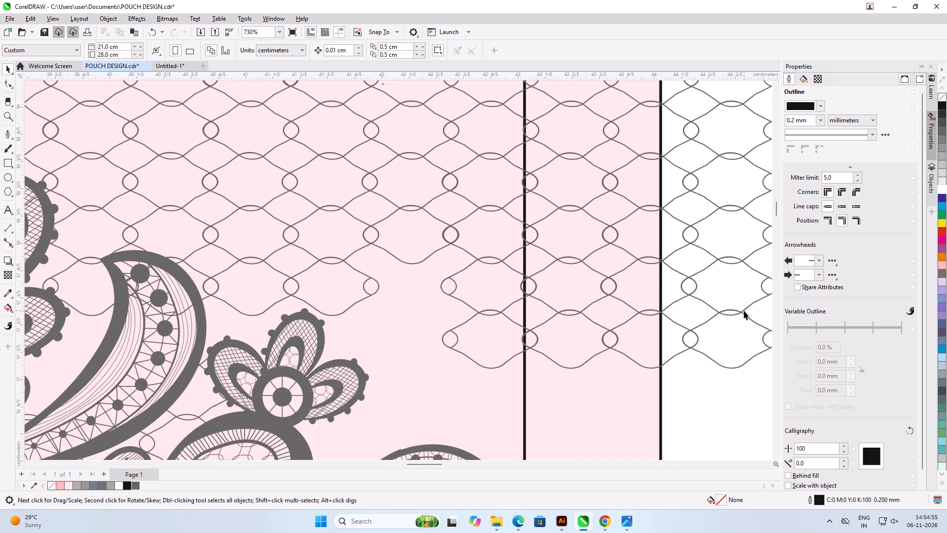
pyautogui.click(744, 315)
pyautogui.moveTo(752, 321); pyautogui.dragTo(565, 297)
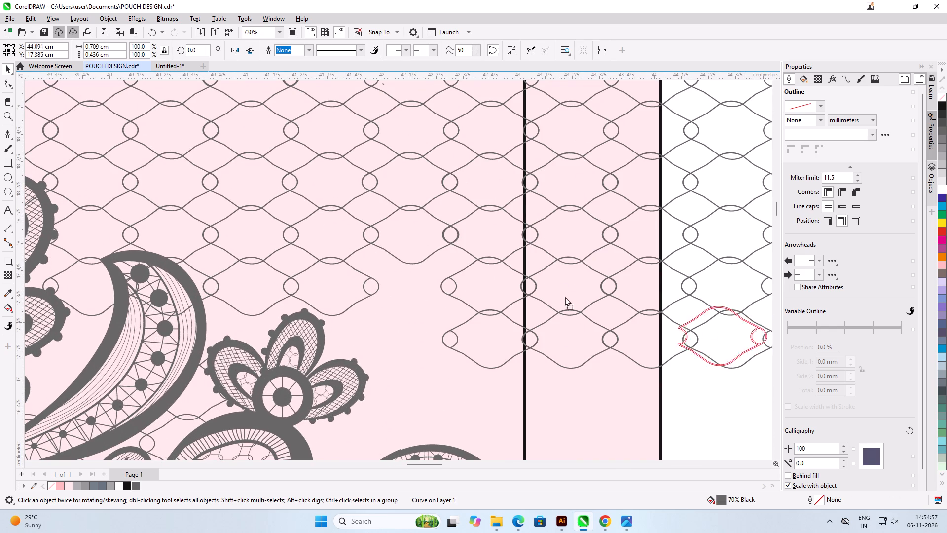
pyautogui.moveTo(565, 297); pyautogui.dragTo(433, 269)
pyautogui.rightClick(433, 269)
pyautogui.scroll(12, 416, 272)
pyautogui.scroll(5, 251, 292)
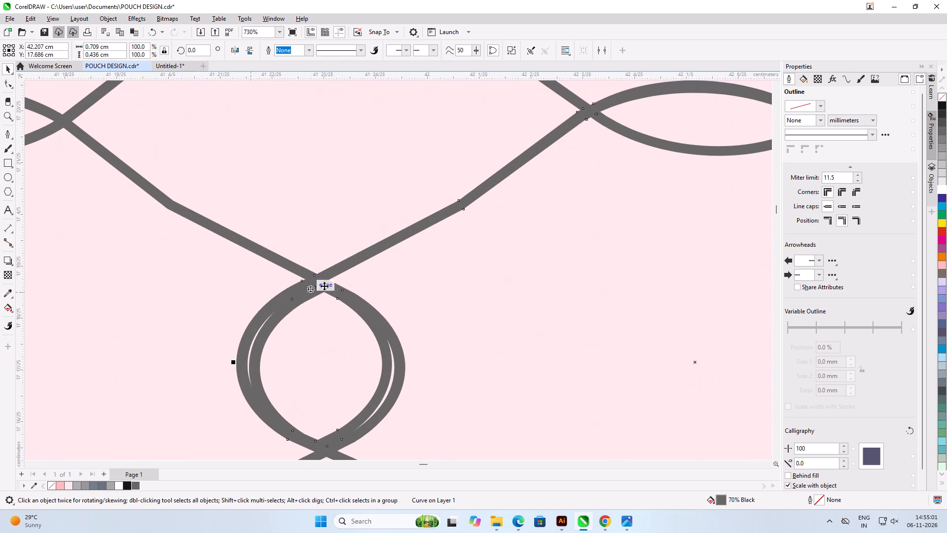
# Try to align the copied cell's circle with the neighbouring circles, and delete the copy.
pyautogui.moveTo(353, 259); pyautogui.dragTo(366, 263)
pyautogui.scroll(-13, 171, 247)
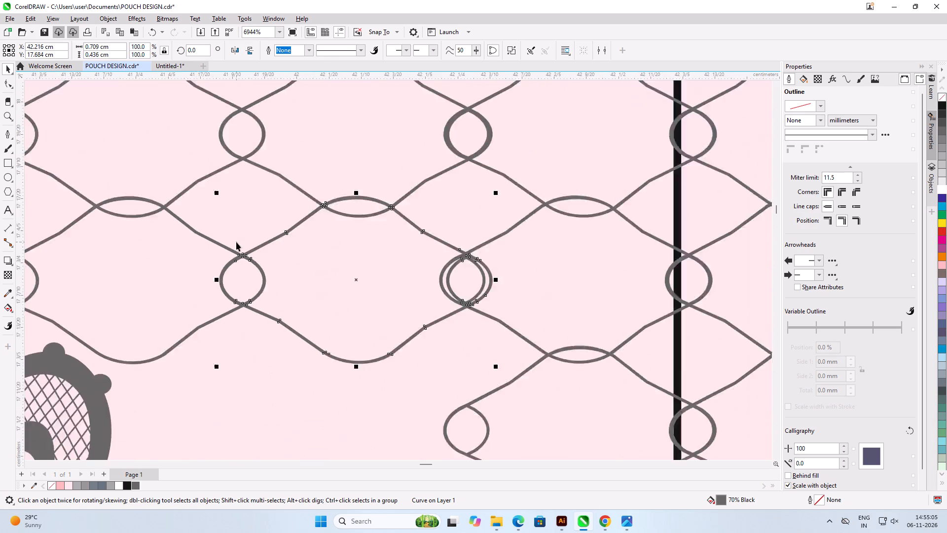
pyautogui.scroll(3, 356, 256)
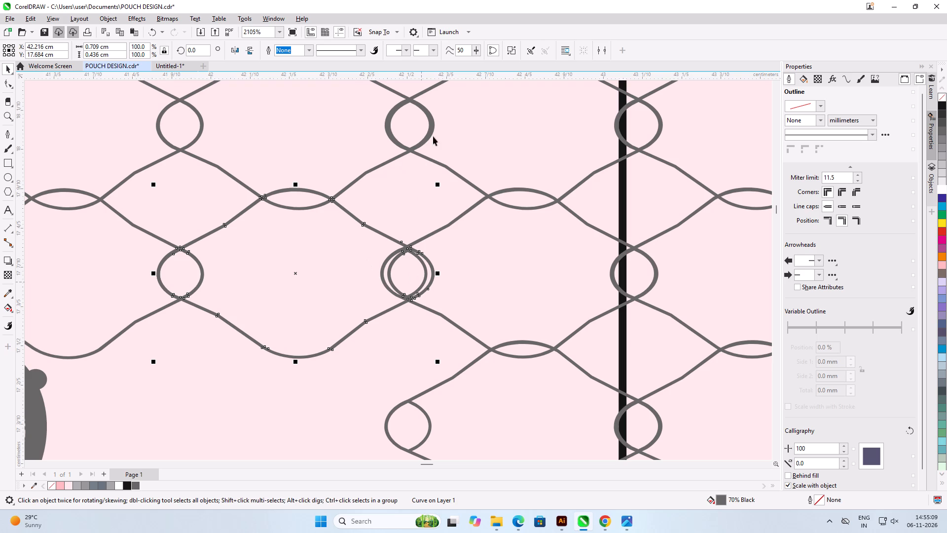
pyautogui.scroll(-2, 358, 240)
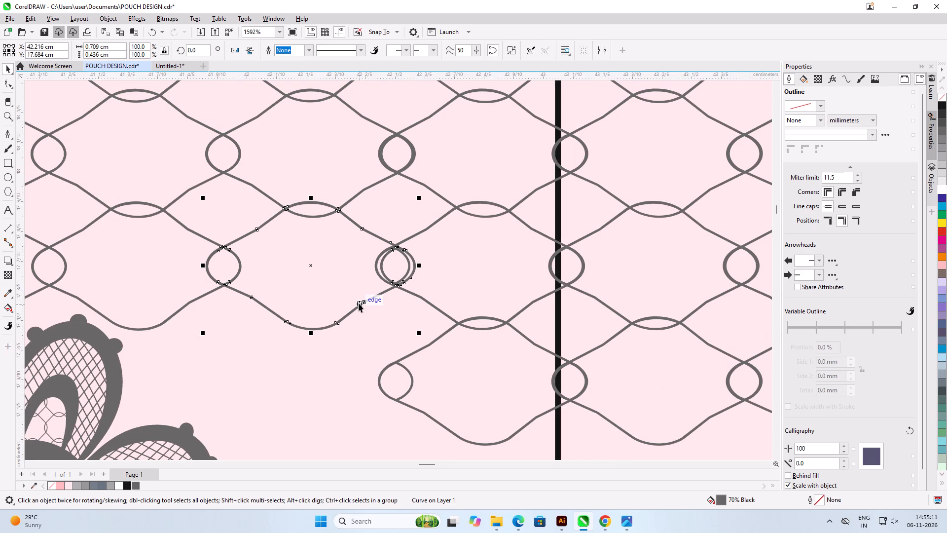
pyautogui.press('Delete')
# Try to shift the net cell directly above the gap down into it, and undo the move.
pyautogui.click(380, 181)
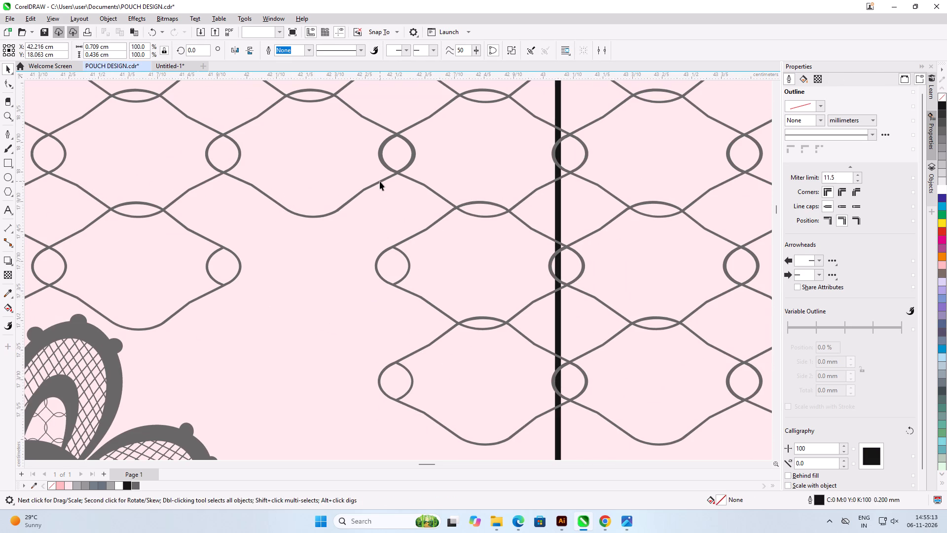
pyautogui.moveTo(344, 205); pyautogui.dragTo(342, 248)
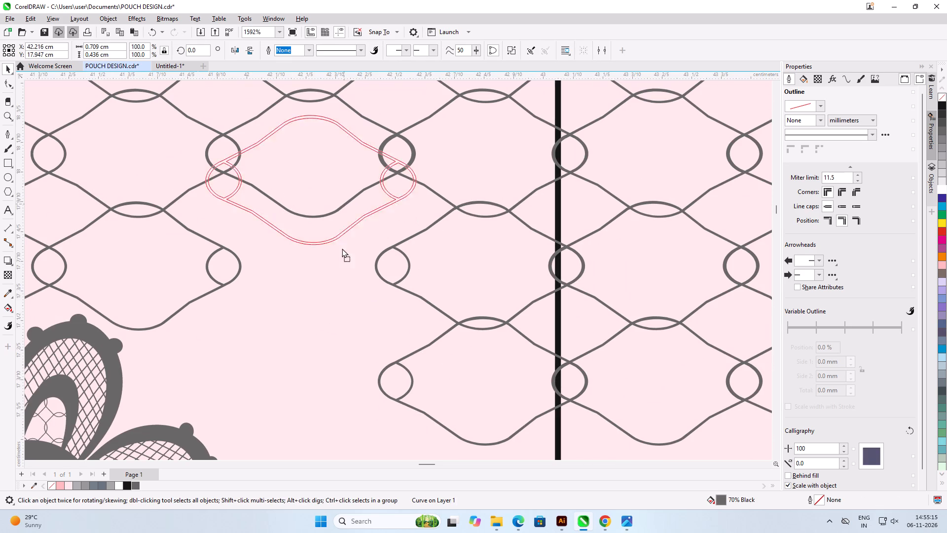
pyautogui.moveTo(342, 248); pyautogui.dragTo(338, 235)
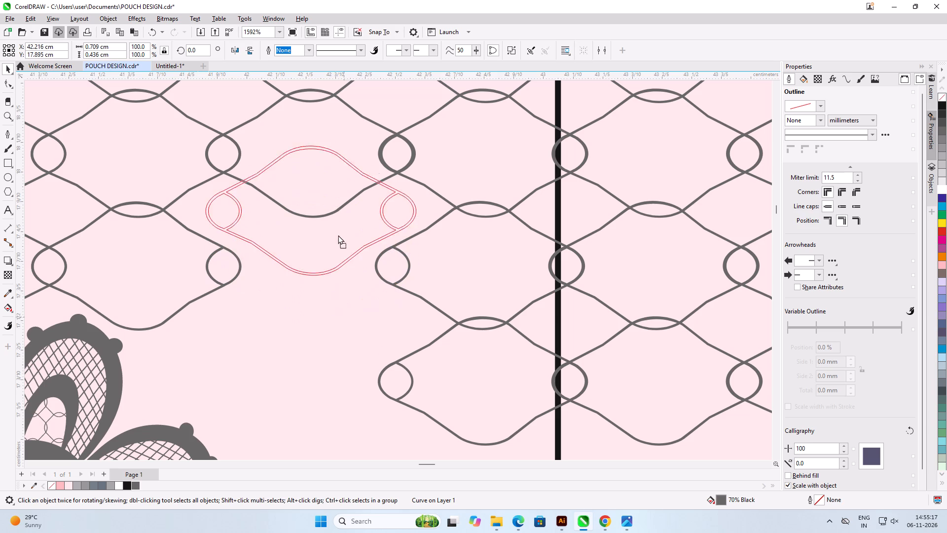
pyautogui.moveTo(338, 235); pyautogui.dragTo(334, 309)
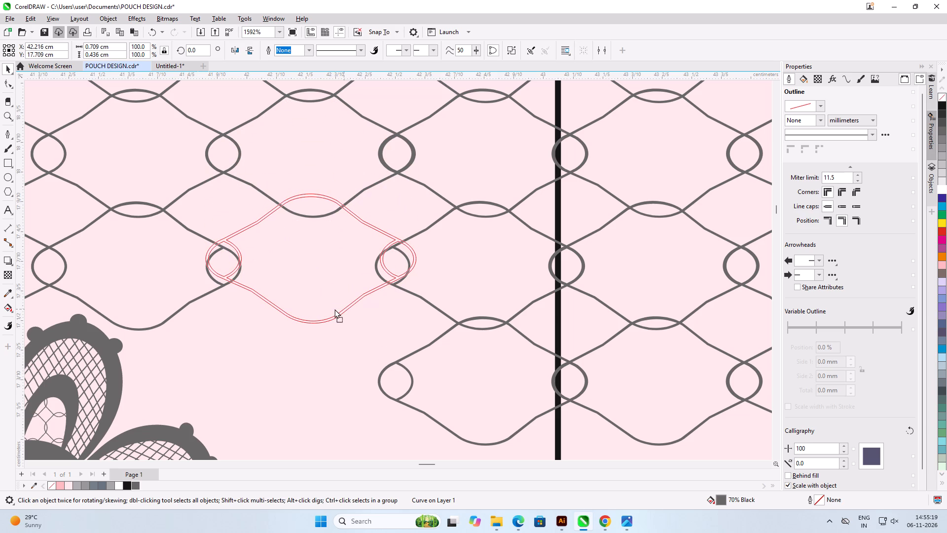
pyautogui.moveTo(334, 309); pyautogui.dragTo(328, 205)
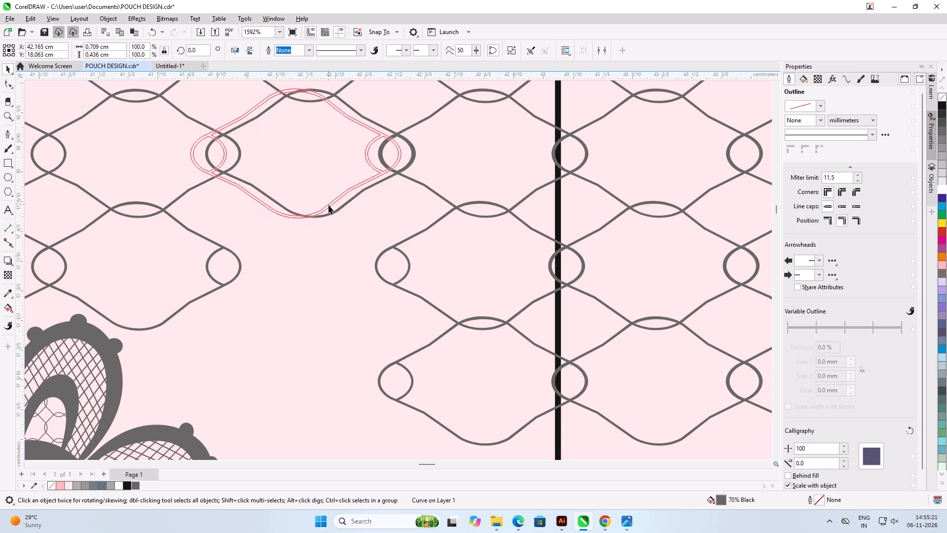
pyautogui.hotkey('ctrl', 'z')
# Place a vertical guideline along the edge of the net circles beside the gap, at about X 42.45 cm.
pyautogui.scroll(-9, 328, 205)
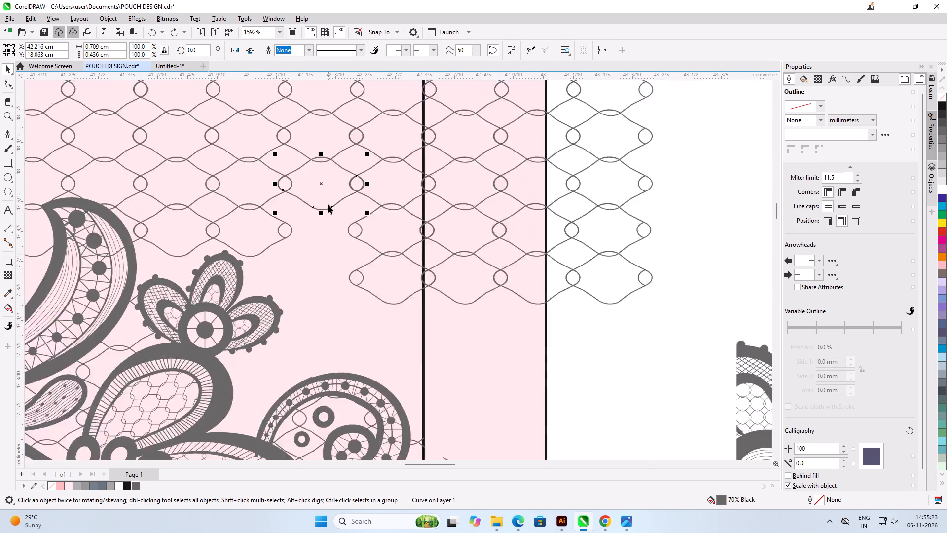
pyautogui.scroll(-8, 328, 205)
pyautogui.scroll(4, 315, 153)
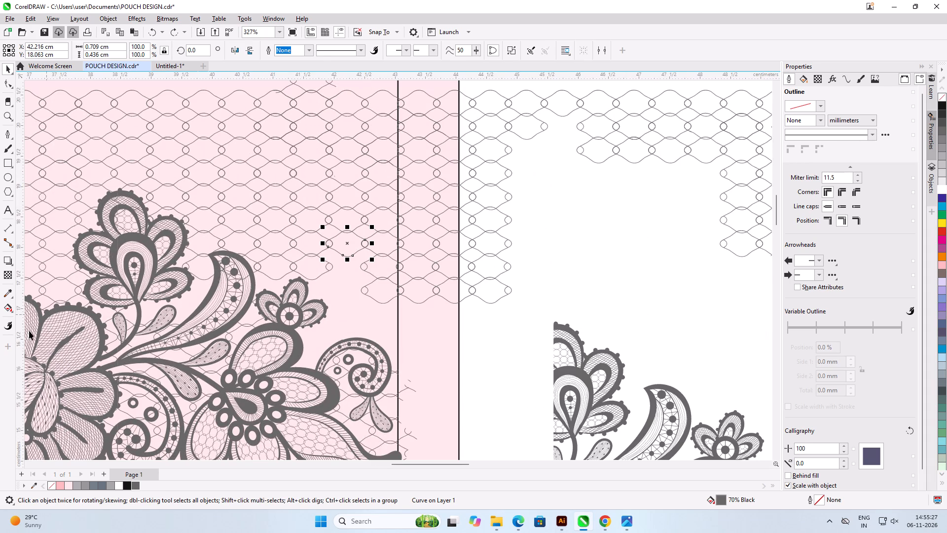
pyautogui.click(22, 339)
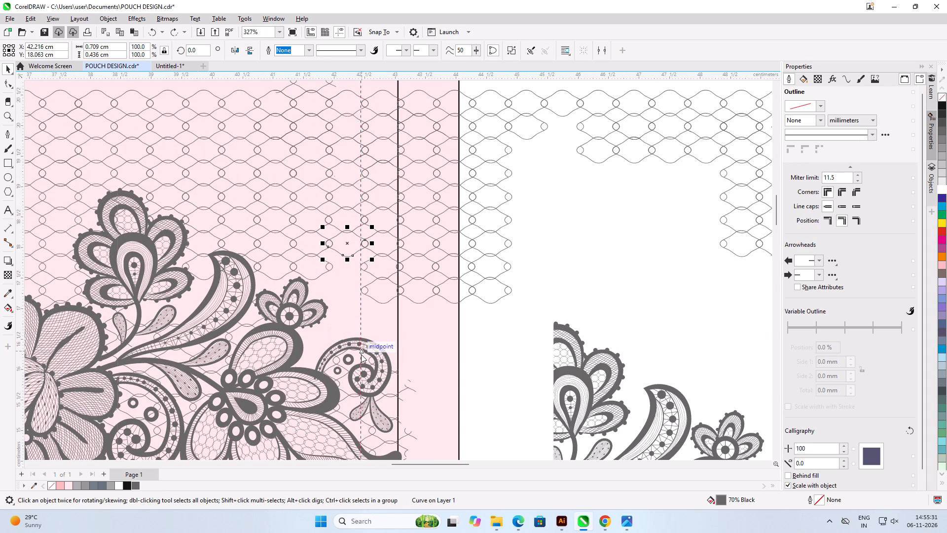
pyautogui.scroll(7, 353, 152)
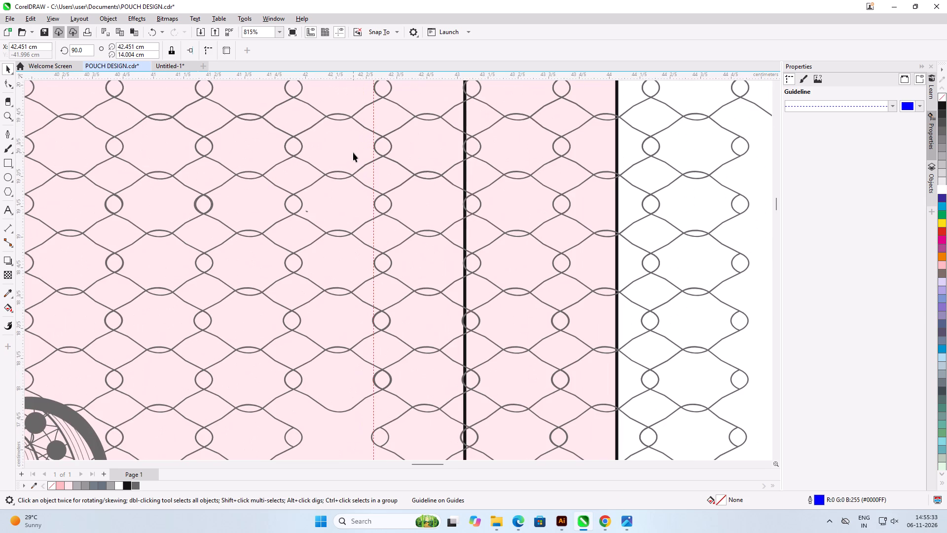
# Nudge the twelve cells of the lowest three rows beyond the gap 0.01 cm to the right, away from the gap.
pyautogui.scroll(-6, 353, 152)
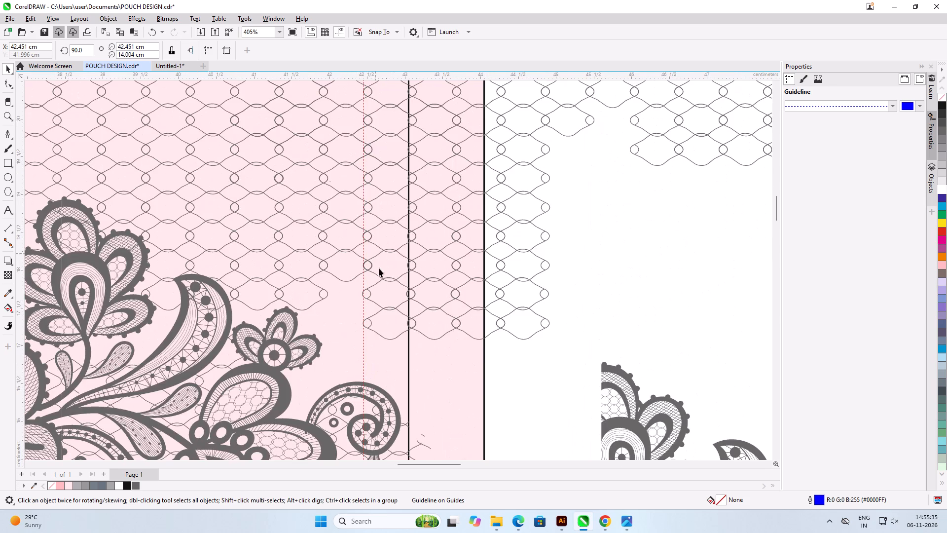
pyautogui.scroll(7, 392, 309)
pyautogui.scroll(1, 347, 303)
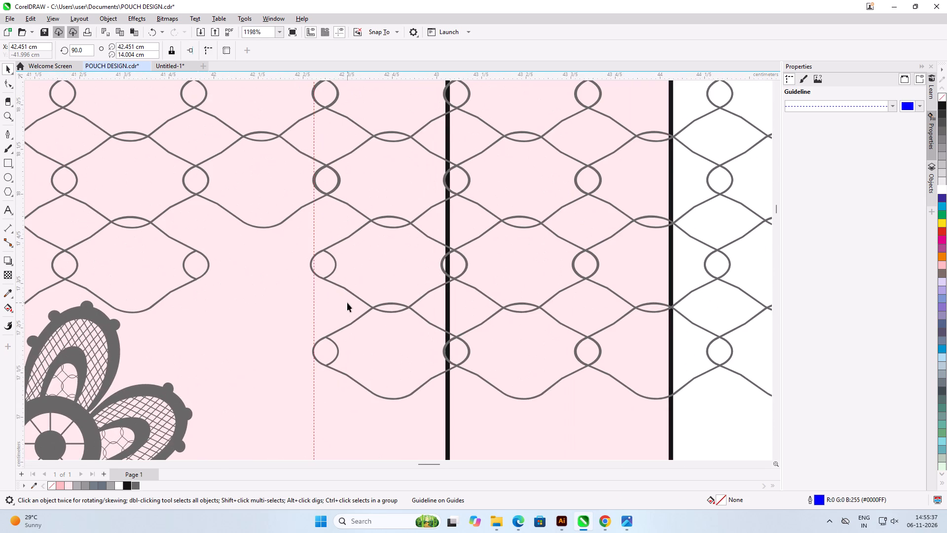
pyautogui.click(347, 156)
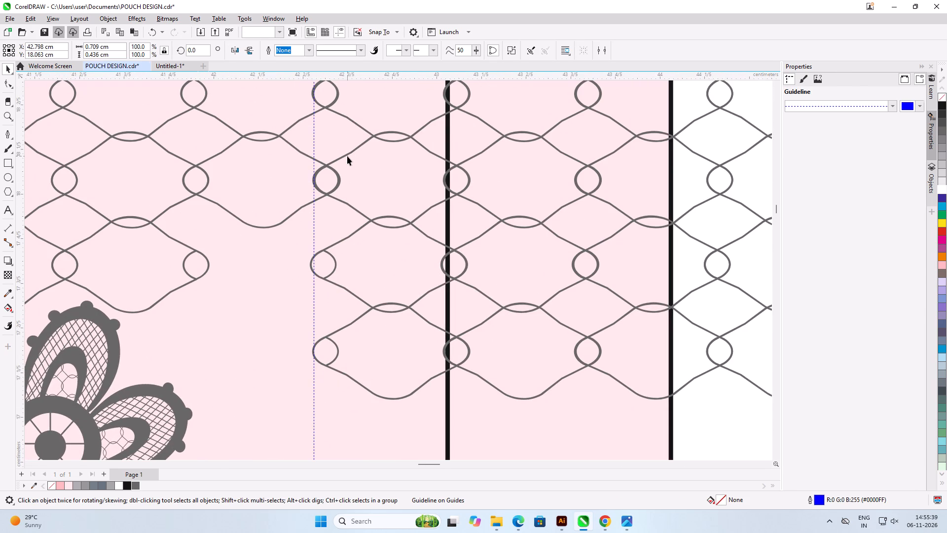
pyautogui.scroll(-5, 329, 217)
pyautogui.click(629, 179)
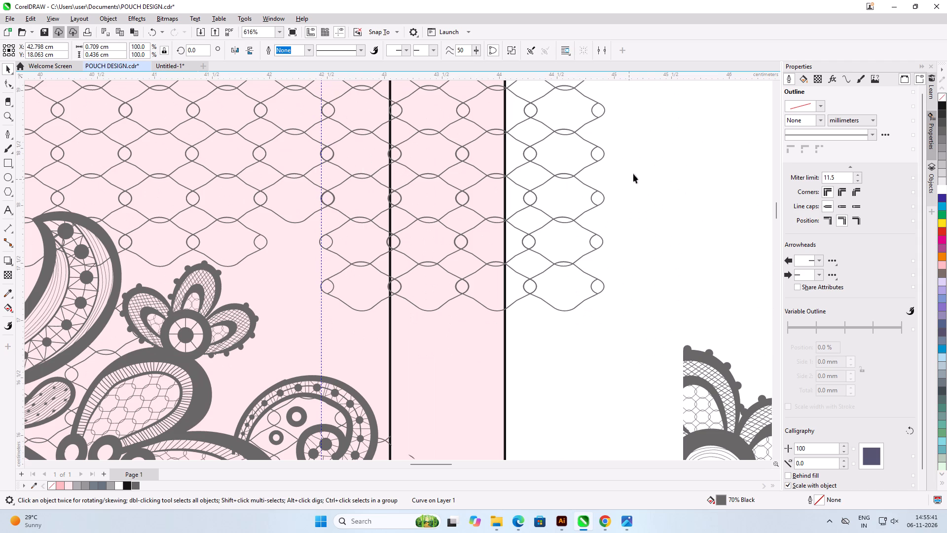
pyautogui.moveTo(655, 158); pyautogui.dragTo(314, 355)
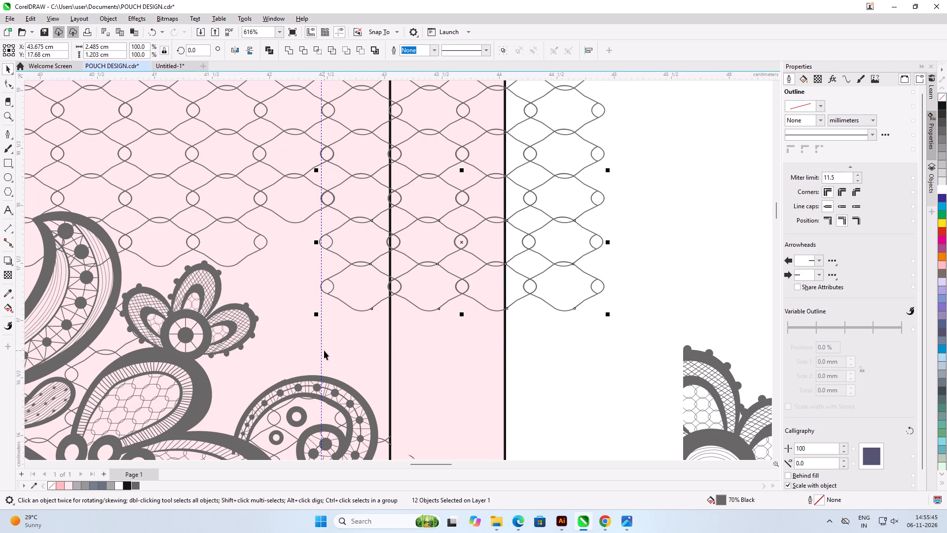
pyautogui.press('Right')
pyautogui.click(563, 345)
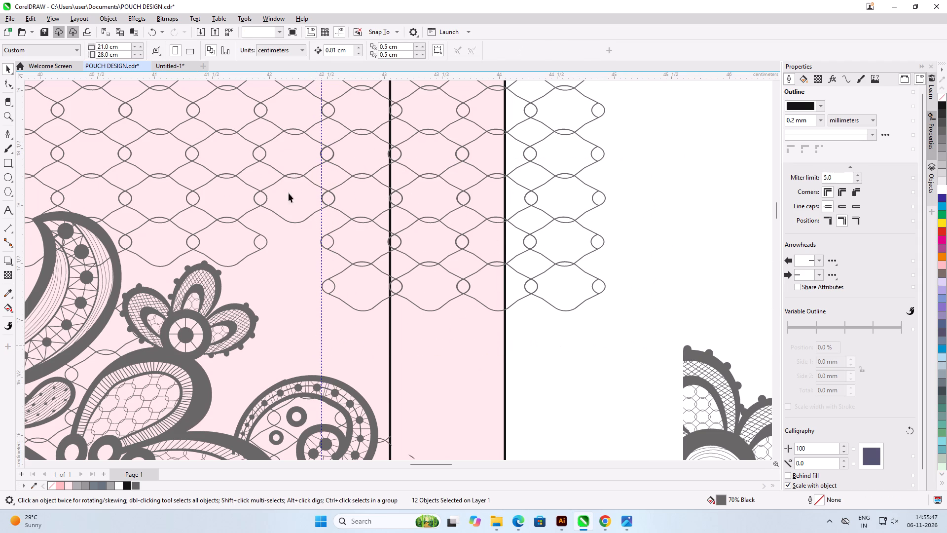
# Move the vertical guideline to the circle column on the gap's other side, at about X 41.84 cm.
pyautogui.scroll(3, 266, 205)
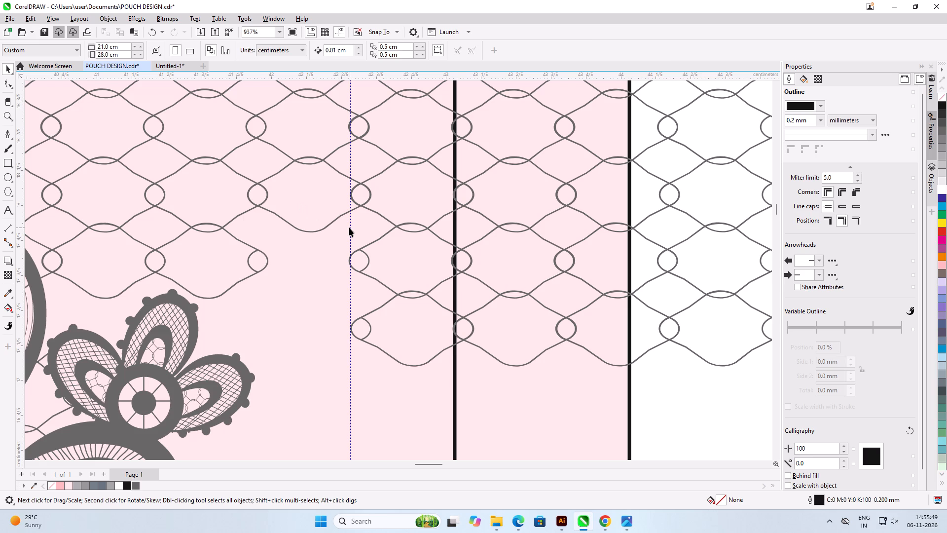
pyautogui.click(349, 228)
pyautogui.moveTo(351, 228); pyautogui.dragTo(253, 241)
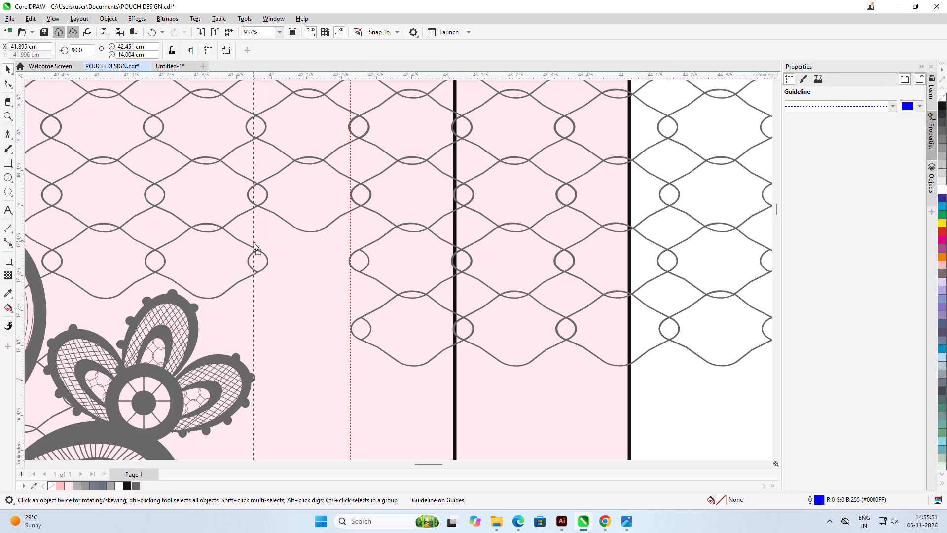
pyautogui.moveTo(253, 241); pyautogui.dragTo(250, 241)
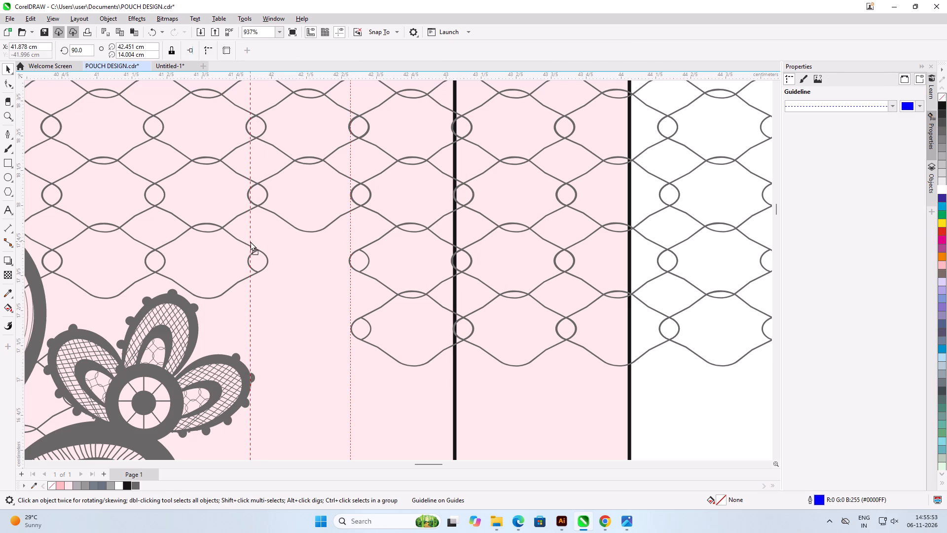
pyautogui.moveTo(250, 241); pyautogui.dragTo(243, 241)
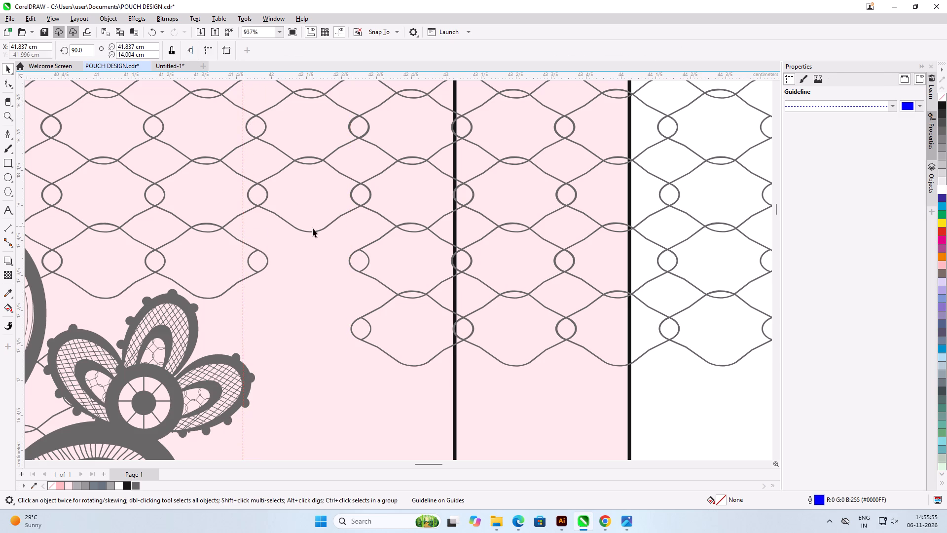
# Copy the net cell directly above the gap down into it, at about X 42.22 cm, Y 17.68 cm.
pyautogui.click(313, 231)
pyautogui.moveTo(314, 231); pyautogui.dragTo(313, 296)
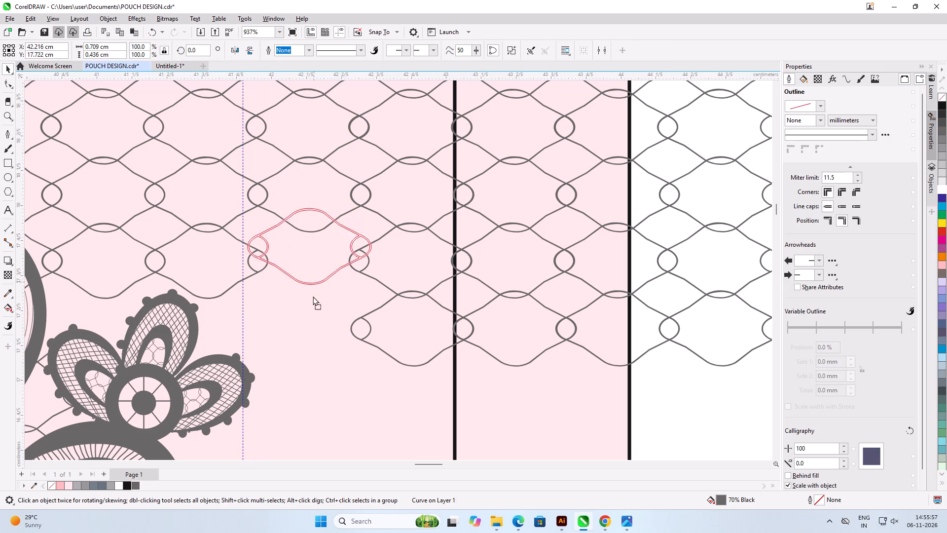
pyautogui.moveTo(313, 296); pyautogui.dragTo(311, 298)
pyautogui.keyDown('shift'); pyautogui.scroll(1, 311, 298); pyautogui.keyUp('shift')
pyautogui.keyDown('shift'); pyautogui.rightClick(311, 298); pyautogui.keyUp('shift')
pyautogui.scroll(9, 343, 265)
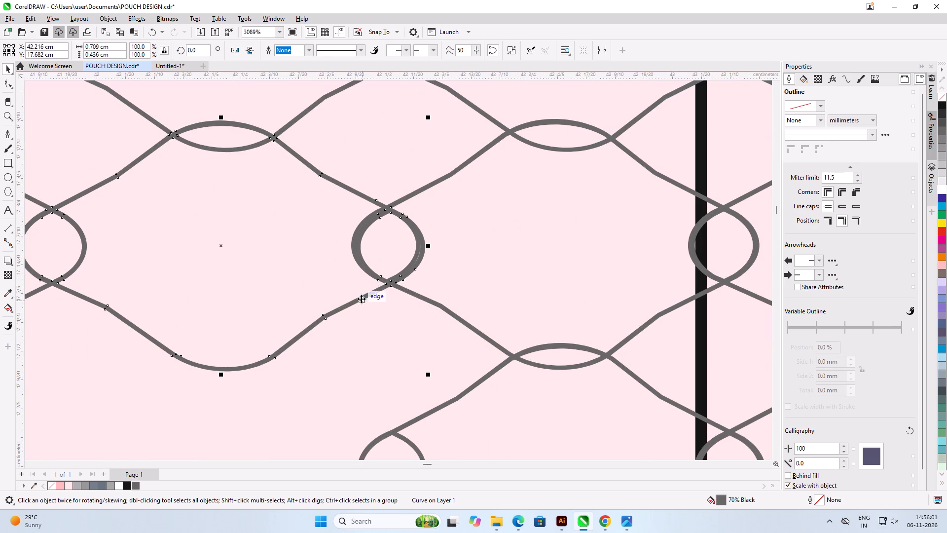
# Align the copied cell's circles with the neighbouring circles, at about X 42.22 cm, Y 17.69 cm, and deselect the cell.
pyautogui.click(361, 299)
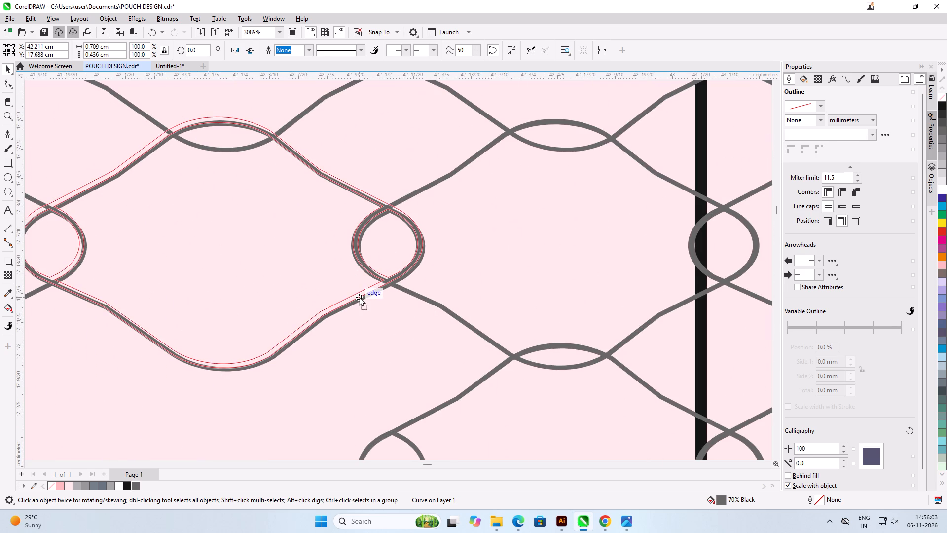
pyautogui.scroll(-4, 361, 297)
pyautogui.scroll(1, 282, 278)
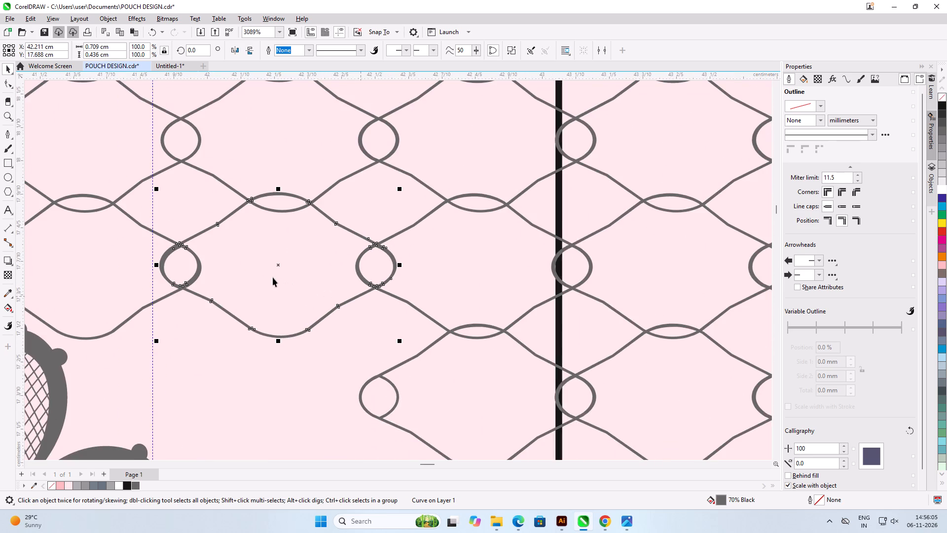
pyautogui.press('Down')
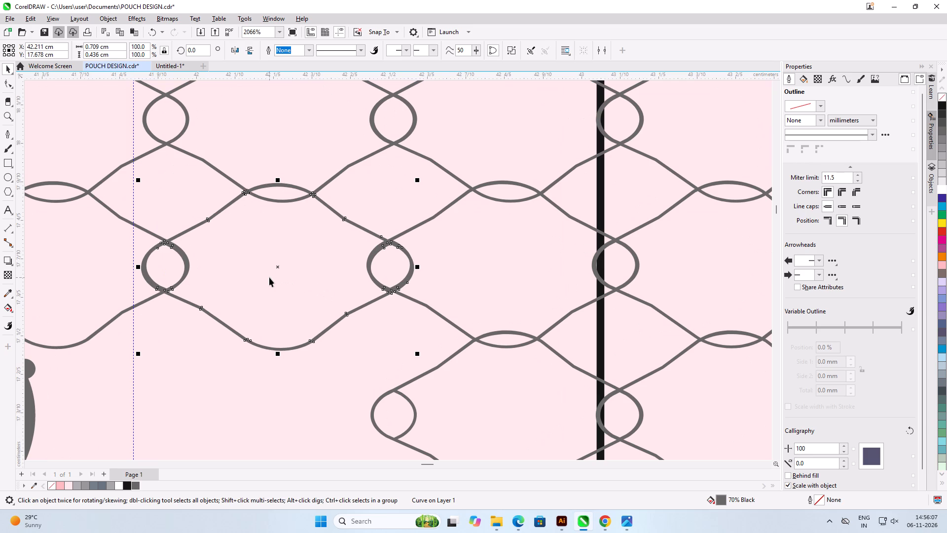
pyautogui.press('Up')
pyautogui.scroll(4, 176, 294)
pyautogui.click(184, 297)
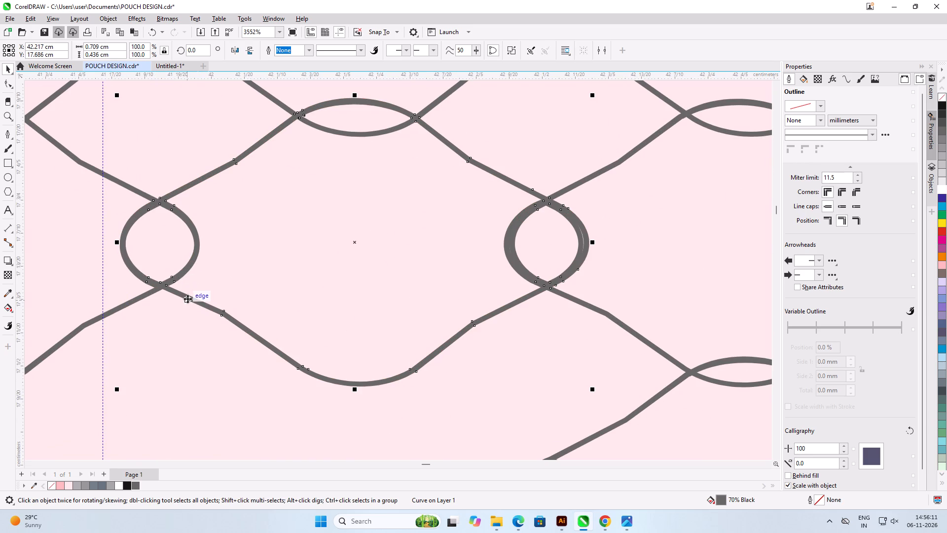
pyautogui.click(324, 242)
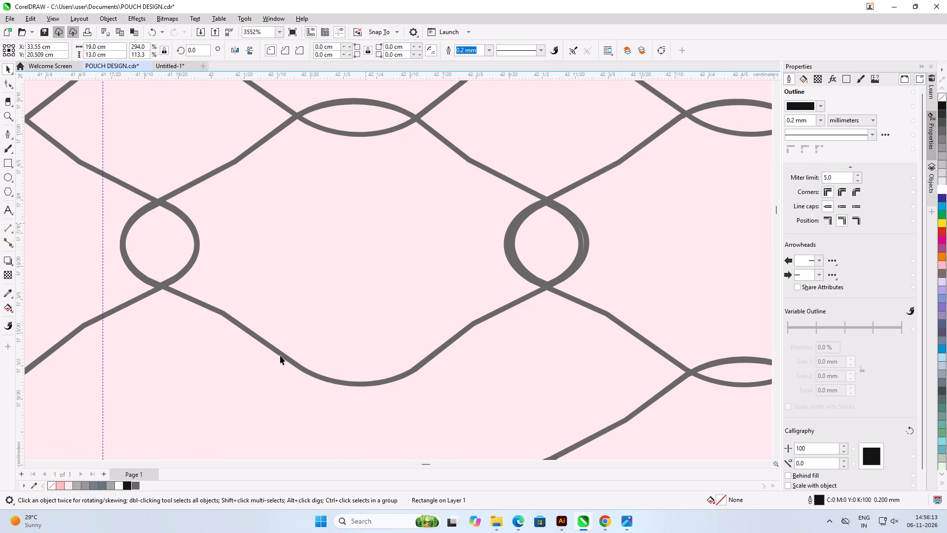
# Fine-tune the copied net cell's position in the gap to about X 42.21 cm, Y 17.68 cm, and deselect it.
pyautogui.click(281, 353)
pyautogui.click(281, 353)
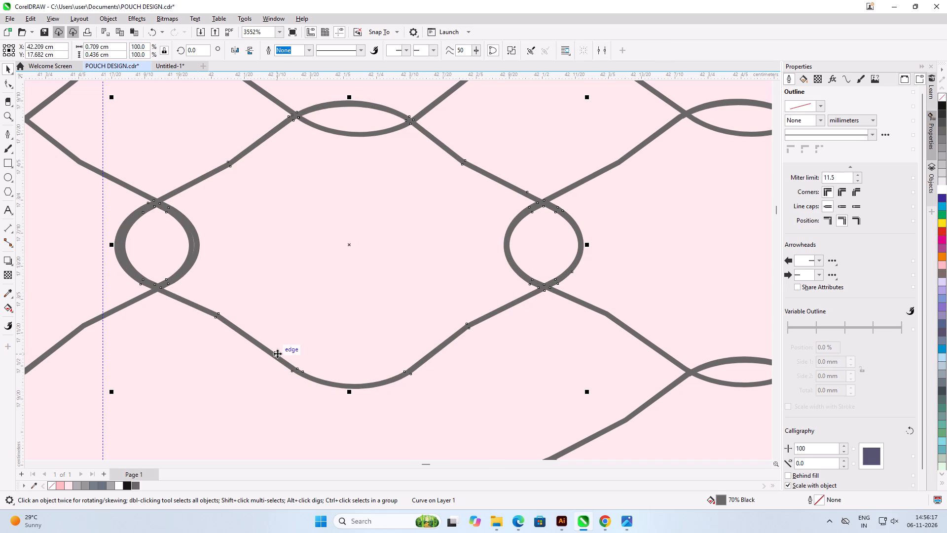
pyautogui.click(277, 353)
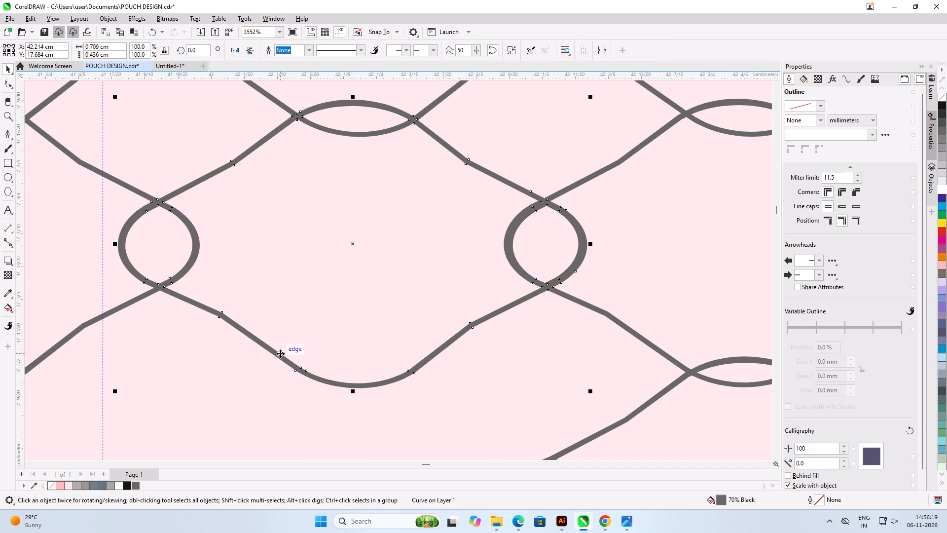
pyautogui.click(466, 457)
# Extend the lowest net row towards the small flower with two copies of its end cell, at about X 42.22 and 41.63 cm, Y 17.30 cm.
pyautogui.scroll(-11, 374, 128)
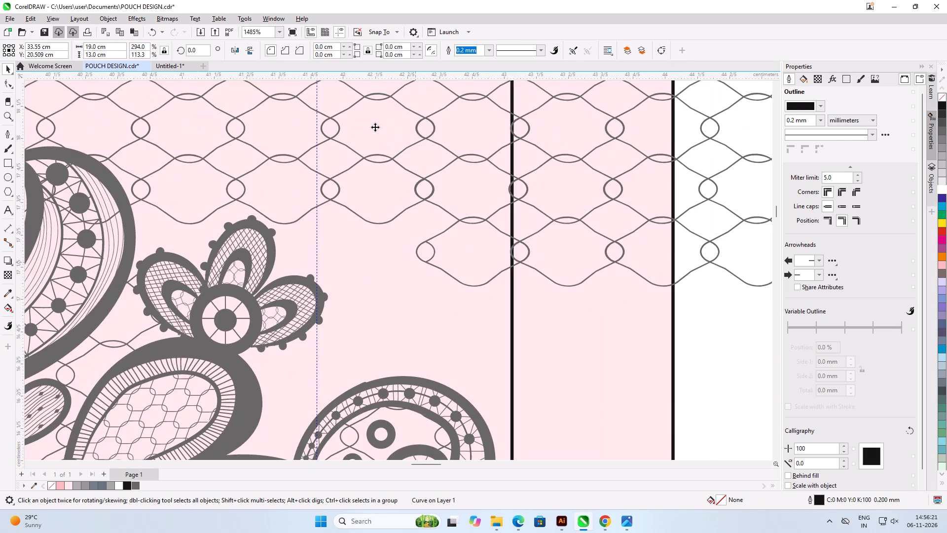
pyautogui.scroll(4, 375, 127)
pyautogui.scroll(-3, 415, 190)
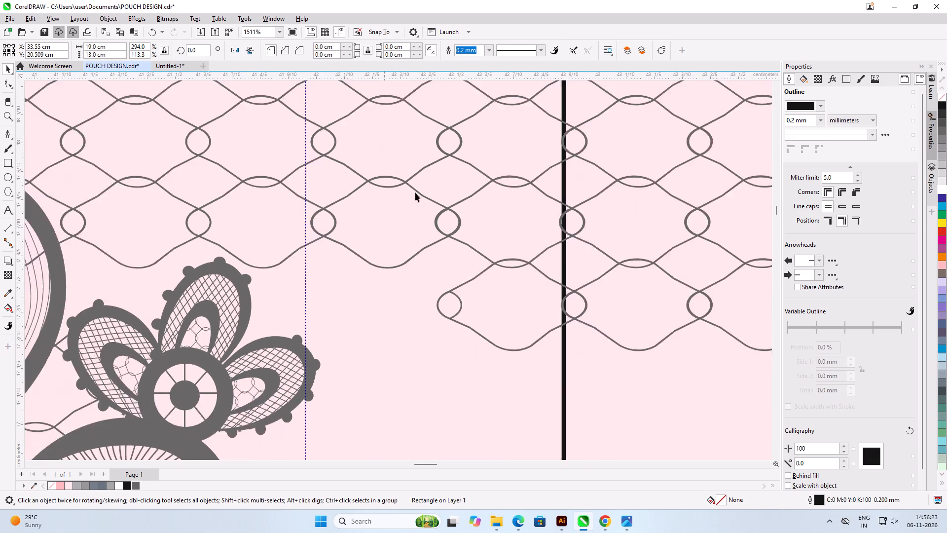
pyautogui.scroll(4, 429, 248)
pyautogui.click(488, 283)
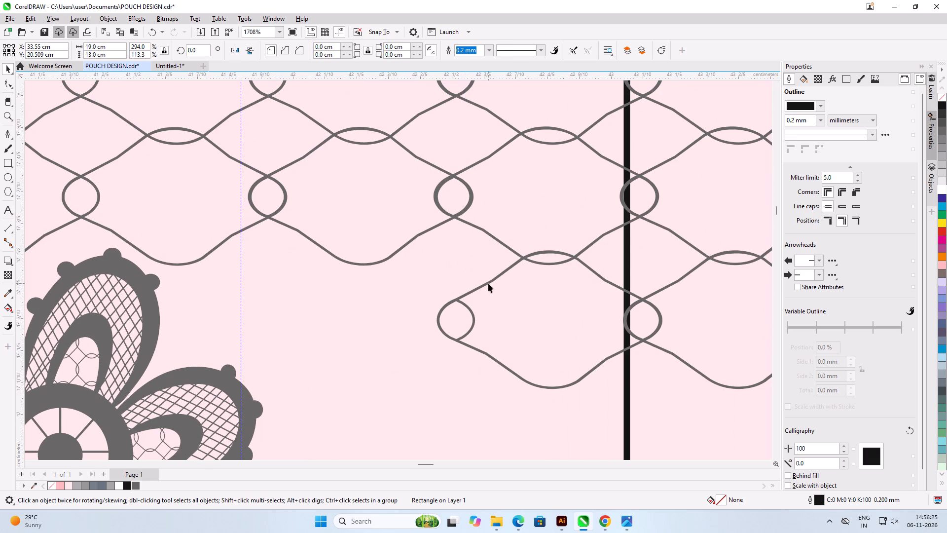
pyautogui.moveTo(492, 282); pyautogui.dragTo(308, 292)
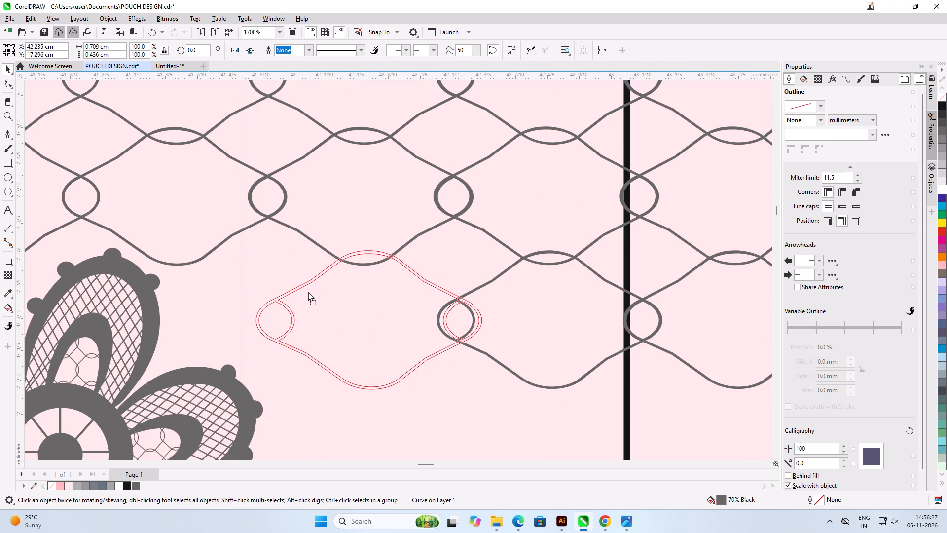
pyautogui.moveTo(308, 292); pyautogui.dragTo(305, 292)
pyautogui.keyDown('shift'); pyautogui.rightClick(305, 292); pyautogui.keyUp('shift')
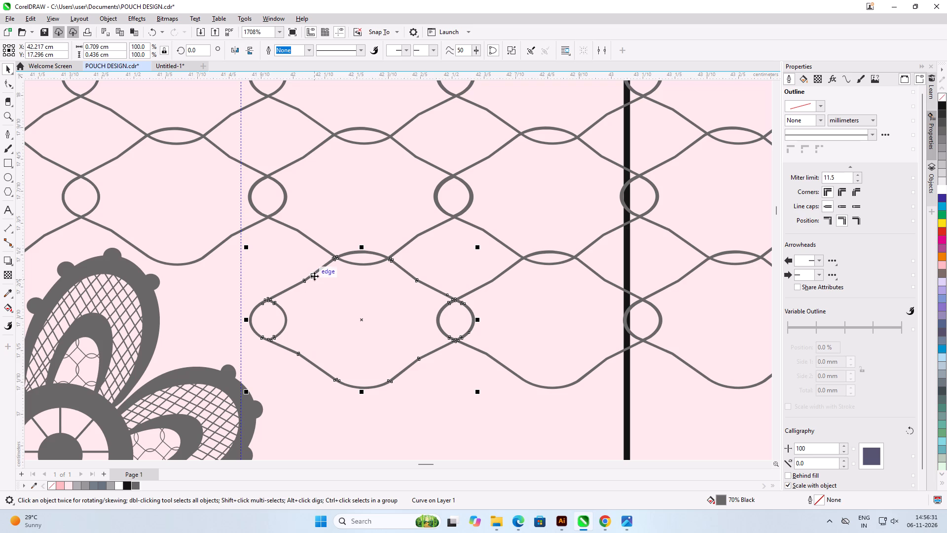
pyautogui.moveTo(314, 276); pyautogui.dragTo(131, 283)
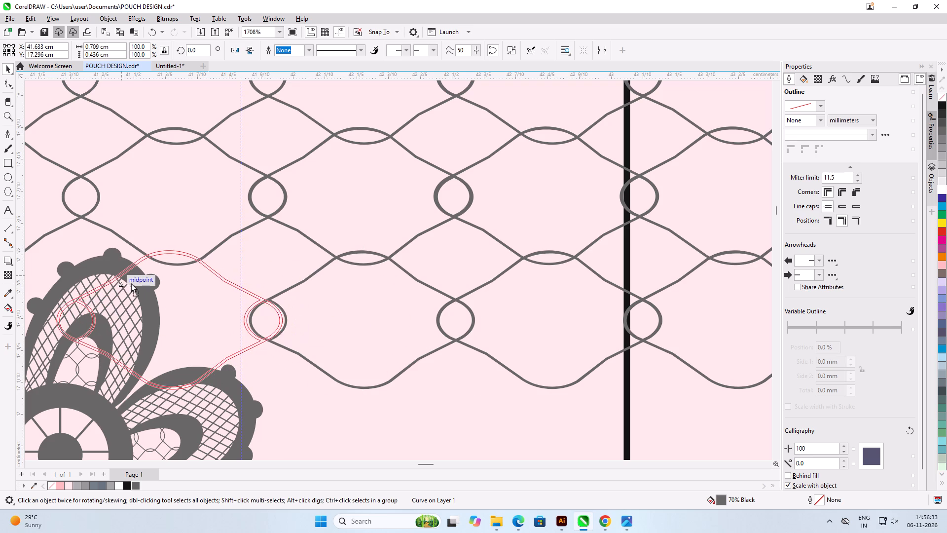
pyautogui.moveTo(131, 283); pyautogui.dragTo(127, 283)
pyautogui.keyDown('shift'); pyautogui.rightClick(127, 283); pyautogui.keyUp('shift')
pyautogui.scroll(11, 278, 327)
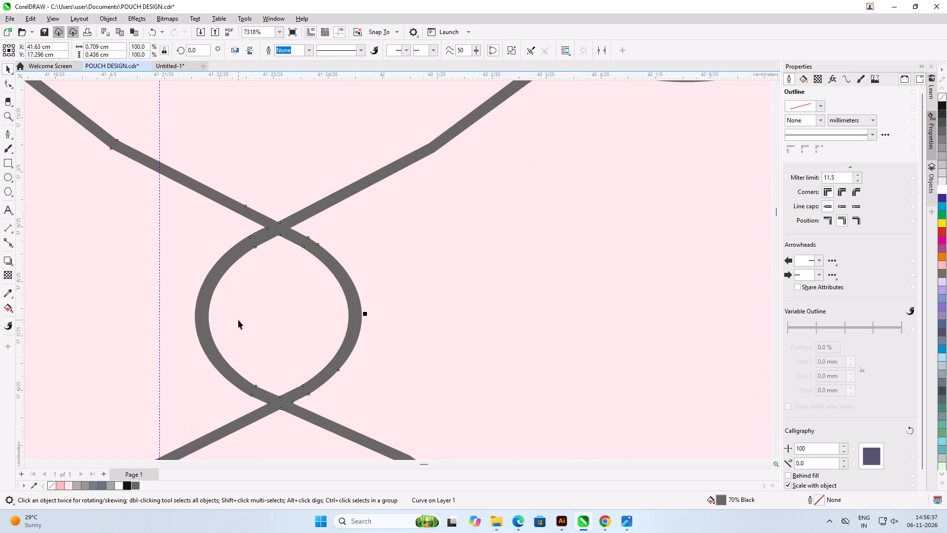
# Select the six cells of the lowest net row and copy them straight down as a new row at about Y 16.92 cm.
pyautogui.scroll(-15, 302, 222)
pyautogui.scroll(-6, 302, 222)
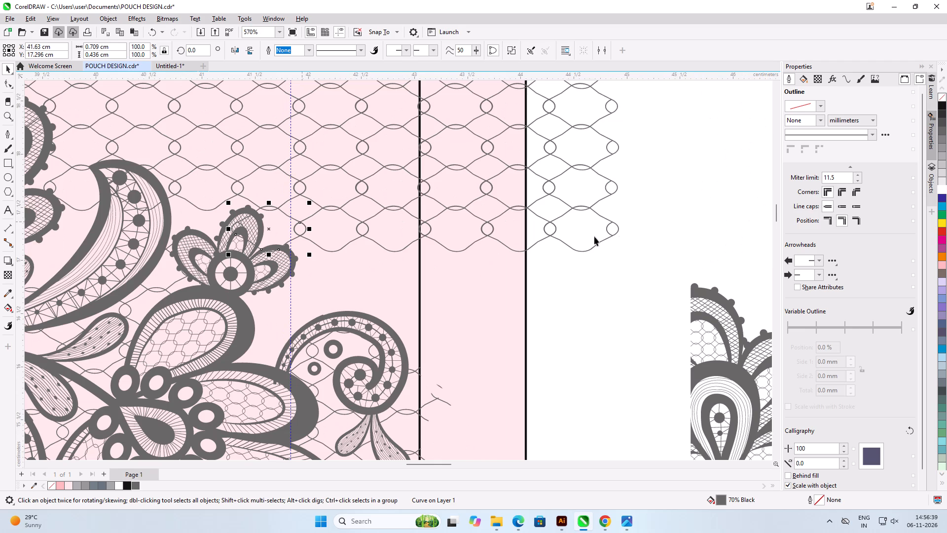
pyautogui.click(674, 219)
pyautogui.moveTo(675, 192); pyautogui.dragTo(255, 305)
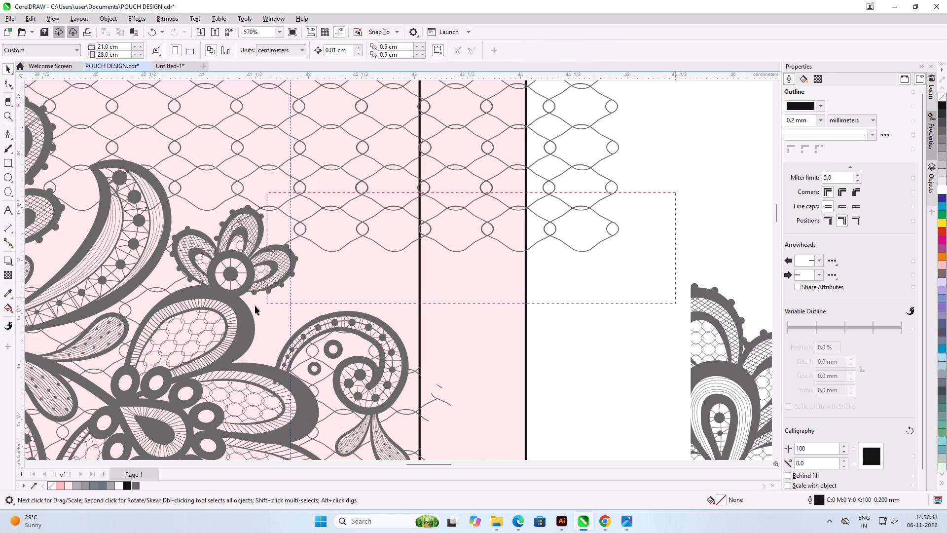
pyautogui.moveTo(255, 305); pyautogui.dragTo(225, 308)
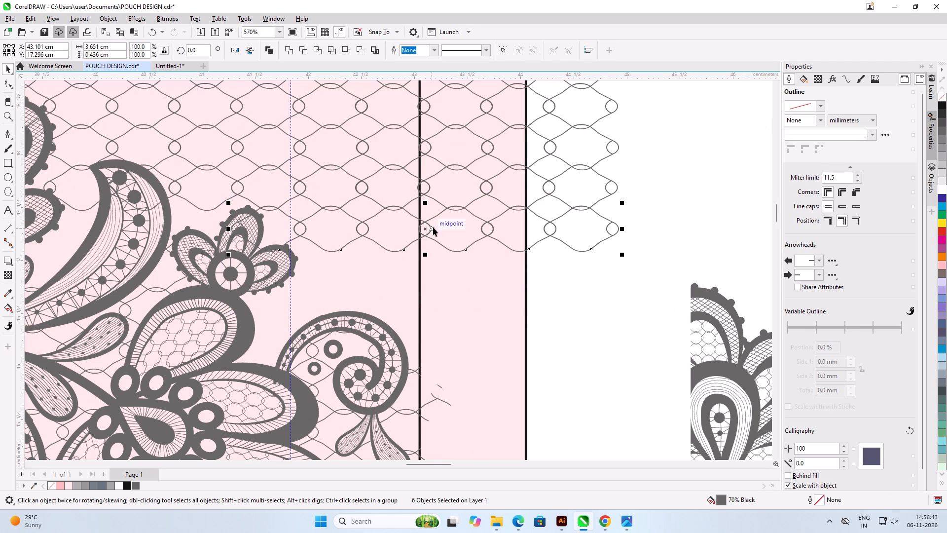
pyautogui.moveTo(427, 221); pyautogui.dragTo(428, 257)
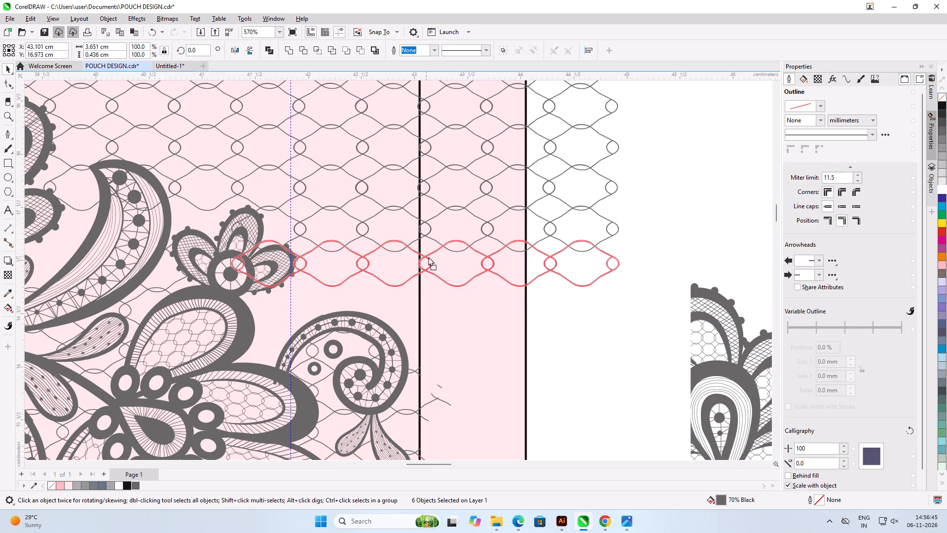
pyautogui.moveTo(428, 257); pyautogui.dragTo(428, 262)
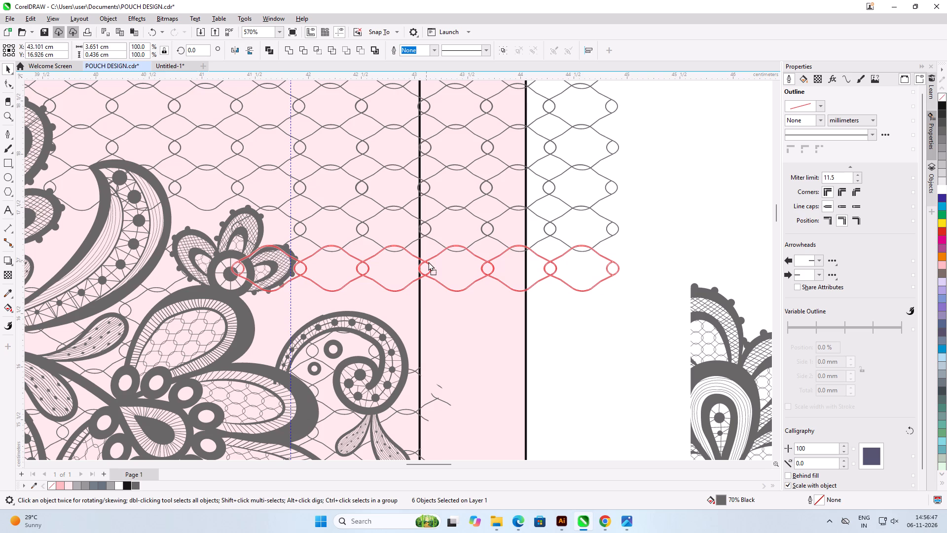
pyautogui.moveTo(428, 262); pyautogui.dragTo(428, 262)
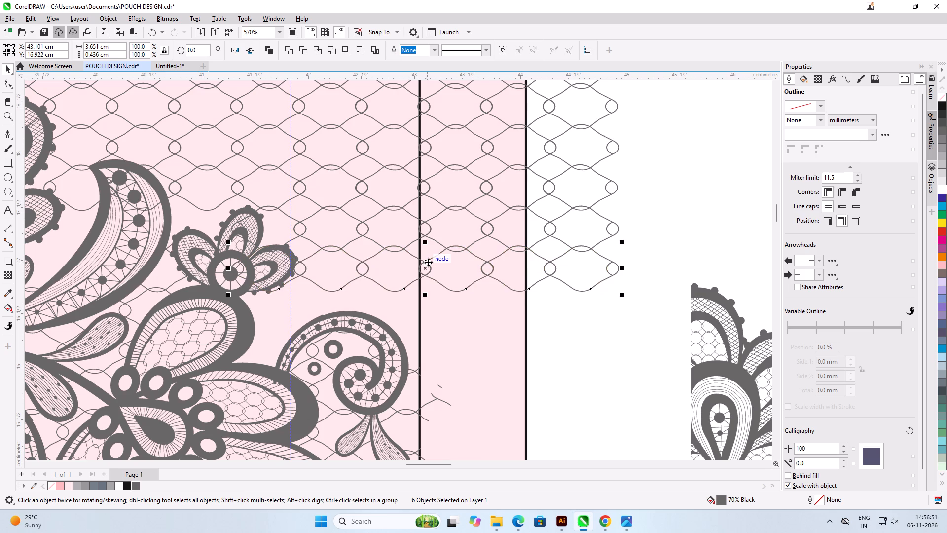
# Add two more copies of the six-cell row below at equal spacing, at about Y 16.55 and 16.17 cm, and deselect them.
pyautogui.moveTo(428, 262); pyautogui.dragTo(430, 301)
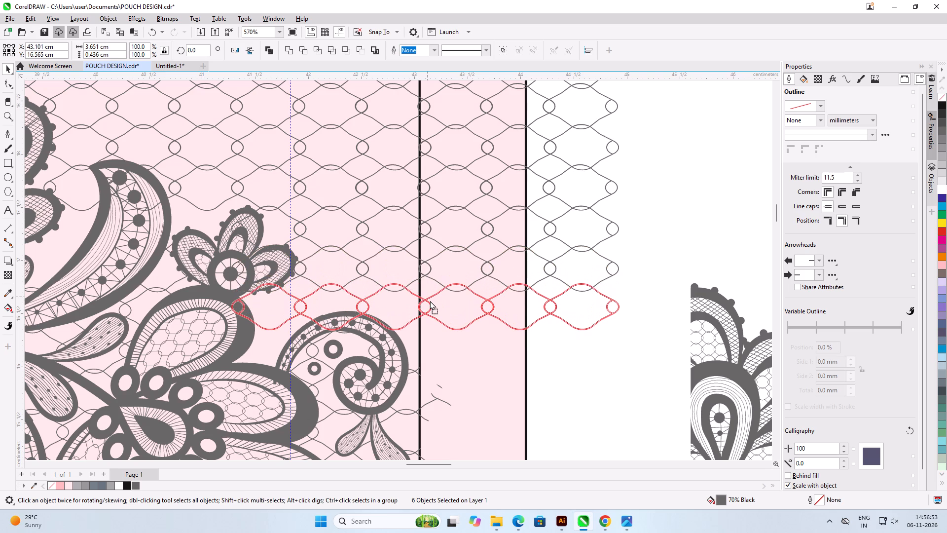
pyautogui.moveTo(430, 301); pyautogui.dragTo(430, 302)
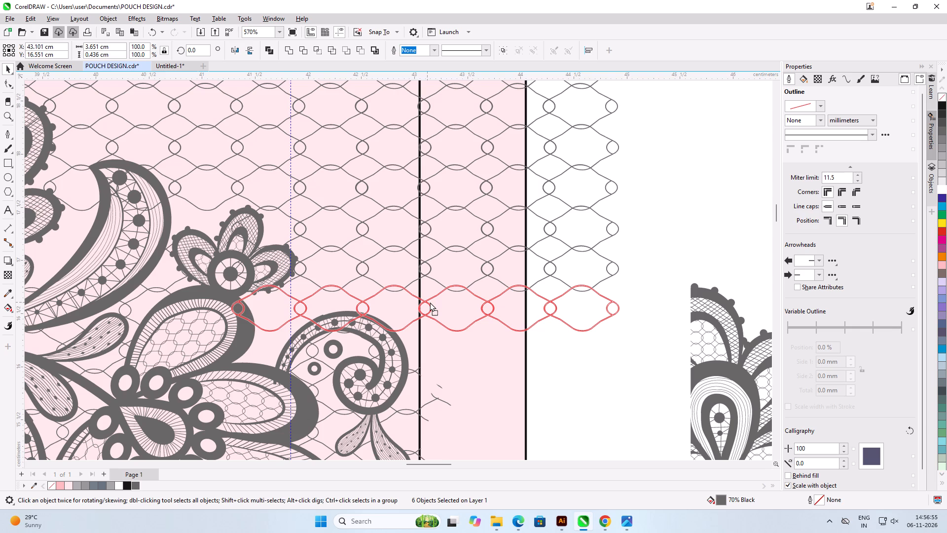
pyautogui.moveTo(430, 302); pyautogui.dragTo(430, 303)
pyautogui.keyDown('shift'); pyautogui.rightClick(430, 303); pyautogui.keyUp('shift')
pyautogui.hotkey('ctrl', 'd')
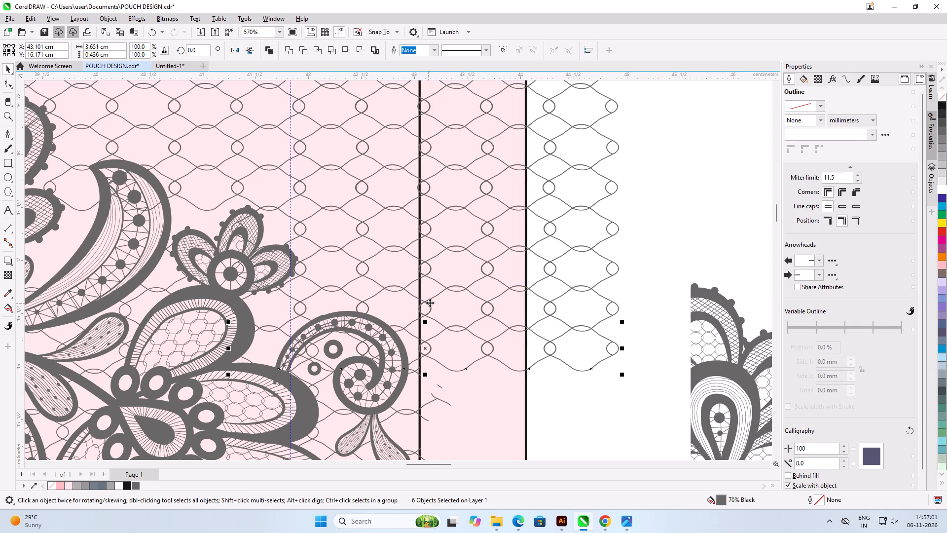
pyautogui.scroll(-4, 254, 284)
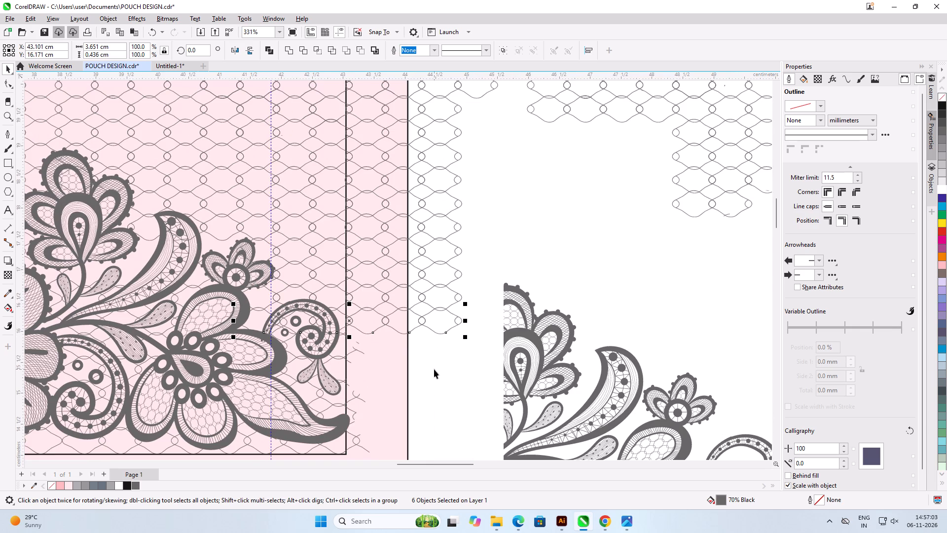
pyautogui.click(434, 369)
# Copy the outer end cell of the lowest net row to the small three-petal flower, at about X 41.02 cm, Y 17.31 cm.
pyautogui.scroll(-6, 432, 326)
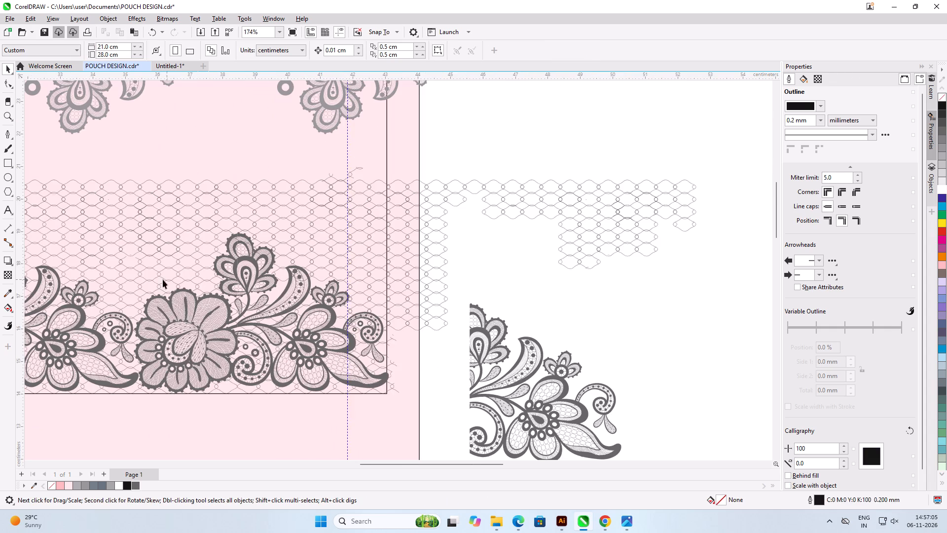
pyautogui.scroll(3, 156, 278)
pyautogui.scroll(4, 437, 289)
pyautogui.scroll(3, 291, 287)
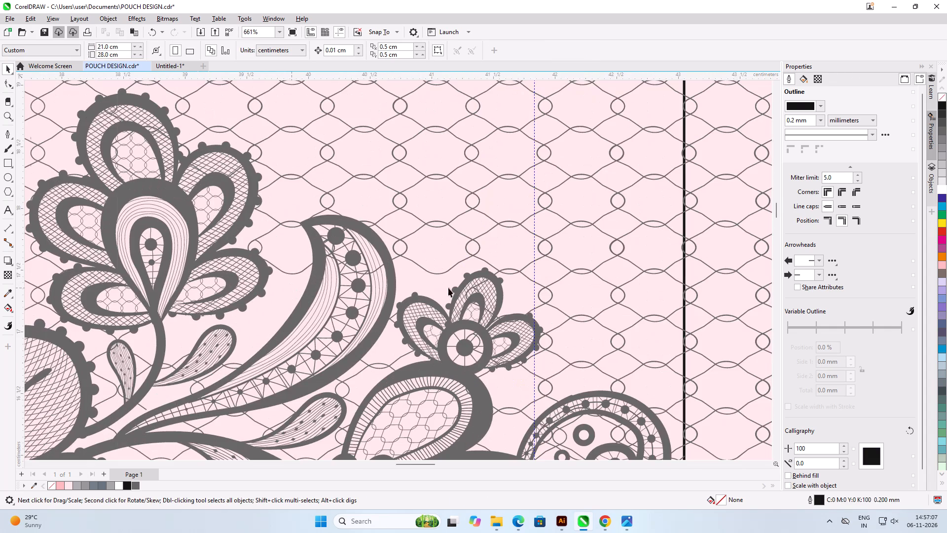
pyautogui.scroll(-4, 662, 271)
pyautogui.scroll(-2, 437, 266)
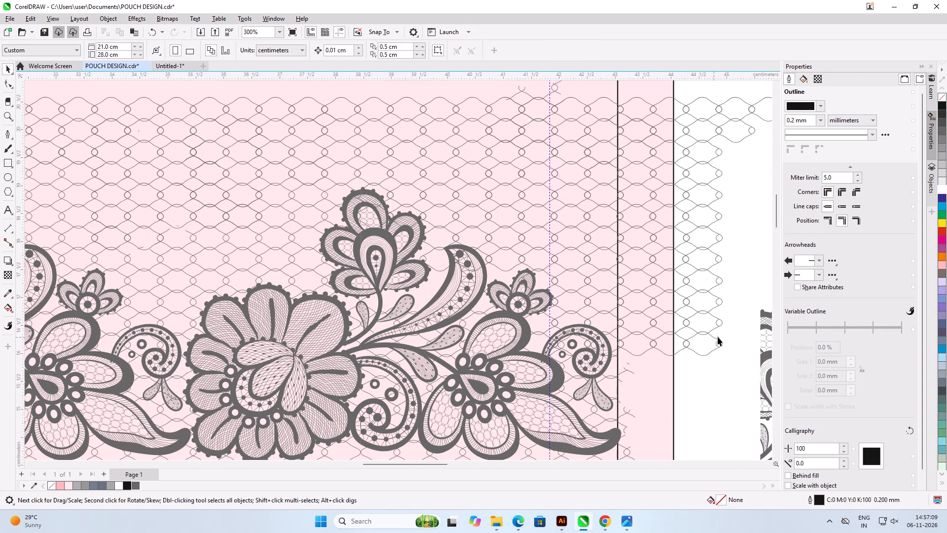
pyautogui.click(718, 337)
pyautogui.scroll(3, 712, 337)
pyautogui.click(712, 337)
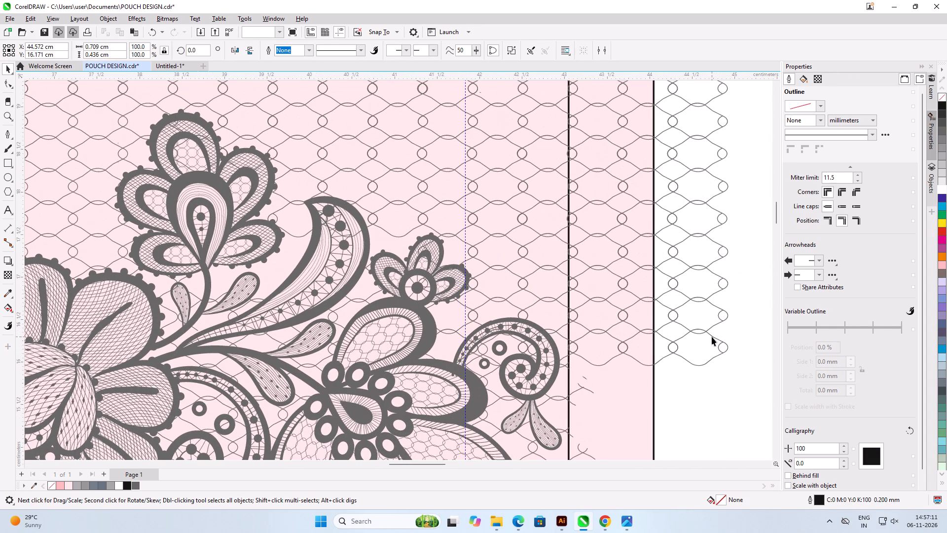
pyautogui.moveTo(714, 337); pyautogui.dragTo(312, 243)
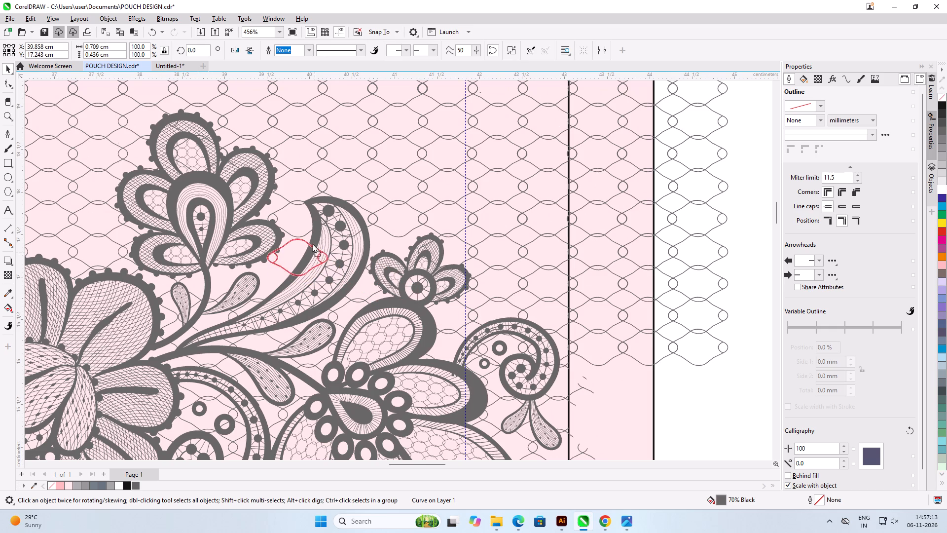
pyautogui.moveTo(312, 243); pyautogui.dragTo(373, 239)
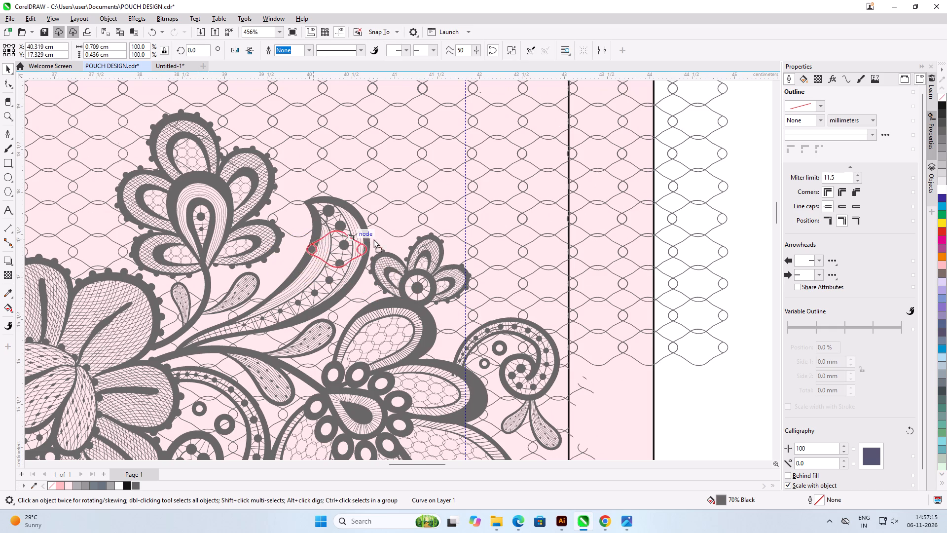
pyautogui.moveTo(373, 239); pyautogui.dragTo(409, 241)
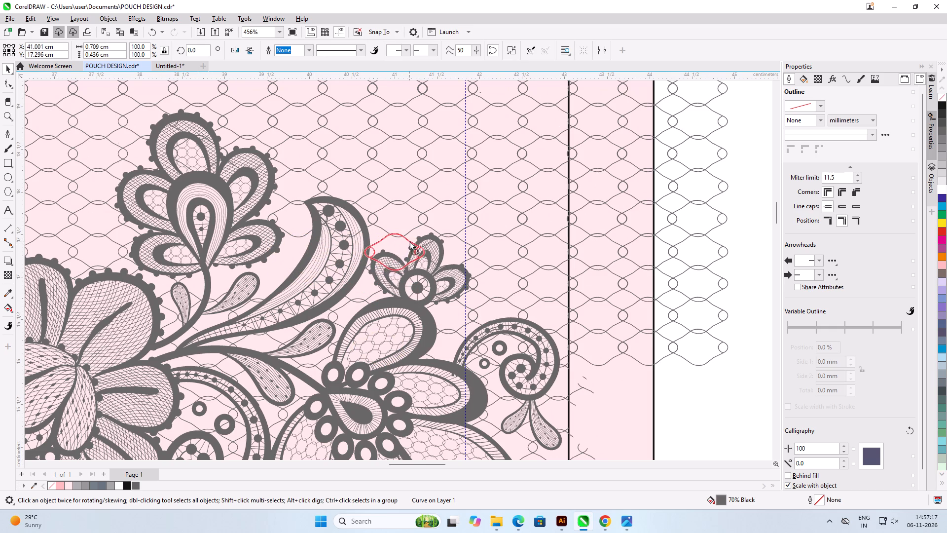
pyautogui.moveTo(409, 241); pyautogui.dragTo(411, 239)
pyautogui.rightClick(411, 239)
# Align the copied cell's circle with the neighbouring cell's circle behind the small flower, at about X 41.04 cm, Y 17.30 cm.
pyautogui.scroll(19, 411, 239)
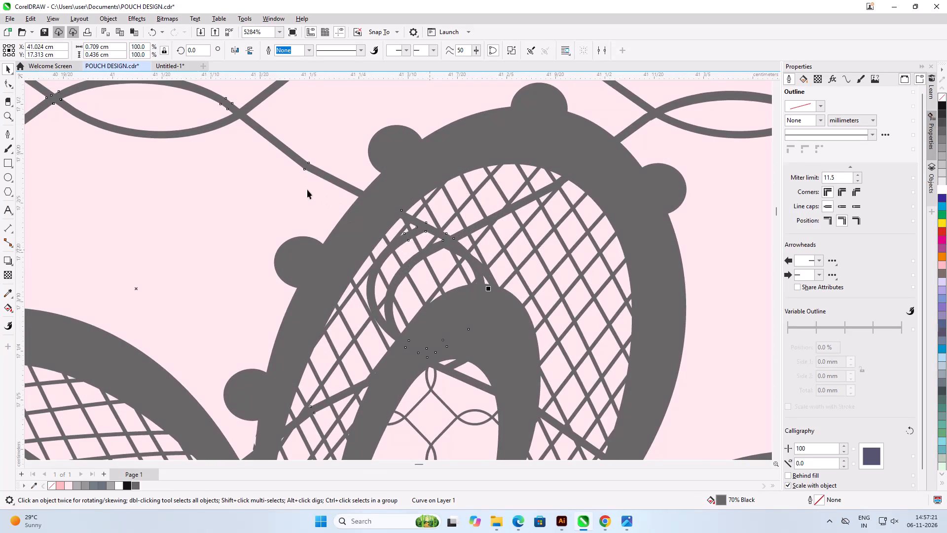
pyautogui.moveTo(330, 176); pyautogui.dragTo(346, 190)
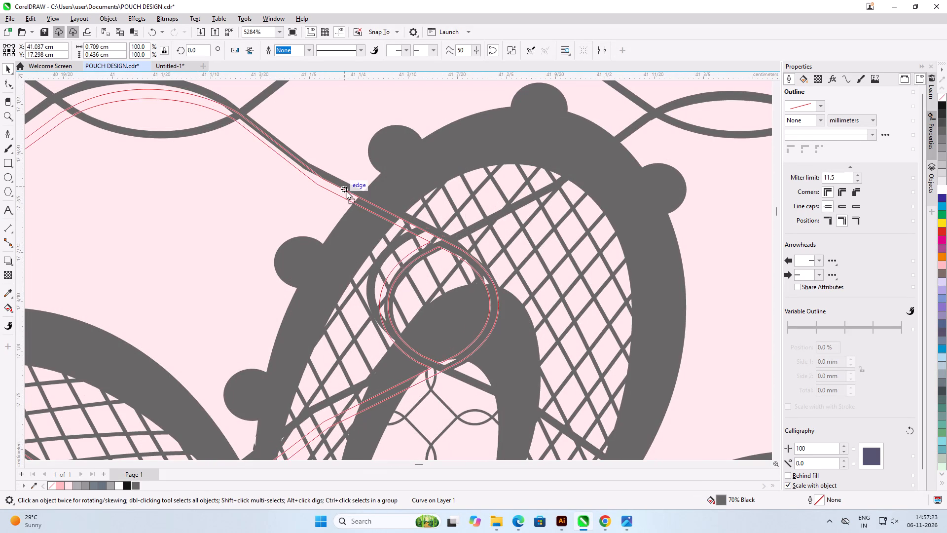
pyautogui.moveTo(346, 190); pyautogui.dragTo(353, 189)
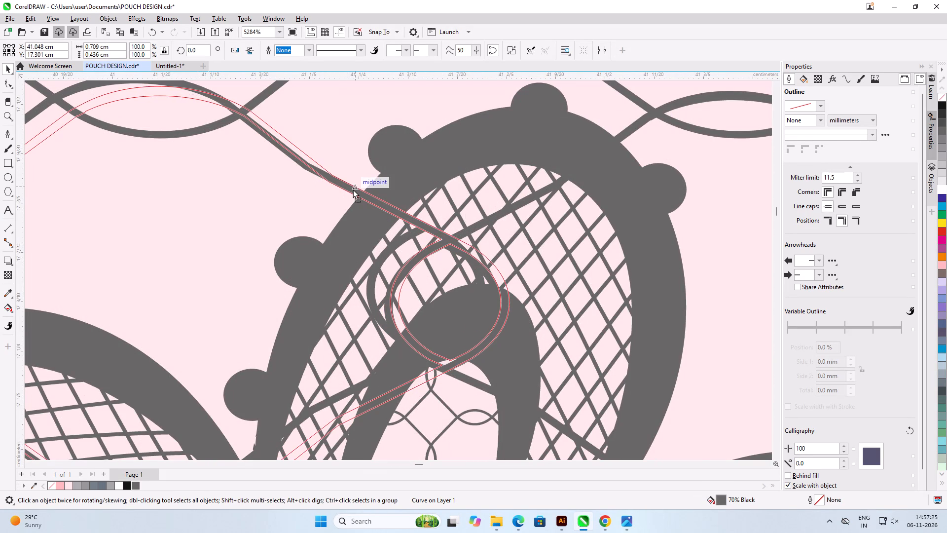
pyautogui.moveTo(353, 189); pyautogui.dragTo(349, 190)
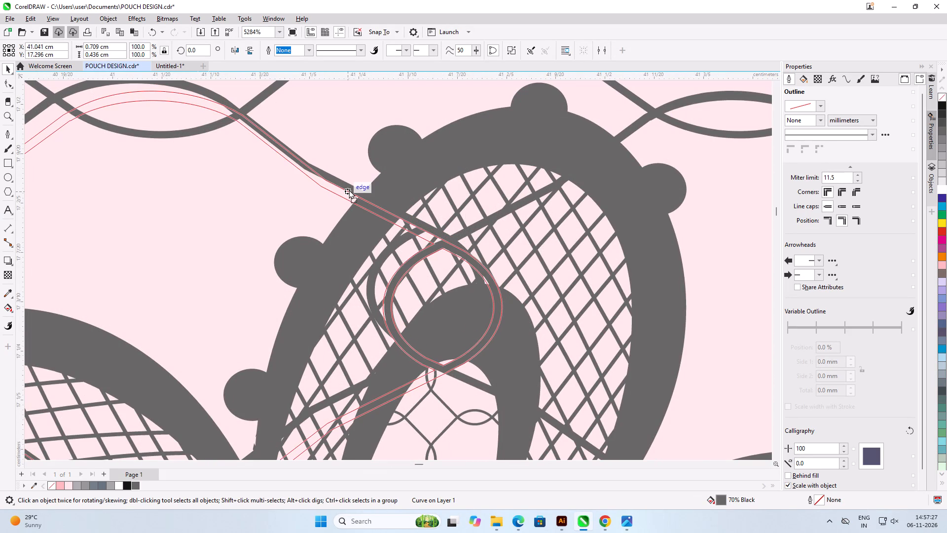
pyautogui.moveTo(349, 190); pyautogui.dragTo(319, 186)
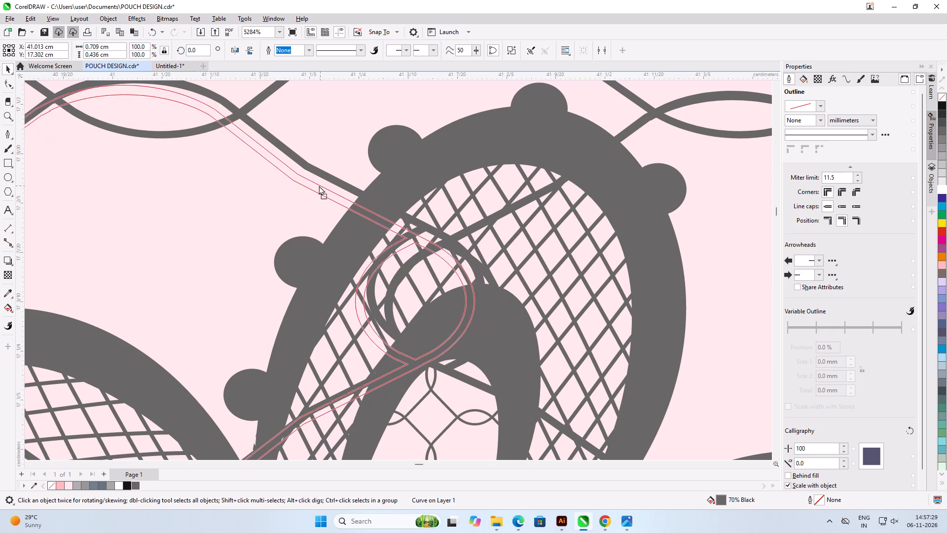
pyautogui.moveTo(319, 186); pyautogui.dragTo(334, 174)
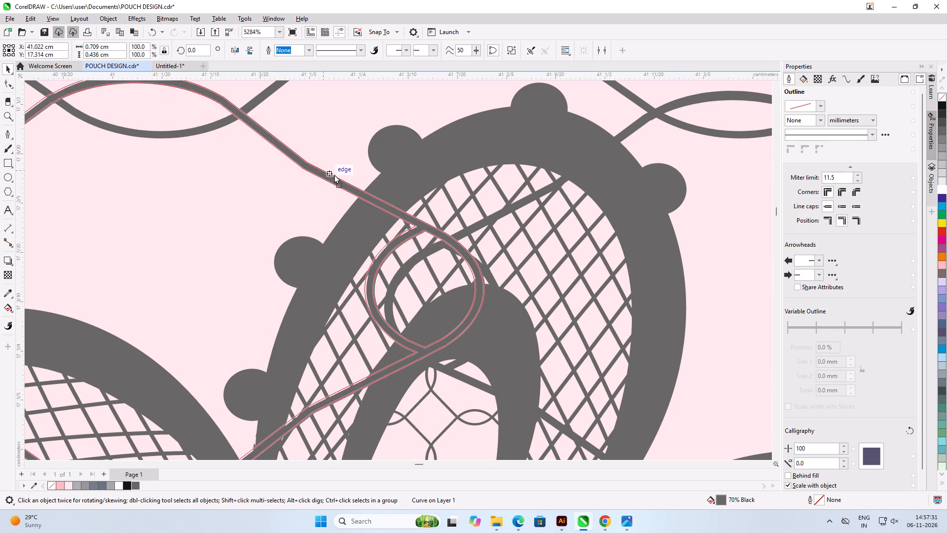
pyautogui.moveTo(334, 174); pyautogui.dragTo(354, 189)
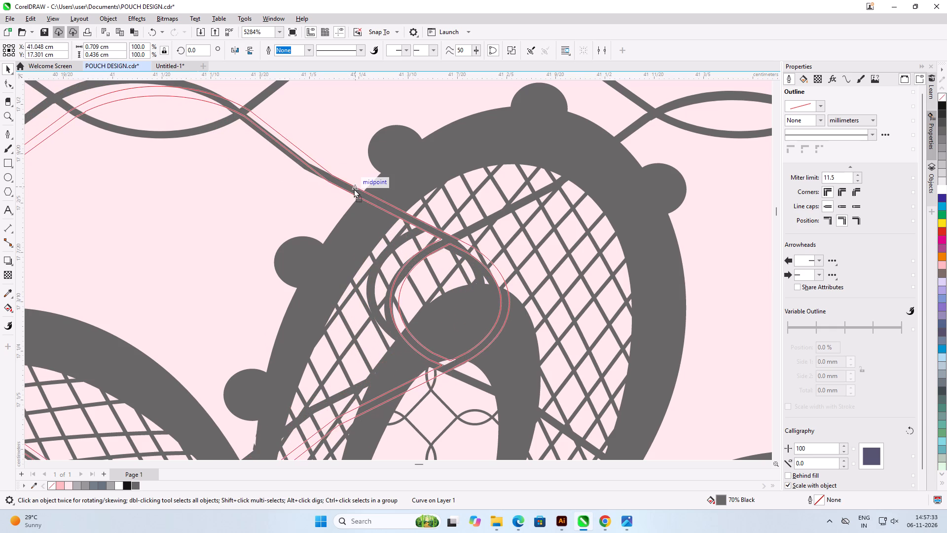
pyautogui.moveTo(354, 189); pyautogui.dragTo(347, 190)
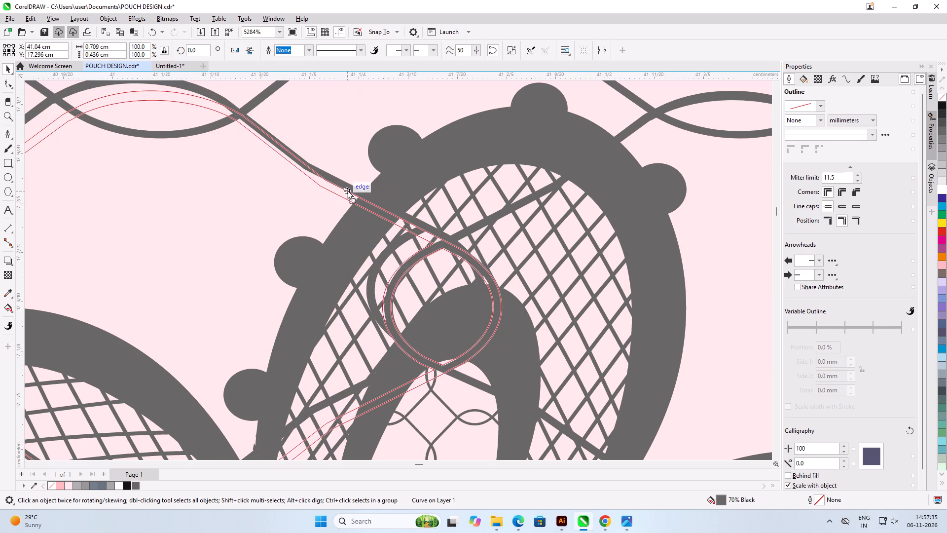
pyautogui.moveTo(347, 190); pyautogui.dragTo(350, 191)
pyautogui.scroll(-6, 470, 200)
pyautogui.scroll(-2, 512, 205)
pyautogui.scroll(1, 512, 205)
pyautogui.scroll(-3, 512, 205)
pyautogui.scroll(-5, 455, 204)
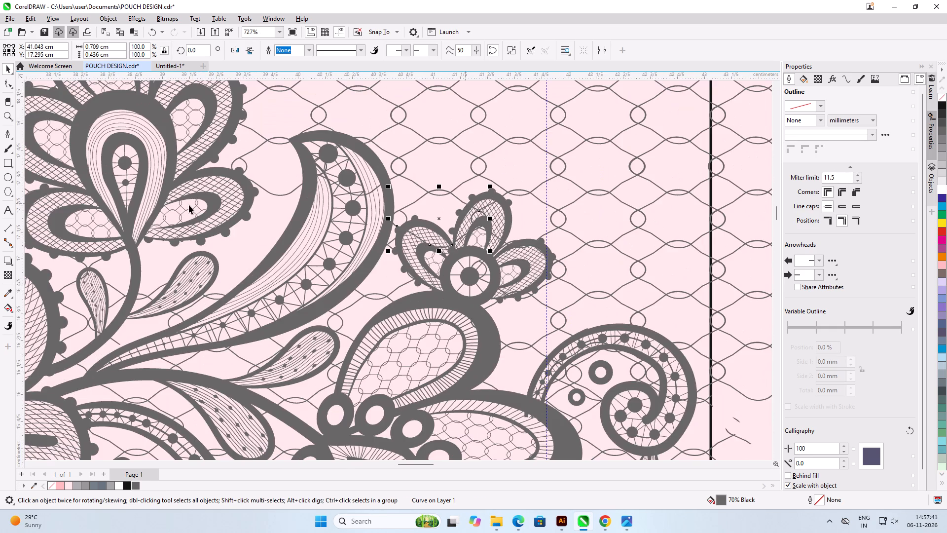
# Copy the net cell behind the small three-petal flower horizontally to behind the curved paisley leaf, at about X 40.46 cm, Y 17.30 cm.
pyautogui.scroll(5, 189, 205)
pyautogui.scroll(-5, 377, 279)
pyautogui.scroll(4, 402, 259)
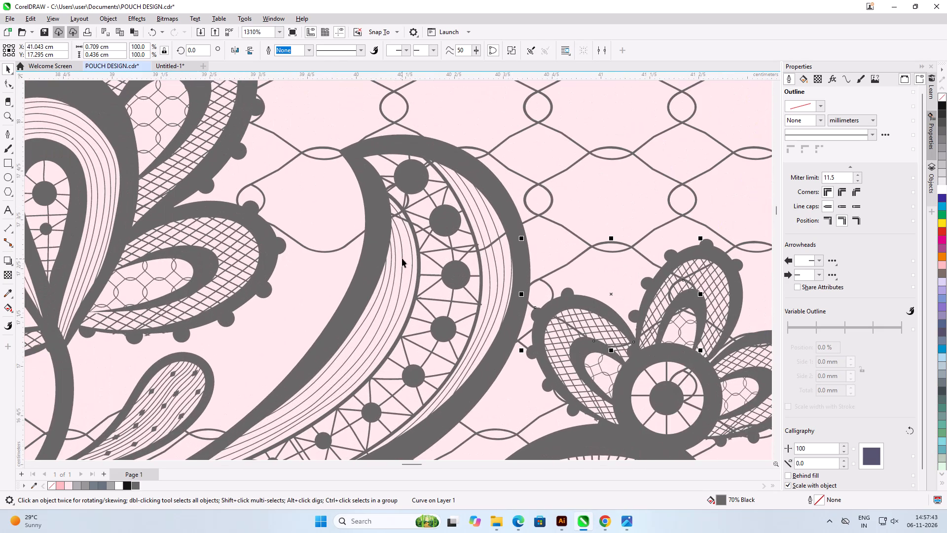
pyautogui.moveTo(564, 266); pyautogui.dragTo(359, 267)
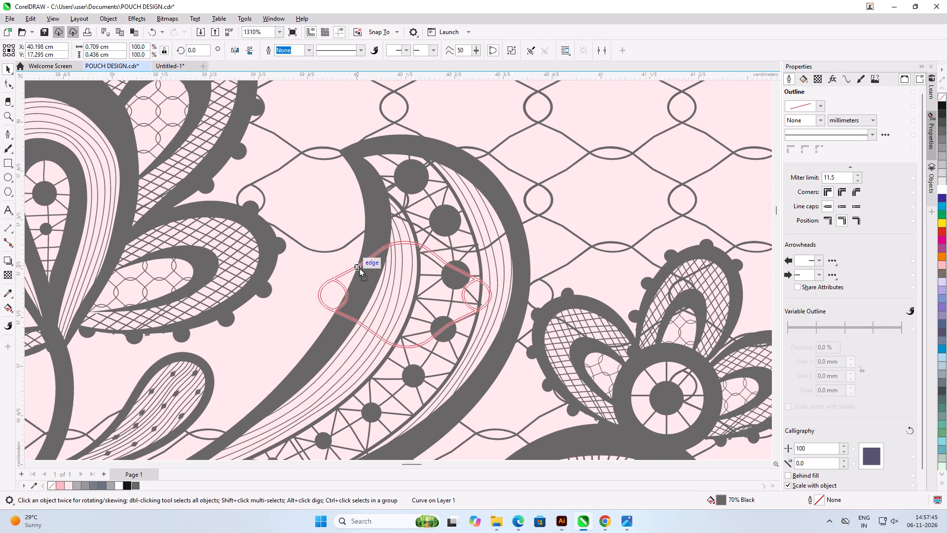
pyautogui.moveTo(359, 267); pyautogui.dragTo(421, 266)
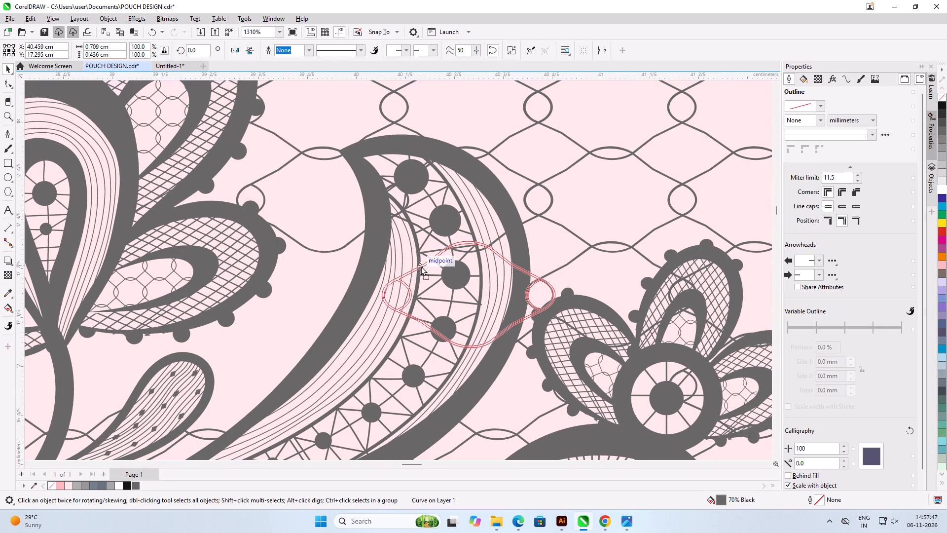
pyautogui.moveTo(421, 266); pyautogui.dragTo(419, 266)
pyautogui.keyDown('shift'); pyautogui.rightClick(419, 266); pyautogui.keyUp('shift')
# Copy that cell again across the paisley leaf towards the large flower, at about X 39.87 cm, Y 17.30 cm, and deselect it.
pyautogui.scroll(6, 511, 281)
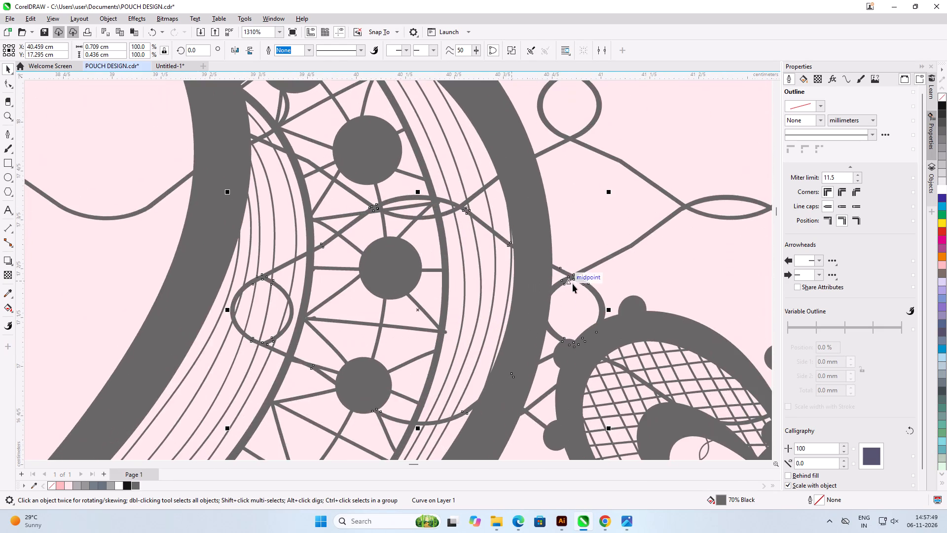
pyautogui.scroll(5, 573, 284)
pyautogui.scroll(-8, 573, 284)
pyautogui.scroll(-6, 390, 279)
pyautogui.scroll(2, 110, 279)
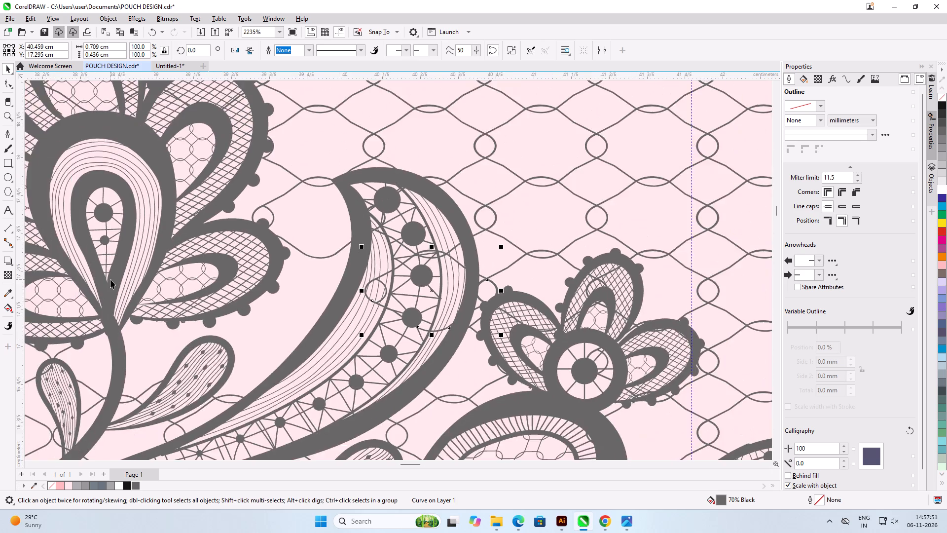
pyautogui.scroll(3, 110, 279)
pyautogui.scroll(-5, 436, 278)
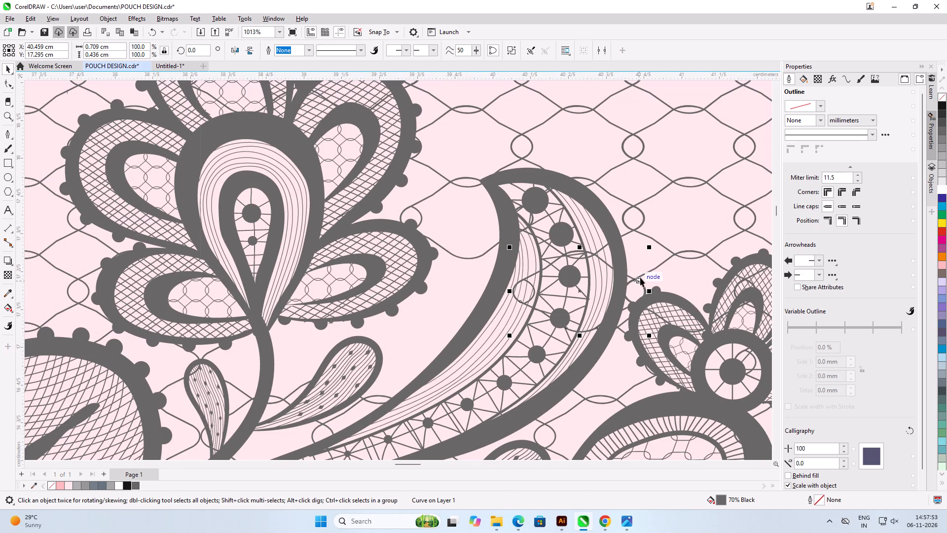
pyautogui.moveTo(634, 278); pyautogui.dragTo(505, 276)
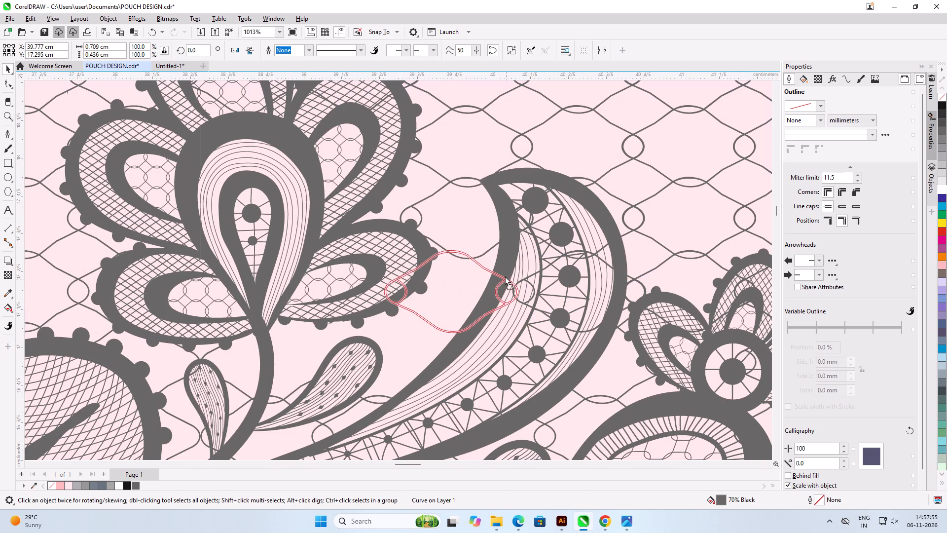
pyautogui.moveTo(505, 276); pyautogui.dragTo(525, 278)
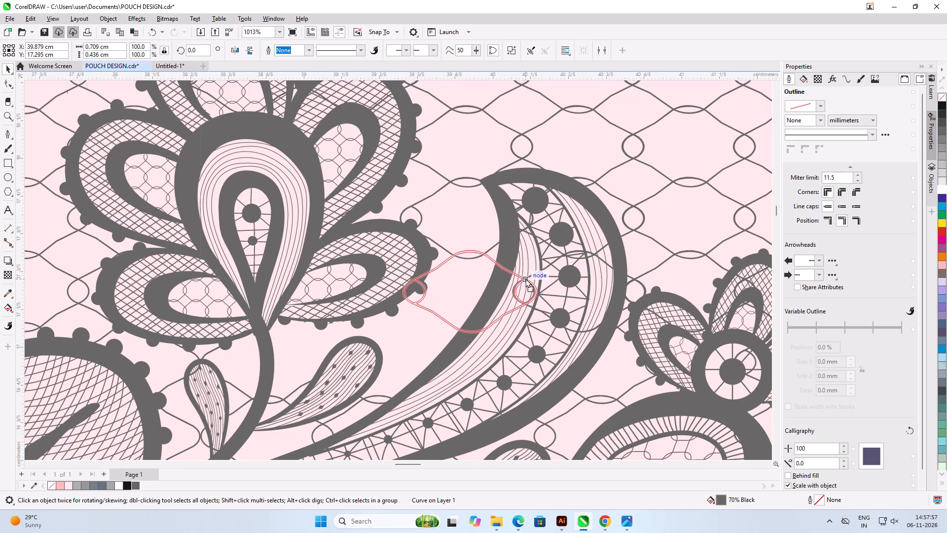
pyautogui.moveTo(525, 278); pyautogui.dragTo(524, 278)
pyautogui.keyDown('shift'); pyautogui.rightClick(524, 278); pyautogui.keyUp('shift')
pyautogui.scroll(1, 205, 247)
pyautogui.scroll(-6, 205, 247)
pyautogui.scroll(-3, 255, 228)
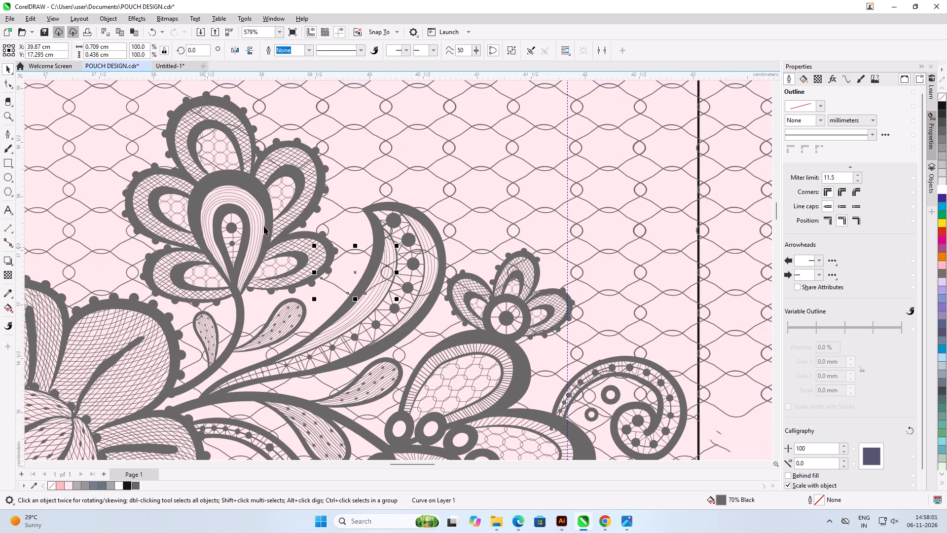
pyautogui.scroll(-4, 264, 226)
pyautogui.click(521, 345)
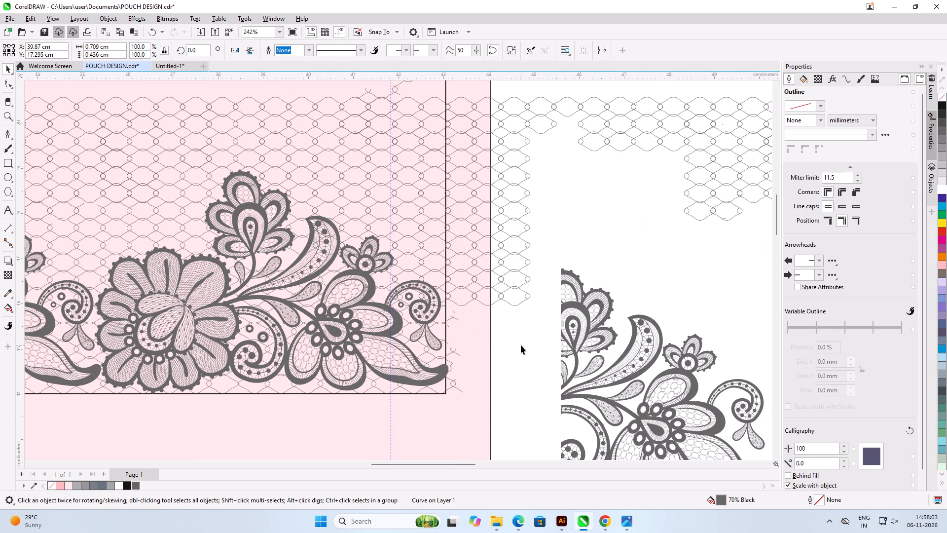
# Move the two spare net blocks outside the page away from the mesh, to about X 51.75, Y 20.61 cm and X 48.64, Y 18.88 cm.
pyautogui.scroll(1, 243, 307)
pyautogui.scroll(-2, 328, 303)
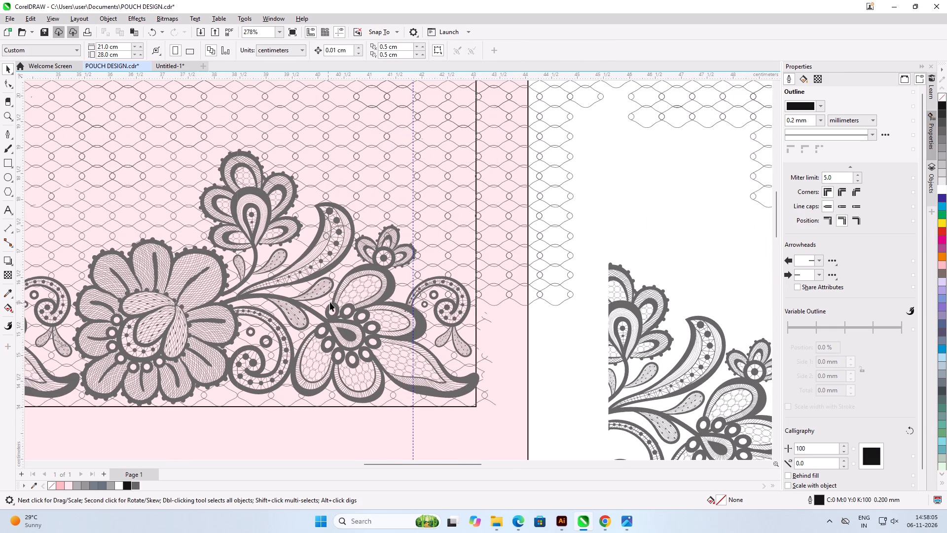
pyautogui.scroll(-4, 330, 302)
pyautogui.scroll(2, 129, 292)
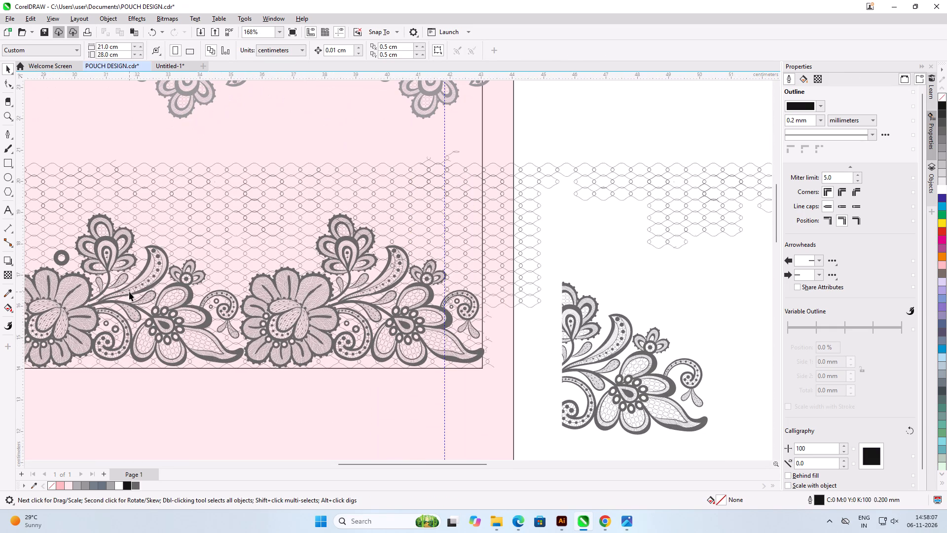
pyautogui.click(570, 259)
pyautogui.scroll(-3, 568, 258)
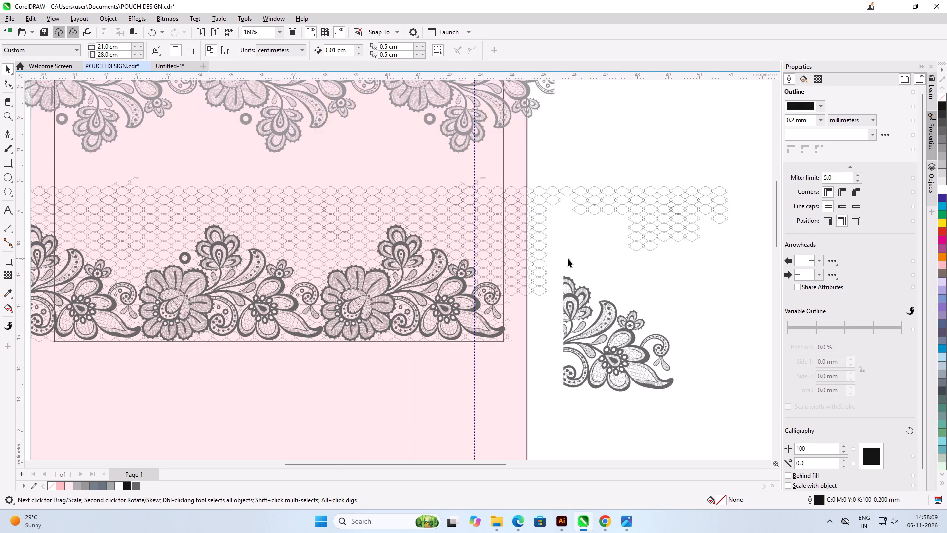
pyautogui.moveTo(736, 185); pyautogui.dragTo(593, 256)
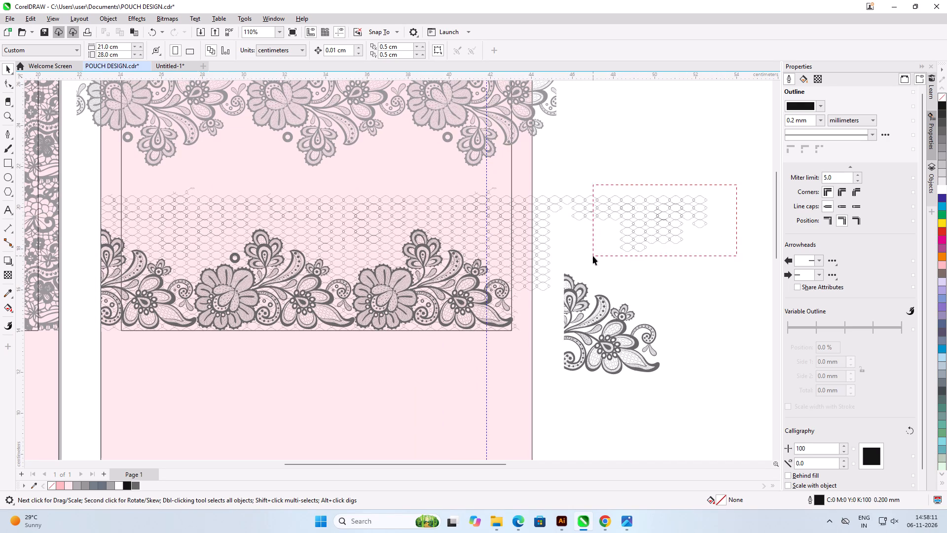
pyautogui.moveTo(593, 256); pyautogui.dragTo(604, 263)
pyautogui.moveTo(649, 239); pyautogui.dragTo(680, 211)
pyautogui.click(684, 266)
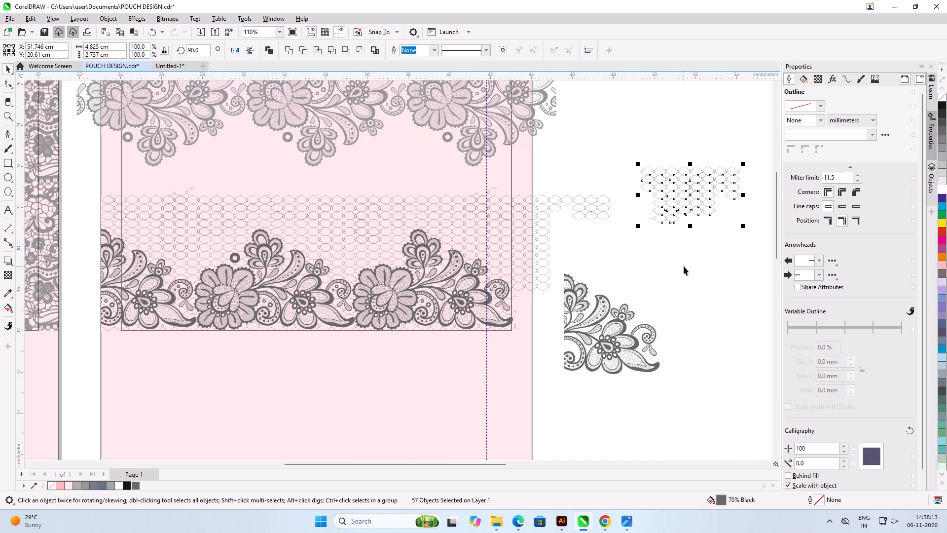
pyautogui.moveTo(614, 180); pyautogui.dragTo(561, 234)
pyautogui.moveTo(586, 213); pyautogui.dragTo(621, 236)
# Delete the surplus net cells extending past the page's outer edge, including the two small leftover pieces beside it.
pyautogui.moveTo(579, 185); pyautogui.dragTo(520, 299)
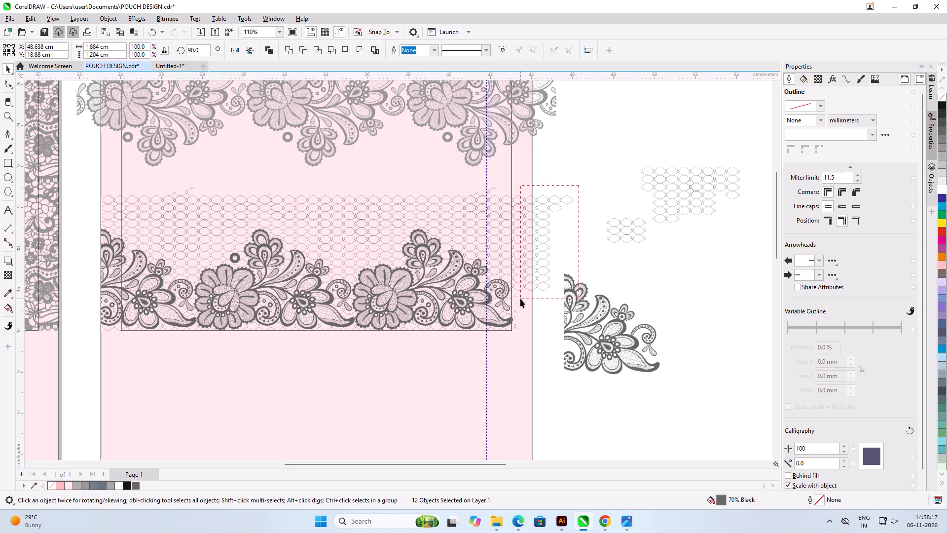
pyautogui.moveTo(520, 299); pyautogui.dragTo(523, 298)
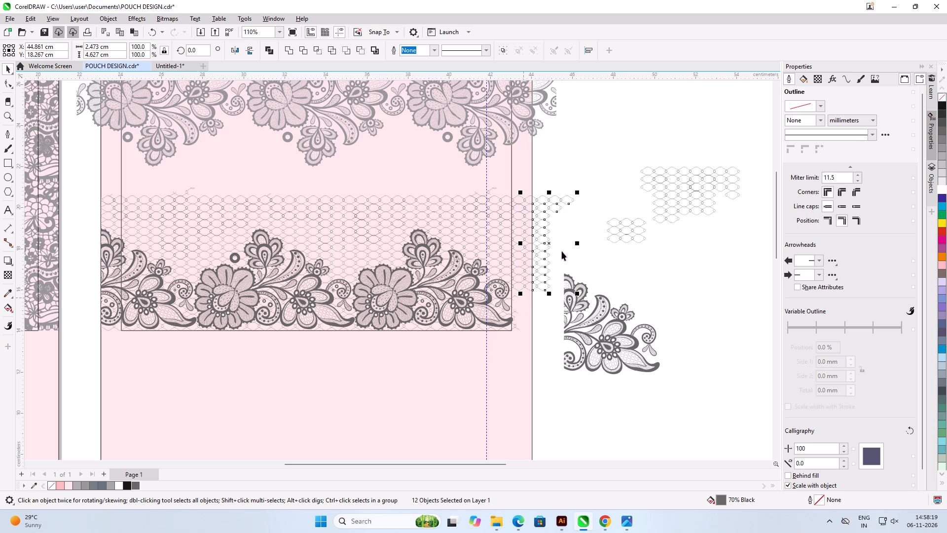
pyautogui.press('Delete')
pyautogui.click(562, 251)
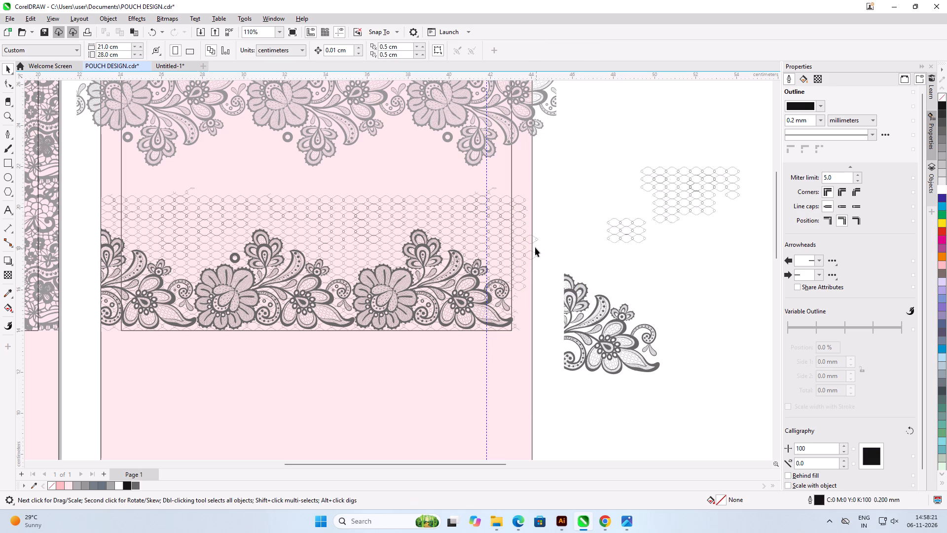
pyautogui.click(534, 241)
pyautogui.press('Delete')
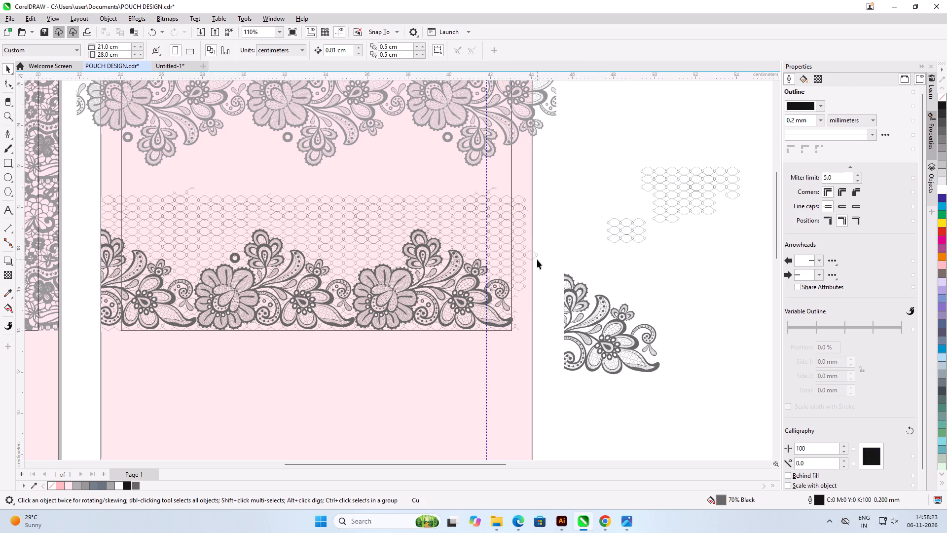
pyautogui.click(537, 257)
pyautogui.press('Delete')
pyautogui.click(564, 257)
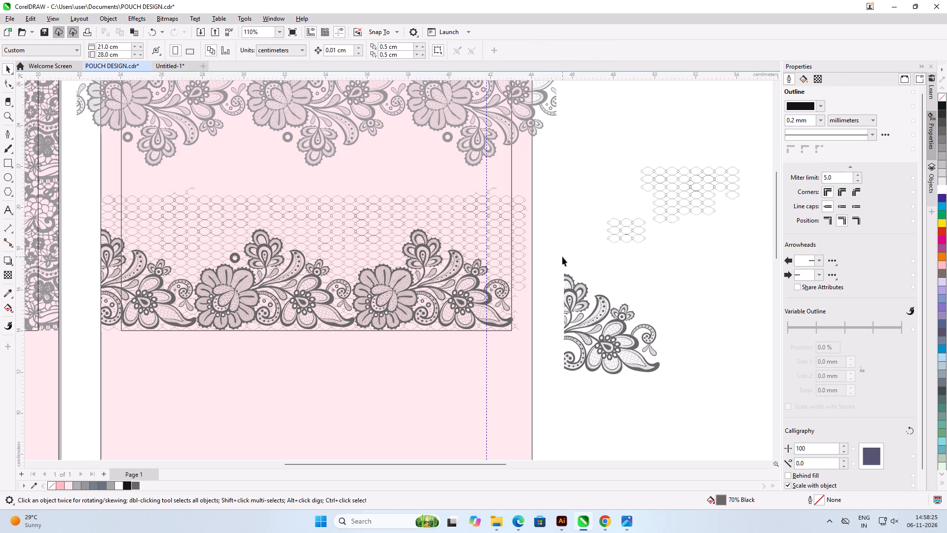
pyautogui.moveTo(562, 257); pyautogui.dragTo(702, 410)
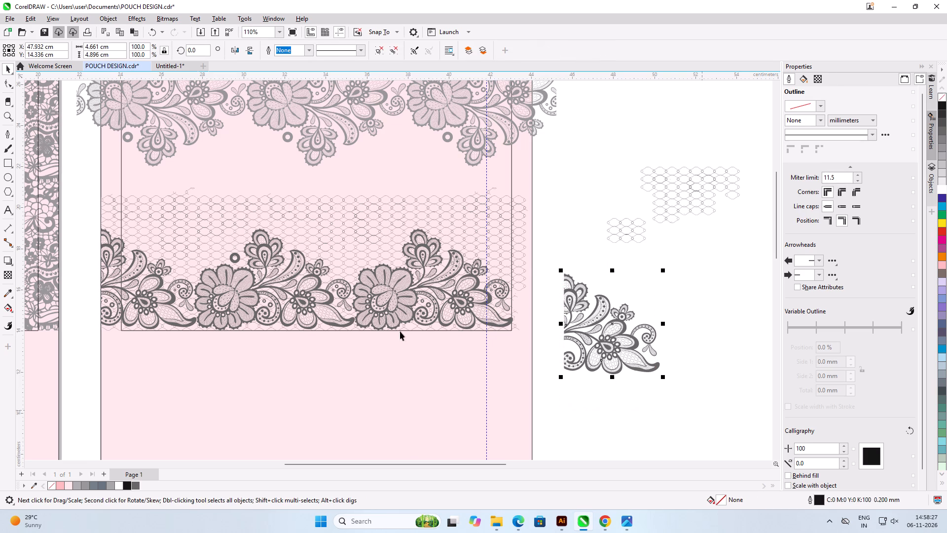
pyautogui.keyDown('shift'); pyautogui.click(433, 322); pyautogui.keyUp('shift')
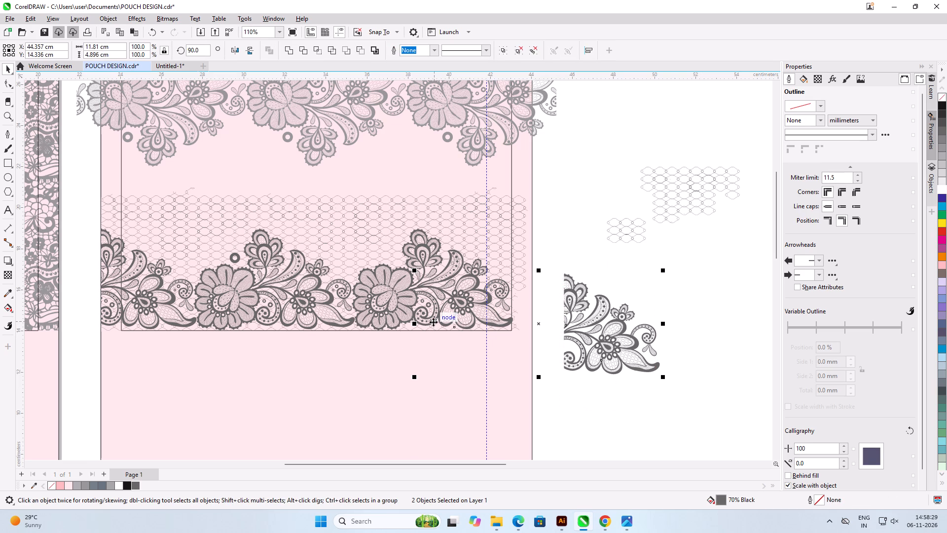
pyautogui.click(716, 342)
# Copy the spare flower spray from outside the page to below the border, at about X 42.18 cm, Y 12.85 cm, and delete the original.
pyautogui.moveTo(635, 337); pyautogui.dragTo(591, 348)
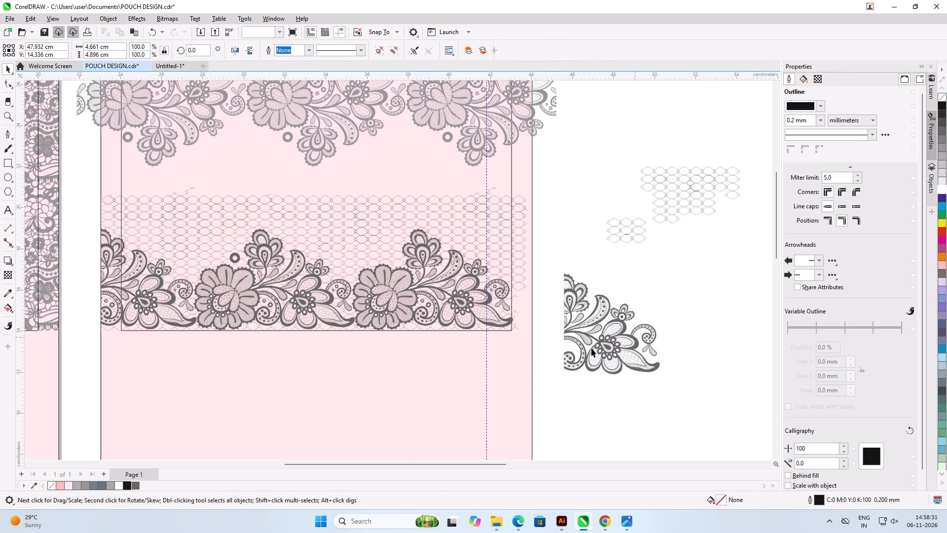
pyautogui.moveTo(591, 348); pyautogui.dragTo(516, 367)
pyautogui.rightClick(516, 367)
pyautogui.click(602, 347)
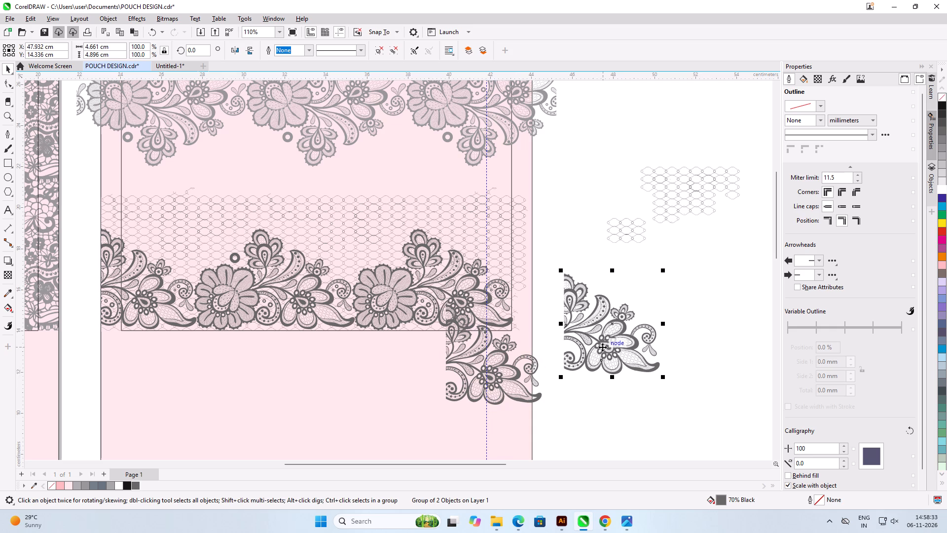
pyautogui.press('Delete')
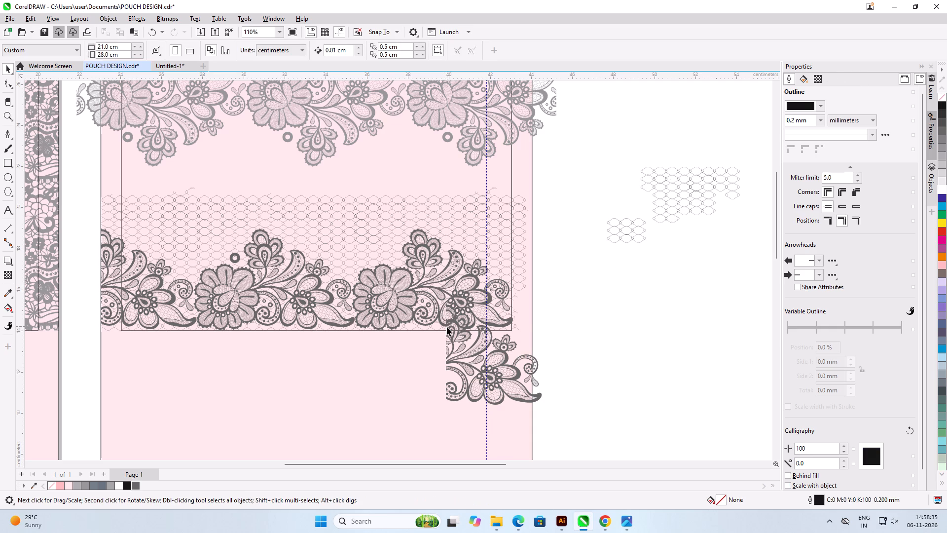
# Align the copied flower spray by both centres with the last spray of the bottom border, at about X 40.78 cm, Y 16.53 cm, and deselect.
pyautogui.click(450, 400)
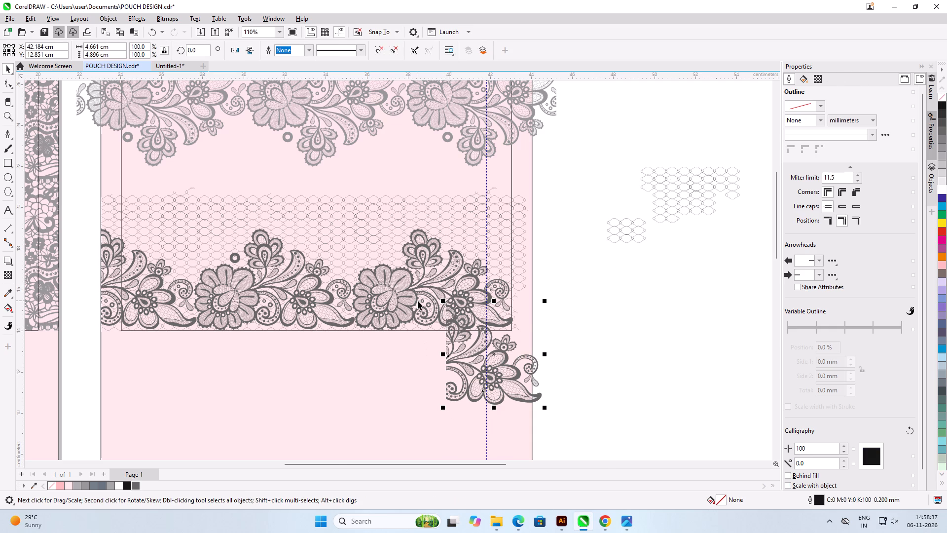
pyautogui.scroll(6, 418, 301)
pyautogui.keyDown('shift'); pyautogui.click(443, 273); pyautogui.keyUp('shift')
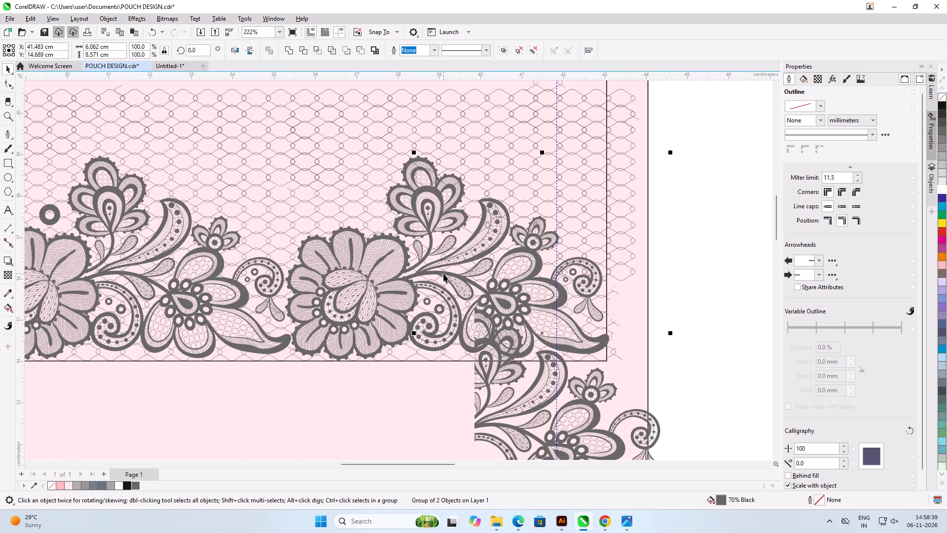
pyautogui.write('ce')
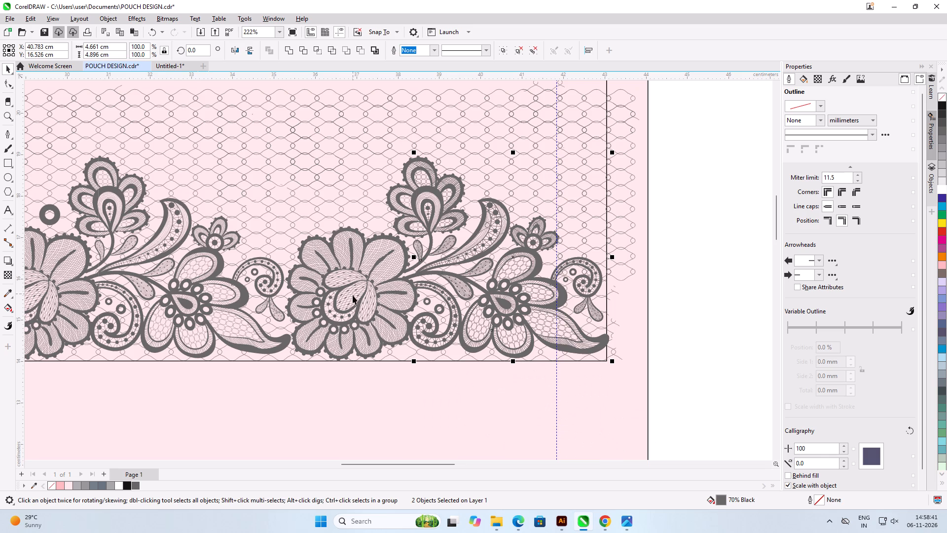
pyautogui.scroll(-1, 353, 296)
pyautogui.click(645, 320)
# Delete the three copied net cells in the row at about Y 17.30 cm, behind the paisley leaf and the small three-petal flower.
pyautogui.scroll(4, 571, 288)
pyautogui.scroll(1, 477, 237)
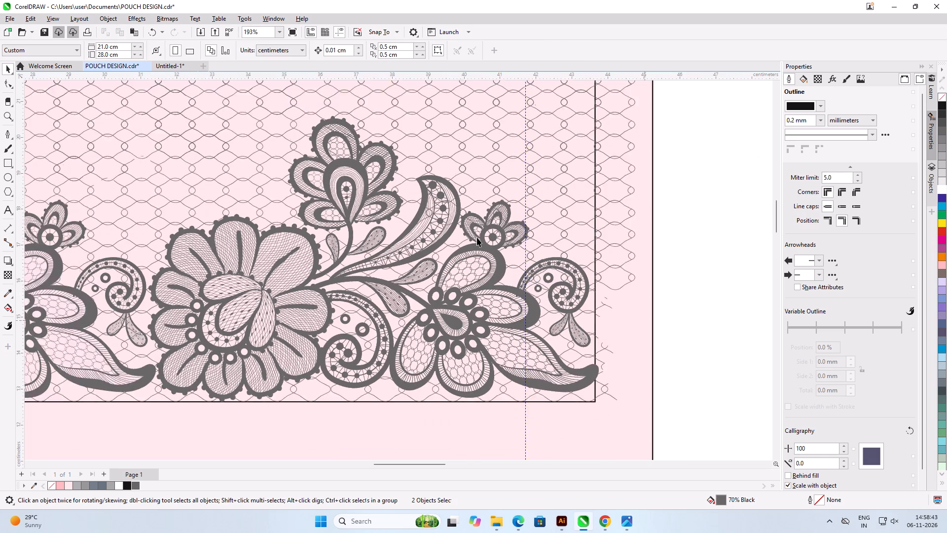
pyautogui.scroll(1, 477, 237)
pyautogui.scroll(5, 417, 196)
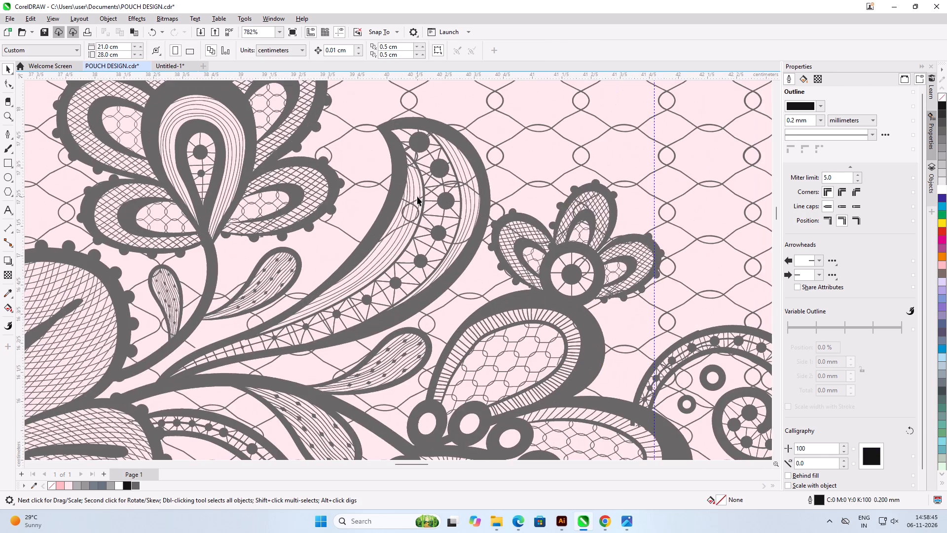
pyautogui.scroll(-4, 460, 310)
pyautogui.scroll(7, 440, 253)
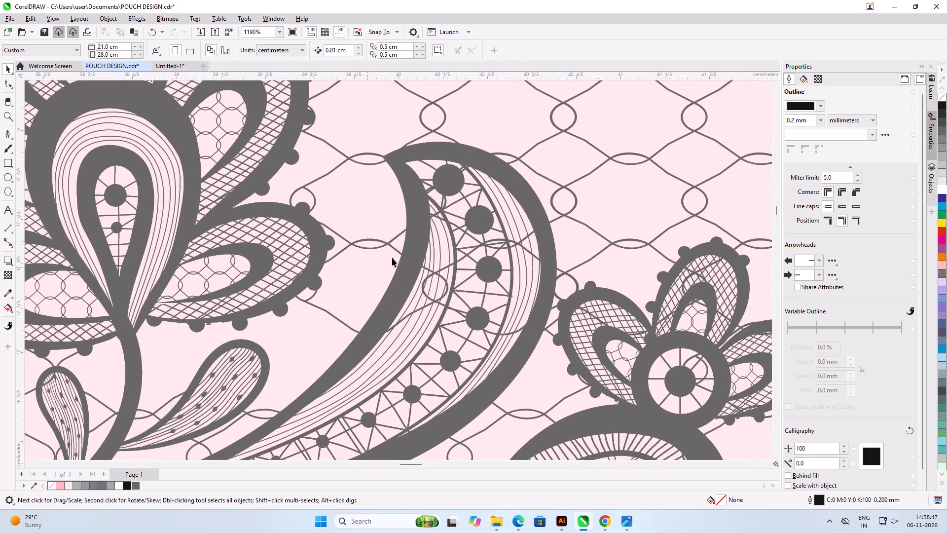
pyautogui.click(397, 251)
pyautogui.press('Delete')
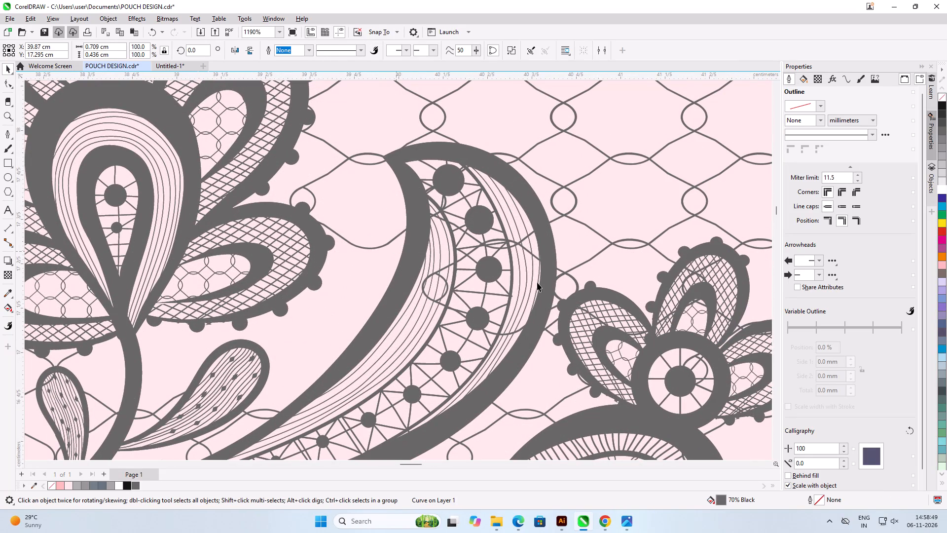
pyautogui.click(571, 276)
pyautogui.press('Delete')
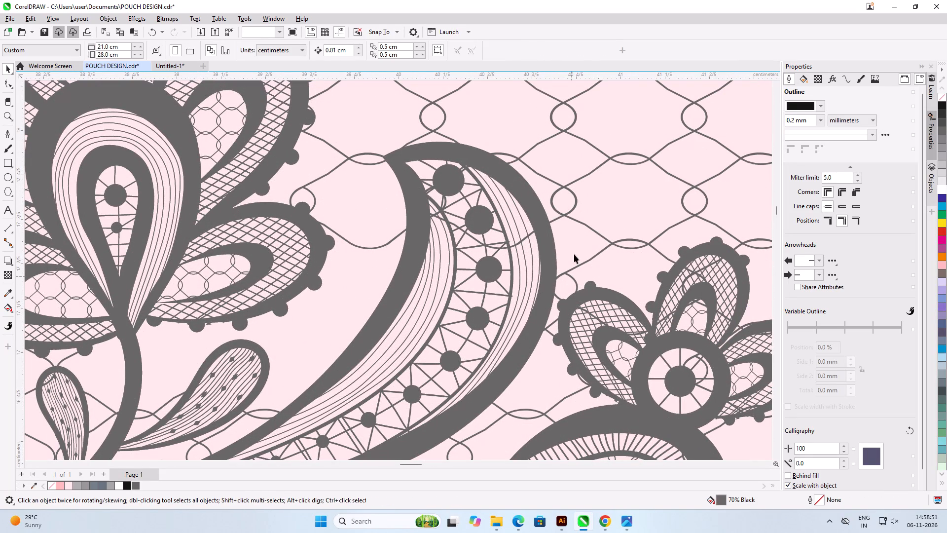
pyautogui.click(591, 257)
pyautogui.press('Delete')
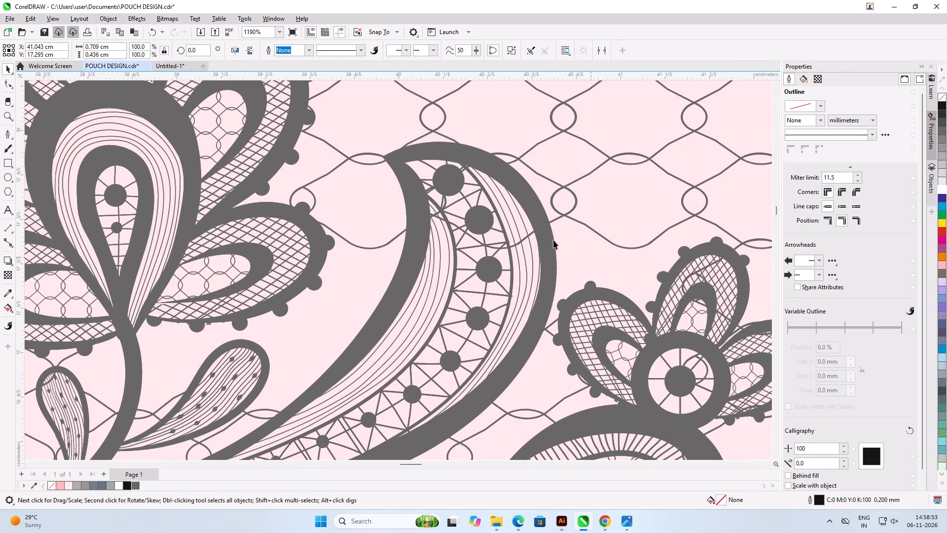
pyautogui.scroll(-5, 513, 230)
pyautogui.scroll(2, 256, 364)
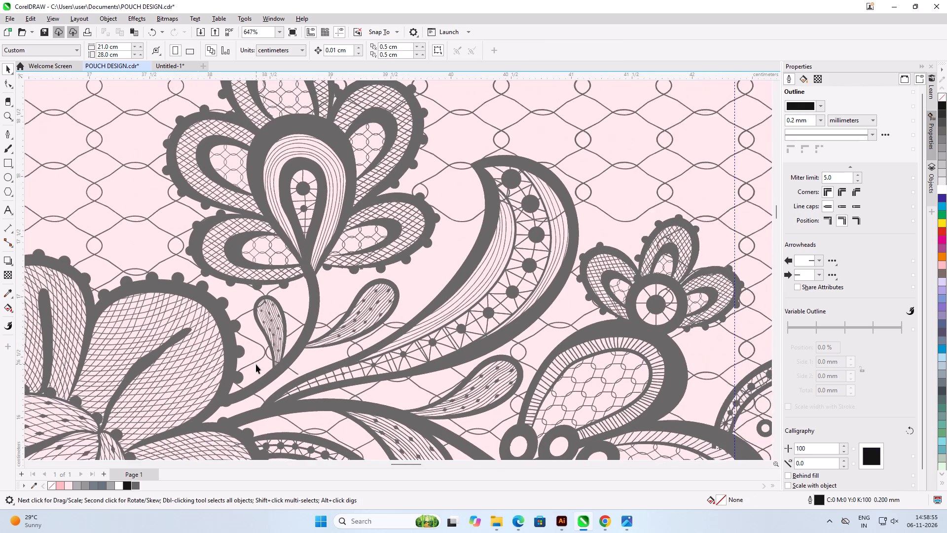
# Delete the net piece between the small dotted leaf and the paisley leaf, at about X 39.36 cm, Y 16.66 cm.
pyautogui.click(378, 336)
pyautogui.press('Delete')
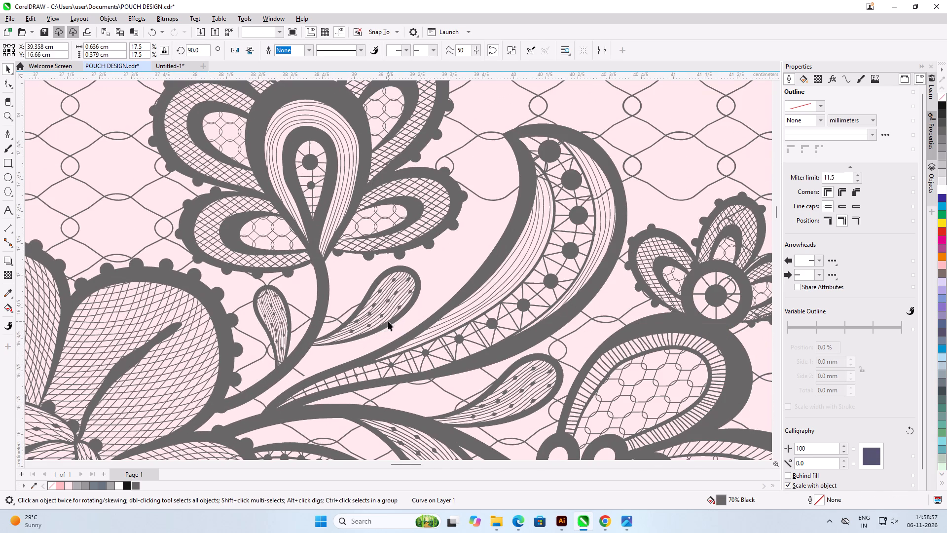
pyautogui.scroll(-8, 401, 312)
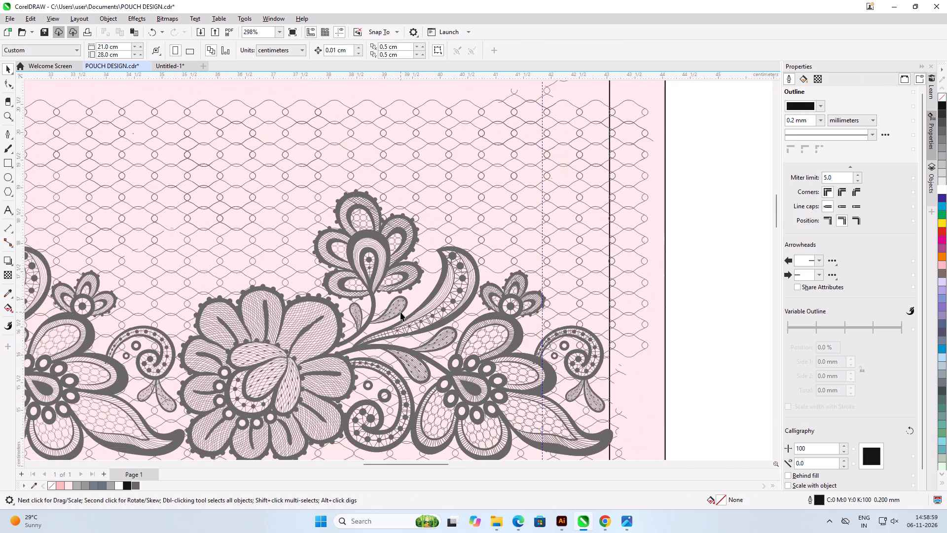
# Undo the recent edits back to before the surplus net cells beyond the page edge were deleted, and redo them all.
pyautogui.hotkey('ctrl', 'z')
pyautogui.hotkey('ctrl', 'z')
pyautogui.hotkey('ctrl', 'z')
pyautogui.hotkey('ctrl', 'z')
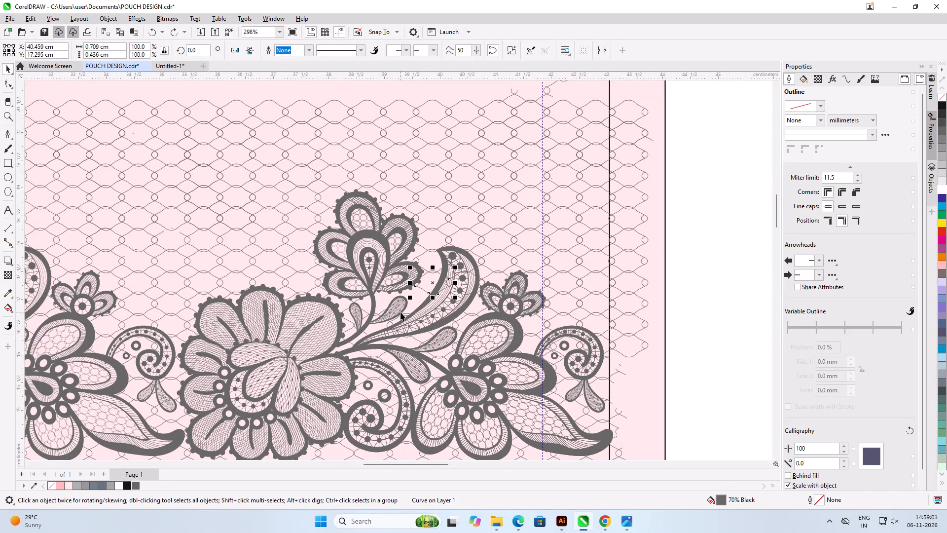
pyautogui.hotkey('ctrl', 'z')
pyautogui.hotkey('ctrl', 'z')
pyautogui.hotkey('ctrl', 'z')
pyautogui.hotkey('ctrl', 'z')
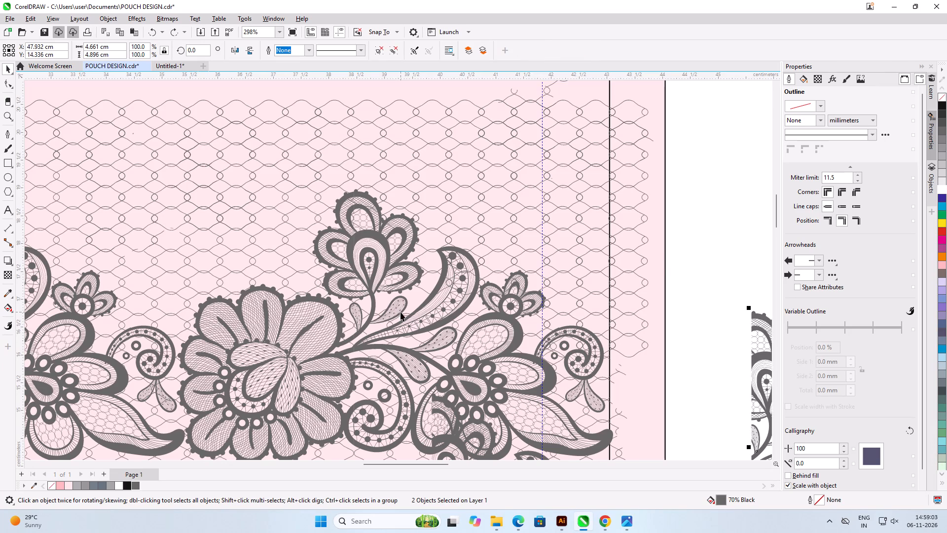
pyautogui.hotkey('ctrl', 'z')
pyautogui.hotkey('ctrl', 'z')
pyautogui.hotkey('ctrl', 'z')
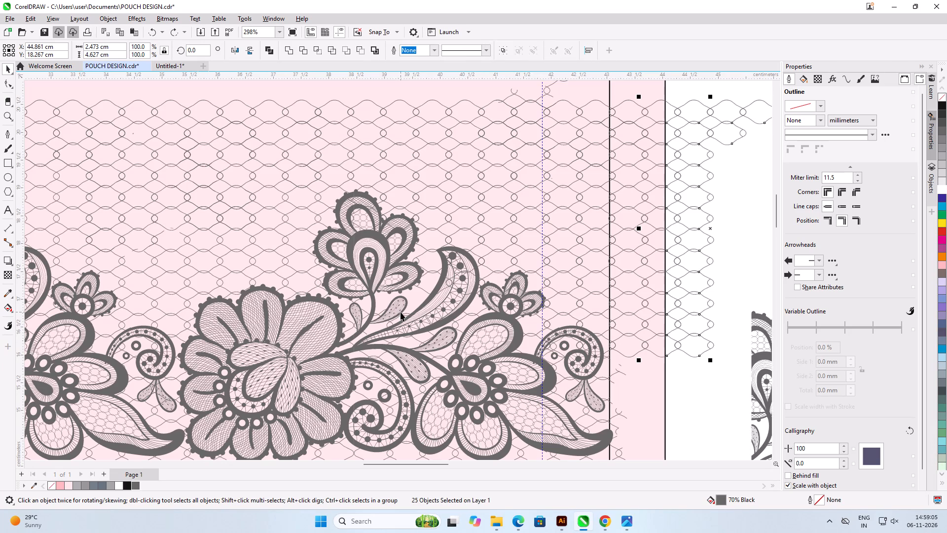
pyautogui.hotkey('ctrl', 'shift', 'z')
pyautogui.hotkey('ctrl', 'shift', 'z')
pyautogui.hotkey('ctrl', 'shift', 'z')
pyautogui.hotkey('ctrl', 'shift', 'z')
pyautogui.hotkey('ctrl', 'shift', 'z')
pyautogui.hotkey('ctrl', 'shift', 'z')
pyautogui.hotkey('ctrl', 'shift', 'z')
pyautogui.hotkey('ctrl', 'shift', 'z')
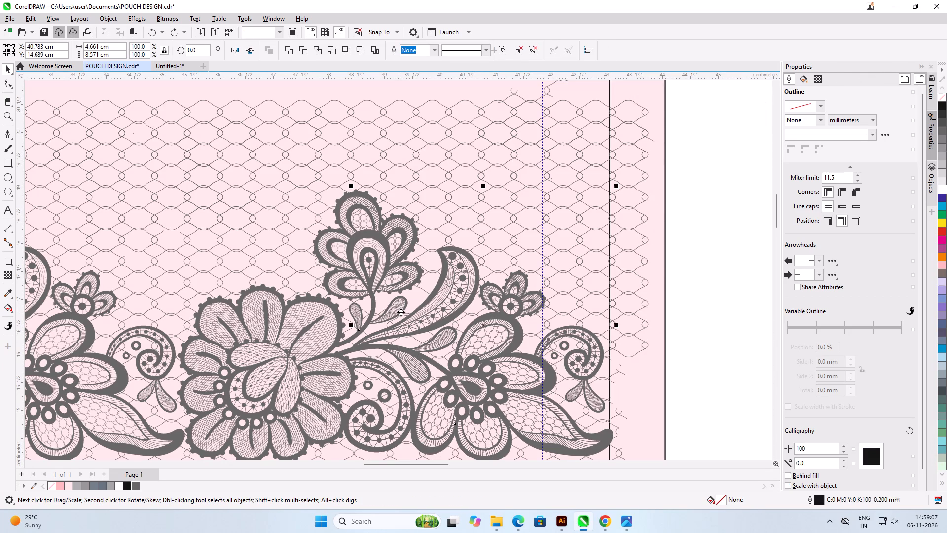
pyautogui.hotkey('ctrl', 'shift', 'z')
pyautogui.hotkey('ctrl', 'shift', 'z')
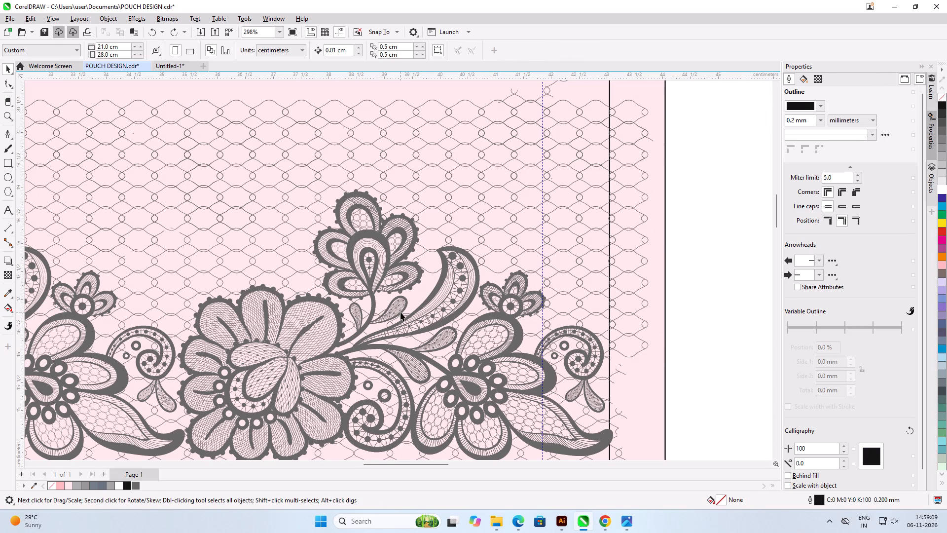
# Undo the latest net deletions around the paisley leaf, back to the cell row at about Y 17.30 cm, and deselect.
pyautogui.hotkey('ctrl', 'z')
pyautogui.hotkey('ctrl', 'z')
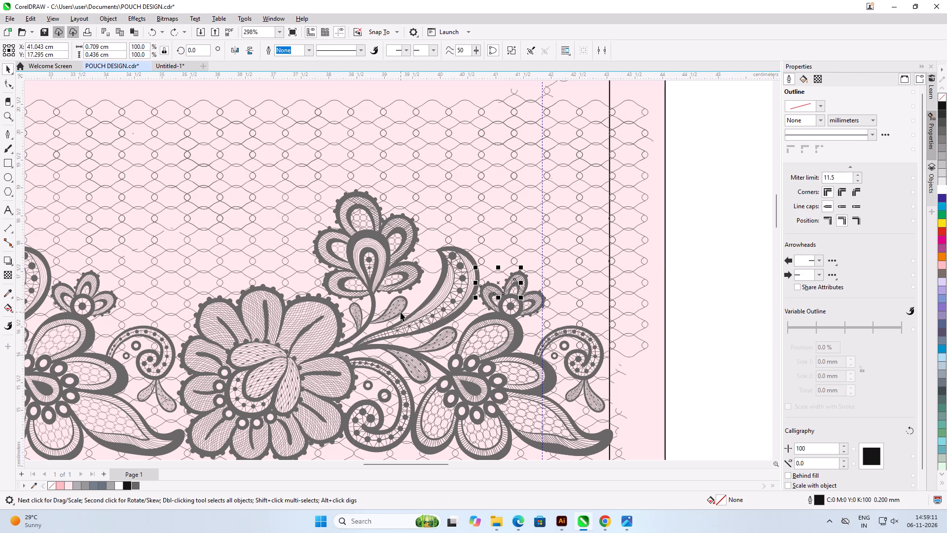
pyautogui.click(716, 315)
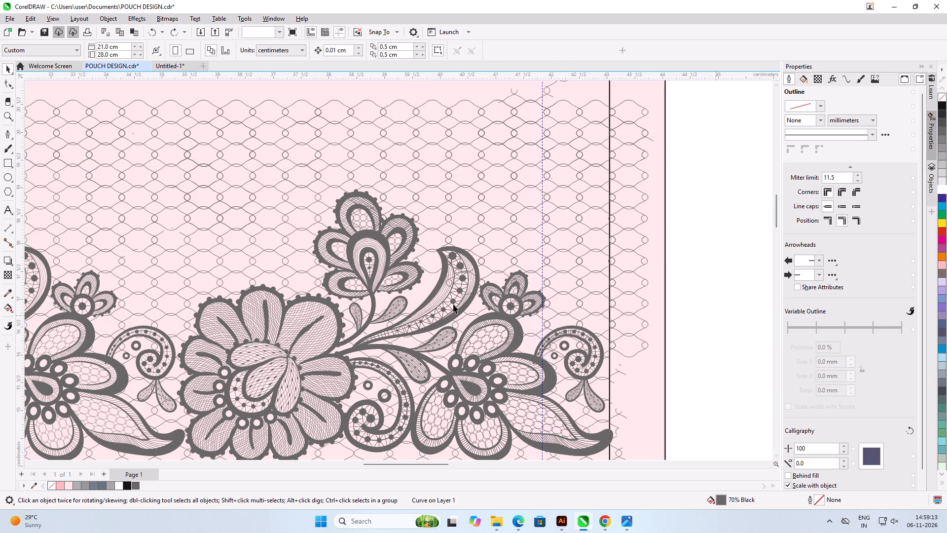
# Copy the net cell behind the paisley leaf one column toward the flower, to about X 39.87 cm, Y 17.30 cm, and deselect.
pyautogui.scroll(5, 401, 284)
pyautogui.scroll(5, 461, 281)
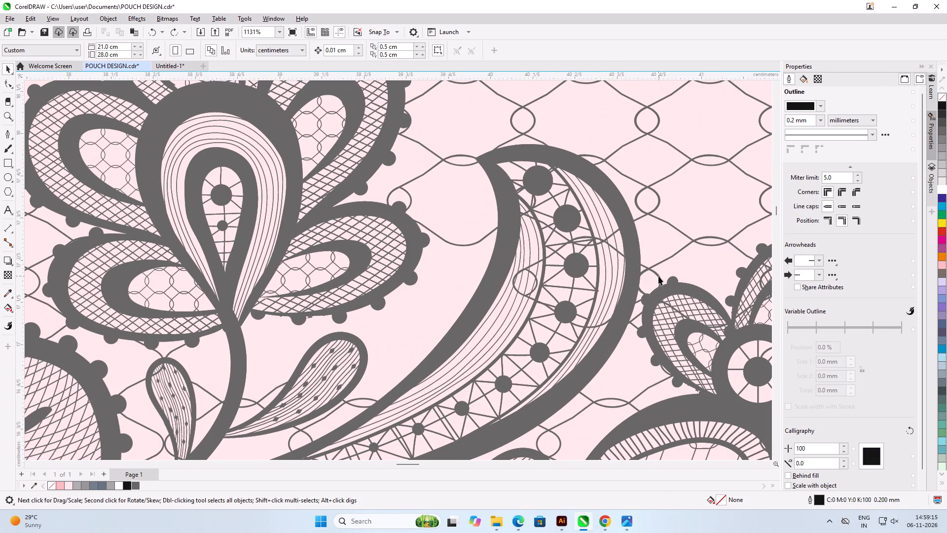
pyautogui.click(658, 276)
pyautogui.moveTo(658, 276); pyautogui.dragTo(532, 276)
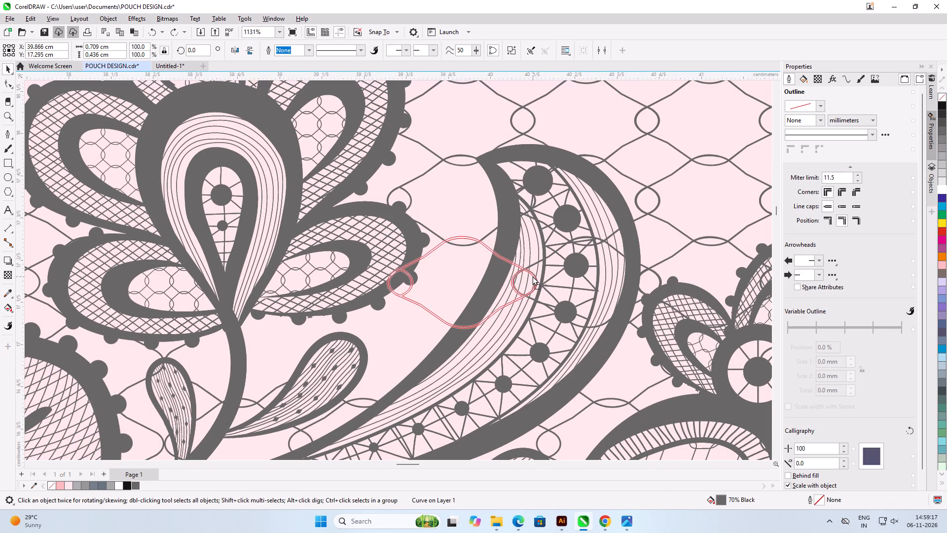
pyautogui.moveTo(532, 276); pyautogui.dragTo(533, 276)
pyautogui.keyDown('shift'); pyautogui.rightClick(533, 276); pyautogui.keyUp('shift')
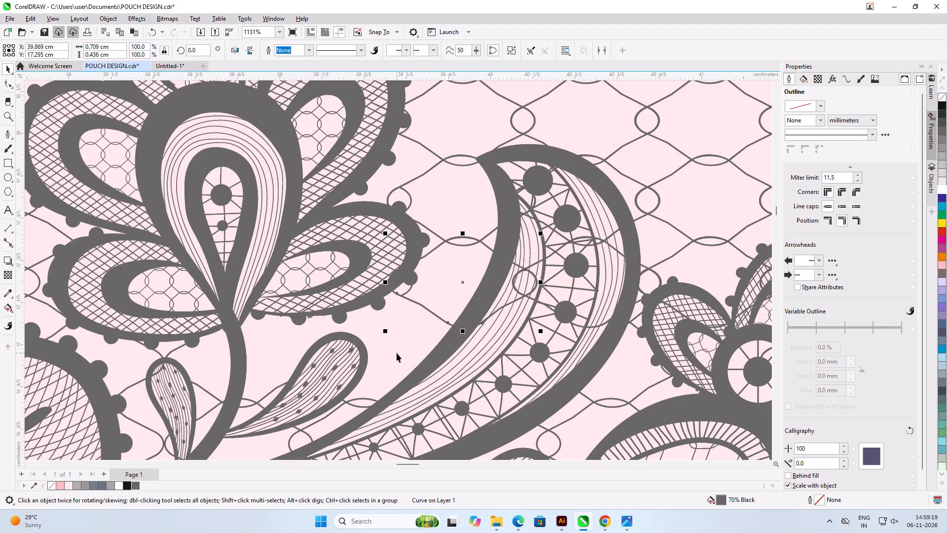
pyautogui.click(397, 353)
pyautogui.scroll(-4, 512, 208)
pyautogui.scroll(-7, 394, 247)
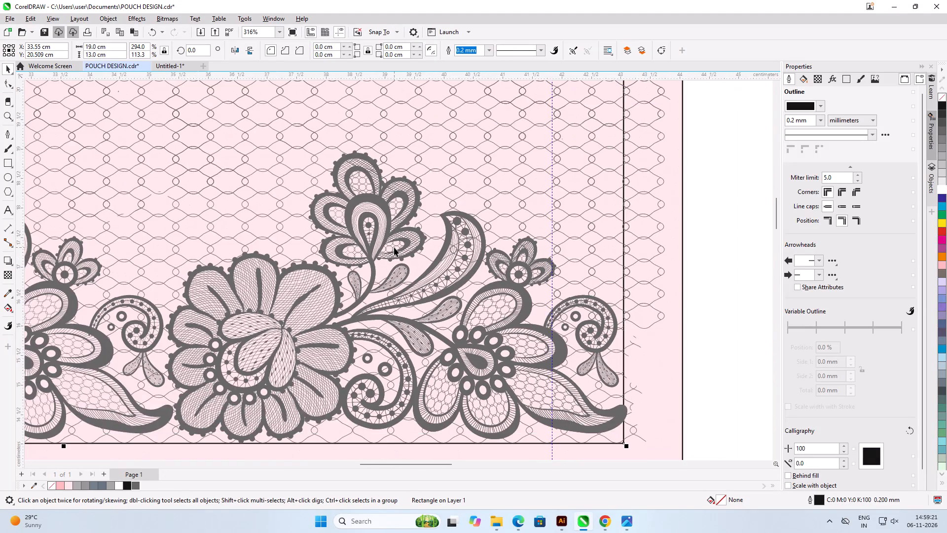
pyautogui.scroll(-1, 394, 247)
pyautogui.click(652, 306)
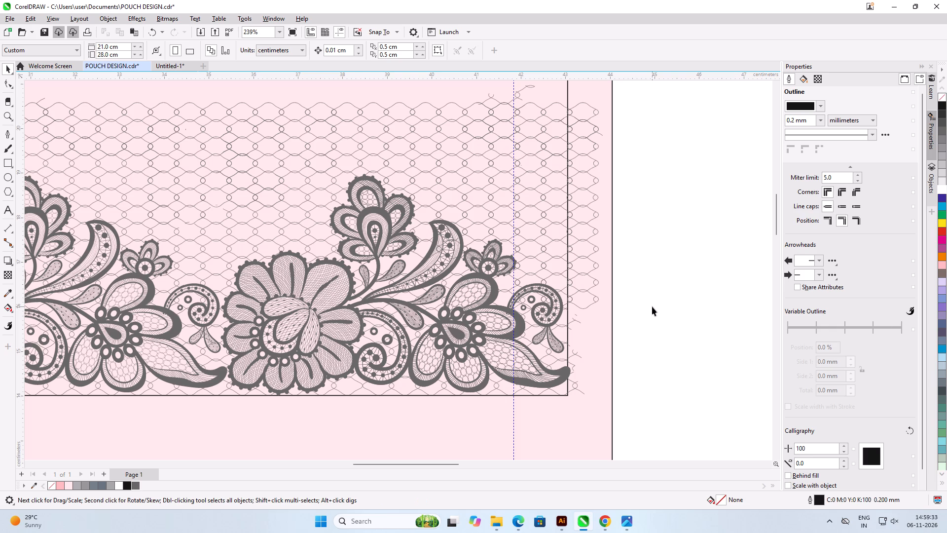
pyautogui.click(685, 256)
# Delete the lowest surplus net cell outside the inner rectangle beside the spiral motif, at about X 43.39 cm, Y 15.96 cm.
pyautogui.scroll(4, 590, 368)
pyautogui.scroll(3, 666, 352)
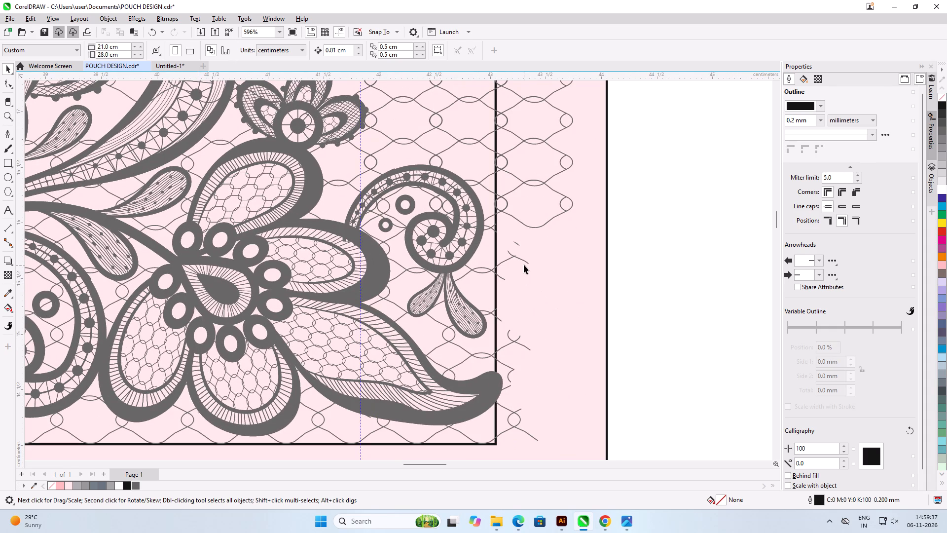
pyautogui.click(524, 262)
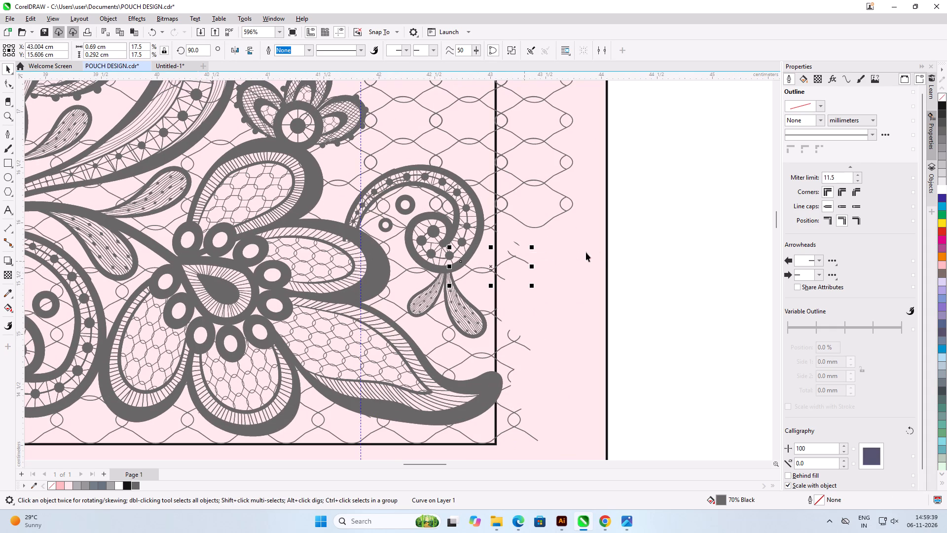
pyautogui.click(614, 253)
pyautogui.scroll(4, 546, 216)
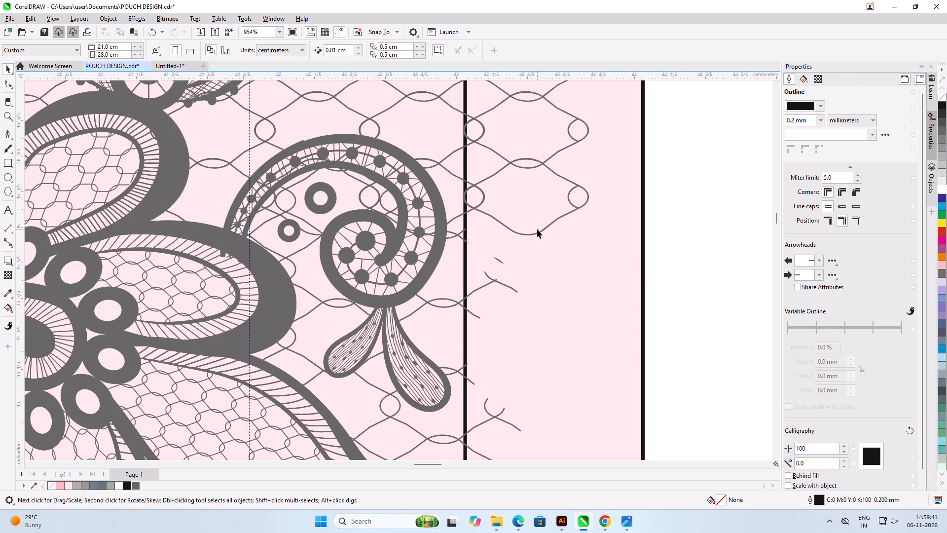
pyautogui.click(534, 234)
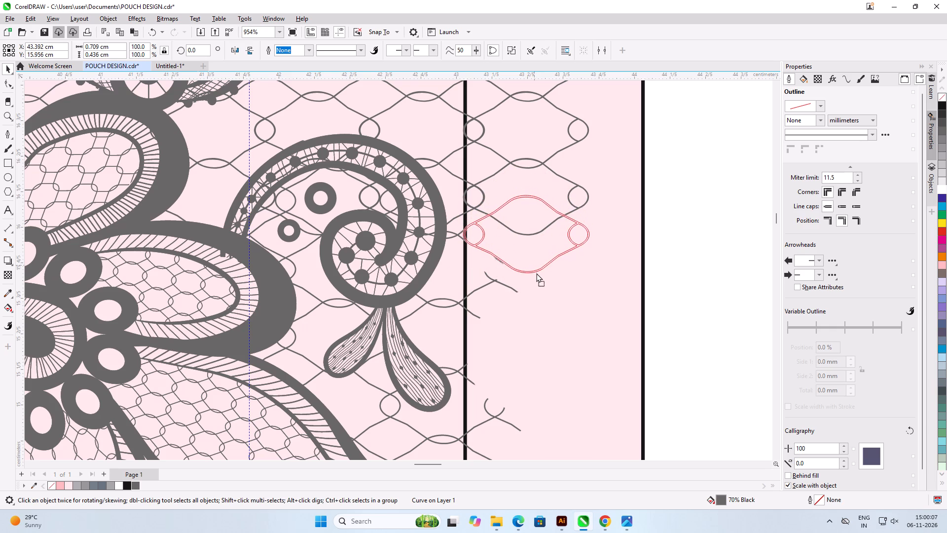
pyautogui.click(701, 272)
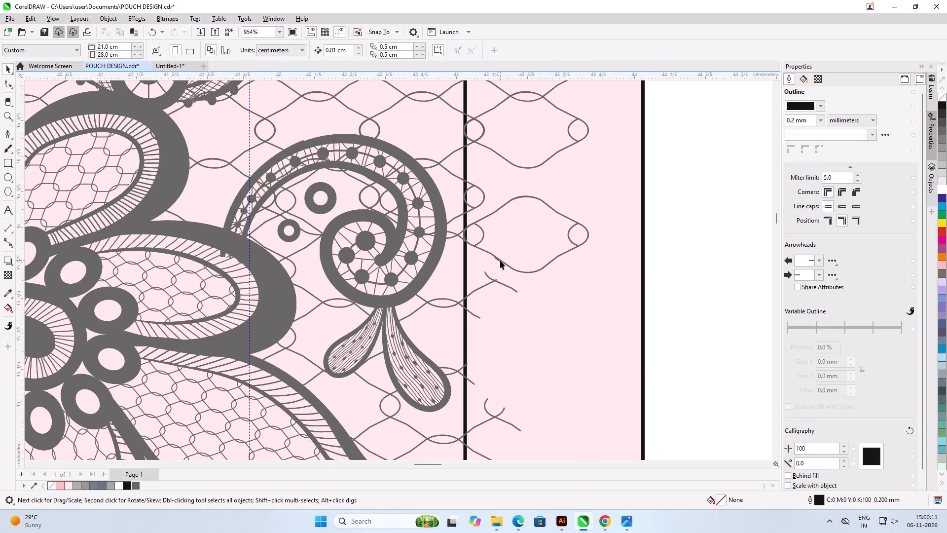
pyautogui.scroll(-3, 500, 260)
pyautogui.click(504, 260)
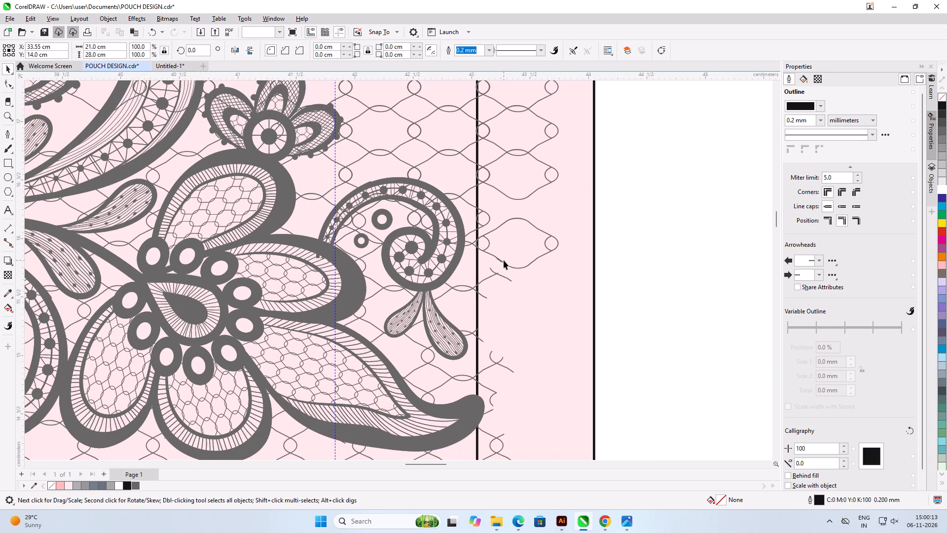
pyautogui.click(510, 267)
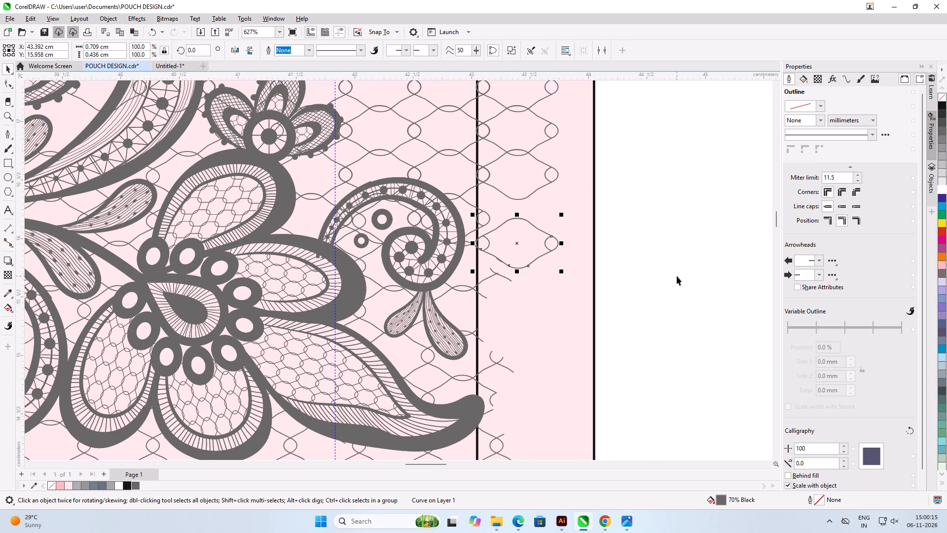
pyautogui.press('End')
pyautogui.scroll(-2, 534, 313)
pyautogui.press('Delete')
# Delete the remaining column of surplus net cells outside the inner rectangle, centred at about X 43.39 cm, Y 18.45 cm, and deselect.
pyautogui.scroll(-4, 520, 316)
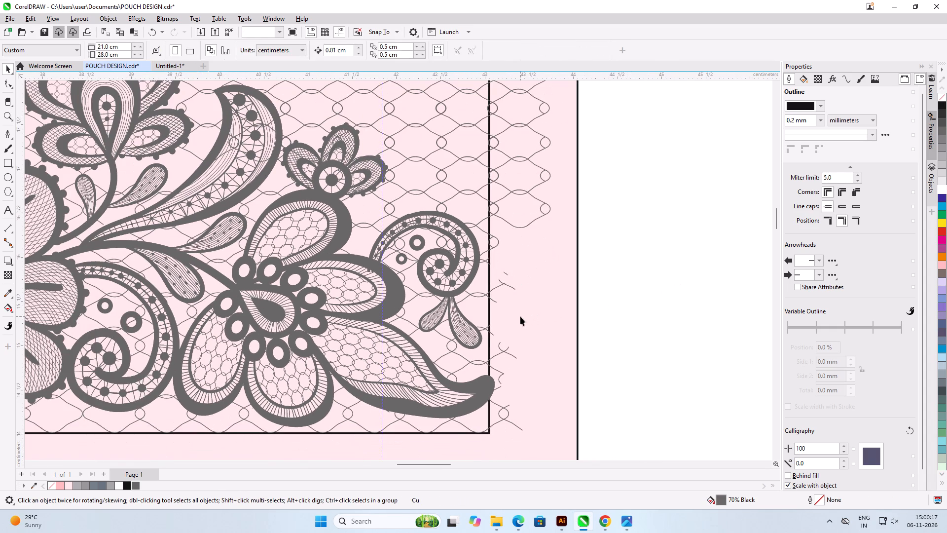
pyautogui.scroll(-5, 495, 350)
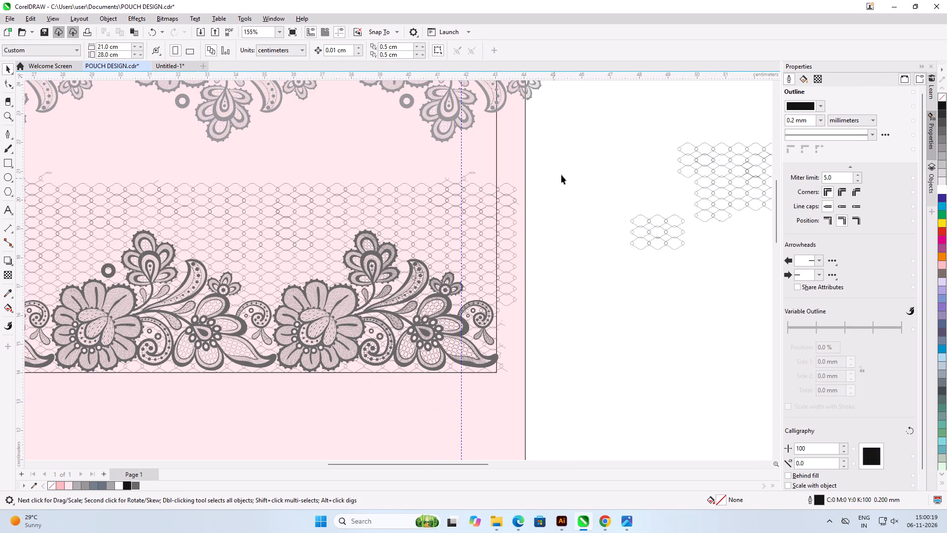
pyautogui.moveTo(570, 169); pyautogui.dragTo(493, 319)
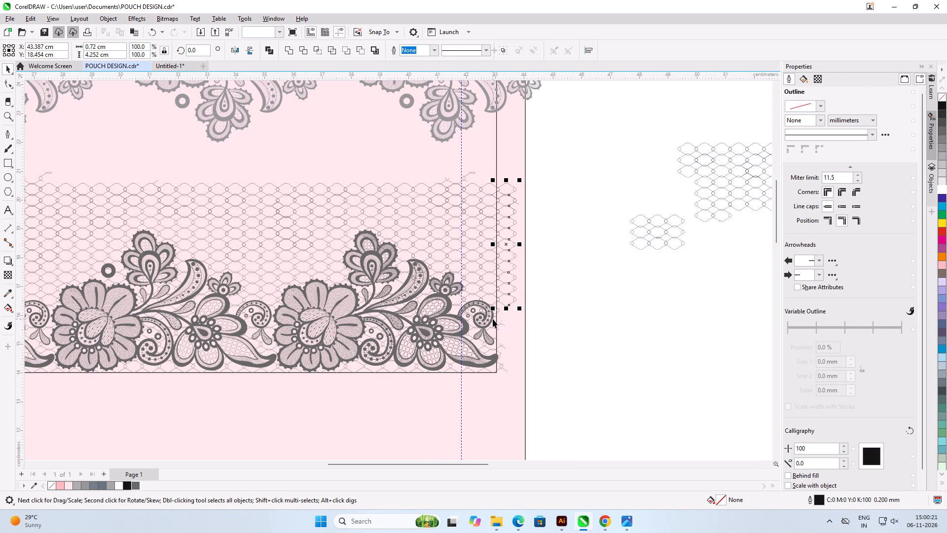
pyautogui.press('Delete')
pyautogui.click(553, 323)
# Delete the stray net fragment outside the inner rectangle at about X 43.29 cm, Y 19.87 cm, and deselect.
pyautogui.scroll(6, 510, 196)
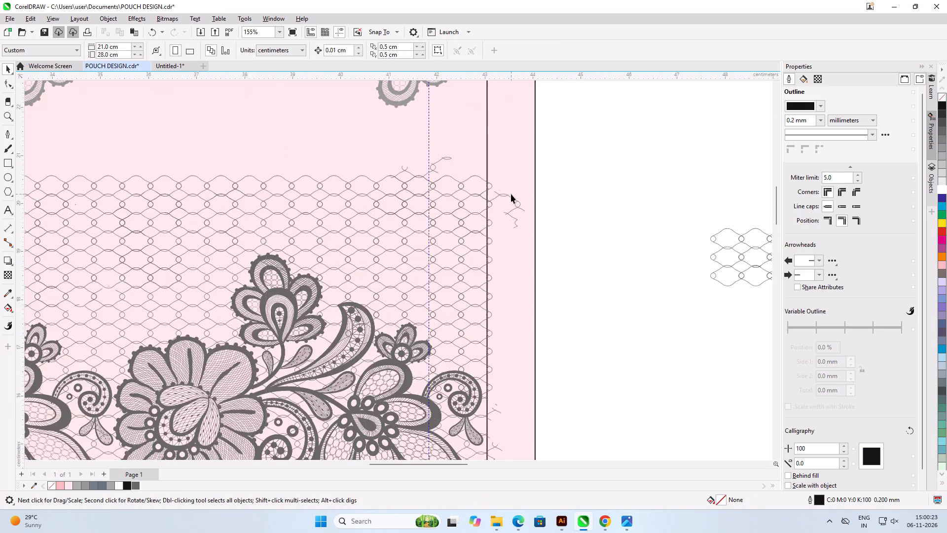
pyautogui.scroll(3, 511, 194)
pyautogui.click(505, 196)
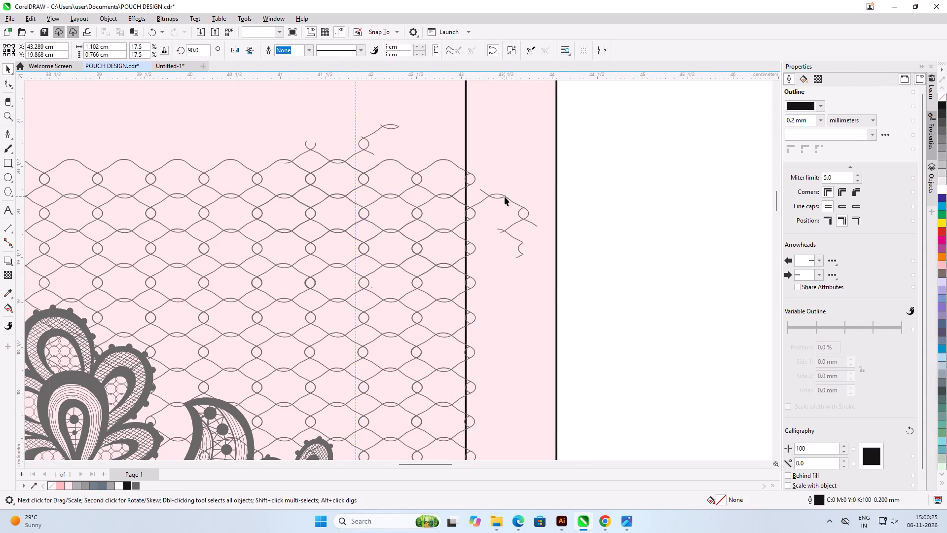
pyautogui.press('Delete')
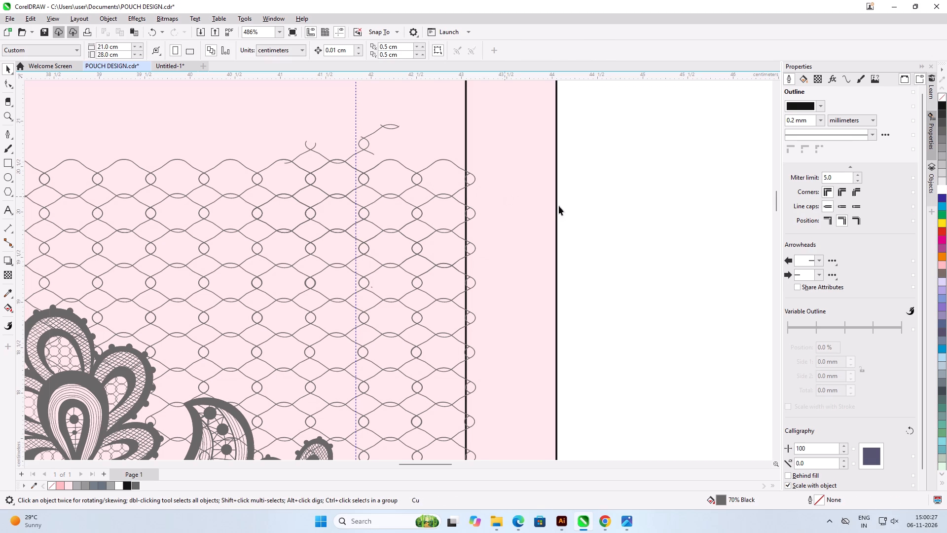
pyautogui.click(604, 209)
# Delete the stray net fragment sticking out above the mesh's upper edge, at about X 26.94 cm, Y 20.23 cm.
pyautogui.scroll(1, 539, 199)
pyautogui.scroll(-9, 536, 199)
pyautogui.click(578, 258)
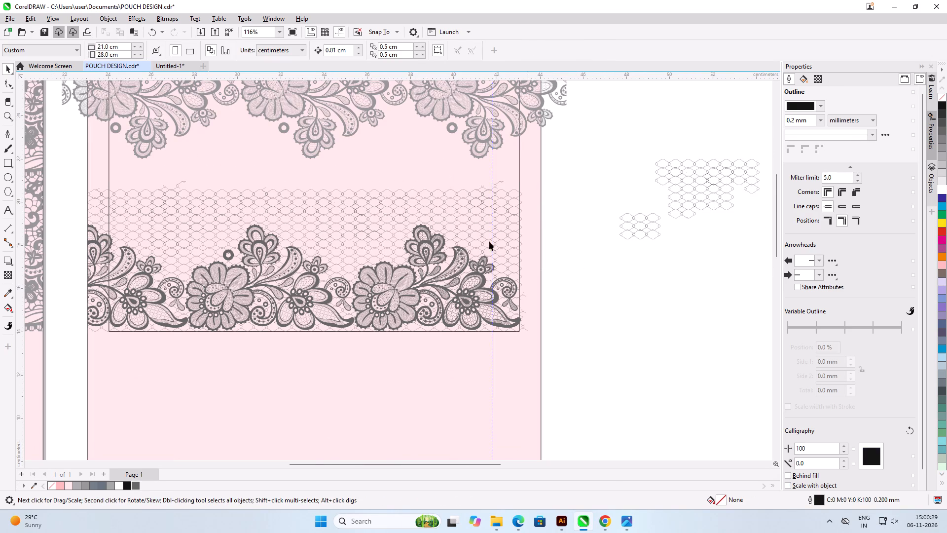
pyautogui.scroll(3, 456, 241)
pyautogui.scroll(-4, 478, 259)
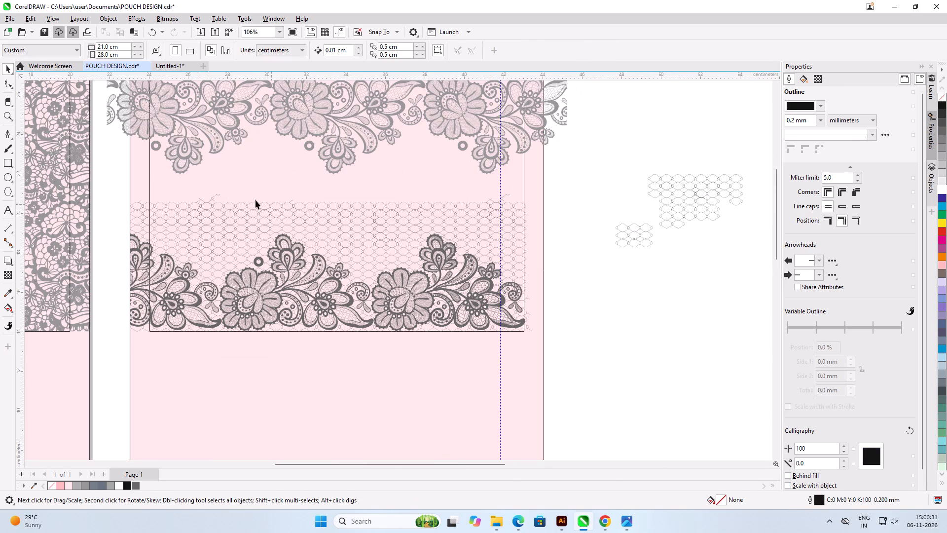
pyautogui.scroll(4, 182, 181)
pyautogui.click(238, 206)
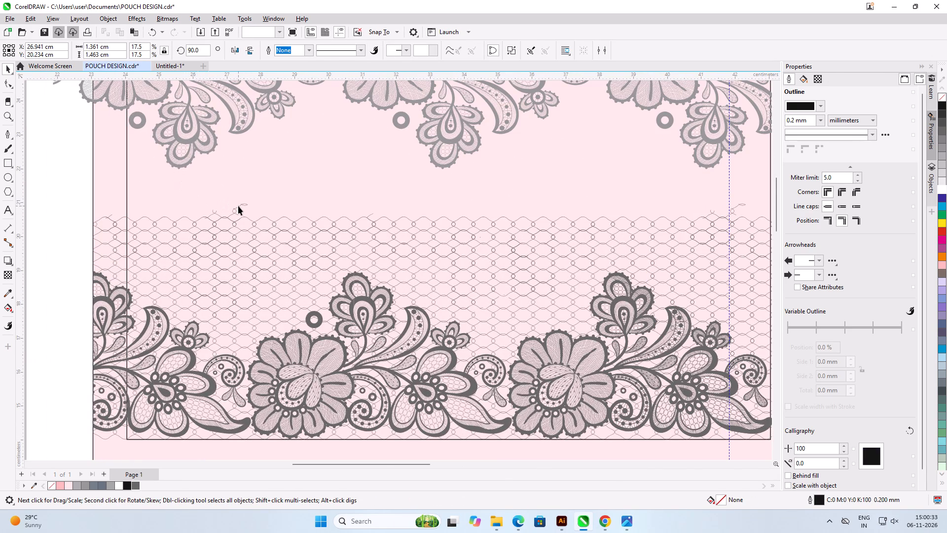
pyautogui.scroll(5, 220, 206)
pyautogui.press('Delete')
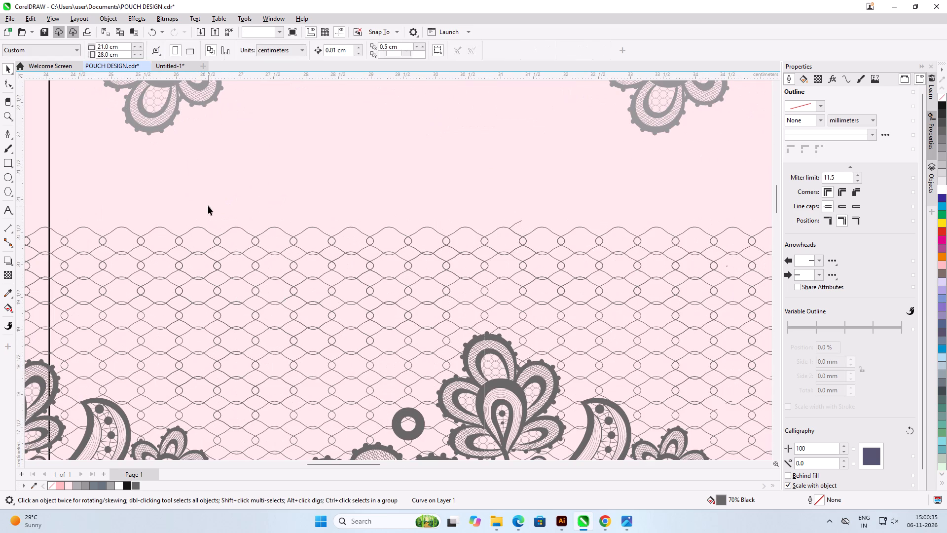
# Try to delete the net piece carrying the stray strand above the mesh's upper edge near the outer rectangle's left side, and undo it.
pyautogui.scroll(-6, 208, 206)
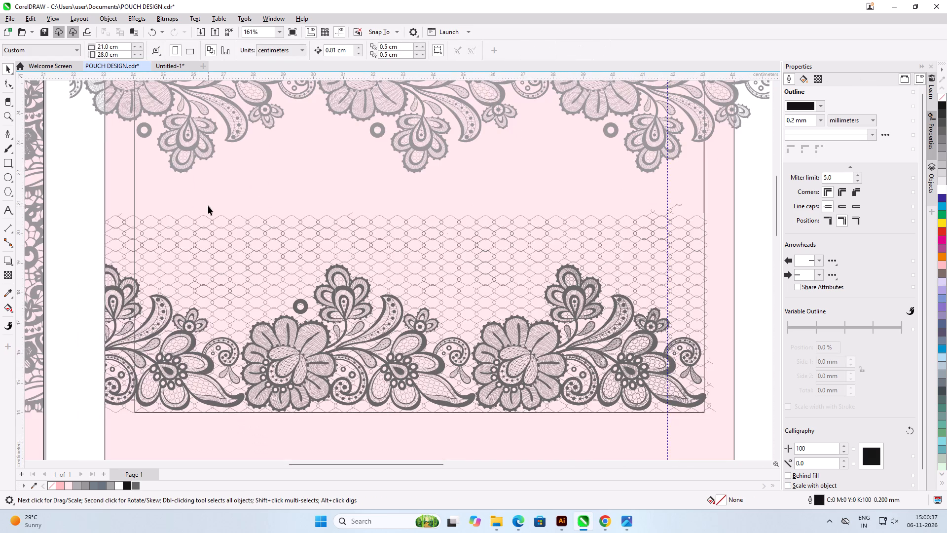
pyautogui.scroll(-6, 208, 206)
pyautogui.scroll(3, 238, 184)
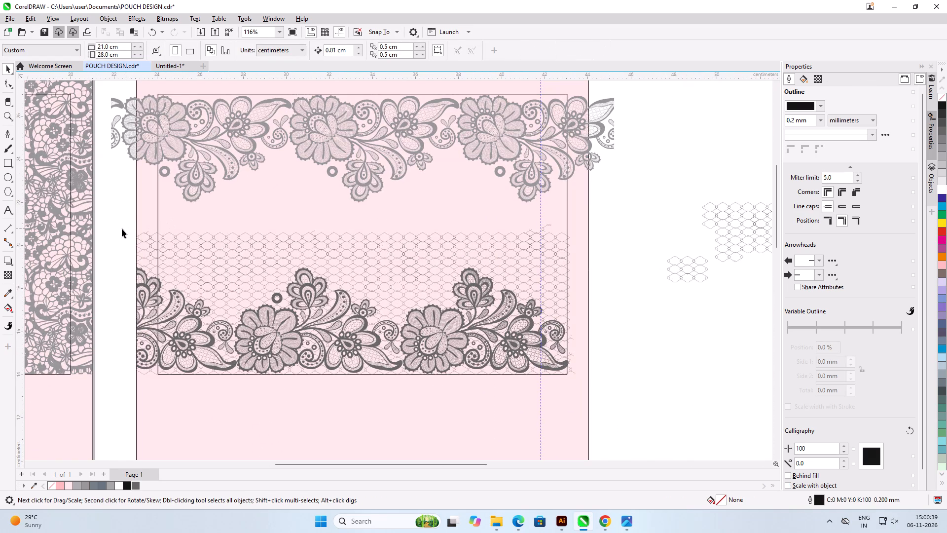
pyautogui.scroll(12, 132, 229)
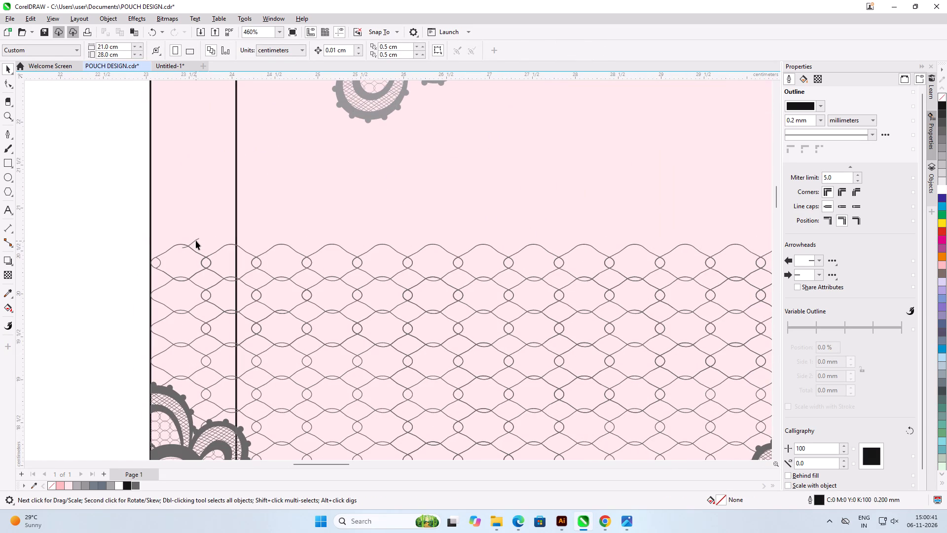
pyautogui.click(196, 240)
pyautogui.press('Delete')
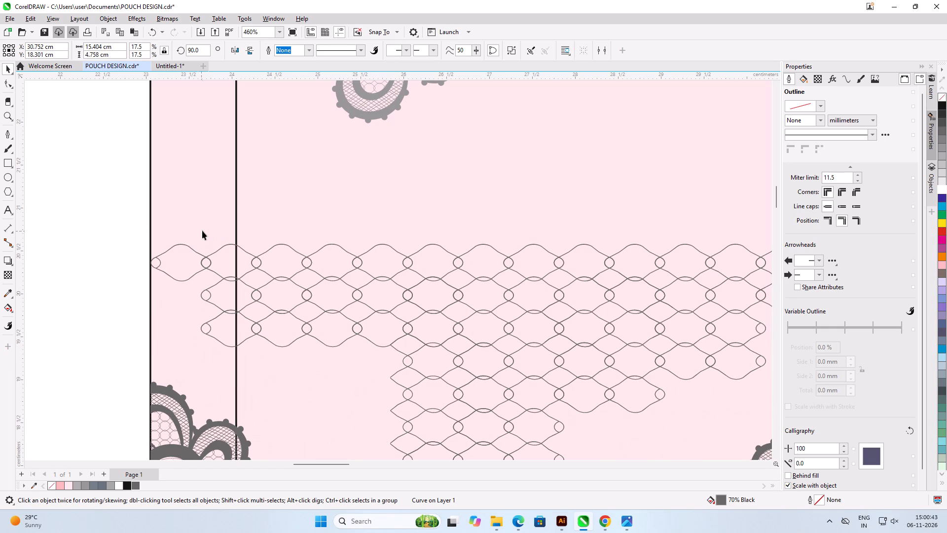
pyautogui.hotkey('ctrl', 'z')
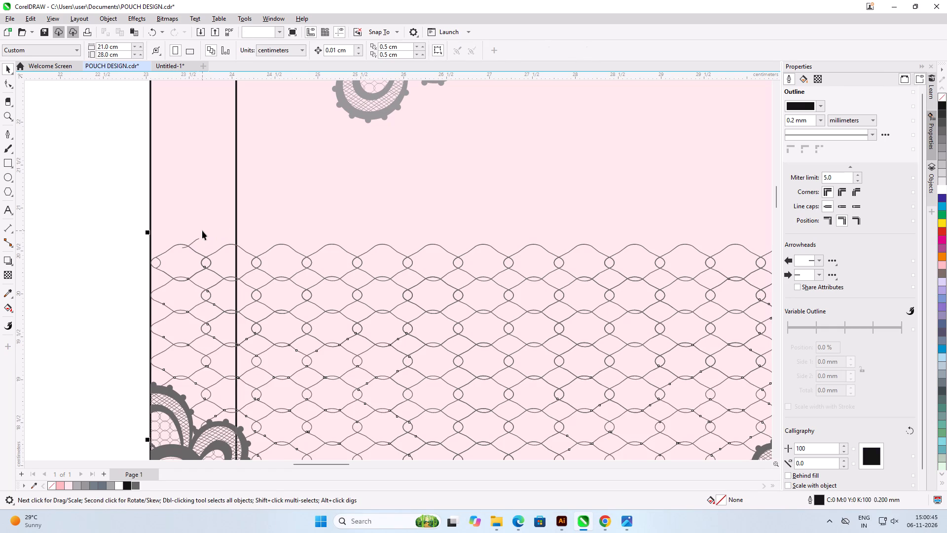
# Delete the nodes of the stray strand protruding above the mesh's upper edge, keeping the rest of the net curve.
pyautogui.scroll(9, 194, 232)
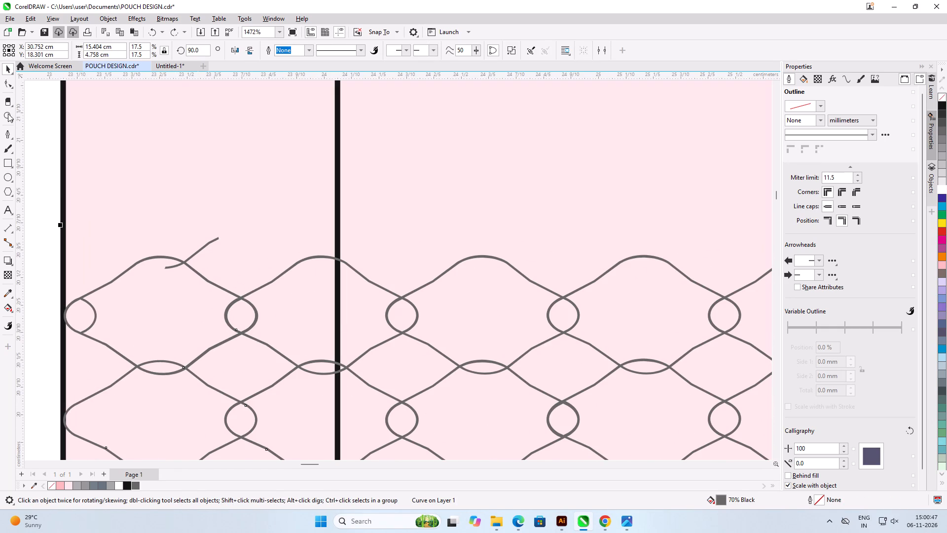
pyautogui.click(5, 87)
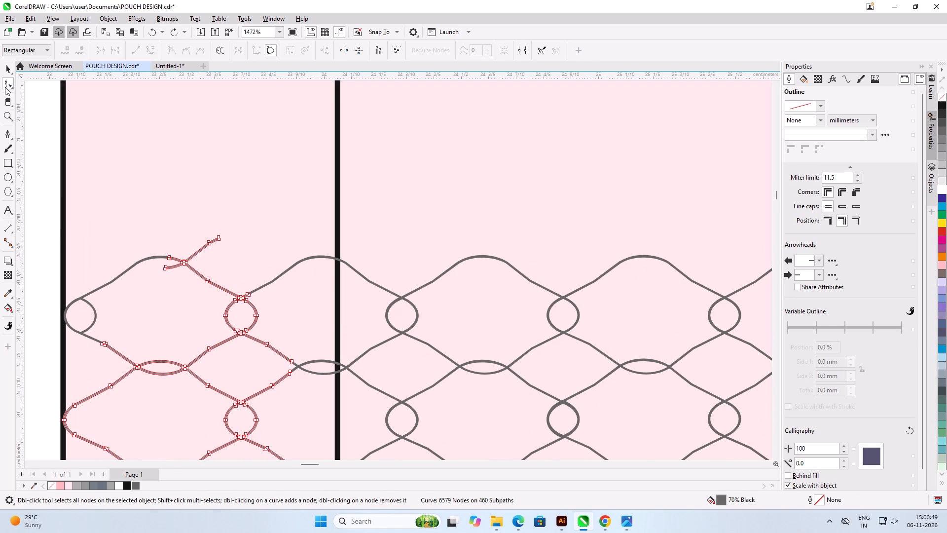
pyautogui.scroll(5, 102, 238)
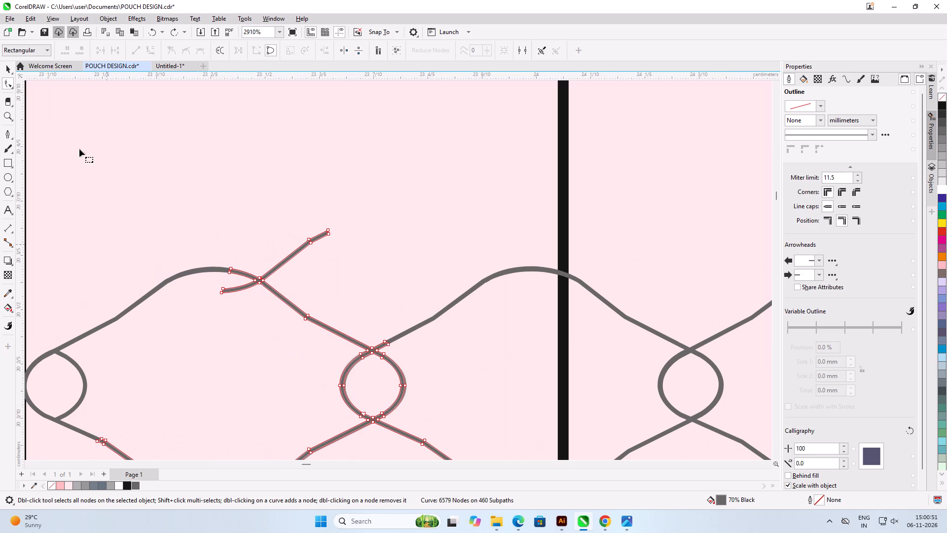
pyautogui.click(8, 81)
pyautogui.moveTo(183, 192); pyautogui.dragTo(361, 302)
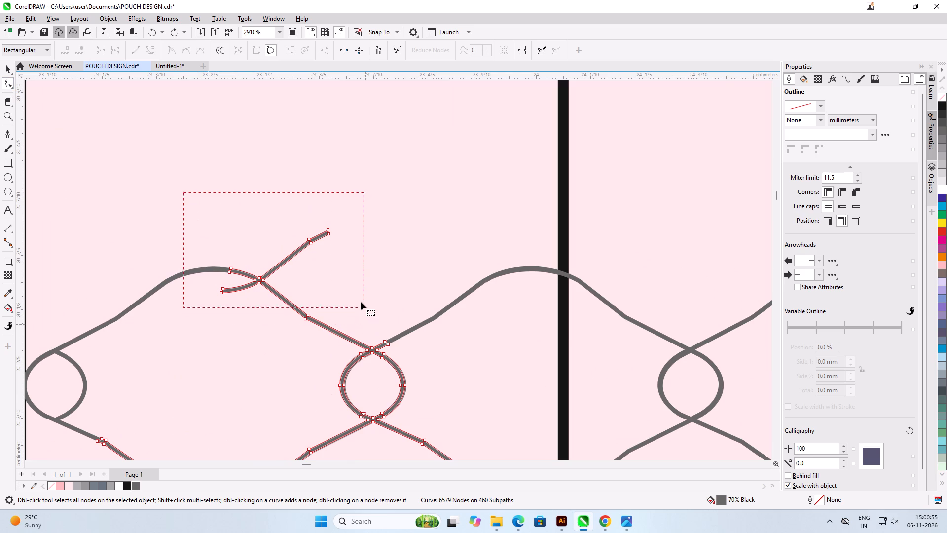
pyautogui.moveTo(361, 302); pyautogui.dragTo(360, 300)
pyautogui.press('Delete')
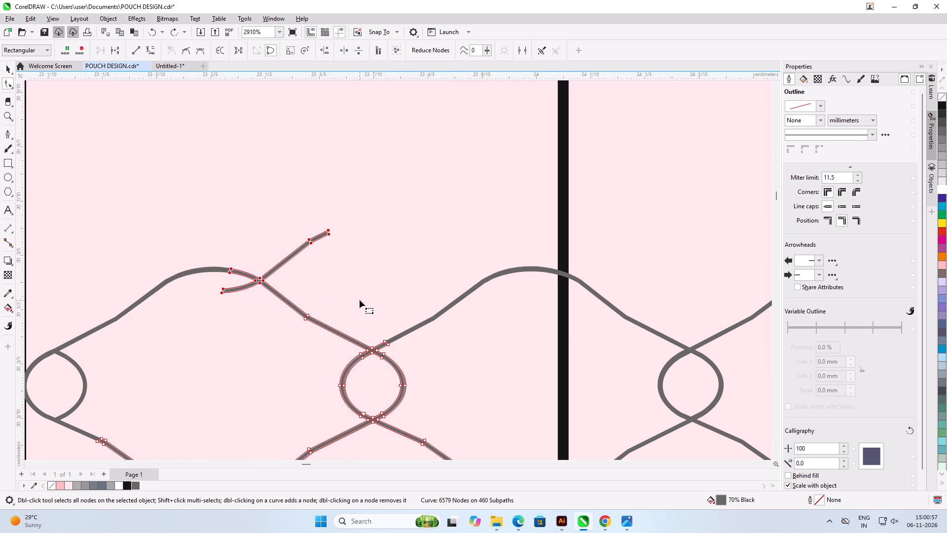
# Convert the leftover spiked segment at the trimmed strand's end to a straight line.
pyautogui.scroll(4, 263, 292)
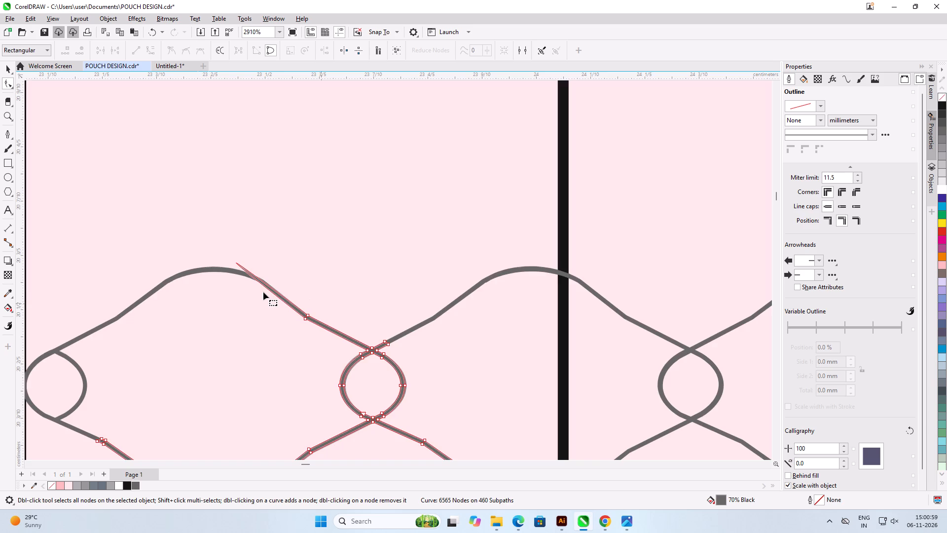
pyautogui.scroll(2, 263, 292)
pyautogui.scroll(2, 215, 227)
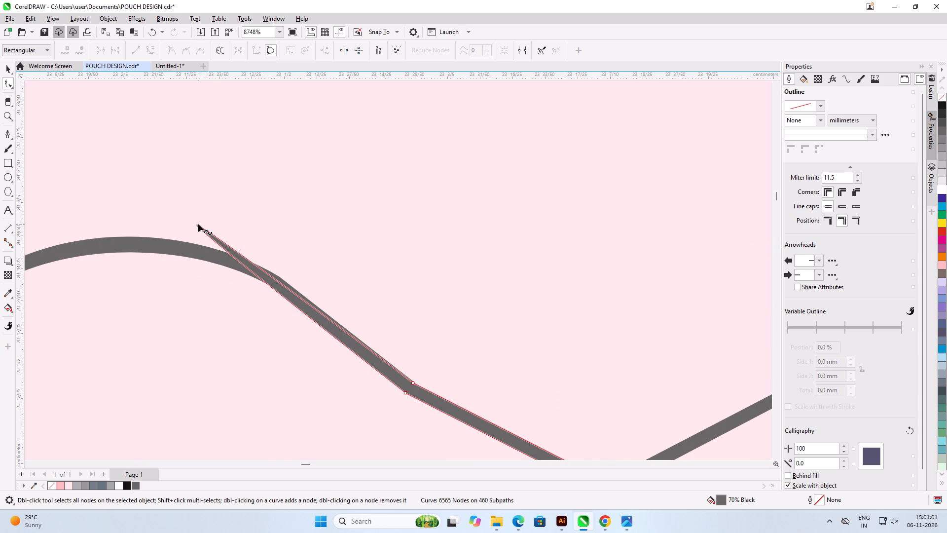
pyautogui.click(198, 224)
pyautogui.click(132, 49)
pyautogui.click(12, 67)
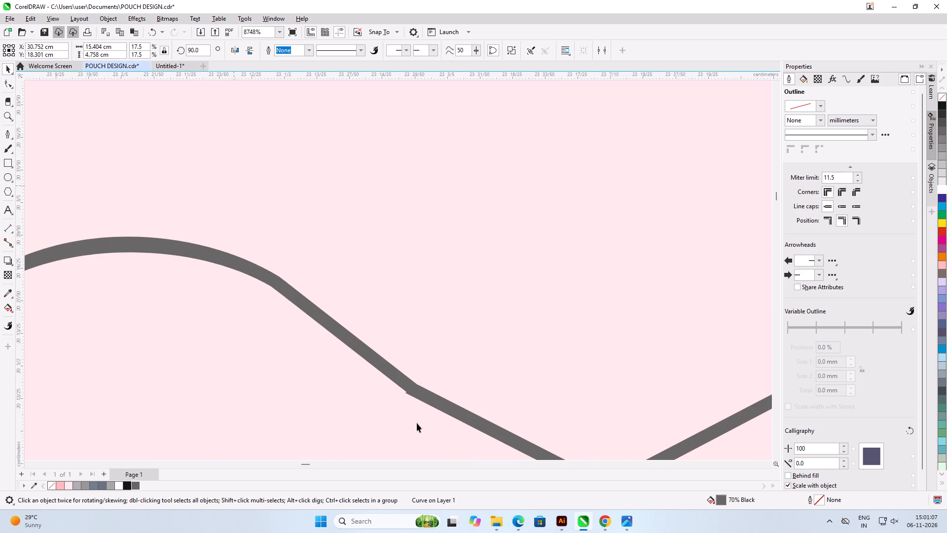
# Move the trimmed strand's protruding lower corner node to its intersection with the adjoining strand, and leave node editing.
pyautogui.scroll(15, 411, 398)
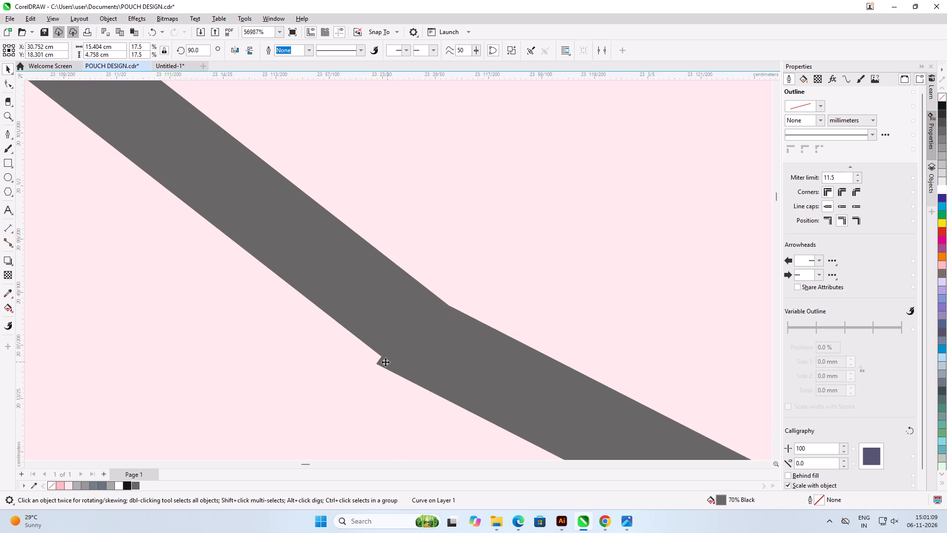
pyautogui.click(385, 362)
pyautogui.scroll(6, 383, 374)
pyautogui.click(381, 355)
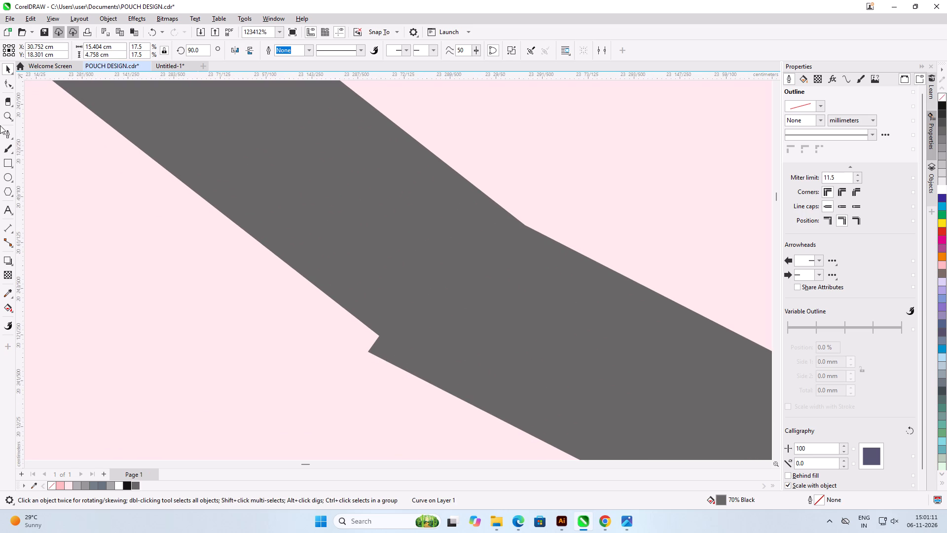
pyautogui.click(14, 83)
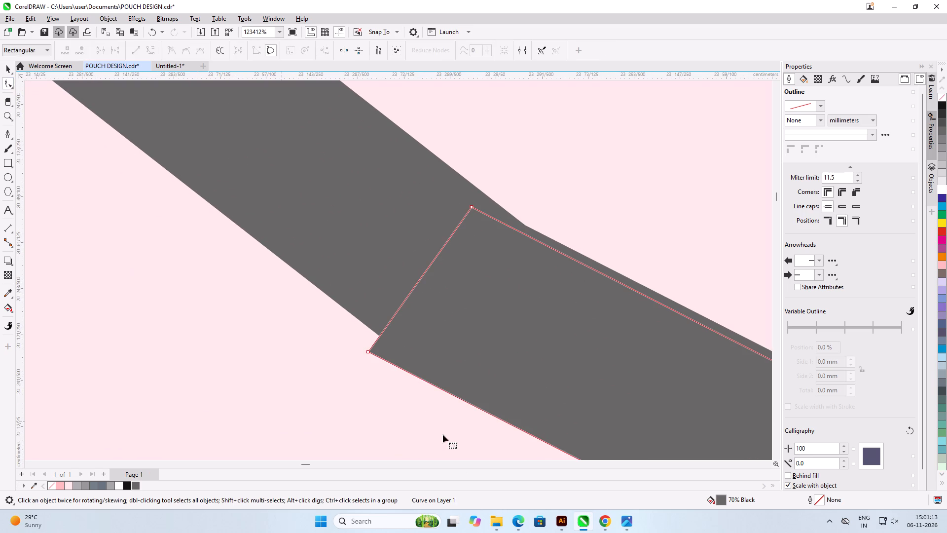
pyautogui.scroll(6, 384, 344)
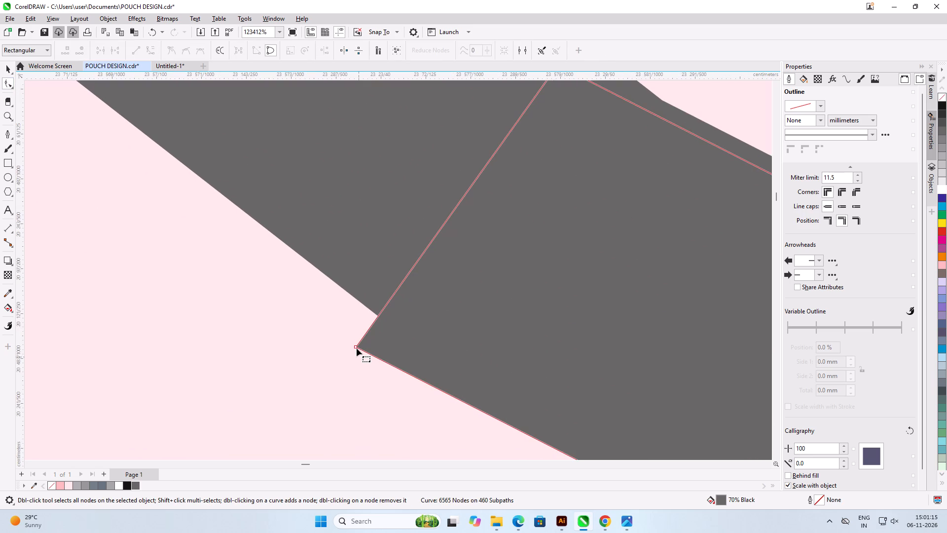
pyautogui.moveTo(356, 348); pyautogui.dragTo(379, 319)
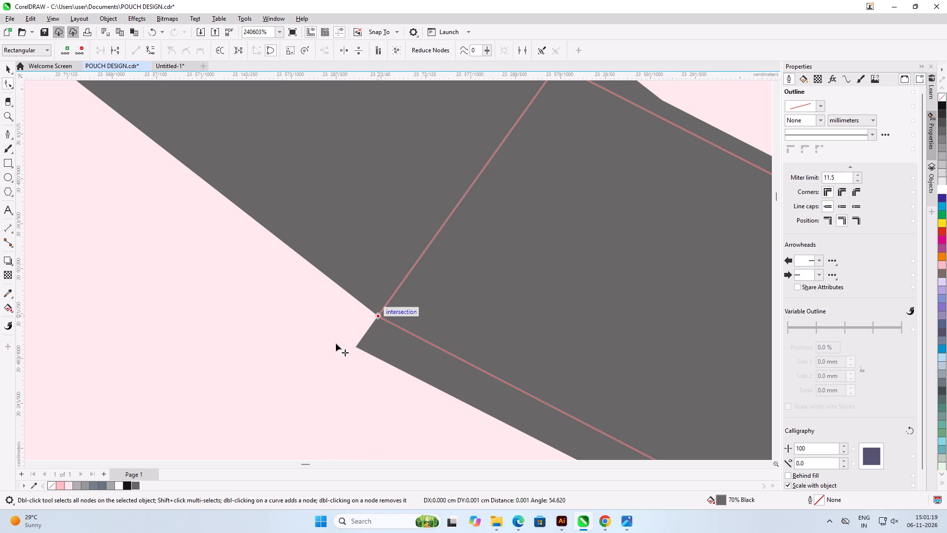
pyautogui.scroll(-6, 336, 343)
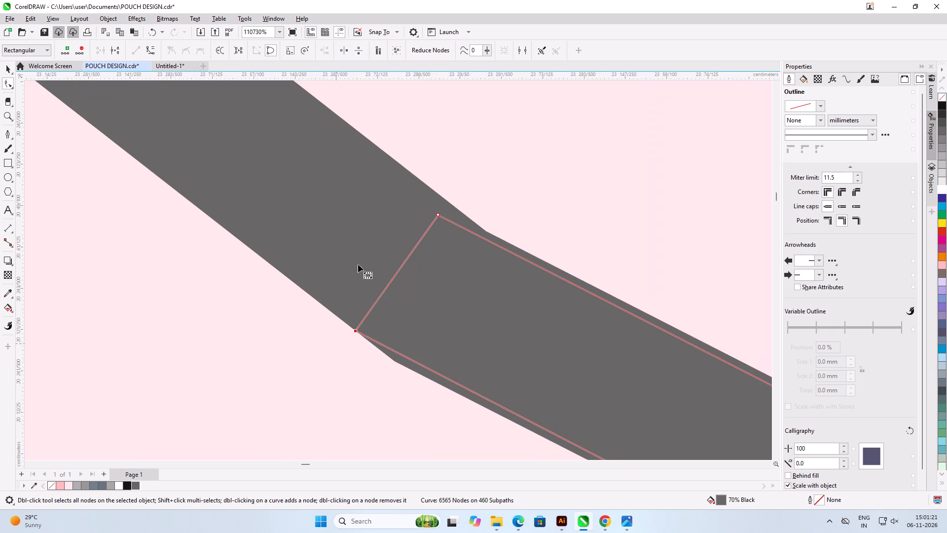
pyautogui.scroll(-3, 332, 227)
pyautogui.click(5, 66)
pyautogui.click(116, 258)
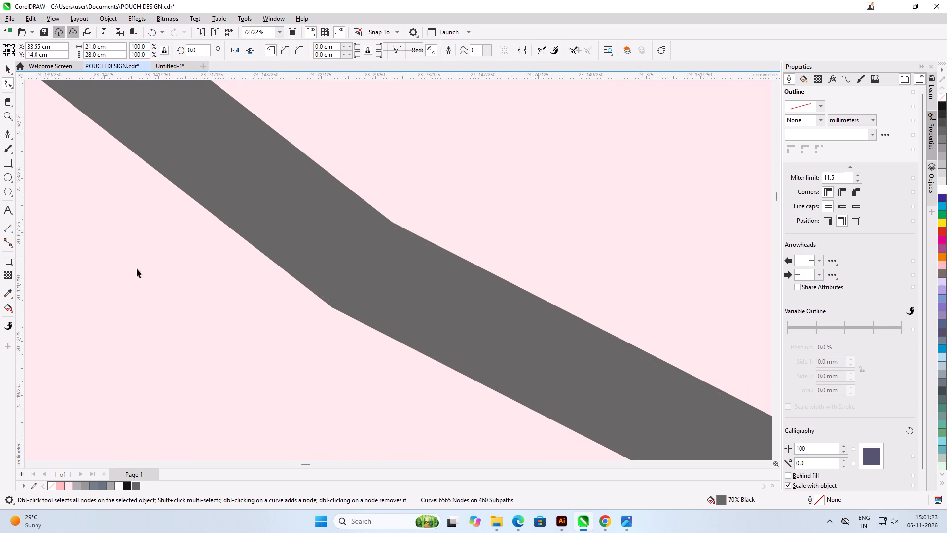
# Examine the net mesh's upper edge and the whole lower lace border for remaining stray fragments and gaps.
pyautogui.scroll(-17, 286, 311)
pyautogui.scroll(1, 359, 268)
pyautogui.scroll(-20, 359, 268)
pyautogui.scroll(-1, 359, 268)
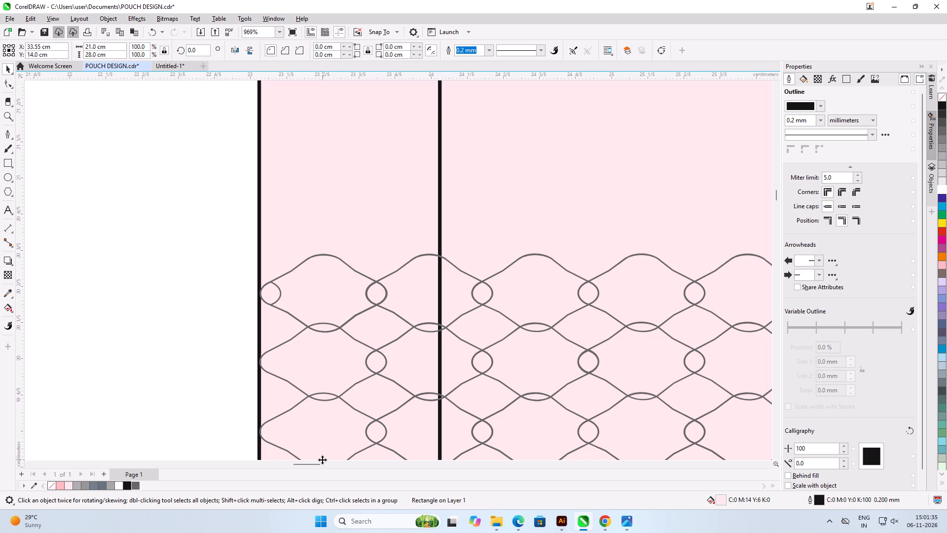
pyautogui.scroll(-6, 281, 228)
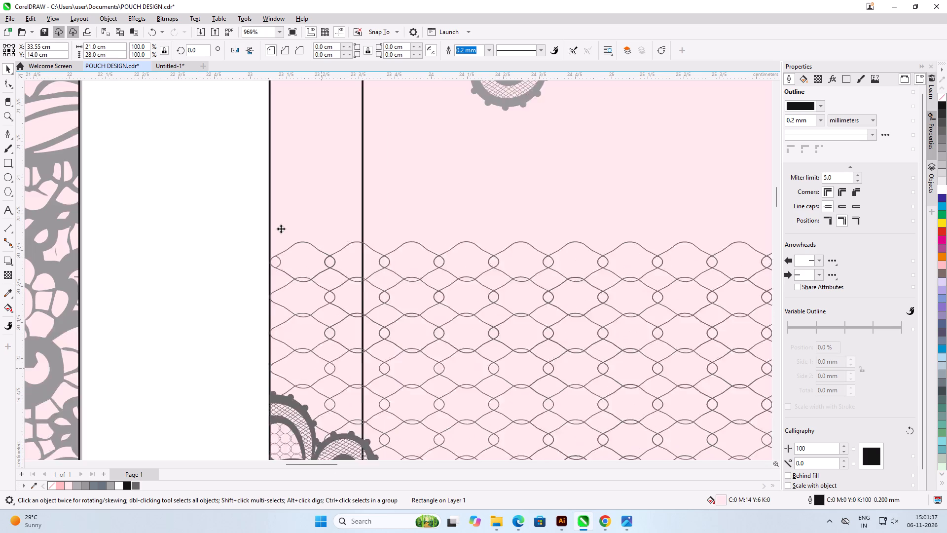
pyautogui.scroll(-8, 281, 228)
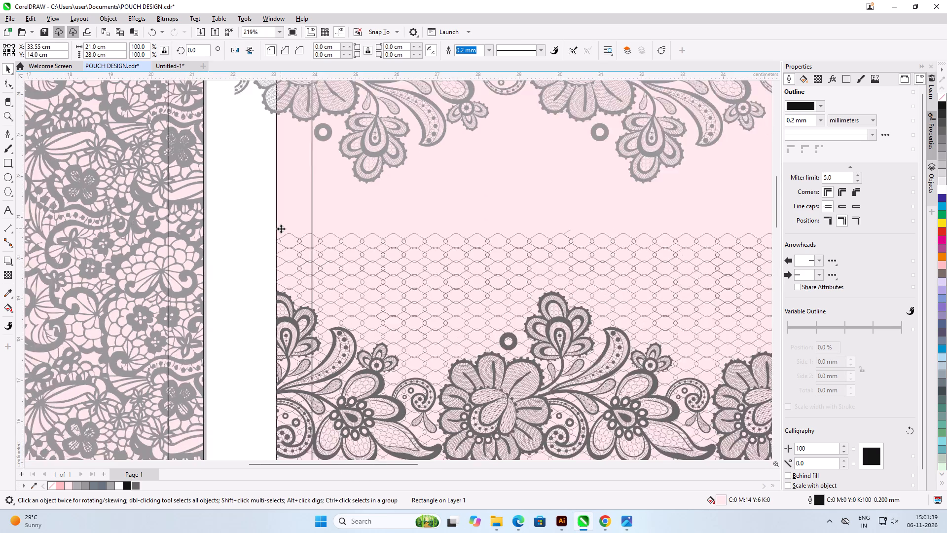
pyautogui.scroll(-2, 281, 228)
pyautogui.scroll(1, 755, 259)
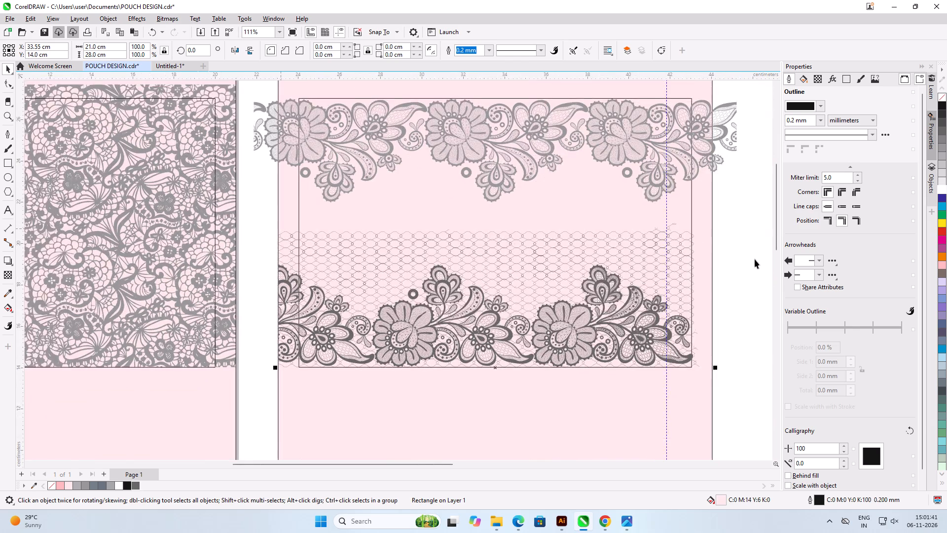
pyautogui.scroll(1, 755, 259)
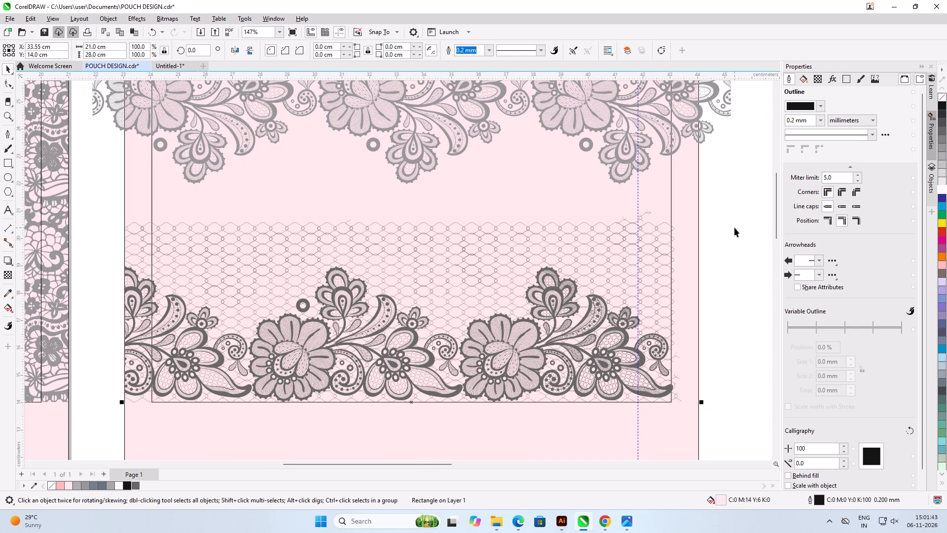
pyautogui.scroll(-1, 735, 219)
pyautogui.scroll(-1, 416, 238)
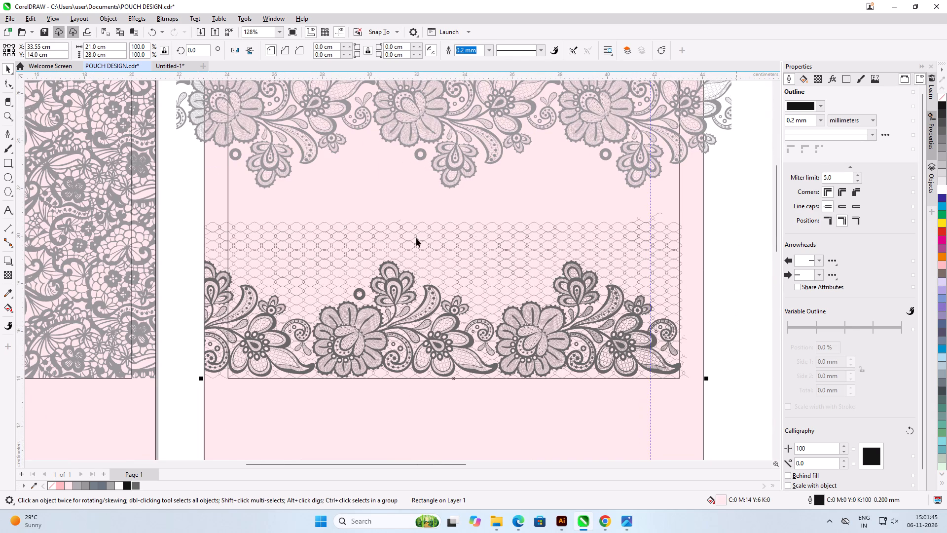
# Try 70% Black as the upper lace border group's fill, and set it to grey R166 G167 B167 (#A6A7A7).
pyautogui.click(589, 153)
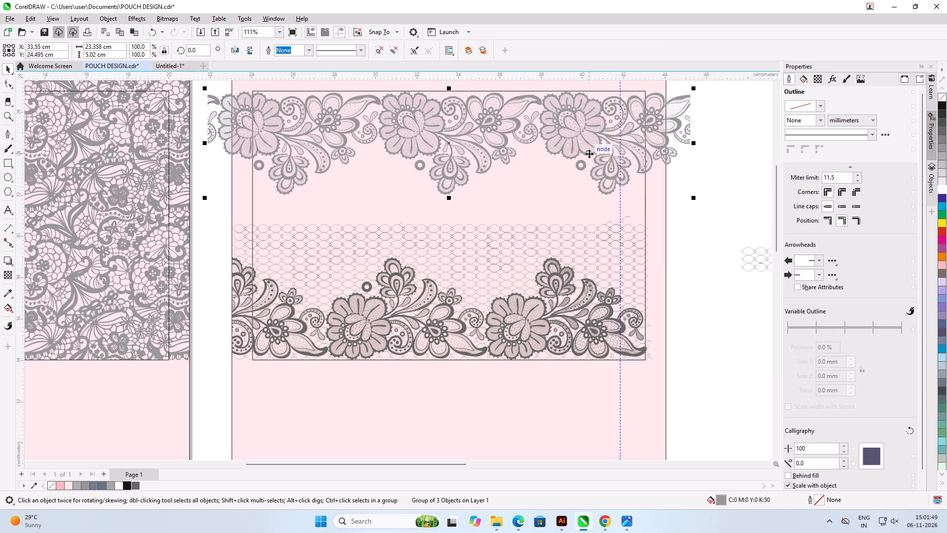
pyautogui.click(135, 487)
pyautogui.click(110, 488)
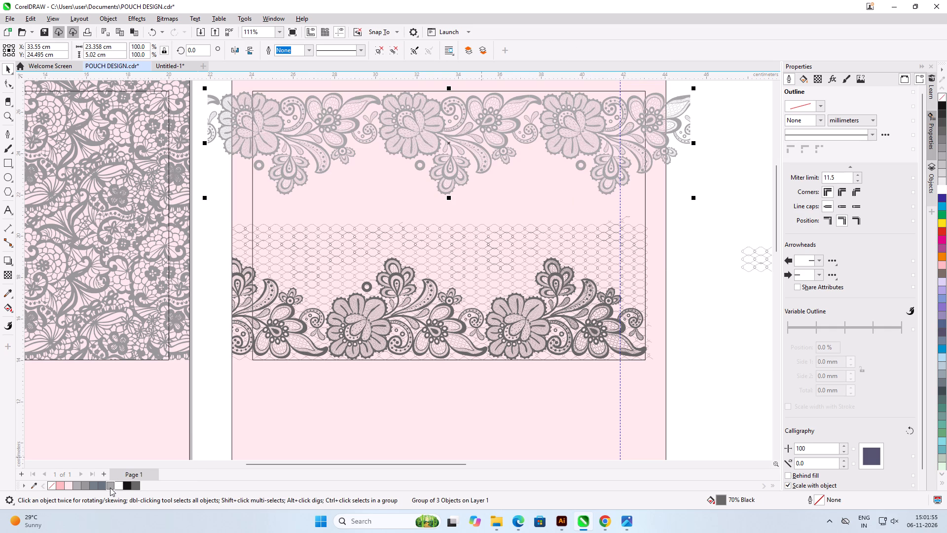
# Select the entire bottom lace border with its net mesh and fill it with grey R166 G167 B167 (#A6A7A7).
pyautogui.click(592, 329)
pyautogui.keyDown('shift'); pyautogui.click(535, 326); pyautogui.keyUp('shift')
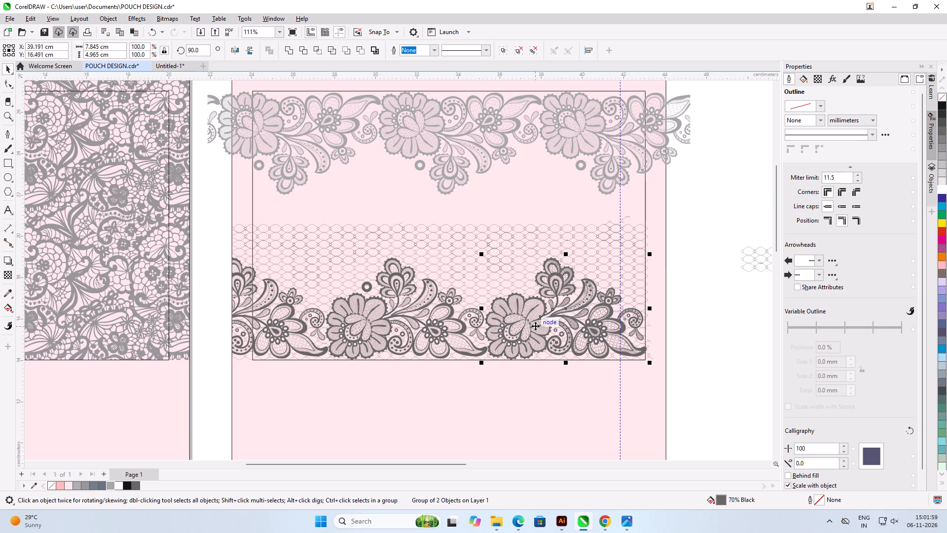
pyautogui.click(687, 235)
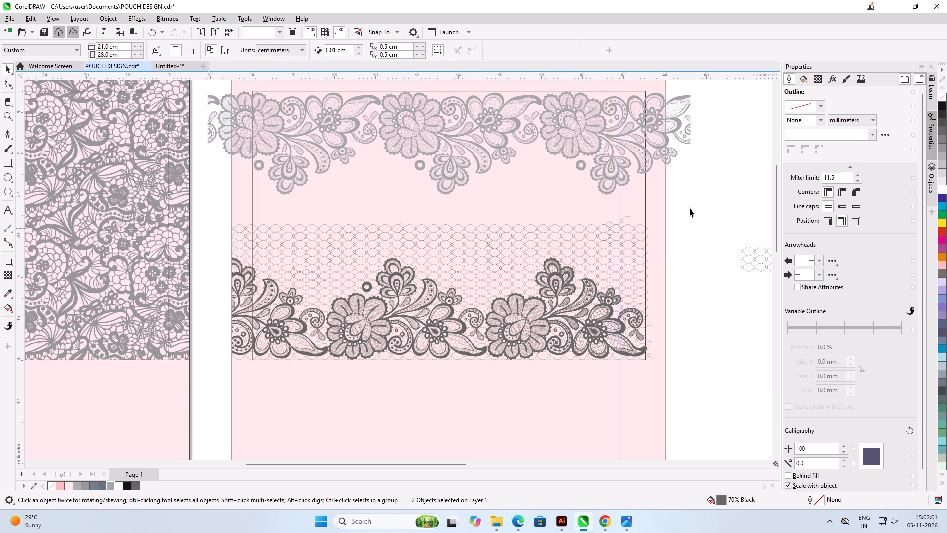
pyautogui.moveTo(690, 201); pyautogui.dragTo(223, 375)
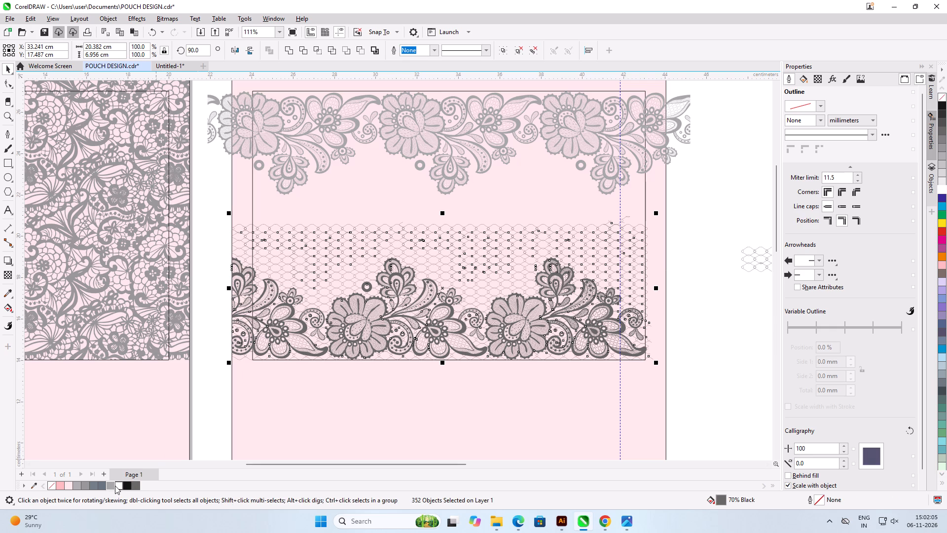
pyautogui.click(110, 487)
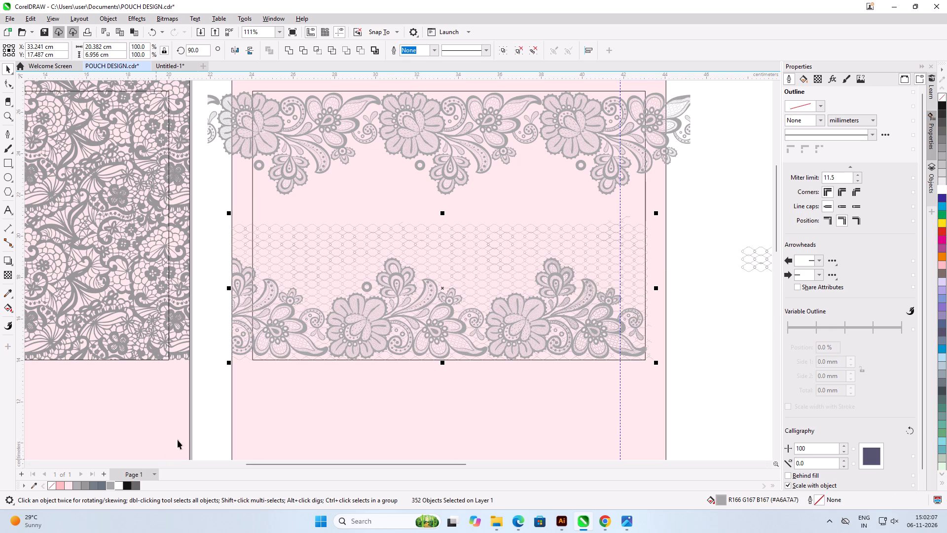
# Delete the upper lace border group from the pouch panel.
pyautogui.click(226, 406)
pyautogui.scroll(2, 644, 300)
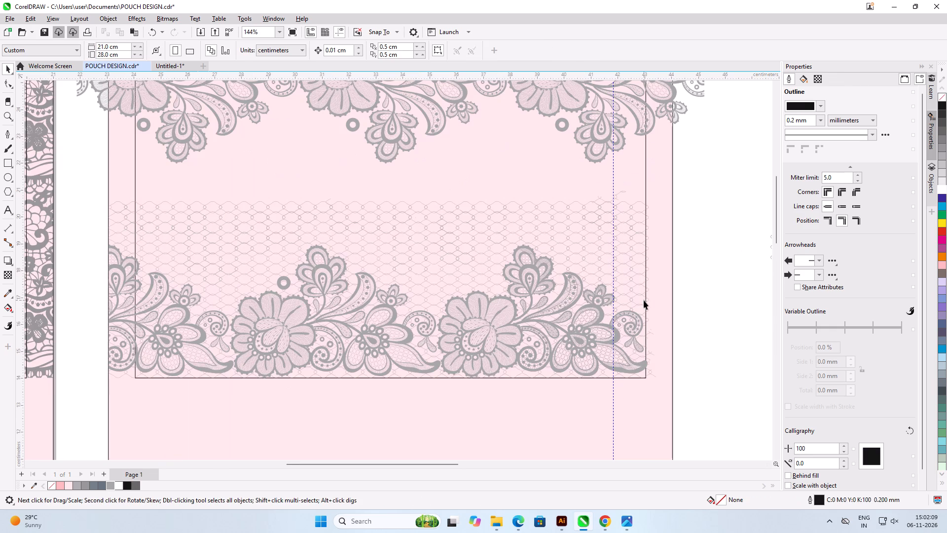
pyautogui.scroll(-2, 349, 328)
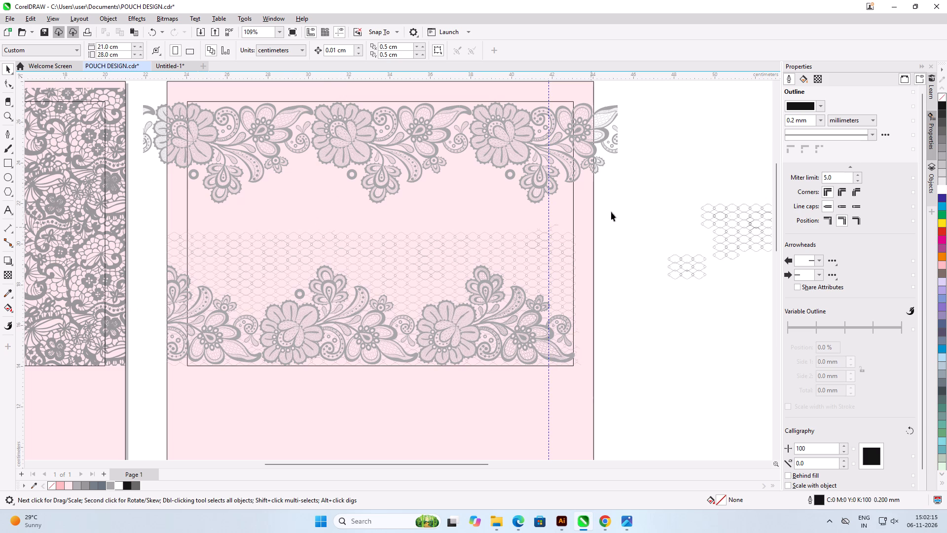
pyautogui.click(517, 146)
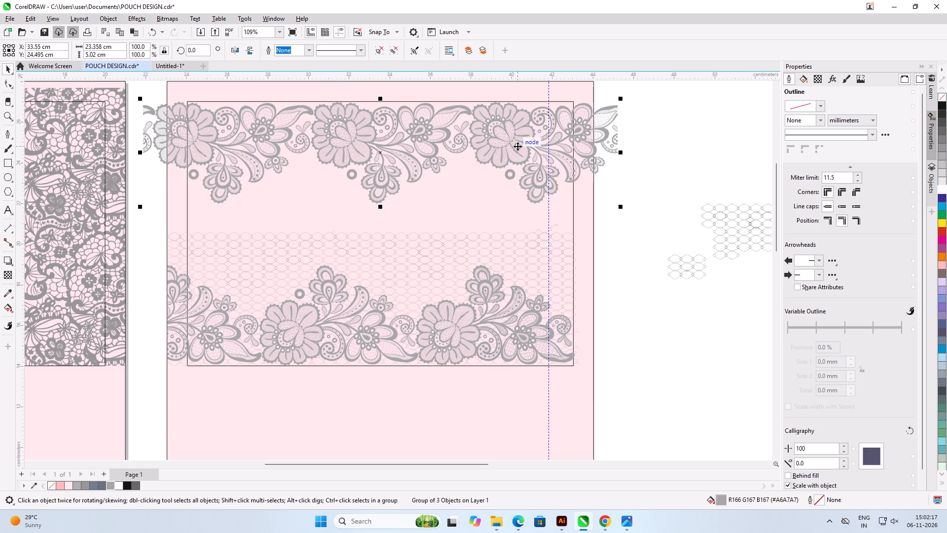
pyautogui.press('Delete')
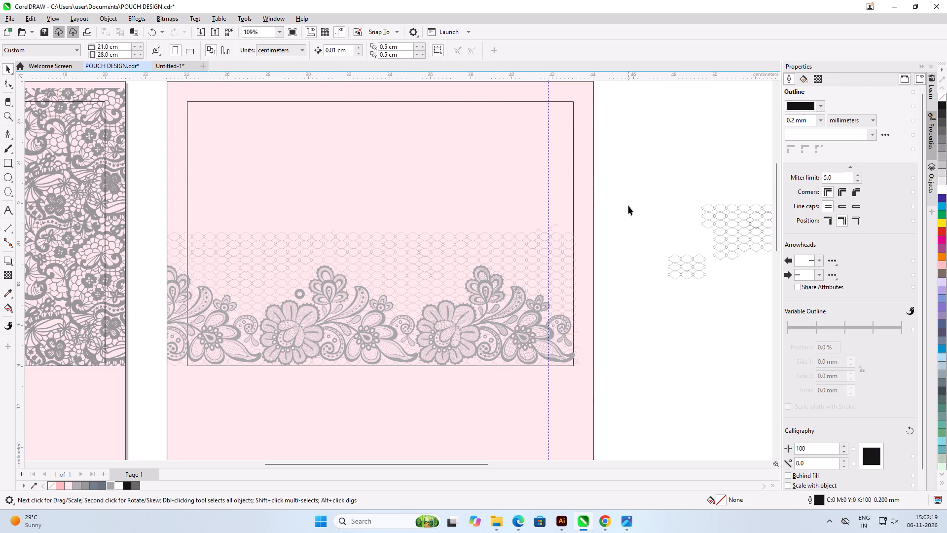
# Select the whole bottom lace border with its net mesh and group the objects.
pyautogui.moveTo(628, 206); pyautogui.dragTo(165, 391)
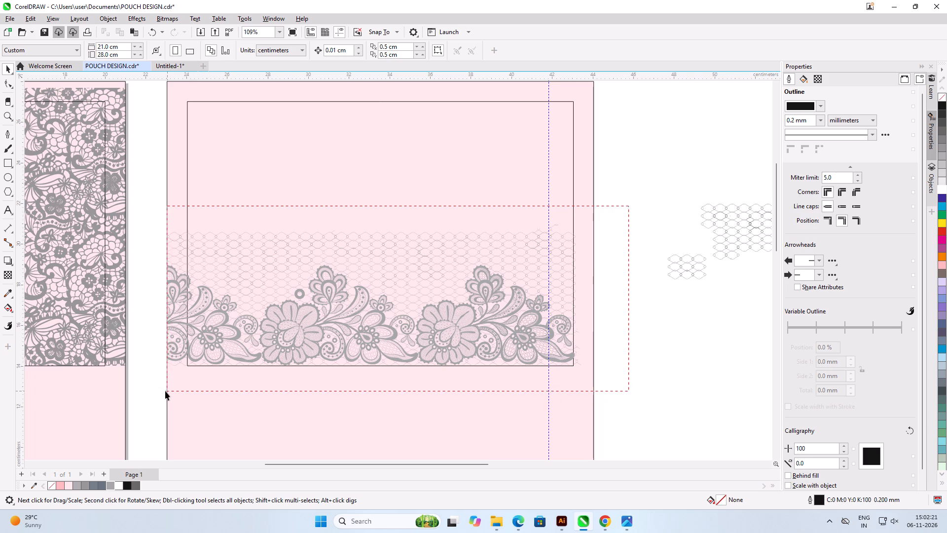
pyautogui.moveTo(165, 391); pyautogui.dragTo(163, 391)
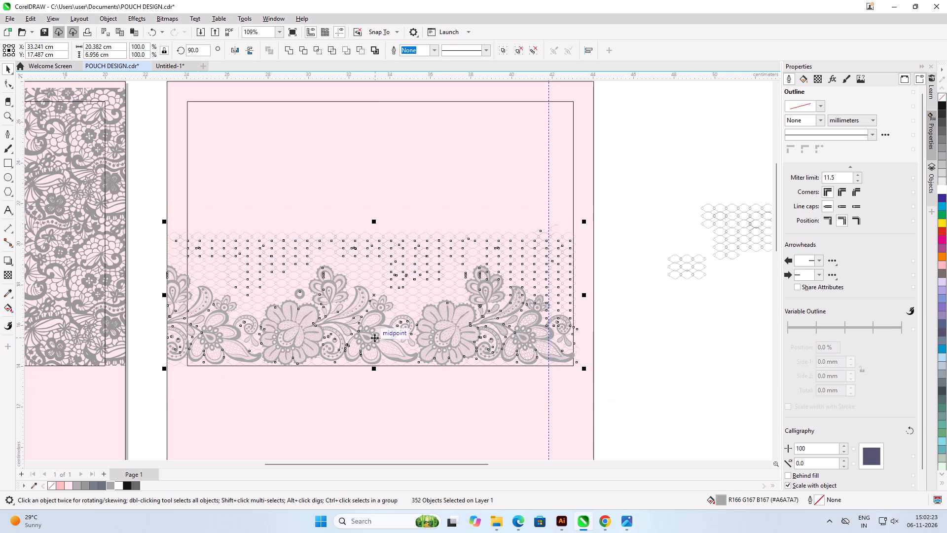
pyautogui.rightClick(354, 350)
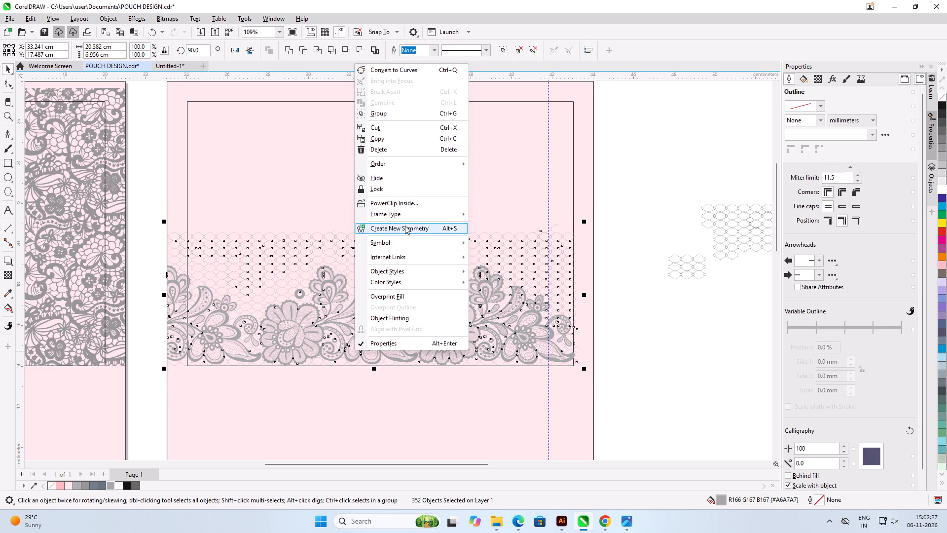
pyautogui.click(395, 116)
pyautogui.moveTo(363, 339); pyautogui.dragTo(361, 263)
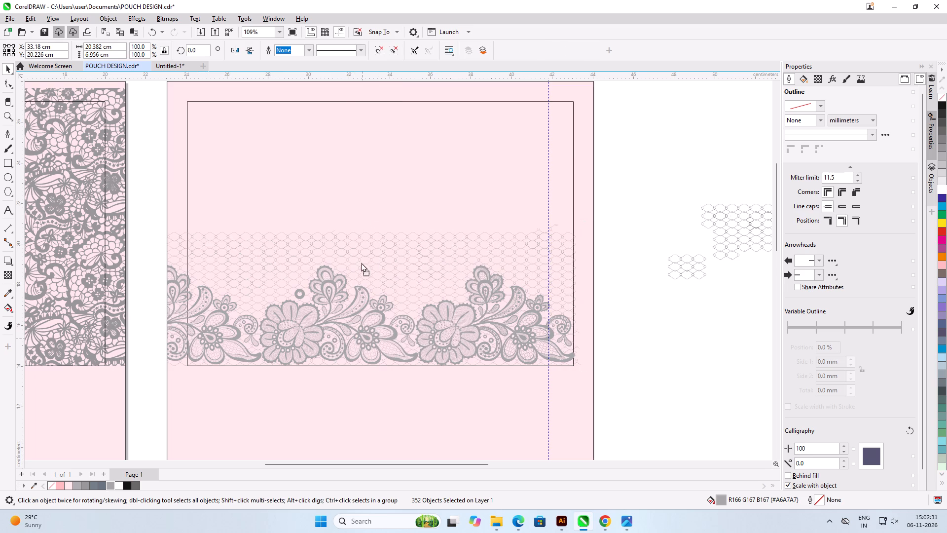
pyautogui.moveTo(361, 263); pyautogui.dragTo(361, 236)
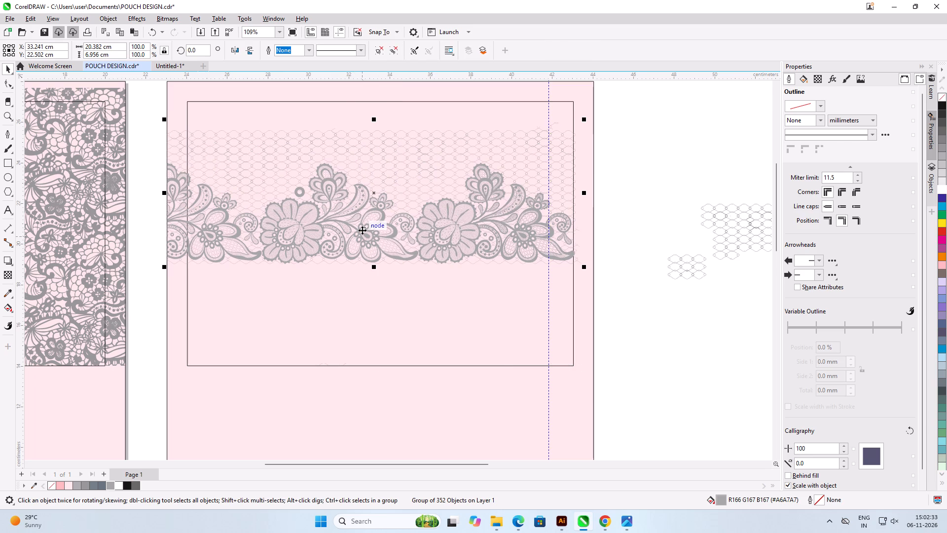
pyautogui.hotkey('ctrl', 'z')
# Duplicate the bottom lace and mesh group into the panel's upper half and mirror the copy vertically.
pyautogui.moveTo(376, 334); pyautogui.dragTo(388, 225)
pyautogui.keyDown('shift'); pyautogui.rightClick(388, 225); pyautogui.keyUp('shift')
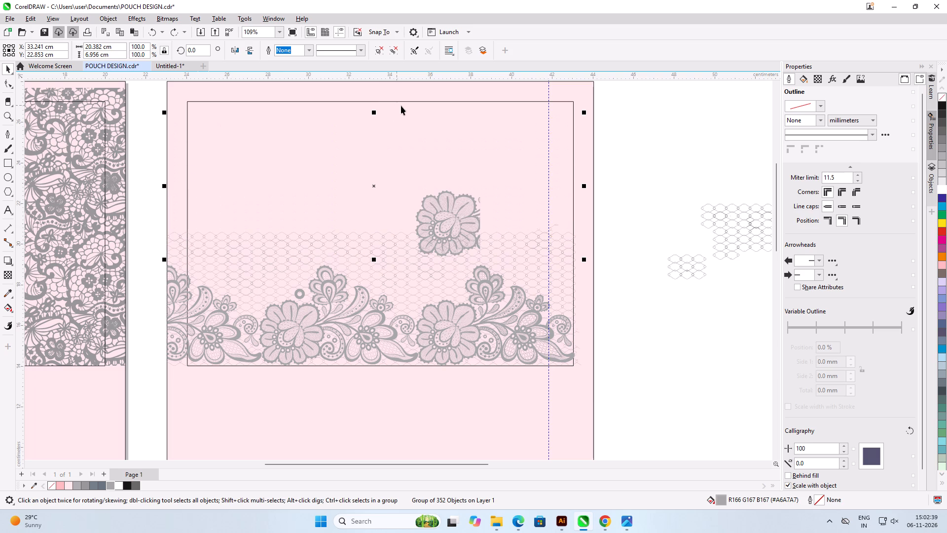
pyautogui.click(249, 52)
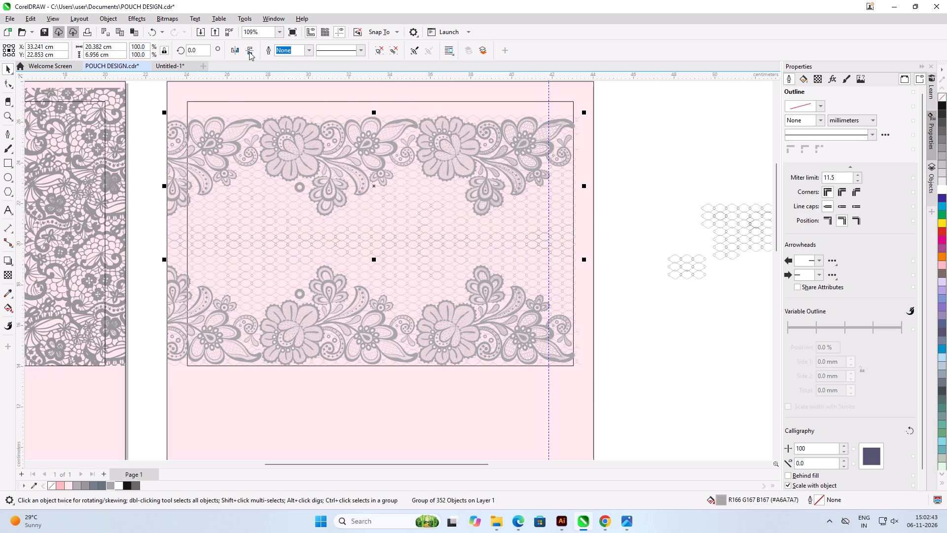
# Align the mirrored lace copy's top edge with the top of the rectangular frame.
pyautogui.keyDown('shift'); pyautogui.click(311, 105); pyautogui.keyUp('shift')
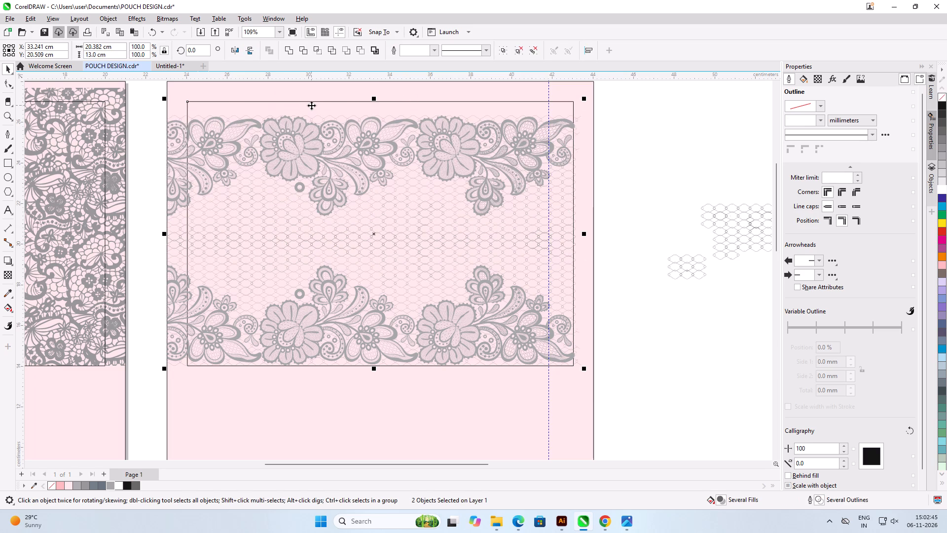
pyautogui.press('t')
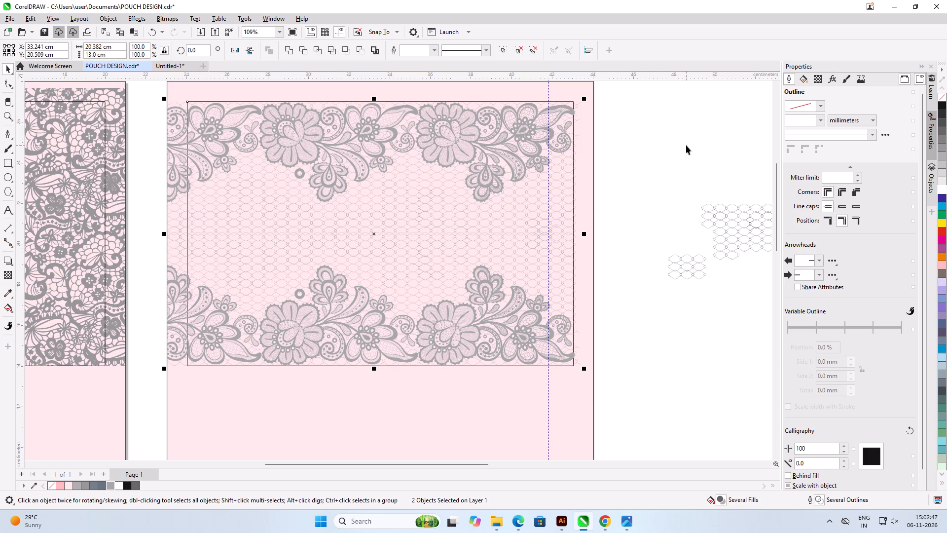
pyautogui.click(686, 145)
# Nudge the upper lace group up to Y 23.61 cm so its flowers slightly overlap the frame's top line.
pyautogui.scroll(6, 428, 107)
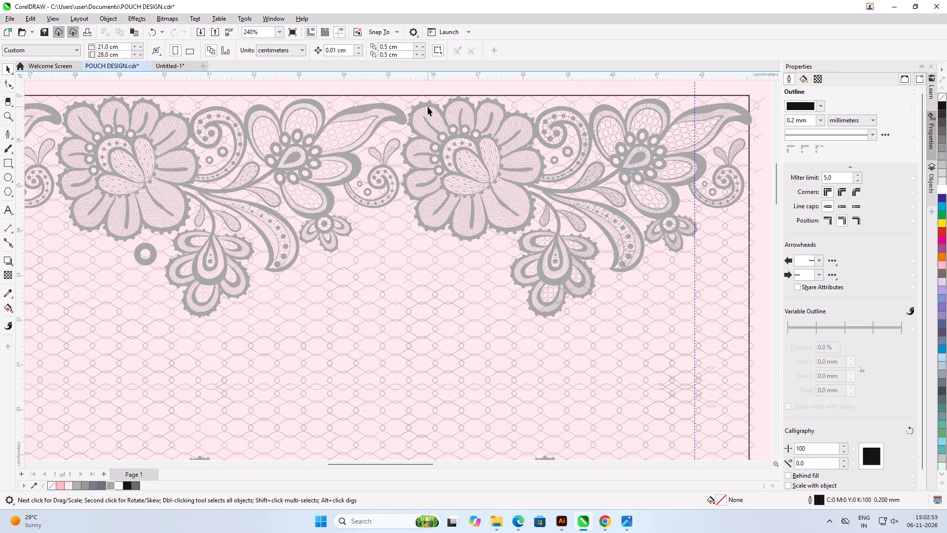
pyautogui.click(490, 140)
pyautogui.press('Up')
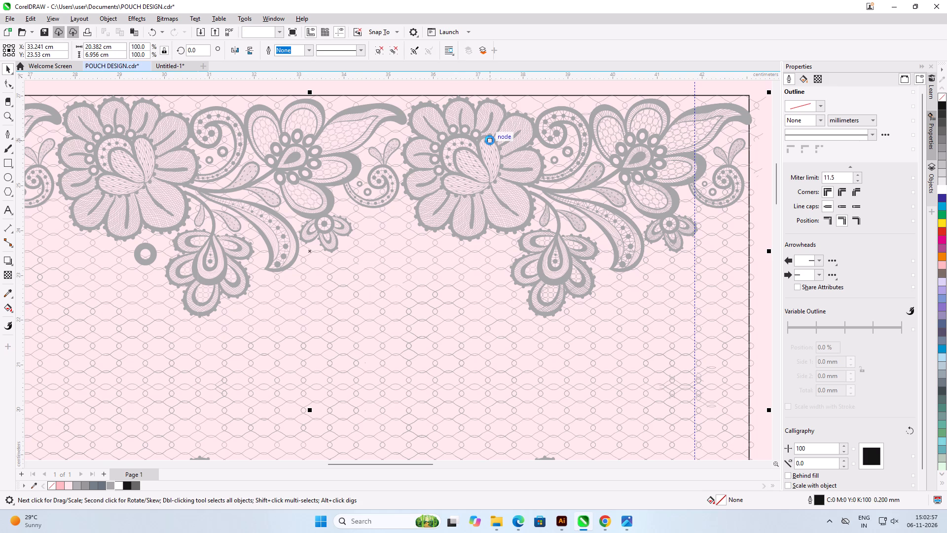
pyautogui.press('Up')
pyautogui.press('Up')
pyautogui.press('Up')
pyautogui.press('Up')
pyautogui.press('Up')
pyautogui.press('Up')
pyautogui.press('Up')
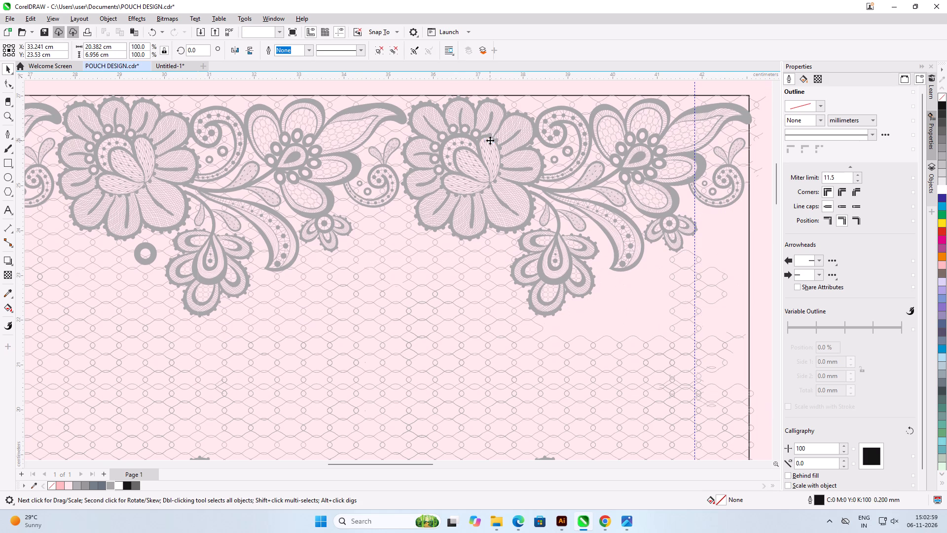
pyautogui.press('Up')
pyautogui.press('Up')
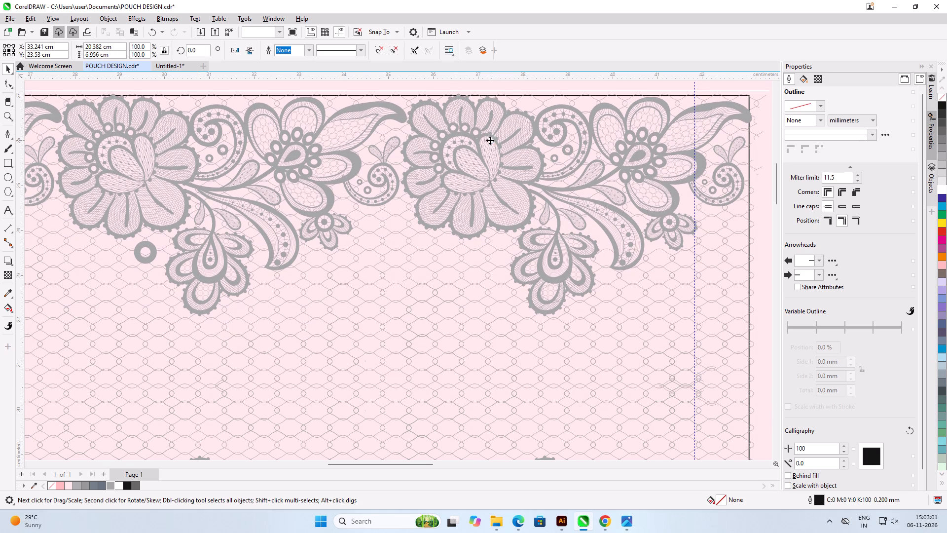
pyautogui.press('Up')
pyautogui.press('Up')
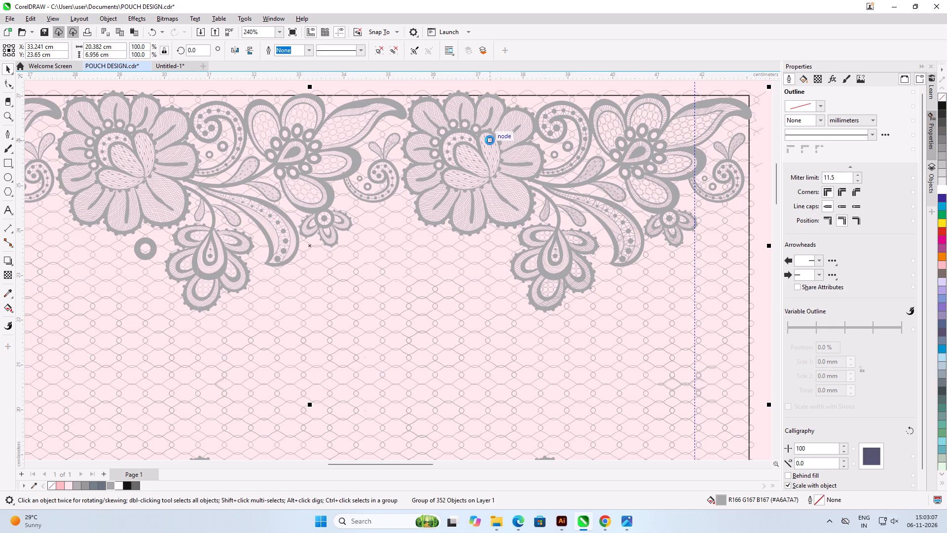
pyautogui.press('Down')
pyautogui.press('Down')
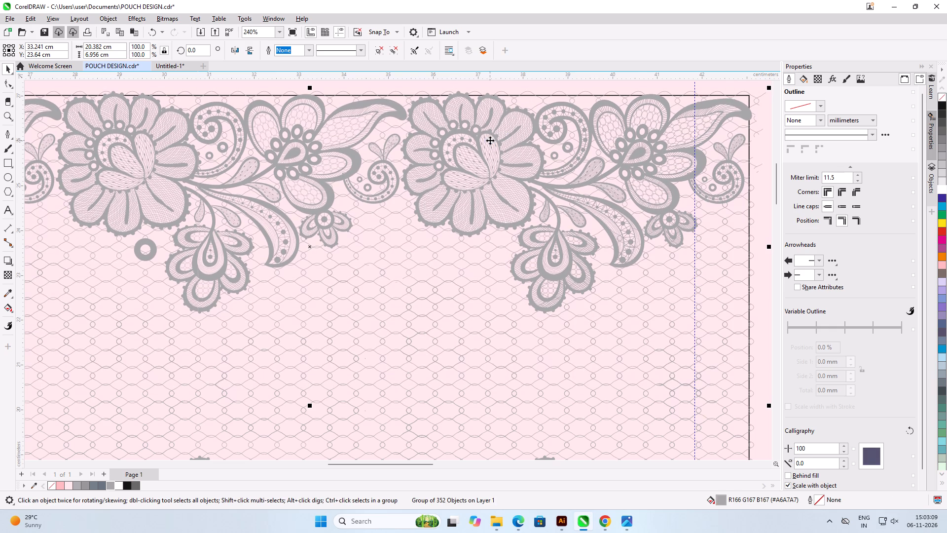
pyautogui.press('Down')
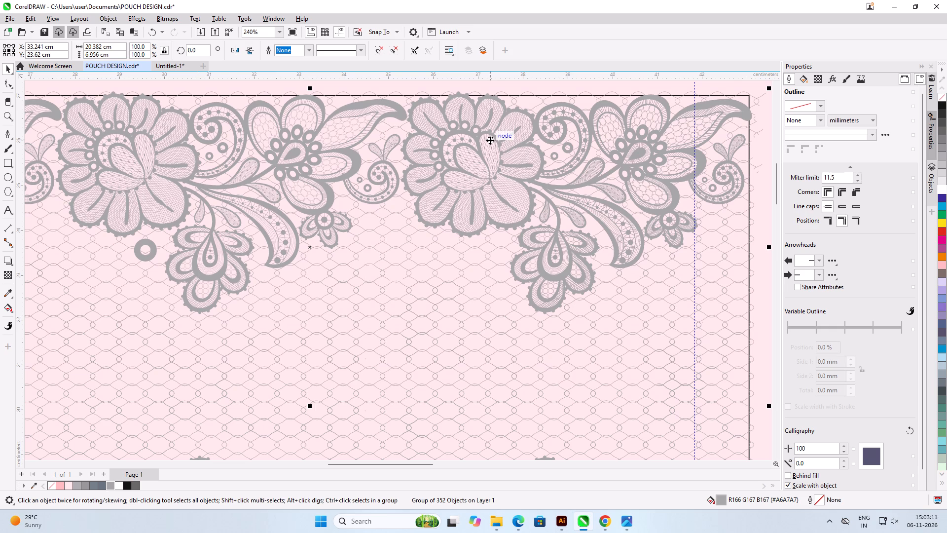
pyautogui.press('Down')
pyautogui.scroll(-4, 490, 140)
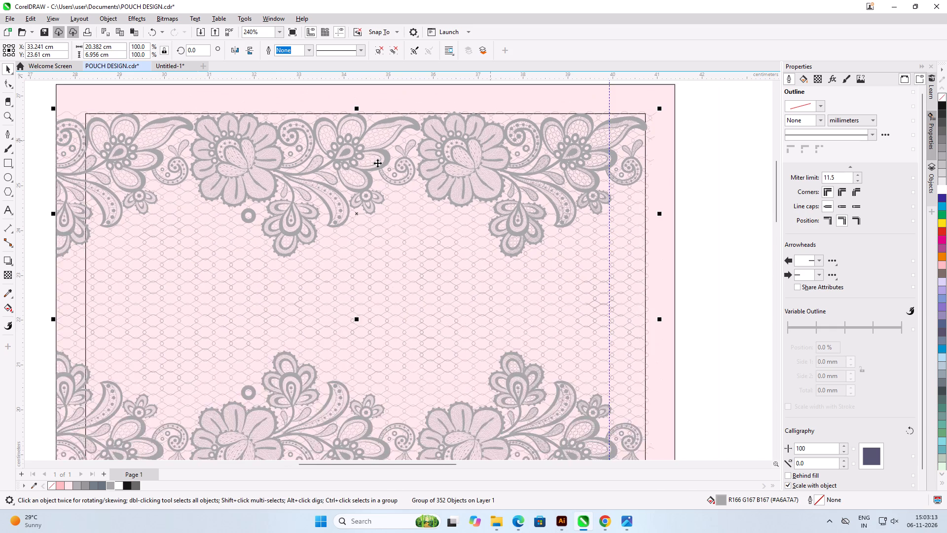
pyautogui.scroll(-1, 377, 163)
pyautogui.click(658, 234)
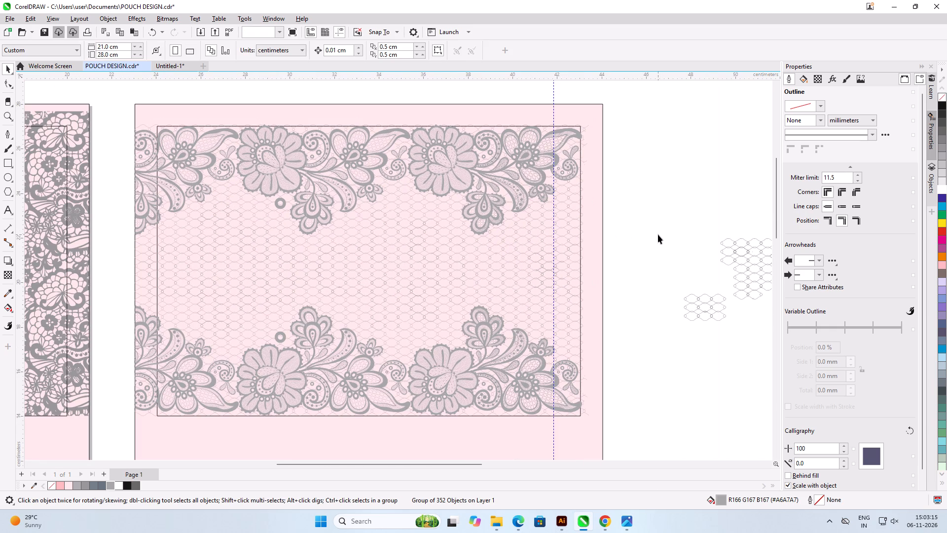
# Mirror the upper lace and mesh group horizontally.
pyautogui.scroll(1, 361, 257)
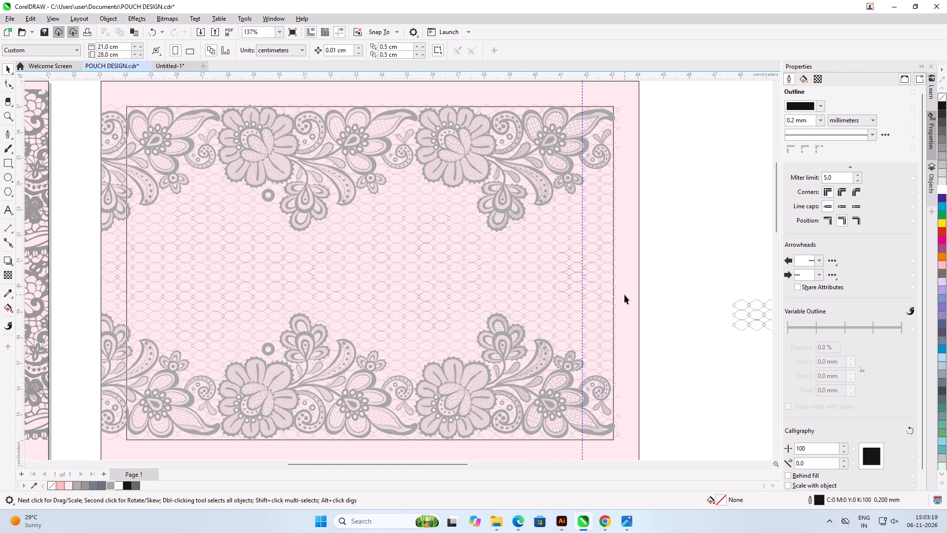
pyautogui.click(286, 150)
pyautogui.click(232, 50)
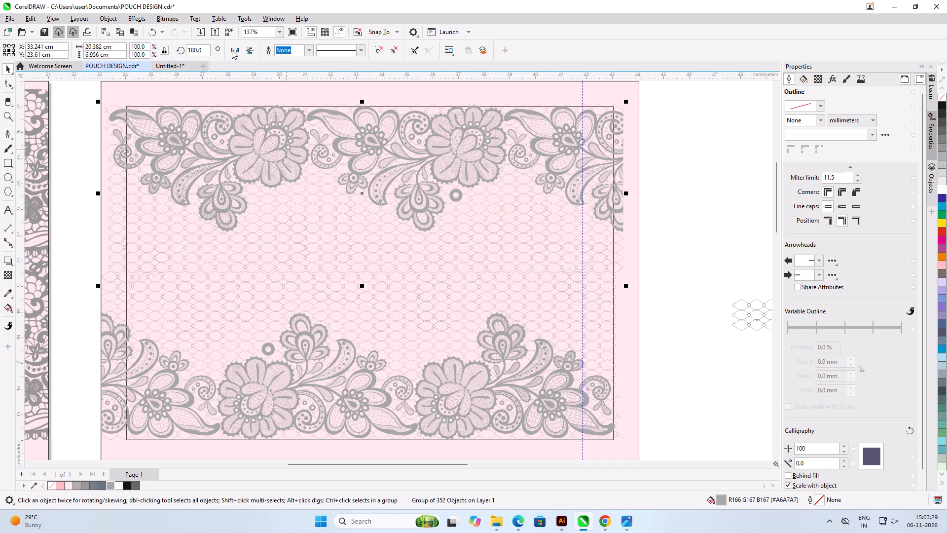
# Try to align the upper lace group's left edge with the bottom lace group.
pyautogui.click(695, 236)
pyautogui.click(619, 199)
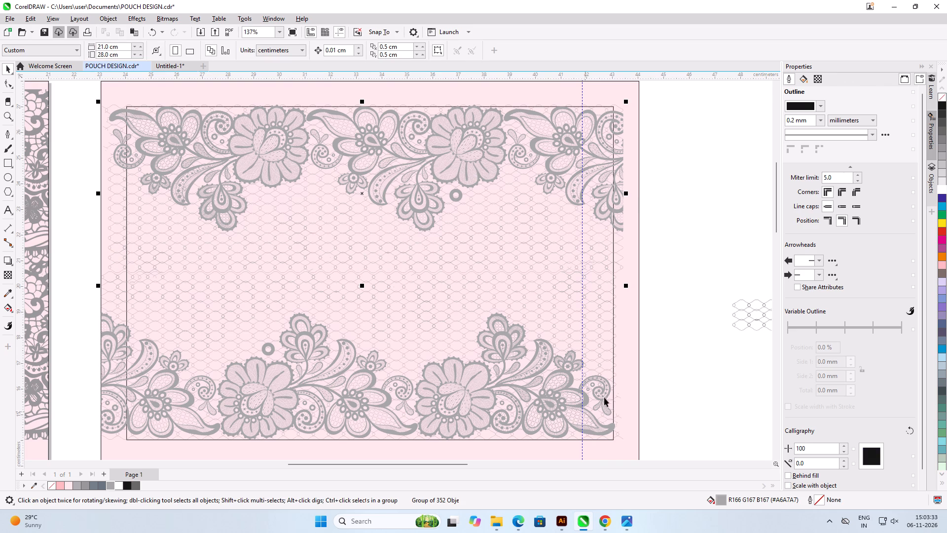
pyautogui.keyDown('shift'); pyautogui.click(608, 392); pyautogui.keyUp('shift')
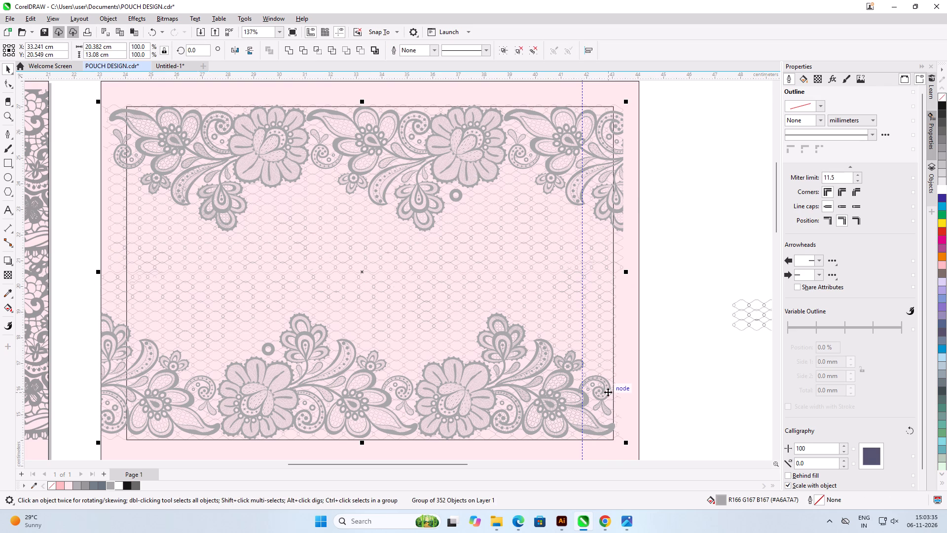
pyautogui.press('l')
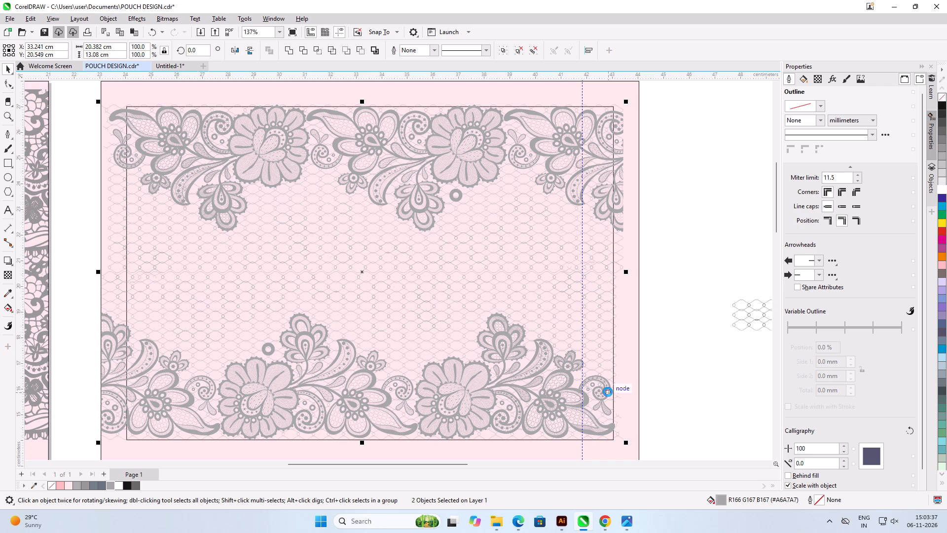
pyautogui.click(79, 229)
# Align the upper lace group's right edge with the right side of the rectangular frame.
pyautogui.scroll(1, 115, 119)
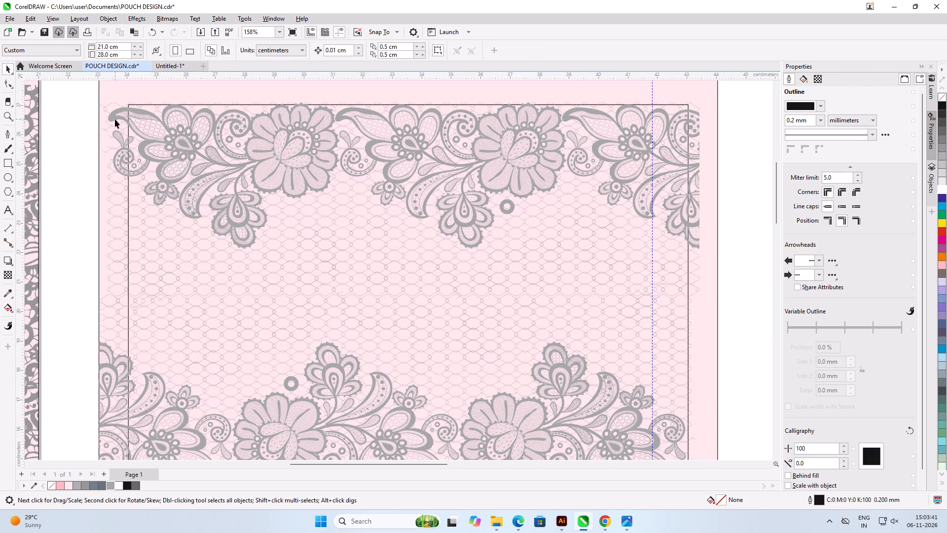
pyautogui.click(694, 113)
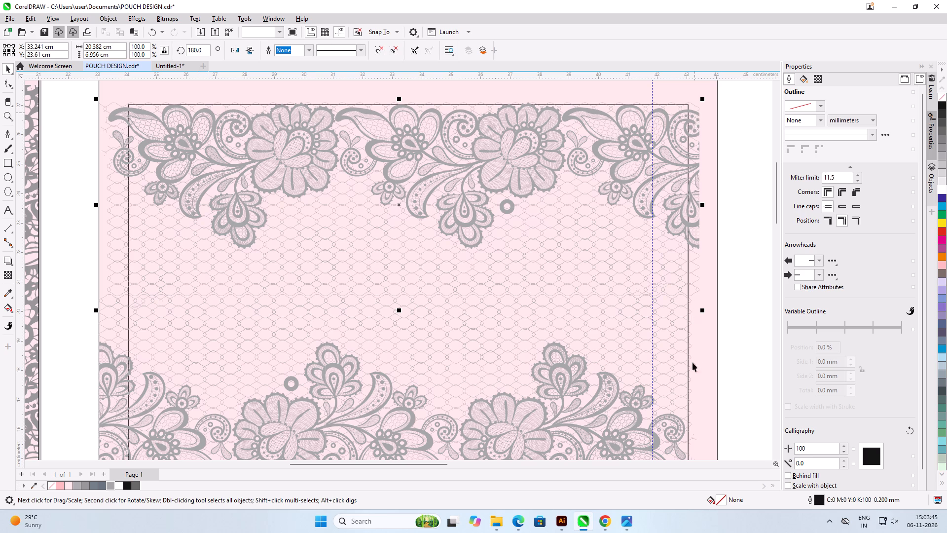
pyautogui.keyDown('shift'); pyautogui.click(688, 396); pyautogui.keyUp('shift')
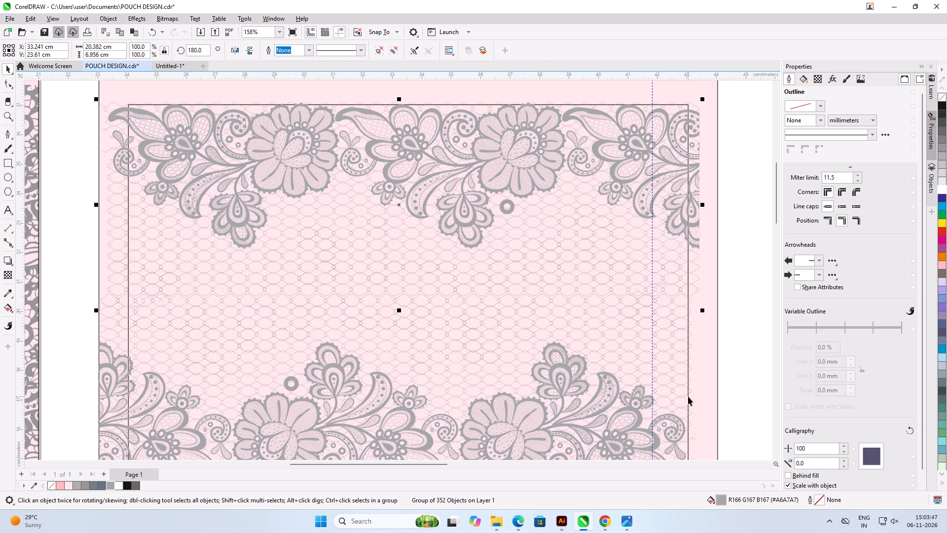
pyautogui.press('r')
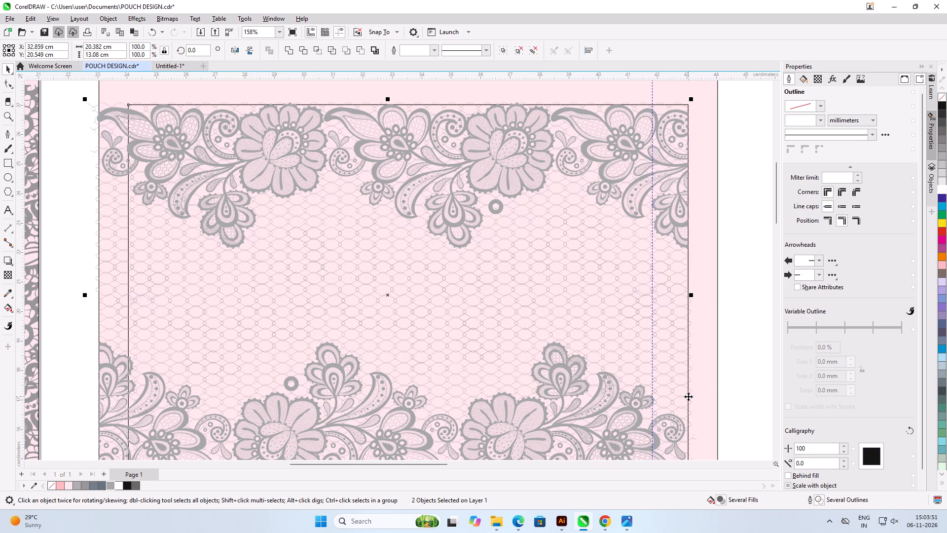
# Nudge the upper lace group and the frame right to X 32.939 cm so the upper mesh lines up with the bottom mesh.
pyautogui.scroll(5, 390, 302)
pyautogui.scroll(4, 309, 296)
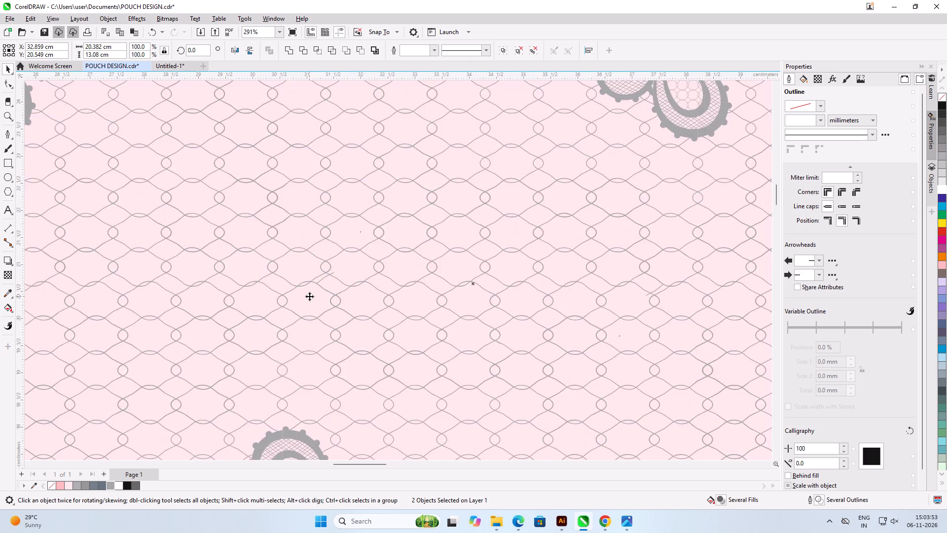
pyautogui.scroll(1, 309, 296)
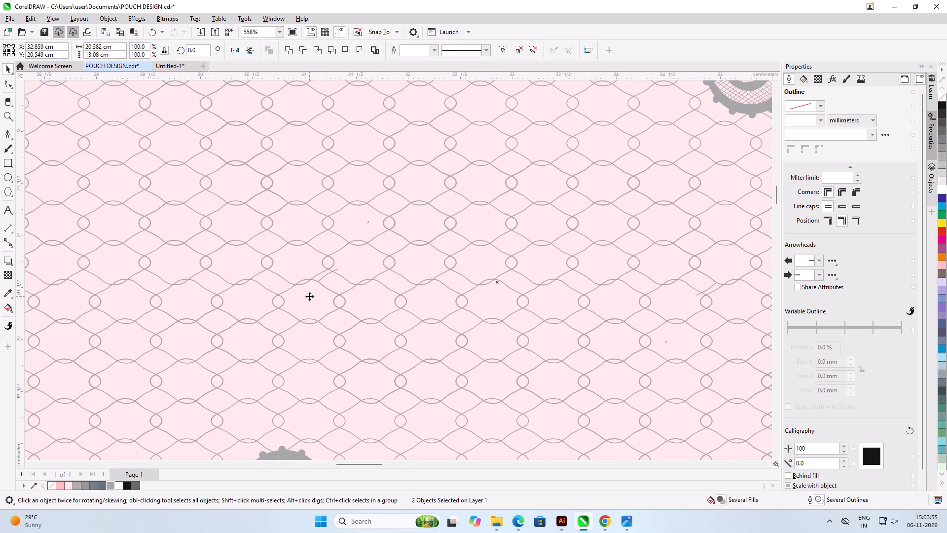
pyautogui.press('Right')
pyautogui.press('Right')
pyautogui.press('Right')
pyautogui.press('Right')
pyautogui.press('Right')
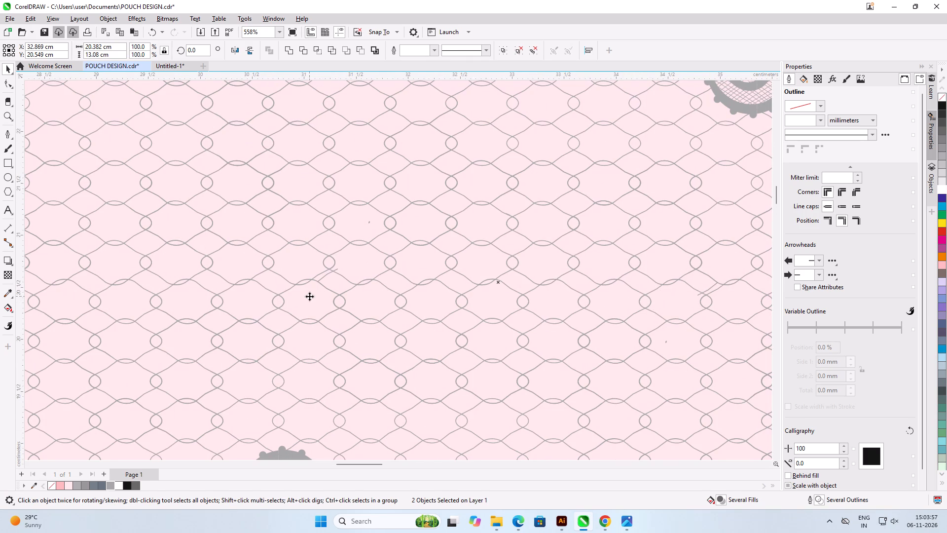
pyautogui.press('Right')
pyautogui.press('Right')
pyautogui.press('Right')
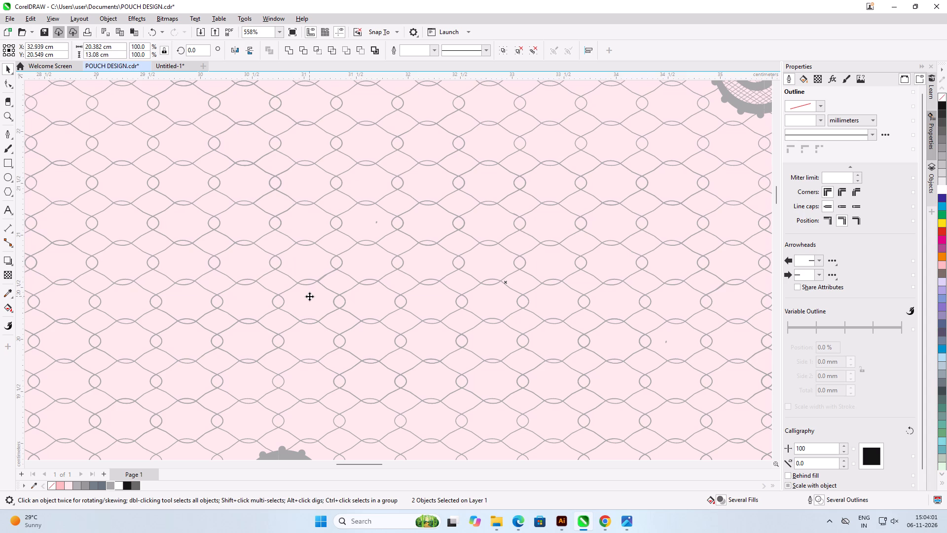
# Mirror the selected upper lace group and rectangular frame horizontally.
pyautogui.scroll(-11, 309, 296)
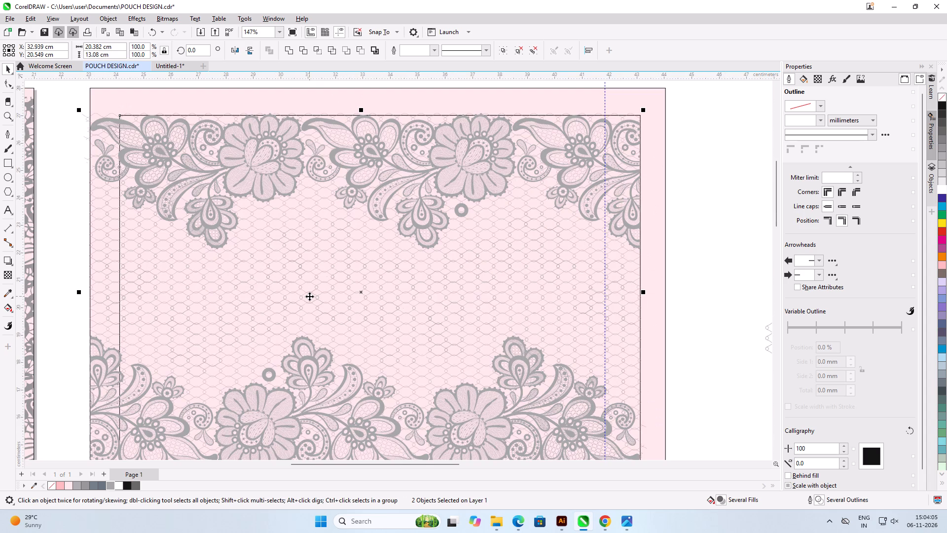
pyautogui.click(234, 53)
# Center the upper lace group and the rectangular frame horizontally on the bottom lace-and-mesh group, and clear the selection.
pyautogui.keyDown('shift'); pyautogui.click(316, 362); pyautogui.keyUp('shift')
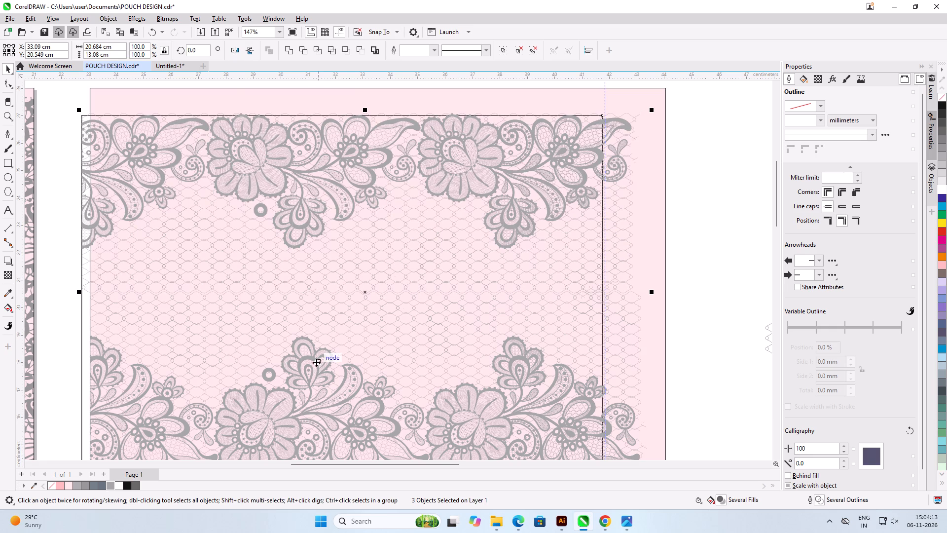
pyautogui.press('c')
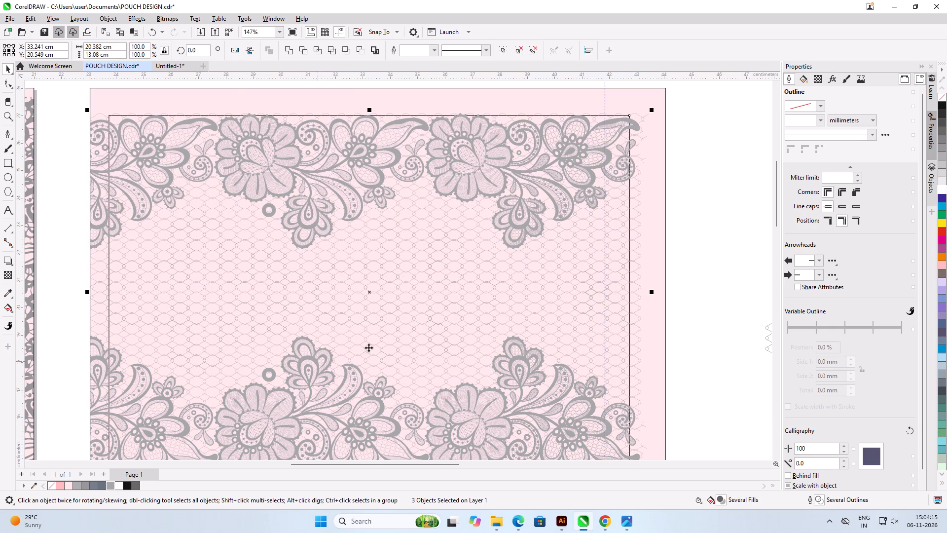
pyautogui.click(713, 239)
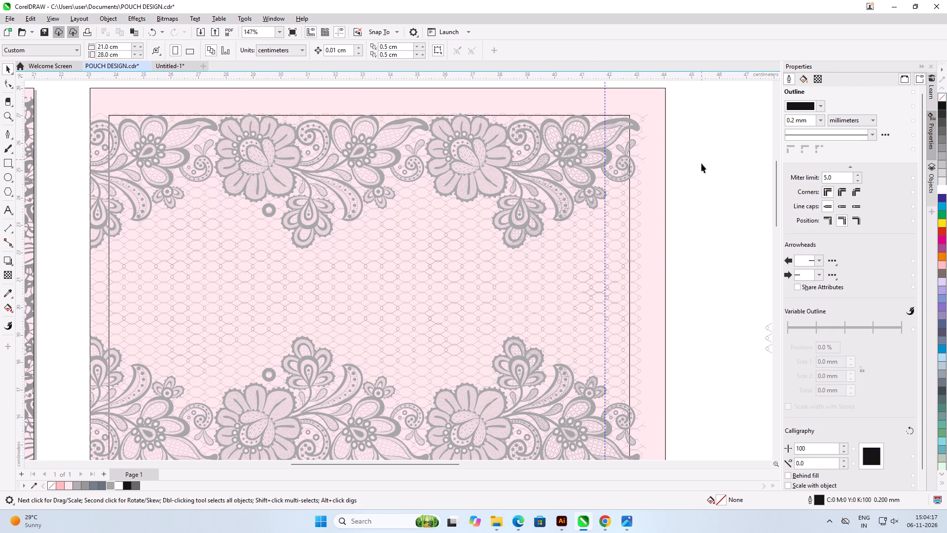
pyautogui.scroll(1, 701, 187)
pyautogui.scroll(-2, 421, 128)
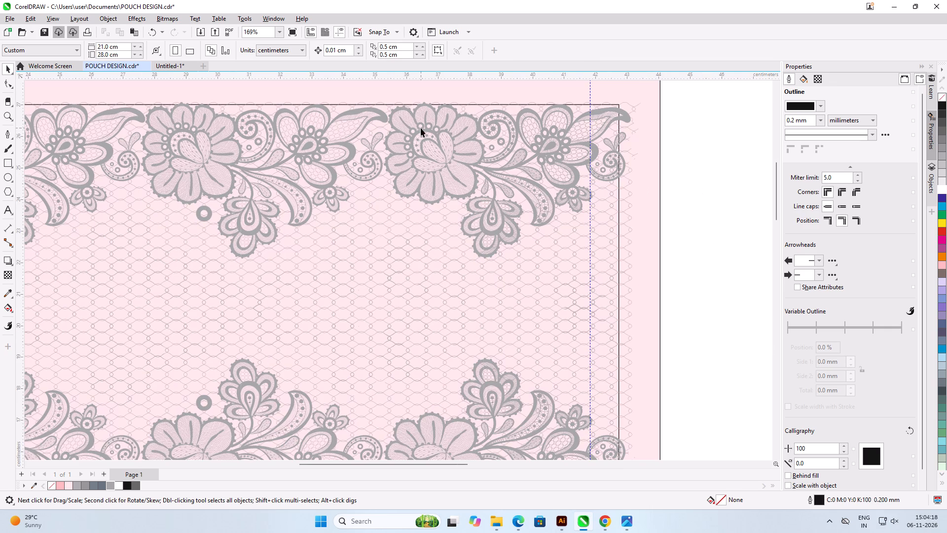
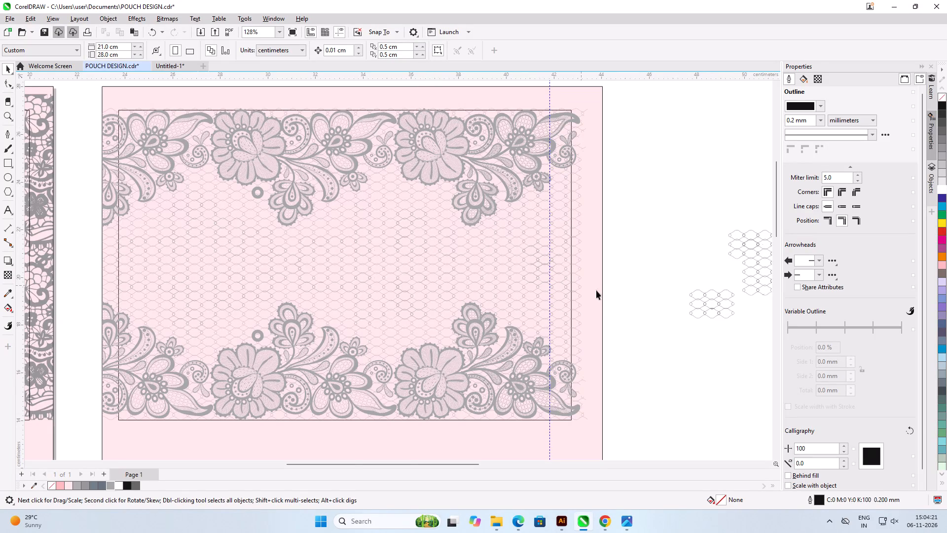
# Select the upper and bottom lace-and-mesh groups together and ungroup them fully into individual curves.
pyautogui.scroll(6, 604, 293)
pyautogui.scroll(4, 494, 220)
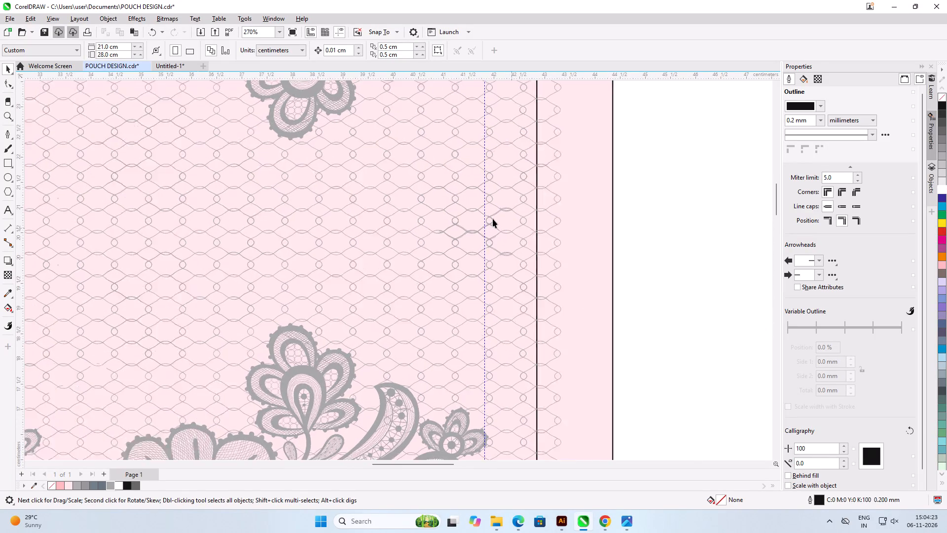
pyautogui.scroll(6, 493, 219)
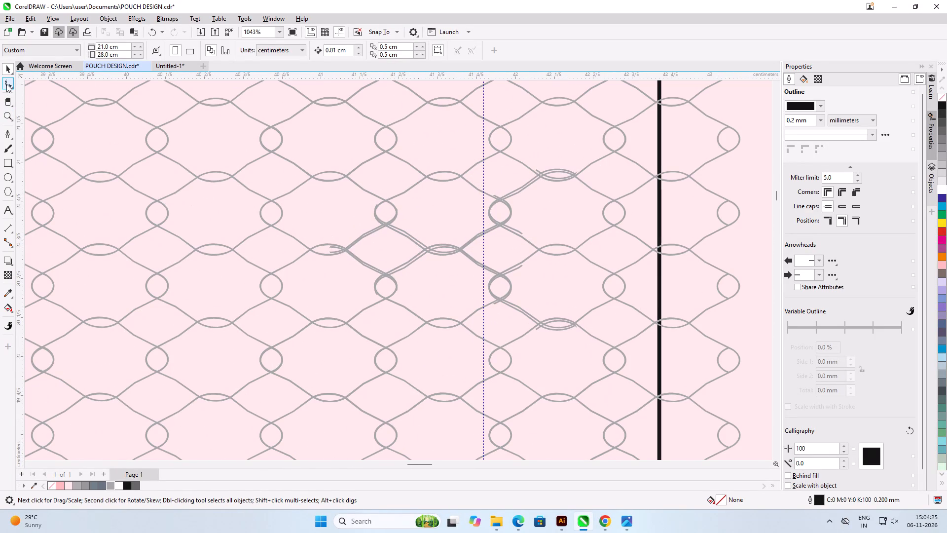
pyautogui.click(443, 245)
pyautogui.scroll(-16, 378, 254)
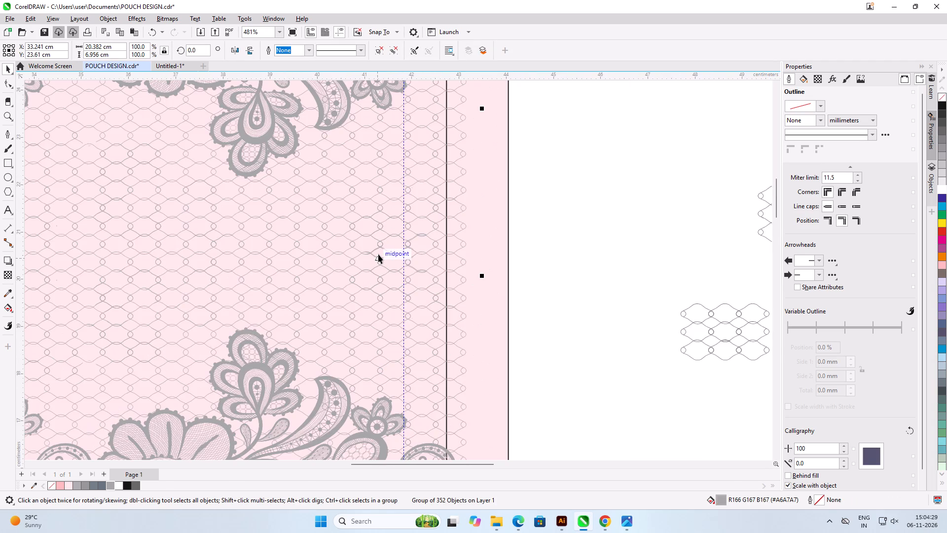
pyautogui.scroll(-1, 378, 254)
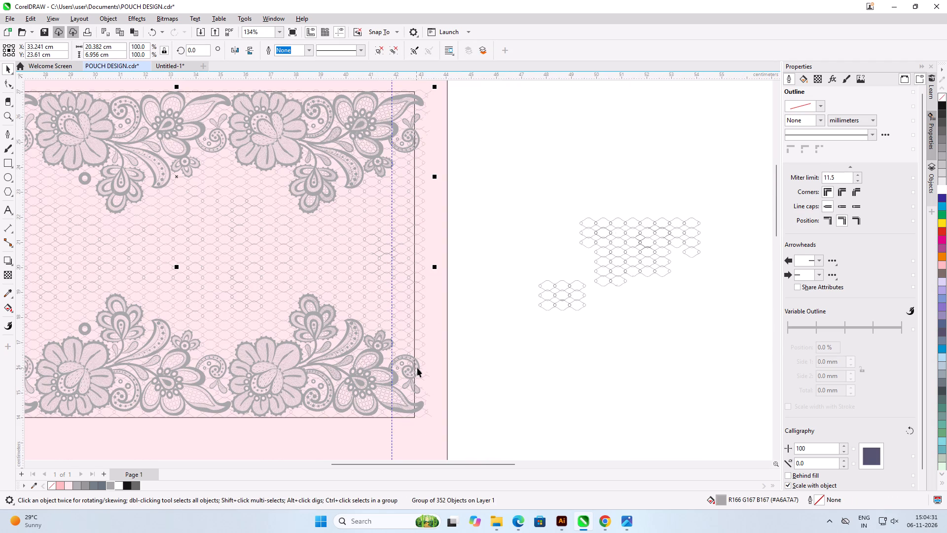
pyautogui.keyDown('shift'); pyautogui.click(419, 366); pyautogui.keyUp('shift')
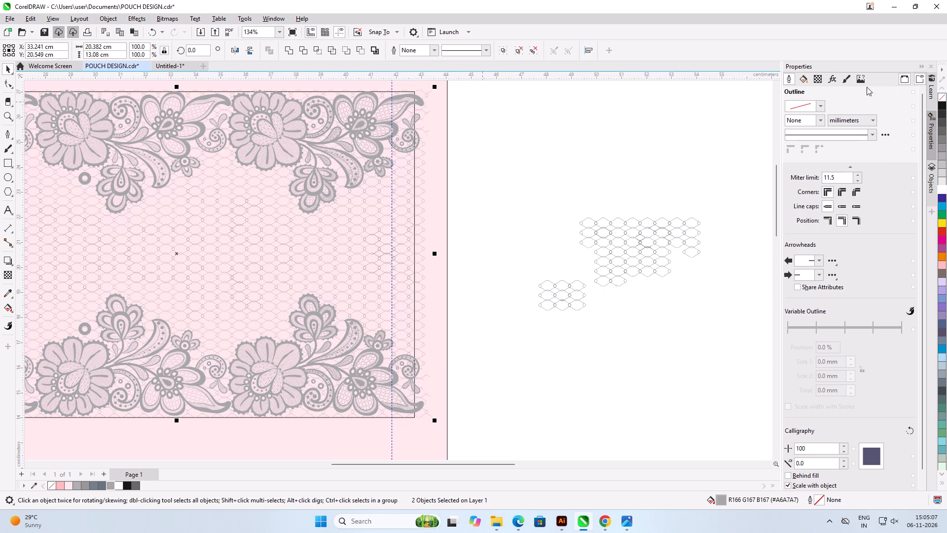
pyautogui.scroll(-5, 738, 198)
pyautogui.scroll(1, 374, 215)
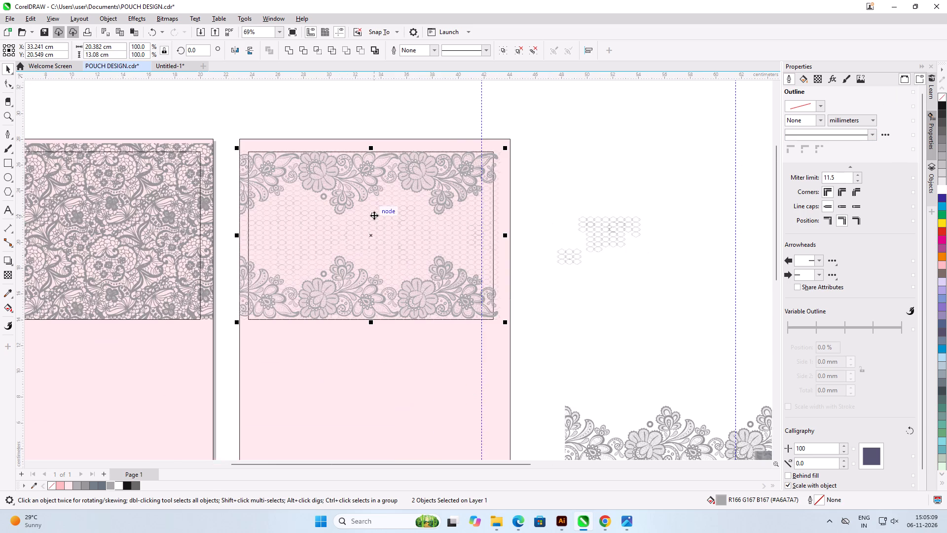
pyautogui.scroll(2, 374, 215)
pyautogui.scroll(3, 582, 239)
pyautogui.scroll(4, 477, 252)
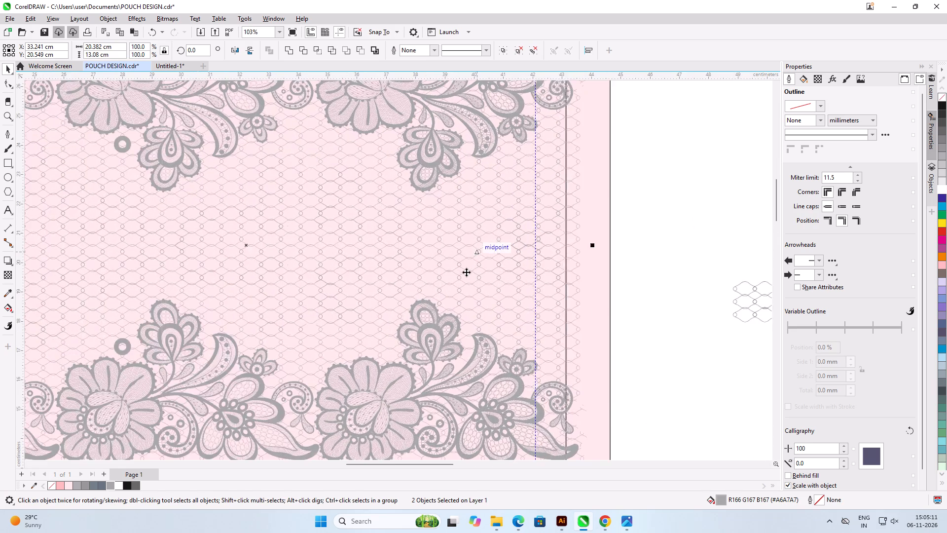
pyautogui.scroll(-1, 463, 204)
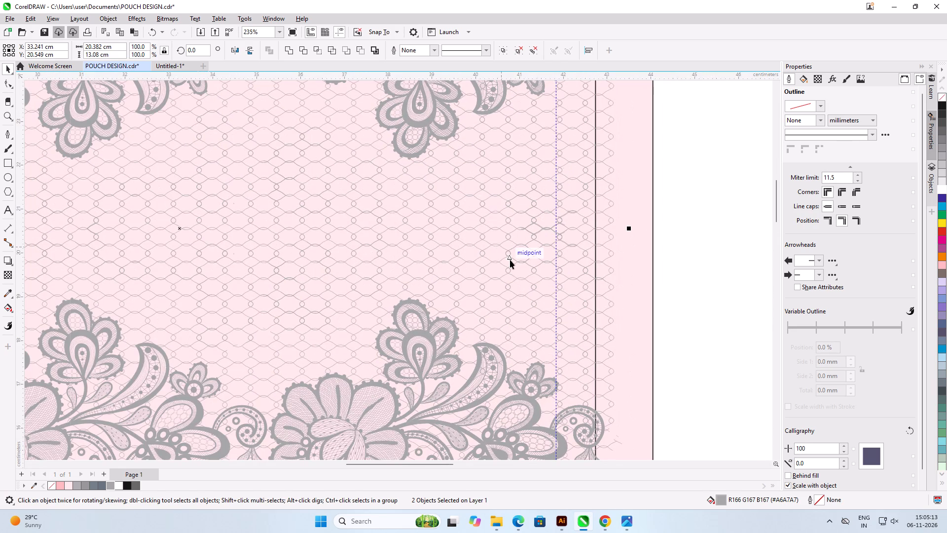
pyautogui.scroll(3, 610, 229)
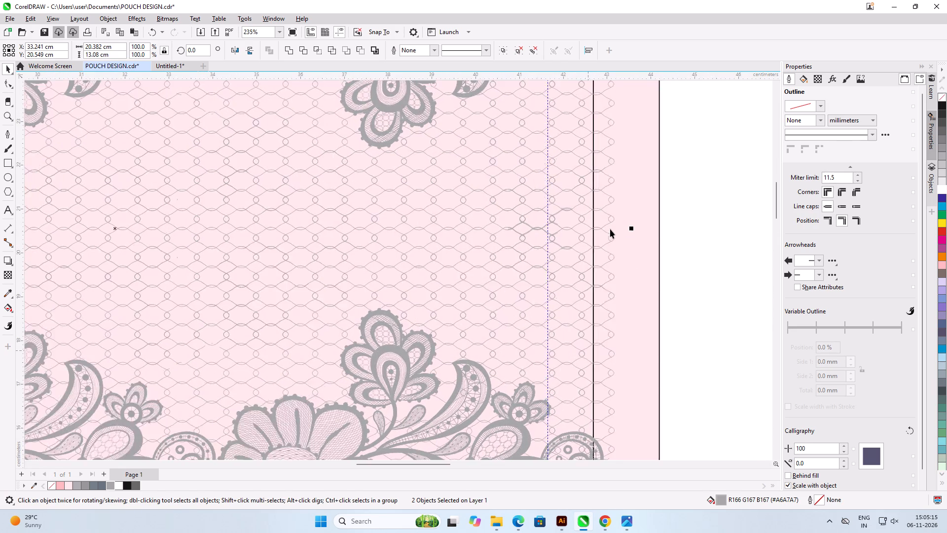
pyautogui.scroll(2, 610, 229)
pyautogui.scroll(4, 532, 221)
pyautogui.click(499, 220)
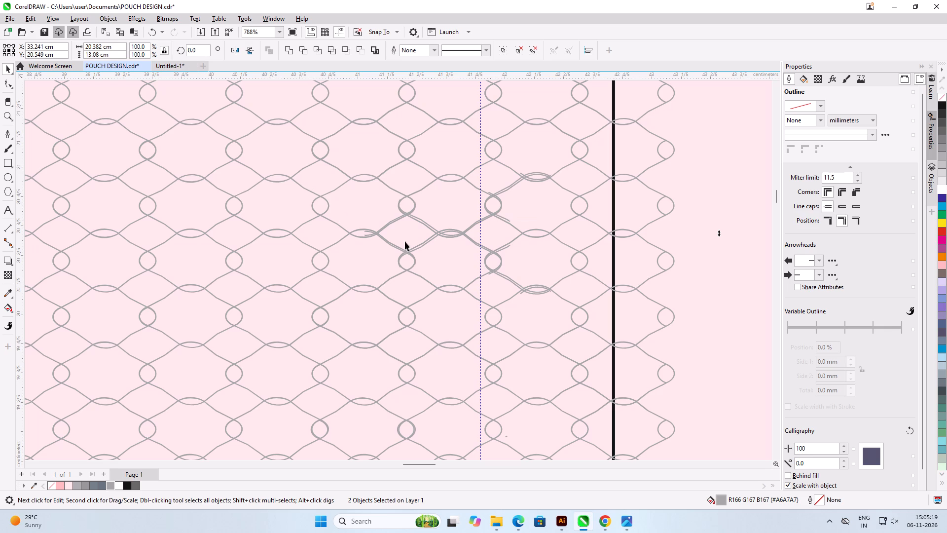
pyautogui.click(537, 53)
pyautogui.click(745, 175)
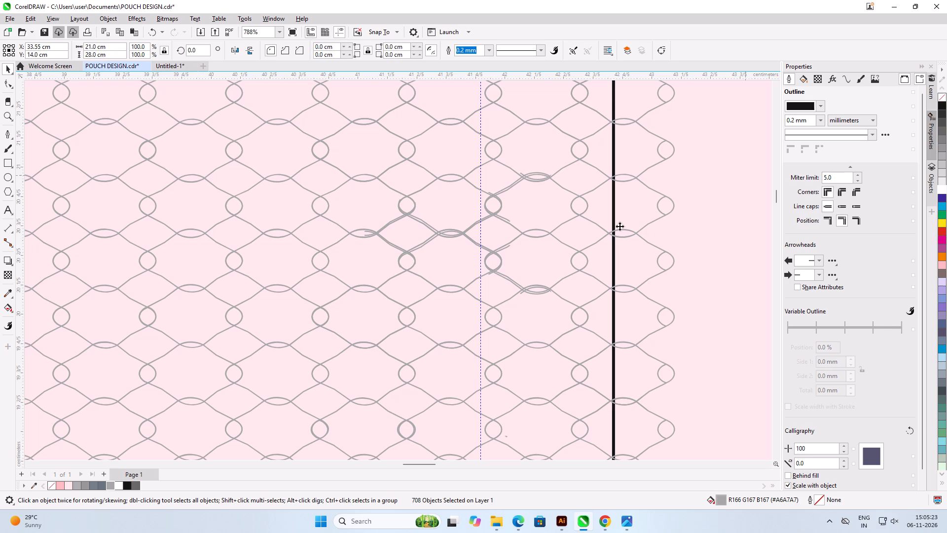
# Delete the two stray doubled mesh curves overlapping the mesh near the frame's right side.
pyautogui.scroll(6, 492, 304)
pyautogui.scroll(6, 559, 285)
pyautogui.click(550, 272)
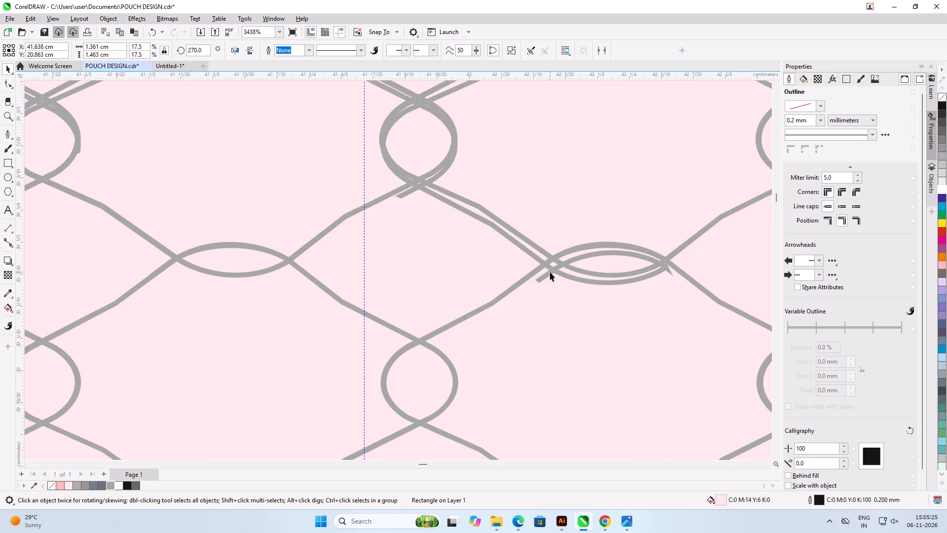
pyautogui.scroll(-3, 550, 272)
pyautogui.scroll(1, 550, 272)
pyautogui.scroll(-4, 550, 272)
pyautogui.press('Delete')
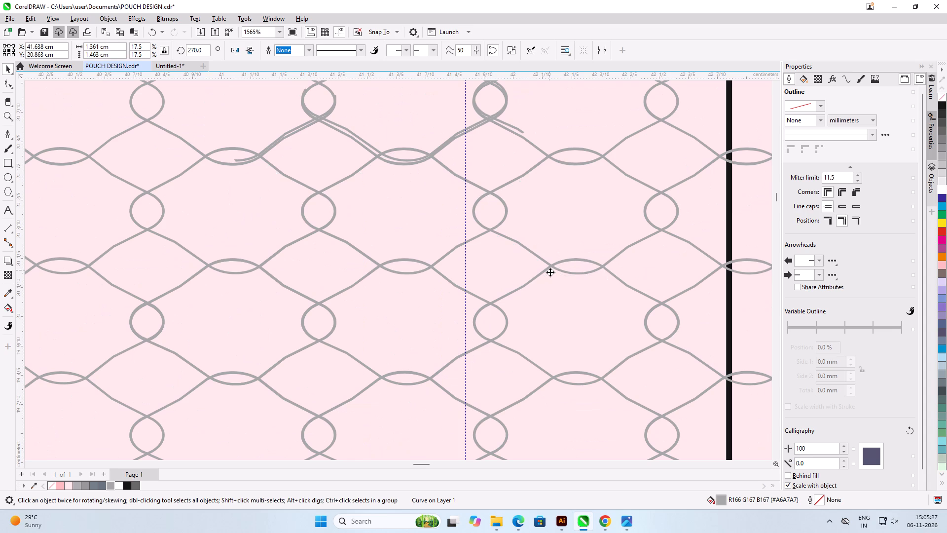
pyautogui.scroll(4, 521, 137)
pyautogui.click(521, 129)
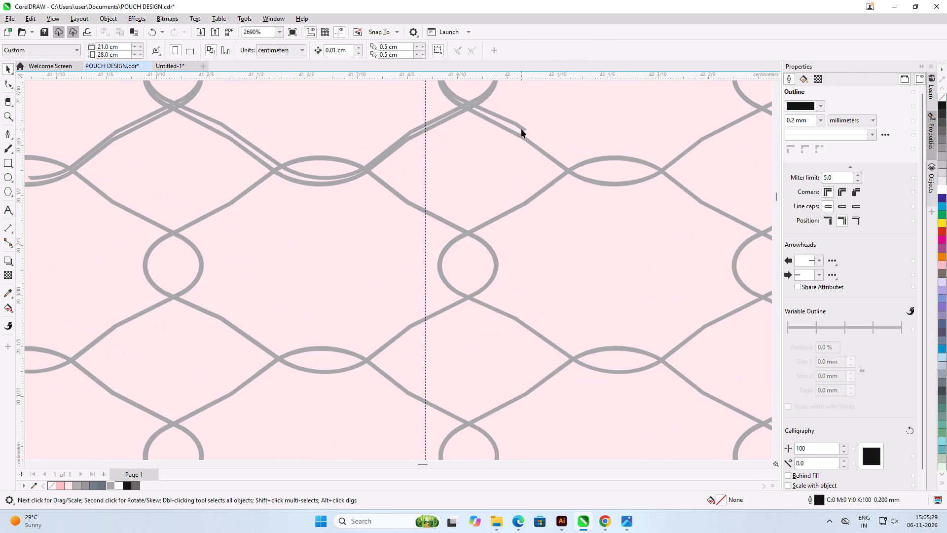
pyautogui.press('Delete')
# Examine the mesh across the panel, from the frame's right side to its left side, for remaining doubled curves.
pyautogui.scroll(-9, 536, 243)
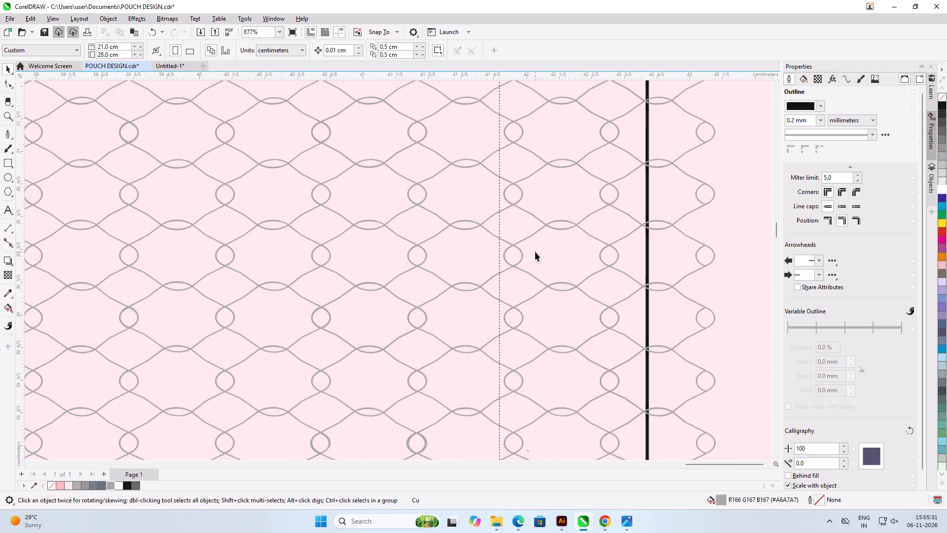
pyautogui.scroll(-7, 544, 204)
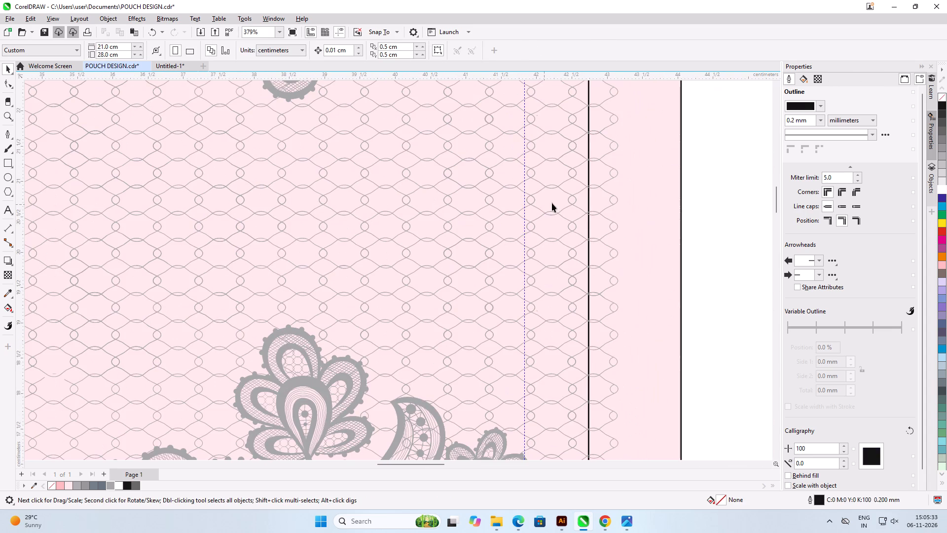
pyautogui.scroll(-5, 586, 190)
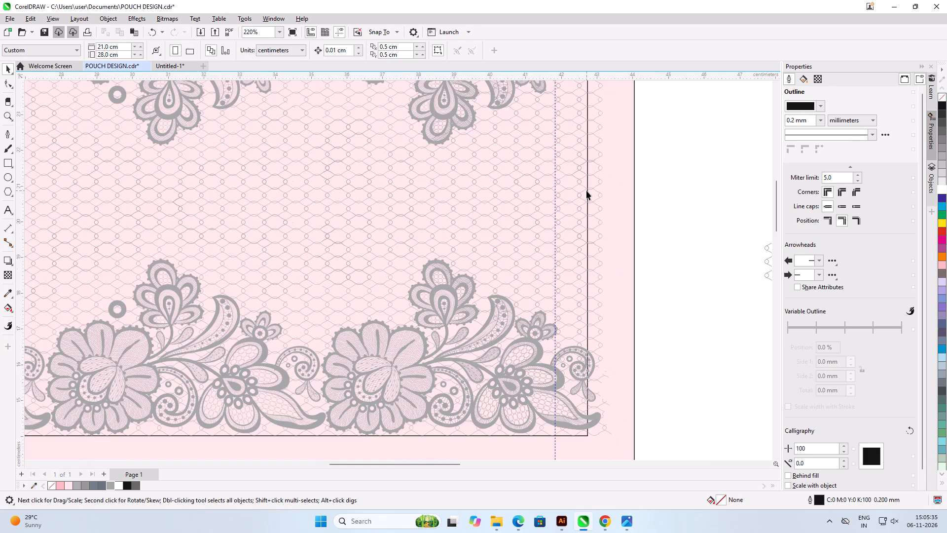
pyautogui.scroll(-4, 586, 190)
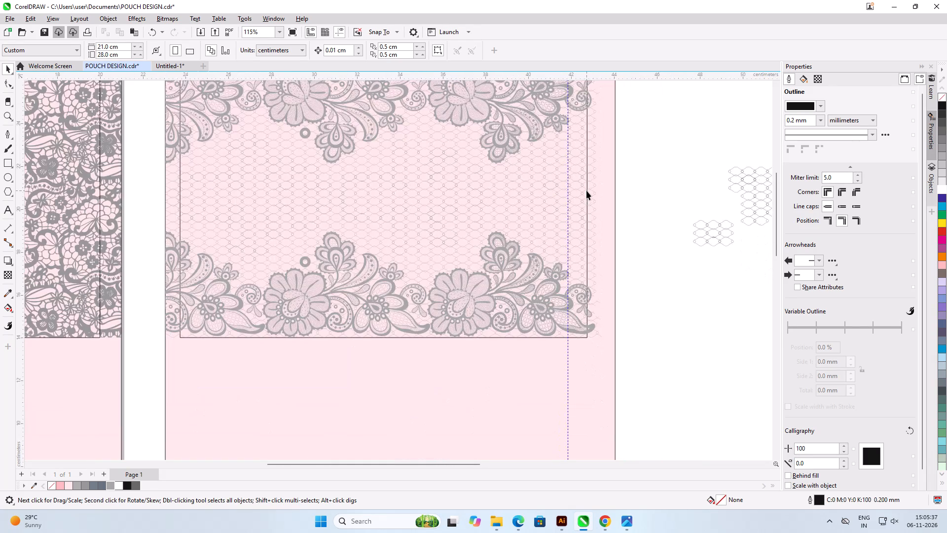
pyautogui.scroll(5, 165, 201)
pyautogui.scroll(5, 166, 135)
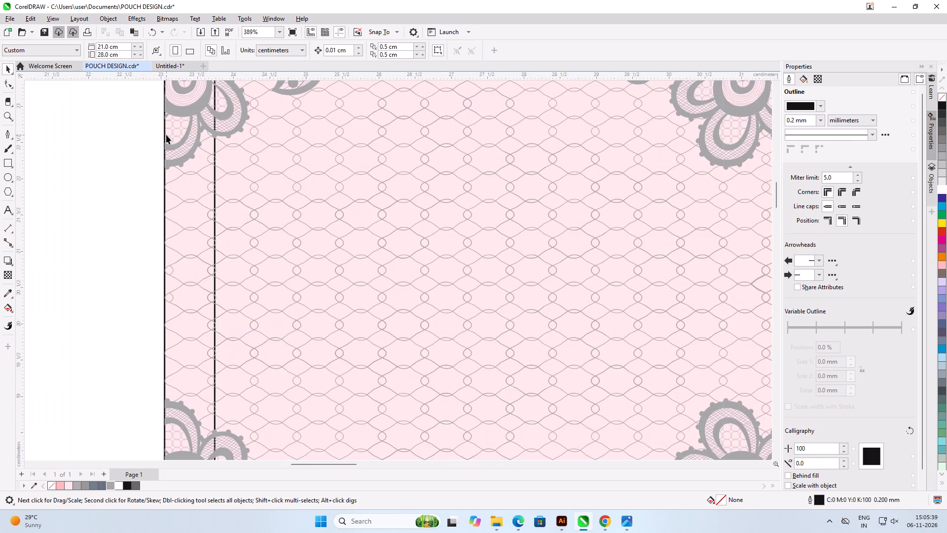
pyautogui.scroll(-4, 166, 135)
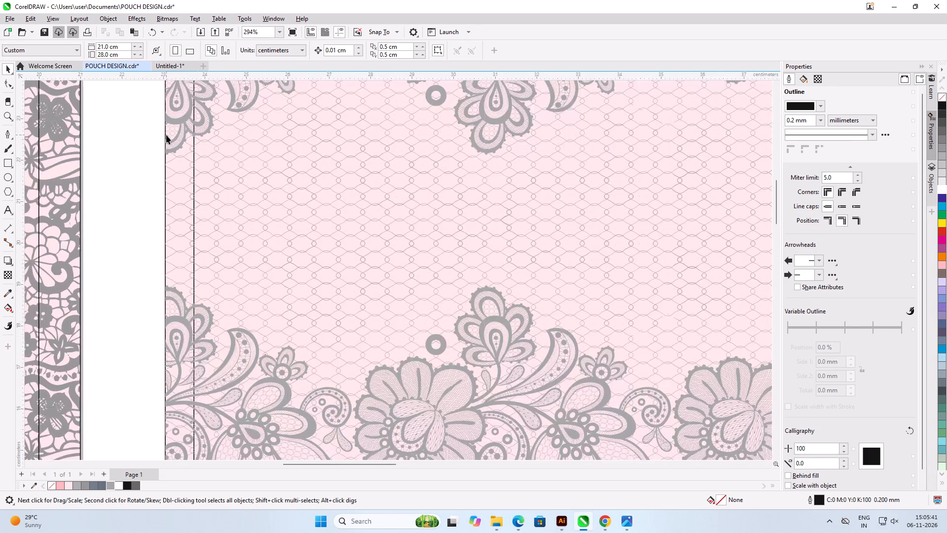
pyautogui.scroll(-5, 166, 135)
pyautogui.scroll(-2, 384, 272)
pyautogui.scroll(-3, 466, 284)
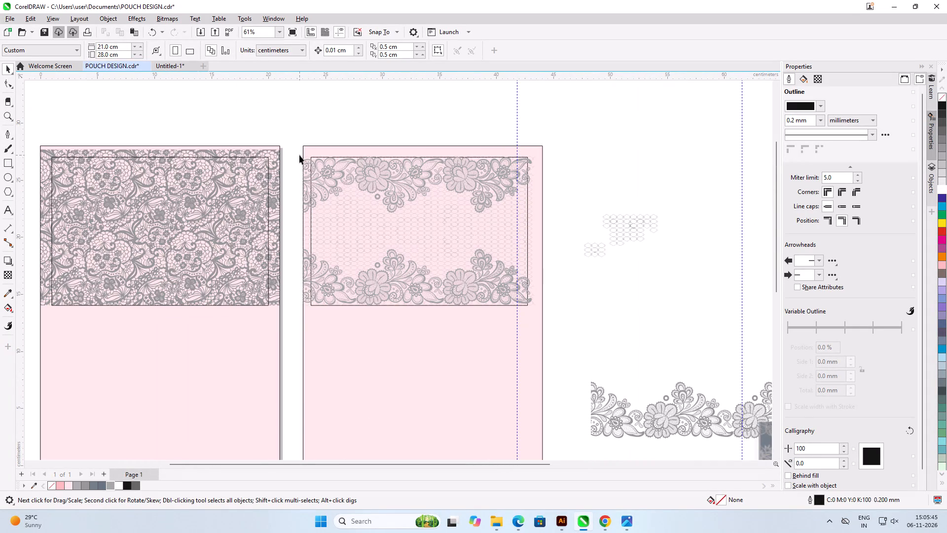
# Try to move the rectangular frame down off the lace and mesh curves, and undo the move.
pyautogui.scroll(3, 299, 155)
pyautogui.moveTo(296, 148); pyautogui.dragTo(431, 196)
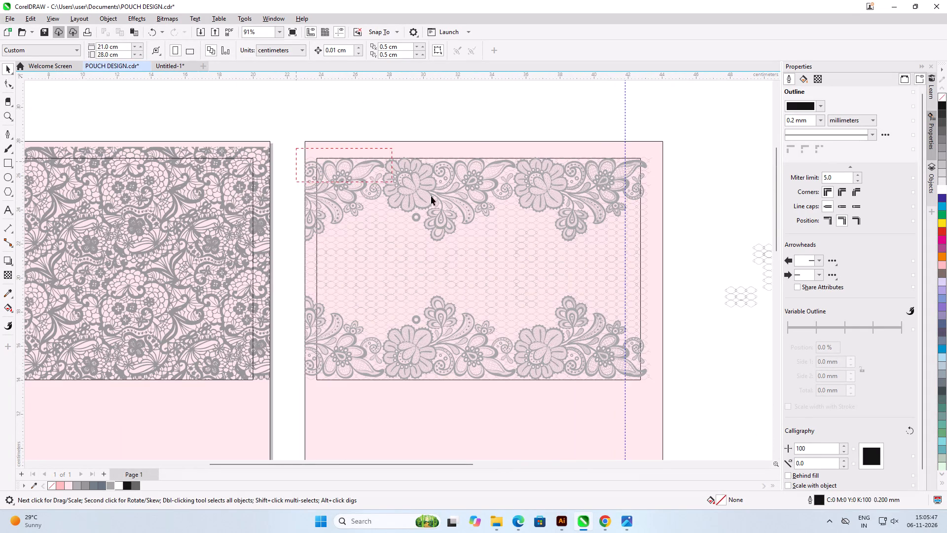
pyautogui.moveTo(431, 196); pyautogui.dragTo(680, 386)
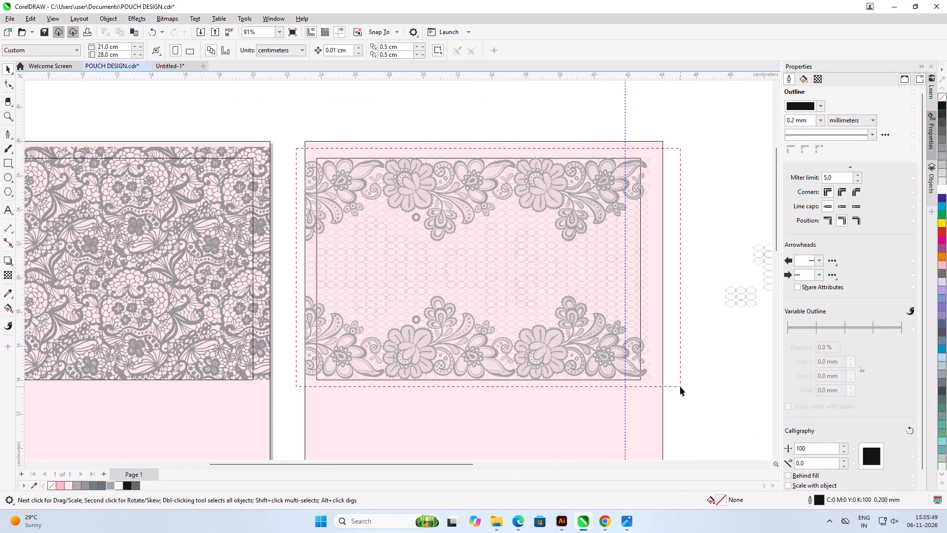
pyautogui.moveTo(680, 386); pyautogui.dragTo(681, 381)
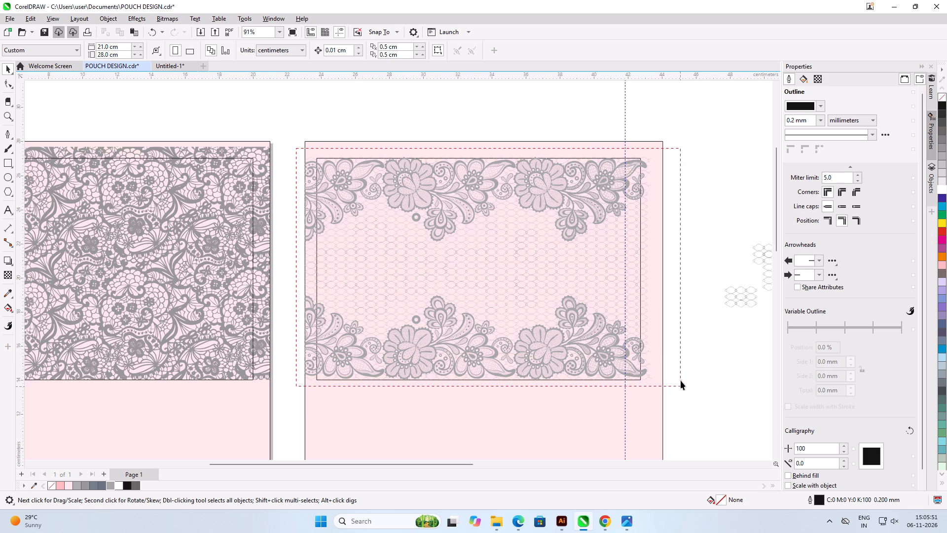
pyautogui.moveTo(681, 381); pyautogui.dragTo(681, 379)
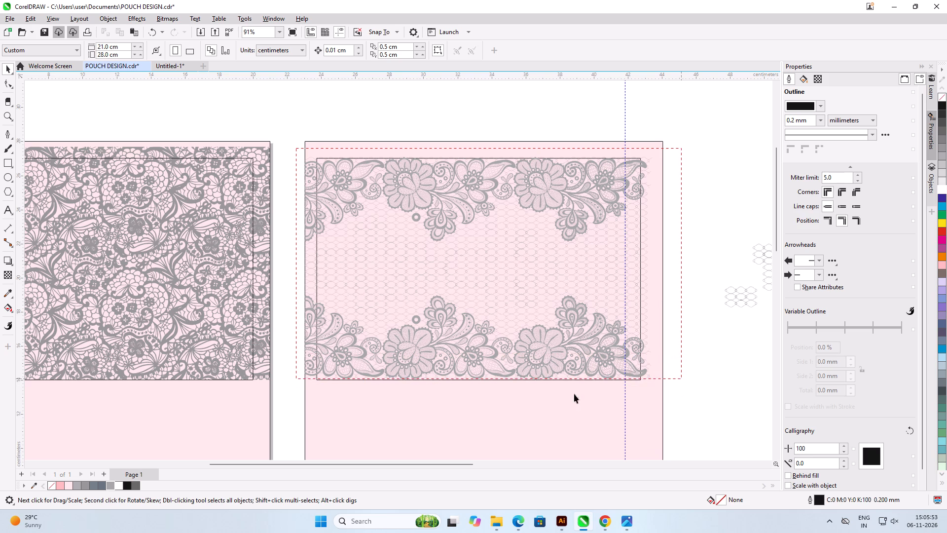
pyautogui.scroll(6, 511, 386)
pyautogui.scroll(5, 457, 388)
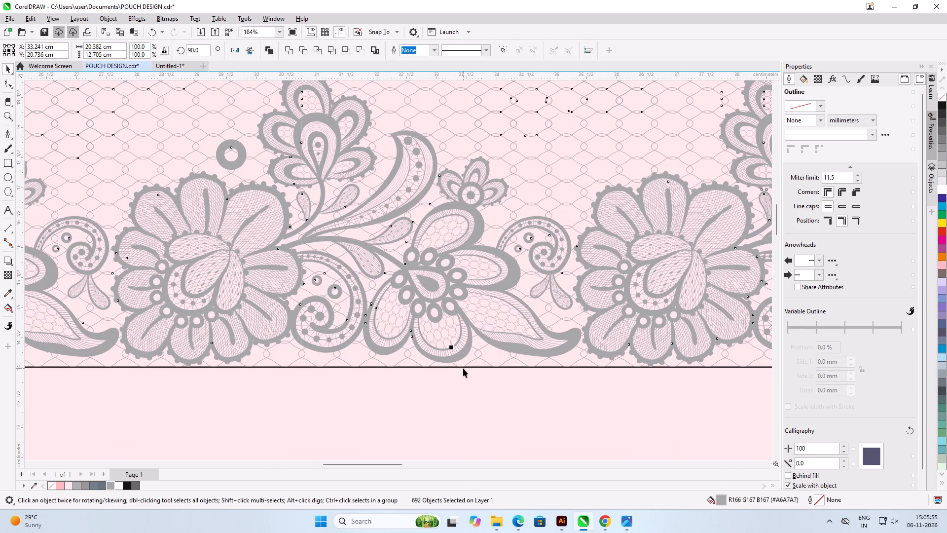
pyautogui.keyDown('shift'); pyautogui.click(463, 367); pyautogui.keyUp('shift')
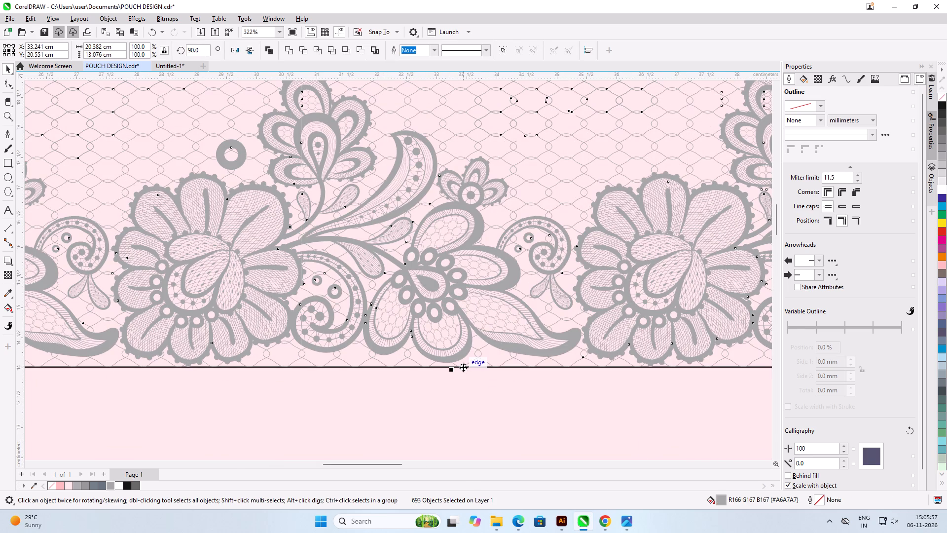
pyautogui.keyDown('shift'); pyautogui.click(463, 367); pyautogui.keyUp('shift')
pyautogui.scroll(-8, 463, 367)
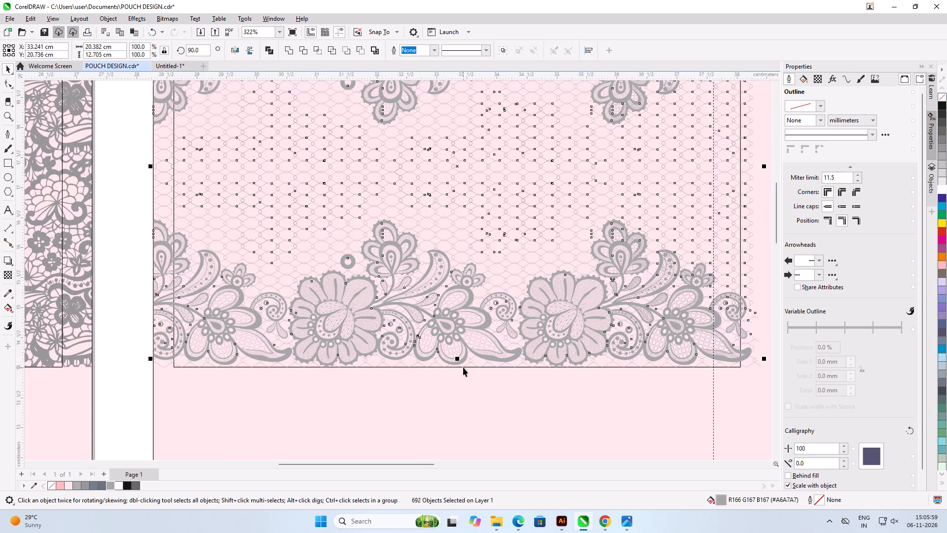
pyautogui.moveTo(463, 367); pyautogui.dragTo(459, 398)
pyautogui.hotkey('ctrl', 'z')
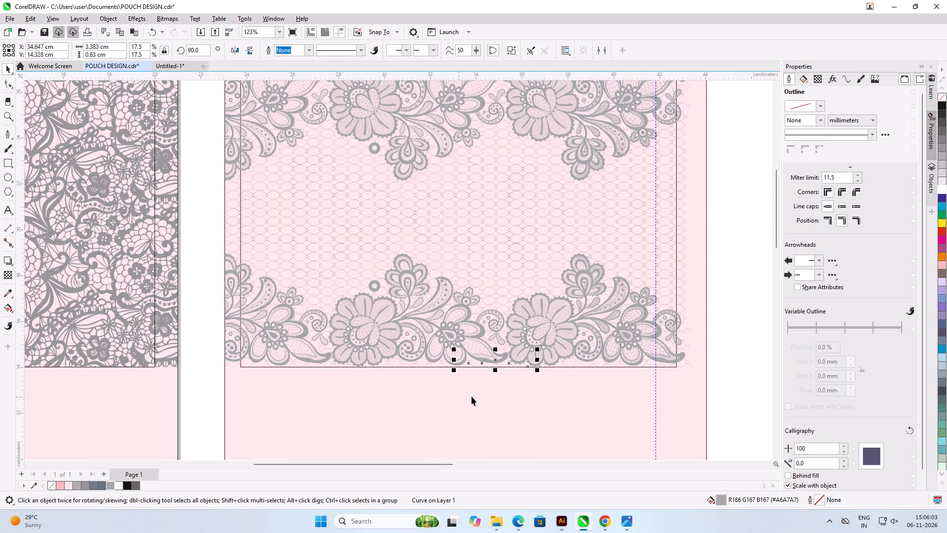
# Move the rectangular frame down so its bottom edge sits clear below the lower lace border, and clear the selection.
pyautogui.scroll(5, 540, 385)
pyautogui.scroll(15, 717, 376)
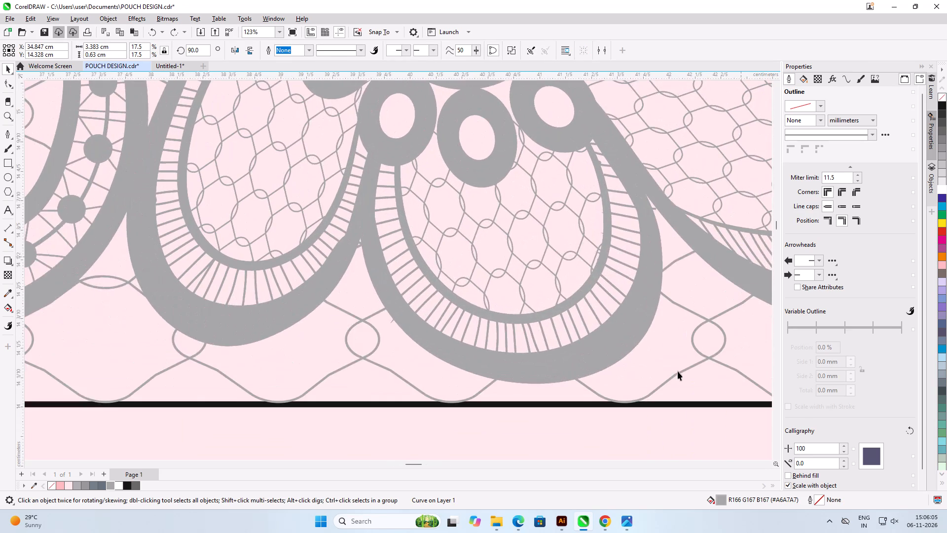
pyautogui.scroll(1, 672, 376)
pyautogui.click(703, 410)
pyautogui.scroll(-6, 362, 225)
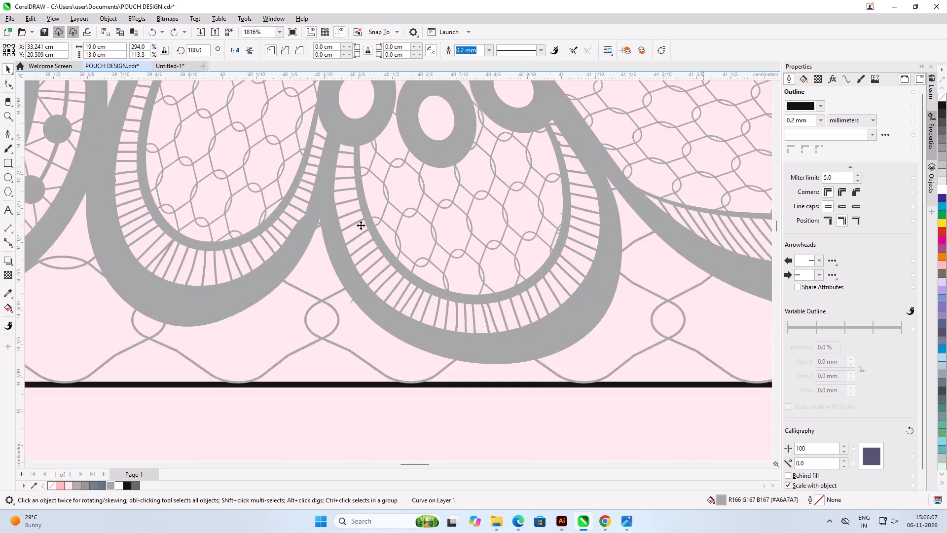
pyautogui.scroll(-3, 361, 225)
pyautogui.scroll(-1, 493, 301)
pyautogui.moveTo(493, 290); pyautogui.dragTo(497, 417)
pyautogui.scroll(-3, 503, 349)
pyautogui.scroll(1, 503, 349)
pyautogui.scroll(-10, 503, 349)
pyautogui.click(632, 307)
pyautogui.scroll(-4, 632, 323)
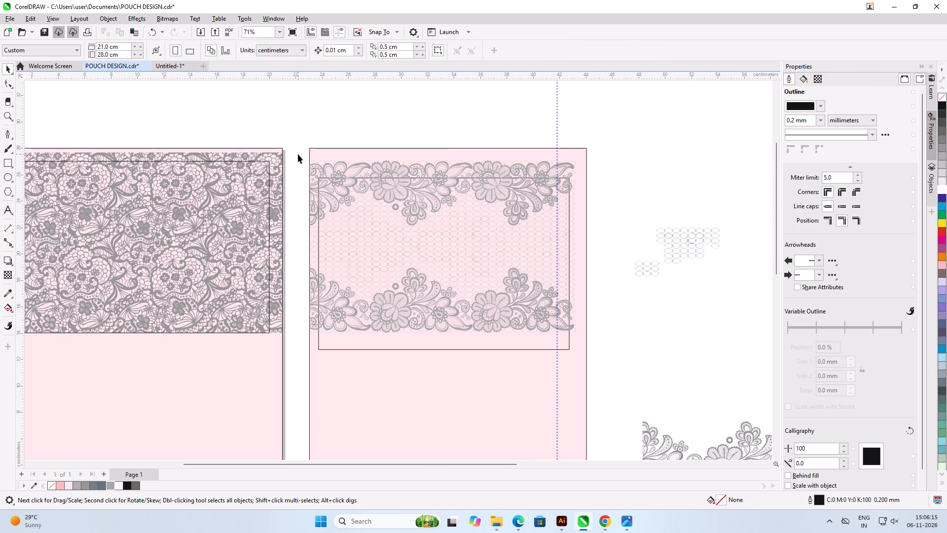
# Group all the lace border and mesh objects on the panel, leaving out the rectangular frame, and clear the selection.
pyautogui.moveTo(298, 154); pyautogui.dragTo(582, 334)
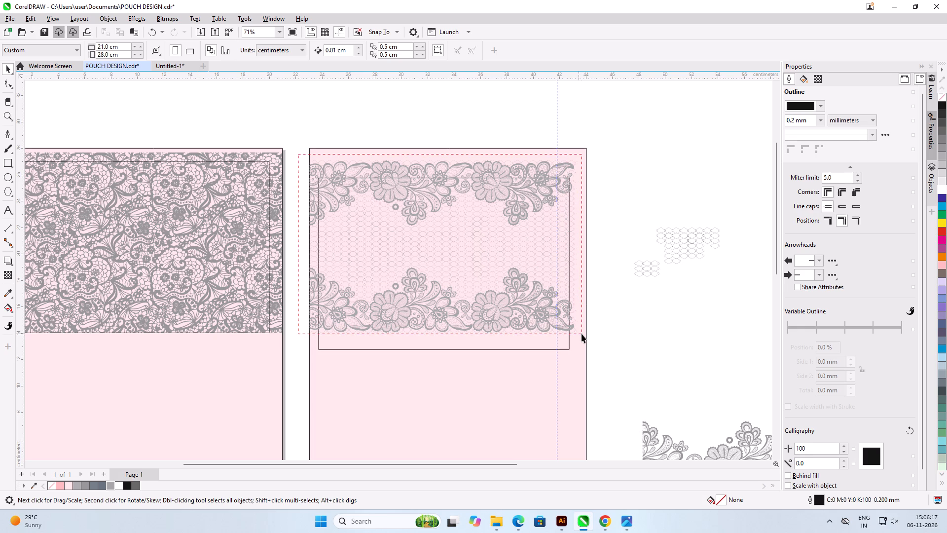
pyautogui.moveTo(582, 334); pyautogui.dragTo(582, 340)
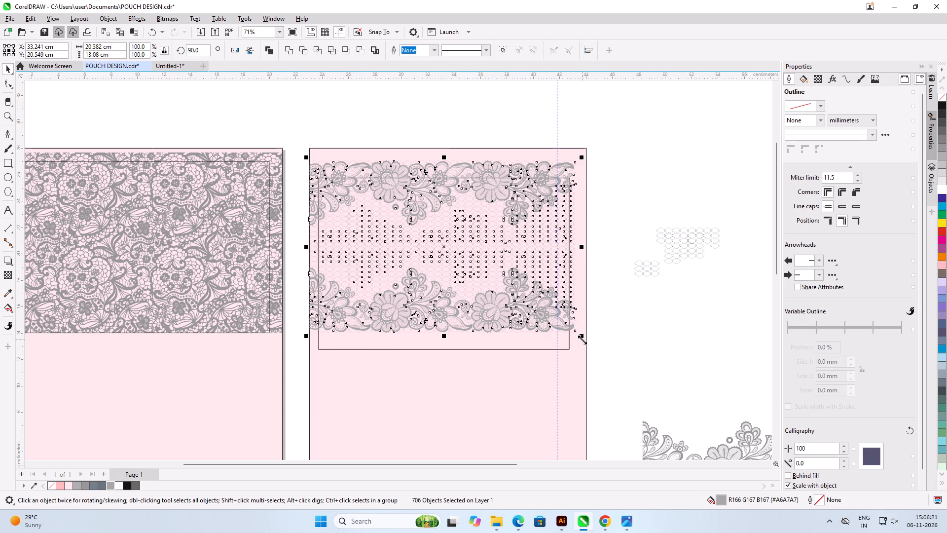
pyautogui.hotkey('ctrl', 'g')
pyautogui.click(648, 340)
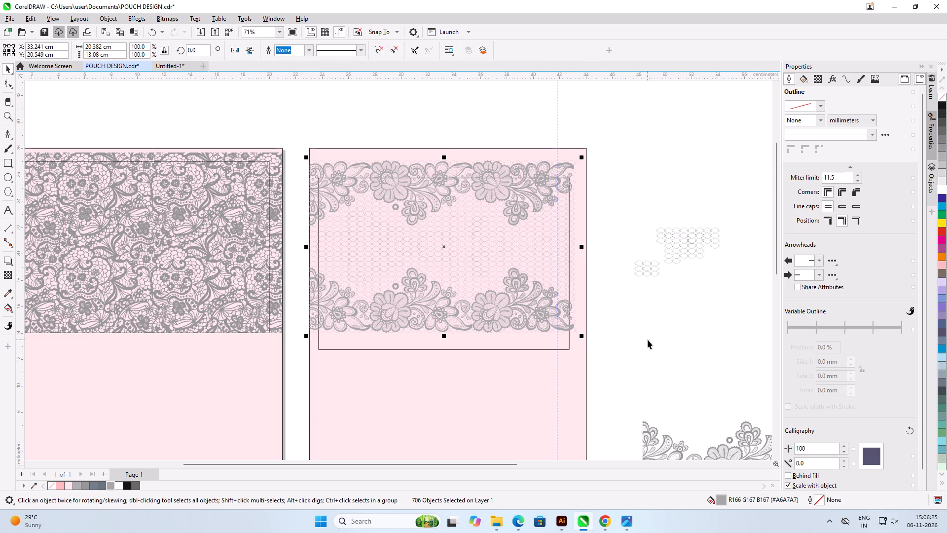
# Copy the lace and mesh group, and undo the grouping and the frame's downward move.
pyautogui.click(540, 294)
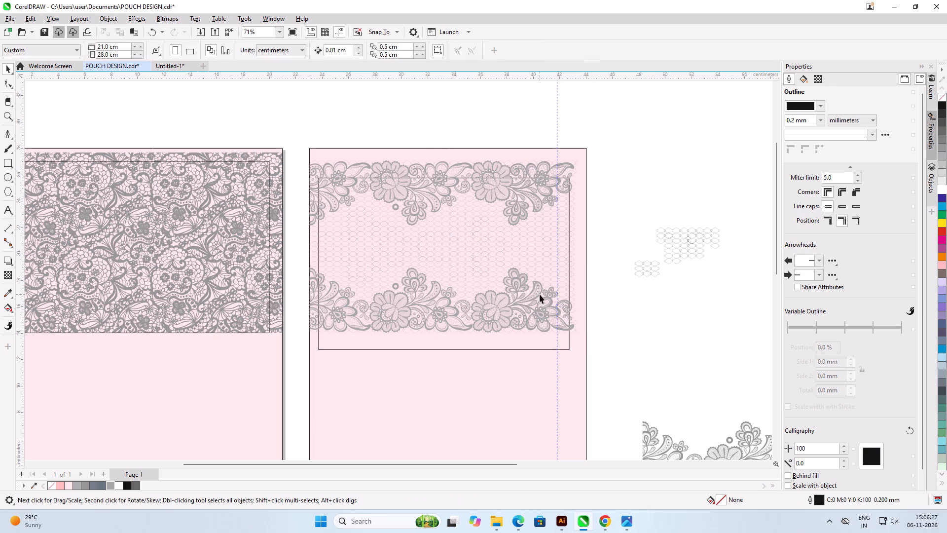
pyautogui.hotkey('ctrl', 'c')
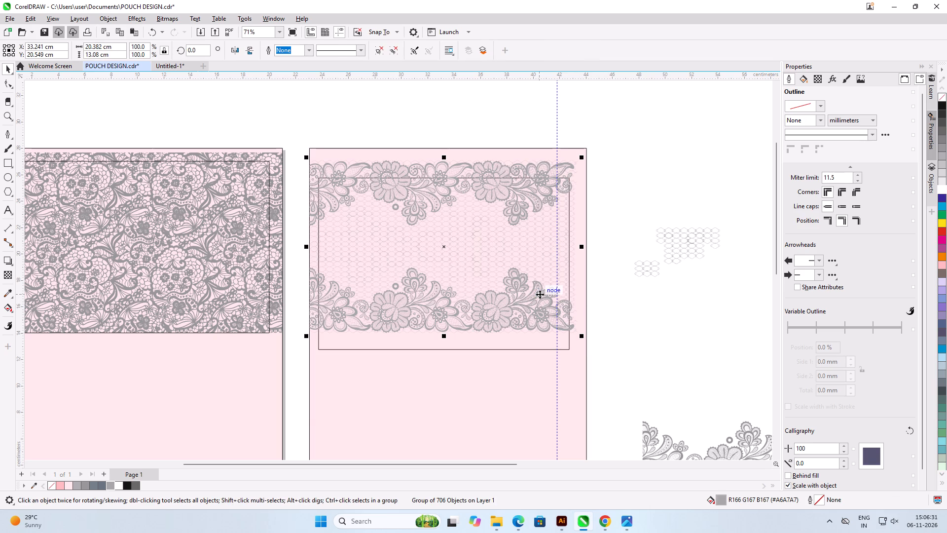
pyautogui.hotkey('ctrl', 'z')
pyautogui.hotkey('ctrl', 'z')
pyautogui.hotkey('ctrl', 'z')
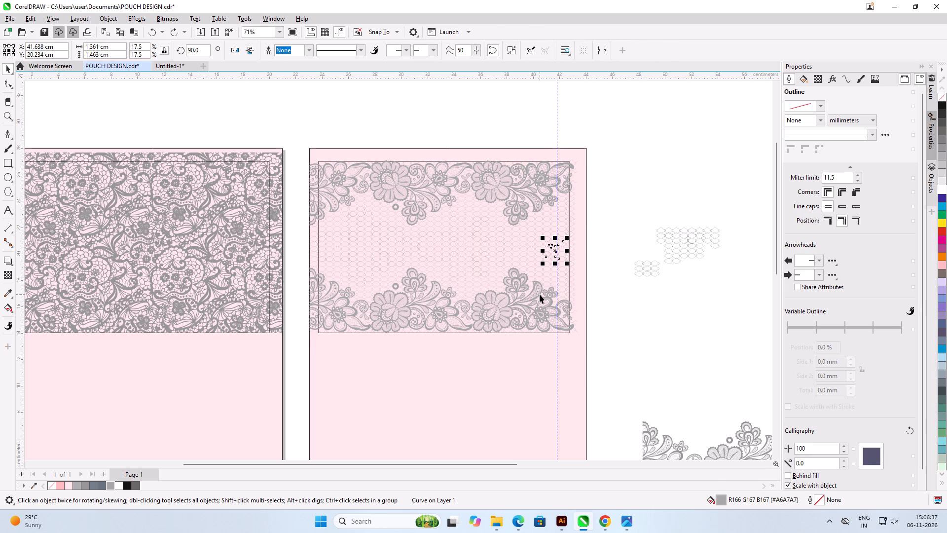
# Delete all the loose lace and mesh curves around the frame and paste the copied lace group in their place.
pyautogui.click(626, 258)
pyautogui.click(336, 172)
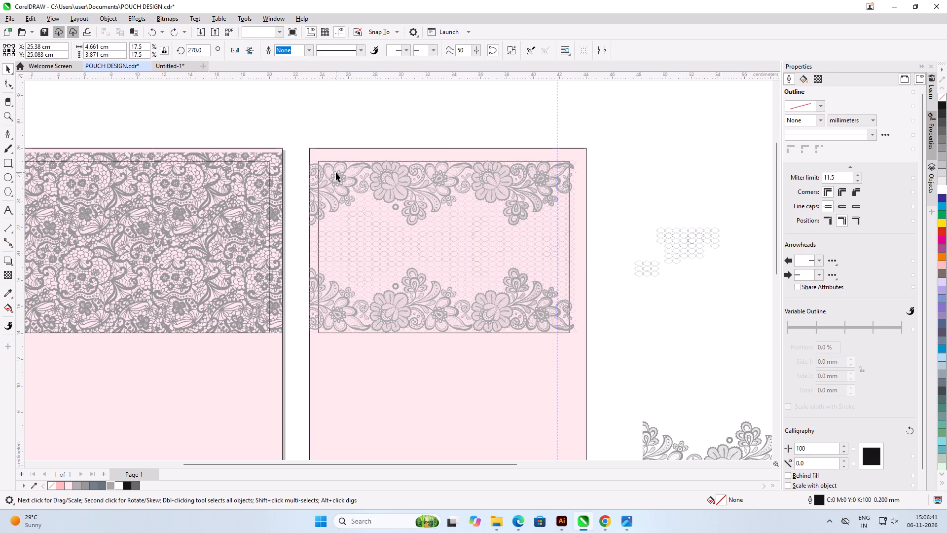
pyautogui.press('Delete')
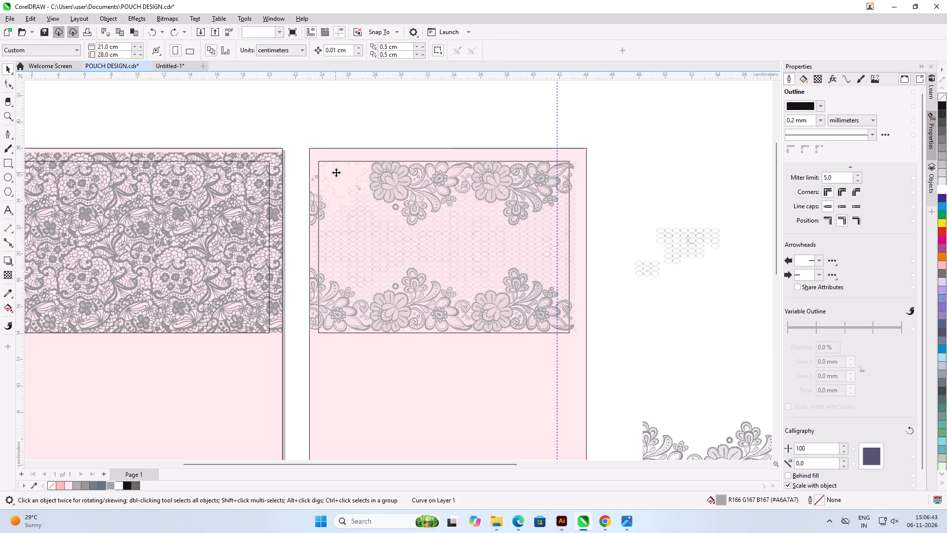
pyautogui.moveTo(295, 172); pyautogui.dragTo(530, 334)
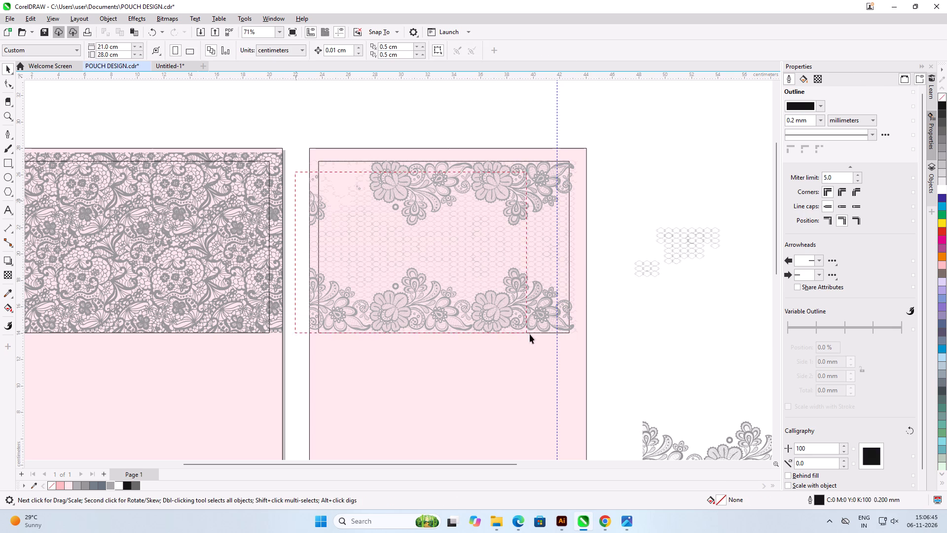
pyautogui.moveTo(530, 334); pyautogui.dragTo(592, 354)
pyautogui.press('Delete')
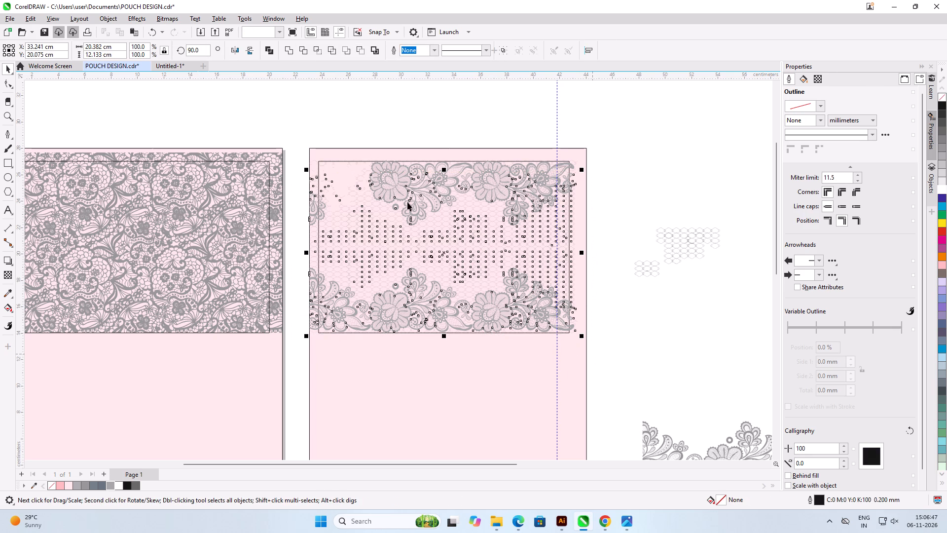
pyautogui.moveTo(292, 119); pyautogui.dragTo(593, 239)
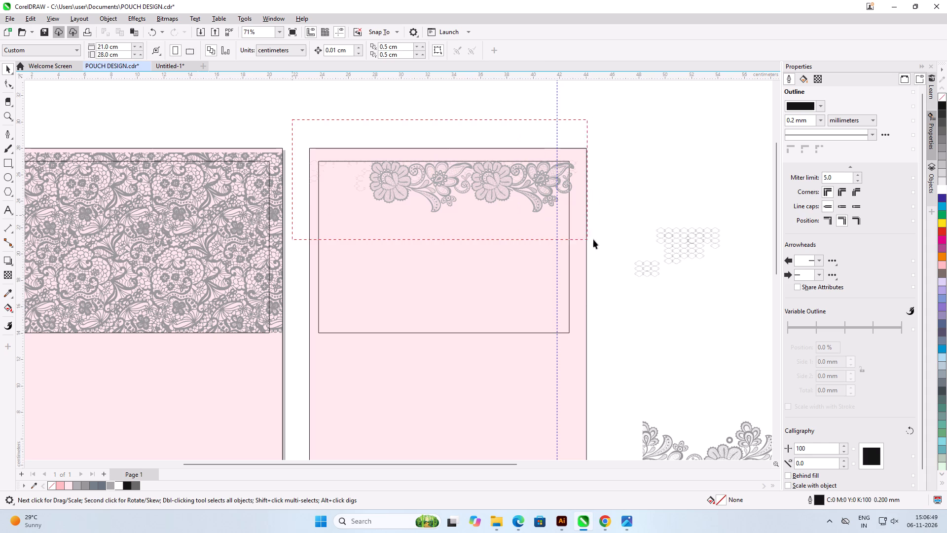
pyautogui.moveTo(593, 239); pyautogui.dragTo(595, 239)
pyautogui.press('Delete')
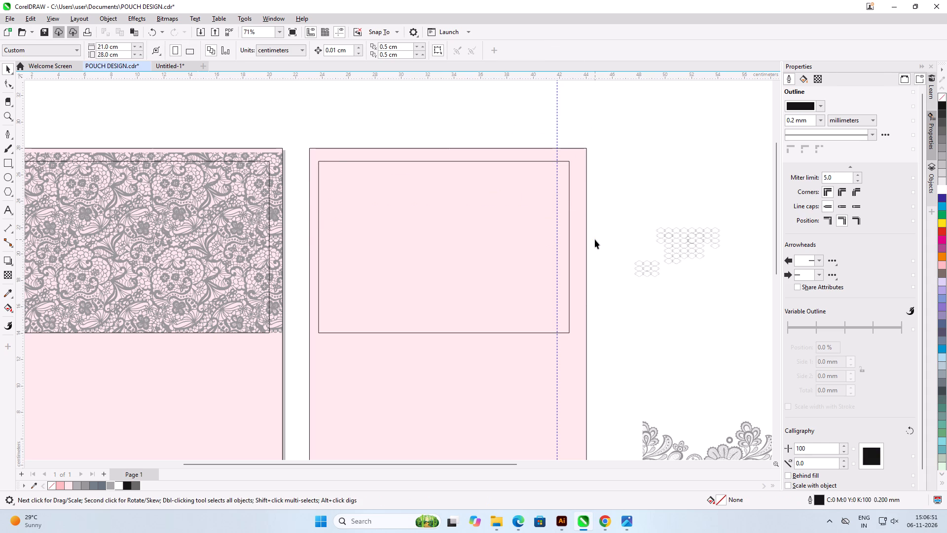
pyautogui.hotkey('ctrl', 'v')
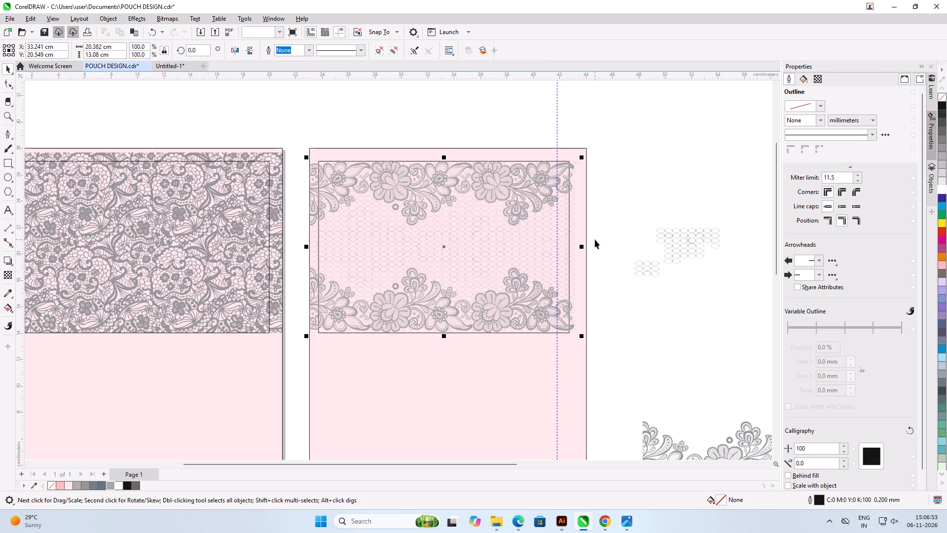
pyautogui.click(610, 233)
# Delete the spare lace border strip and the leftover mesh pieces lying outside the pink panel.
pyautogui.scroll(-3, 425, 211)
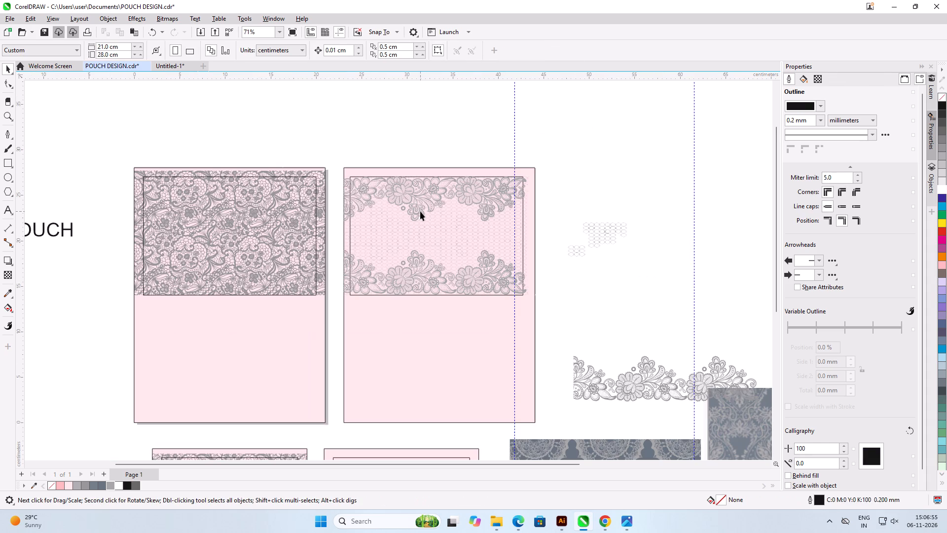
pyautogui.click(635, 376)
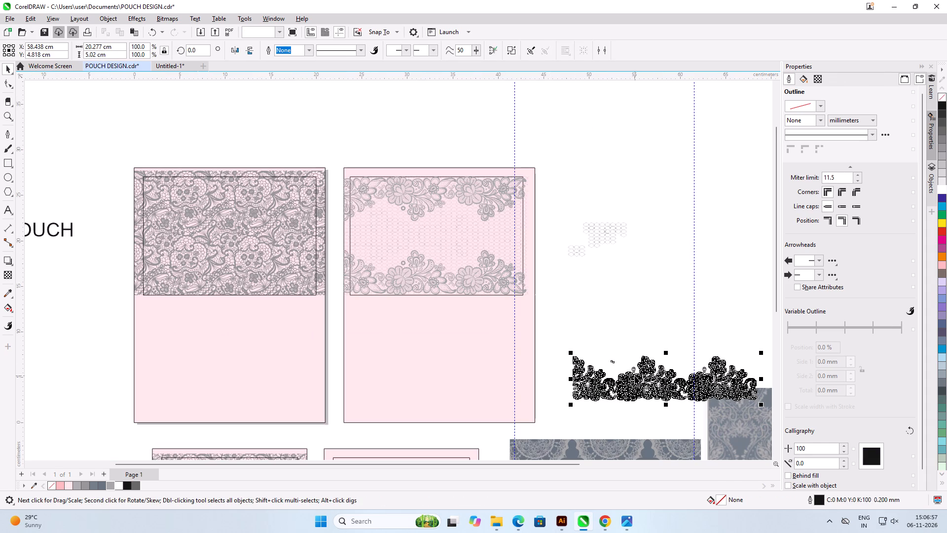
pyautogui.press('Delete')
pyautogui.moveTo(558, 195); pyautogui.dragTo(660, 274)
pyautogui.press('Delete')
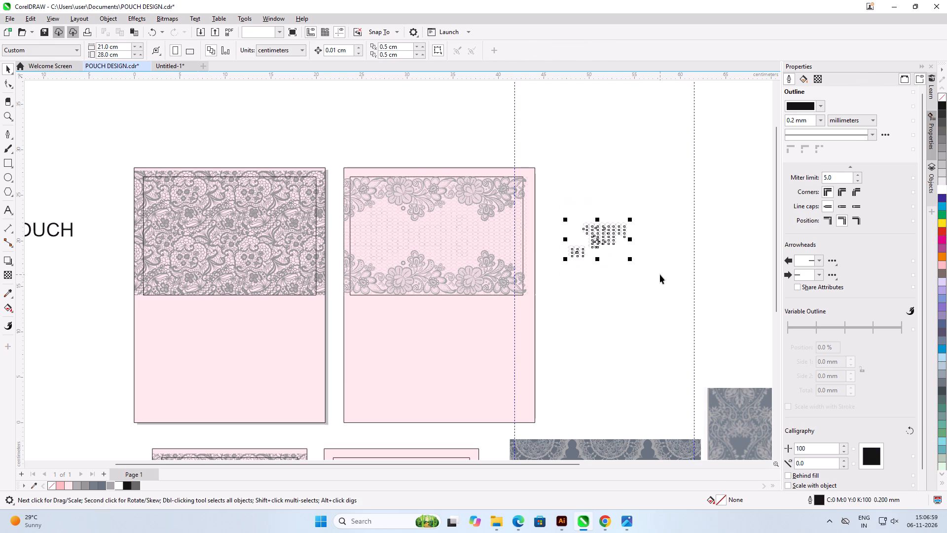
# Delete both vertical guidelines from the drawing.
pyautogui.moveTo(700, 265); pyautogui.dragTo(692, 267)
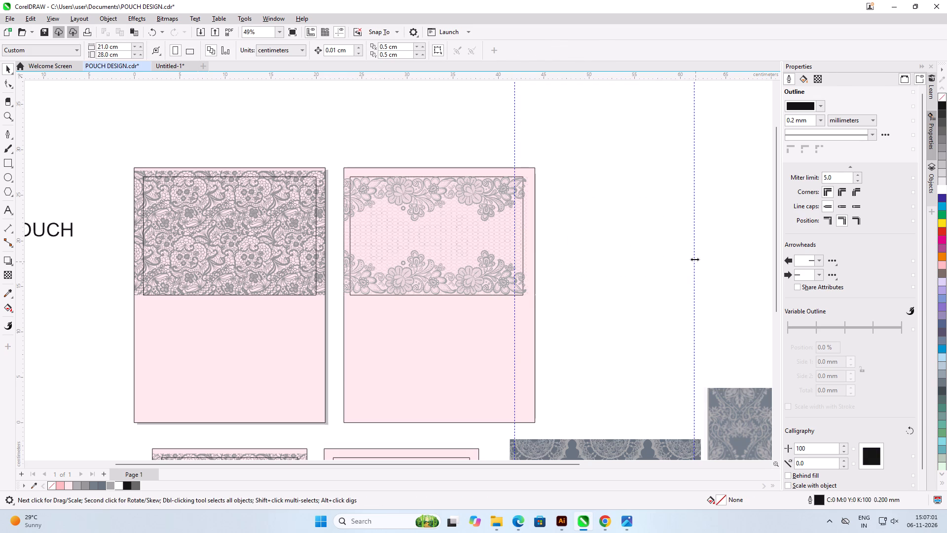
pyautogui.click(694, 259)
pyautogui.press('Delete')
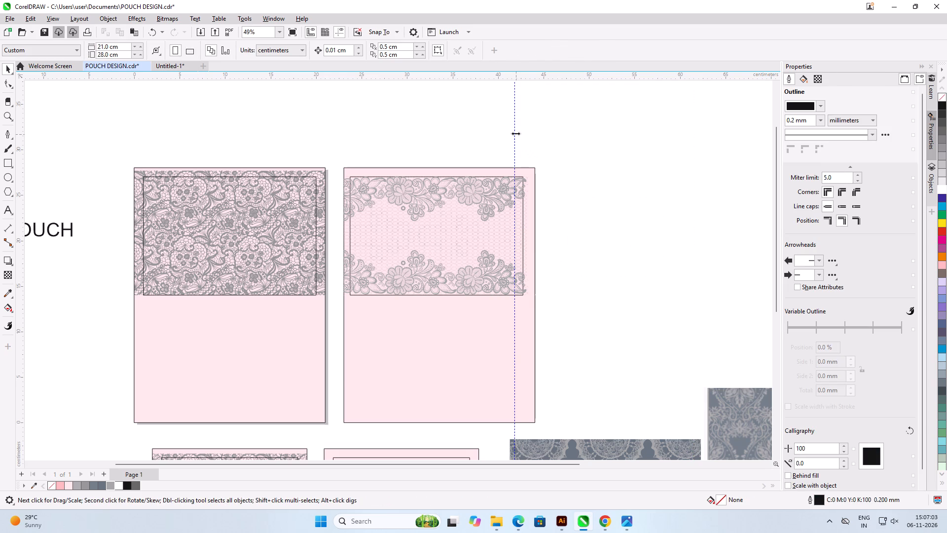
pyautogui.click(513, 133)
pyautogui.click(514, 136)
pyautogui.press('Delete')
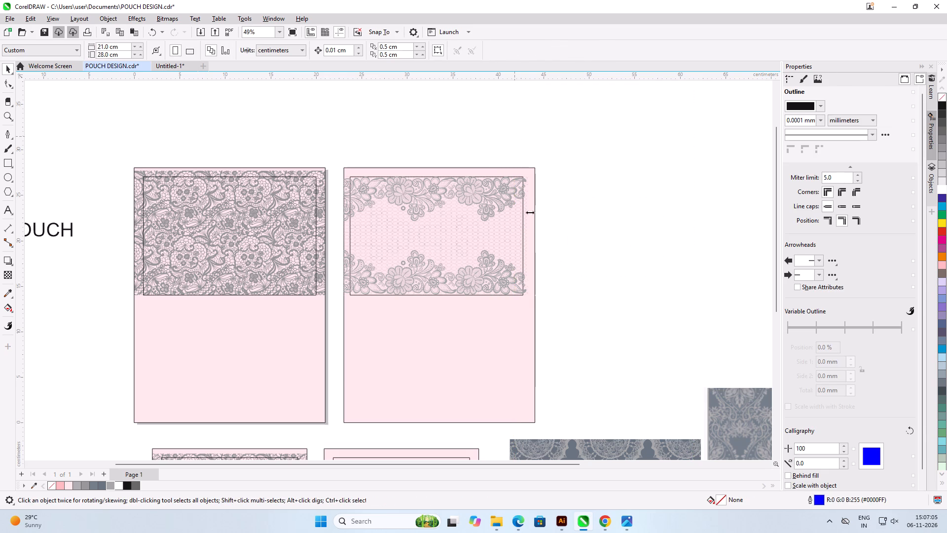
# Center the lace group horizontally on the pink panel background.
pyautogui.click(488, 194)
pyautogui.keyDown('shift'); pyautogui.click(488, 386); pyautogui.keyUp('shift')
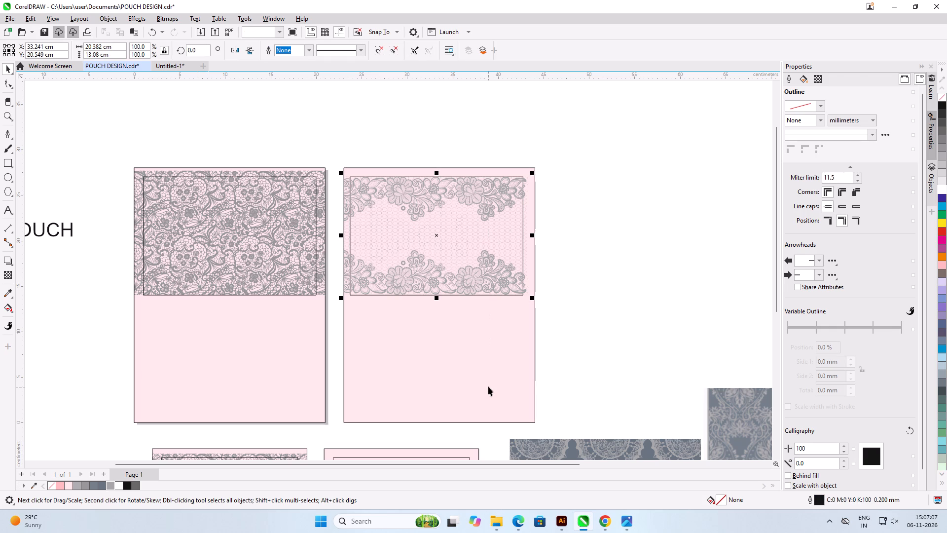
pyautogui.press('c')
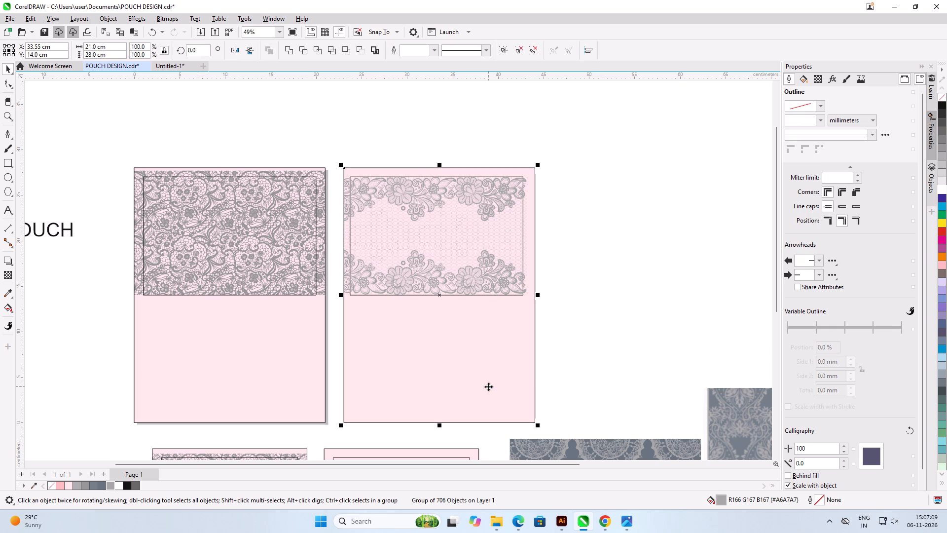
pyautogui.click(605, 279)
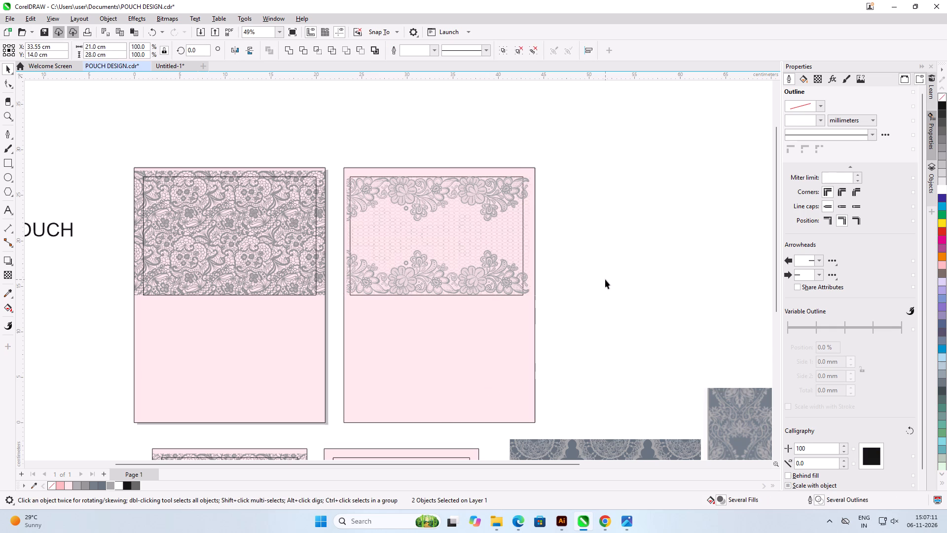
# Scale the lace group proportionally about its center to 21.0 cm wide, matching the pink panel's width.
pyautogui.scroll(6, 437, 250)
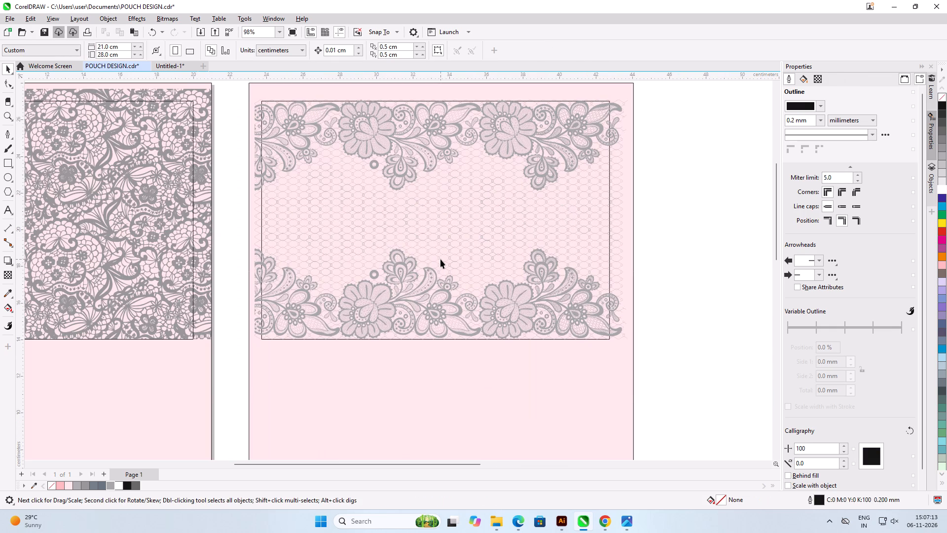
pyautogui.click(621, 330)
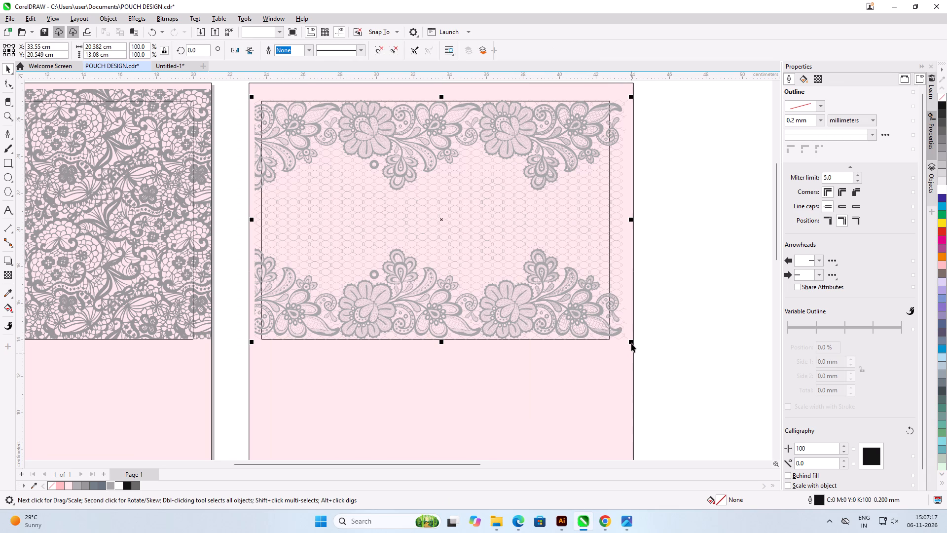
pyautogui.keyDown('shift'); pyautogui.moveTo(631, 343); pyautogui.dragTo(636, 348); pyautogui.keyUp('shift')
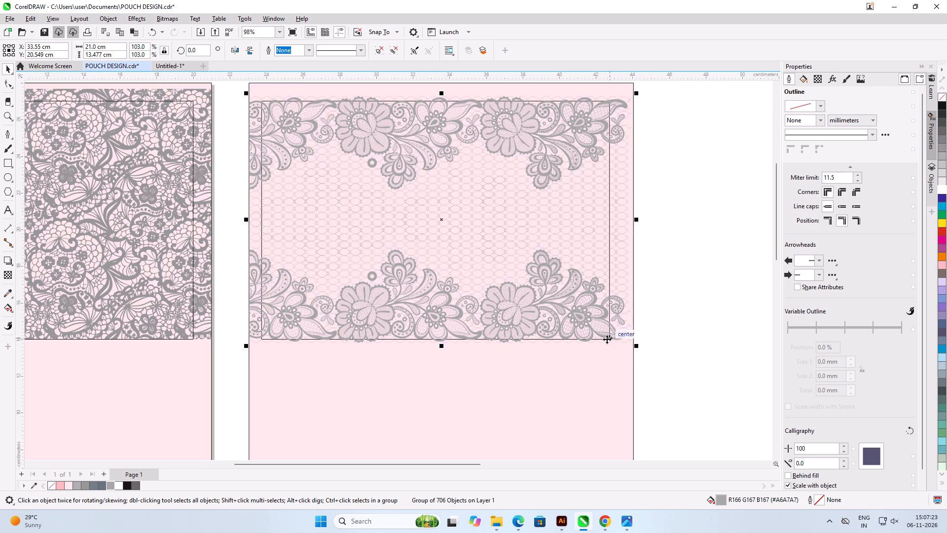
# Nudge the lace group up until the group's lower edge is level with the bottom edge of the rectangular frame.
pyautogui.press('Up')
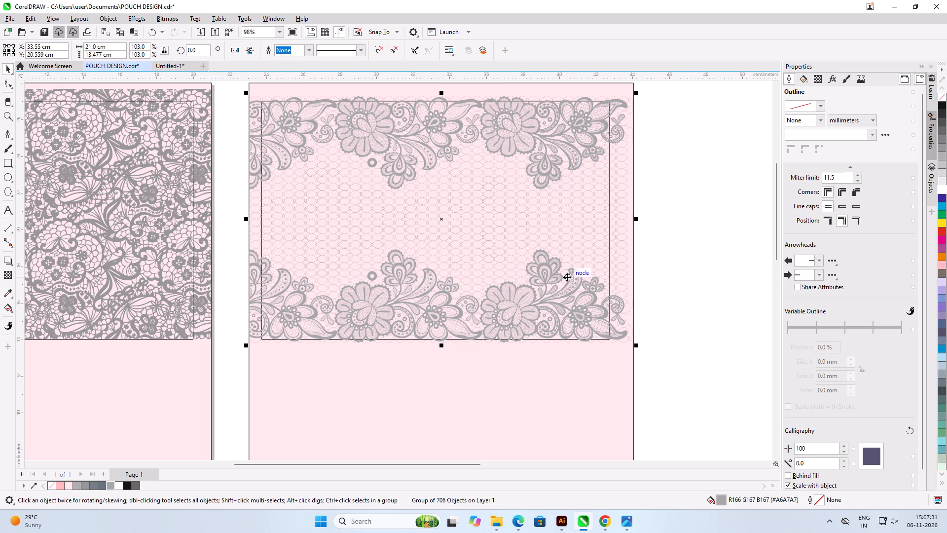
pyautogui.scroll(1, 567, 277)
pyautogui.press('Up')
pyautogui.press('Up')
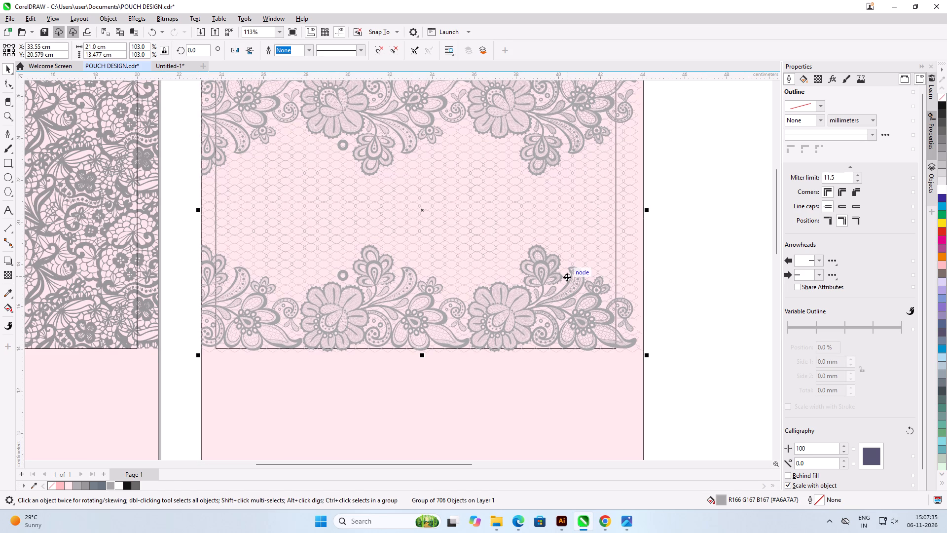
pyautogui.press('Up')
pyautogui.scroll(4, 567, 277)
pyautogui.press('Up')
pyautogui.press('Up')
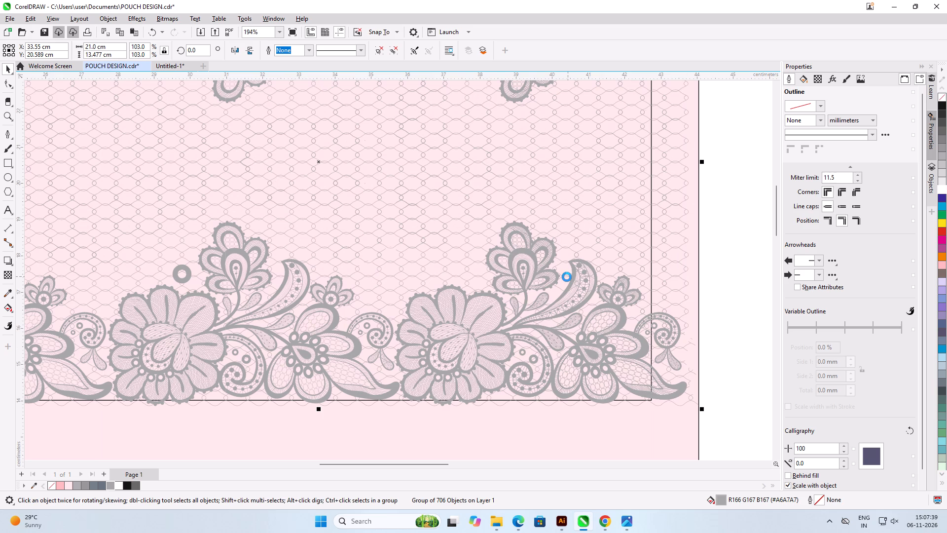
pyautogui.press('Up')
pyautogui.press('Up')
pyautogui.press('Up')
pyautogui.press('Up')
pyautogui.press('Up')
pyautogui.press('Up')
pyautogui.press('Up')
pyautogui.press('Up')
pyautogui.press('Up')
pyautogui.press('Up')
pyautogui.press('Up')
pyautogui.press('Up')
pyautogui.press('Up')
pyautogui.press('Up')
pyautogui.press('Up')
pyautogui.press('Up')
pyautogui.press('Up')
pyautogui.press('Up')
pyautogui.press('Up')
pyautogui.press('Up')
pyautogui.press('Up')
pyautogui.press('Up')
pyautogui.press('Up')
pyautogui.press('Up')
pyautogui.press('Up')
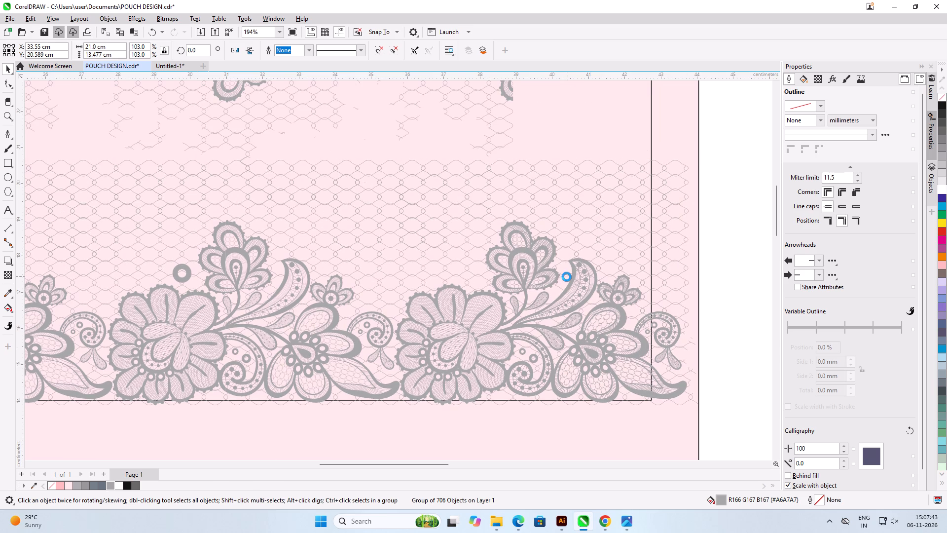
pyautogui.press('Up')
pyautogui.press('Up')
pyautogui.press('Up')
pyautogui.press('Up')
pyautogui.press('Up')
pyautogui.press('Up')
pyautogui.press('Up')
pyautogui.press('Up')
pyautogui.press('Up')
pyautogui.press('Up')
pyautogui.press('Up')
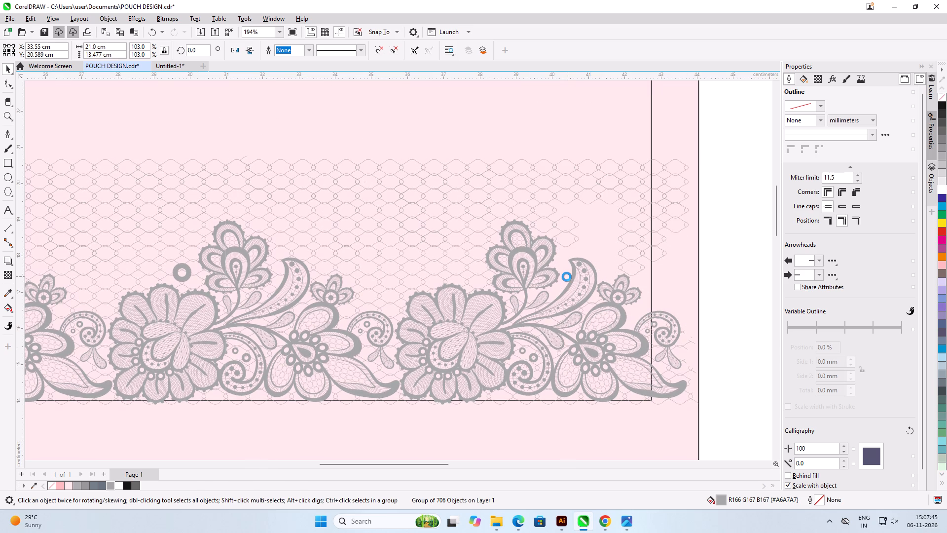
pyautogui.press('Up')
pyautogui.press('Up')
pyautogui.press('Up')
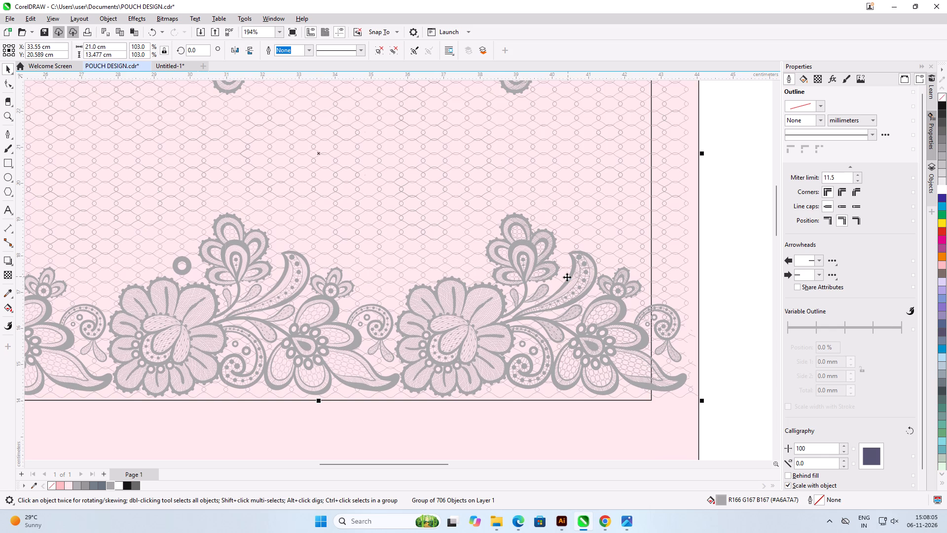
# Shift the lace group down slightly so its lower edge rests on the frame's bottom edge, at about Y 20.73 cm.
pyautogui.scroll(5, 326, 403)
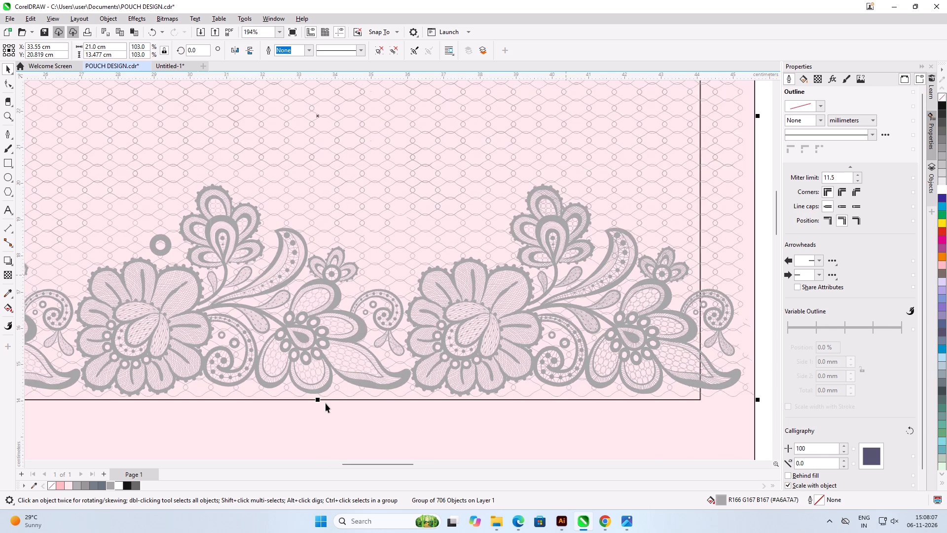
pyautogui.moveTo(334, 356); pyautogui.dragTo(334, 362)
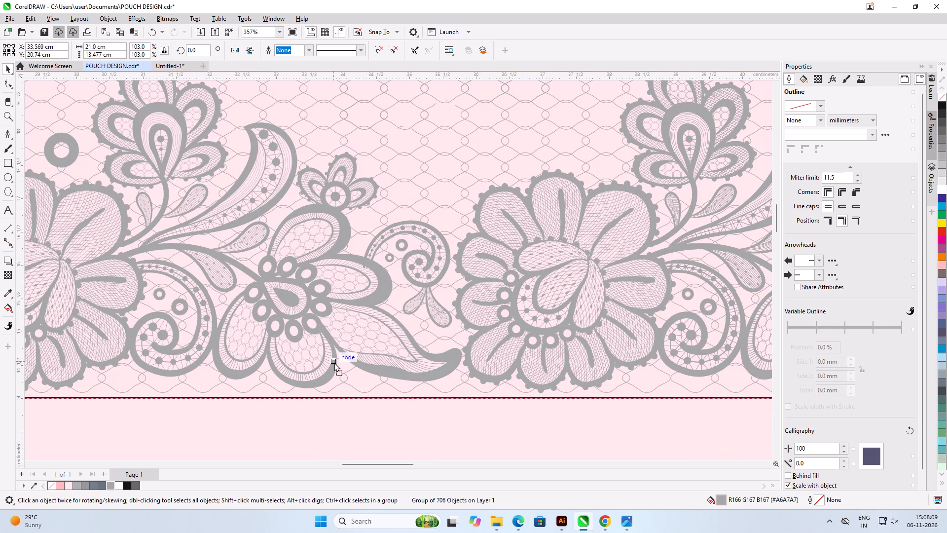
pyautogui.moveTo(334, 362); pyautogui.dragTo(334, 363)
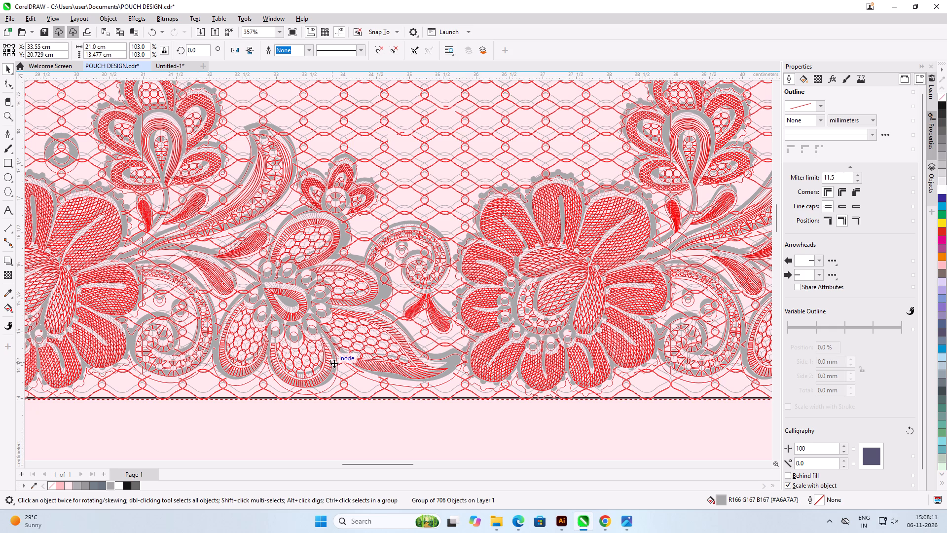
pyautogui.scroll(-5, 347, 355)
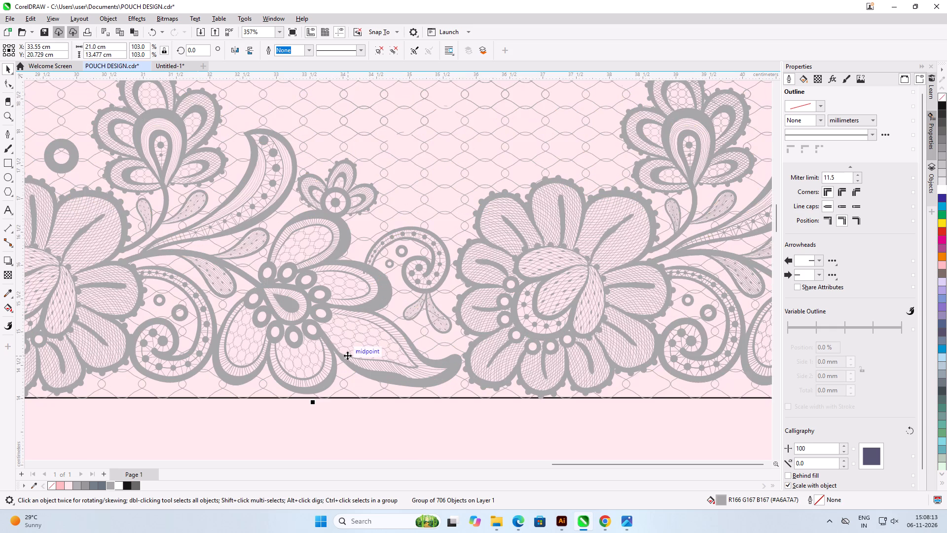
pyautogui.scroll(-8, 347, 355)
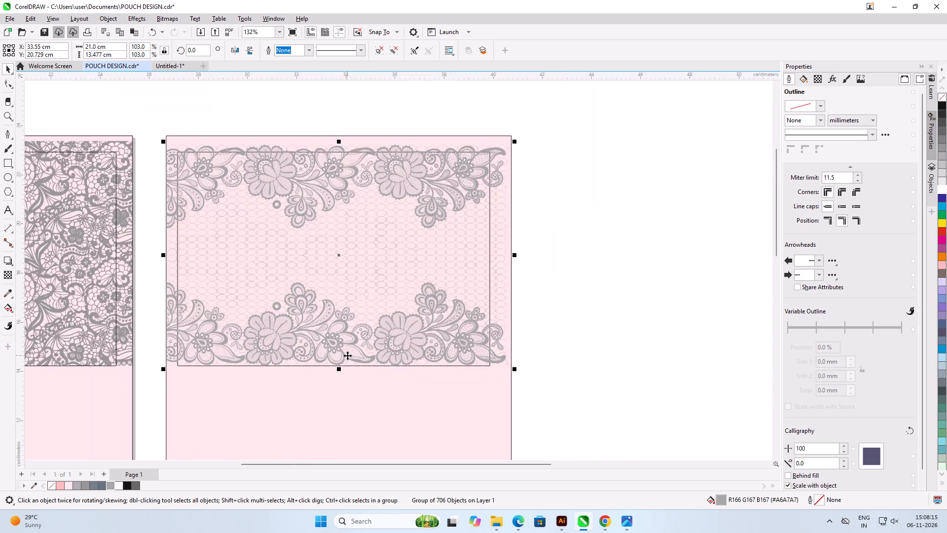
pyautogui.scroll(1, 389, 186)
pyautogui.click(277, 130)
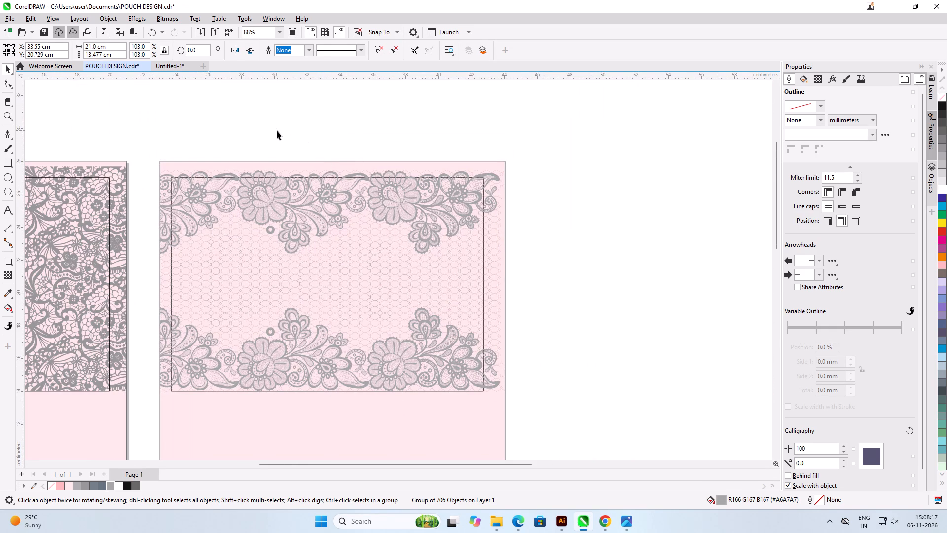
# Duplicate the lace group from the big pouch onto the small pouch's empty pink panel.
pyautogui.scroll(-6, 257, 132)
pyautogui.scroll(-2, 416, 145)
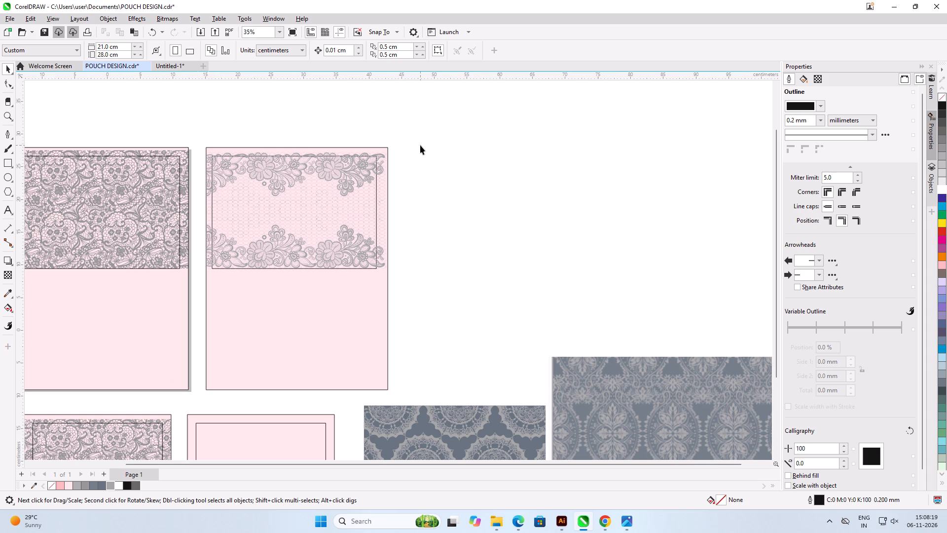
pyautogui.scroll(-1, 179, 213)
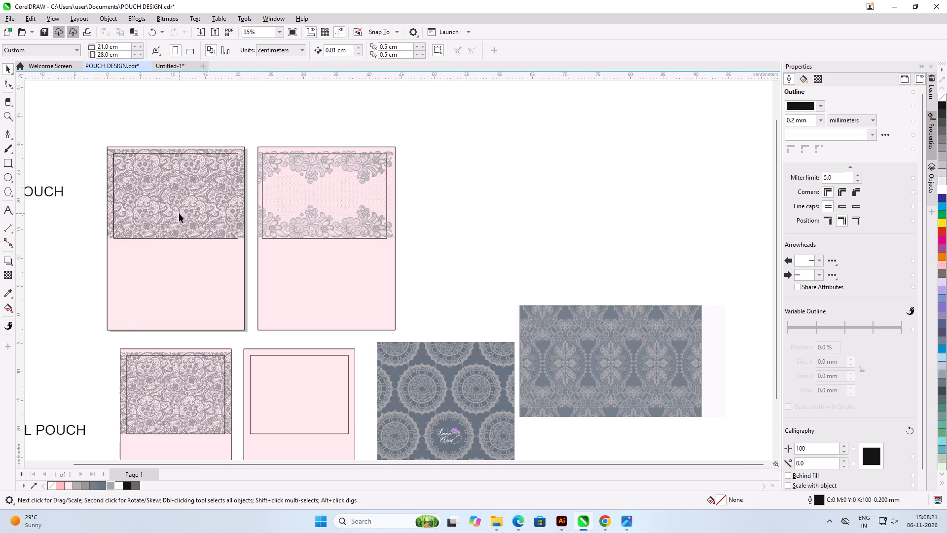
pyautogui.scroll(4, 241, 466)
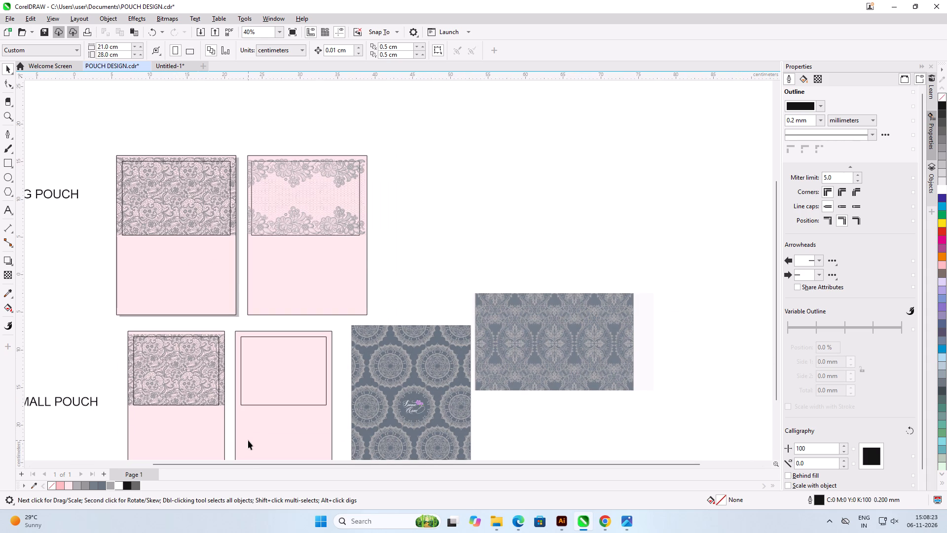
pyautogui.click(360, 157)
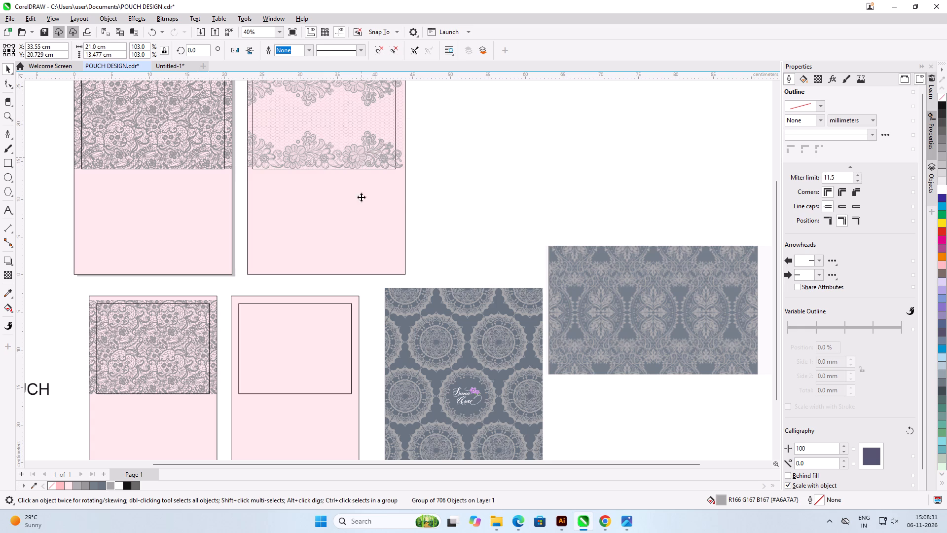
pyautogui.keyDown('shift'); pyautogui.rightClick(323, 390); pyautogui.keyUp('shift')
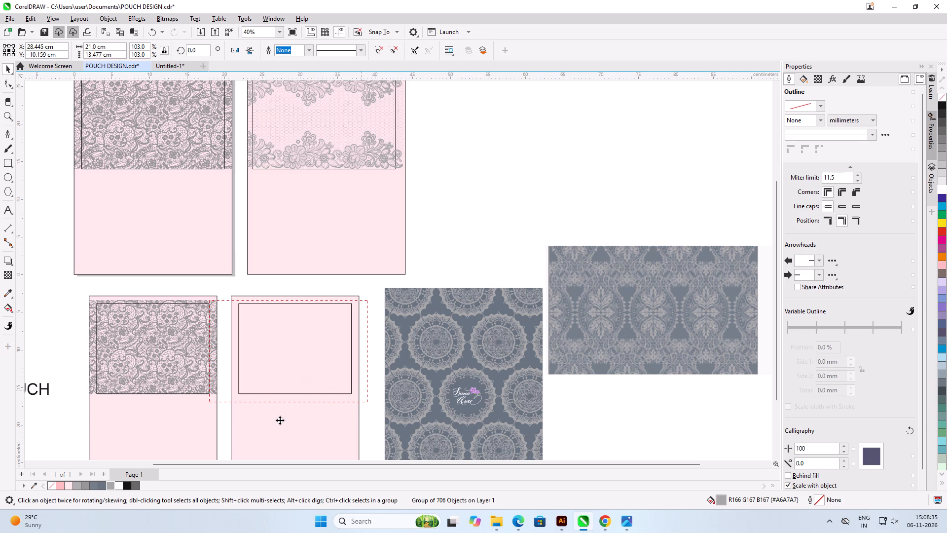
# Center the copied lace group horizontally on the small pouch's pink panel.
pyautogui.keyDown('shift'); pyautogui.click(280, 422); pyautogui.keyUp('shift')
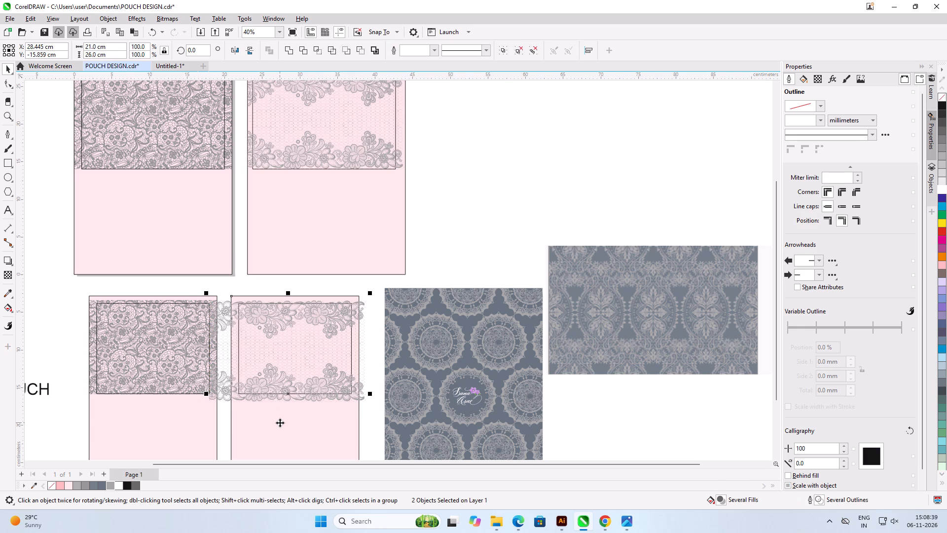
pyautogui.press('c')
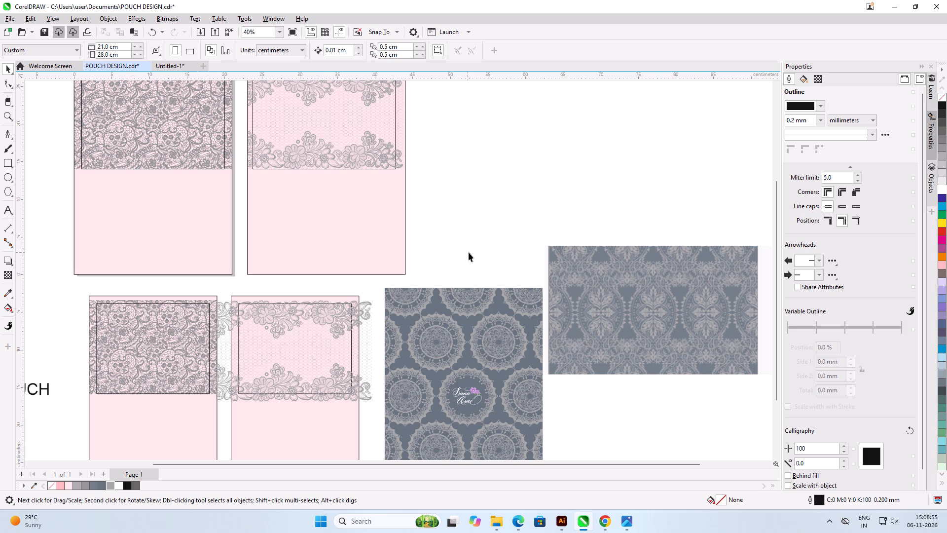
# Scale the copied lace group proportionally about its center to about 15.31 cm wide, near the small frame's width.
pyautogui.scroll(4, 334, 410)
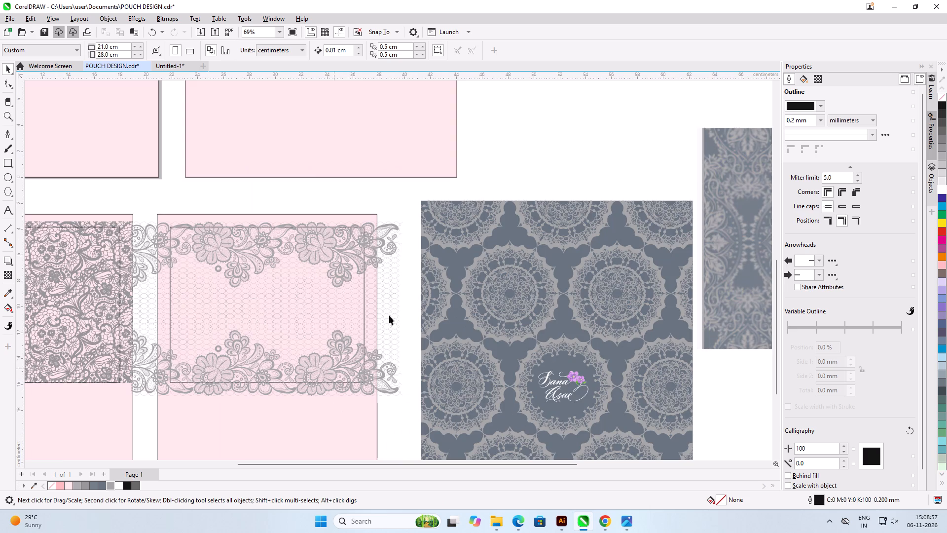
pyautogui.scroll(-3, 596, 203)
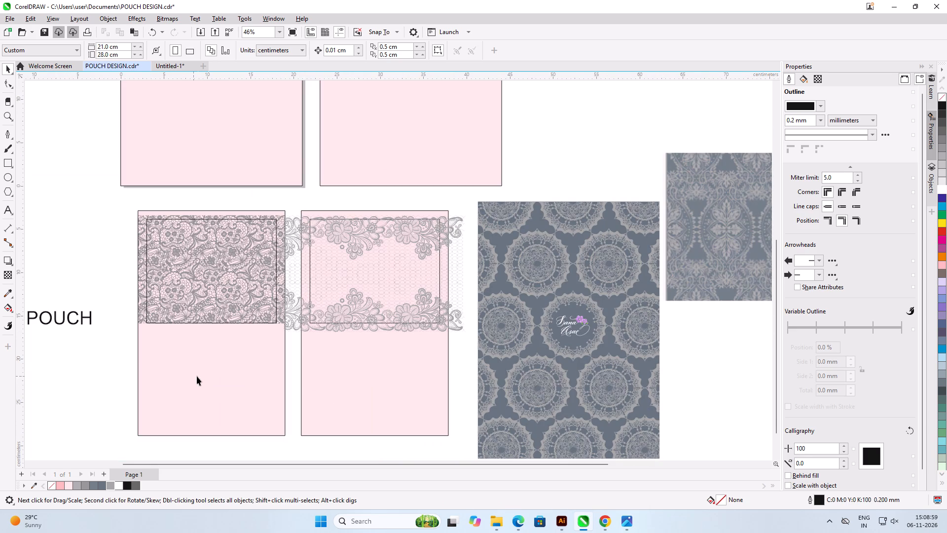
pyautogui.scroll(2, 198, 376)
pyautogui.scroll(4, 464, 310)
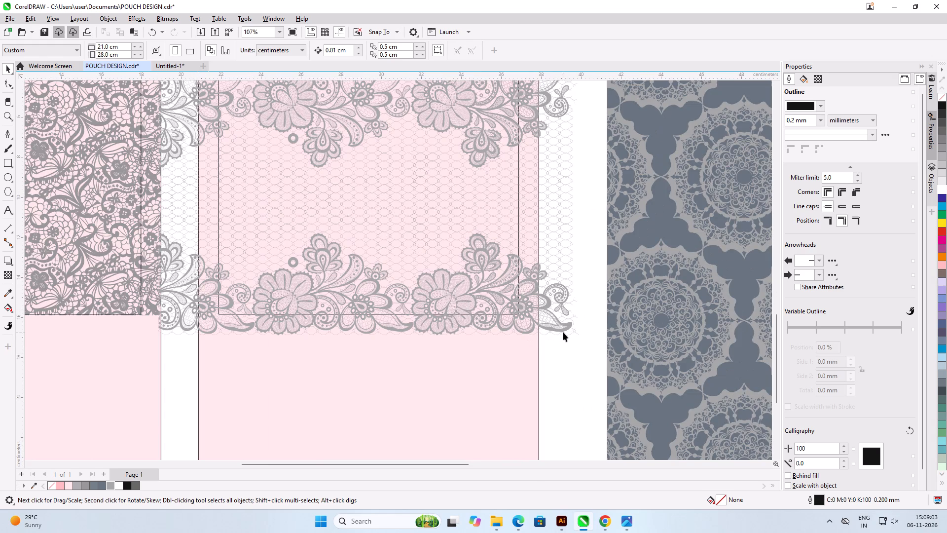
pyautogui.click(564, 332)
pyautogui.keyDown('shift'); pyautogui.moveTo(582, 339); pyautogui.dragTo(565, 303); pyautogui.keyUp('shift')
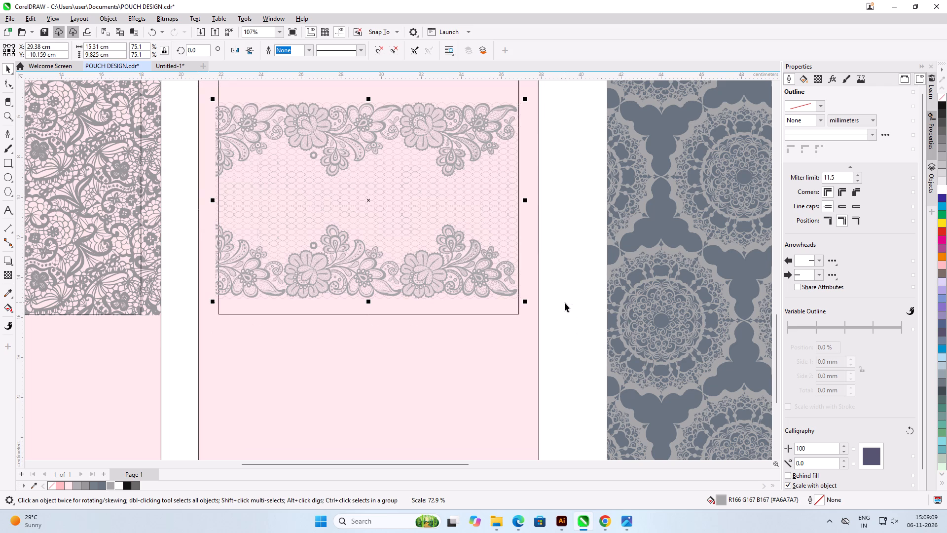
# Ungroup the scaled lace design on the small pouch panel and clear the selection.
pyautogui.scroll(-2, 457, 361)
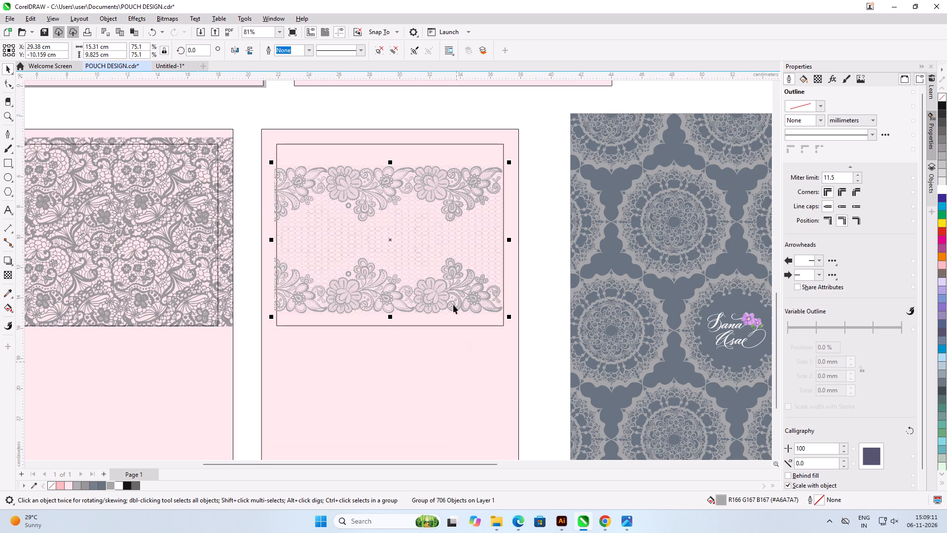
pyautogui.scroll(2, 456, 138)
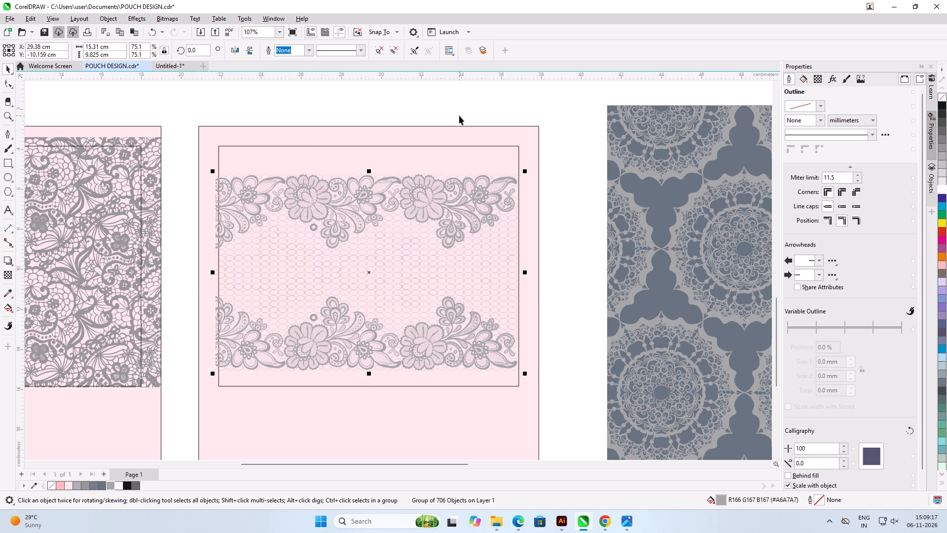
pyautogui.click(385, 51)
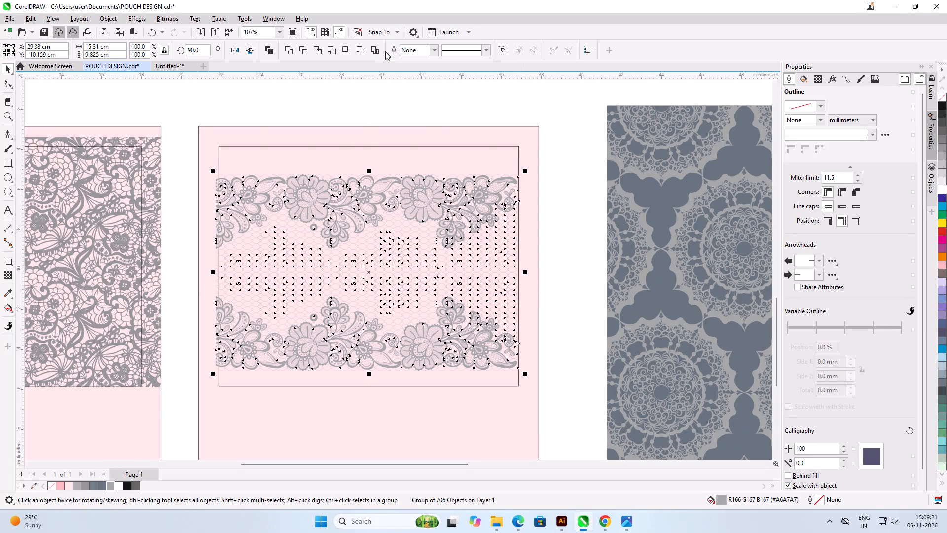
pyautogui.click(563, 179)
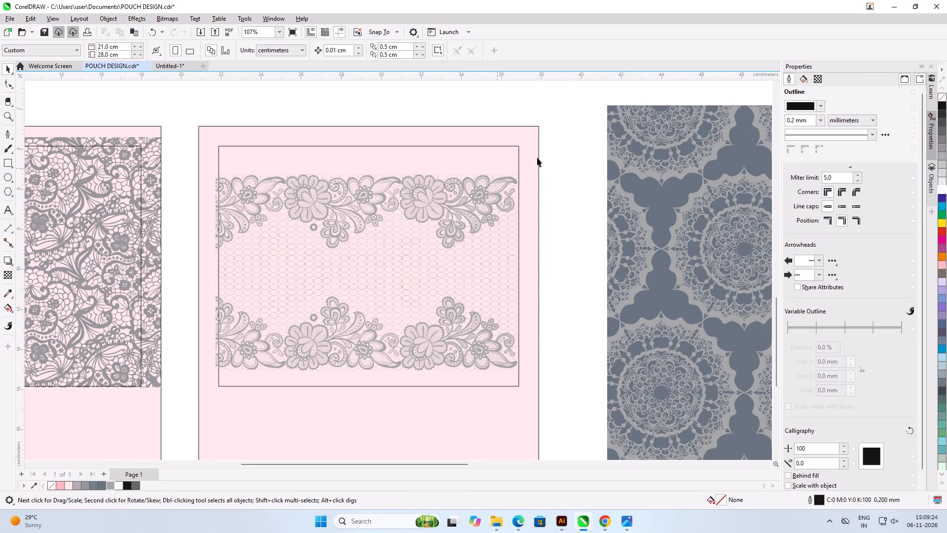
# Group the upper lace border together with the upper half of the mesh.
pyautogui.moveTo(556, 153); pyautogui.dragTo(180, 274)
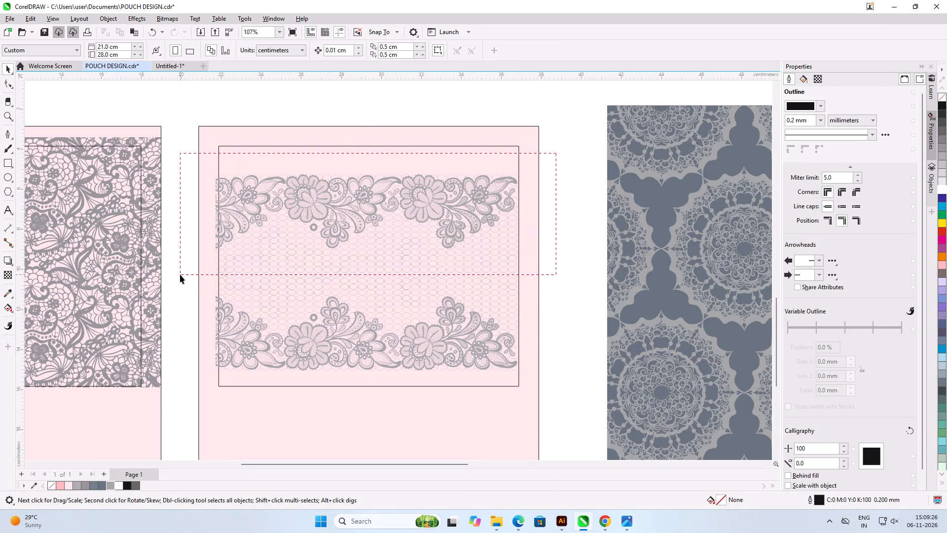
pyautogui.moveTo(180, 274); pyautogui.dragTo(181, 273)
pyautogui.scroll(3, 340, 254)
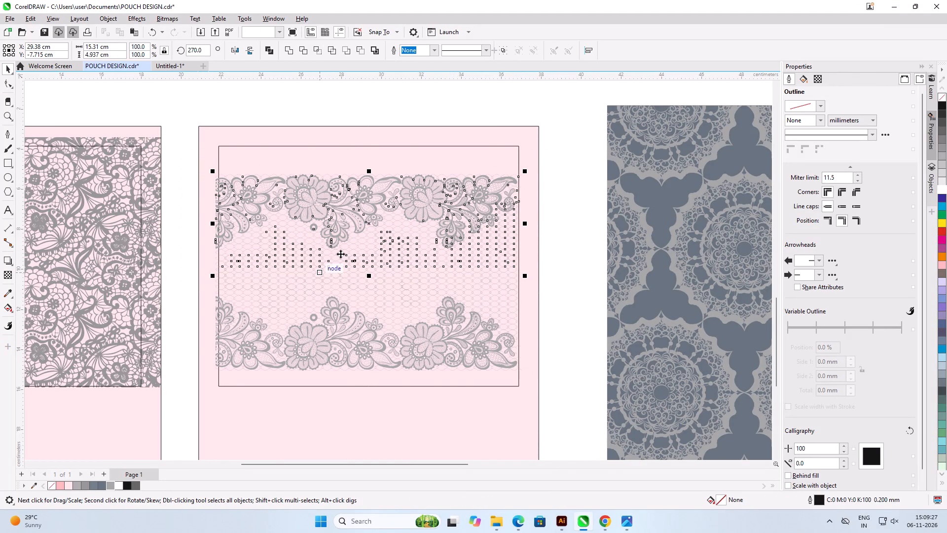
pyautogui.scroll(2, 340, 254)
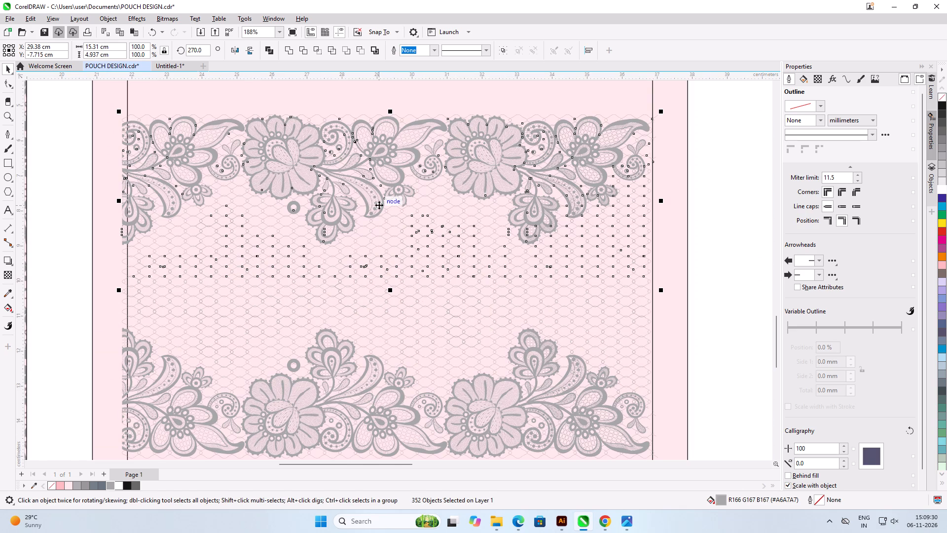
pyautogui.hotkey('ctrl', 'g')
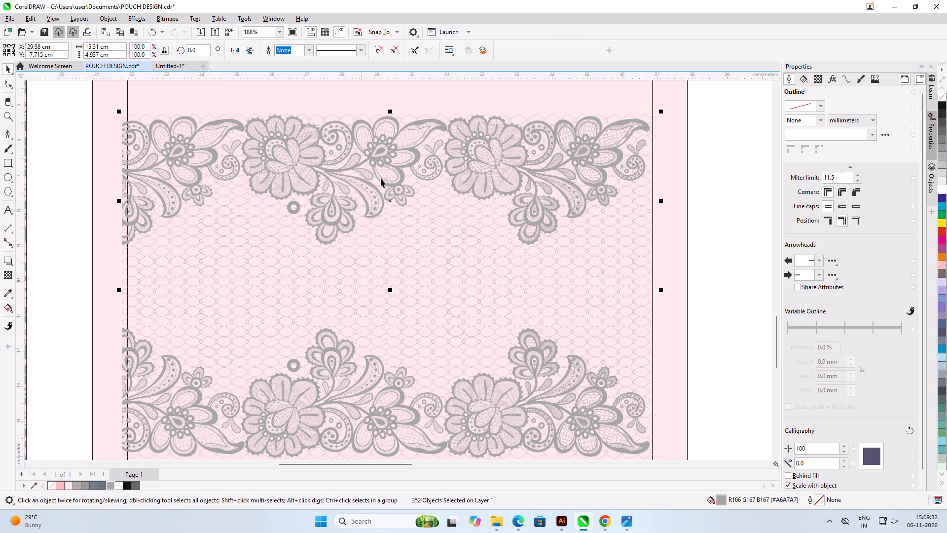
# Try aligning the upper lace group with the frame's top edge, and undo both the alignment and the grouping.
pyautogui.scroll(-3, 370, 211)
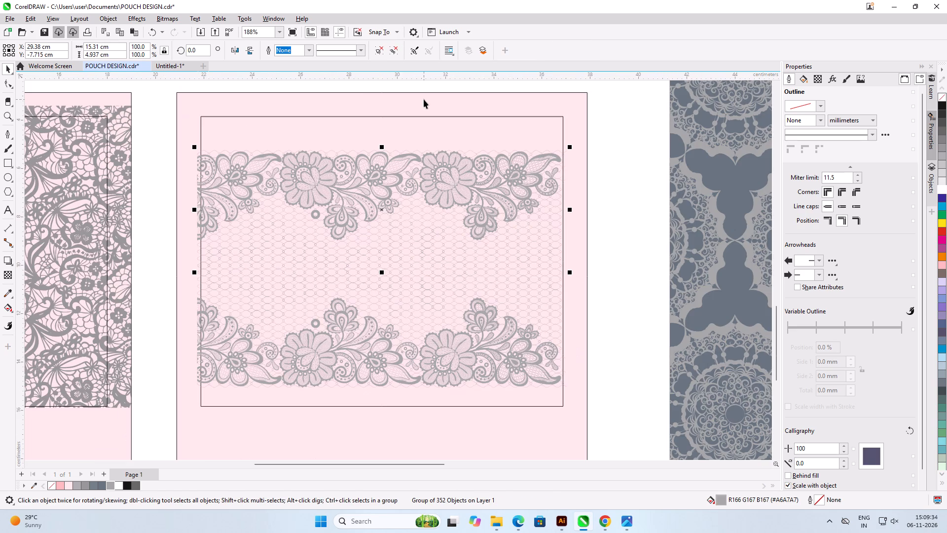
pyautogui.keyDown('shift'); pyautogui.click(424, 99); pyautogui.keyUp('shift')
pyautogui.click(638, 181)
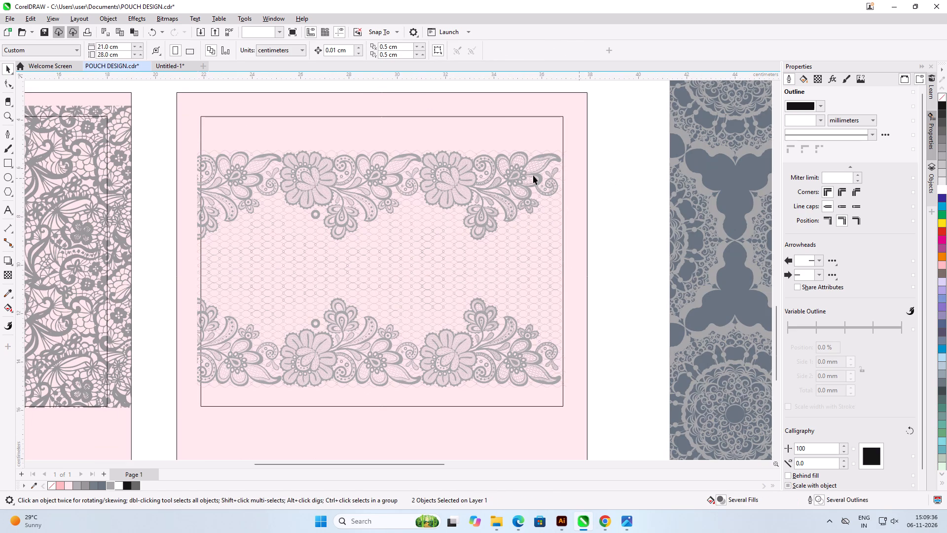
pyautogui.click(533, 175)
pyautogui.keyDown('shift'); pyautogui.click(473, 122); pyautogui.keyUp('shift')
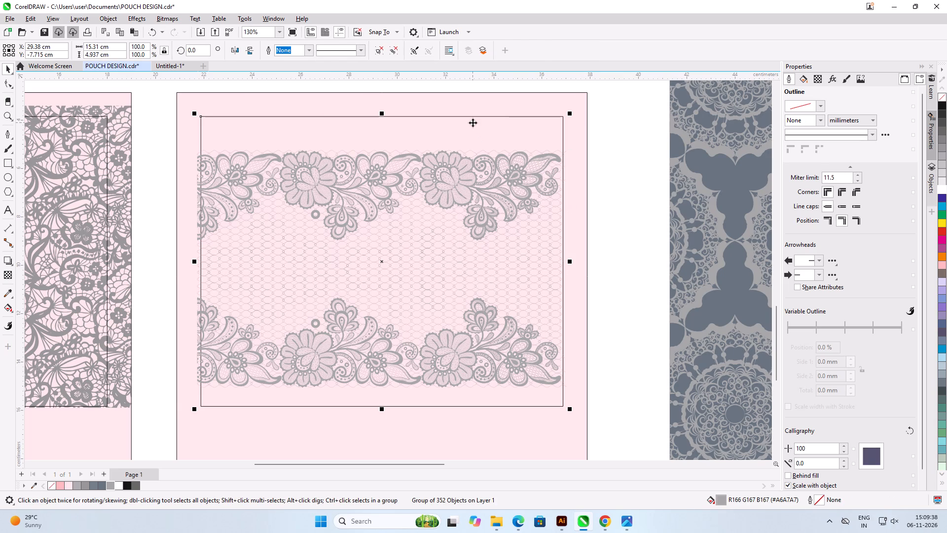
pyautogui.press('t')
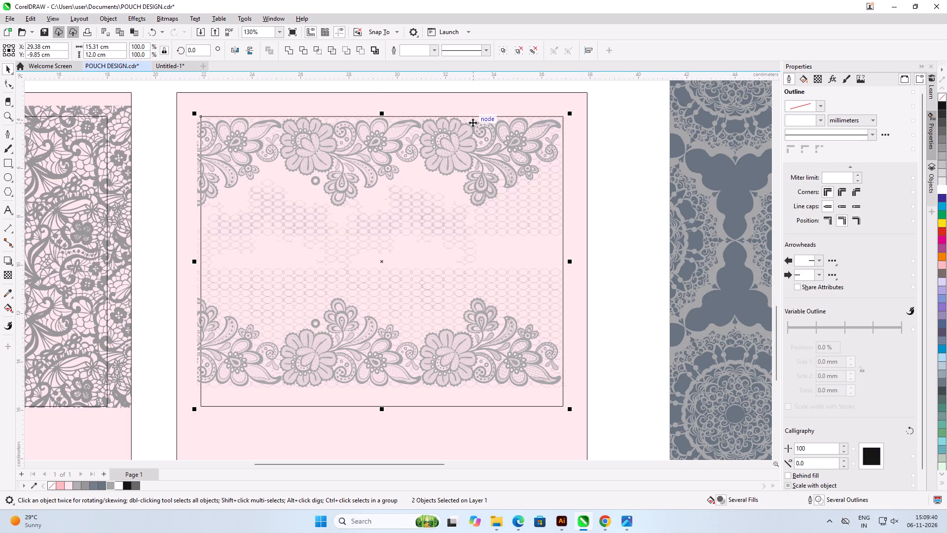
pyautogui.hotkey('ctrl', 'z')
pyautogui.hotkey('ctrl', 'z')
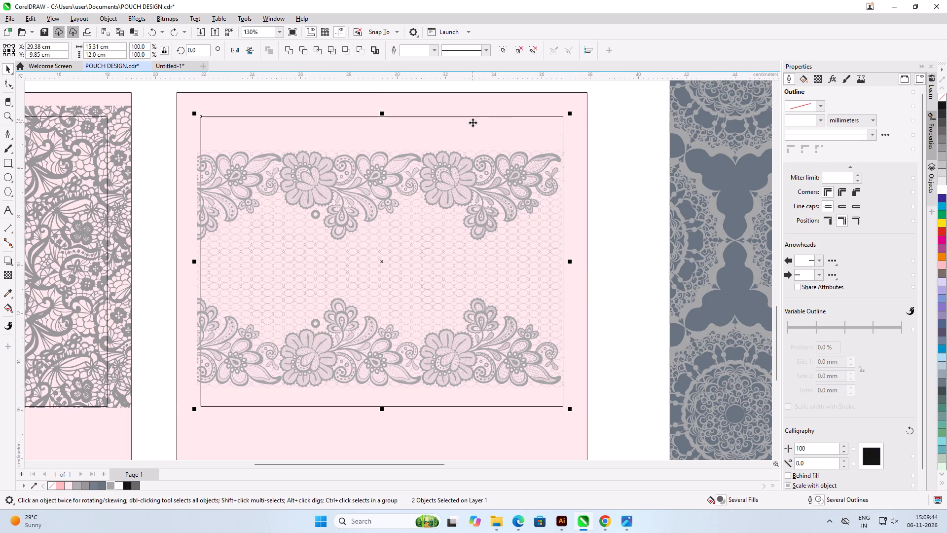
# Group the upper lace border with the mesh down to slightly below its previous cutoff, near the design's middle.
pyautogui.click(152, 113)
pyautogui.moveTo(154, 113); pyautogui.dragTo(349, 193)
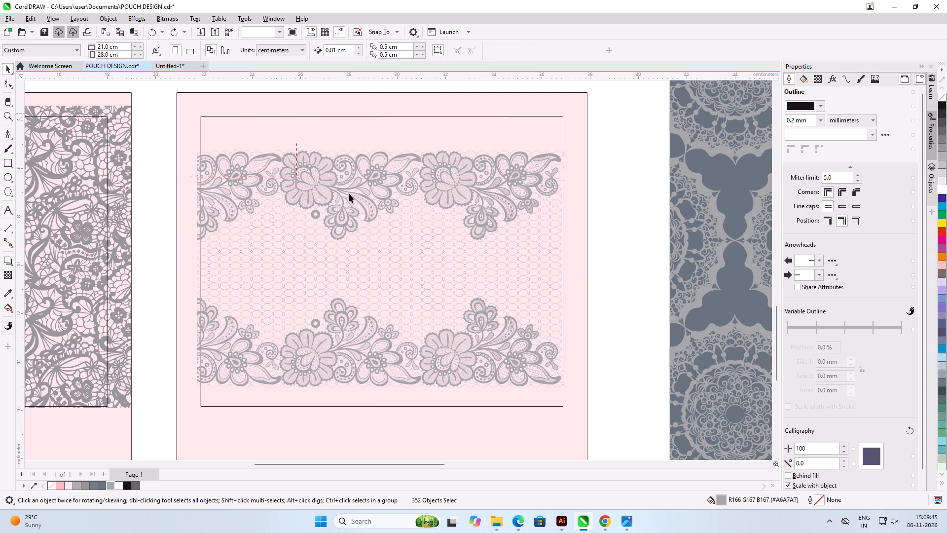
pyautogui.moveTo(349, 193); pyautogui.dragTo(612, 279)
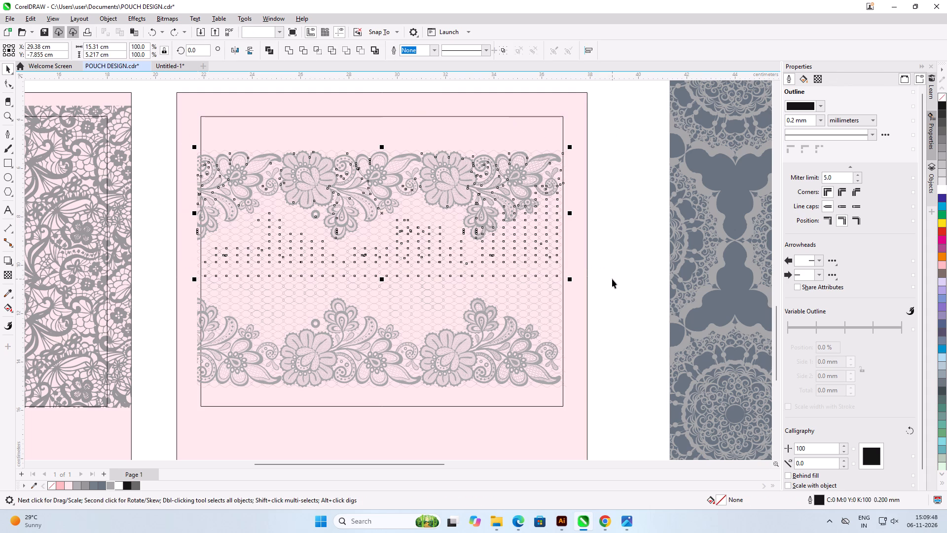
pyautogui.hotkey('ctrl', 'g')
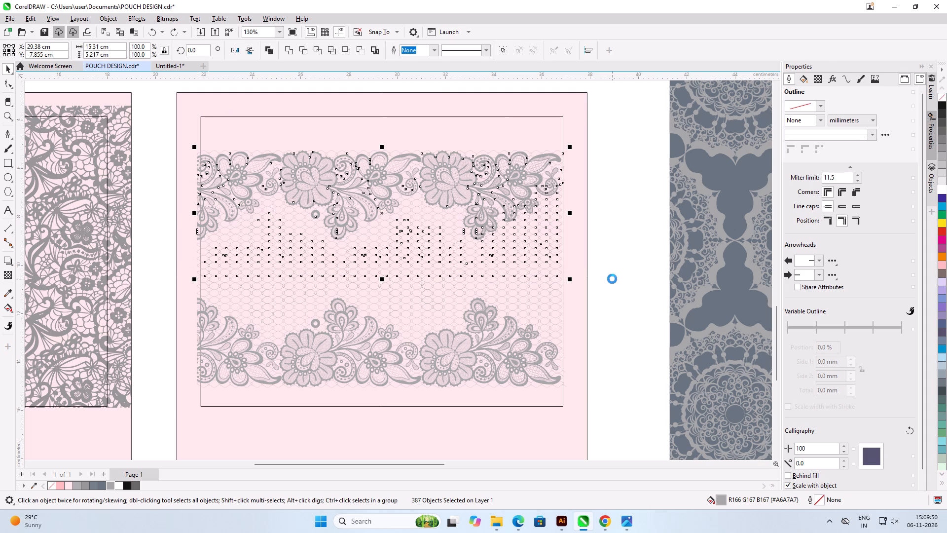
pyautogui.keyDown('shift'); pyautogui.click(431, 129); pyautogui.keyUp('shift')
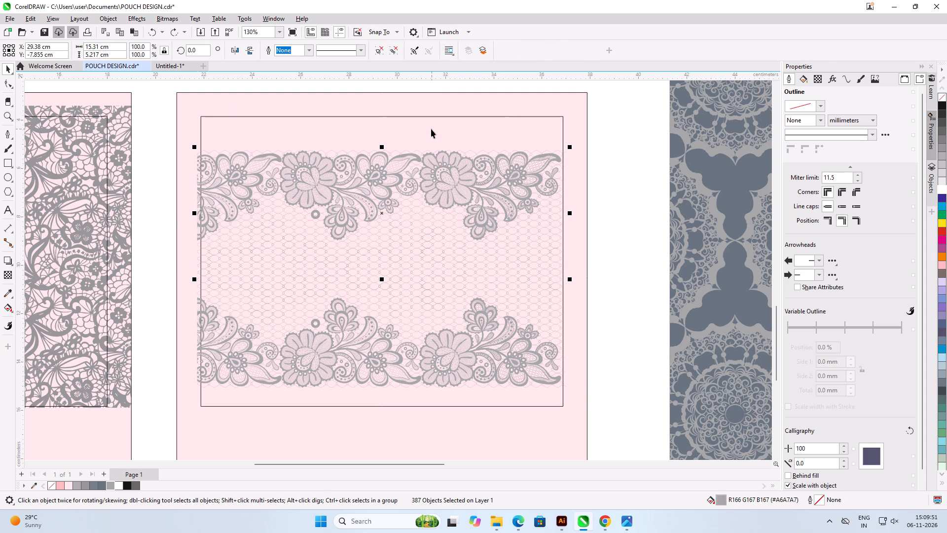
# Align the upper lace group with the top edge of the small pouch's inner frame and clear the selection.
pyautogui.press('t')
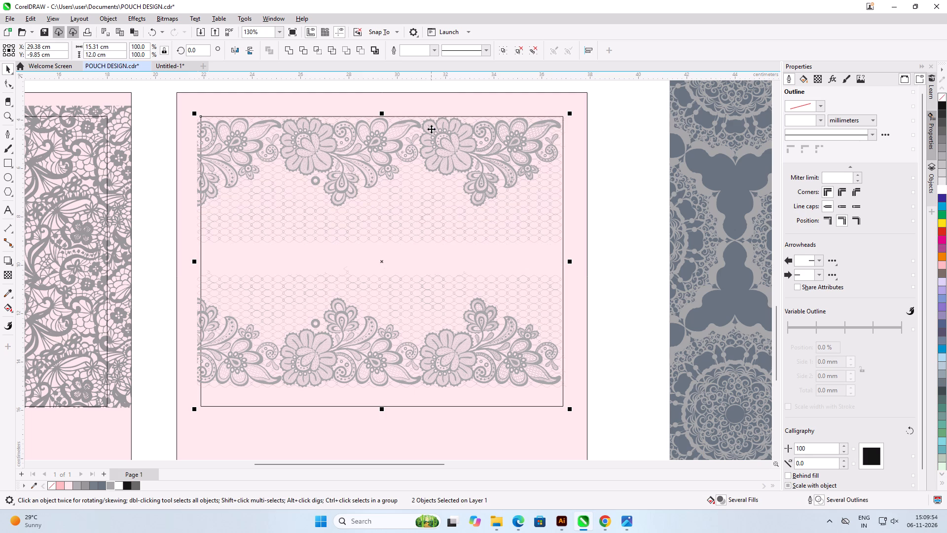
pyautogui.scroll(6, 337, 280)
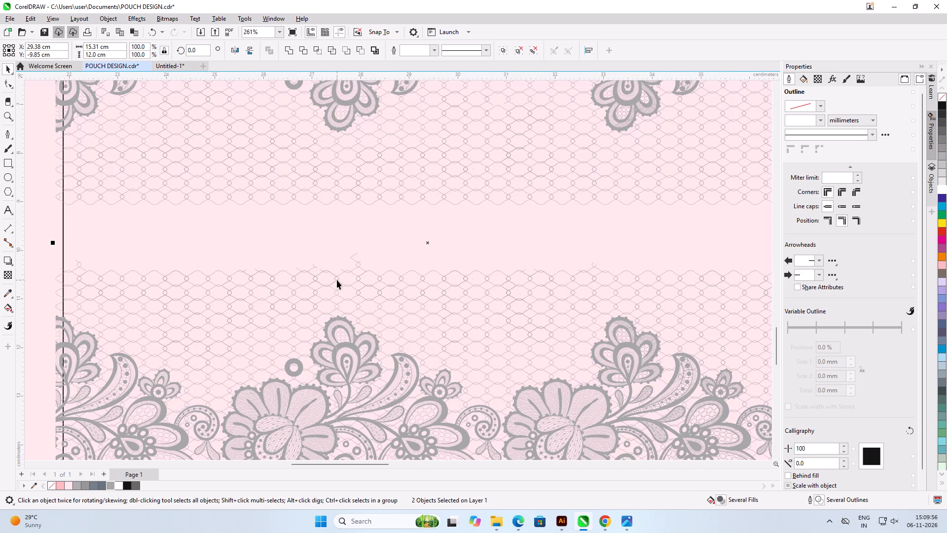
pyautogui.scroll(2, 342, 280)
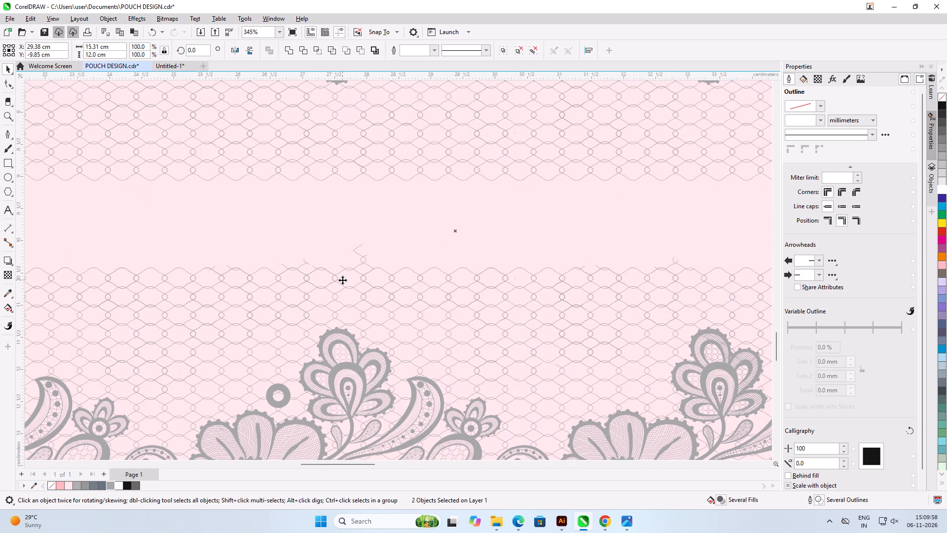
pyautogui.scroll(-5, 342, 280)
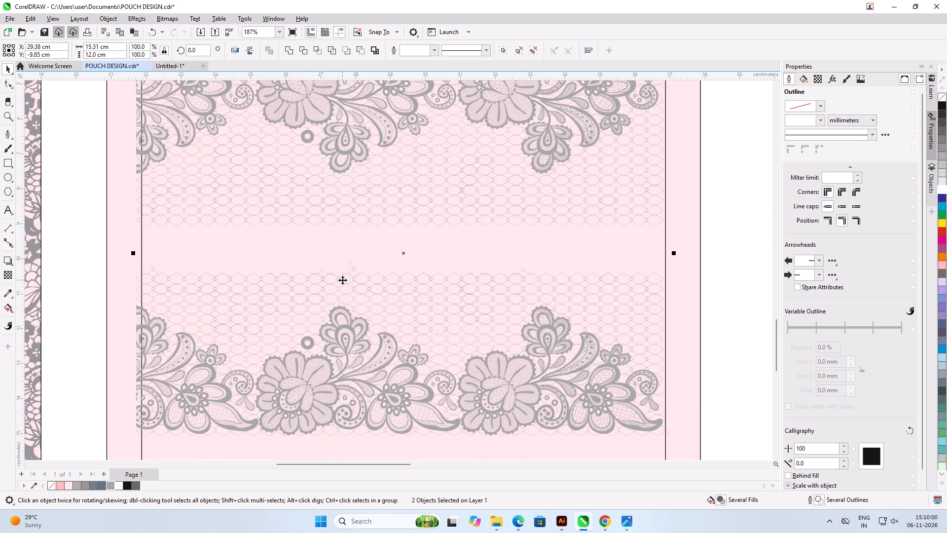
pyautogui.click(705, 276)
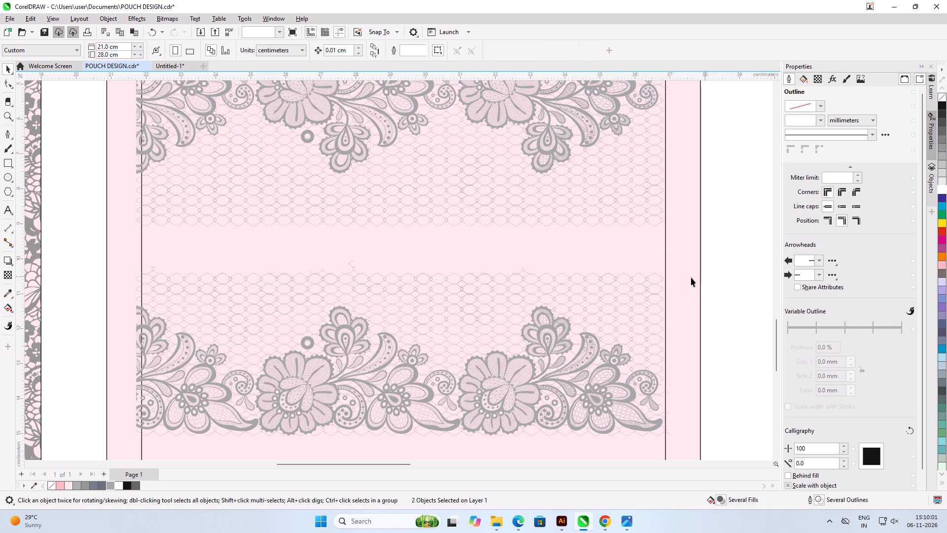
# Group the lower lace border with the remaining lower mesh on the small pouch panel.
pyautogui.scroll(-6, 456, 272)
pyautogui.click(472, 330)
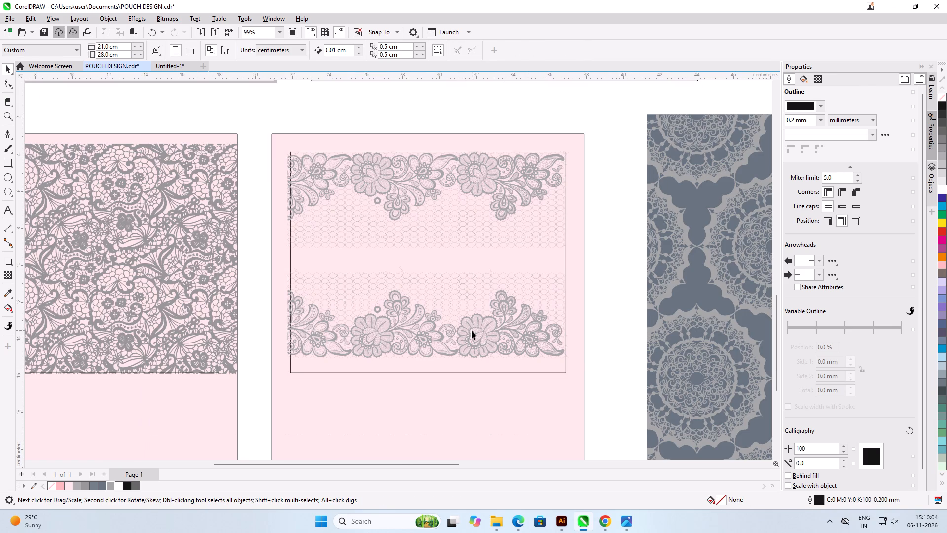
pyautogui.click(596, 298)
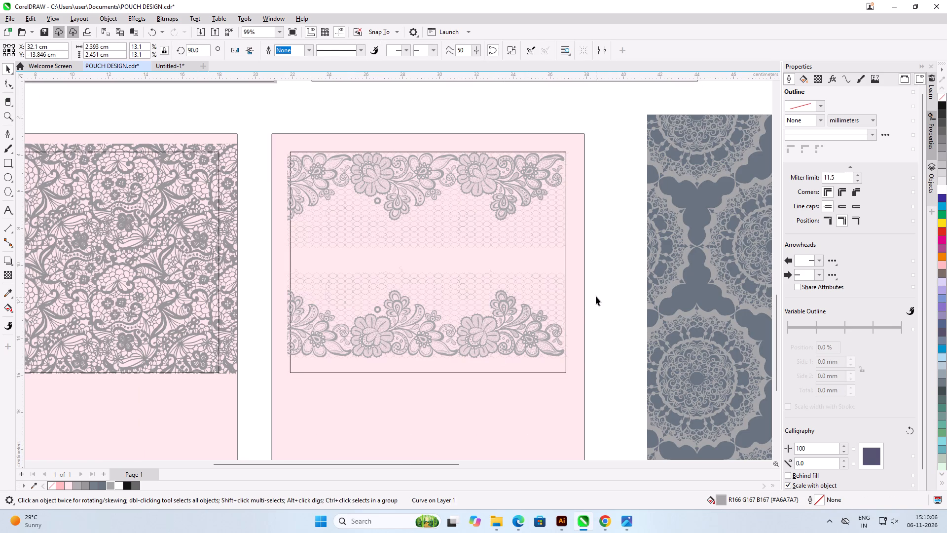
pyautogui.moveTo(597, 264); pyautogui.dragTo(274, 367)
pyautogui.hotkey('ctrl', 'g')
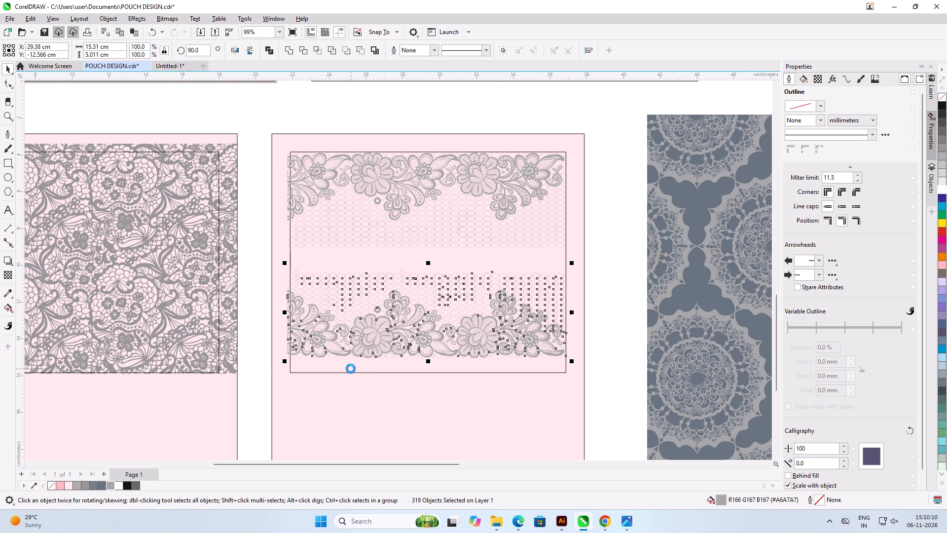
# Enlarge the upper and lower lace groups together to 105% and centre them horizontally on the pink panel.
pyautogui.keyDown('shift'); pyautogui.click(417, 199); pyautogui.keyUp('shift')
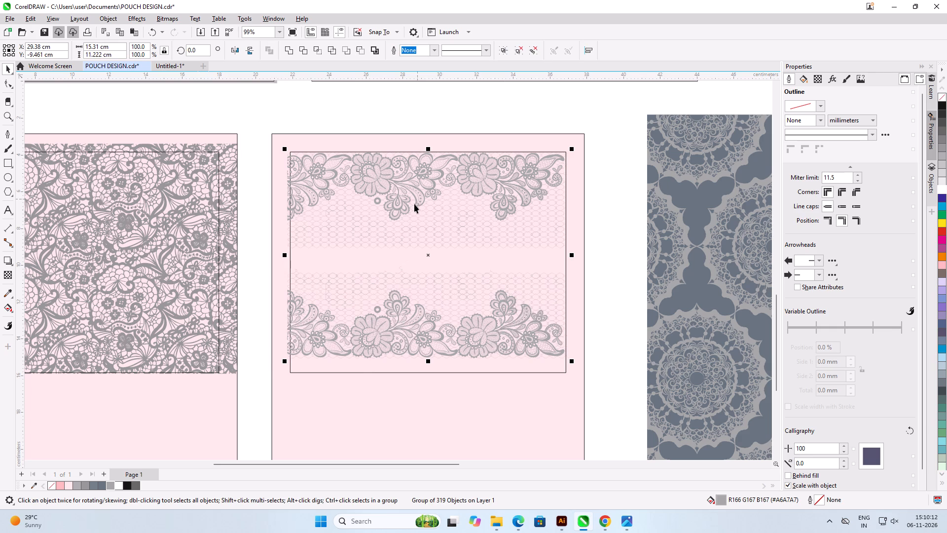
pyautogui.click(284, 365)
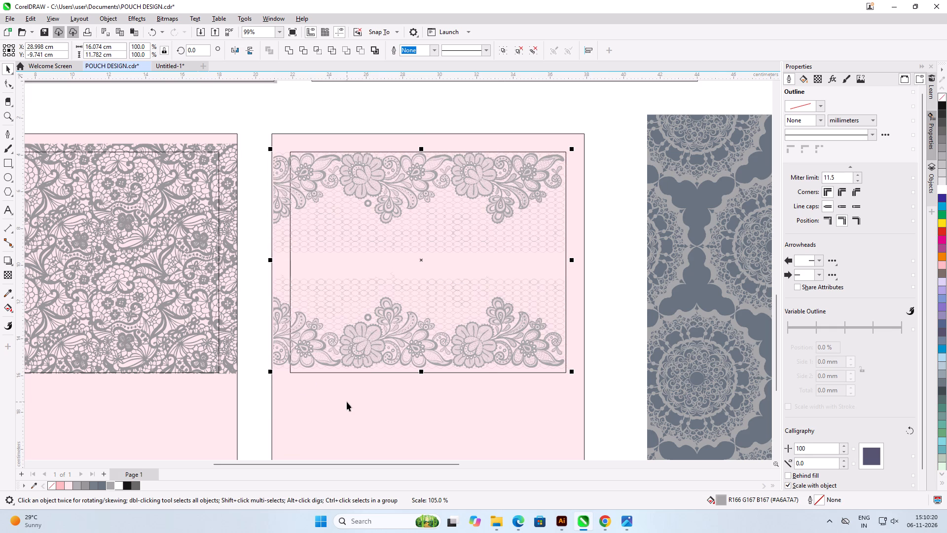
pyautogui.keyDown('shift'); pyautogui.click(347, 402); pyautogui.keyUp('shift')
pyautogui.press('c')
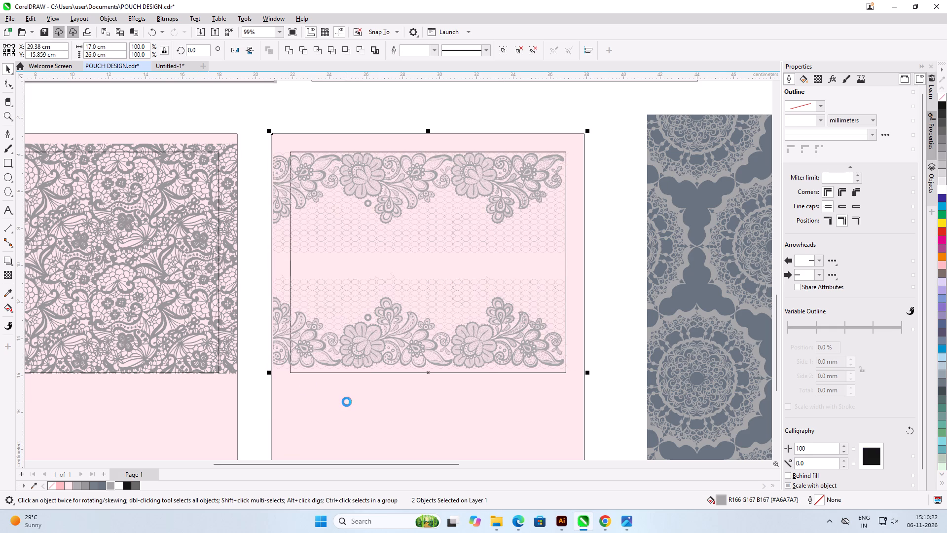
pyautogui.click(597, 292)
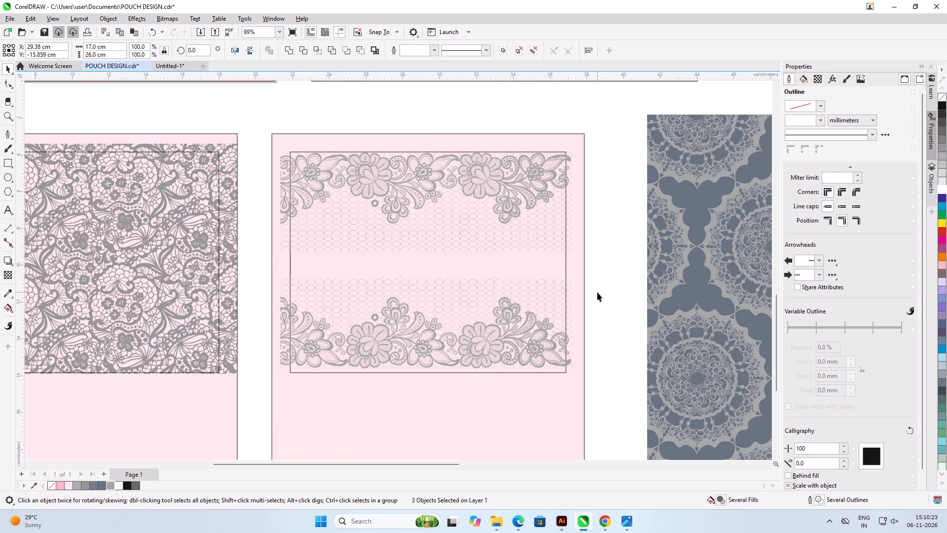
# Scale both lace groups proportionally from their centre to 104.2%, about 16.75 cm wide, and clear the selection.
pyautogui.scroll(1, 467, 341)
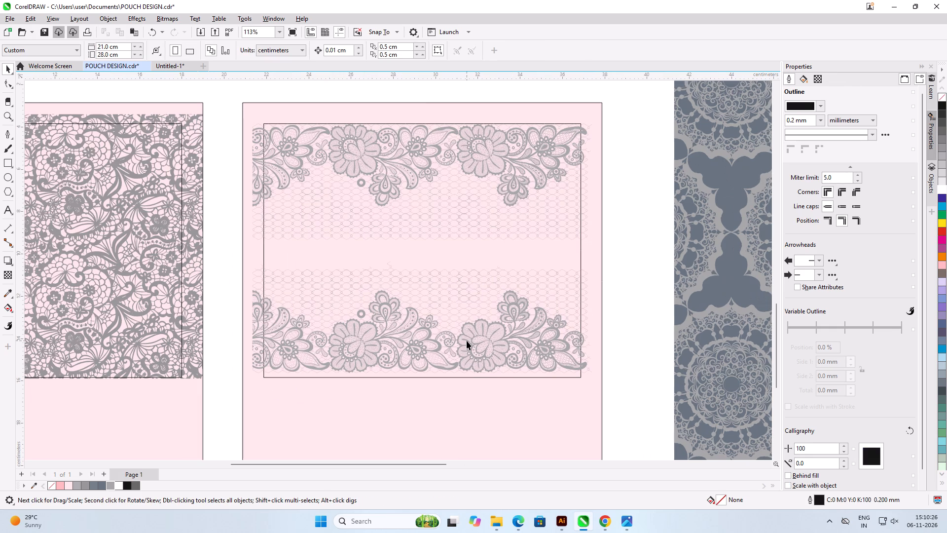
pyautogui.click(492, 350)
pyautogui.keyDown('shift'); pyautogui.click(512, 188); pyautogui.keyUp('shift')
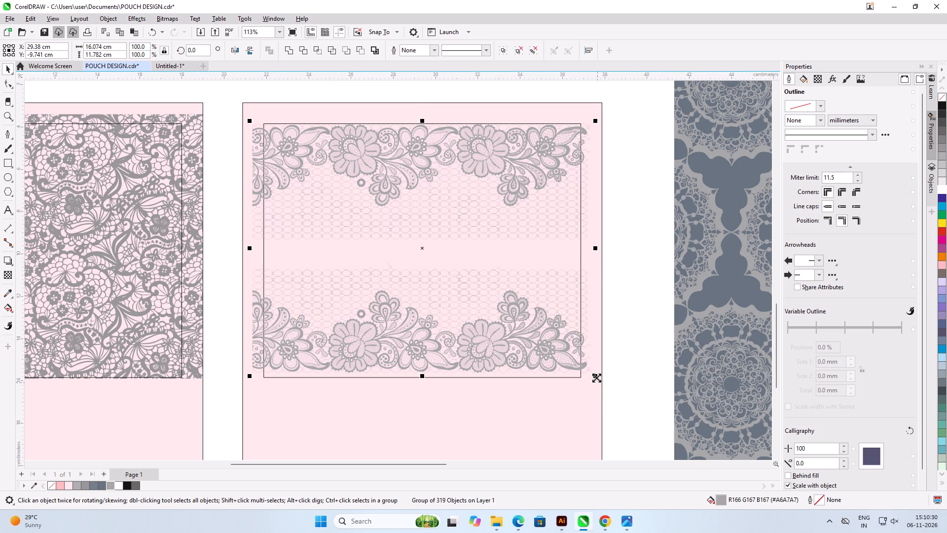
pyautogui.keyDown('shift'); pyautogui.moveTo(596, 378); pyautogui.dragTo(603, 388); pyautogui.keyUp('shift')
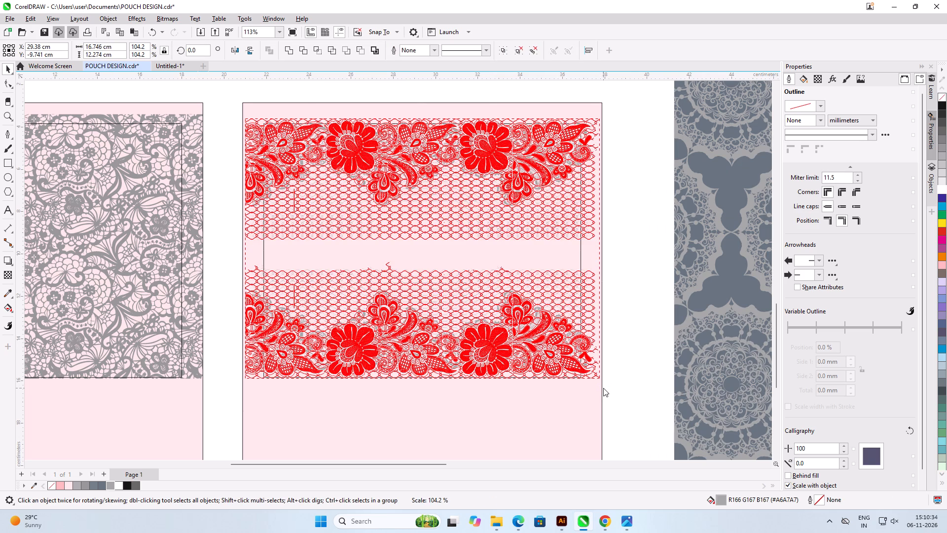
pyautogui.click(633, 360)
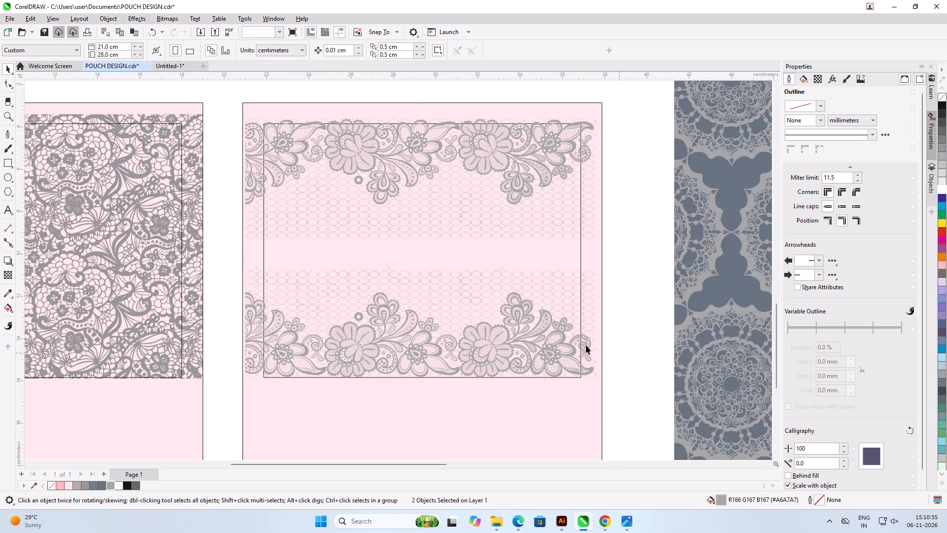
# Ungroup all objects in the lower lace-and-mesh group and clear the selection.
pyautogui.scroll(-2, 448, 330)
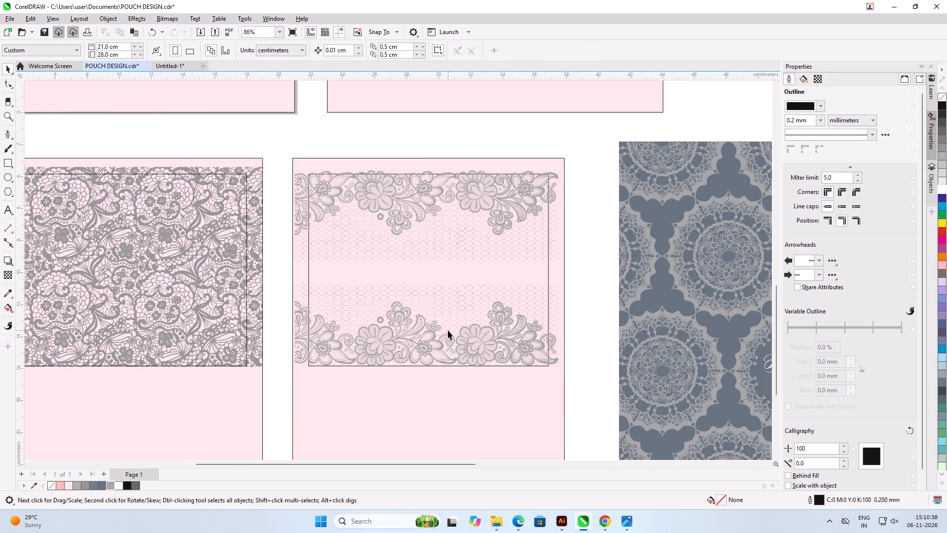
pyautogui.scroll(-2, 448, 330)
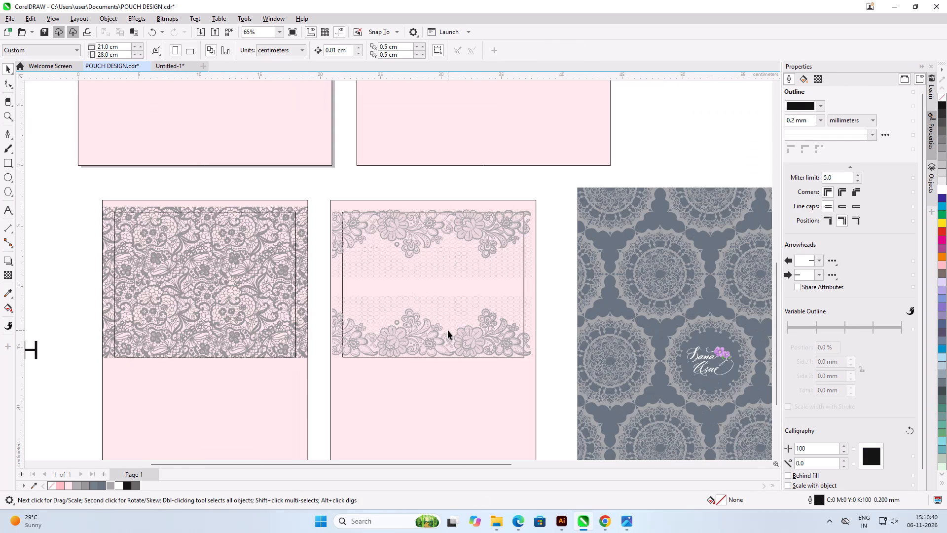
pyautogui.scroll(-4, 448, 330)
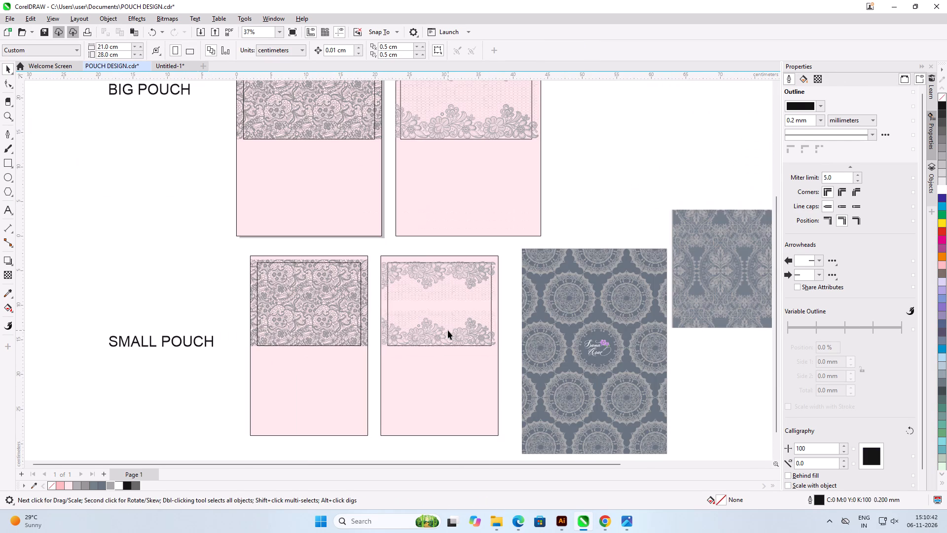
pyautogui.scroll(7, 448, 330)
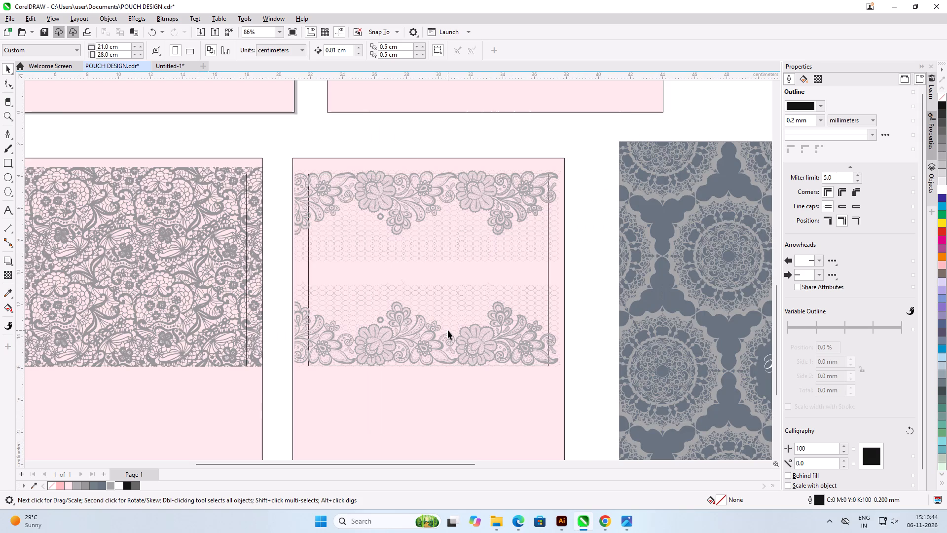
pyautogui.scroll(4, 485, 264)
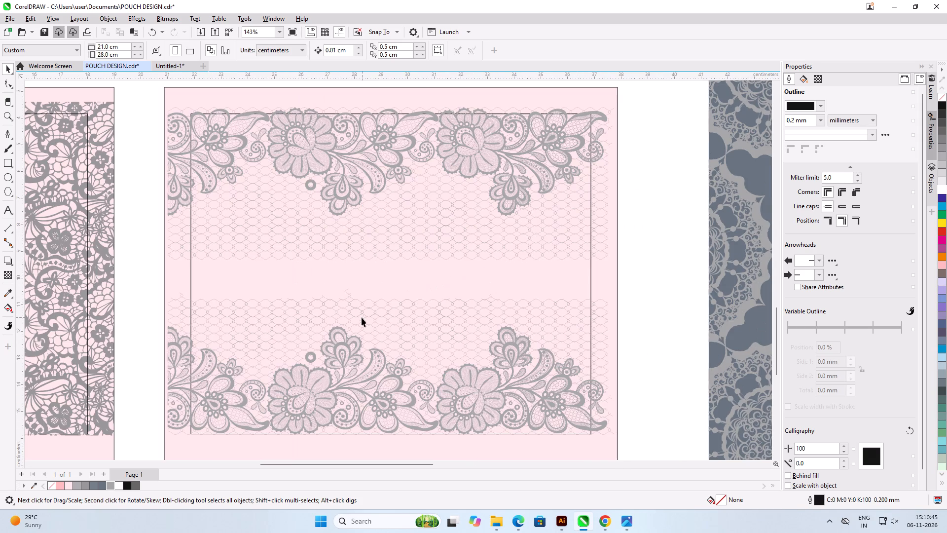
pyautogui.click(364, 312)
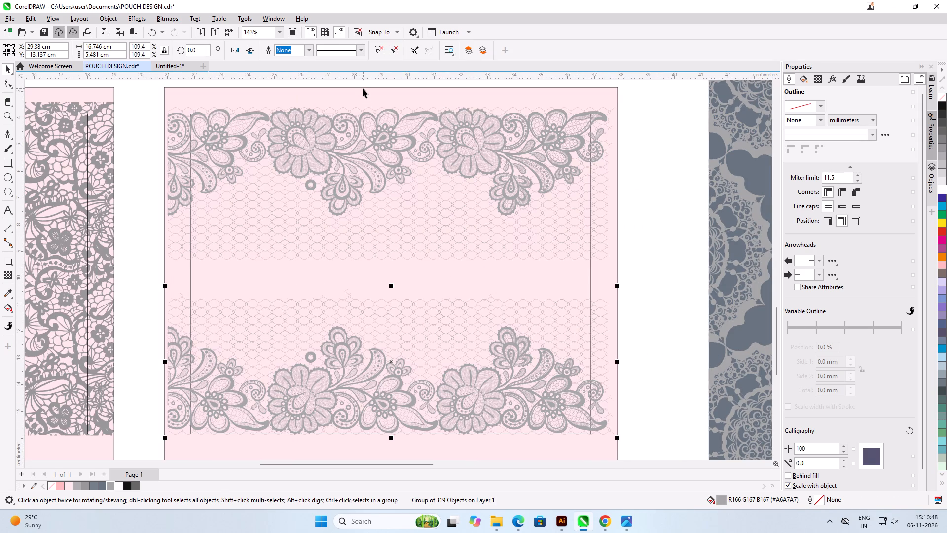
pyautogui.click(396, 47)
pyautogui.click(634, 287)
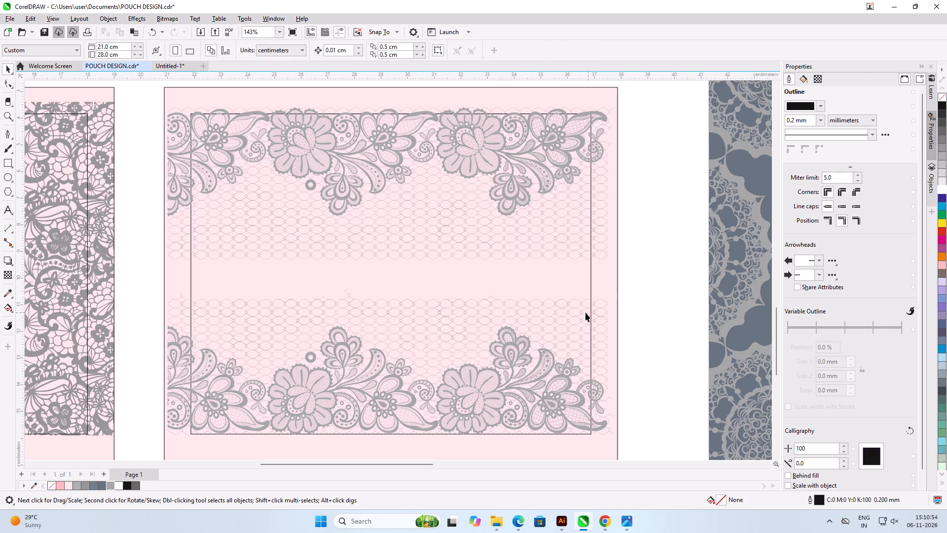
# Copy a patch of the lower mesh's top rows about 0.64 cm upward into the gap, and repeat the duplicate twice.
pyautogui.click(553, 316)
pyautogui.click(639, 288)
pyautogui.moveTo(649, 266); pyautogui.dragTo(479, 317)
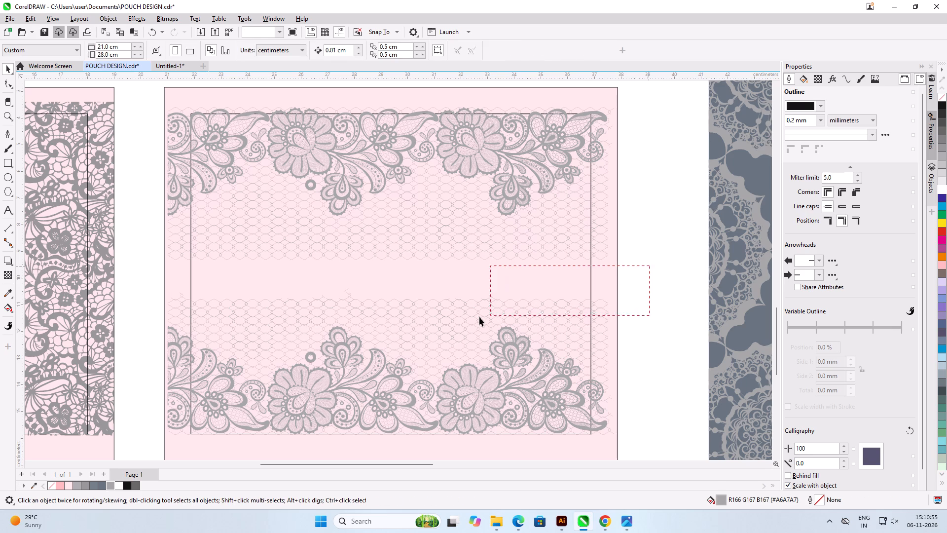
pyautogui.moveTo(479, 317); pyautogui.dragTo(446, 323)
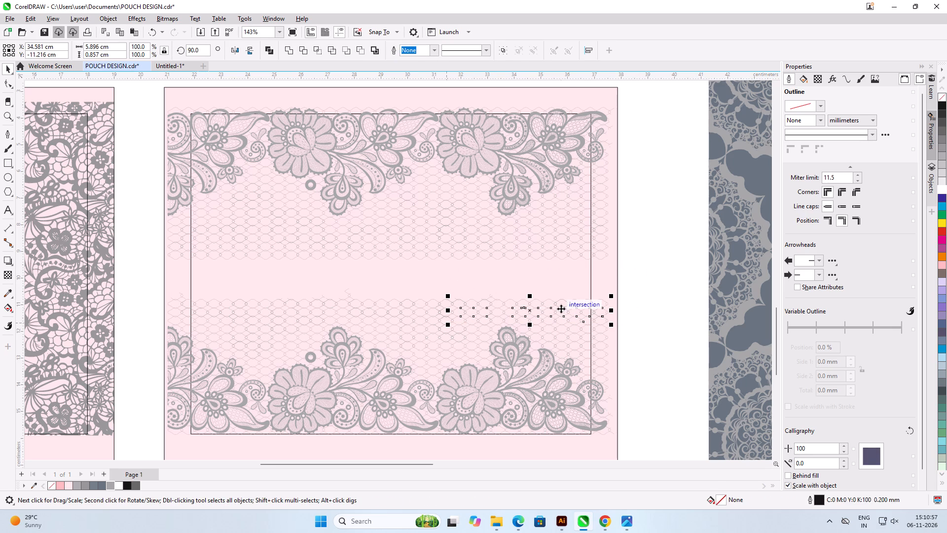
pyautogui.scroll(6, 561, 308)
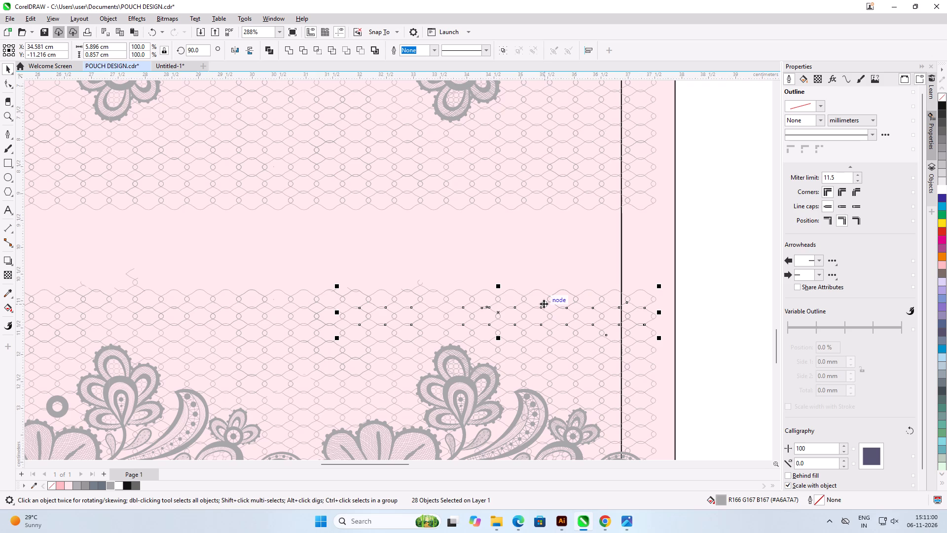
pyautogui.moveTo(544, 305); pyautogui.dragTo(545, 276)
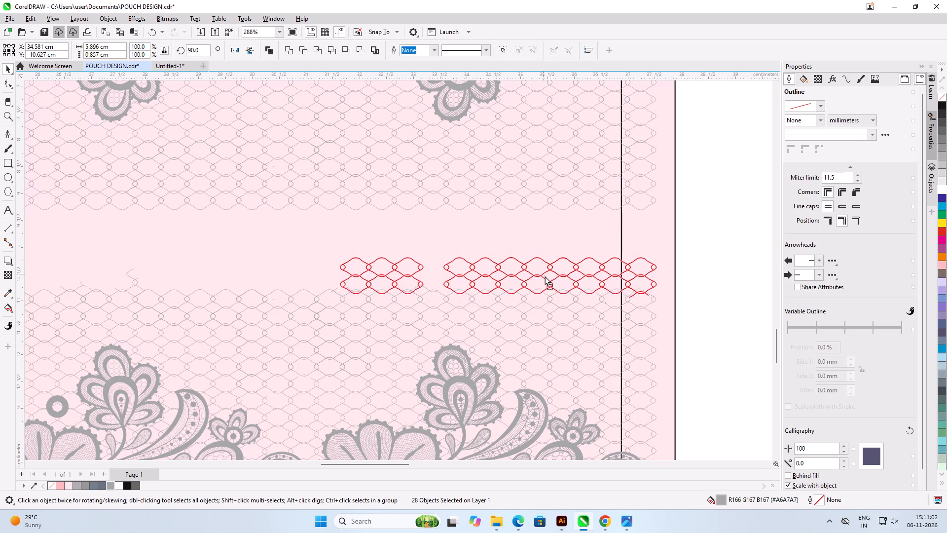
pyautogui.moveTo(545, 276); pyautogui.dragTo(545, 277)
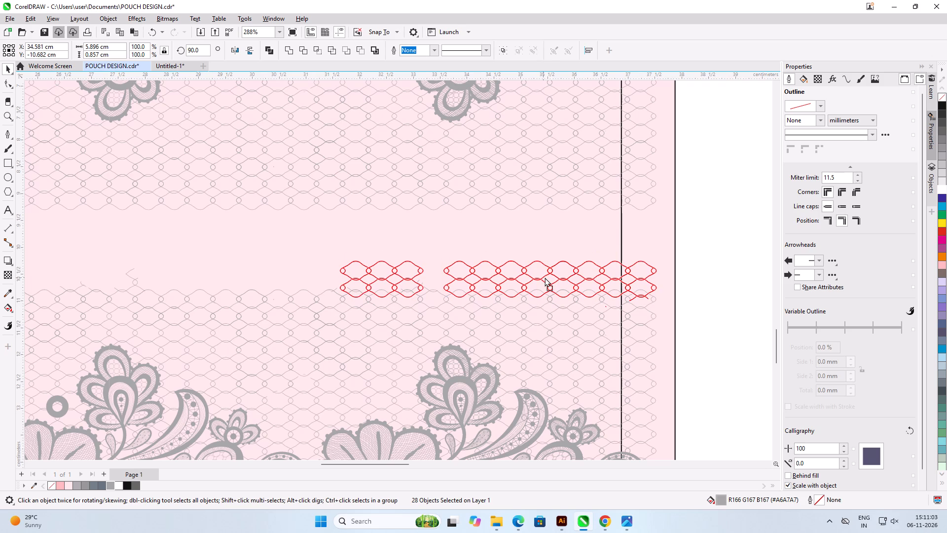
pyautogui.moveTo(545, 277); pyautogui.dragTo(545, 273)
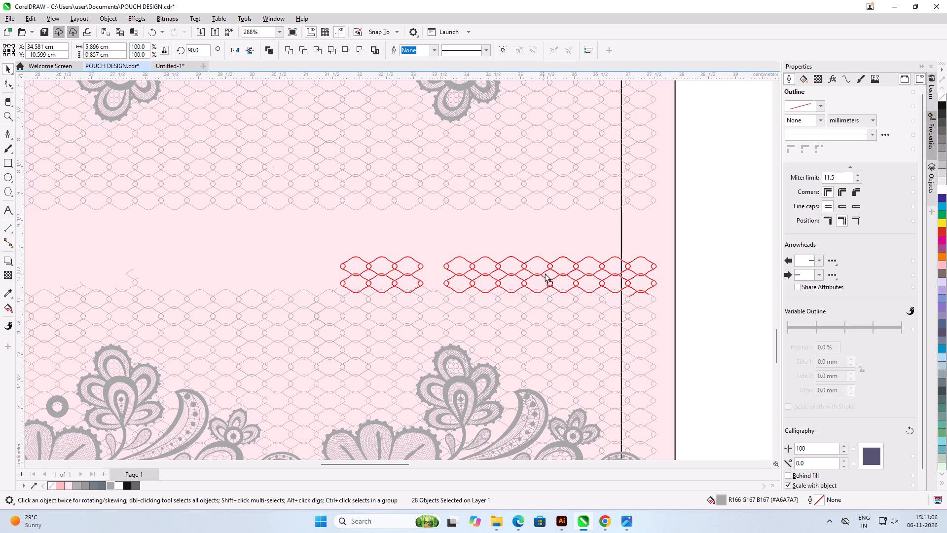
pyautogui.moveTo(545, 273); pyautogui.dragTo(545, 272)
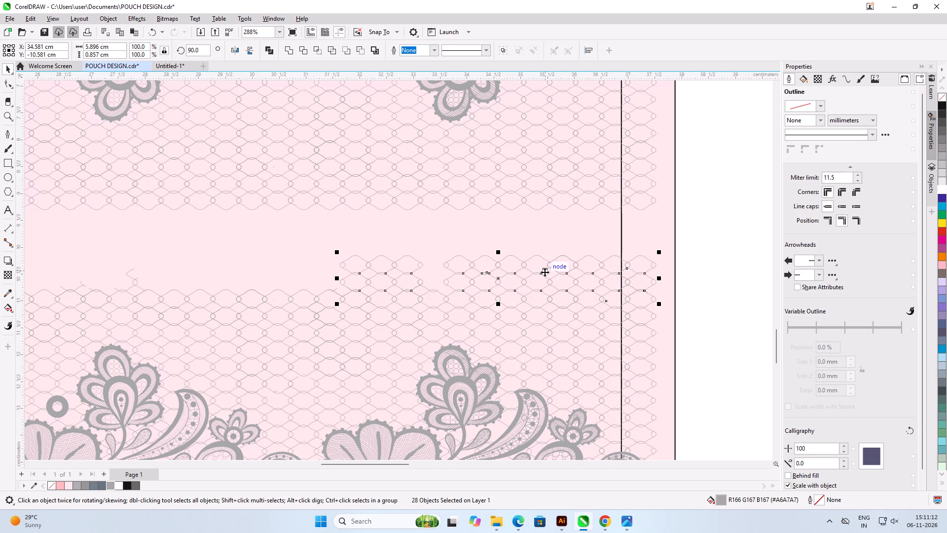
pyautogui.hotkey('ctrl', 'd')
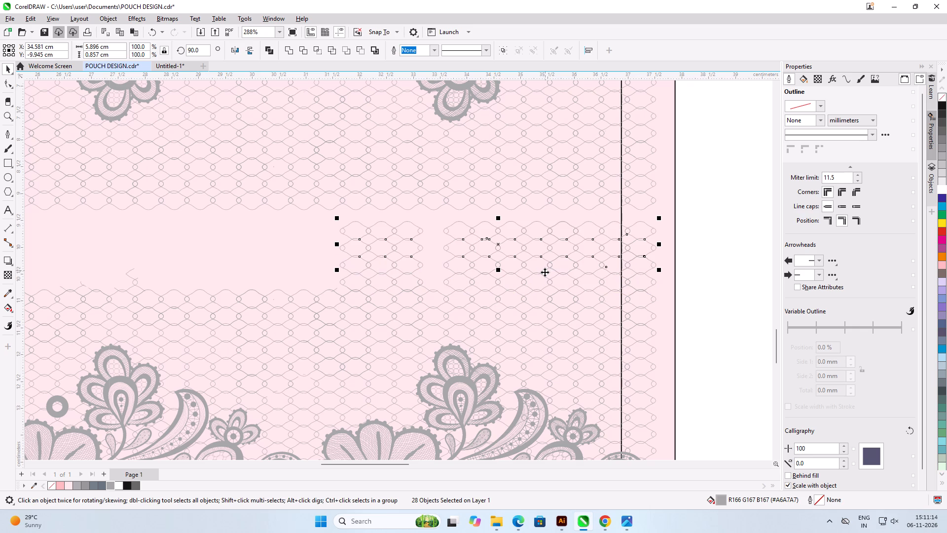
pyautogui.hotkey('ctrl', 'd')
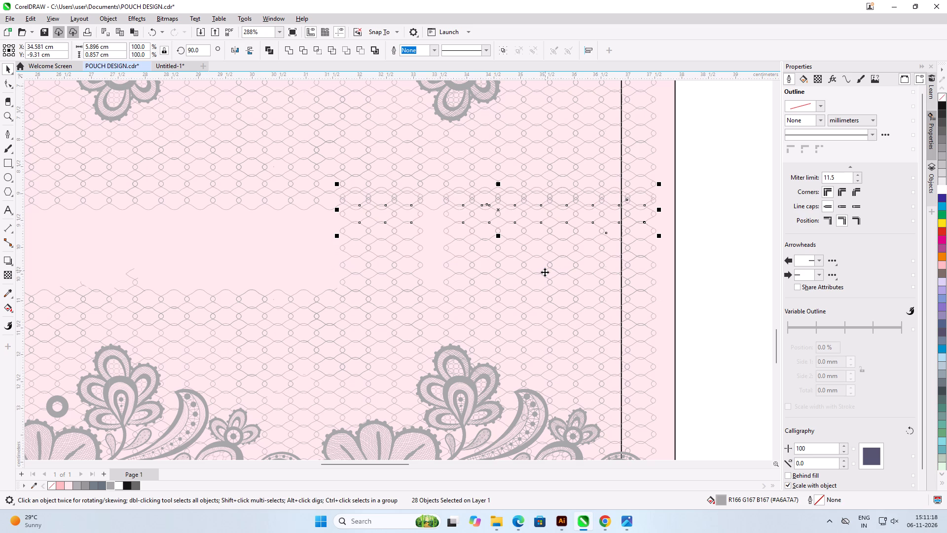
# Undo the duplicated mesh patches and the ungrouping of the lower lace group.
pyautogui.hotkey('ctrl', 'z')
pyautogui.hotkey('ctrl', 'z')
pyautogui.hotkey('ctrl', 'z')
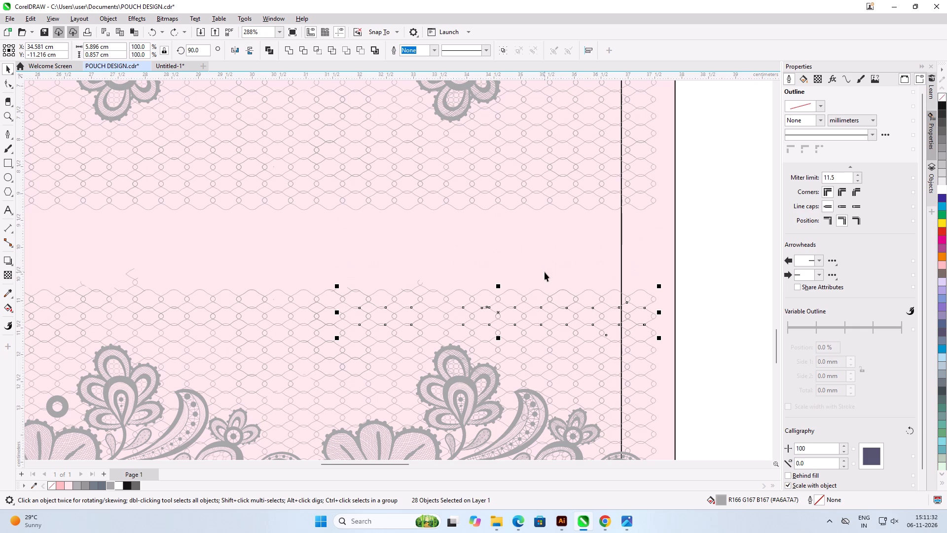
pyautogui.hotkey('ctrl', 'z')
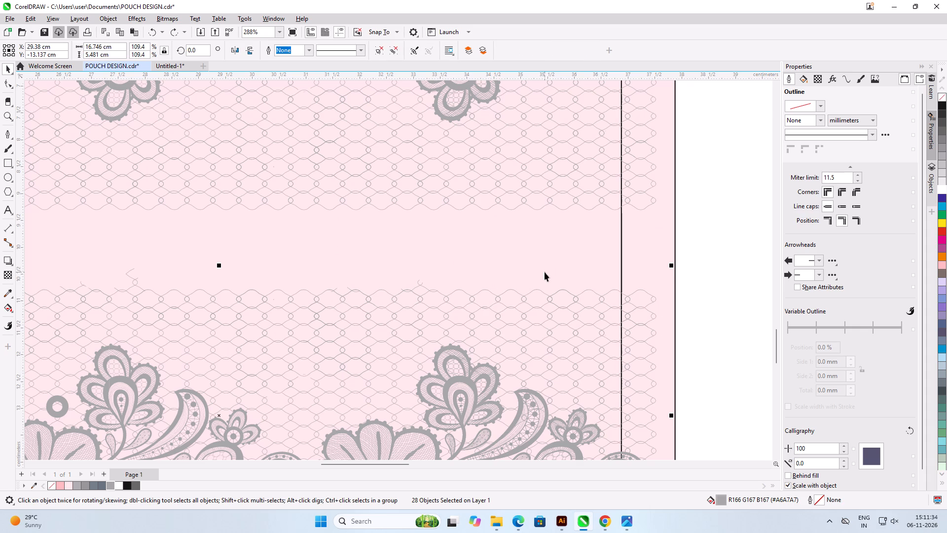
# Undo the enlargements and repositioning of the small pouch's upper and lower lace groups, including the move that separated their mesh.
pyautogui.scroll(-5, 545, 272)
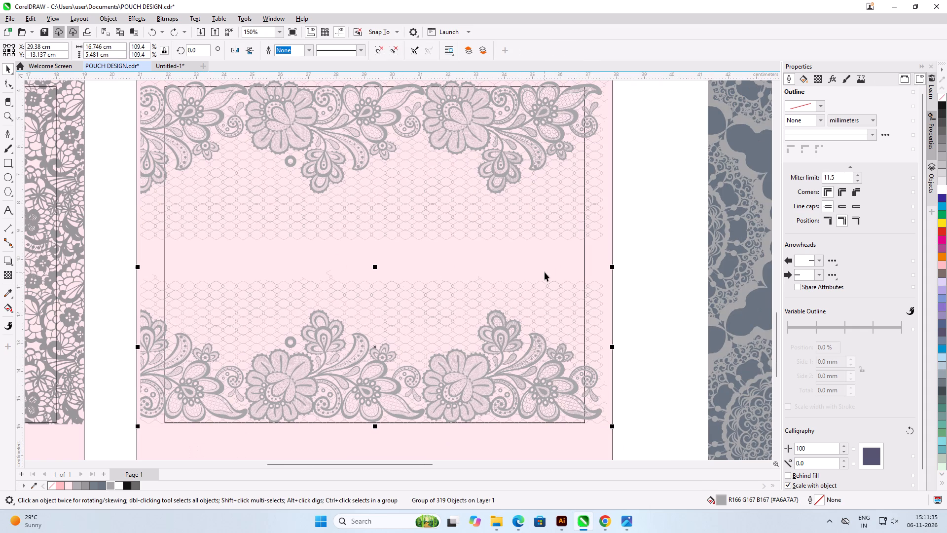
pyautogui.hotkey('ctrl', 'z')
pyautogui.hotkey('ctrl', 'z')
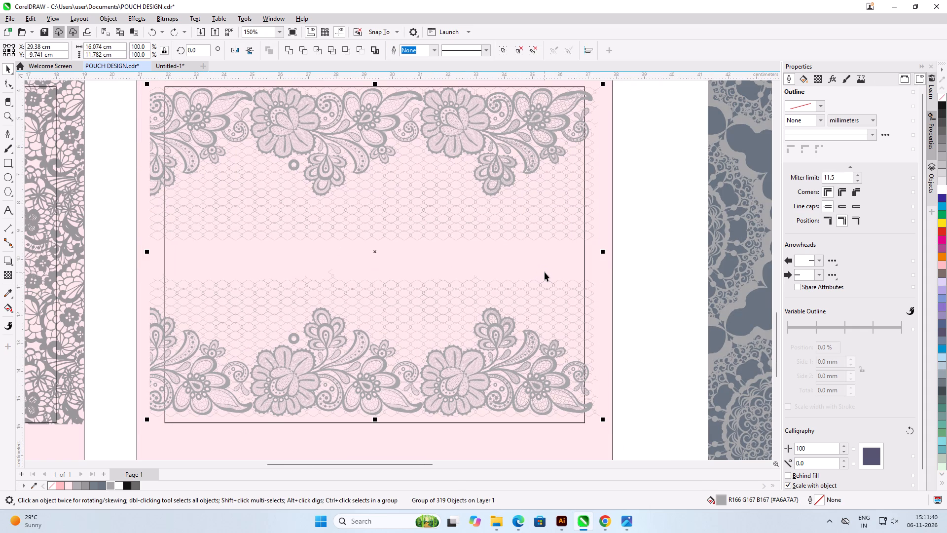
pyautogui.hotkey('ctrl', 'z')
pyautogui.hotkey('ctrl', 'z')
pyautogui.hotkey('ctrl', 'z')
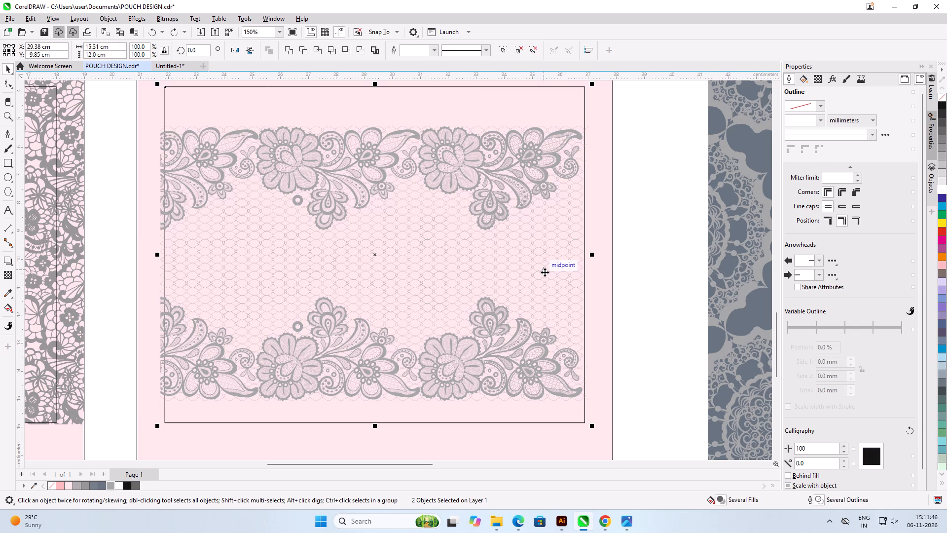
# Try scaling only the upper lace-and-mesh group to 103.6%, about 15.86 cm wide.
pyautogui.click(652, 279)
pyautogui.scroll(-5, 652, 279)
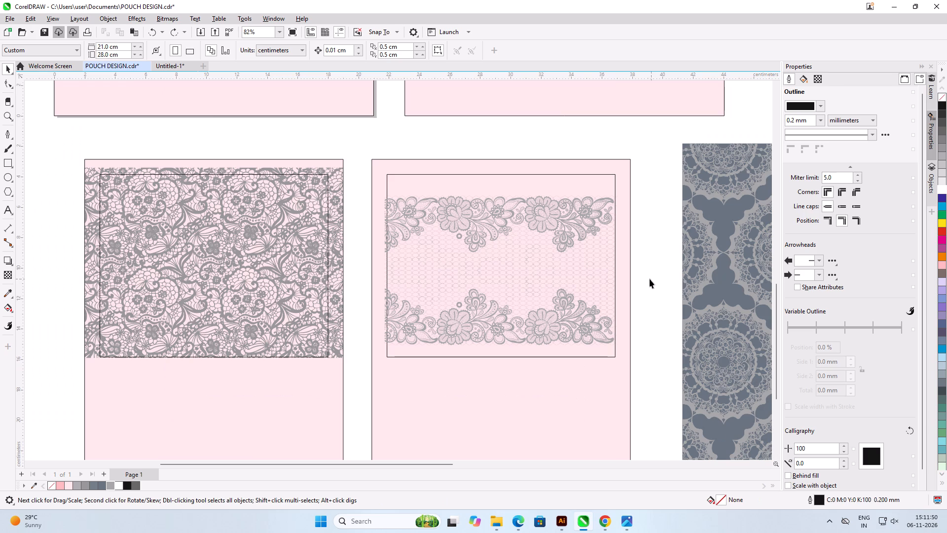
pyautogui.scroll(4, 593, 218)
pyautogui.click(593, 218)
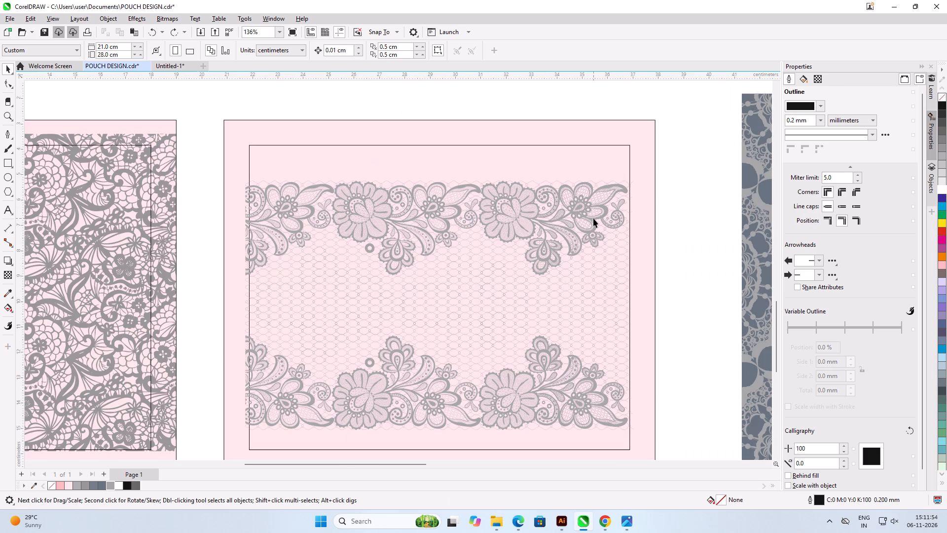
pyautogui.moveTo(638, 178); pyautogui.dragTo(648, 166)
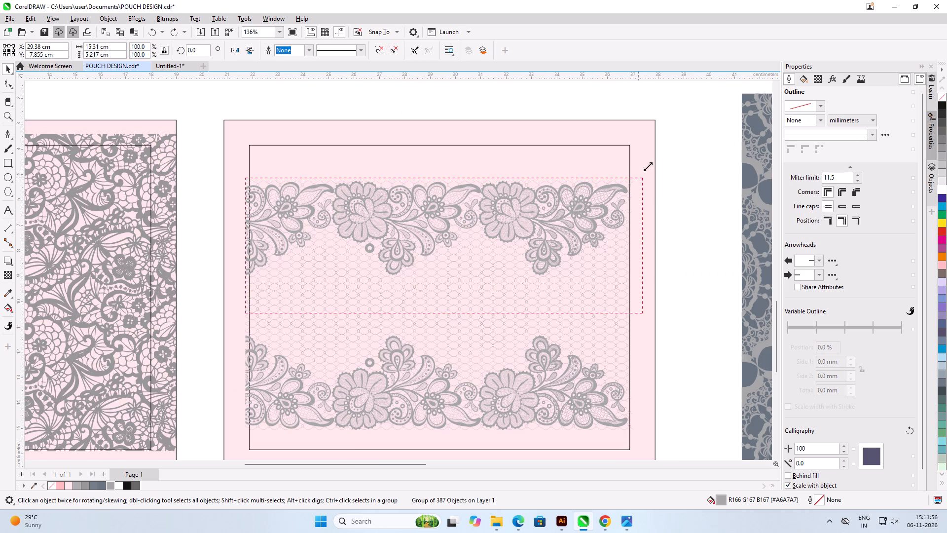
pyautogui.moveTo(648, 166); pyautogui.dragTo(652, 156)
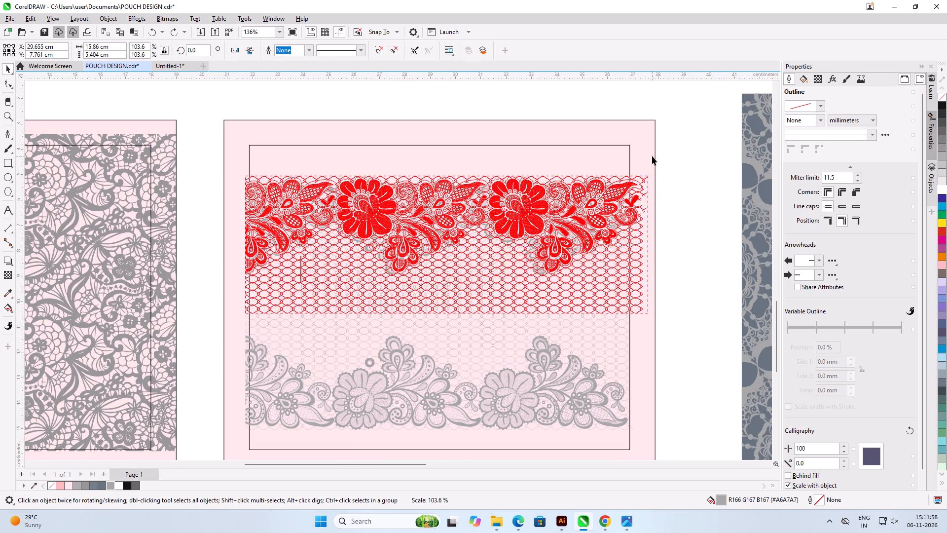
# Undo the upper lace group's scaling and the division of the lace design into separate groups.
pyautogui.hotkey('ctrl', 'z')
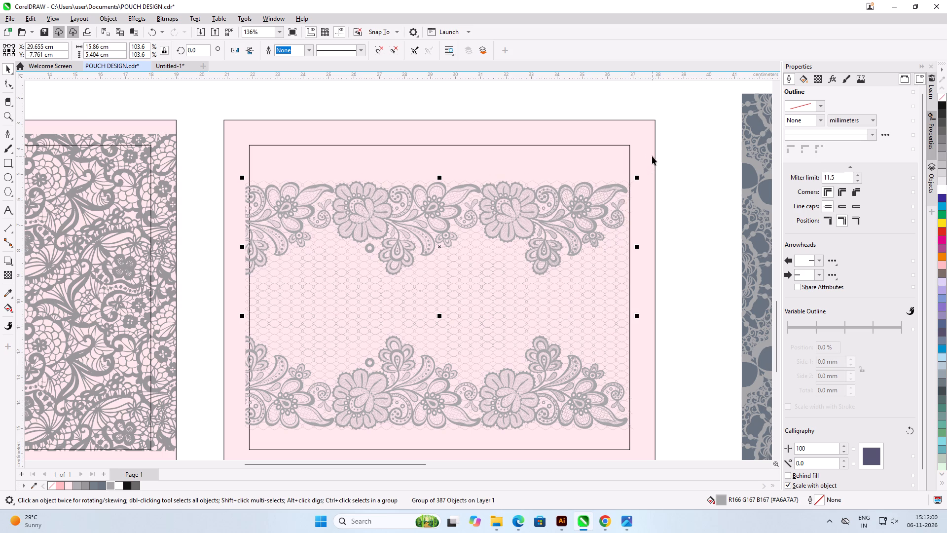
pyautogui.hotkey('ctrl', 'z')
pyautogui.hotkey('ctrl', 'z')
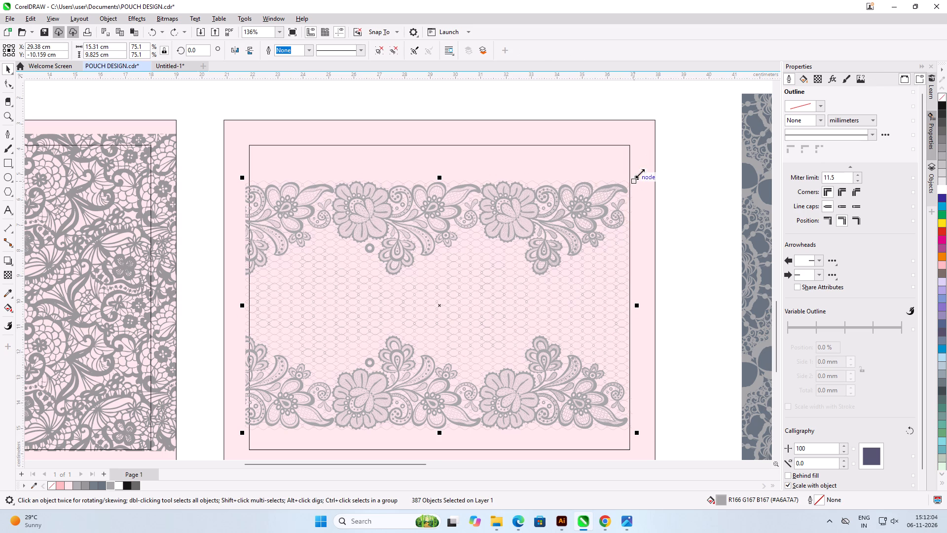
# Scale the whole lace-and-mesh group proportionally to about 15.98 cm wide and centre it horizontally on the small pouch's frame.
pyautogui.click(640, 173)
pyautogui.click(594, 210)
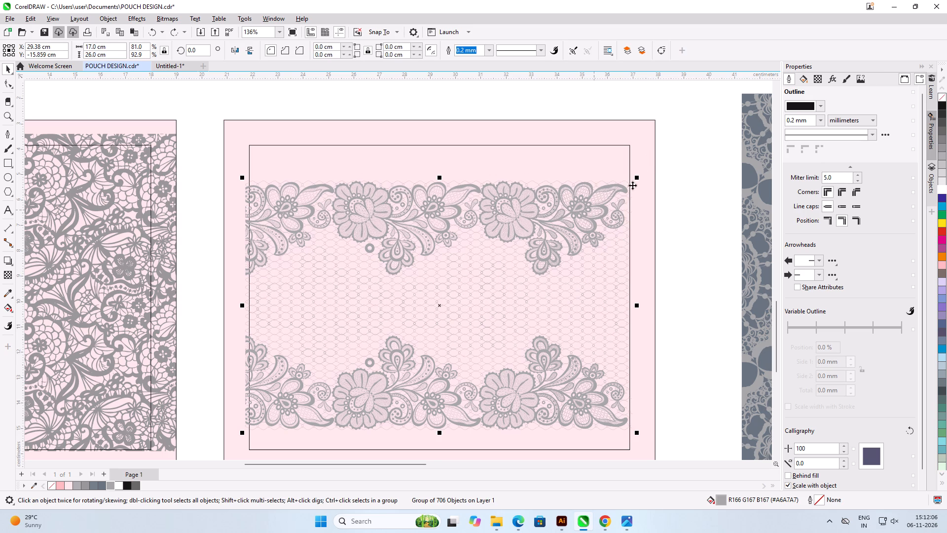
pyautogui.click(637, 175)
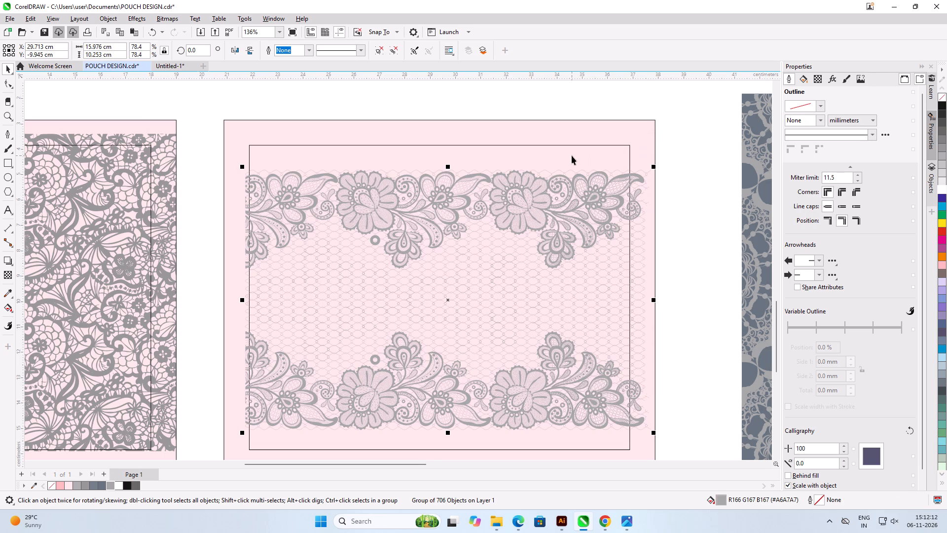
pyautogui.keyDown('shift'); pyautogui.click(572, 155); pyautogui.keyUp('shift')
pyautogui.press('c')
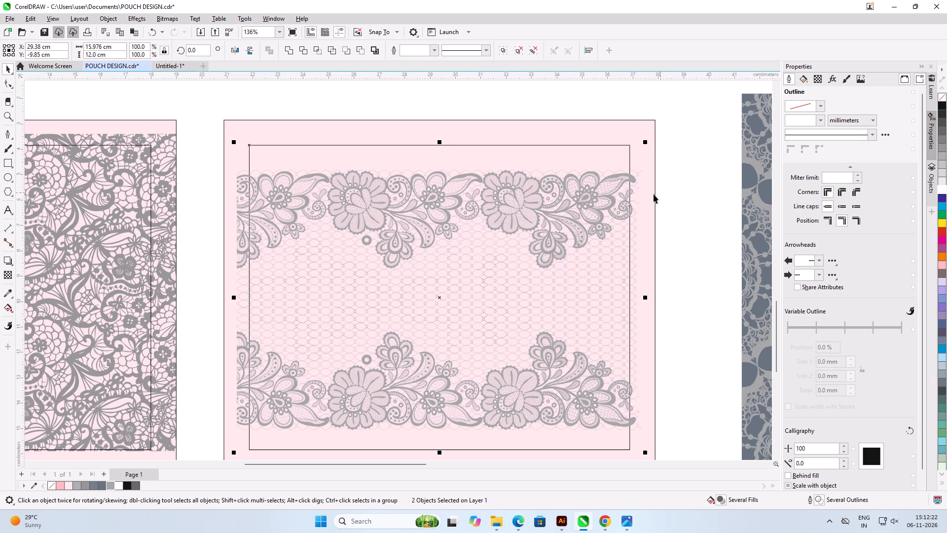
# Scale the whole lace group proportionally from its centre to 105.1%, about 16.8 cm wide, and clear the selection.
pyautogui.click(672, 198)
pyautogui.click(634, 180)
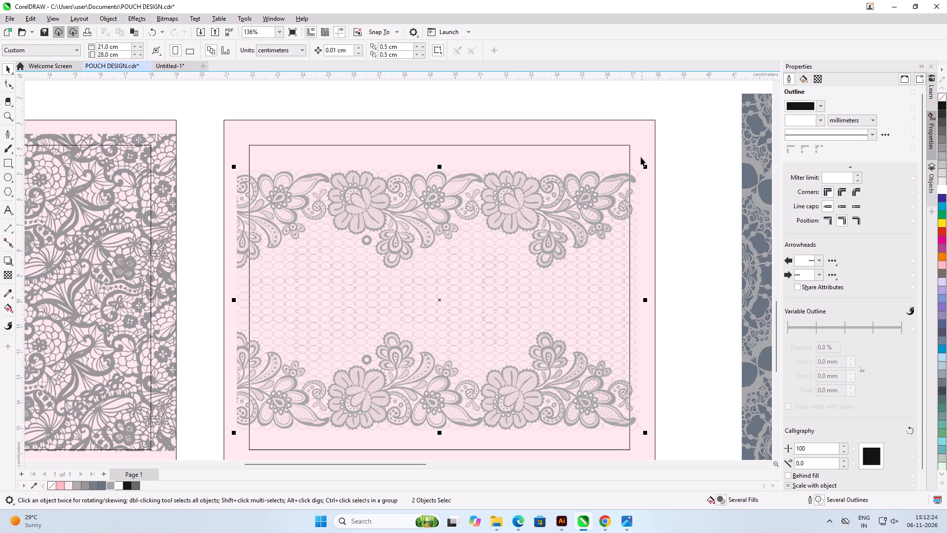
pyautogui.keyDown('shift'); pyautogui.moveTo(646, 167); pyautogui.dragTo(652, 149); pyautogui.keyUp('shift')
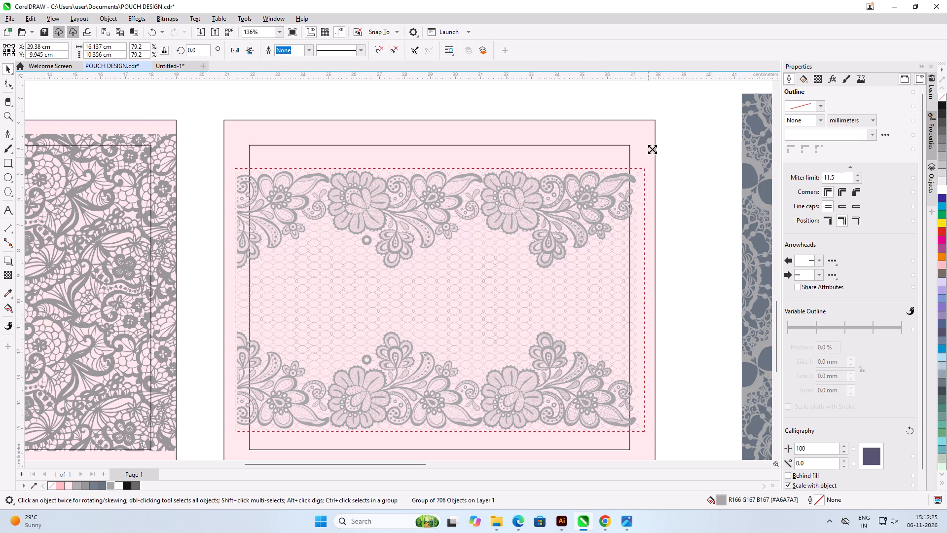
pyautogui.keyDown('shift'); pyautogui.moveTo(652, 149); pyautogui.dragTo(656, 141); pyautogui.keyUp('shift')
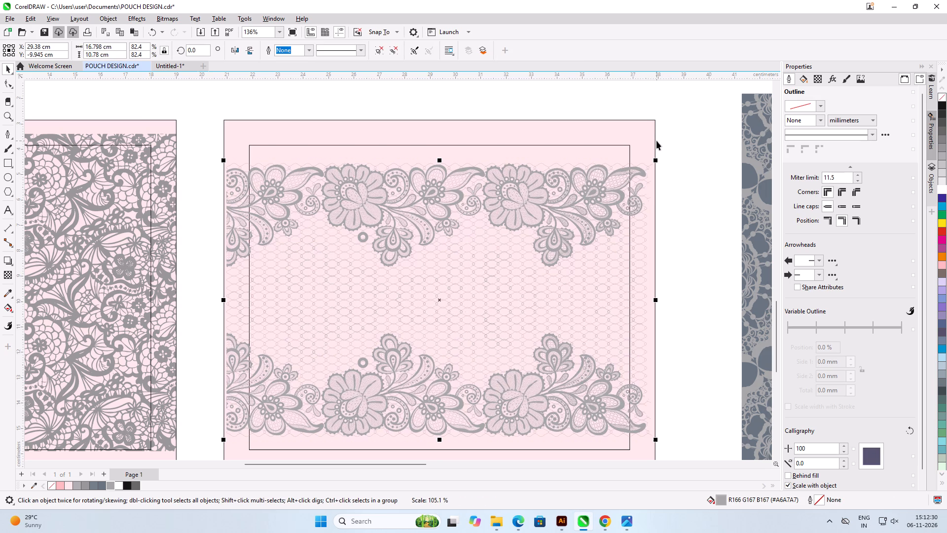
pyautogui.scroll(-14, 371, 253)
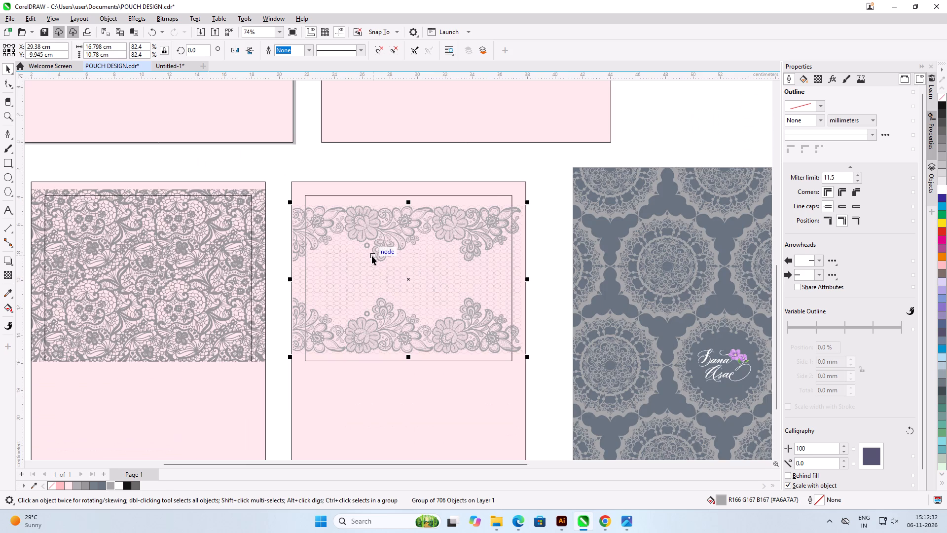
pyautogui.scroll(2, 372, 256)
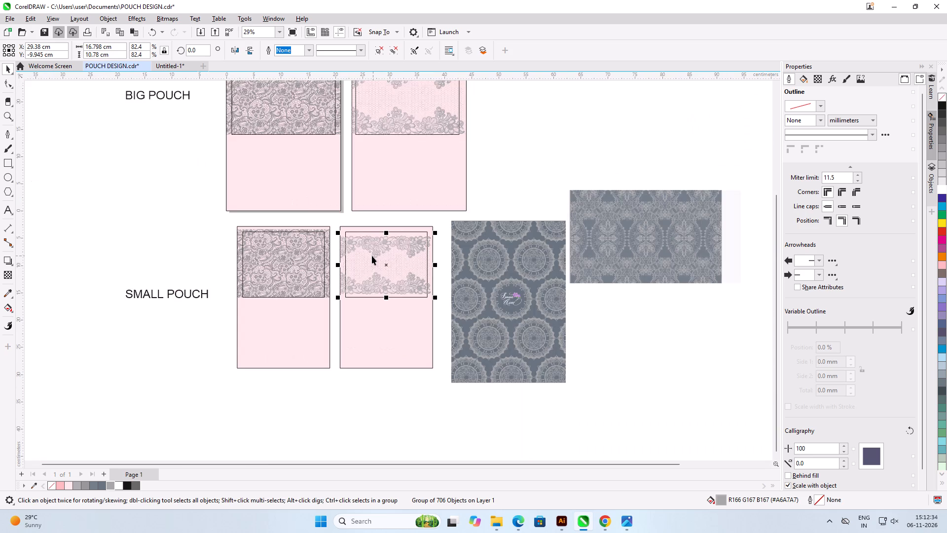
pyautogui.scroll(3, 372, 256)
pyautogui.scroll(5, 381, 323)
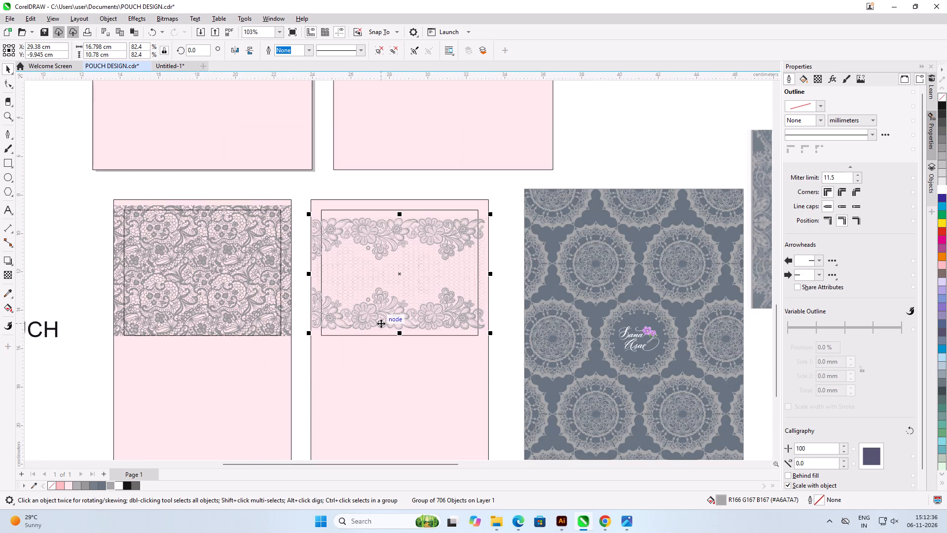
pyautogui.click(600, 256)
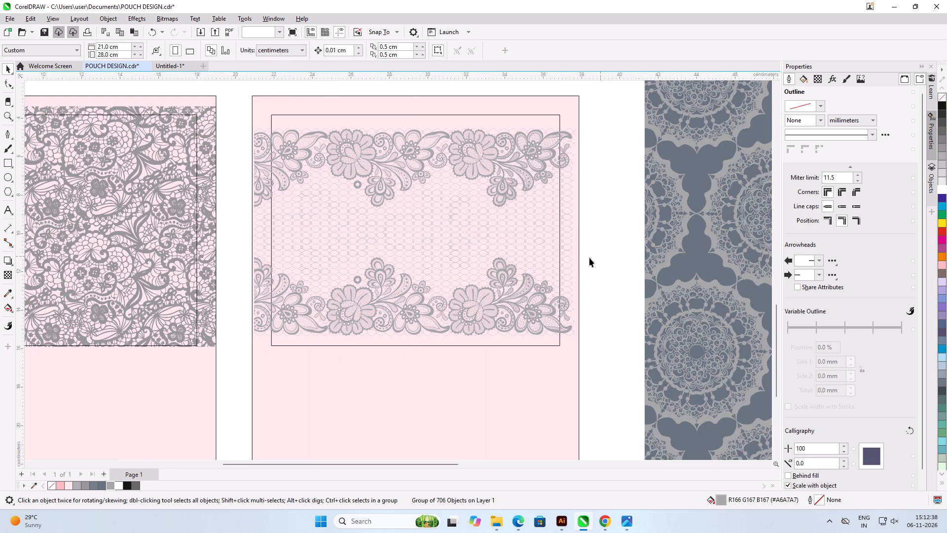
# Align the lace group's bottom edge with the bottom of the small pouch's inner frame and clear the selection.
pyautogui.scroll(4, 451, 321)
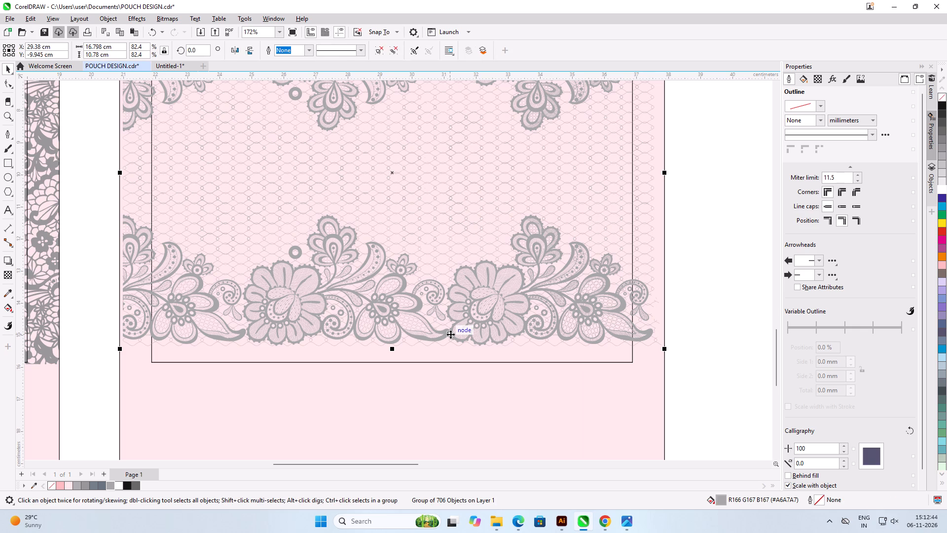
pyautogui.keyDown('shift'); pyautogui.click(437, 357); pyautogui.keyUp('shift')
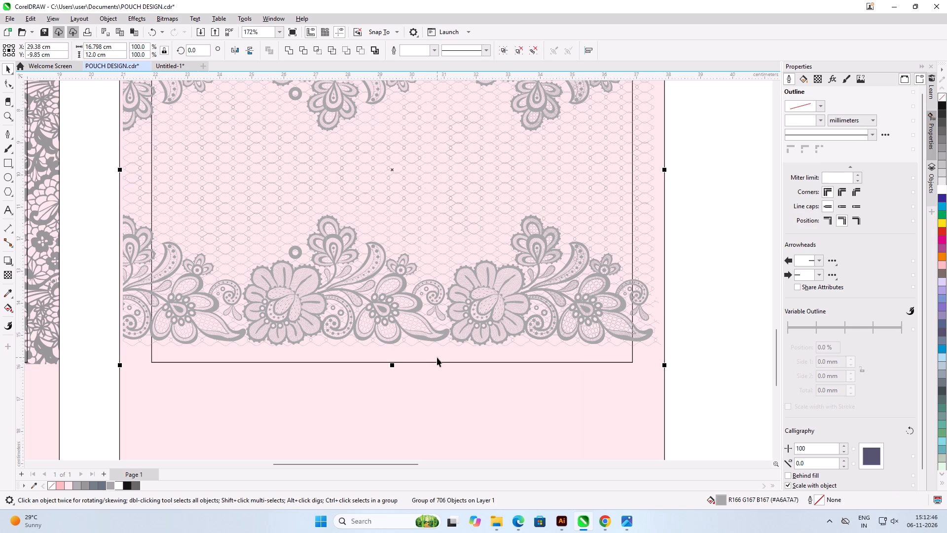
pyautogui.press('b')
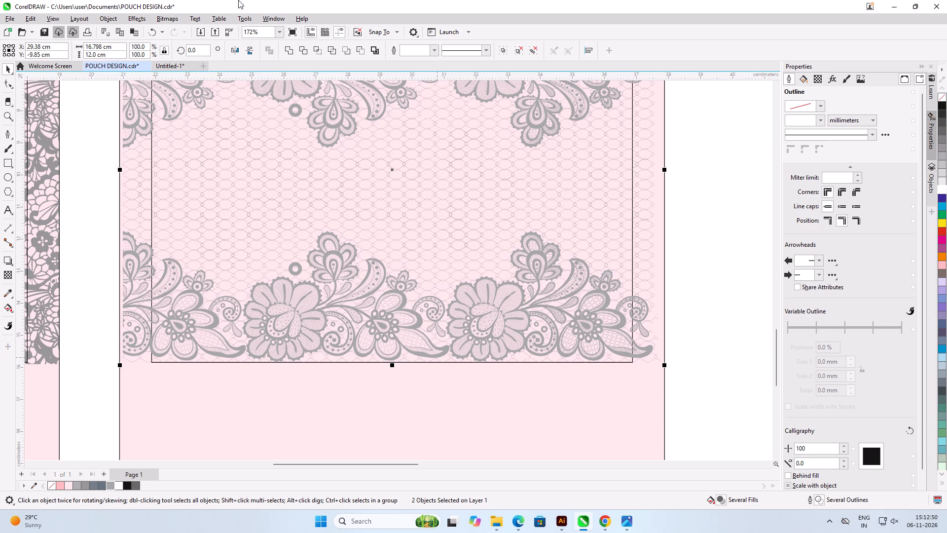
pyautogui.scroll(-2, 255, 180)
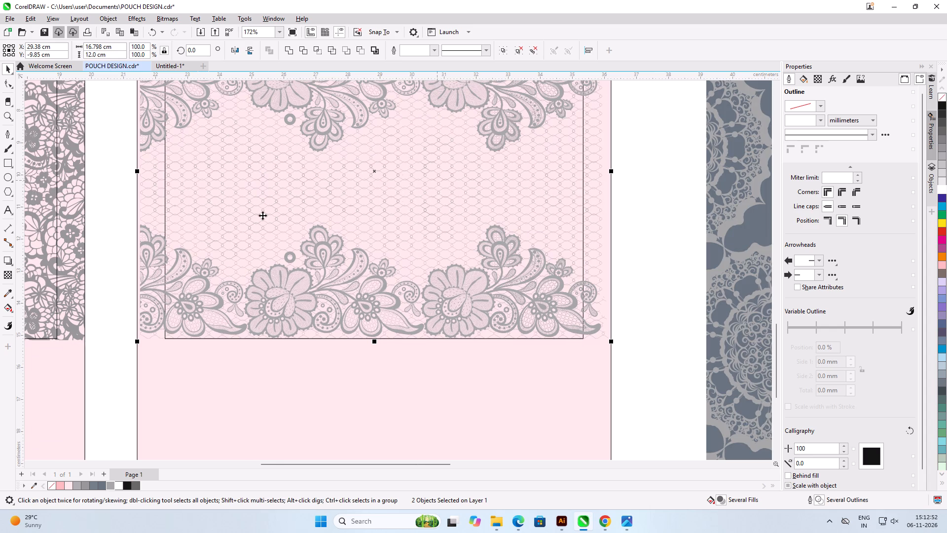
pyautogui.scroll(-3, 275, 243)
pyautogui.scroll(1, 371, 93)
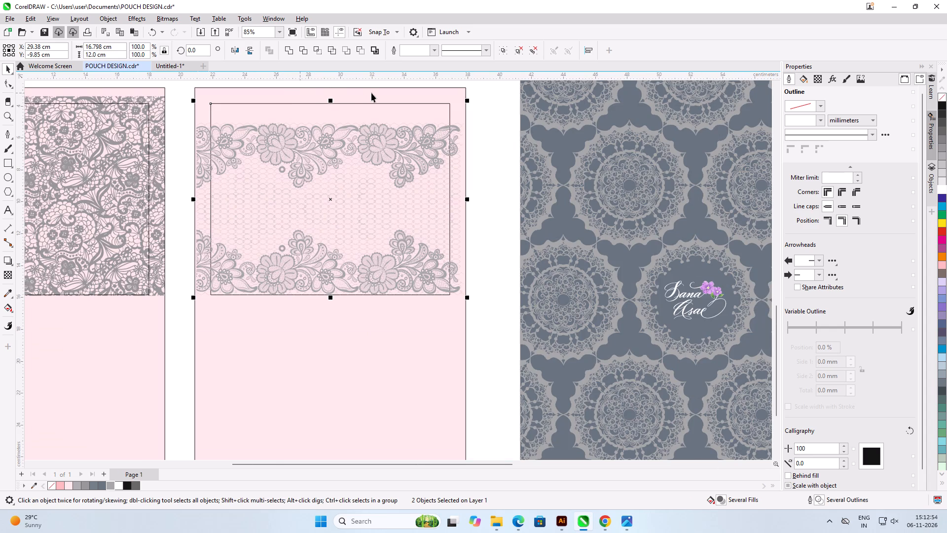
pyautogui.scroll(3, 371, 93)
pyautogui.click(571, 200)
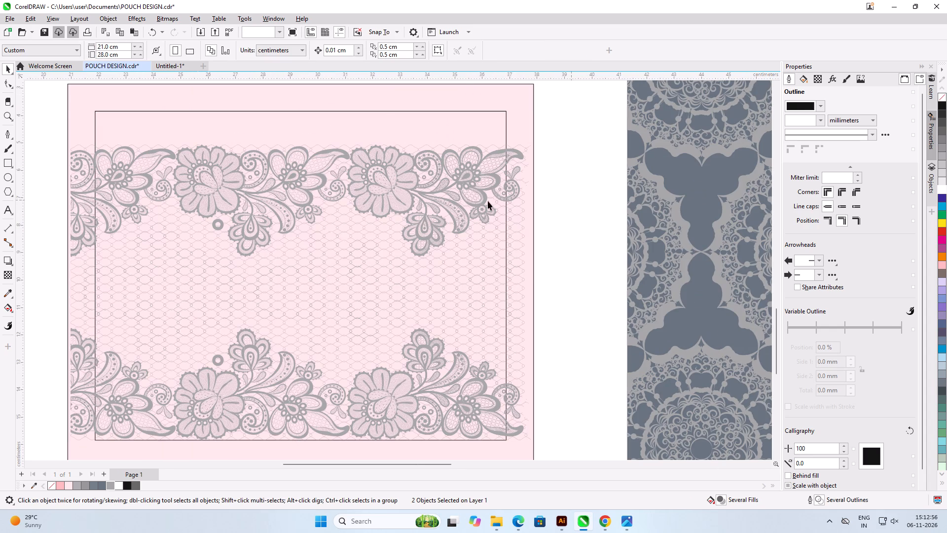
# Ungroup the small pouch's lace-and-mesh design and clear the selection.
pyautogui.click(465, 184)
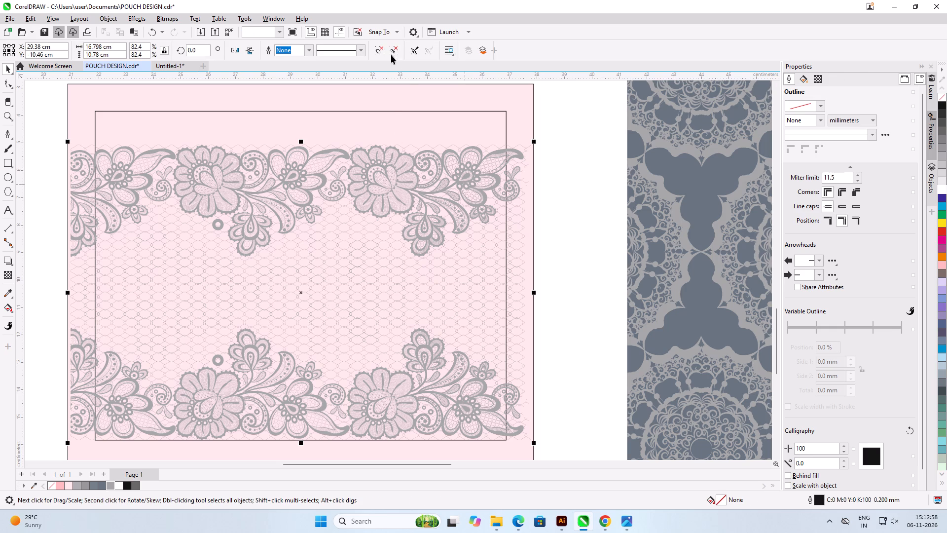
pyautogui.click(381, 50)
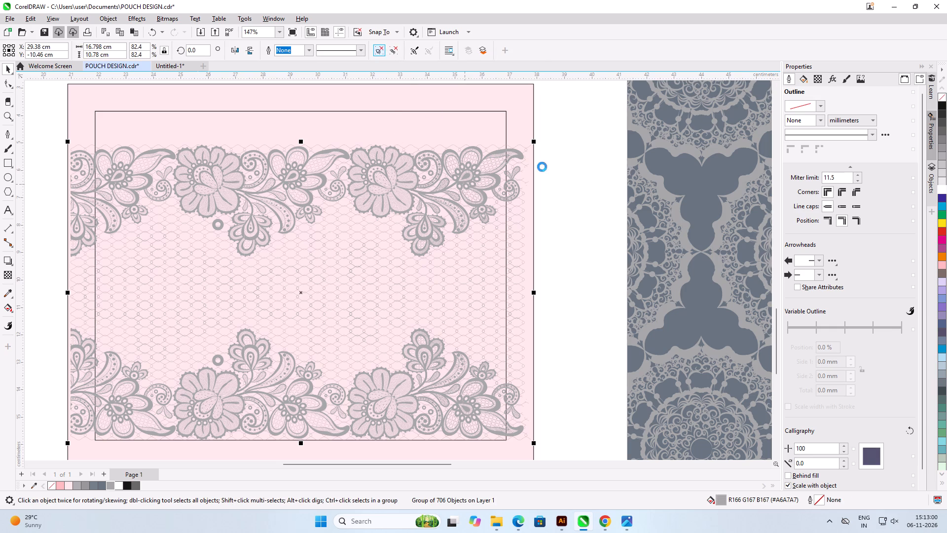
pyautogui.click(561, 154)
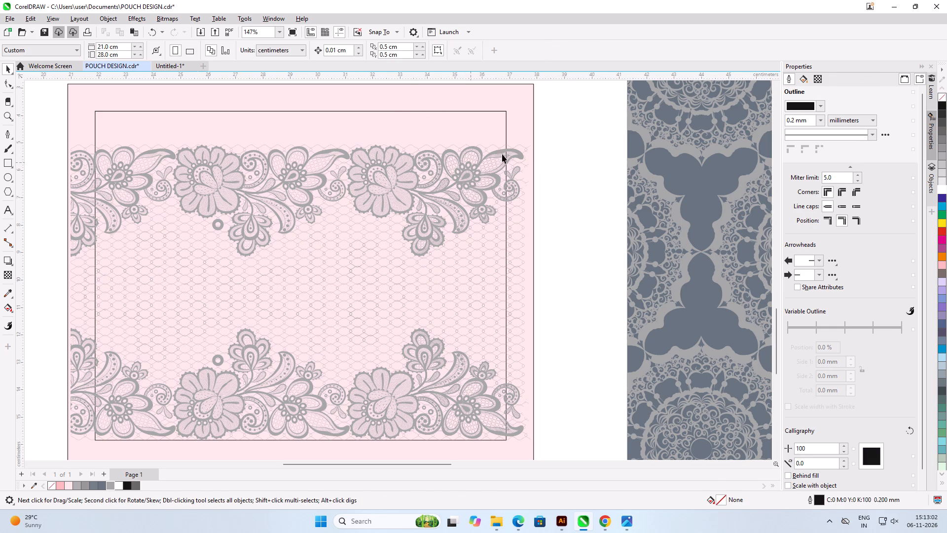
# Copy the upper half of the lace and mesh about 1.35 cm straight up to the top edge of the frame.
pyautogui.moveTo(558, 132); pyautogui.dragTo(103, 293)
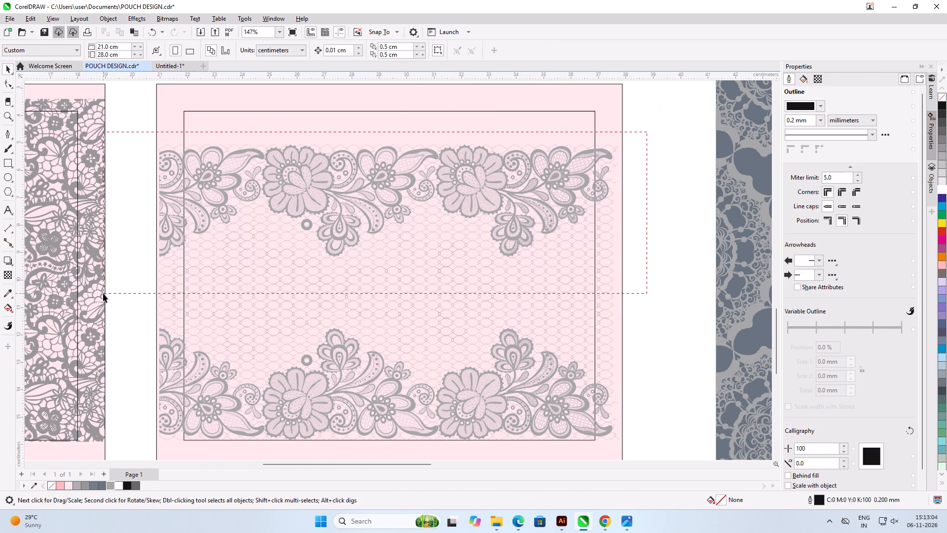
pyautogui.moveTo(103, 293); pyautogui.dragTo(105, 305)
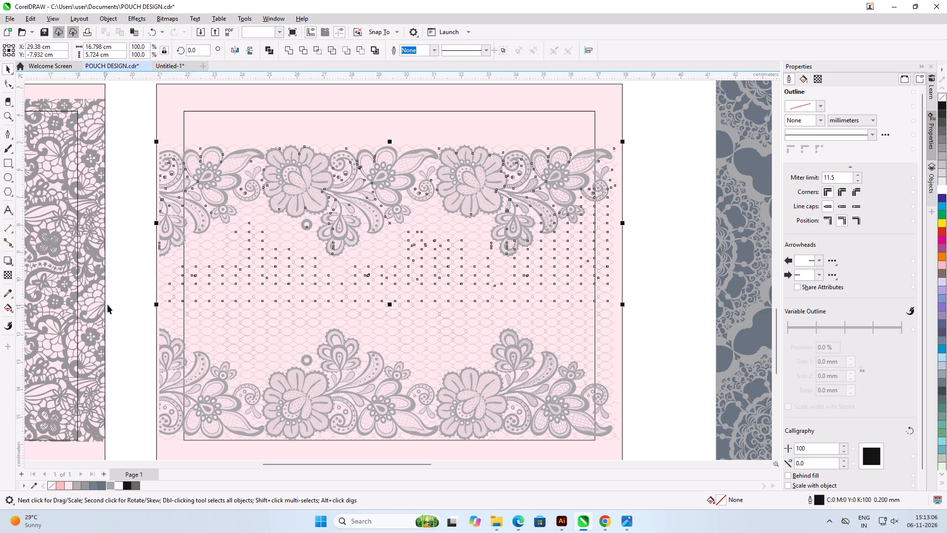
pyautogui.moveTo(448, 201); pyautogui.dragTo(448, 184)
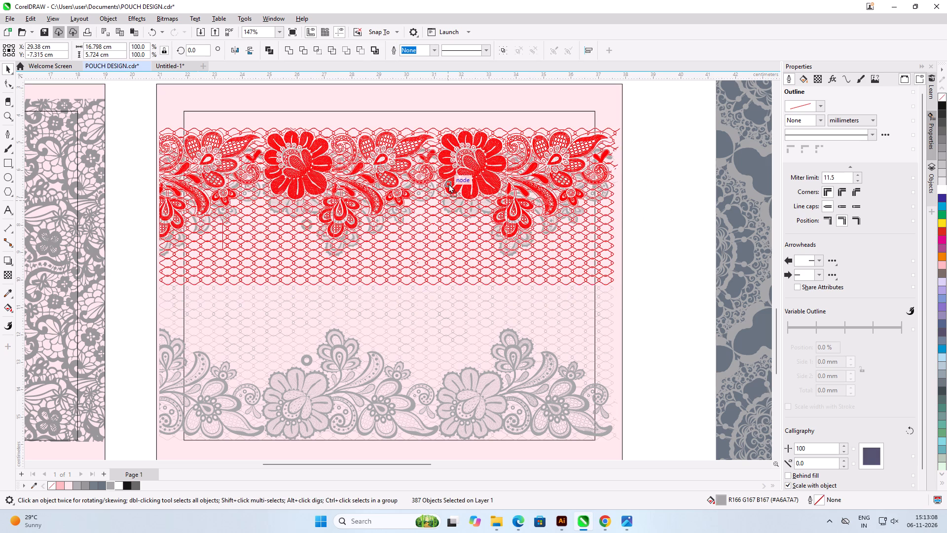
pyautogui.moveTo(448, 184); pyautogui.dragTo(457, 171)
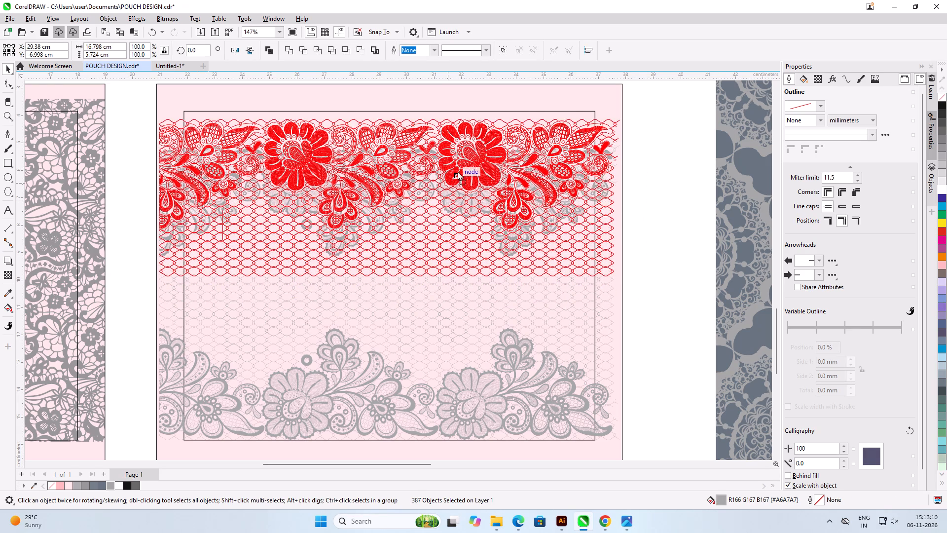
pyautogui.moveTo(457, 171); pyautogui.dragTo(458, 163)
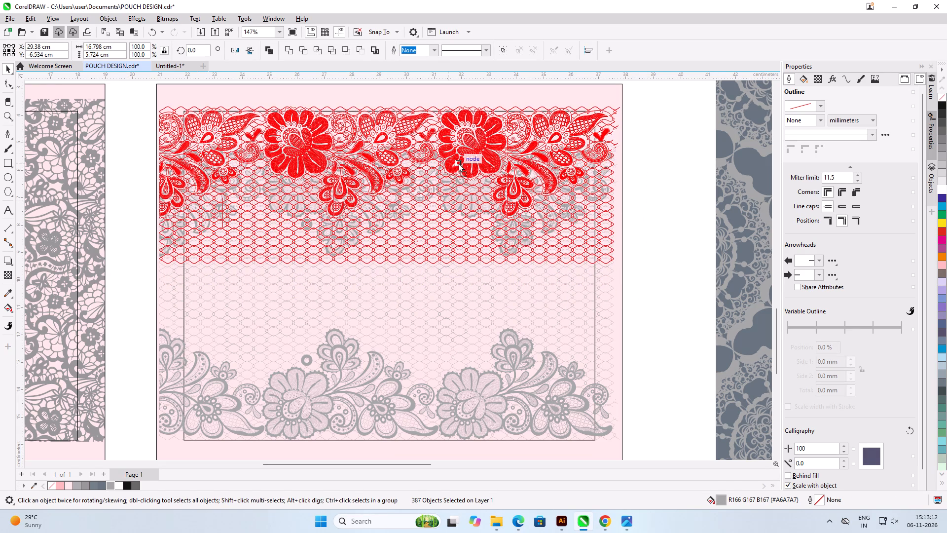
pyautogui.moveTo(458, 163); pyautogui.dragTo(458, 164)
pyautogui.keyDown('shift'); pyautogui.rightClick(458, 164); pyautogui.keyUp('shift')
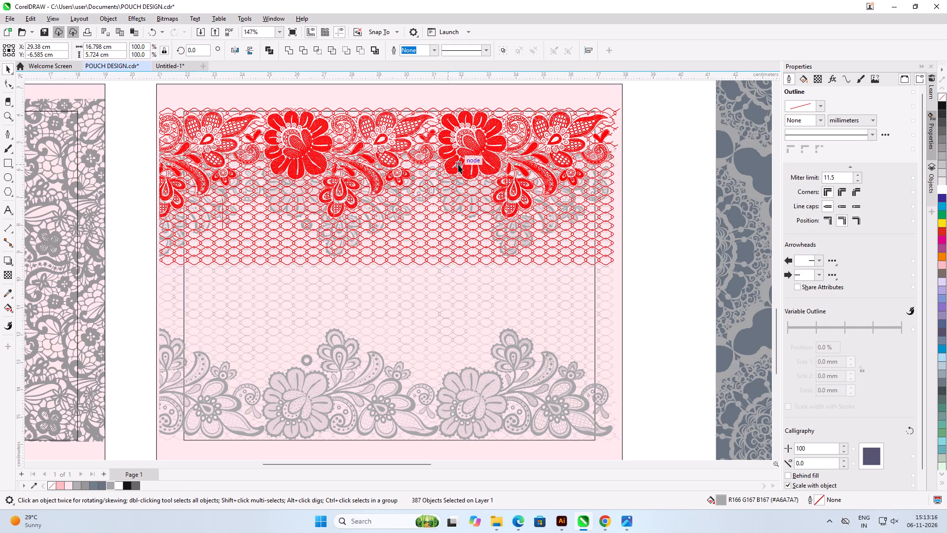
# Undo the last copy of the upper lace and mesh section.
pyautogui.scroll(3, 376, 270)
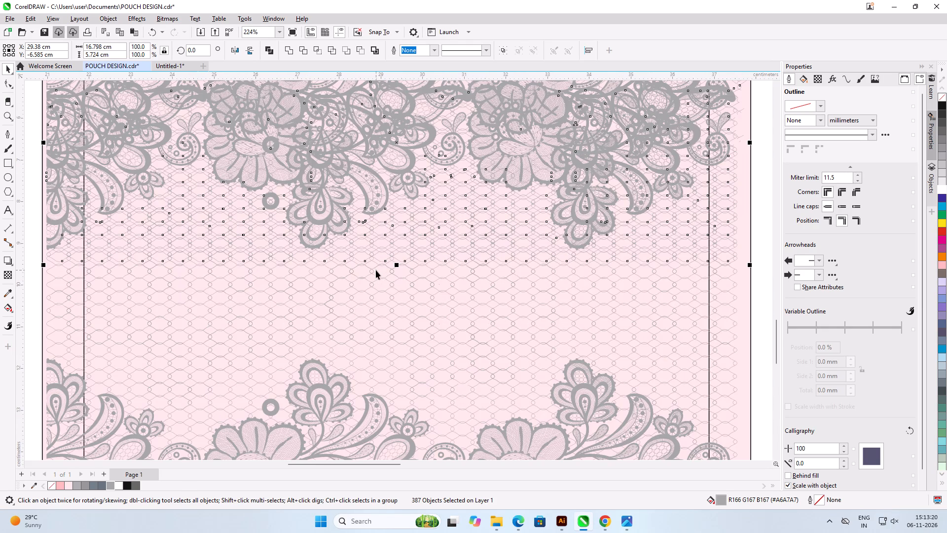
pyautogui.hotkey('ctrl', 'z')
# Move the upper half of the lace and mesh itself about 1.36 cm straight up to the frame's top edge and clear the selection.
pyautogui.scroll(-2, 343, 262)
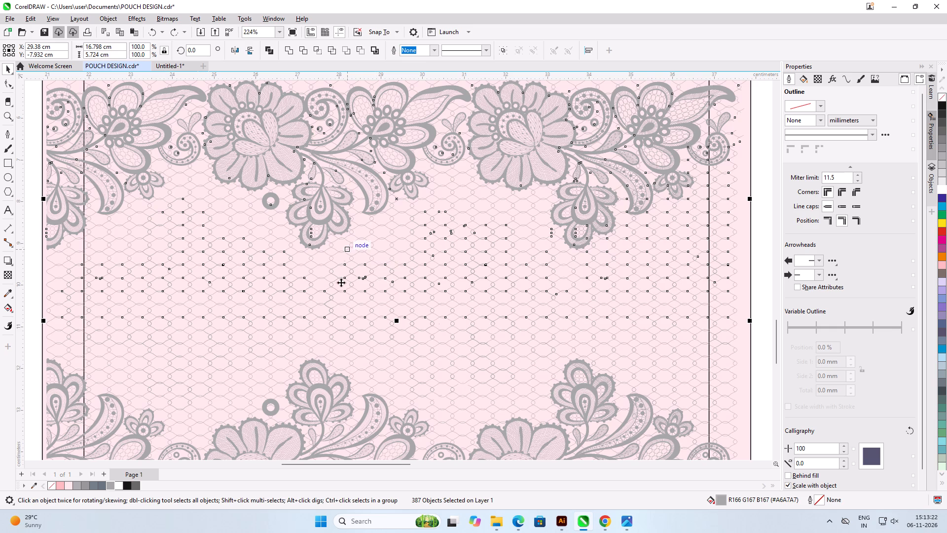
pyautogui.scroll(-4, 341, 282)
pyautogui.click(355, 233)
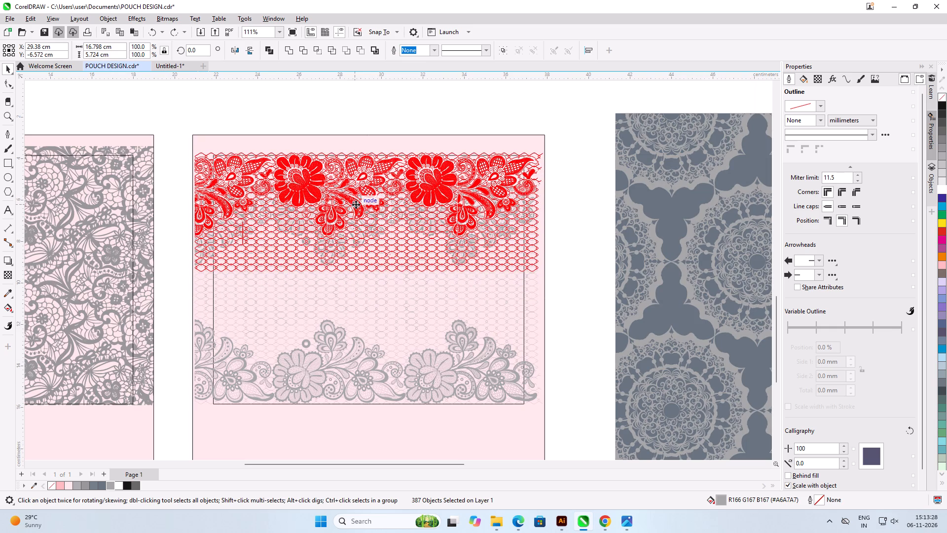
pyautogui.click(550, 282)
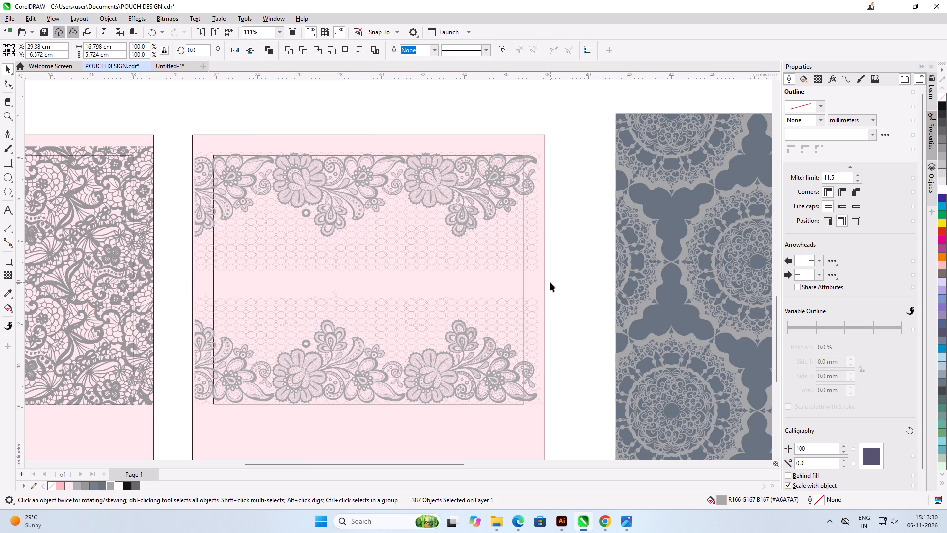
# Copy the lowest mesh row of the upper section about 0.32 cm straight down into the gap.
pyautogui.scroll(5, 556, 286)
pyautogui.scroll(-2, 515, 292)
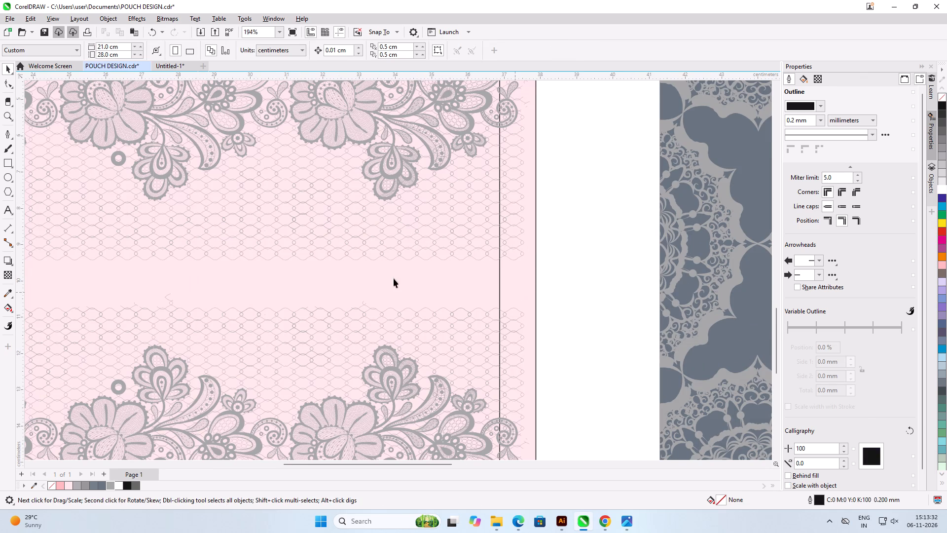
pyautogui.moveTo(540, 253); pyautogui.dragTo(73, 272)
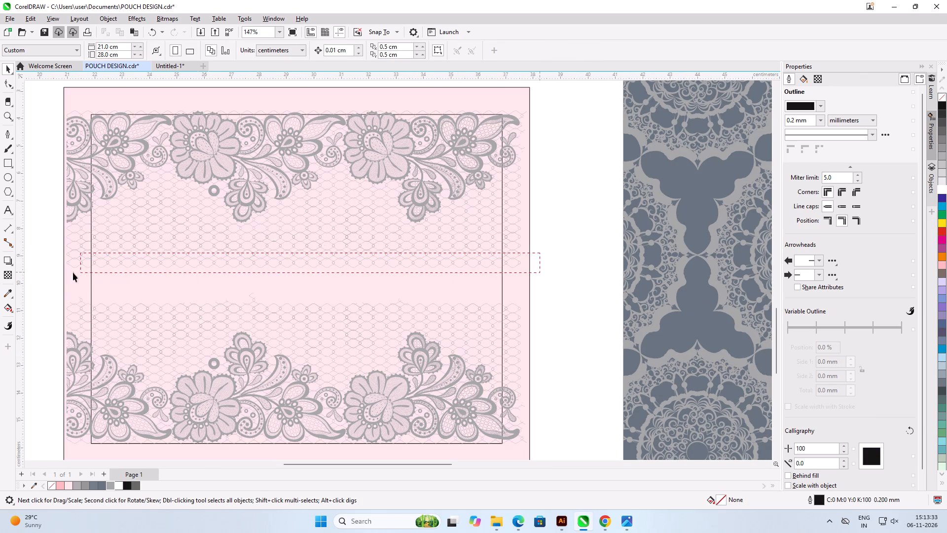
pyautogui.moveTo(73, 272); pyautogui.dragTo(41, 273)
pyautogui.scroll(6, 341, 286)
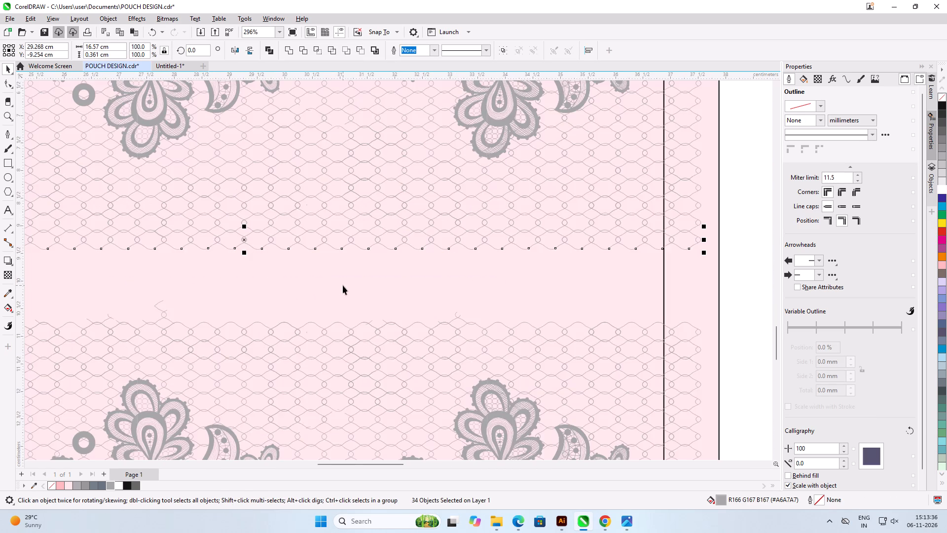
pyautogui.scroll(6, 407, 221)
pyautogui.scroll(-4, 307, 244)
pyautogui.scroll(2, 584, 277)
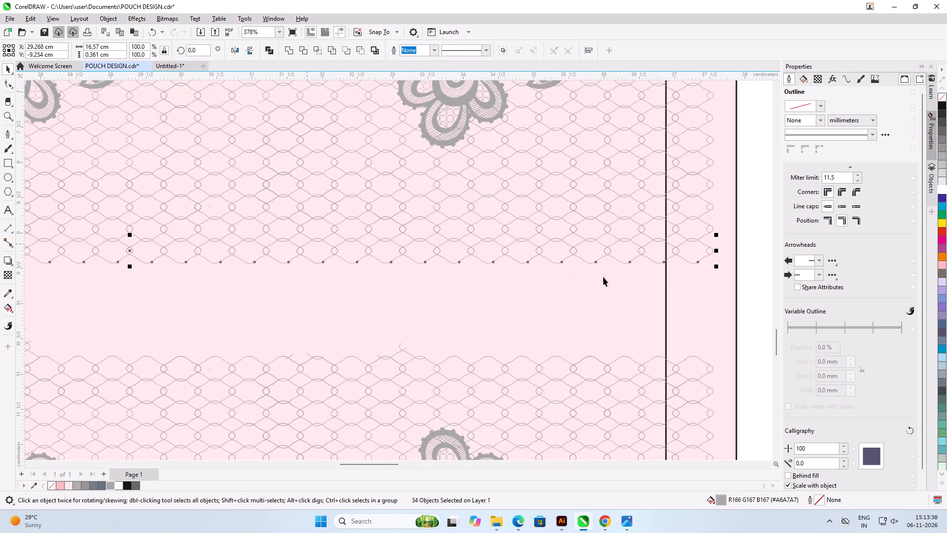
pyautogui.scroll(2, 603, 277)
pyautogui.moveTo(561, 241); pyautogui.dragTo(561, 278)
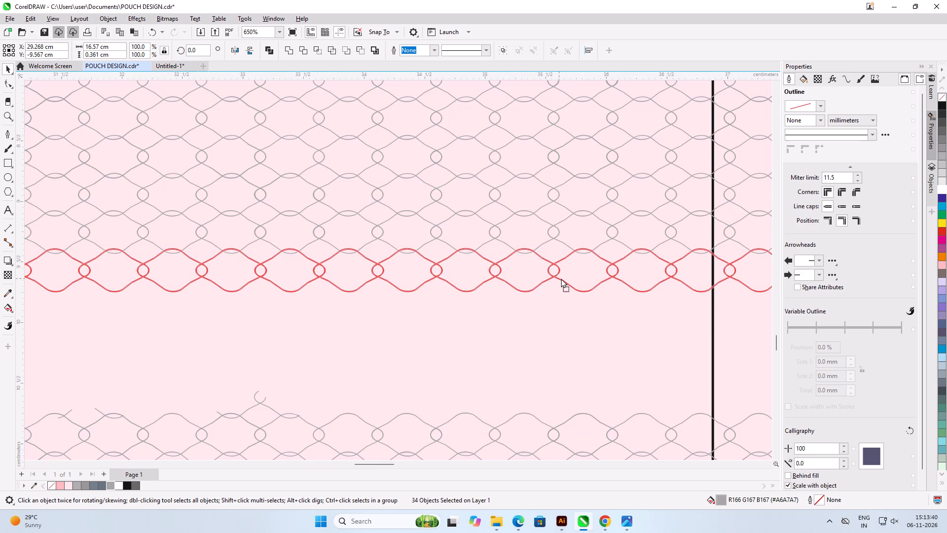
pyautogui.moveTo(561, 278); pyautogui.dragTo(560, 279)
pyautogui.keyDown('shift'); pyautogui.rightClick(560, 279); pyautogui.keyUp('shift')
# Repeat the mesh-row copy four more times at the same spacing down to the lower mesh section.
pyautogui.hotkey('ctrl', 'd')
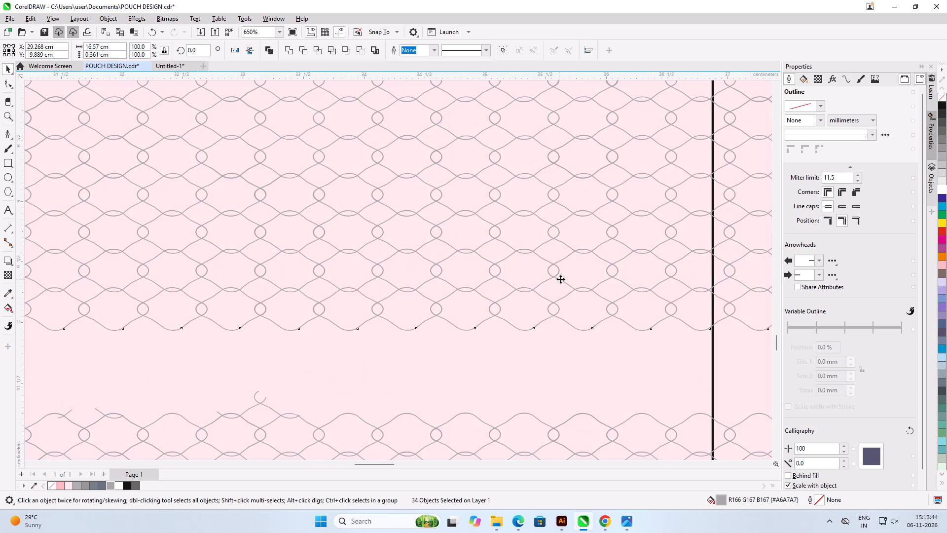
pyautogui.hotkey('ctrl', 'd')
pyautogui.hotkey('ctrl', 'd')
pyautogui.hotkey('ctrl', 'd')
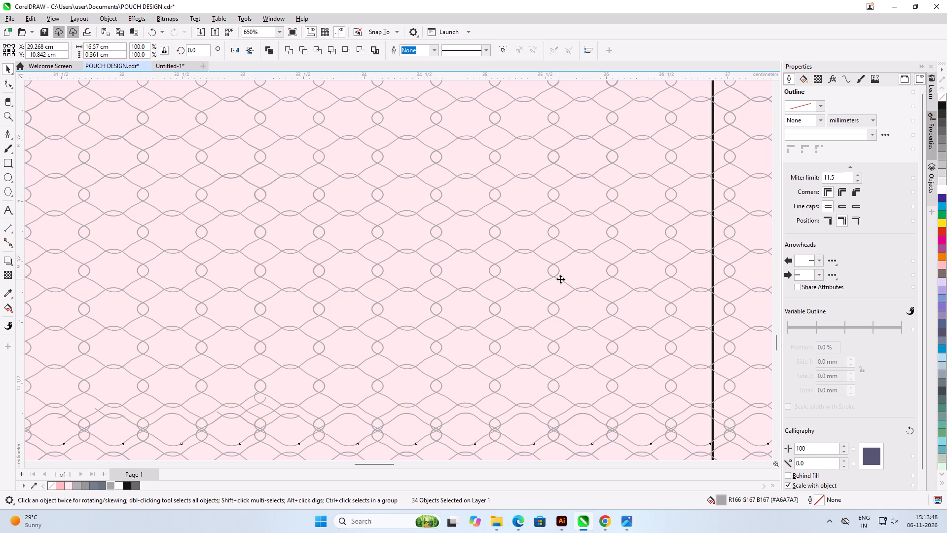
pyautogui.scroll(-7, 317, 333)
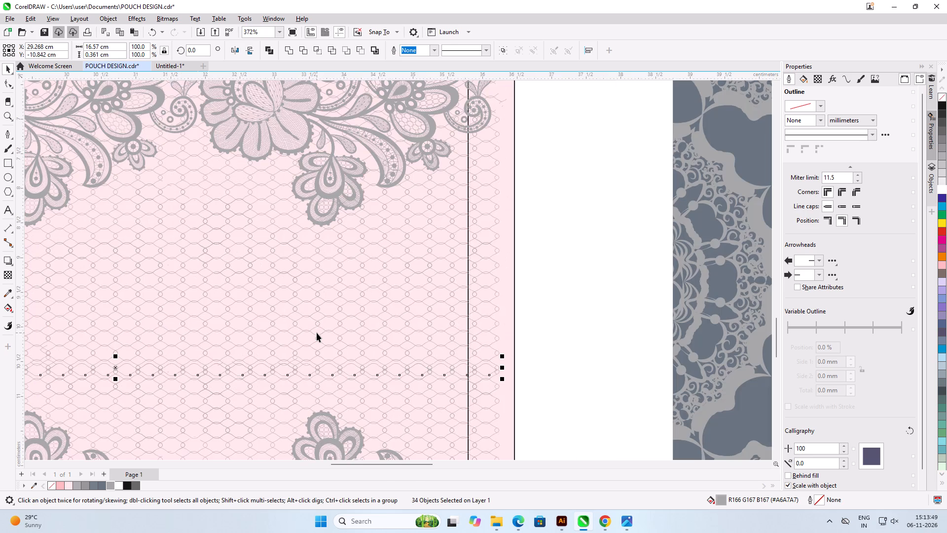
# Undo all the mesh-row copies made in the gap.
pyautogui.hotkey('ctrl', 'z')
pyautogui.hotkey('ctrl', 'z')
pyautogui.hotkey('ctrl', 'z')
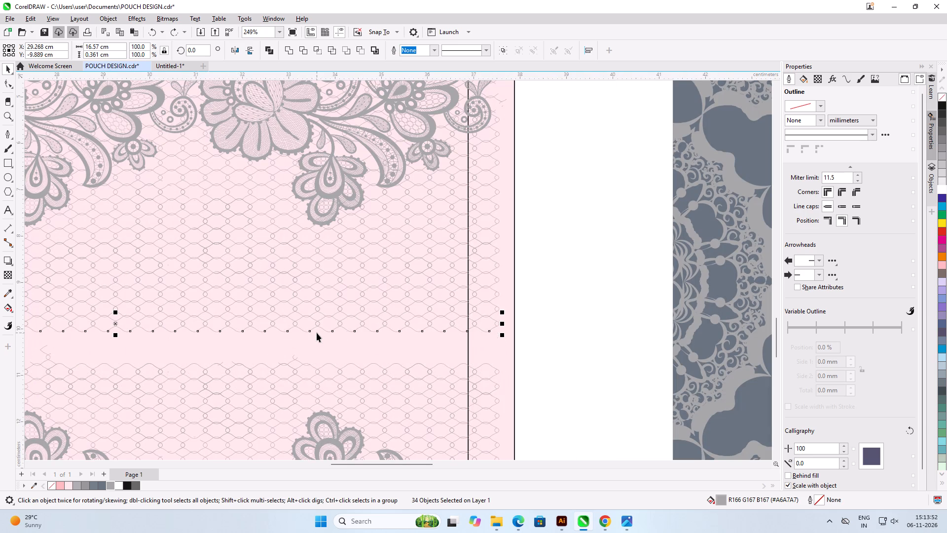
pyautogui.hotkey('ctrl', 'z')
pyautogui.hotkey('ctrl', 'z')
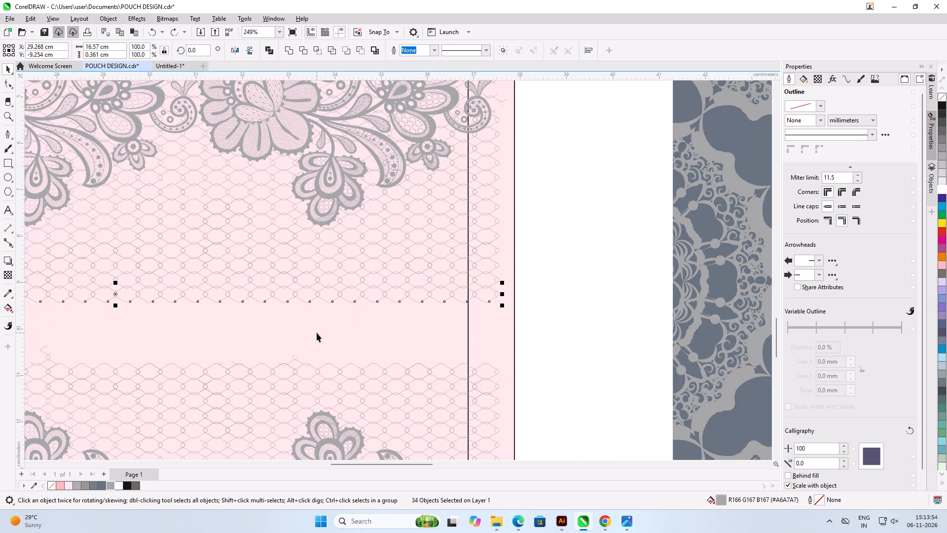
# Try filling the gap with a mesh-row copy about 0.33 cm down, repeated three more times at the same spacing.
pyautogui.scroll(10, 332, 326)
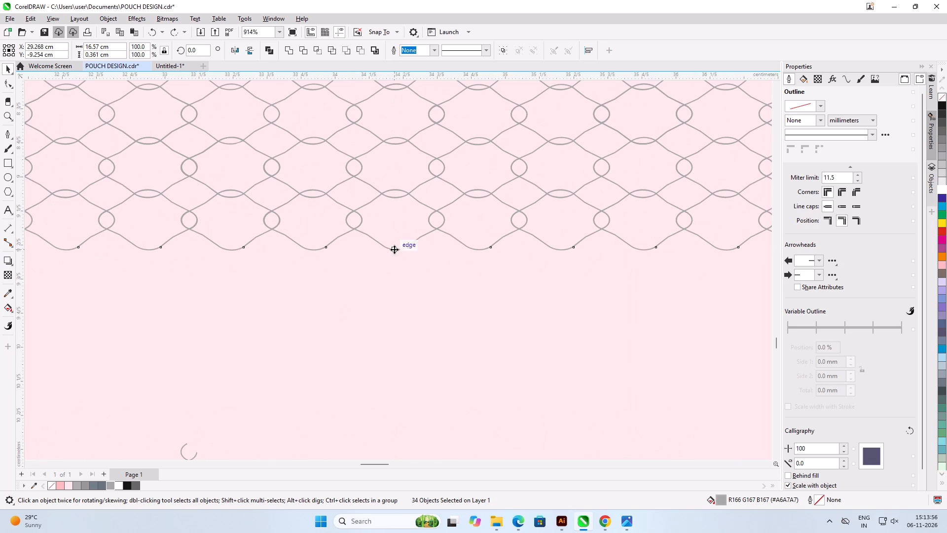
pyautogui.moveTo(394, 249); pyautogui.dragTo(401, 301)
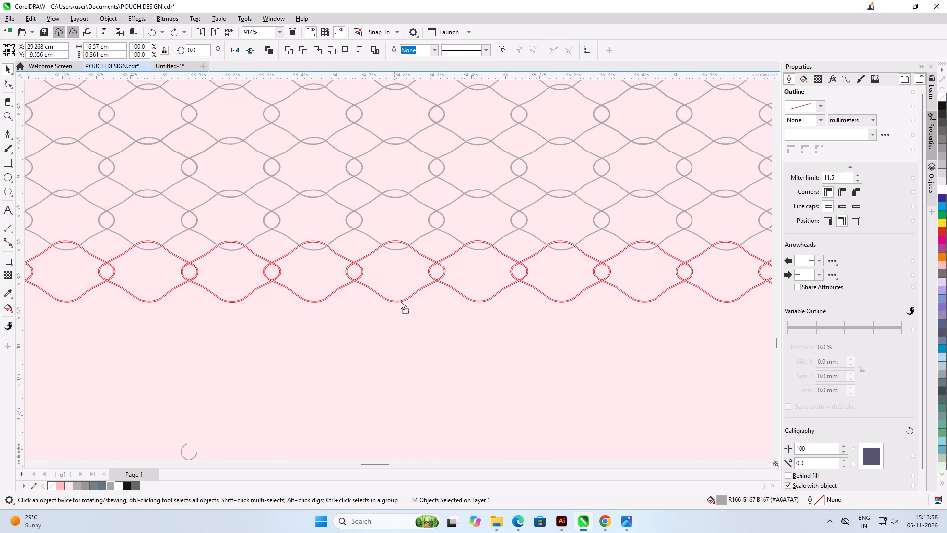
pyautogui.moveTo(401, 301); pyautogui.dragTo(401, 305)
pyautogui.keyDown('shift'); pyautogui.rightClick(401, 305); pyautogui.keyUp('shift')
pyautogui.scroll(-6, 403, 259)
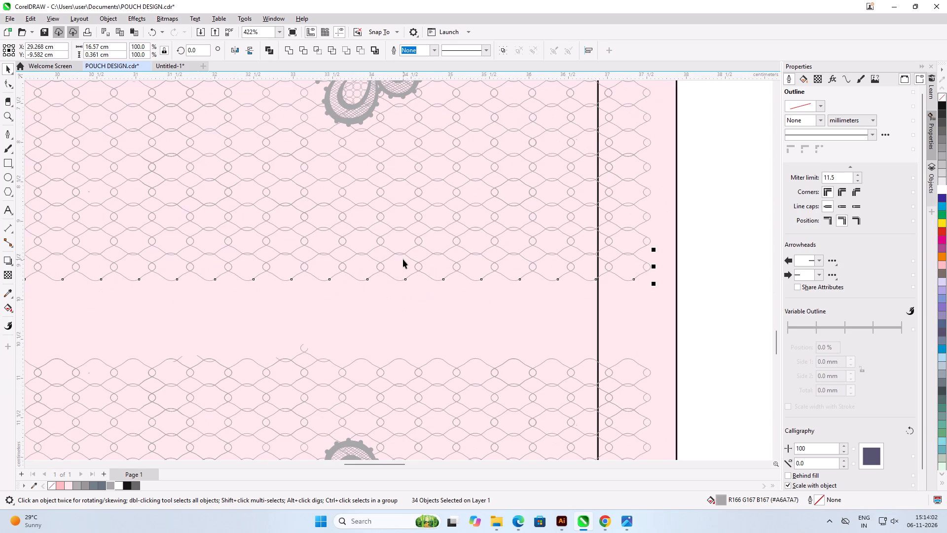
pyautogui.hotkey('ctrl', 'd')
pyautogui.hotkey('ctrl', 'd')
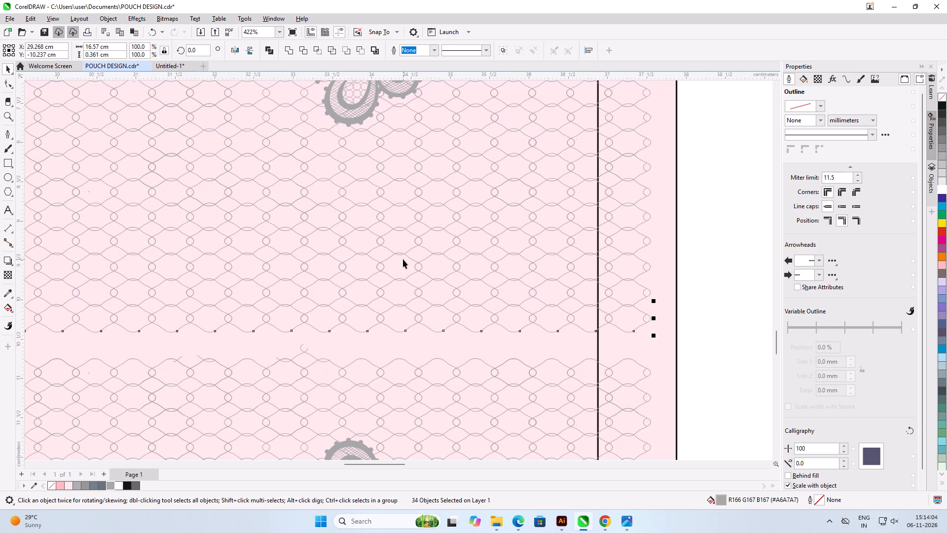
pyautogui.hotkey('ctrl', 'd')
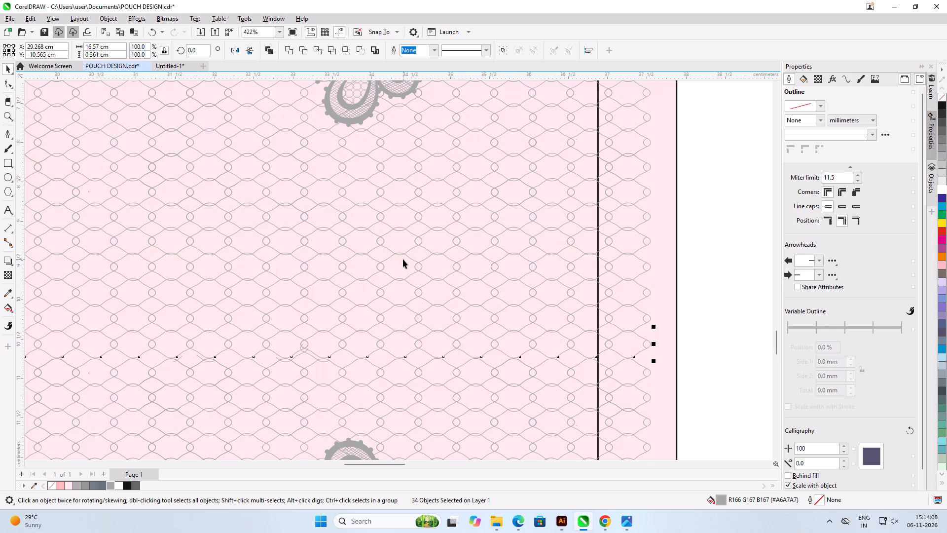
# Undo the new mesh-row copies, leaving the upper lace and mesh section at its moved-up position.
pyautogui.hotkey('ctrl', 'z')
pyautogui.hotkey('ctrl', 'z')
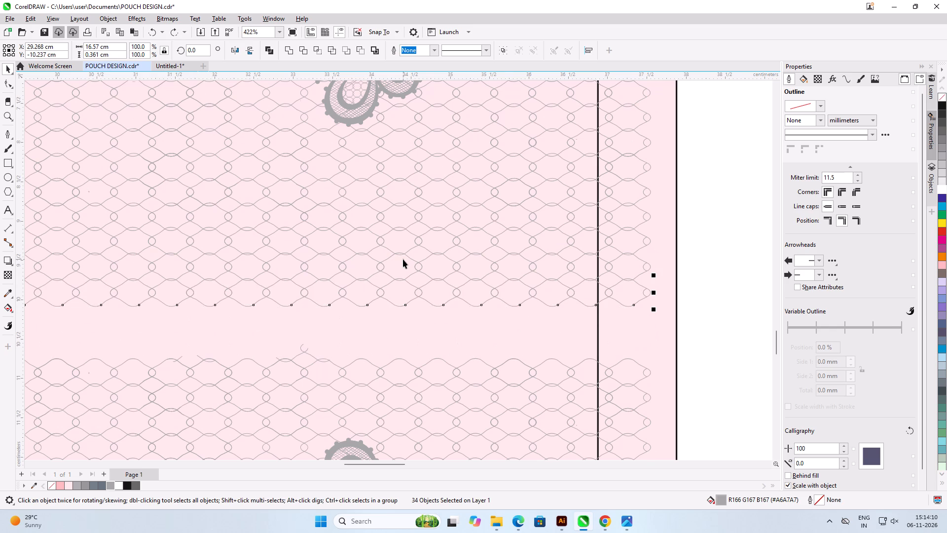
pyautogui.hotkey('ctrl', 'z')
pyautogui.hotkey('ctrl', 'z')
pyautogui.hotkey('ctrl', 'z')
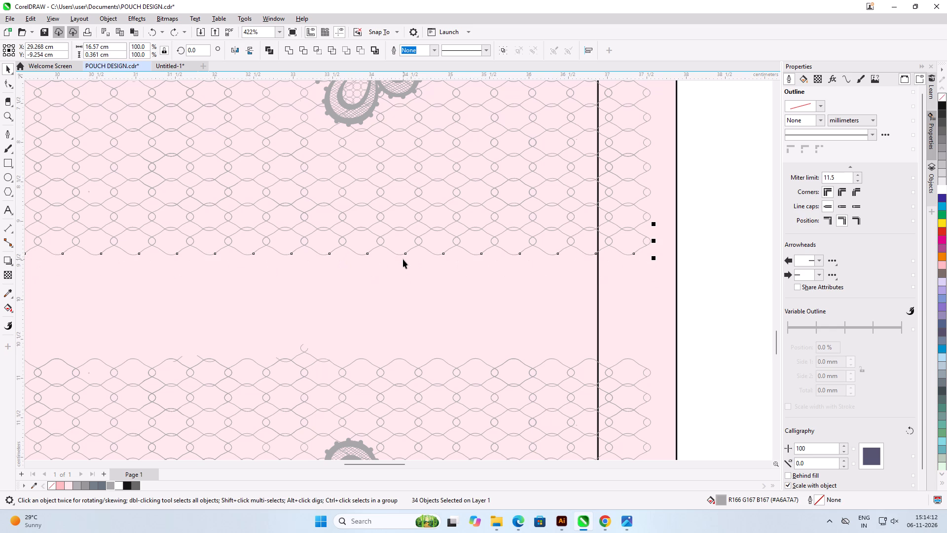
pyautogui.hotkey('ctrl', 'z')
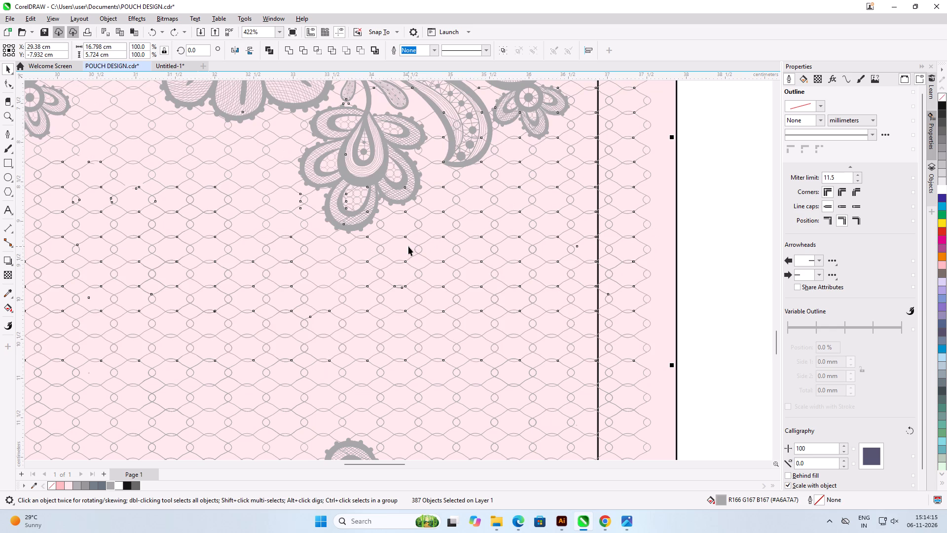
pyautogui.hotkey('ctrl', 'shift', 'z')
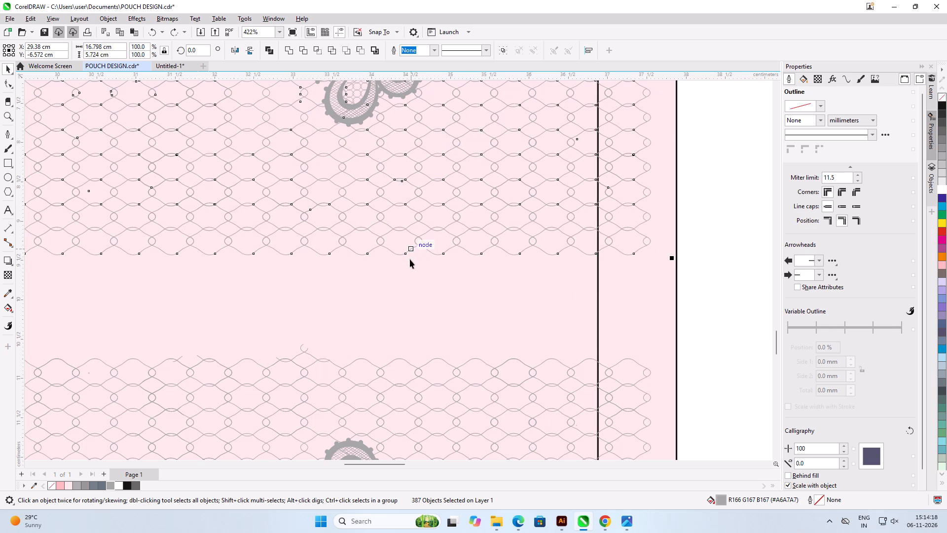
# Select the full lowest mesh row of the upper section and copy it about 0.28 cm straight down, overlapping the row above.
pyautogui.click(717, 237)
pyautogui.moveTo(716, 224); pyautogui.dragTo(82, 292)
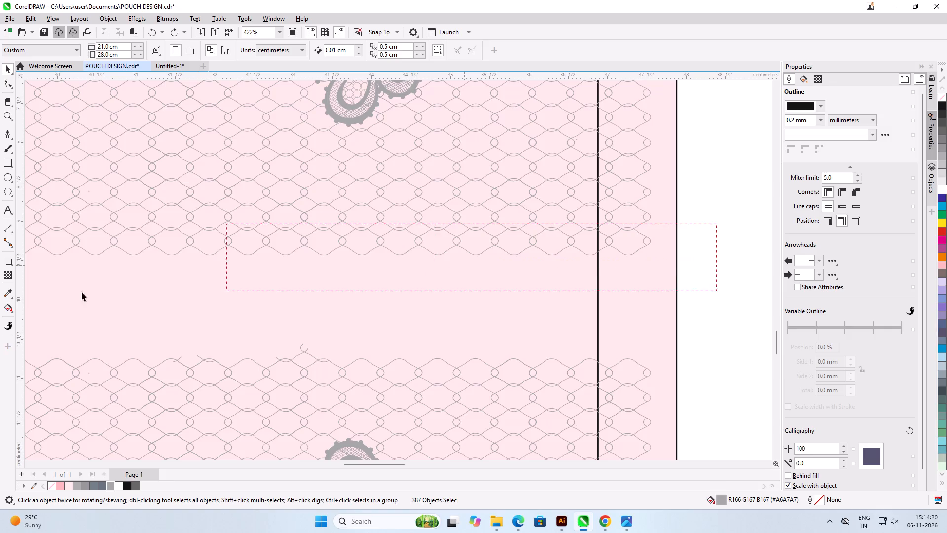
pyautogui.moveTo(82, 292); pyautogui.dragTo(0, 292)
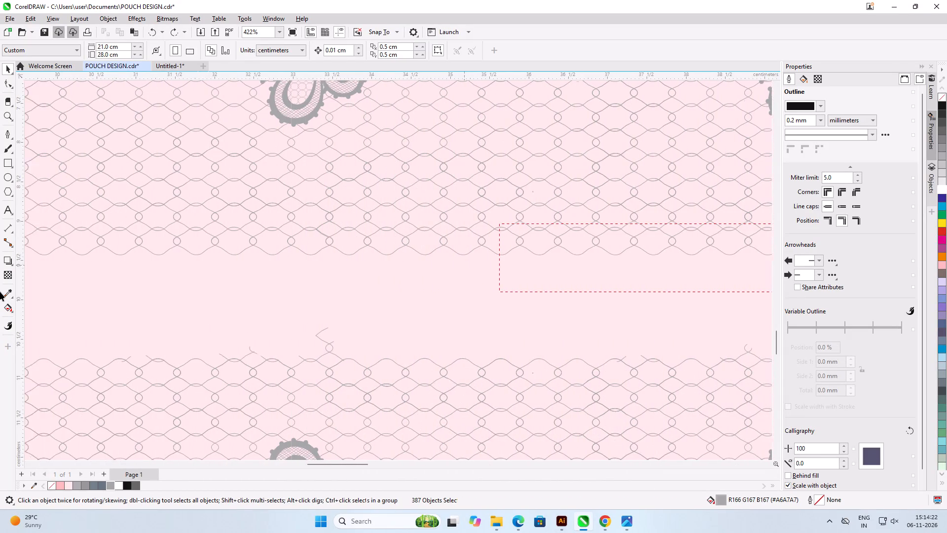
pyautogui.moveTo(0, 292); pyautogui.dragTo(133, 271)
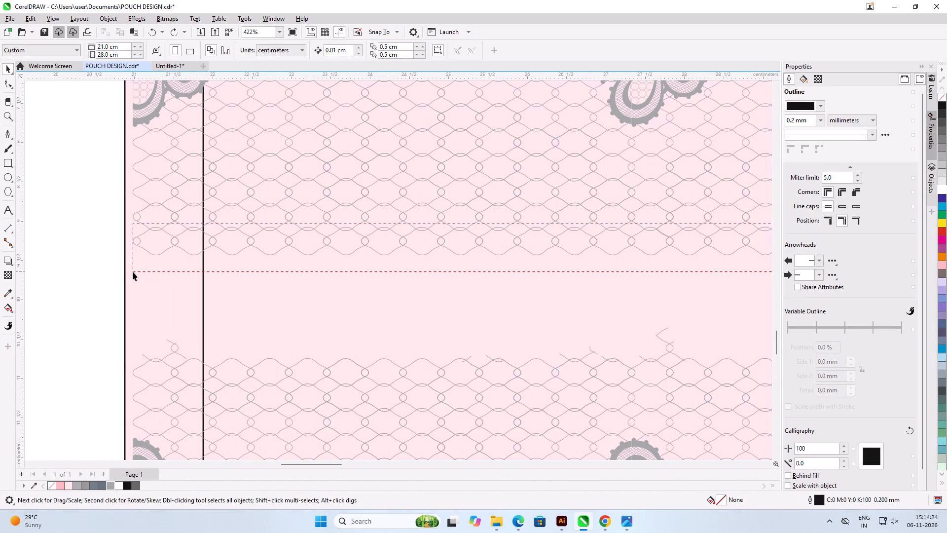
pyautogui.moveTo(133, 271); pyautogui.dragTo(124, 270)
pyautogui.scroll(-1, 122, 253)
pyautogui.scroll(4, 334, 265)
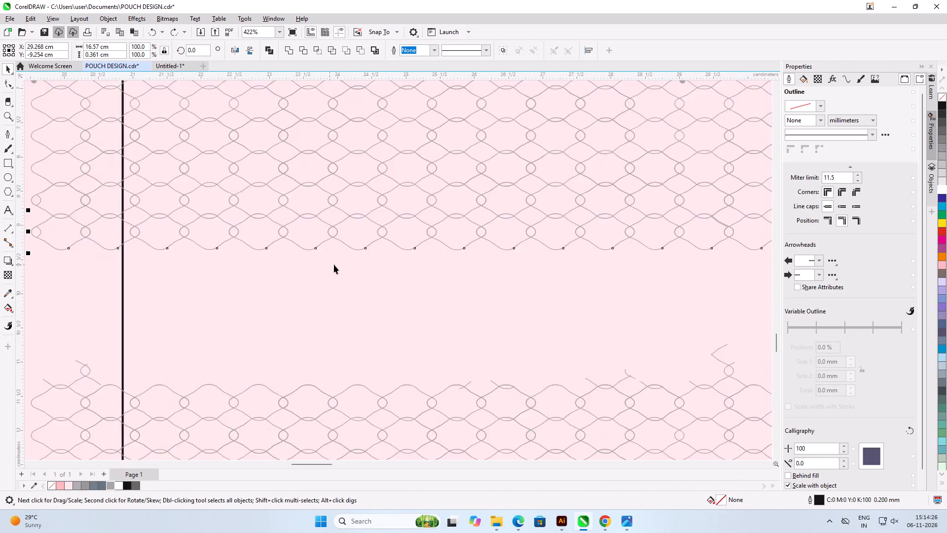
pyautogui.scroll(5, 334, 265)
pyautogui.moveTo(372, 238); pyautogui.dragTo(374, 264)
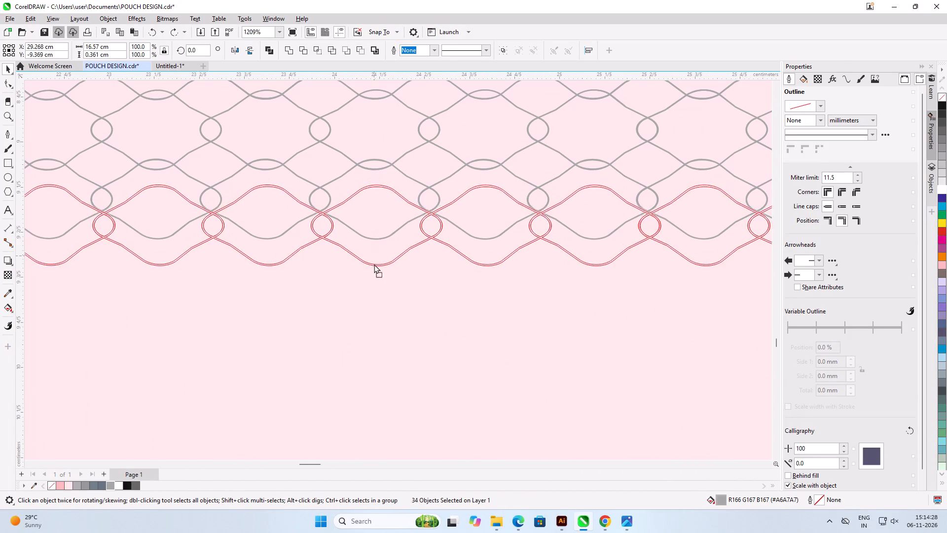
pyautogui.moveTo(374, 264); pyautogui.dragTo(374, 302)
pyautogui.keyDown('shift'); pyautogui.scroll(1, 374, 302); pyautogui.keyUp('shift')
pyautogui.keyDown('shift'); pyautogui.rightClick(374, 302); pyautogui.keyUp('shift')
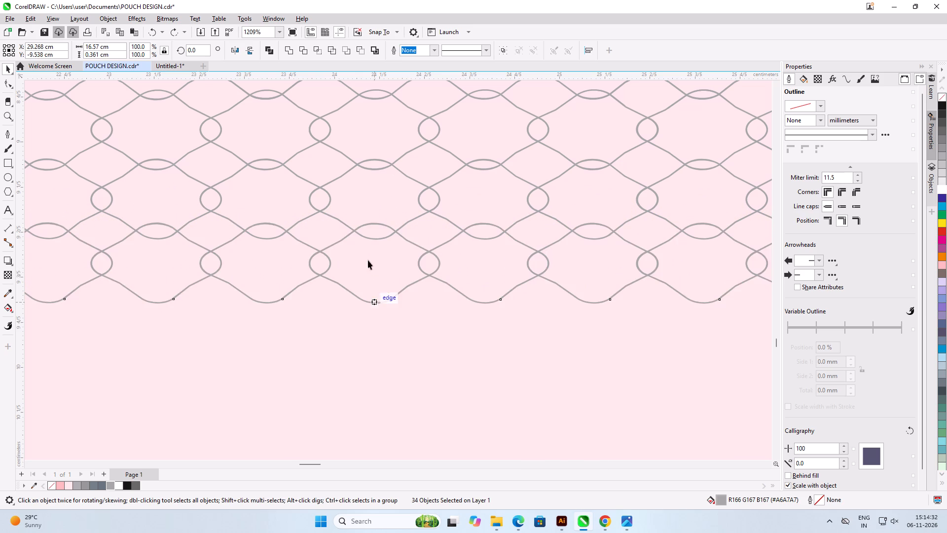
# Repeat the mesh-row copy four more times at the same spacing to reach the lower mesh, and clear the selection.
pyautogui.scroll(-6, 344, 201)
pyautogui.scroll(1, 344, 201)
pyautogui.scroll(-1, 344, 201)
pyautogui.hotkey('ctrl', 'd')
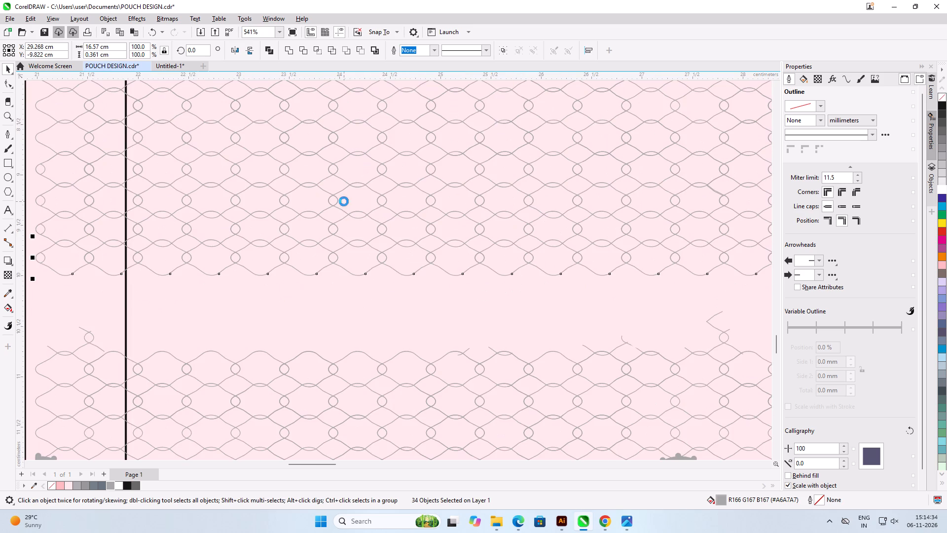
pyautogui.hotkey('ctrl', 'd')
pyautogui.hotkey('ctrl', 'd')
pyautogui.hotkey('ctrl', 'd')
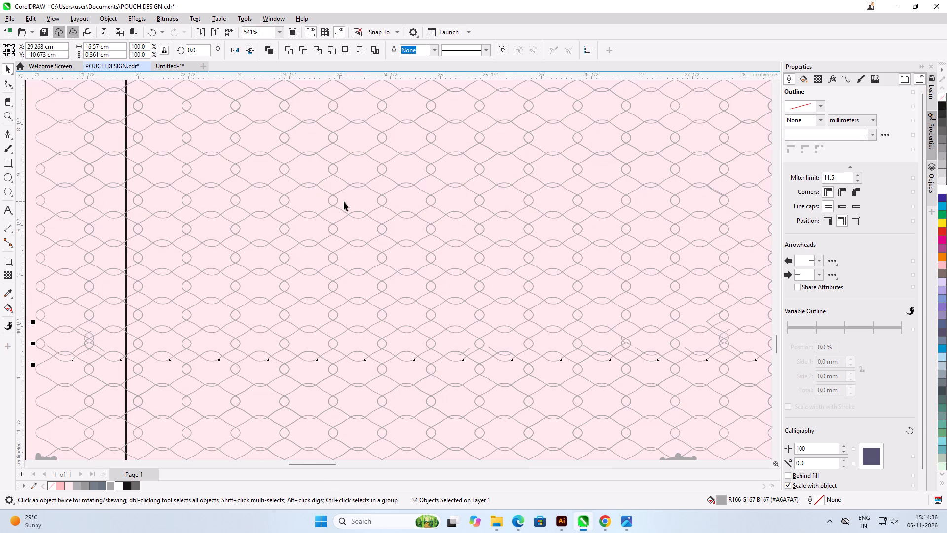
pyautogui.scroll(-3, 344, 201)
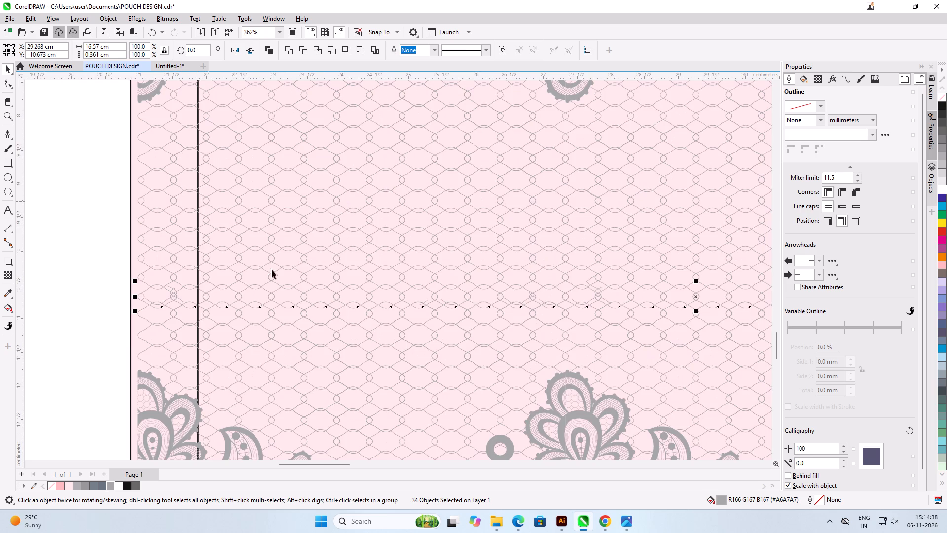
pyautogui.click(88, 291)
# Delete the stray lower mesh curve with loose strand ends overlapping the joined rows at about 25.5 cm on the horizontal ruler.
pyautogui.scroll(3, 506, 324)
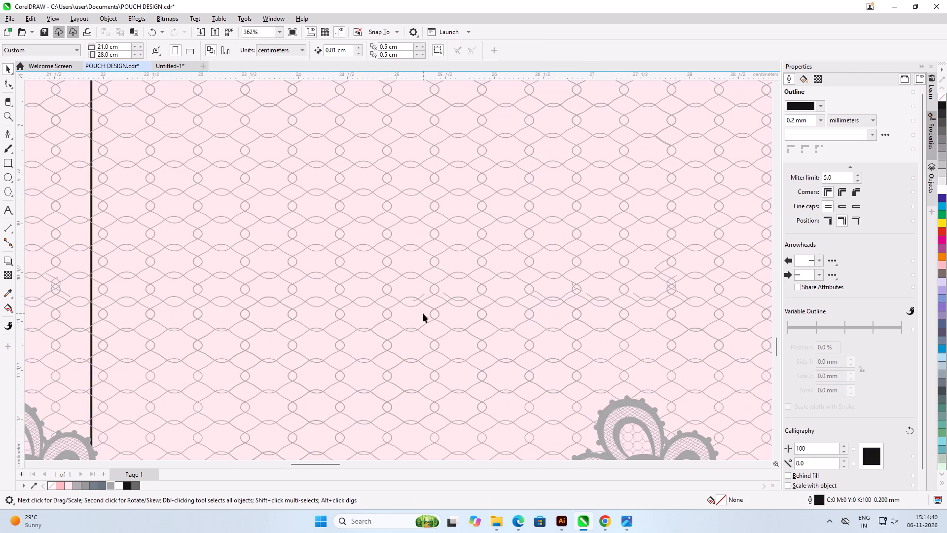
pyautogui.scroll(8, 412, 301)
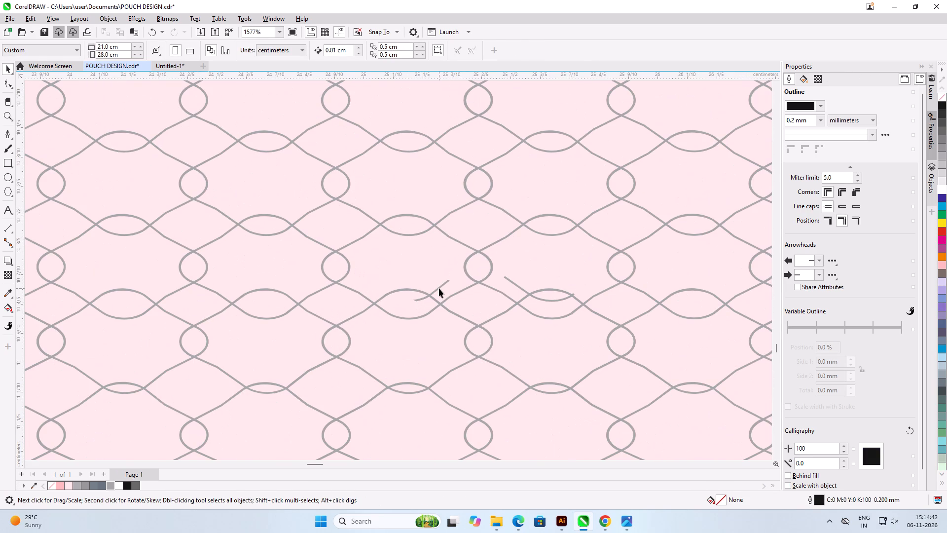
pyautogui.click(439, 288)
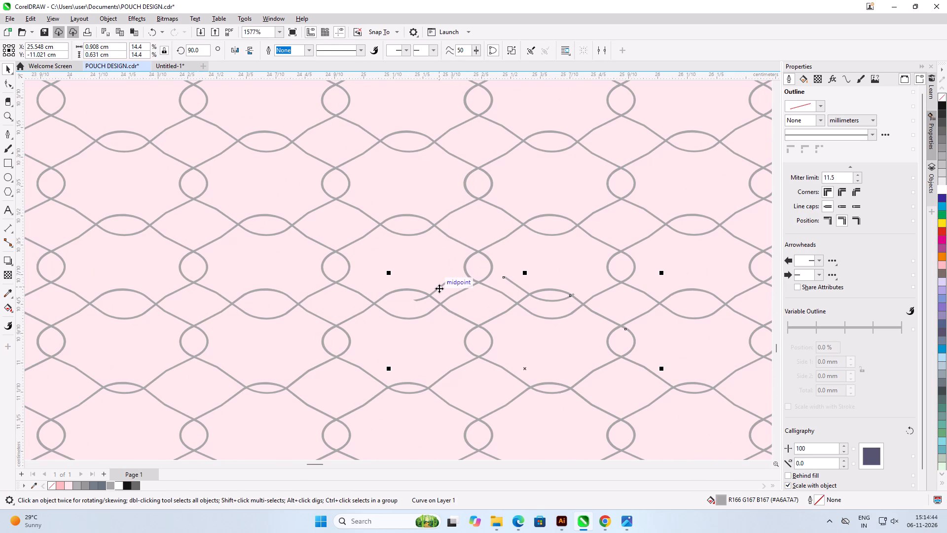
pyautogui.press('Delete')
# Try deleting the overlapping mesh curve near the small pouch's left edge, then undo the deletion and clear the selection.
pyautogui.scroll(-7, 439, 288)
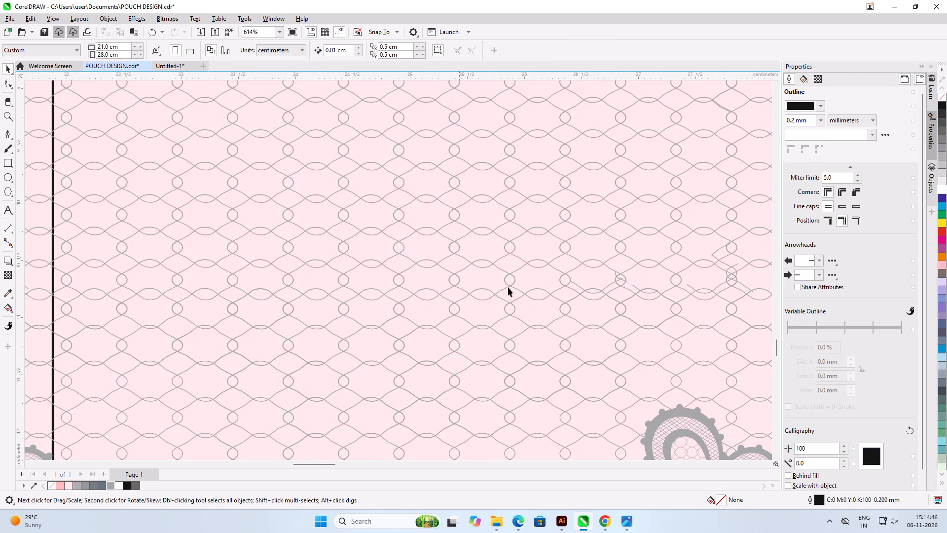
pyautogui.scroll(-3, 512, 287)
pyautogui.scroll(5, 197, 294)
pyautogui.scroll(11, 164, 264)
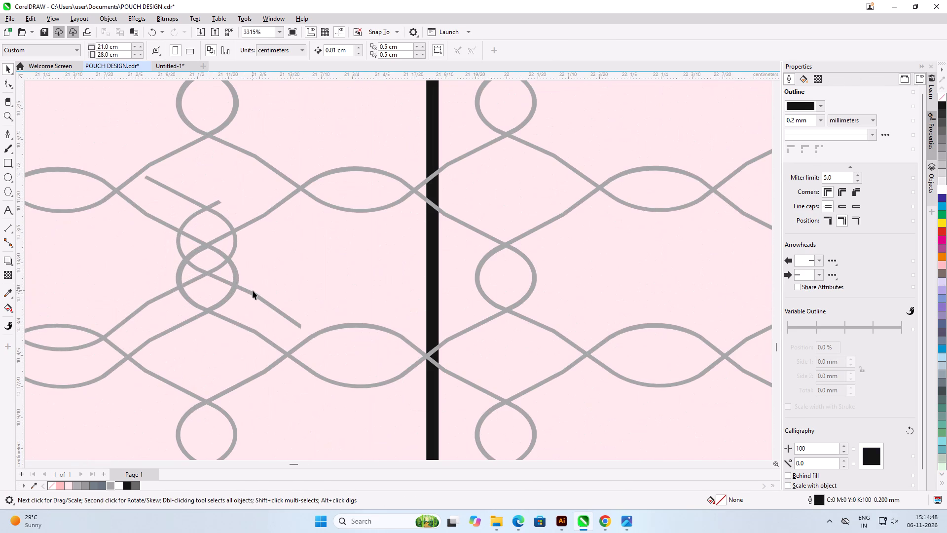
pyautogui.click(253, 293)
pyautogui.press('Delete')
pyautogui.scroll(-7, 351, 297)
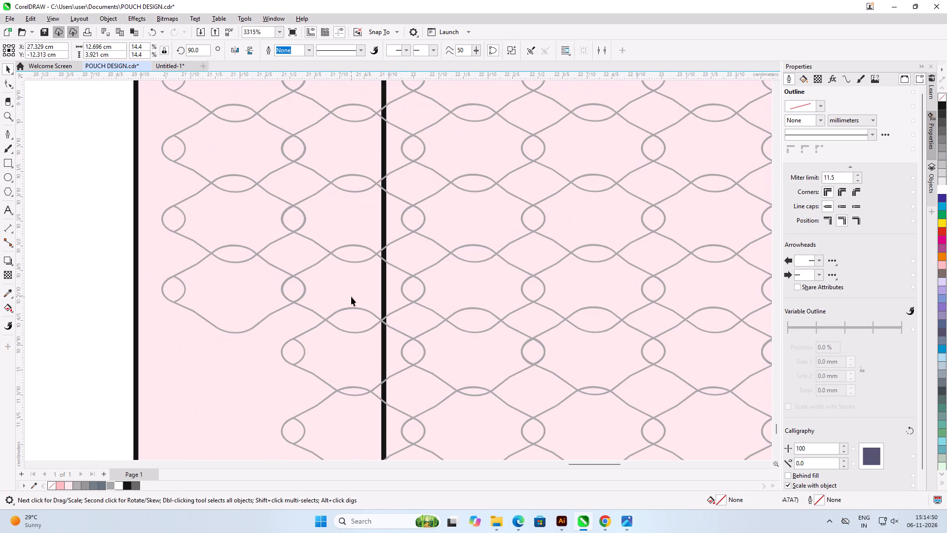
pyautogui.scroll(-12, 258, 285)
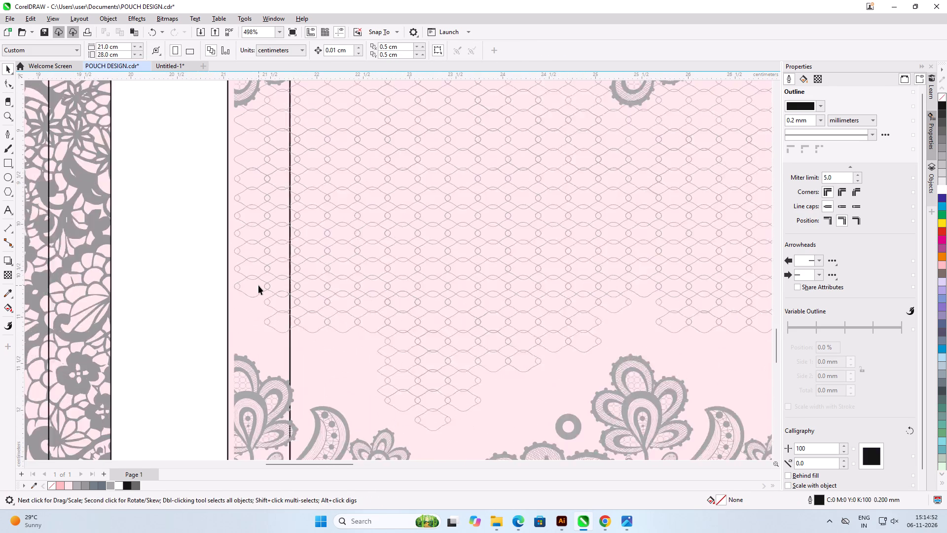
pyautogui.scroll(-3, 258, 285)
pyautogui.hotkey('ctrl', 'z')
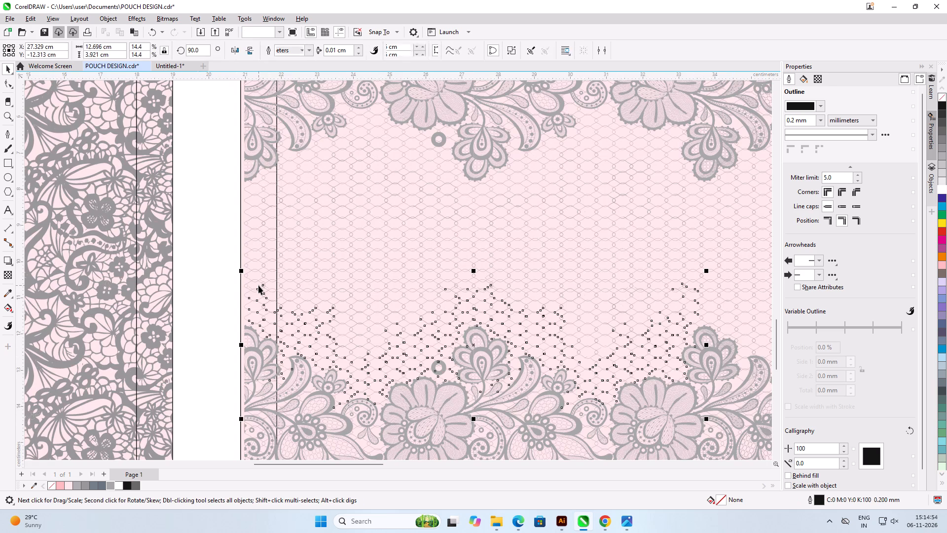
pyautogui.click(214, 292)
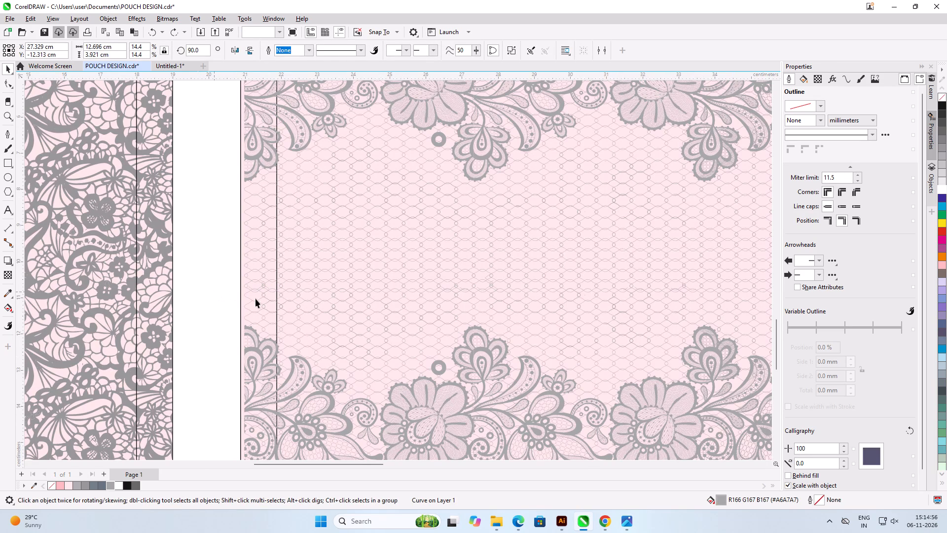
# Node-edit the lower mesh curve near the left edge, deleting the nodes of its duplicate circle and loose strands over the upper mesh.
pyautogui.scroll(15, 265, 294)
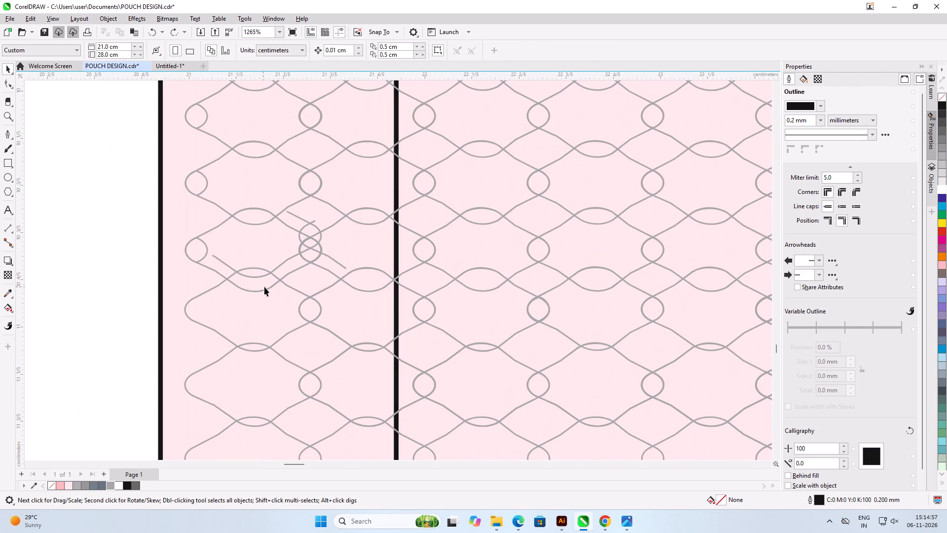
pyautogui.click(264, 290)
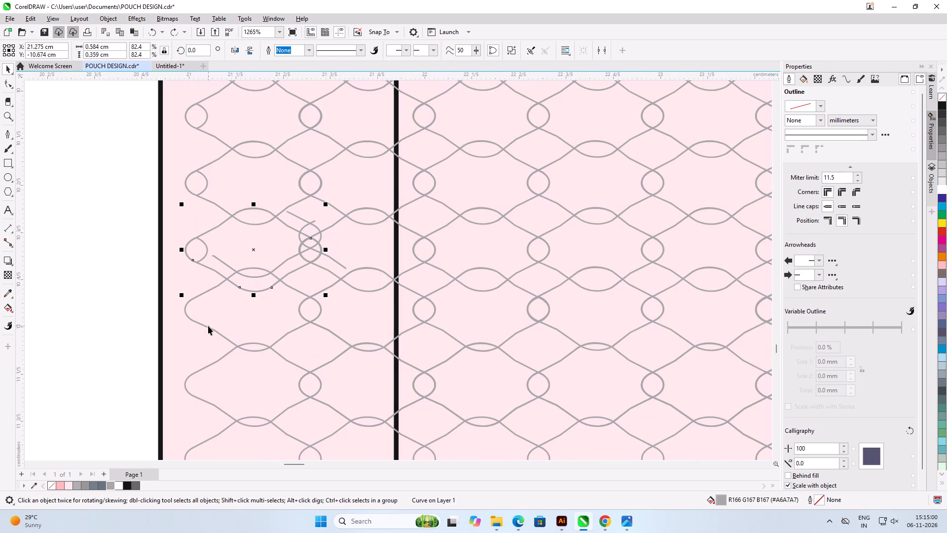
pyautogui.click(208, 326)
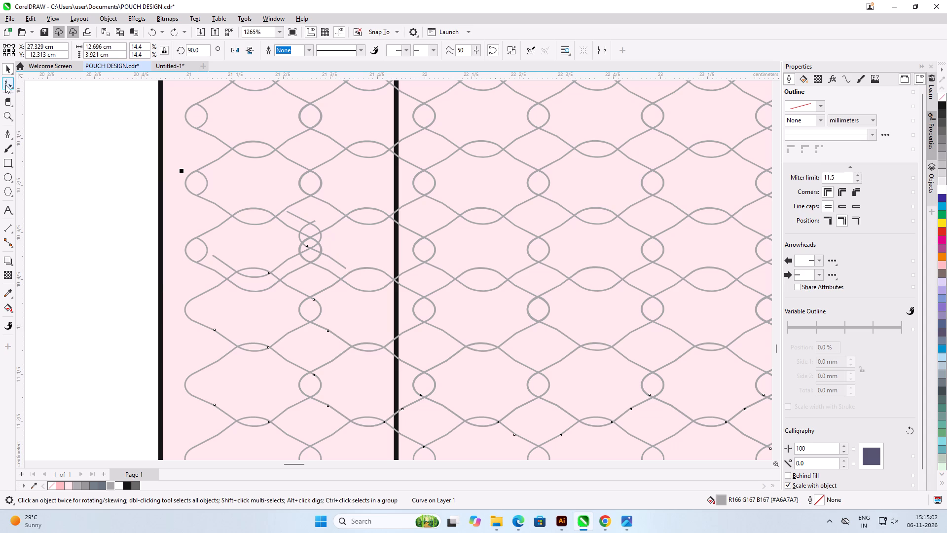
pyautogui.click(5, 85)
pyautogui.scroll(6, 296, 233)
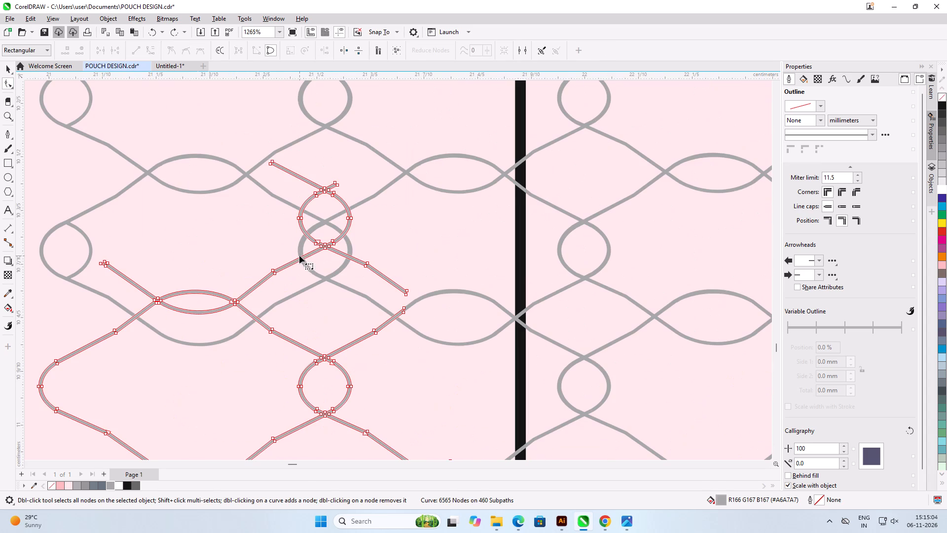
pyautogui.moveTo(257, 142); pyautogui.dragTo(405, 281)
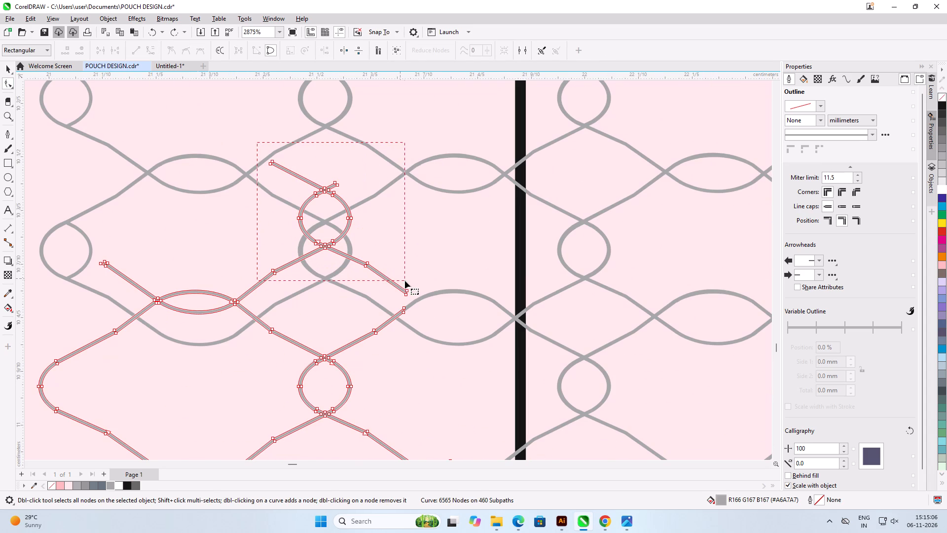
pyautogui.moveTo(405, 281); pyautogui.dragTo(429, 298)
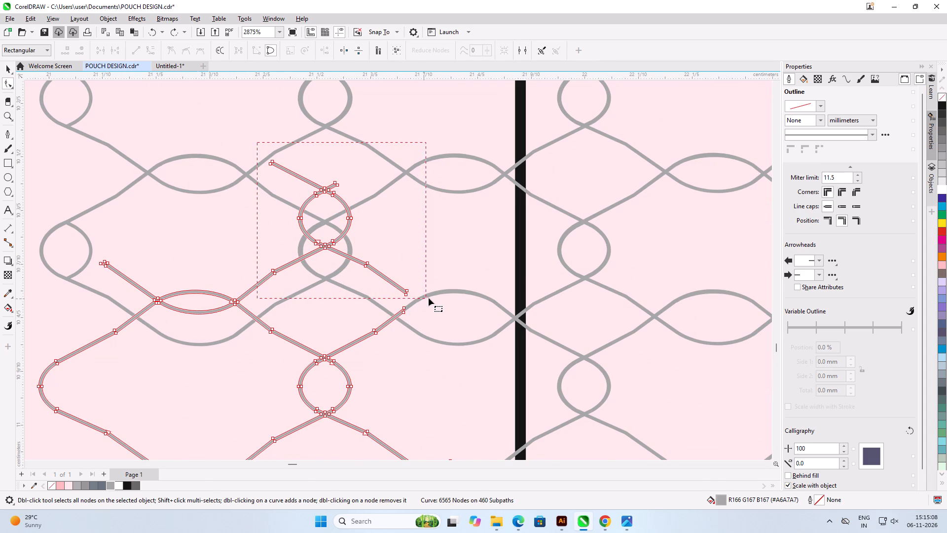
pyautogui.moveTo(429, 298); pyautogui.dragTo(431, 298)
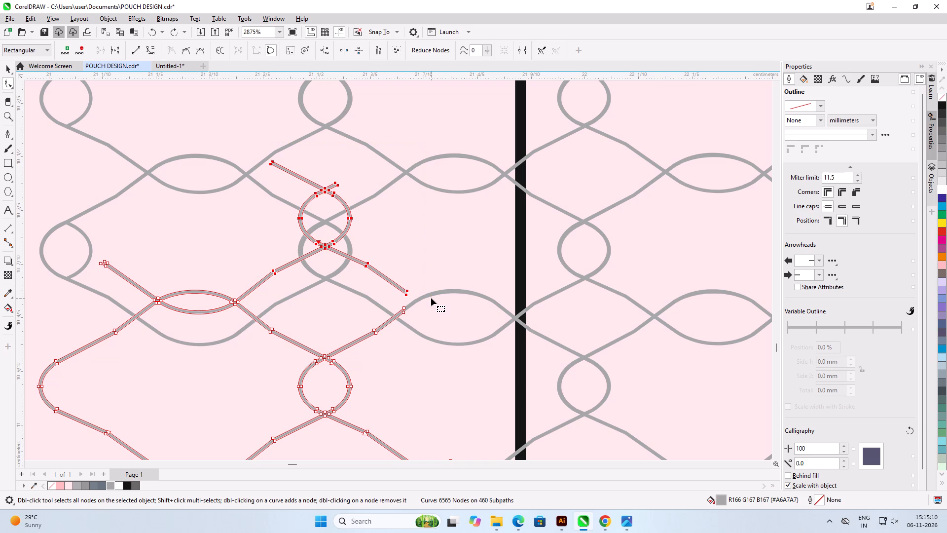
pyautogui.press('Delete')
# With the Eraser at 0.005 cm thickness, cut the duplicate lens's lower arc away from its crossing near the small pouch's left edge.
pyautogui.scroll(5, 226, 313)
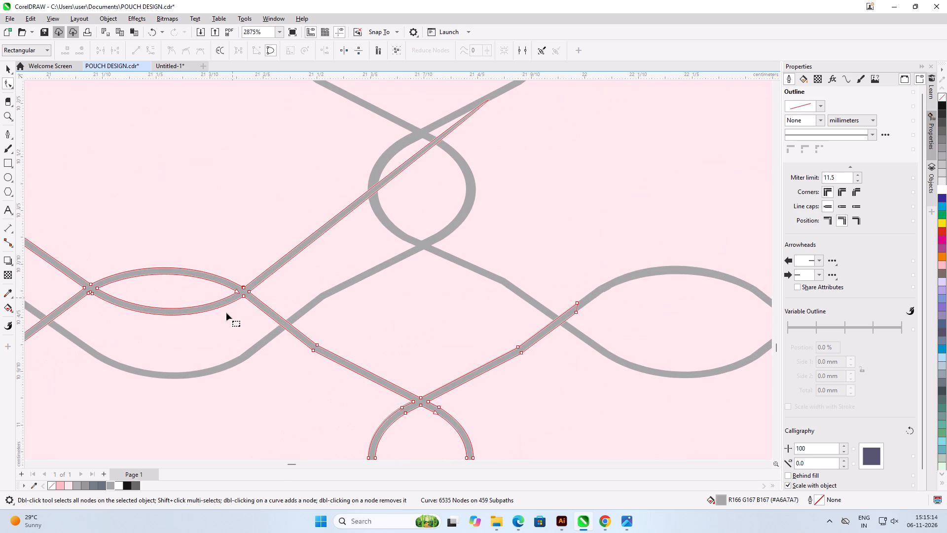
pyautogui.scroll(-8, 269, 299)
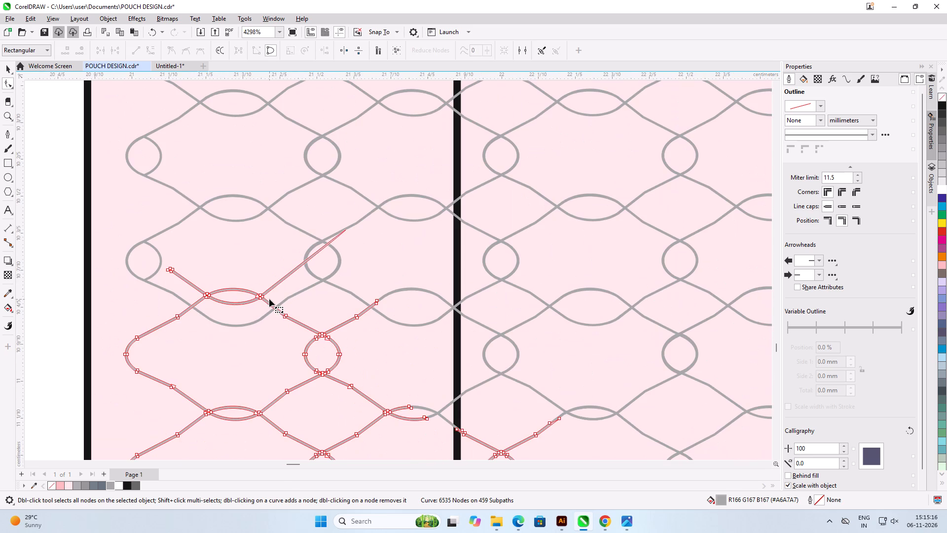
pyautogui.scroll(5, 232, 313)
pyautogui.scroll(7, 201, 286)
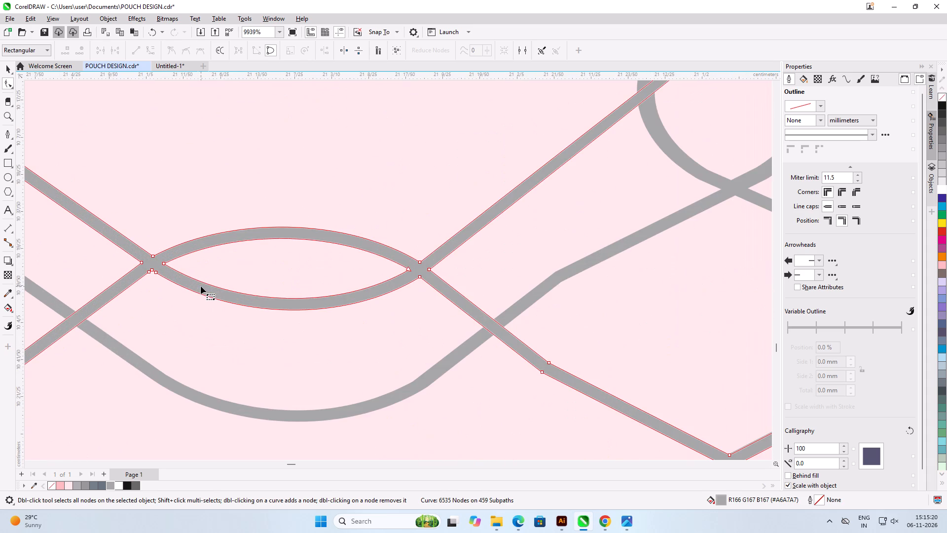
pyautogui.scroll(7, 136, 268)
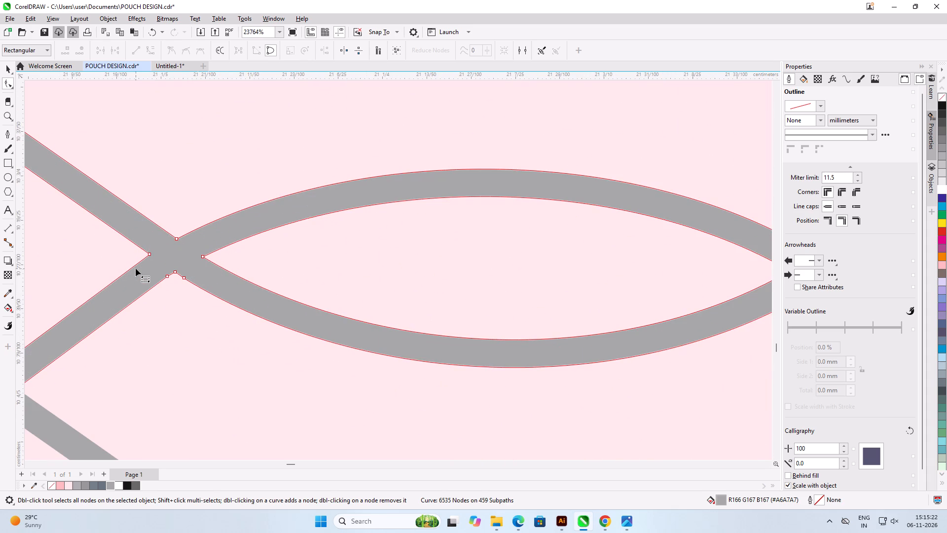
pyautogui.click(13, 83)
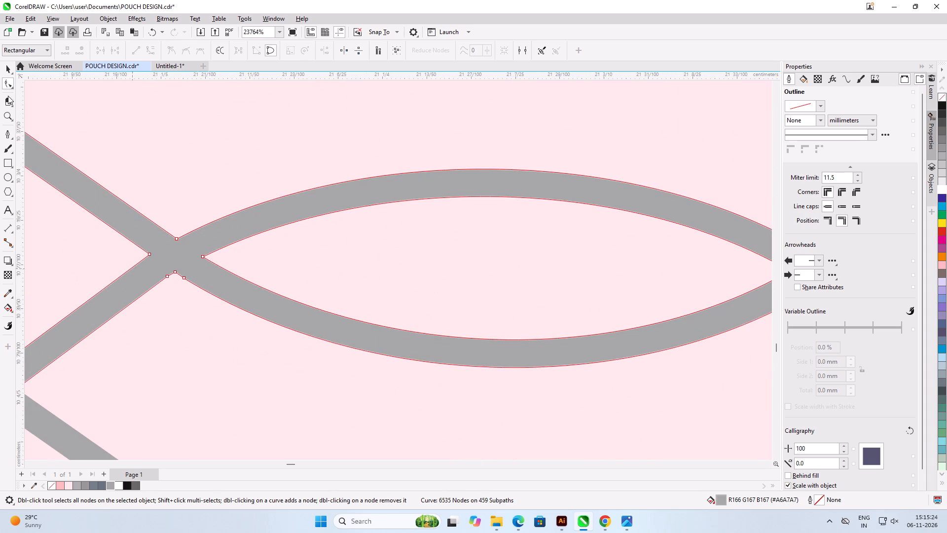
pyautogui.click(6, 106)
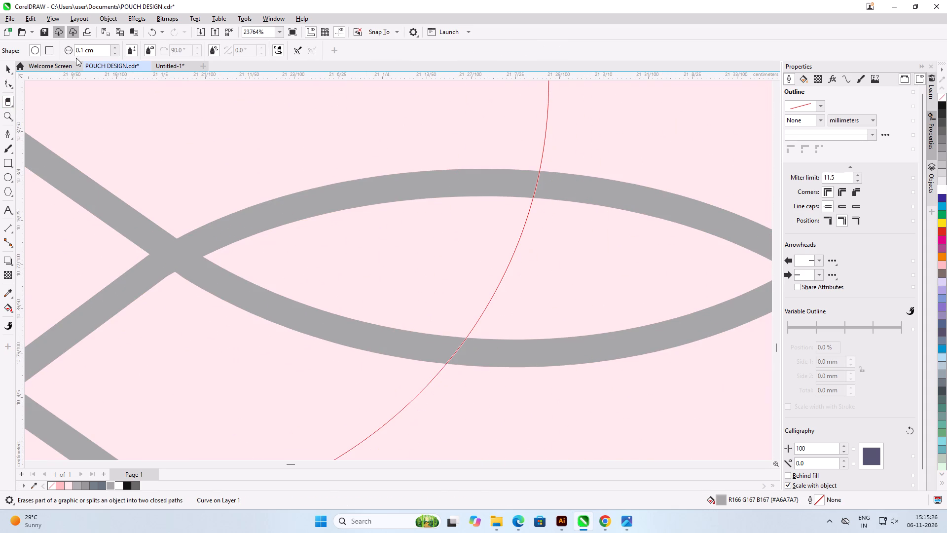
pyautogui.click(79, 49)
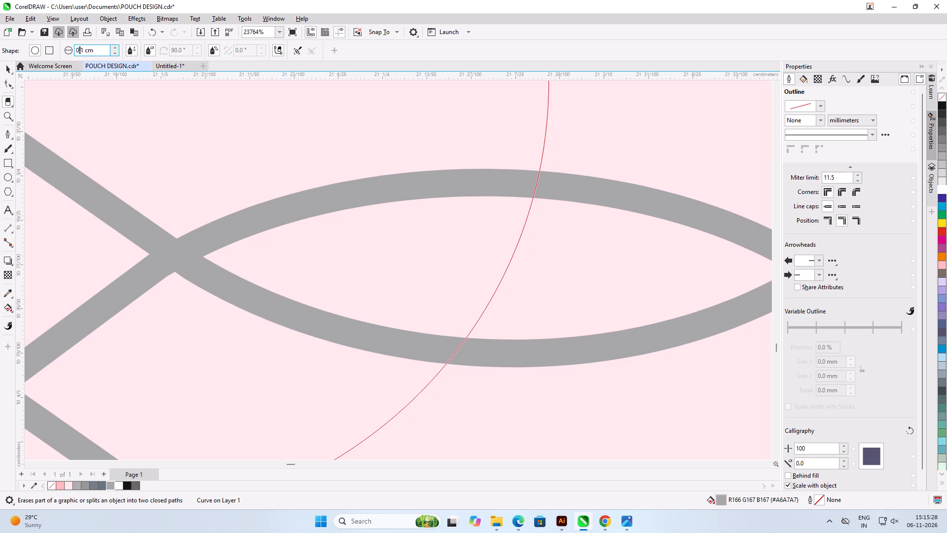
pyautogui.click(80, 49)
pyautogui.write('05')
pyautogui.press('Return')
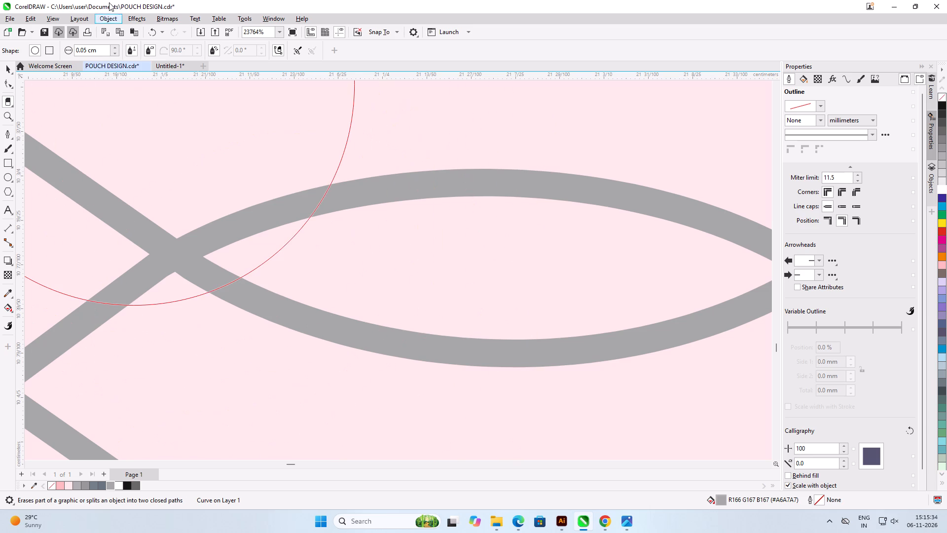
pyautogui.click(82, 51)
pyautogui.press('0')
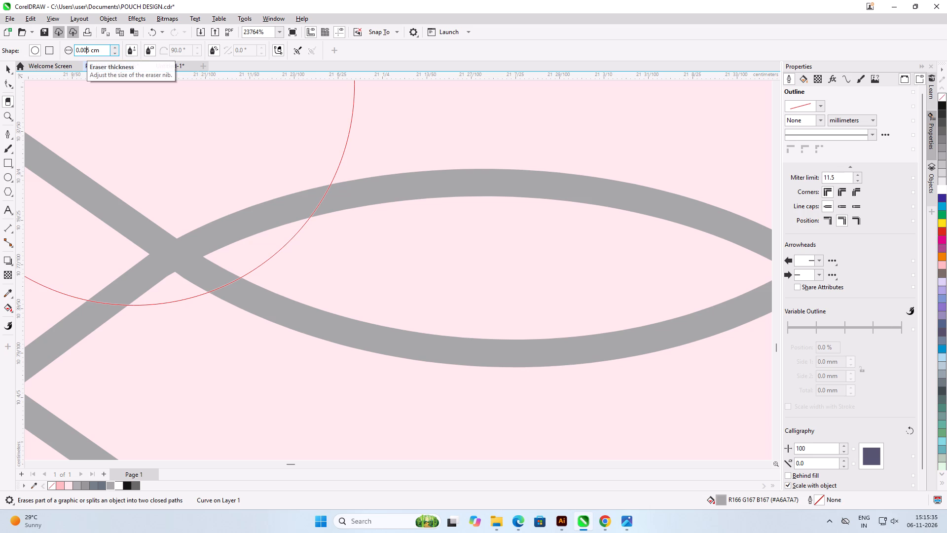
pyautogui.press('Return')
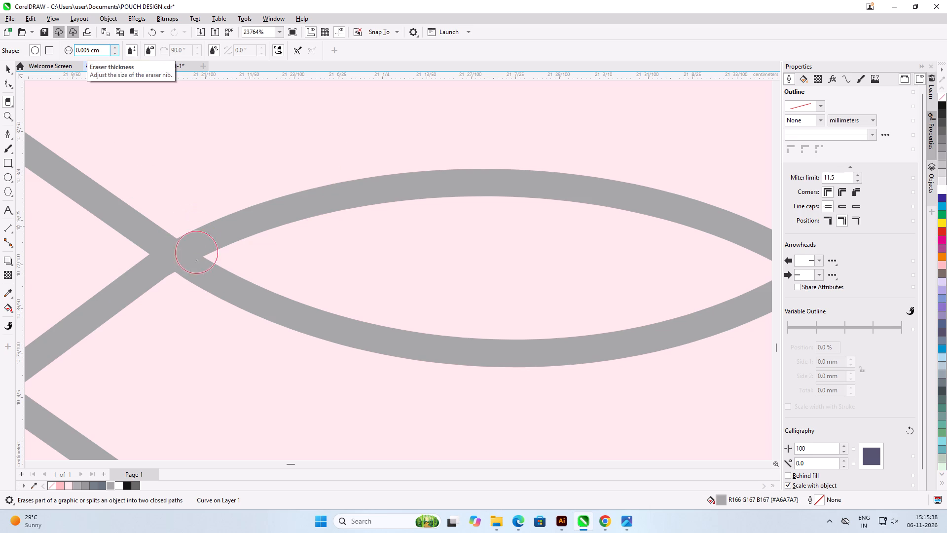
pyautogui.moveTo(254, 270); pyautogui.dragTo(235, 272)
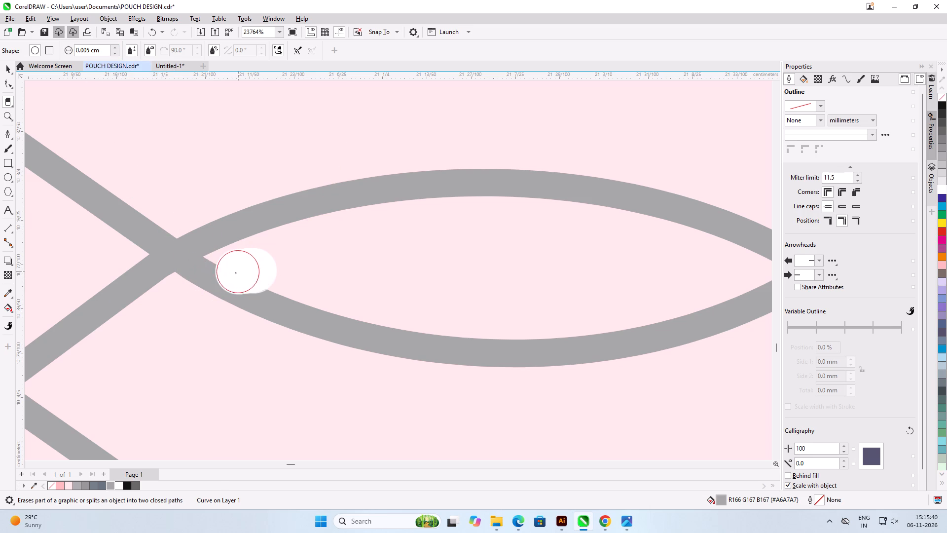
pyautogui.moveTo(235, 272); pyautogui.dragTo(193, 288)
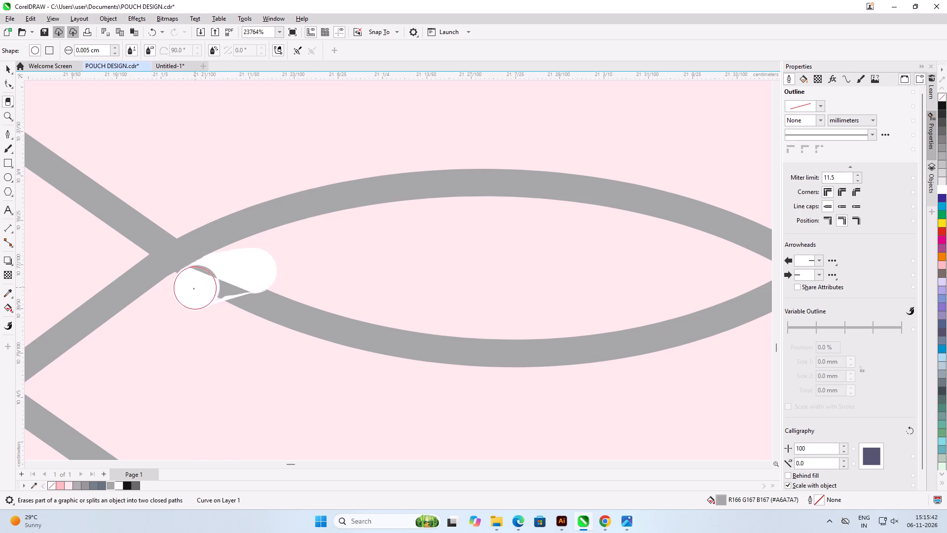
pyautogui.moveTo(193, 288); pyautogui.dragTo(183, 299)
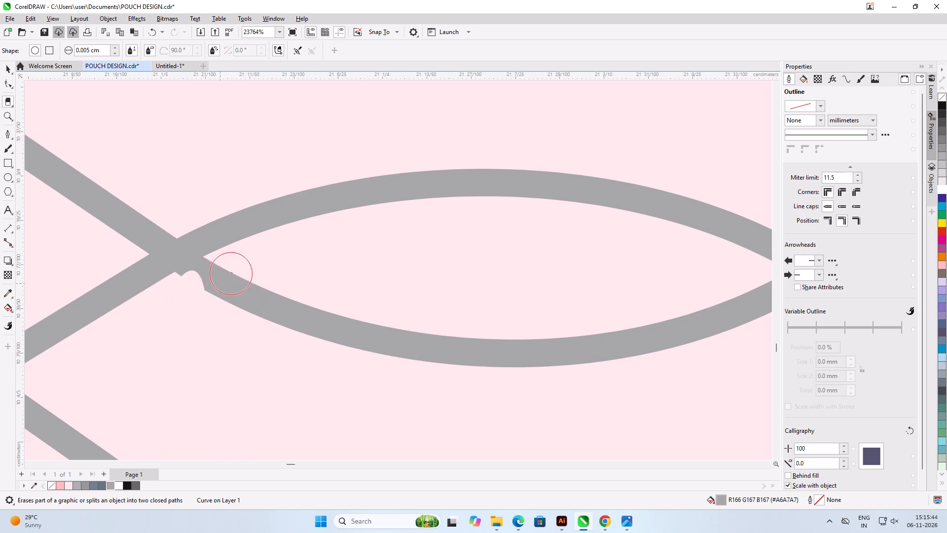
pyautogui.moveTo(263, 271); pyautogui.dragTo(231, 325)
pyautogui.moveTo(225, 326); pyautogui.dragTo(247, 306)
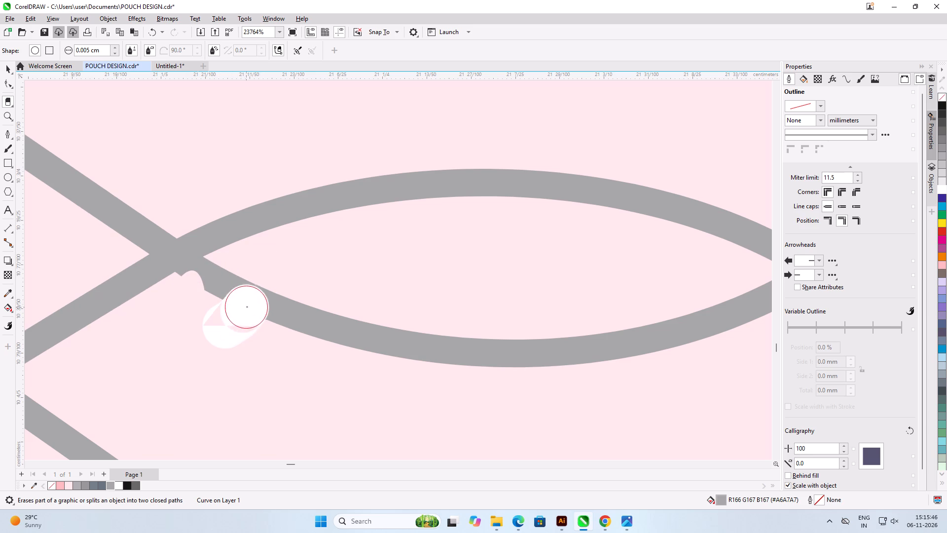
pyautogui.moveTo(247, 306); pyautogui.dragTo(259, 297)
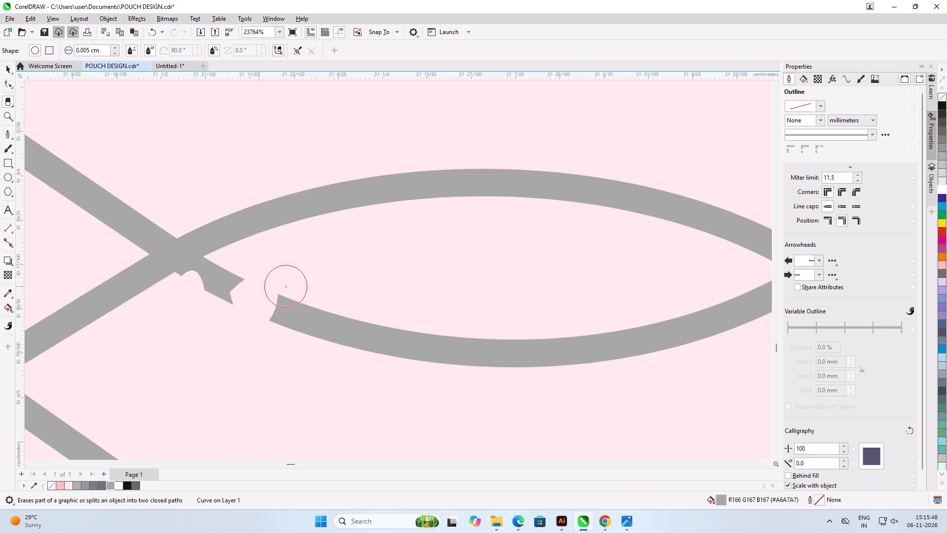
pyautogui.moveTo(238, 277); pyautogui.dragTo(196, 287)
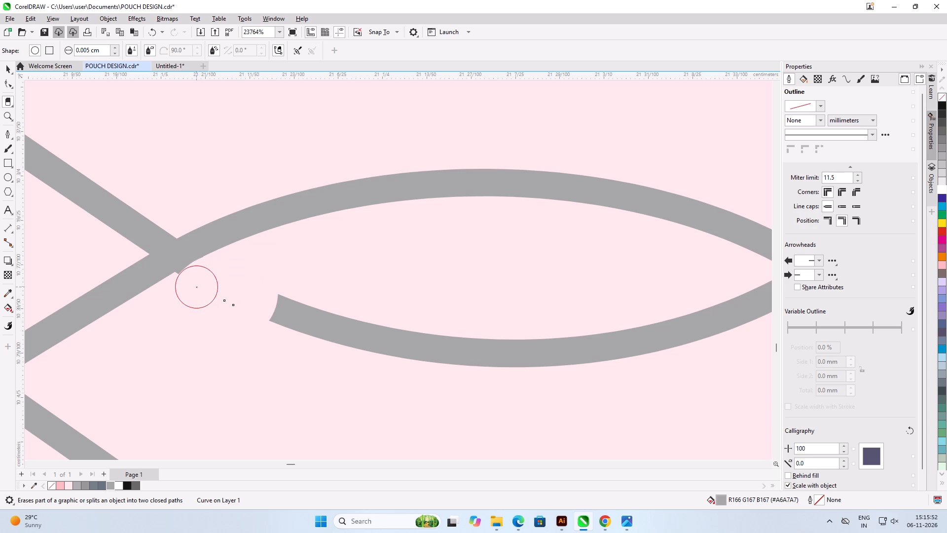
# Erase the middle of the duplicate lens's lower arc, including its leftover slivers, stopping short of the opposite crossing.
pyautogui.moveTo(217, 296); pyautogui.dragTo(421, 332)
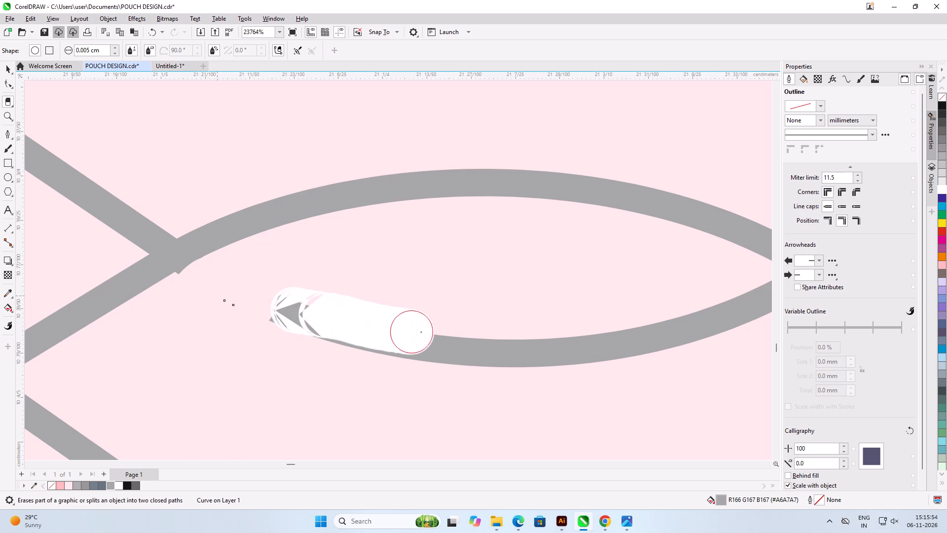
pyautogui.moveTo(421, 332); pyautogui.dragTo(602, 343)
pyautogui.moveTo(648, 344); pyautogui.dragTo(567, 358)
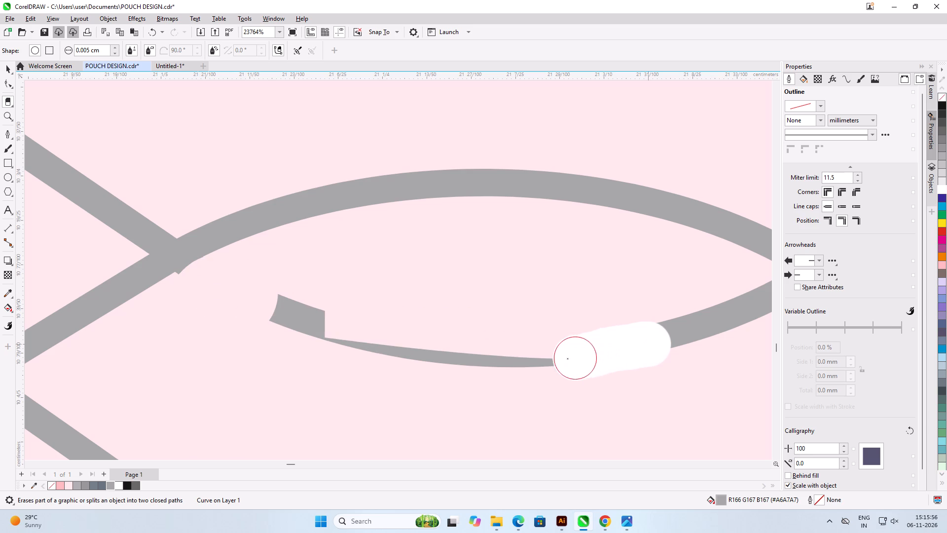
pyautogui.moveTo(567, 358); pyautogui.dragTo(317, 319)
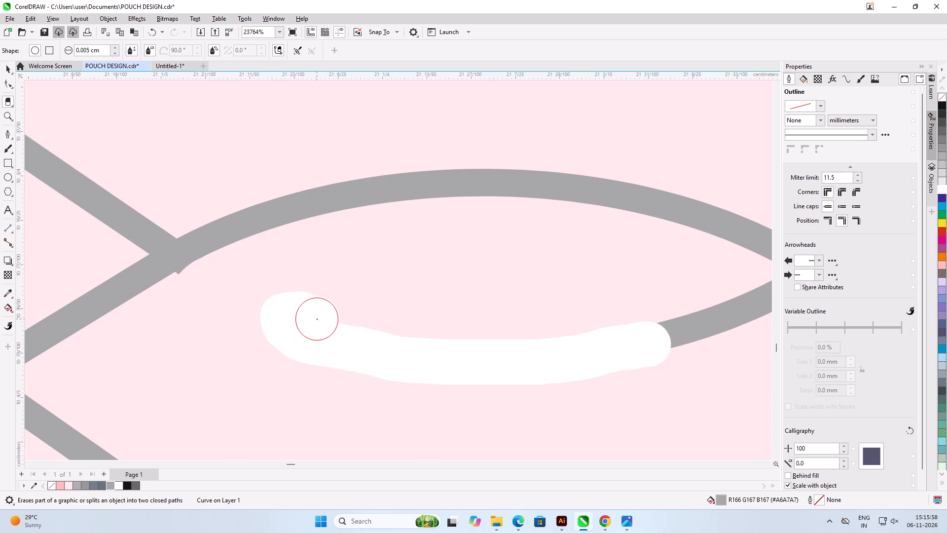
pyautogui.moveTo(301, 299); pyautogui.dragTo(269, 304)
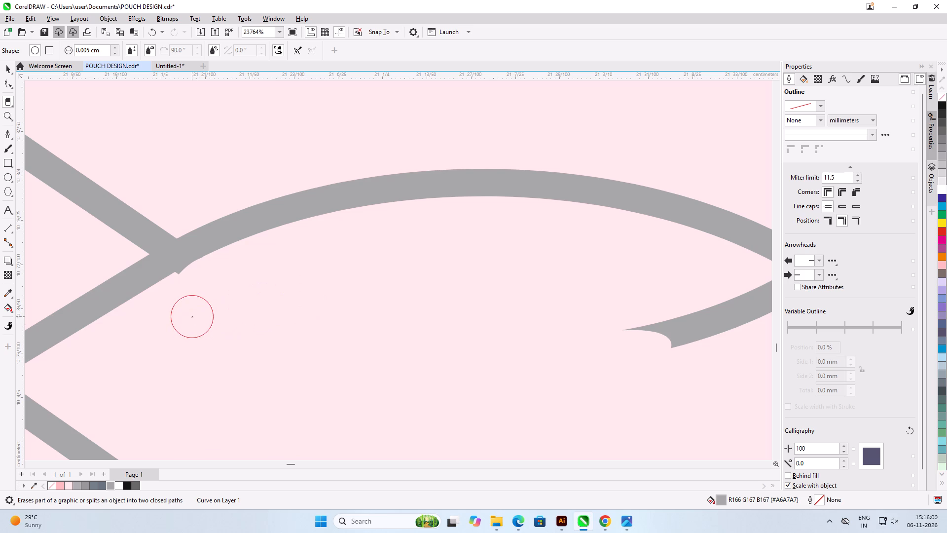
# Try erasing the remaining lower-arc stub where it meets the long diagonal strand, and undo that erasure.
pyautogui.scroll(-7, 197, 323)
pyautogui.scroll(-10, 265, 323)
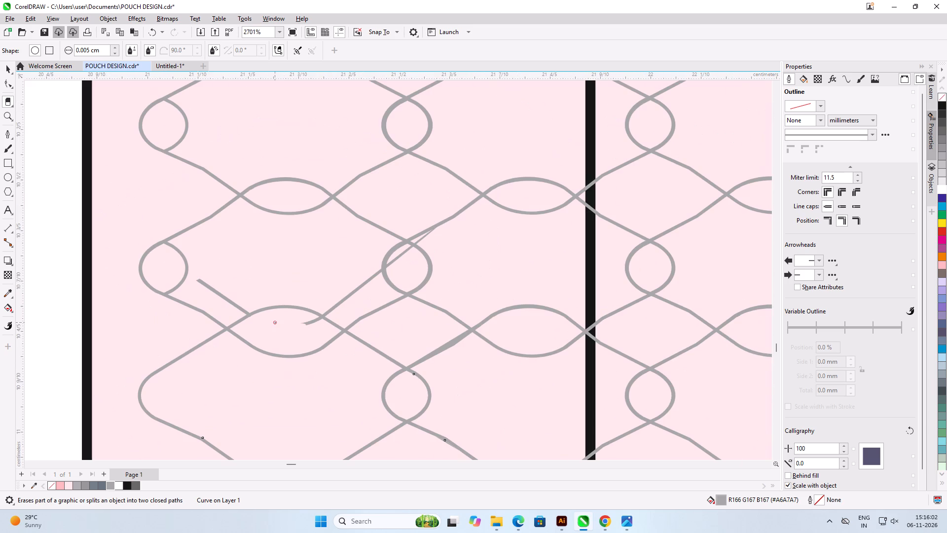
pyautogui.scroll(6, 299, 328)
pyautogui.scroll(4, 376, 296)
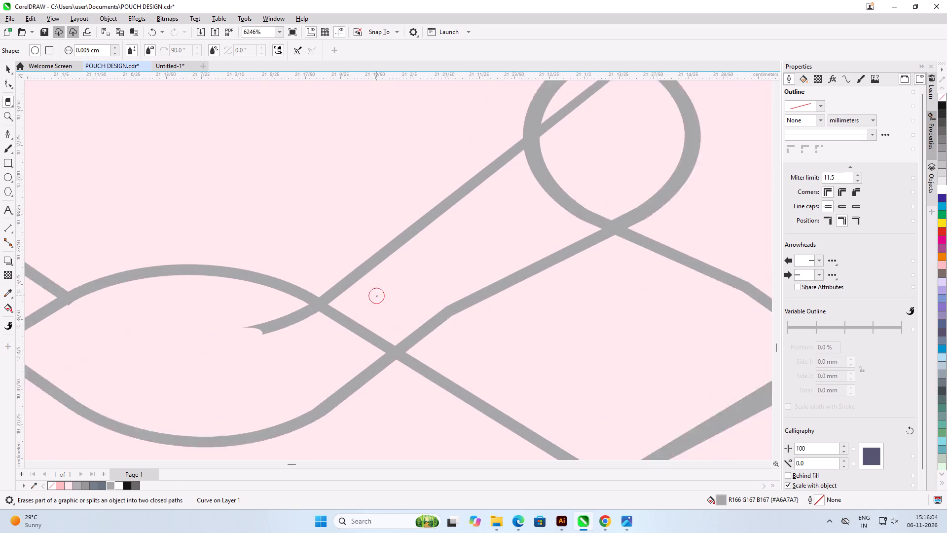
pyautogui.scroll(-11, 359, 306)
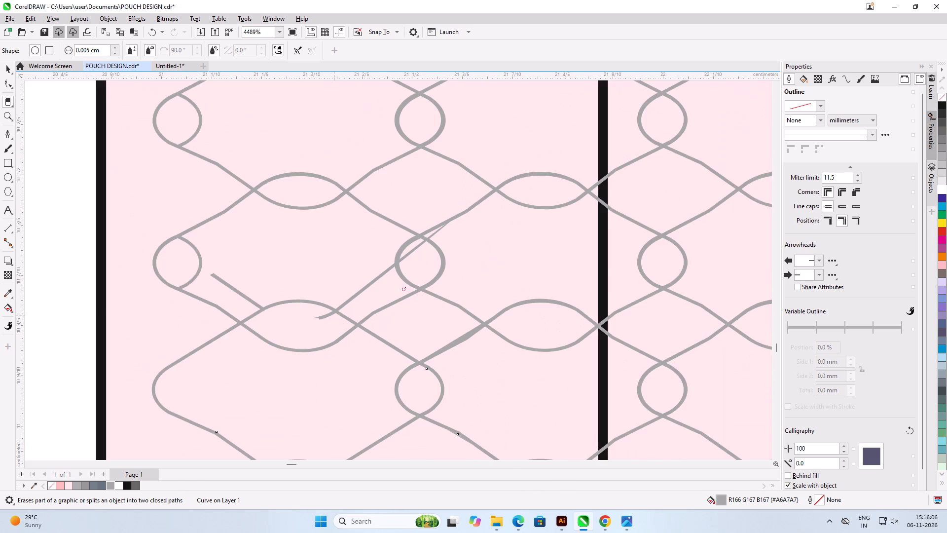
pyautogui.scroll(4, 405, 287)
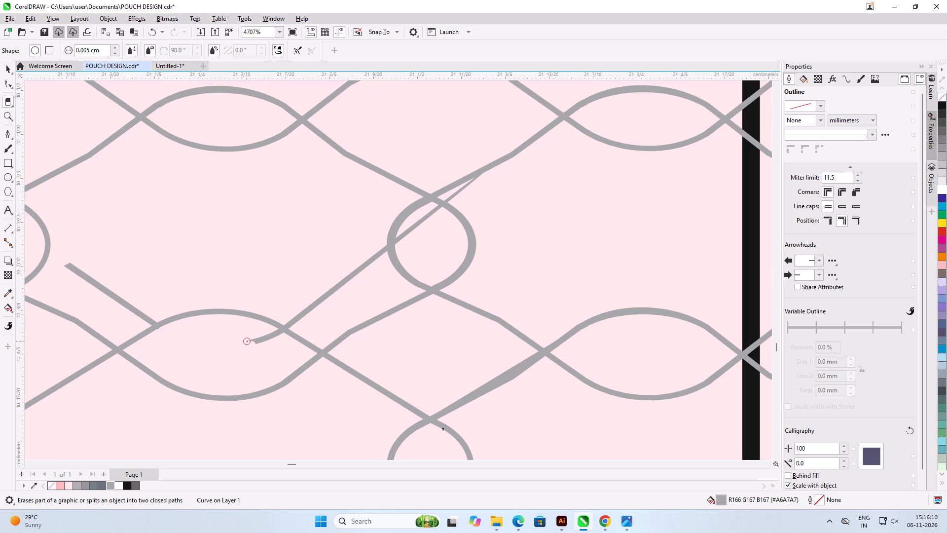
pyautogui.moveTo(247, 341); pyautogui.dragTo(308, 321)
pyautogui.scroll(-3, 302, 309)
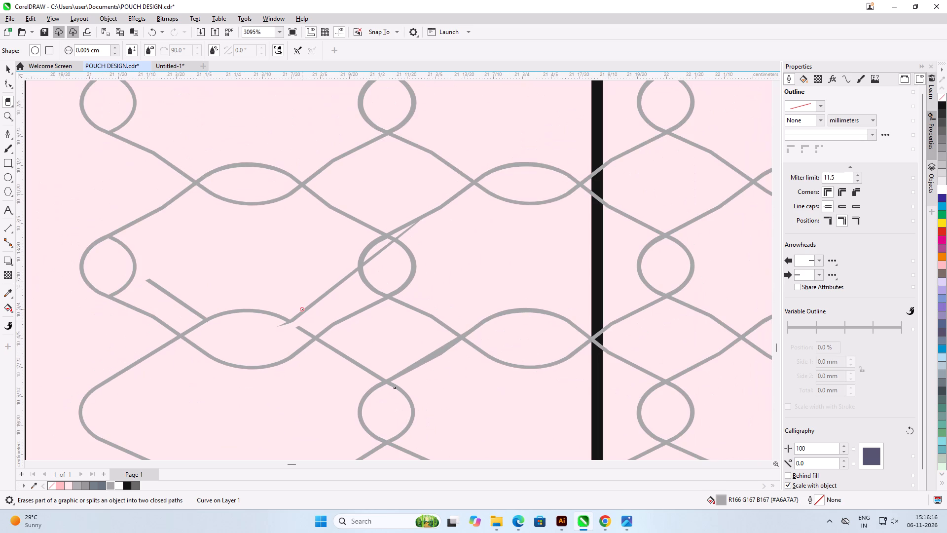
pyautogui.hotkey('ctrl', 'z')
# Erase the outer half of the loose diagonal strand beside the small pouch's left-edge circle, including its leftover slivers, at 0.005 cm thickness.
pyautogui.scroll(6, 186, 306)
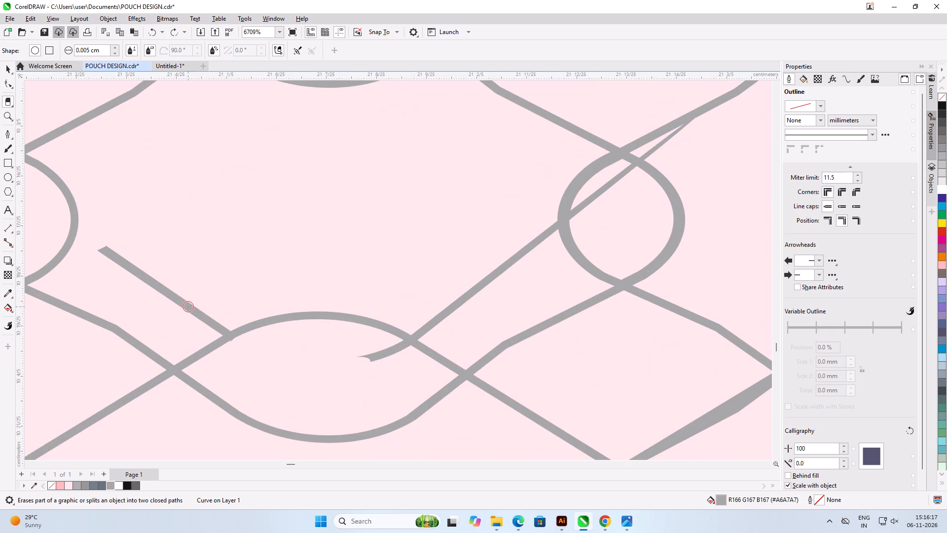
pyautogui.scroll(-5, 208, 298)
pyautogui.scroll(-4, 170, 286)
pyautogui.scroll(5, 170, 286)
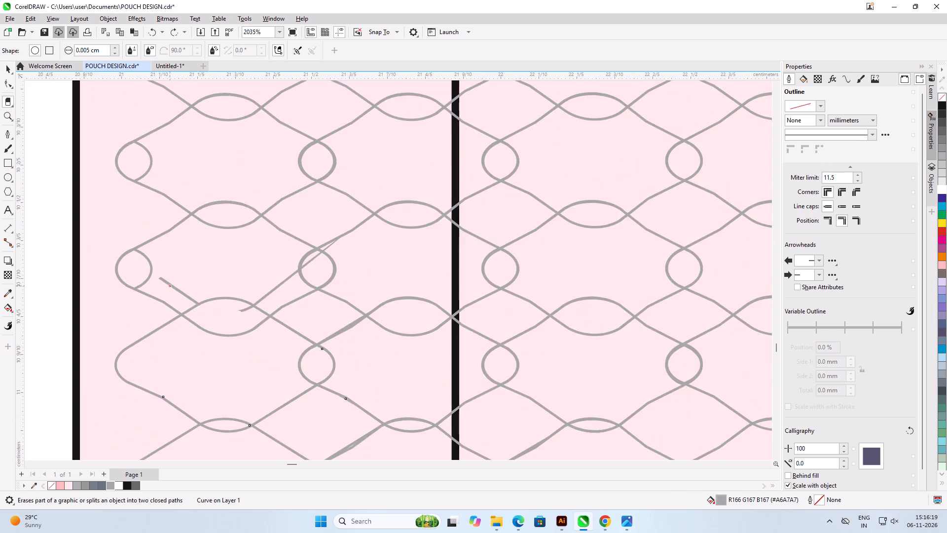
pyautogui.scroll(11, 170, 286)
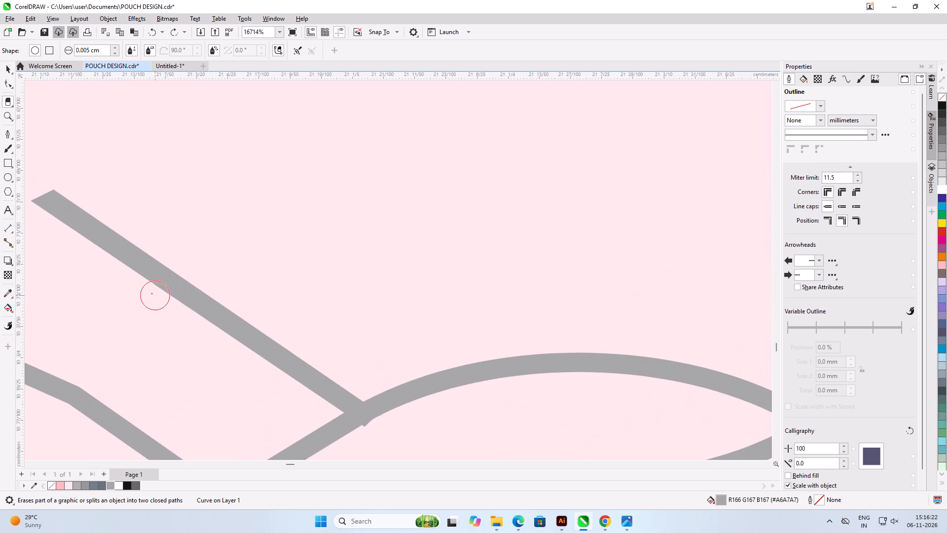
pyautogui.moveTo(38, 195); pyautogui.dragTo(92, 225)
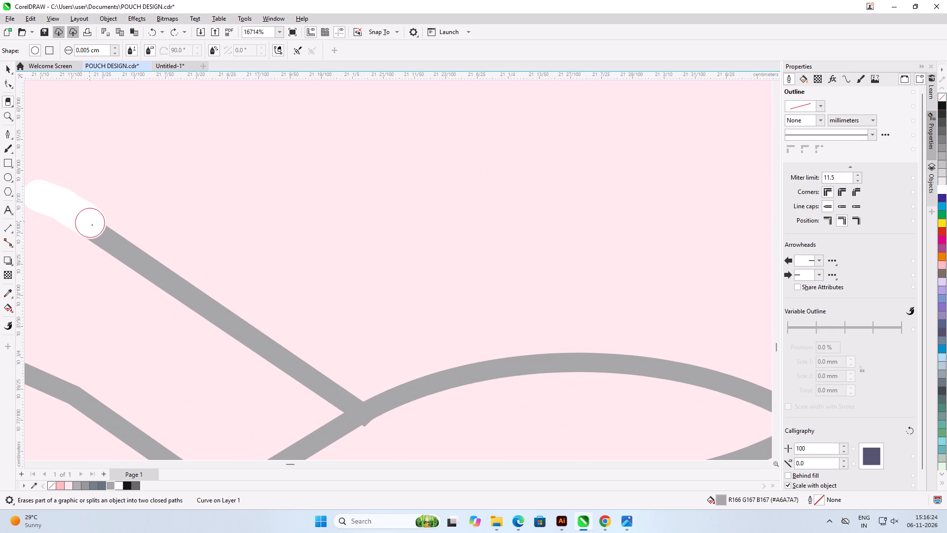
pyautogui.moveTo(92, 225); pyautogui.dragTo(156, 271)
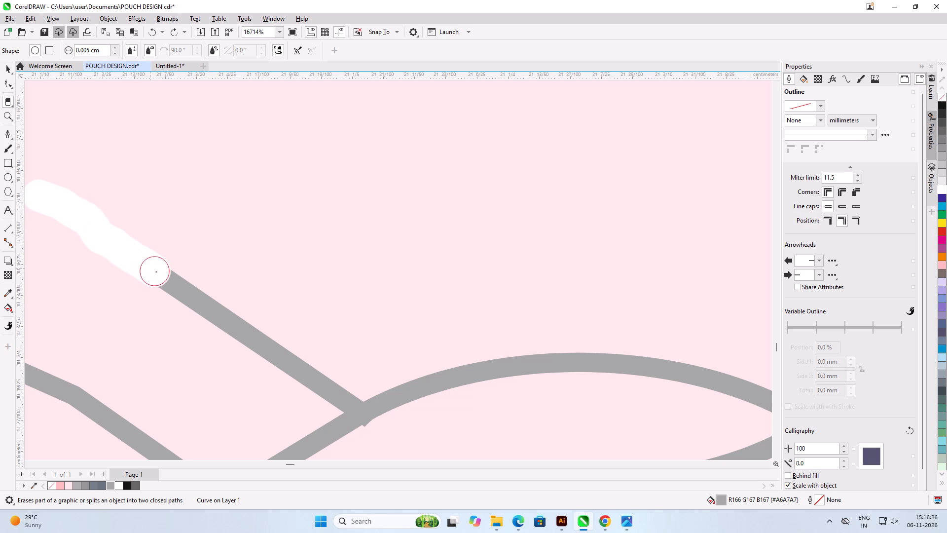
pyautogui.moveTo(156, 271); pyautogui.dragTo(172, 285)
pyautogui.moveTo(172, 285); pyautogui.dragTo(226, 319)
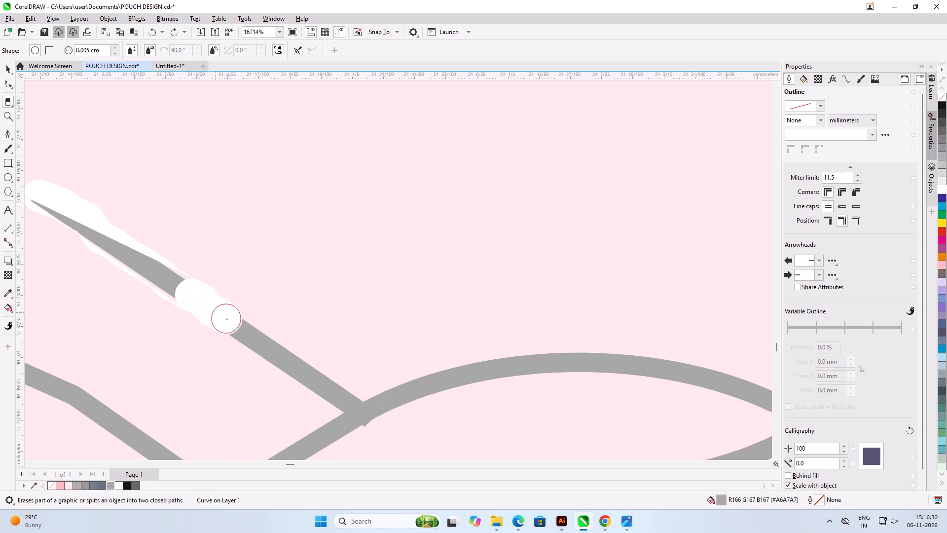
pyautogui.moveTo(226, 319); pyautogui.dragTo(210, 307)
pyautogui.moveTo(210, 307); pyautogui.dragTo(158, 272)
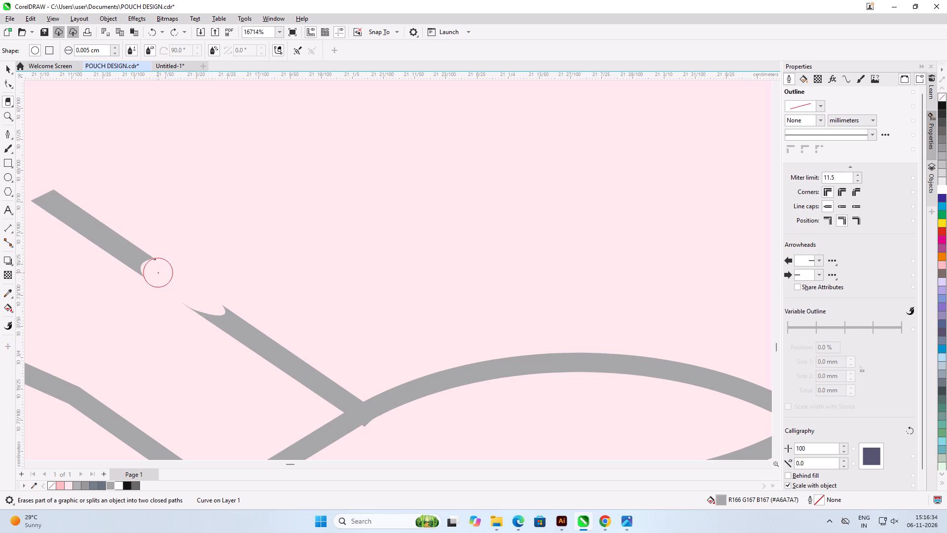
pyautogui.moveTo(158, 272); pyautogui.dragTo(122, 246)
pyautogui.moveTo(122, 246); pyautogui.dragTo(38, 197)
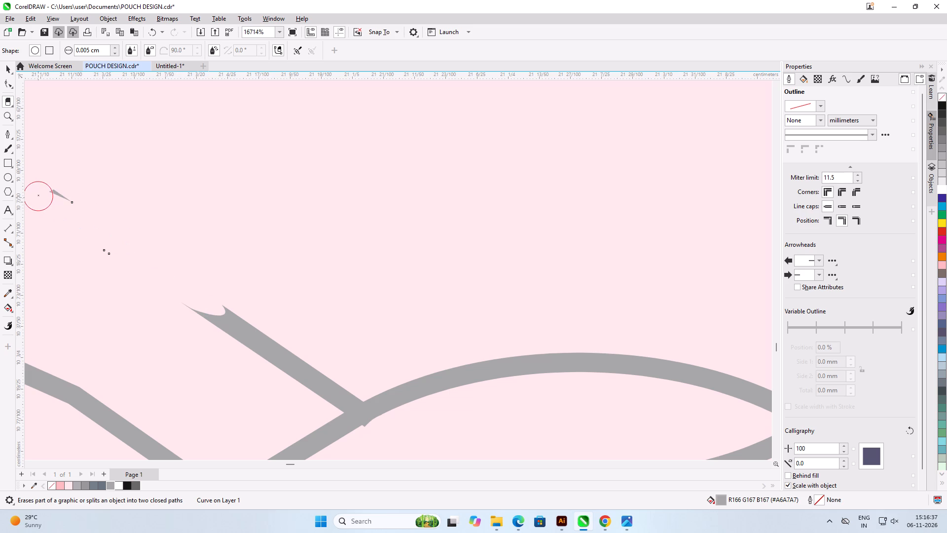
pyautogui.moveTo(38, 195); pyautogui.dragTo(106, 262)
pyautogui.moveTo(55, 185); pyautogui.dragTo(54, 202)
# Erase the rest of that loose strand down to a short stub above the lens's upper arc.
pyautogui.moveTo(175, 300); pyautogui.dragTo(278, 363)
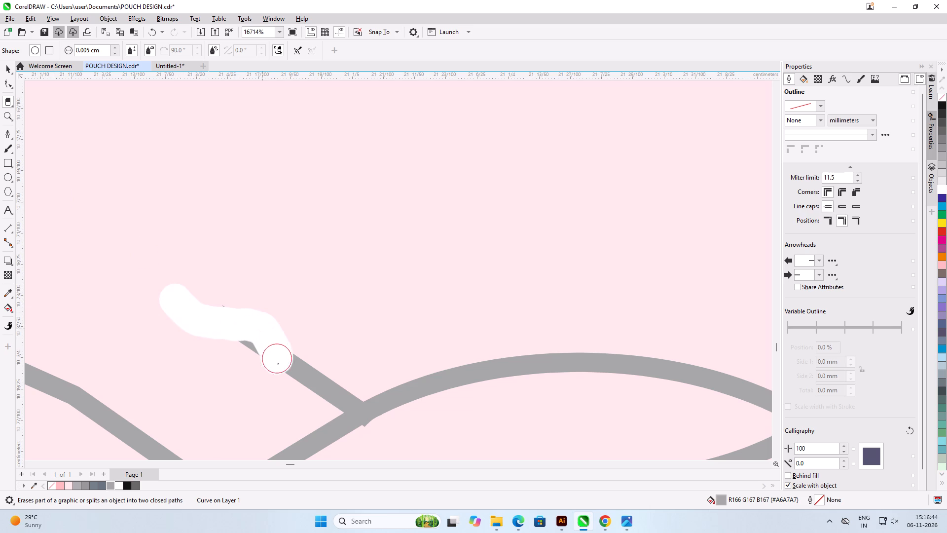
pyautogui.moveTo(278, 363); pyautogui.dragTo(303, 362)
pyautogui.moveTo(303, 355); pyautogui.dragTo(233, 337)
pyautogui.scroll(-6, 286, 278)
pyautogui.scroll(11, 300, 344)
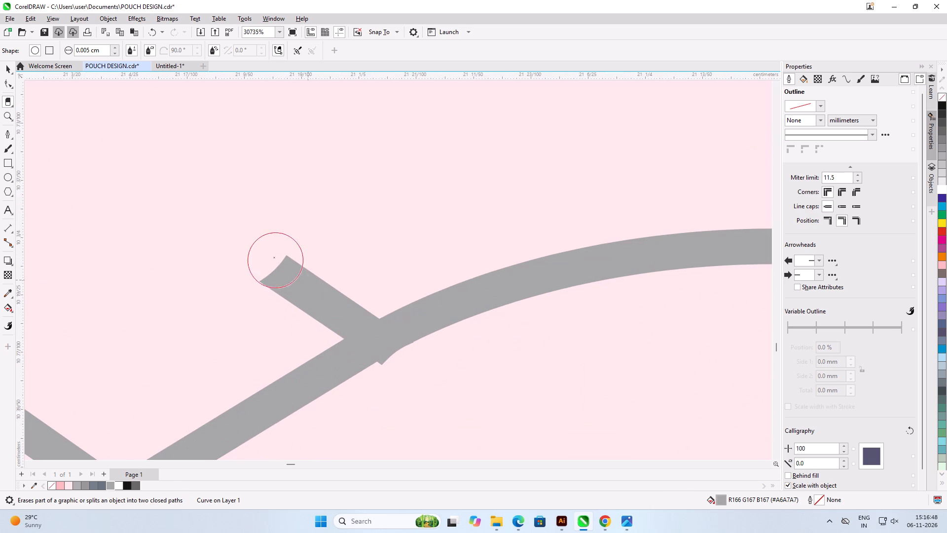
pyautogui.moveTo(272, 241); pyautogui.dragTo(292, 269)
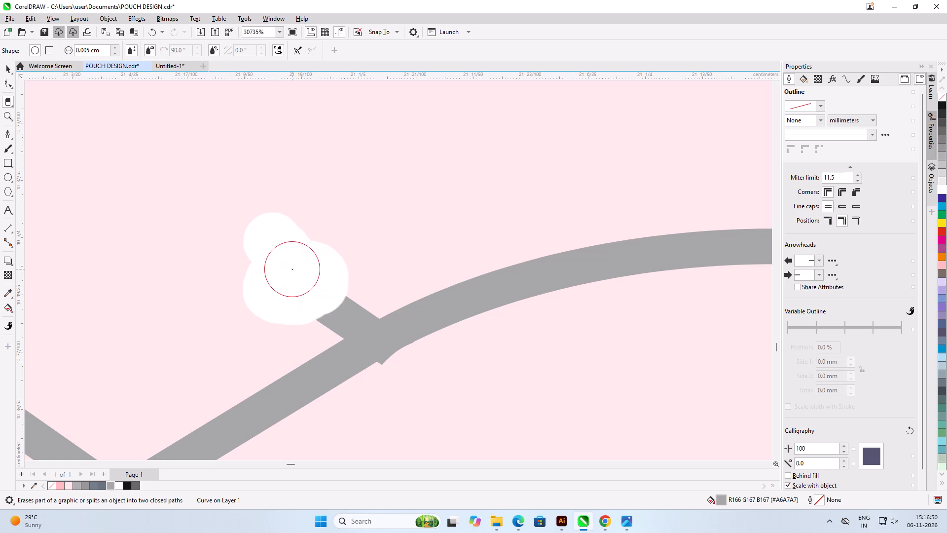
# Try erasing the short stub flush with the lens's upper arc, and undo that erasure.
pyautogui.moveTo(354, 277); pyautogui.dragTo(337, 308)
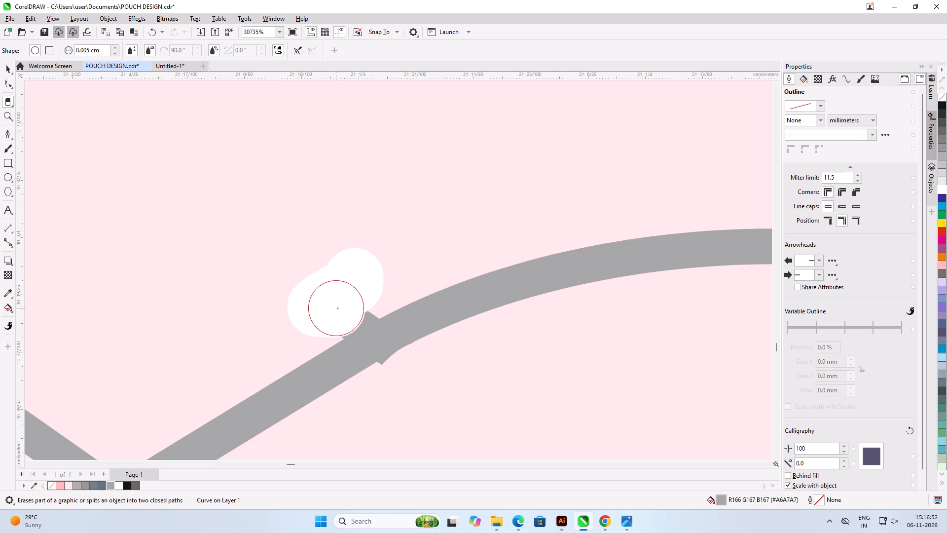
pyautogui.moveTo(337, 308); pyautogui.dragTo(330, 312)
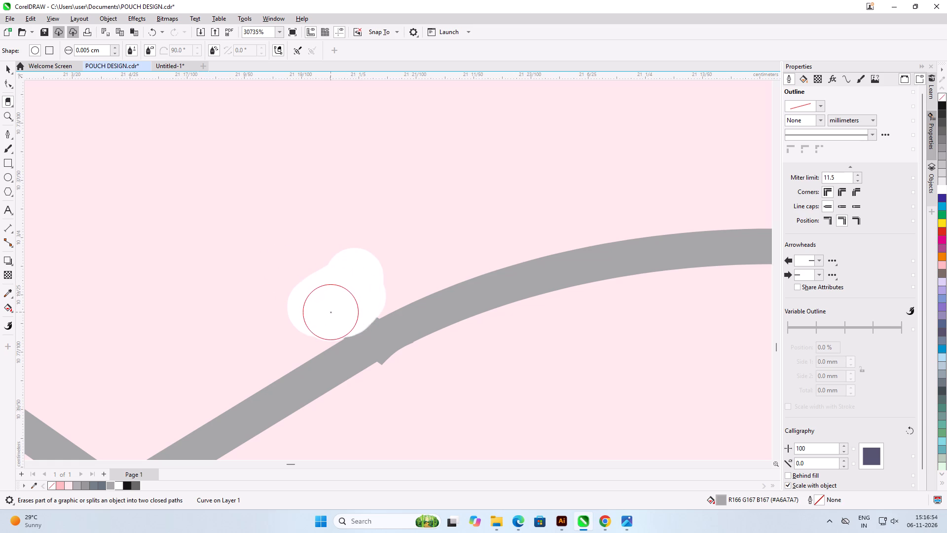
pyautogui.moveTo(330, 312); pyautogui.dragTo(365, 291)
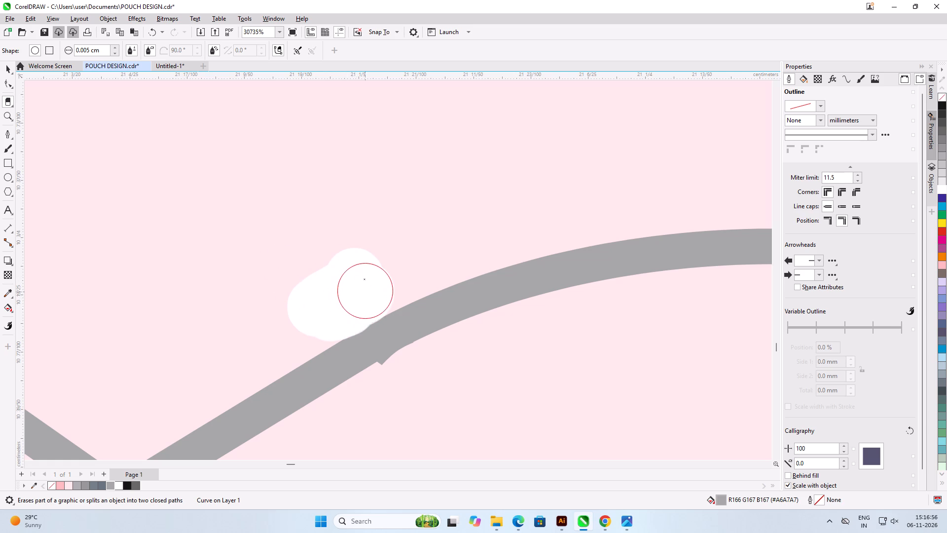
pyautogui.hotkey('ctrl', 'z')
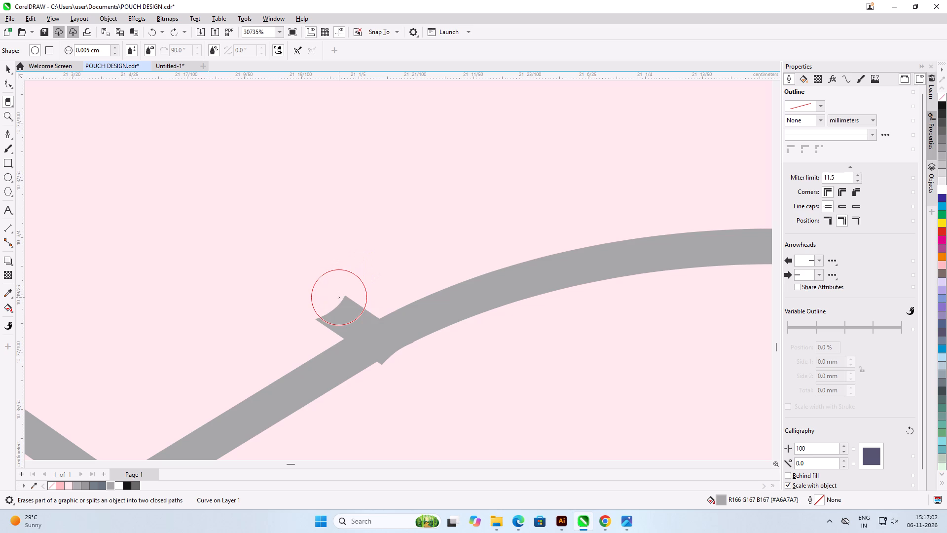
# Erase the short stub again, stopping just short of the lens's upper arc.
pyautogui.moveTo(365, 294); pyautogui.dragTo(302, 311)
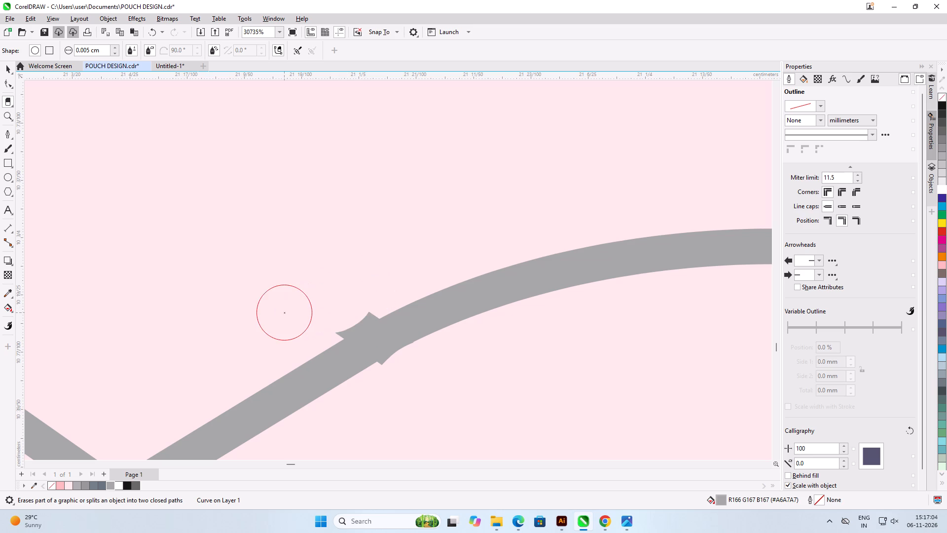
# Erase the duplicate lens's remaining lower-arc stub, from just beside its crossing with the long diagonal strand to its loose tip.
pyautogui.scroll(-13, 260, 287)
pyautogui.scroll(12, 474, 320)
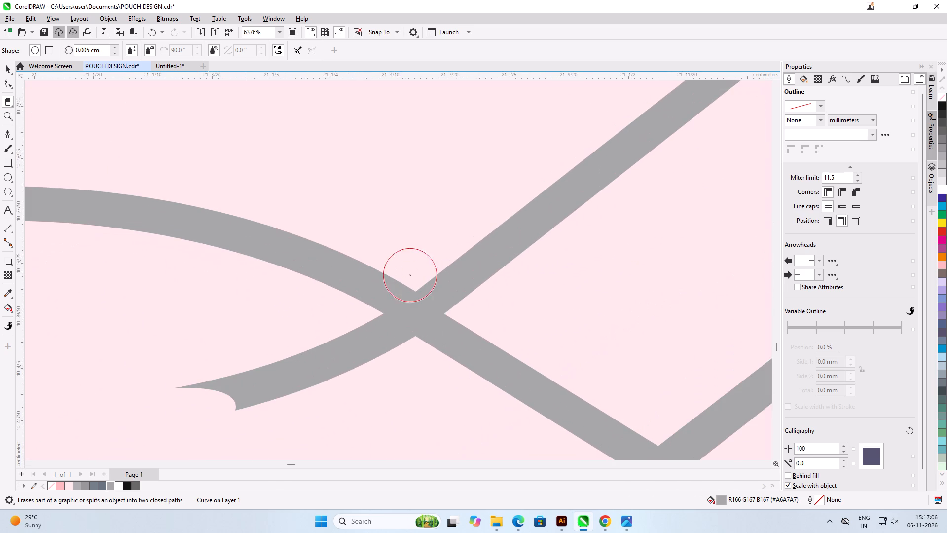
pyautogui.moveTo(405, 377); pyautogui.dragTo(323, 341)
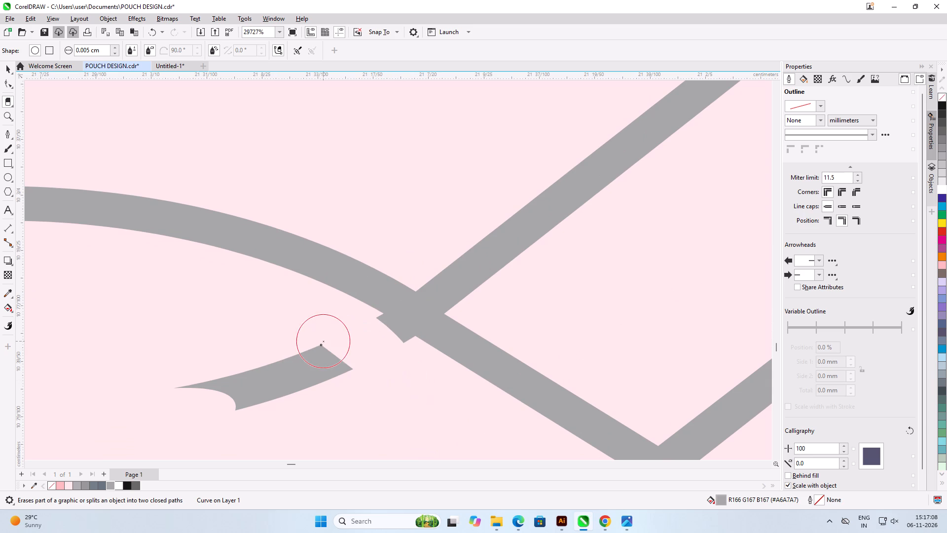
pyautogui.moveTo(406, 369); pyautogui.dragTo(383, 351)
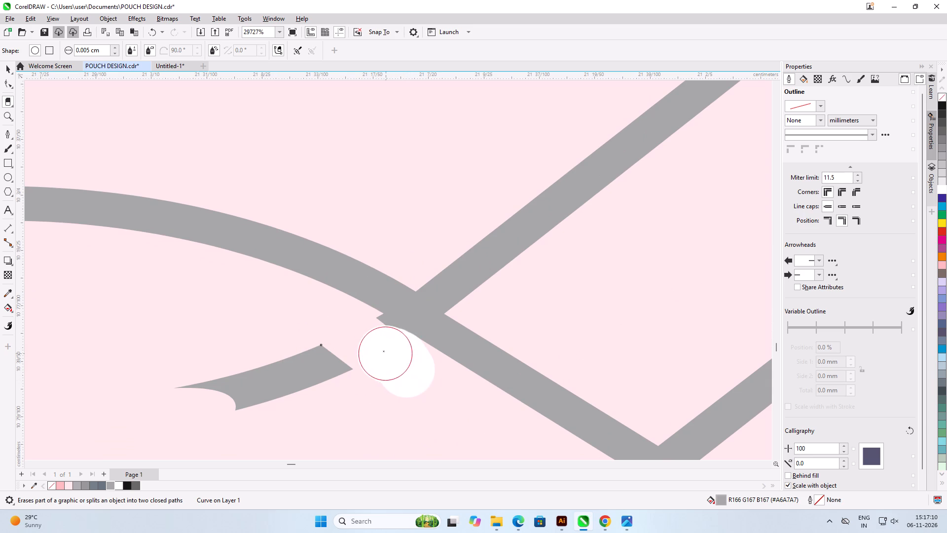
pyautogui.moveTo(383, 351); pyautogui.dragTo(351, 339)
pyautogui.moveTo(354, 364); pyautogui.dragTo(242, 378)
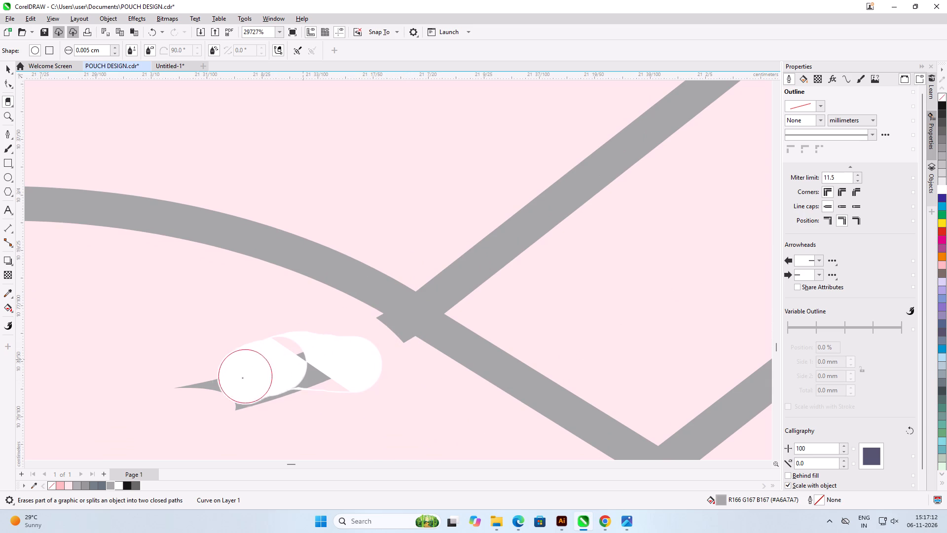
pyautogui.moveTo(242, 378); pyautogui.dragTo(315, 371)
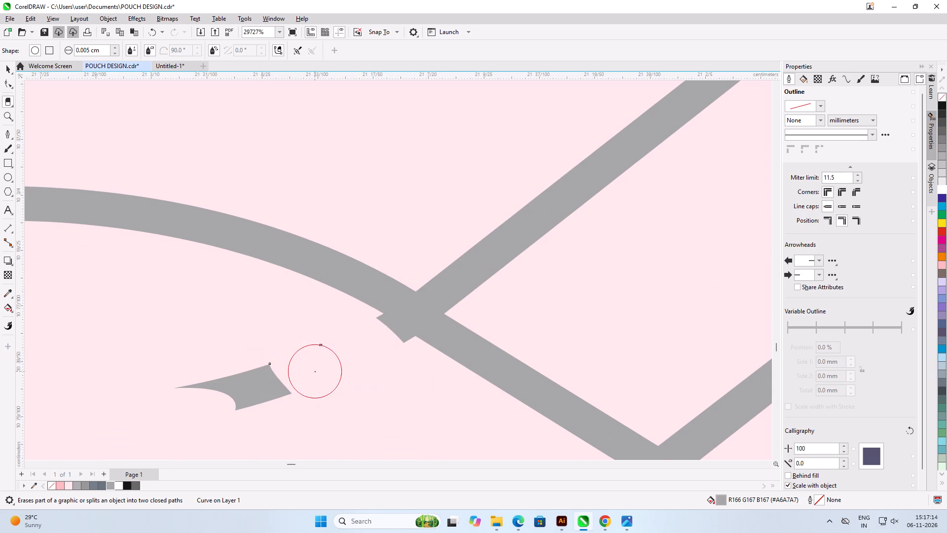
pyautogui.moveTo(289, 374); pyautogui.dragTo(196, 395)
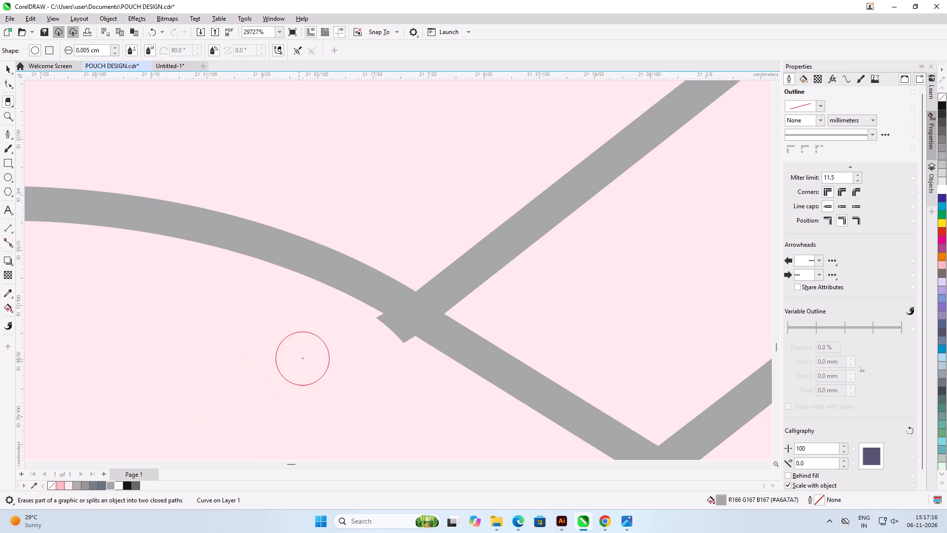
# Cut the long diagonal strand just above its crossing with the lens's upper arc and erase its lower end a short way.
pyautogui.scroll(-3, 309, 365)
pyautogui.scroll(1, 309, 365)
pyautogui.scroll(-7, 309, 365)
pyautogui.scroll(1, 309, 365)
pyautogui.scroll(-13, 309, 365)
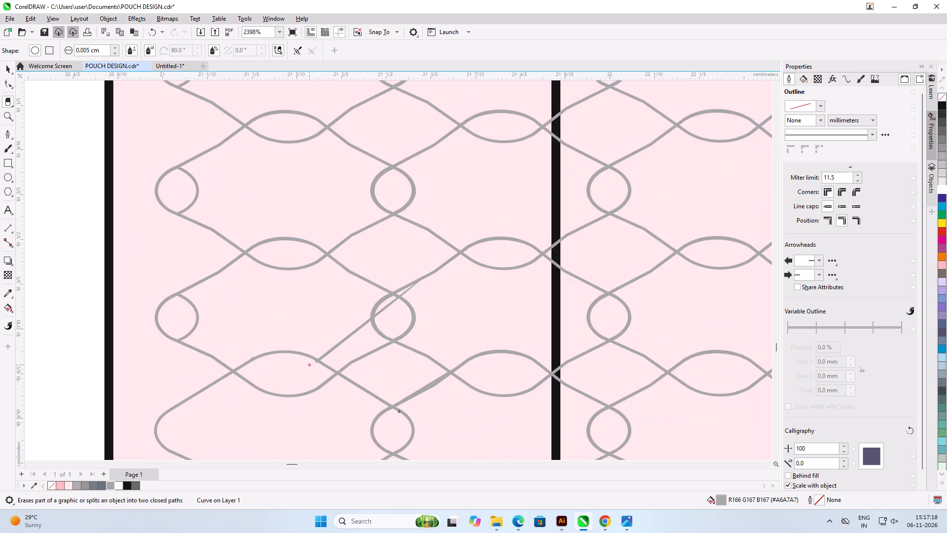
pyautogui.scroll(17, 309, 365)
pyautogui.scroll(5, 318, 358)
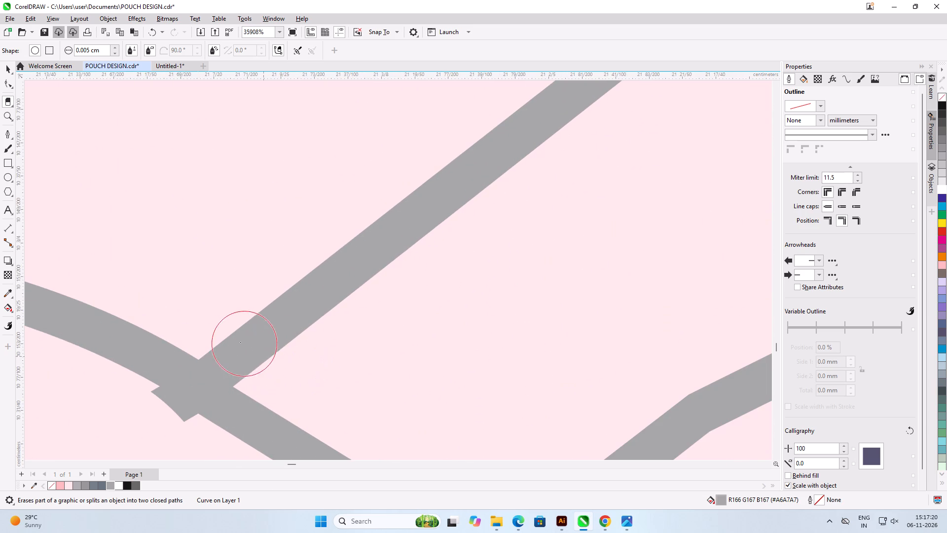
pyautogui.moveTo(214, 327); pyautogui.dragTo(311, 361)
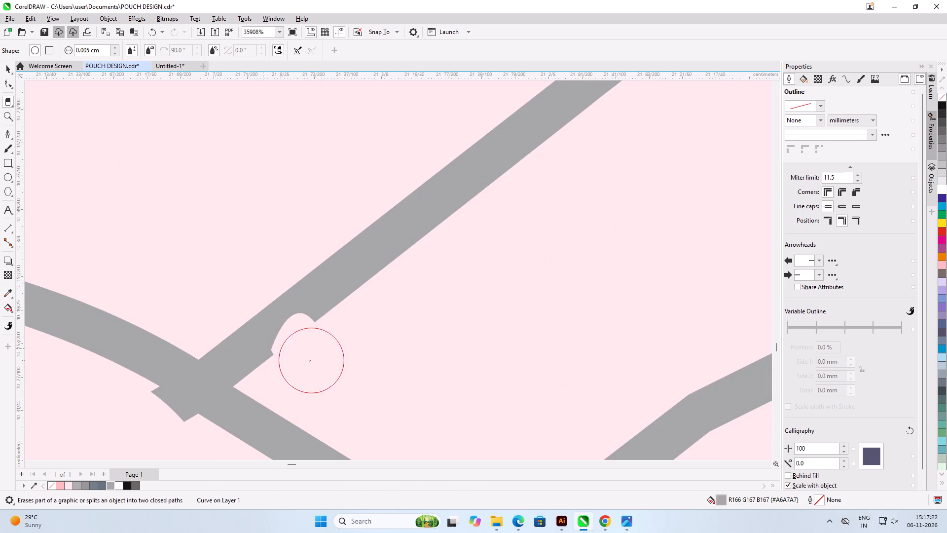
pyautogui.moveTo(230, 330); pyautogui.dragTo(277, 335)
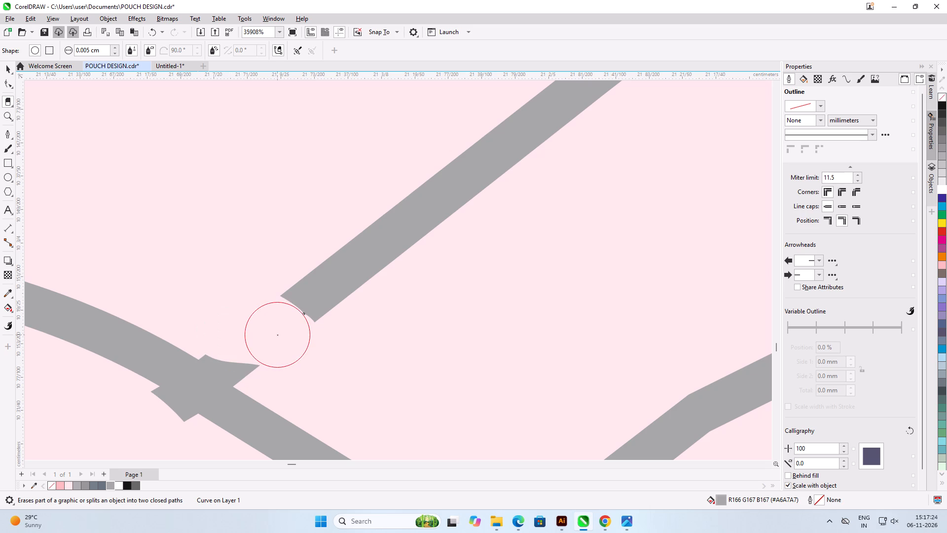
pyautogui.moveTo(277, 335); pyautogui.dragTo(337, 275)
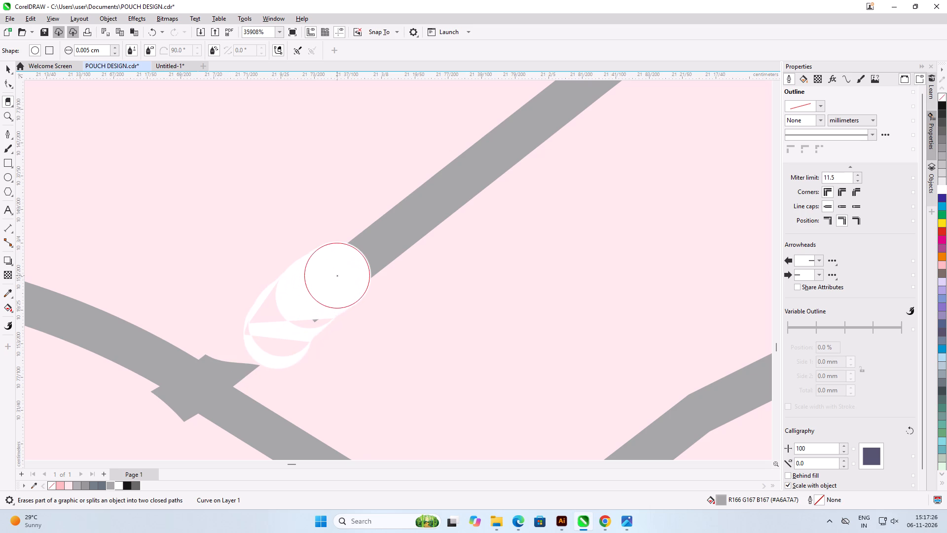
pyautogui.moveTo(313, 314); pyautogui.dragTo(310, 331)
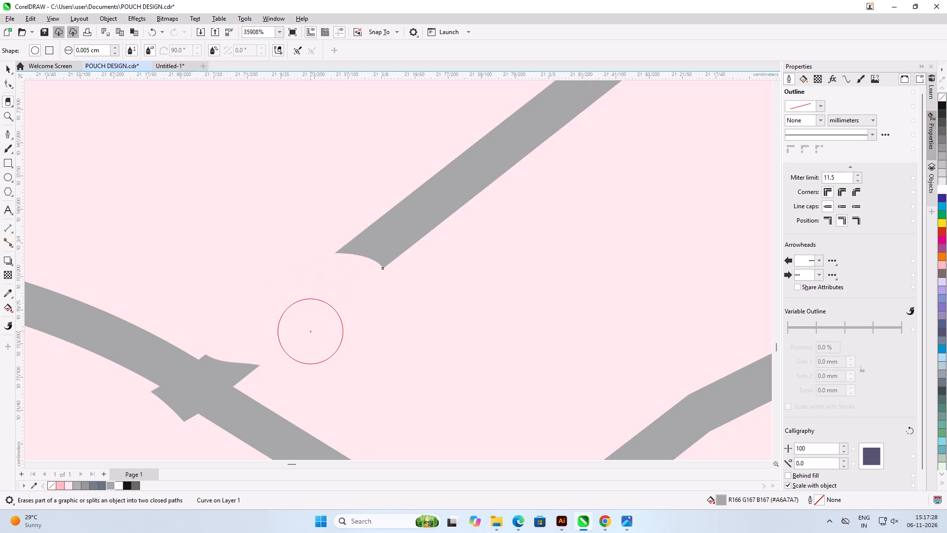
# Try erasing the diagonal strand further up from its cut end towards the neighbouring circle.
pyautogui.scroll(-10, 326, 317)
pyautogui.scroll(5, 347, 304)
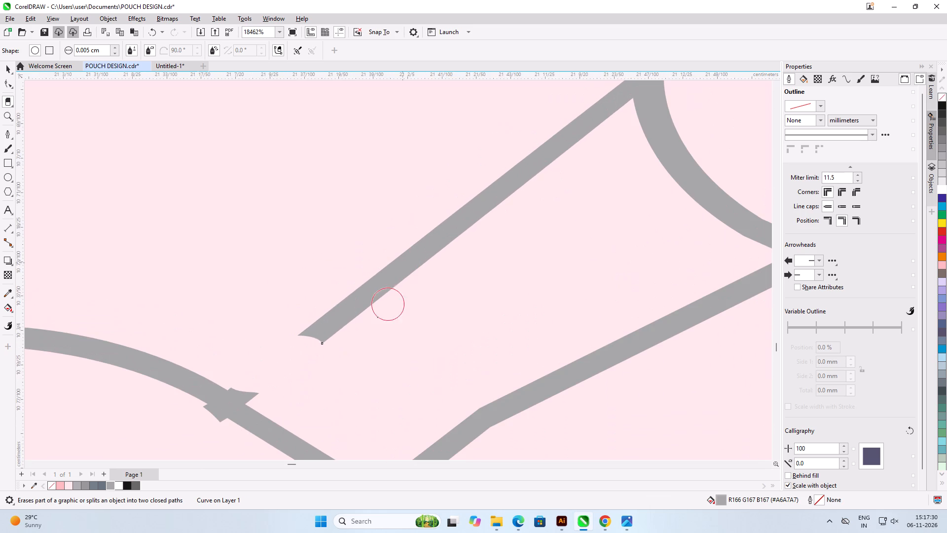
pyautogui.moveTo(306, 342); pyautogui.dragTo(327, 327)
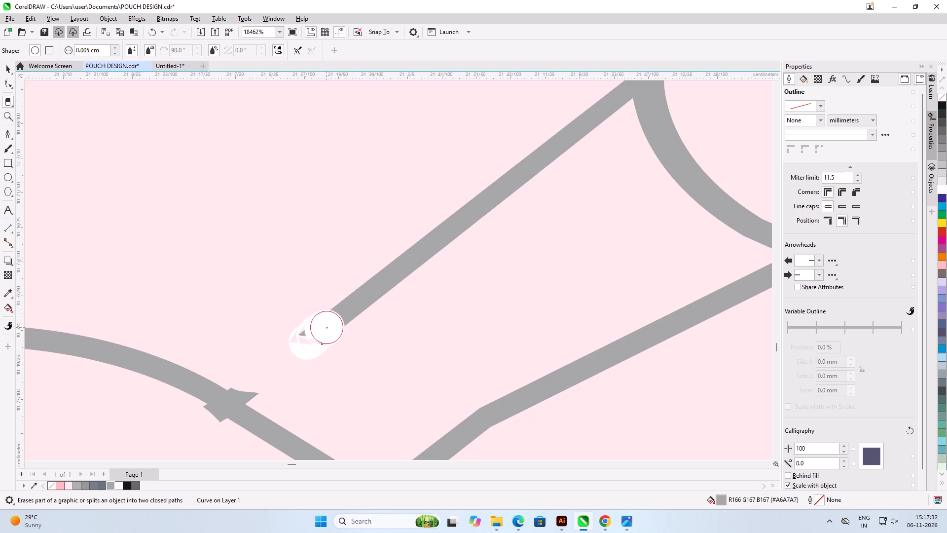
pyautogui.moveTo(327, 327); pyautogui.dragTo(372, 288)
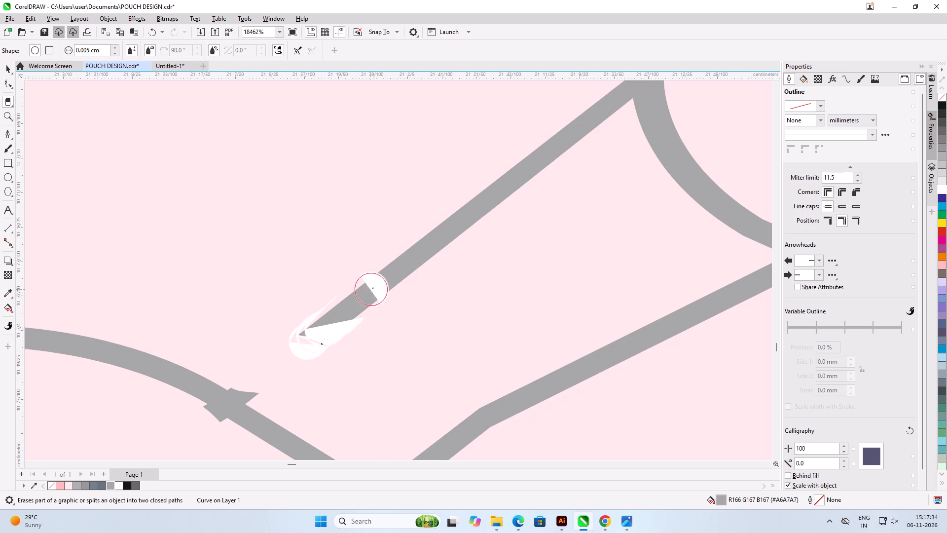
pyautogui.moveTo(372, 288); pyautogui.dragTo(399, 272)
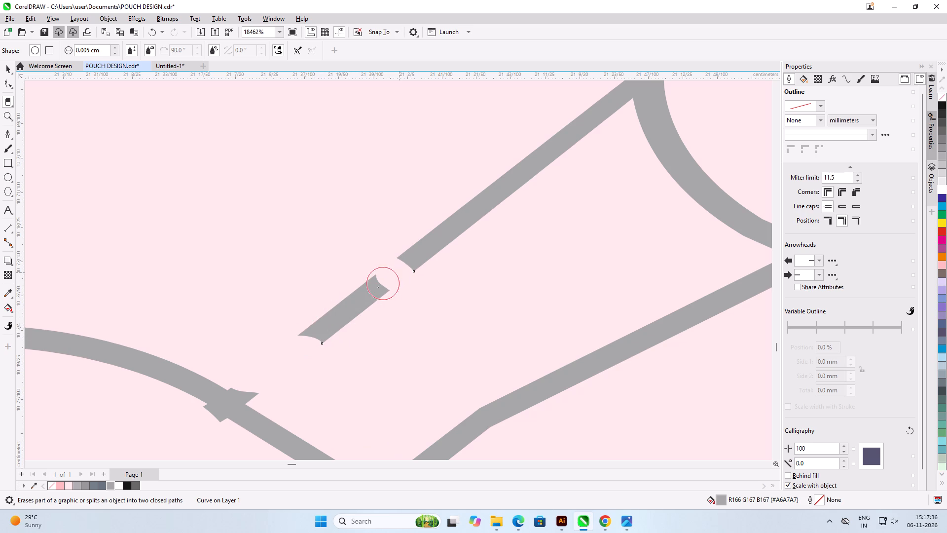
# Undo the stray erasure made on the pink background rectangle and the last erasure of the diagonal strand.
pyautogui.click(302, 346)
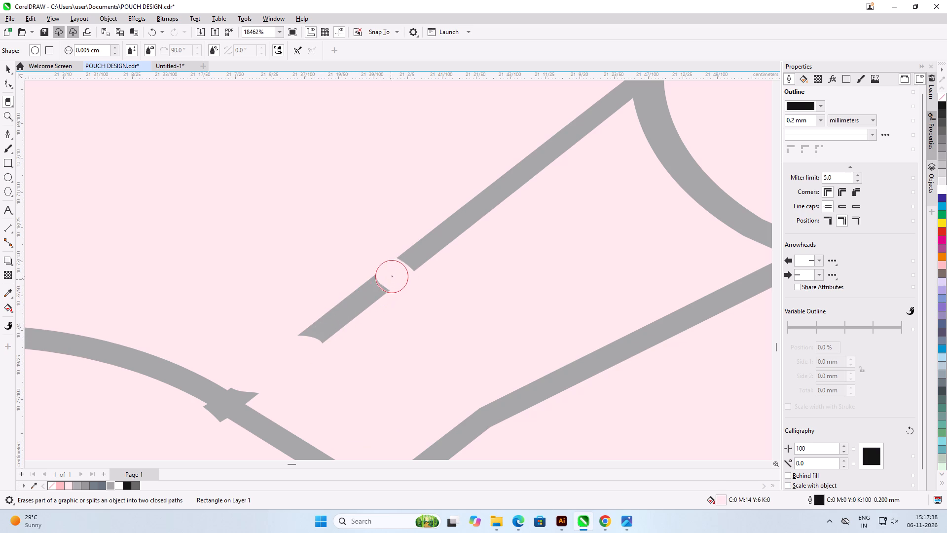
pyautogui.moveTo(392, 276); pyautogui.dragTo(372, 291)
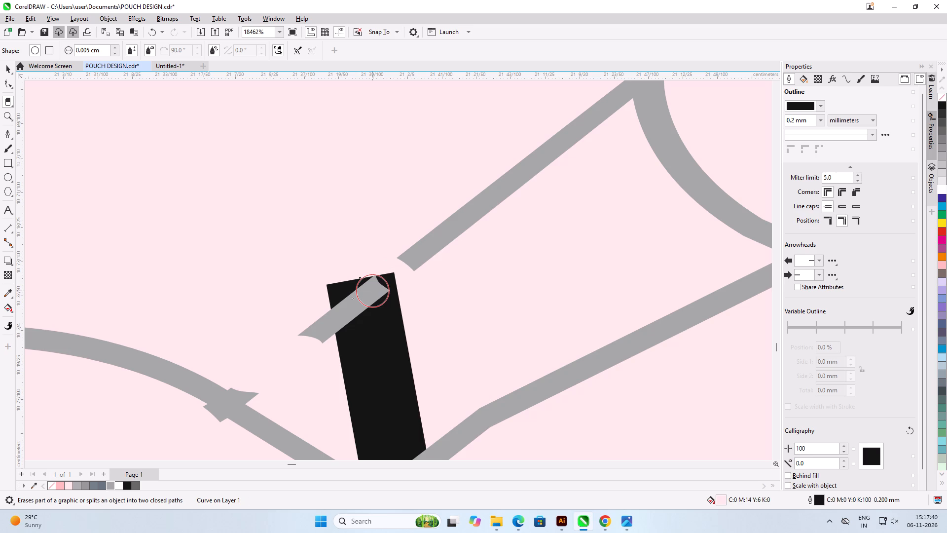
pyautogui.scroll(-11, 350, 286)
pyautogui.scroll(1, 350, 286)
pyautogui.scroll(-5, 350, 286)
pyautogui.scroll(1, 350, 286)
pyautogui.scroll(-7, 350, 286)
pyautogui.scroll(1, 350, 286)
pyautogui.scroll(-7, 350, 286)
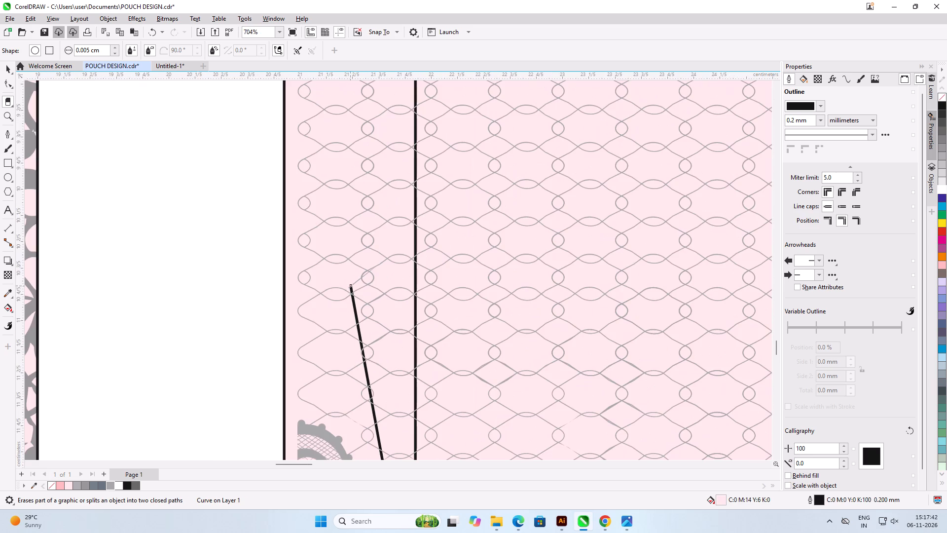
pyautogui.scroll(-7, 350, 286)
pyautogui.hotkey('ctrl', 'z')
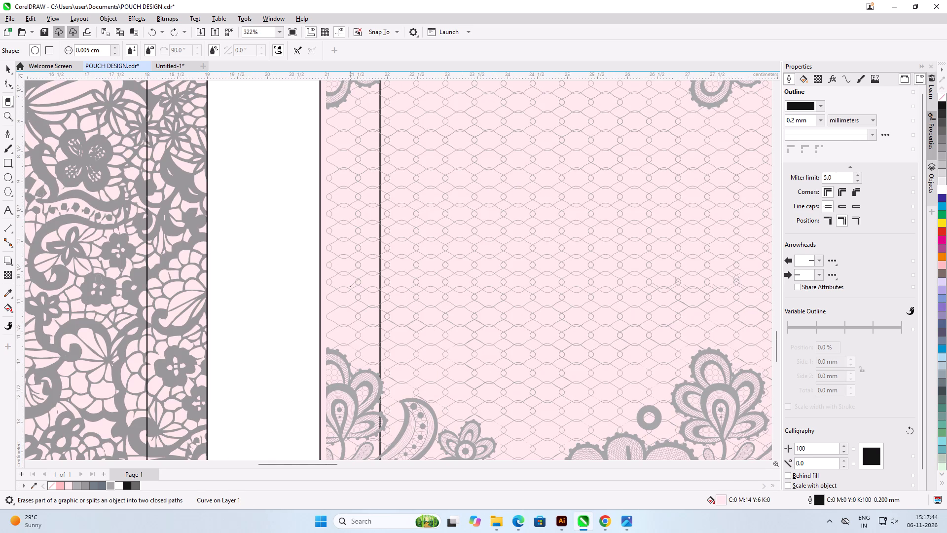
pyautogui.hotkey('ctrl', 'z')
# Erase the diagonal strand again from its cut end, working up towards the neighbouring circle.
pyautogui.scroll(-9, 350, 286)
pyautogui.scroll(1, 350, 286)
pyautogui.scroll(-5, 350, 286)
pyautogui.scroll(6, 350, 286)
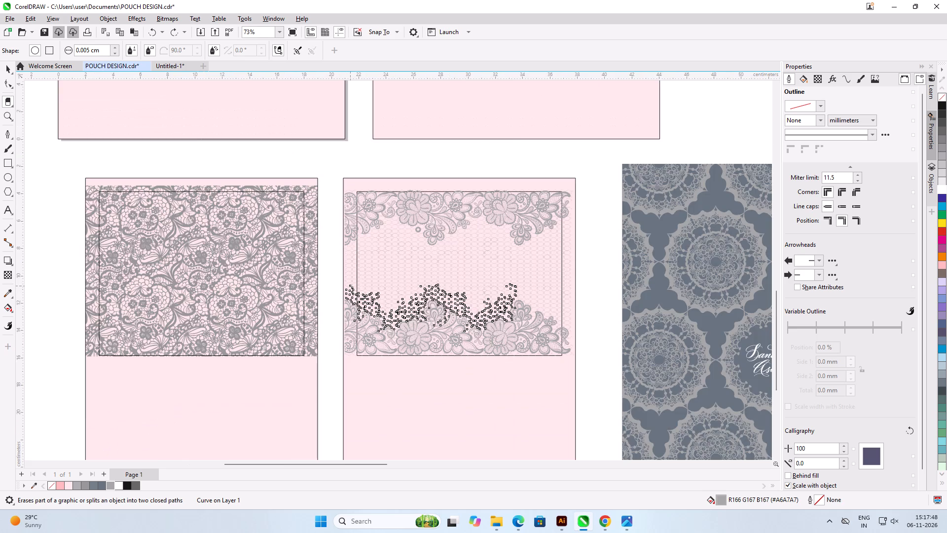
pyautogui.scroll(19, 350, 286)
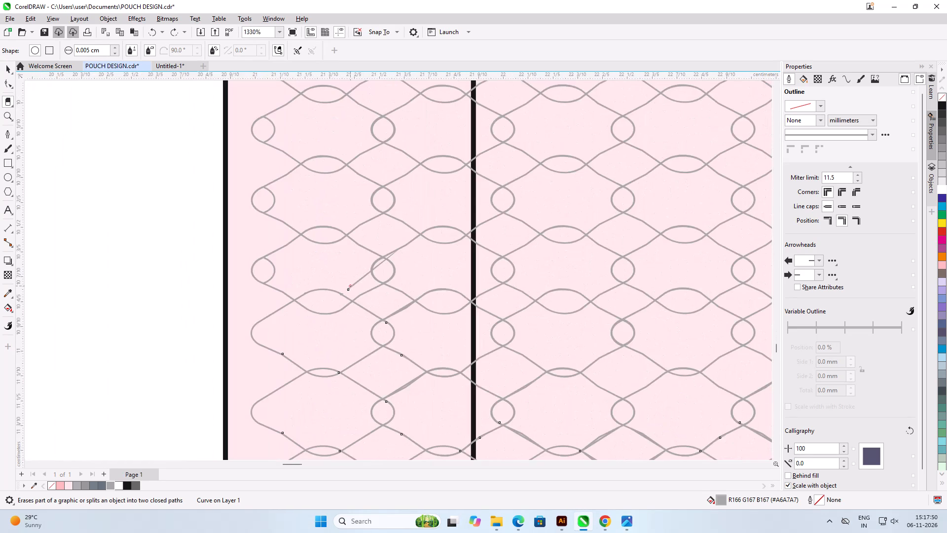
pyautogui.scroll(18, 350, 286)
pyautogui.scroll(6, 350, 286)
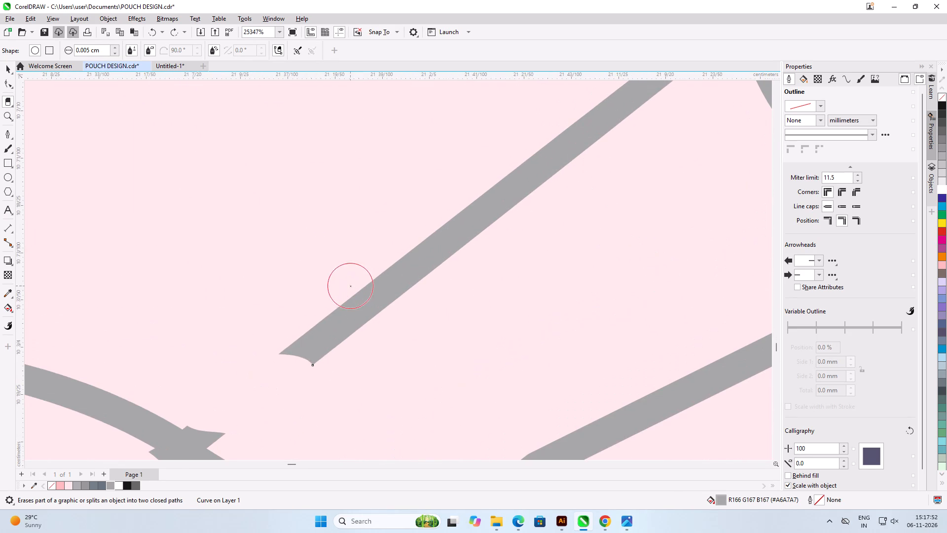
pyautogui.moveTo(271, 362); pyautogui.dragTo(321, 357)
pyautogui.moveTo(309, 356); pyautogui.dragTo(392, 296)
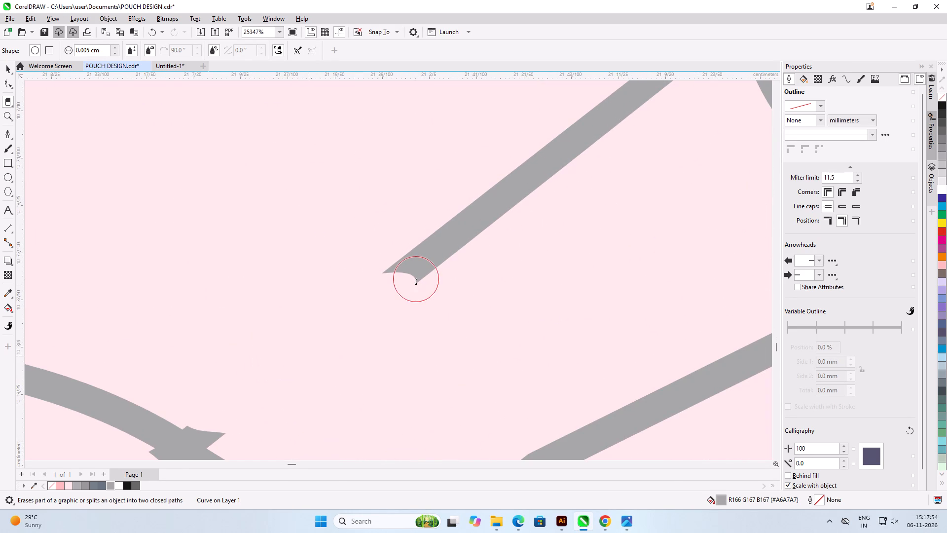
pyautogui.moveTo(384, 300); pyautogui.dragTo(475, 207)
# Cut the diagonal strand just outside the circle's left edge and erase the whole remaining piece down to its loose tip.
pyautogui.scroll(-3, 414, 235)
pyautogui.scroll(1, 393, 274)
pyautogui.scroll(-4, 380, 281)
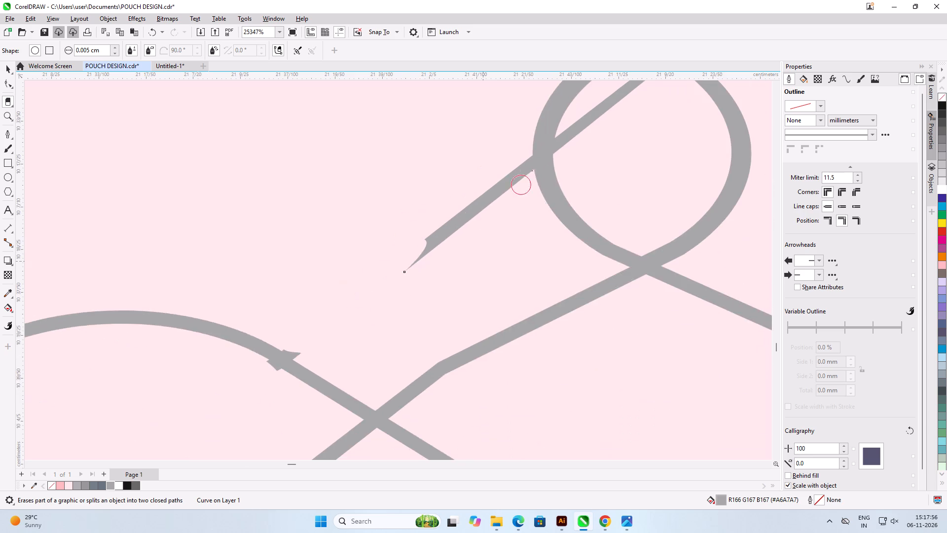
pyautogui.scroll(7, 542, 152)
pyautogui.moveTo(484, 187); pyautogui.dragTo(469, 241)
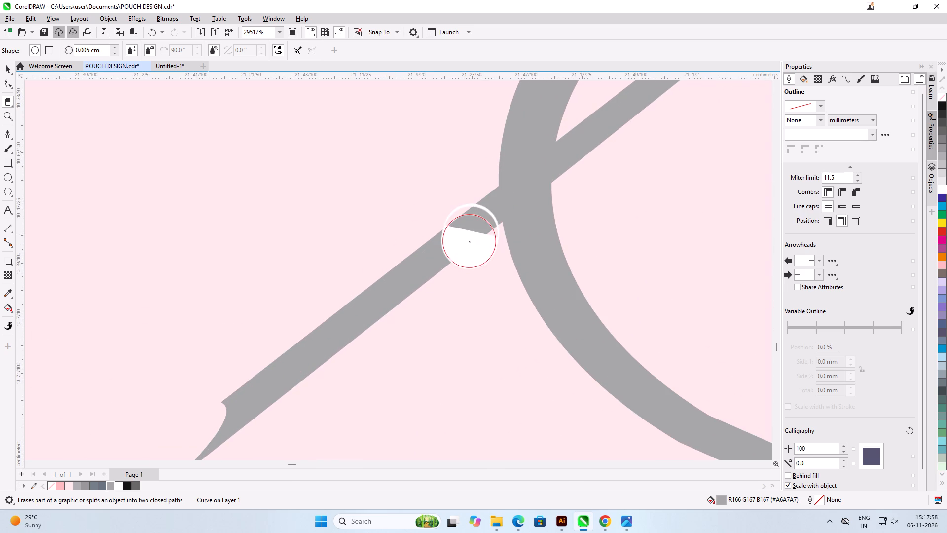
pyautogui.moveTo(470, 187); pyautogui.dragTo(470, 228)
pyautogui.moveTo(461, 227); pyautogui.dragTo(392, 284)
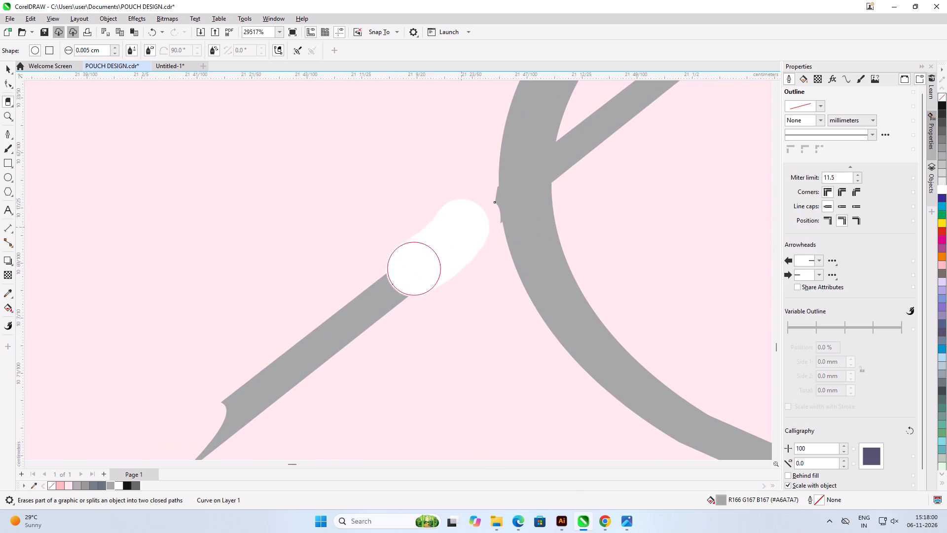
pyautogui.moveTo(392, 284); pyautogui.dragTo(286, 354)
pyautogui.moveTo(364, 311); pyautogui.dragTo(213, 429)
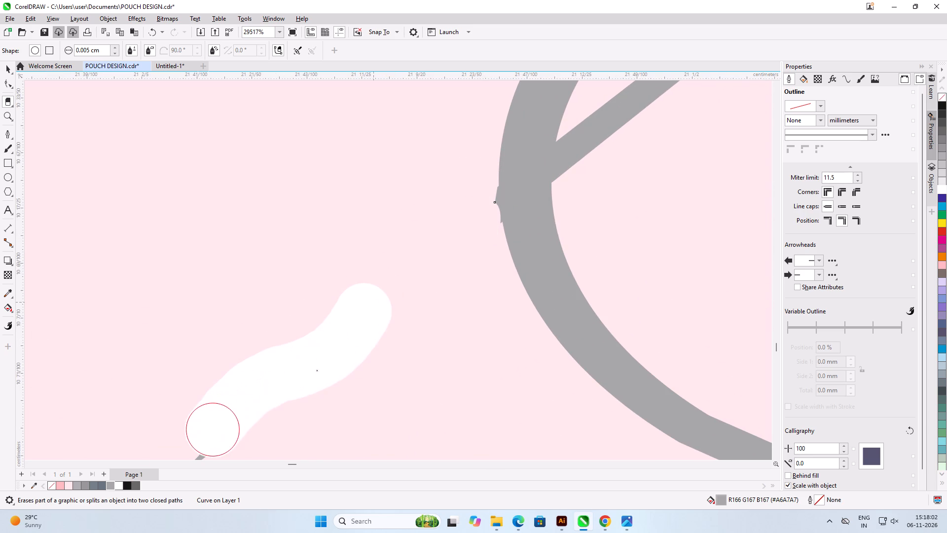
pyautogui.scroll(-3, 365, 221)
pyautogui.moveTo(179, 394); pyautogui.dragTo(274, 388)
pyautogui.moveTo(273, 356); pyautogui.dragTo(238, 411)
pyautogui.moveTo(265, 369); pyautogui.dragTo(255, 381)
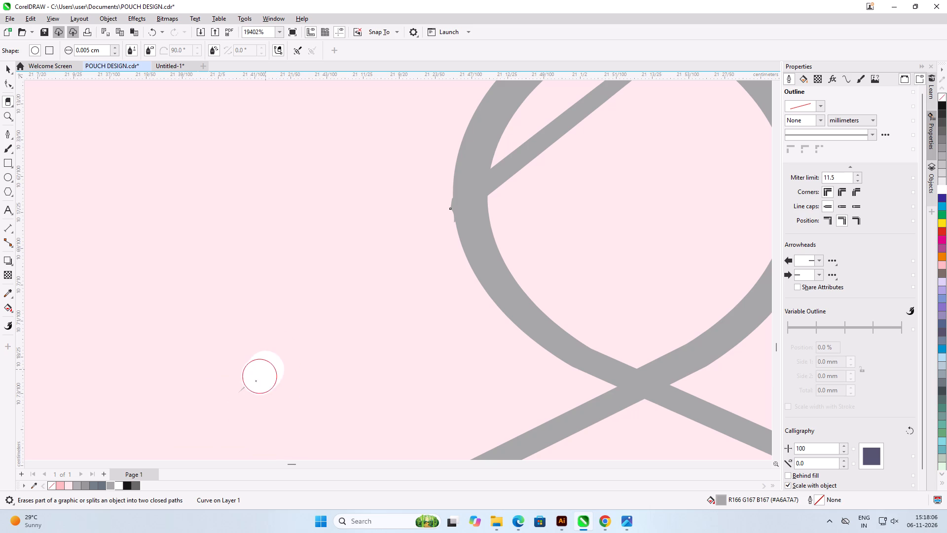
pyautogui.moveTo(255, 381); pyautogui.dragTo(237, 394)
# Erase the diagonal strand's section inside the circle, from the circle's upper crossing to its left edge, including leftover fragments.
pyautogui.scroll(-7, 221, 356)
pyautogui.scroll(5, 446, 200)
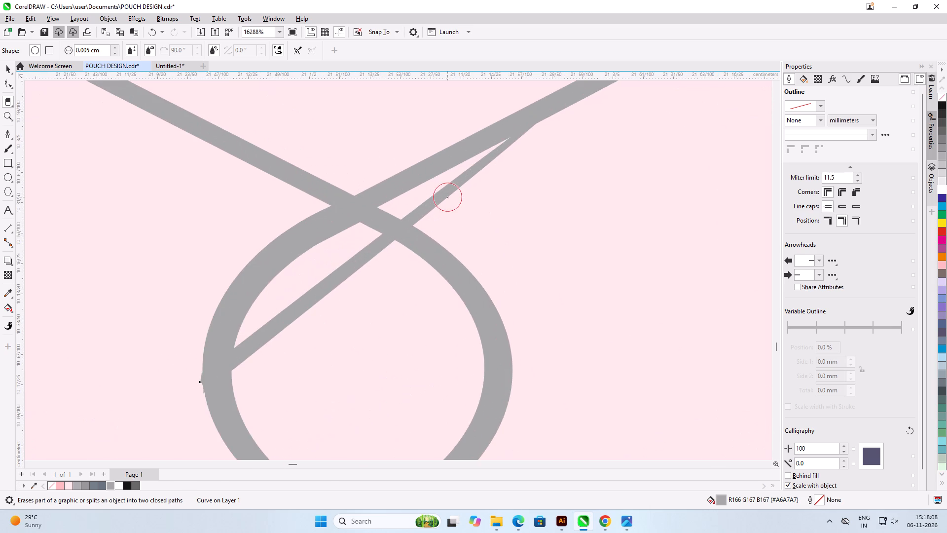
pyautogui.scroll(4, 372, 248)
pyautogui.moveTo(396, 269); pyautogui.dragTo(336, 300)
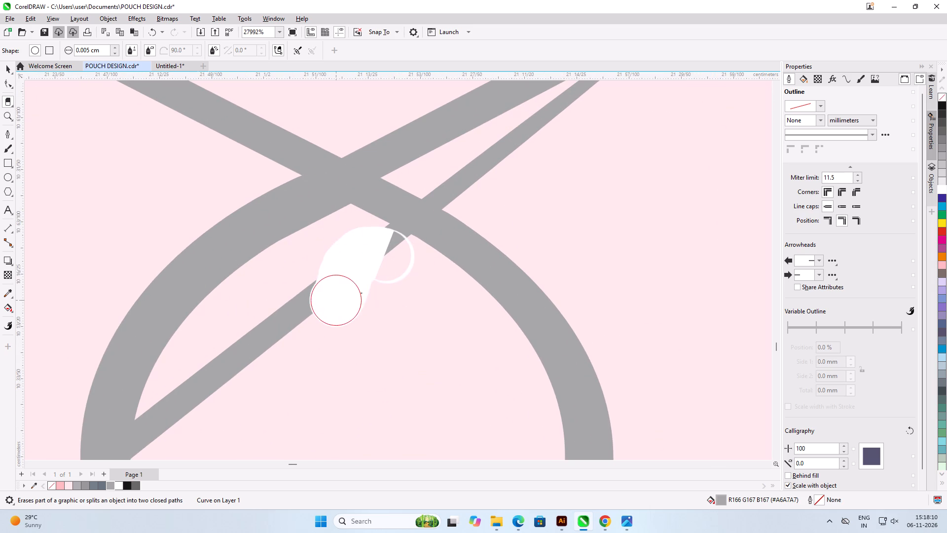
pyautogui.moveTo(379, 273); pyautogui.dragTo(375, 260)
pyautogui.moveTo(329, 292); pyautogui.dragTo(245, 348)
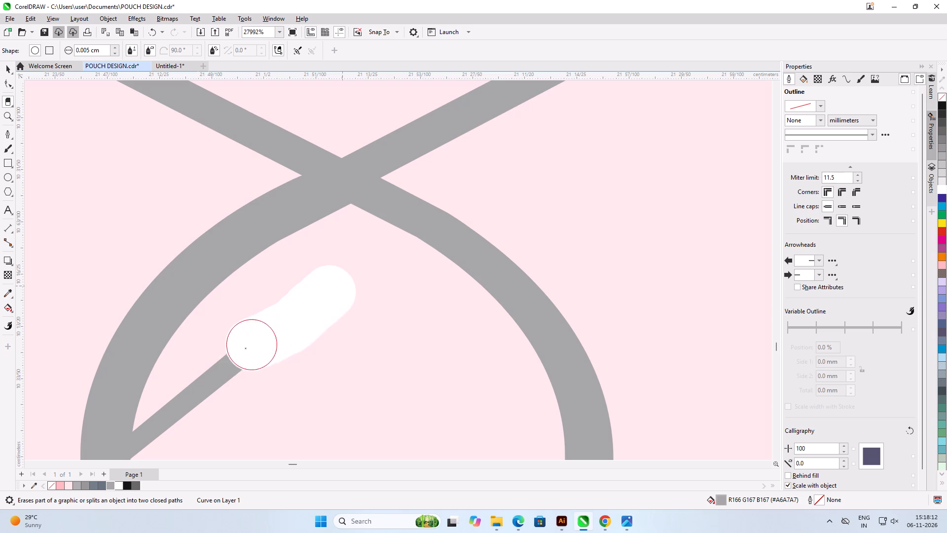
pyautogui.moveTo(245, 348); pyautogui.dragTo(228, 357)
pyautogui.scroll(-7, 425, 249)
pyautogui.moveTo(325, 327); pyautogui.dragTo(340, 314)
pyautogui.moveTo(331, 315); pyautogui.dragTo(363, 296)
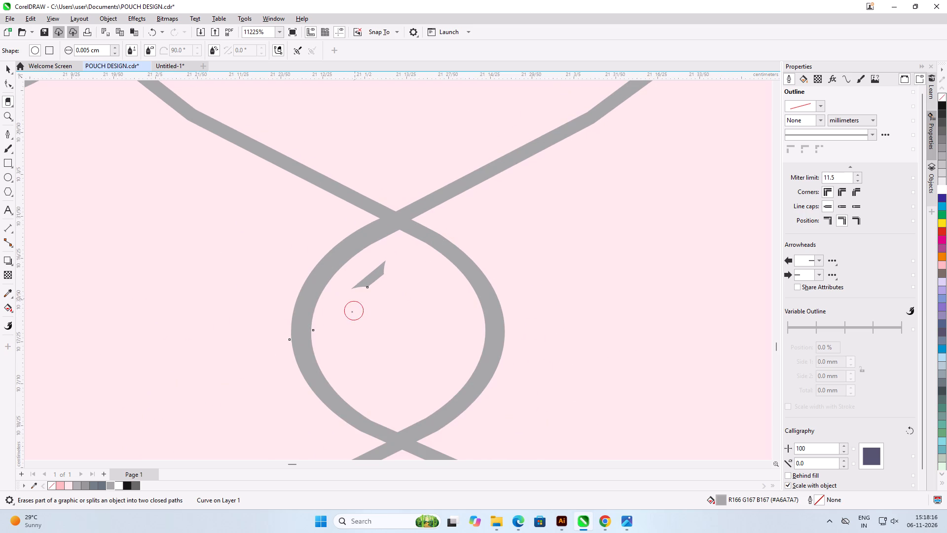
pyautogui.moveTo(358, 295); pyautogui.dragTo(387, 274)
pyautogui.moveTo(365, 287); pyautogui.dragTo(389, 269)
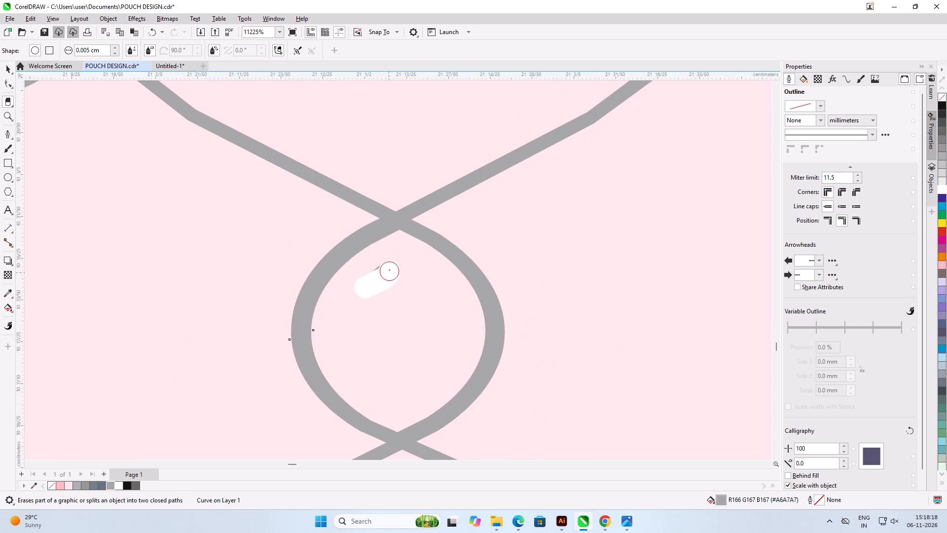
pyautogui.moveTo(389, 269); pyautogui.dragTo(364, 271)
# Examine the join between the small pouch's upper and lower mesh for remaining stray strands, from the panel's left edge to above the central flower.
pyautogui.scroll(-4, 388, 278)
pyautogui.scroll(1, 388, 278)
pyautogui.scroll(-10, 388, 278)
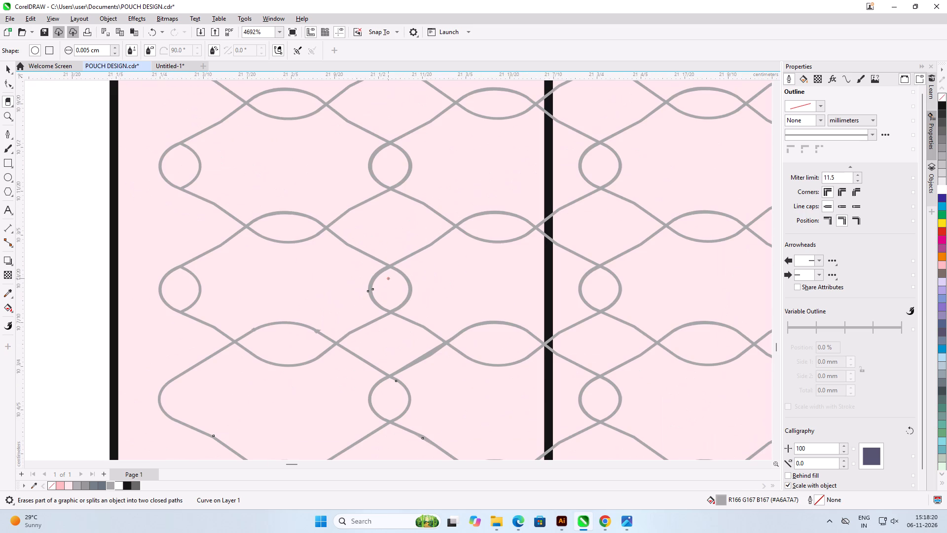
pyautogui.scroll(-7, 388, 278)
pyautogui.scroll(-7, 341, 277)
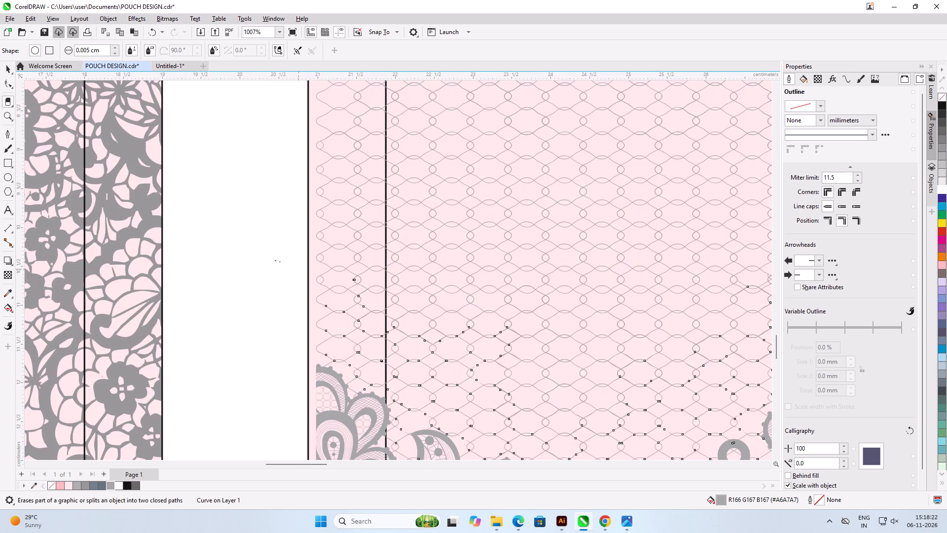
pyautogui.scroll(-6, 272, 256)
pyautogui.scroll(4, 492, 301)
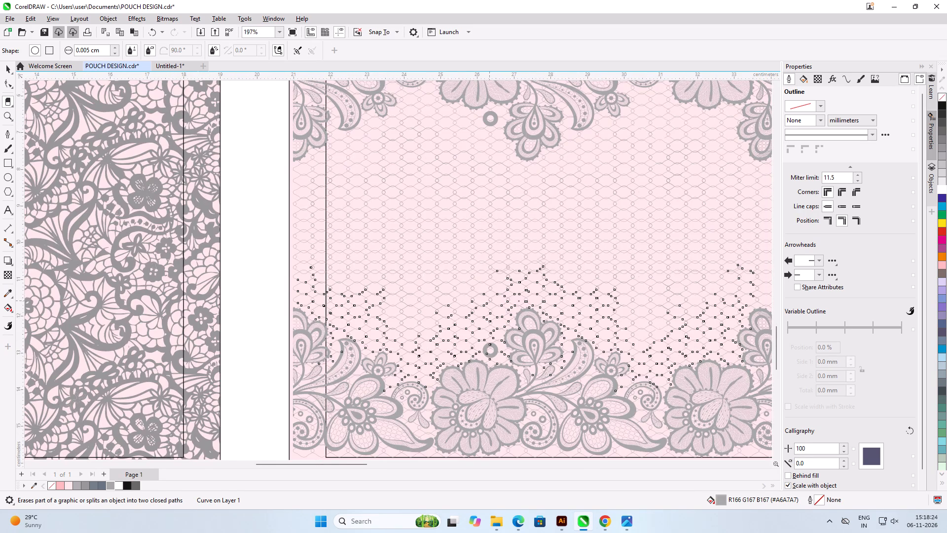
pyautogui.scroll(2, 518, 301)
pyautogui.scroll(6, 572, 257)
pyautogui.scroll(3, 509, 172)
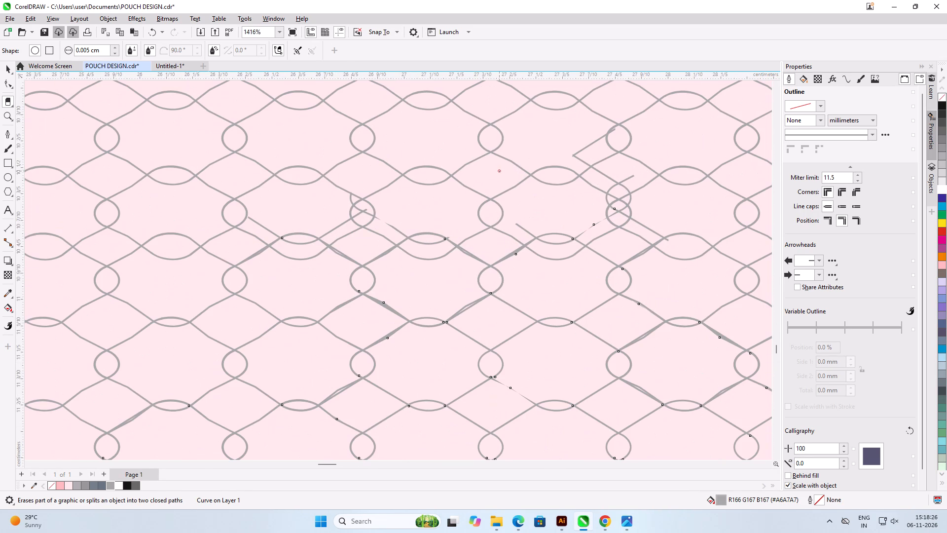
pyautogui.scroll(6, 384, 198)
pyautogui.scroll(-2, 377, 199)
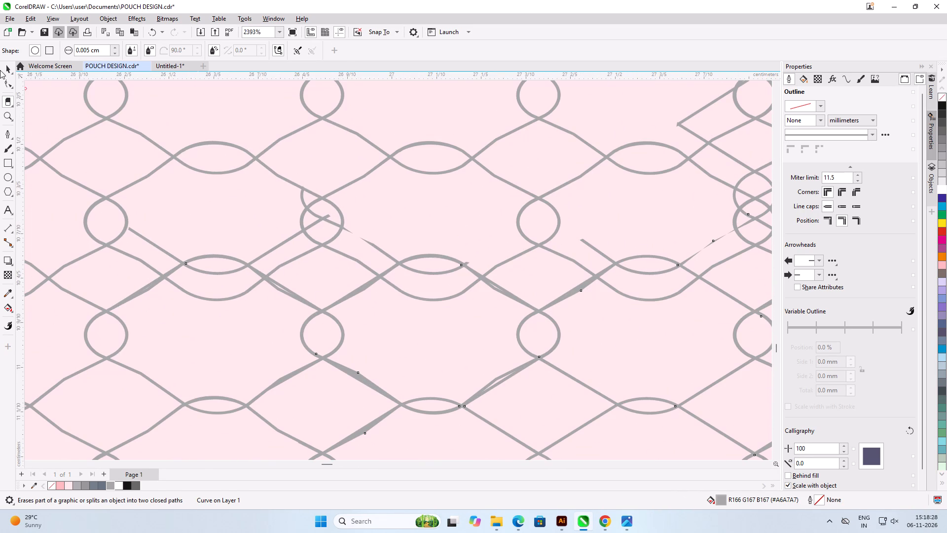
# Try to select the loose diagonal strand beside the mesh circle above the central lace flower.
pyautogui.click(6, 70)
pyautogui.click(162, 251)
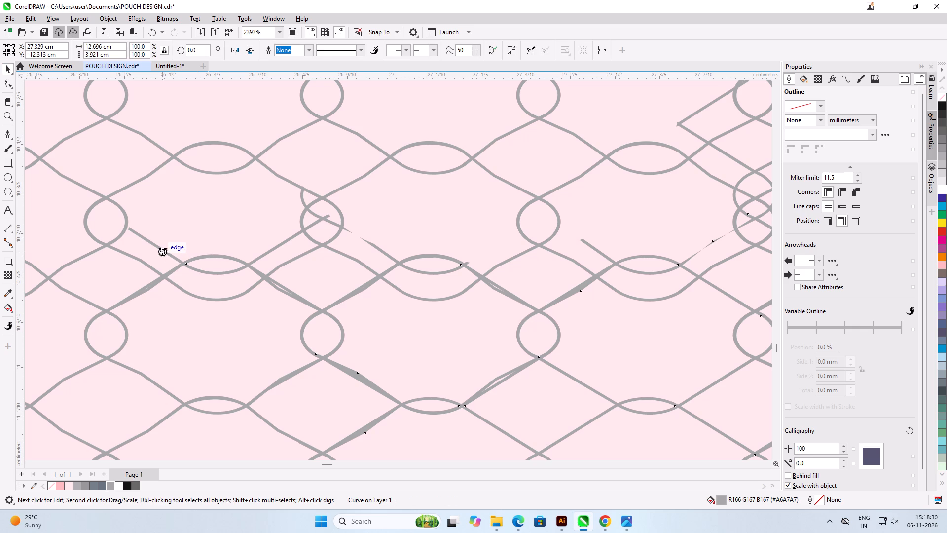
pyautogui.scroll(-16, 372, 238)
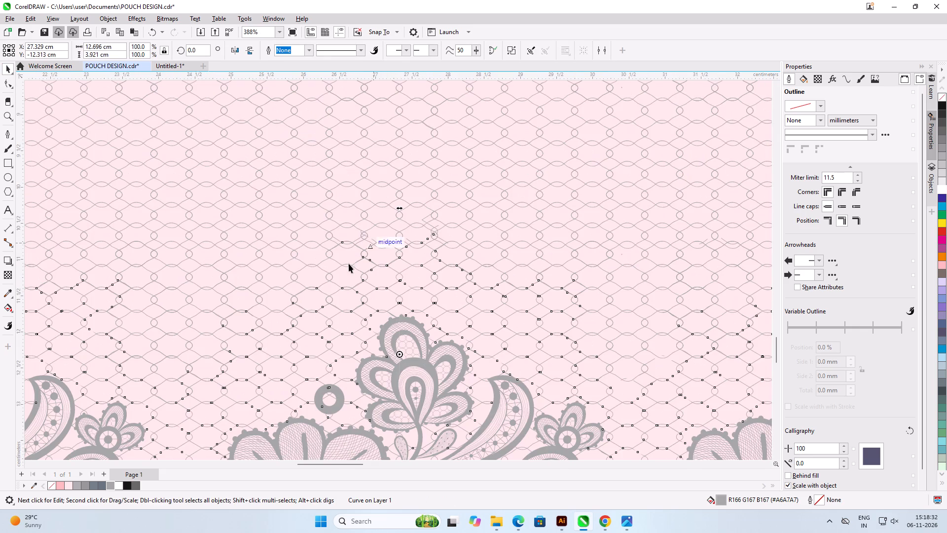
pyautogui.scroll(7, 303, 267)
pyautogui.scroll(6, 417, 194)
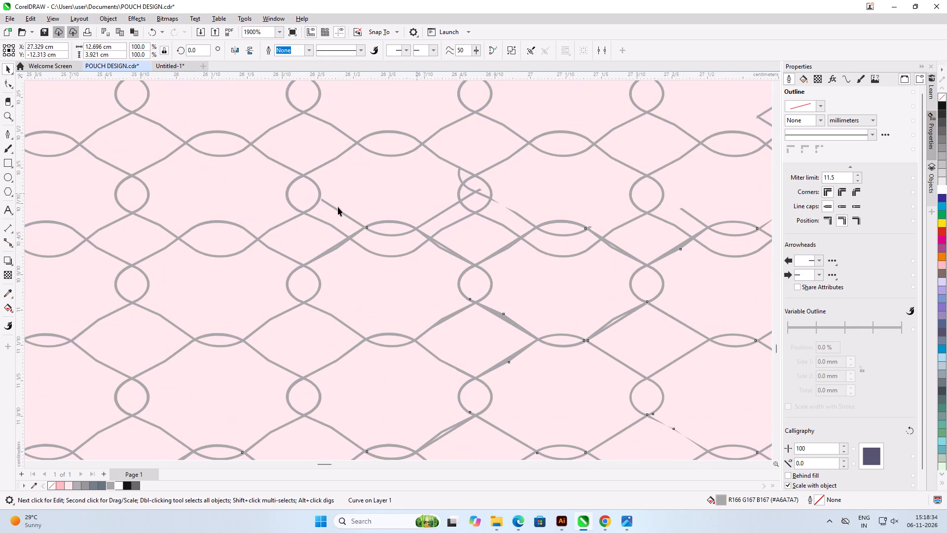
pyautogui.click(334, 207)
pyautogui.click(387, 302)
# Examine the lower mesh around the lace flowers for doubled, thickened and broken strands.
pyautogui.scroll(-8, 358, 237)
pyautogui.scroll(2, 387, 302)
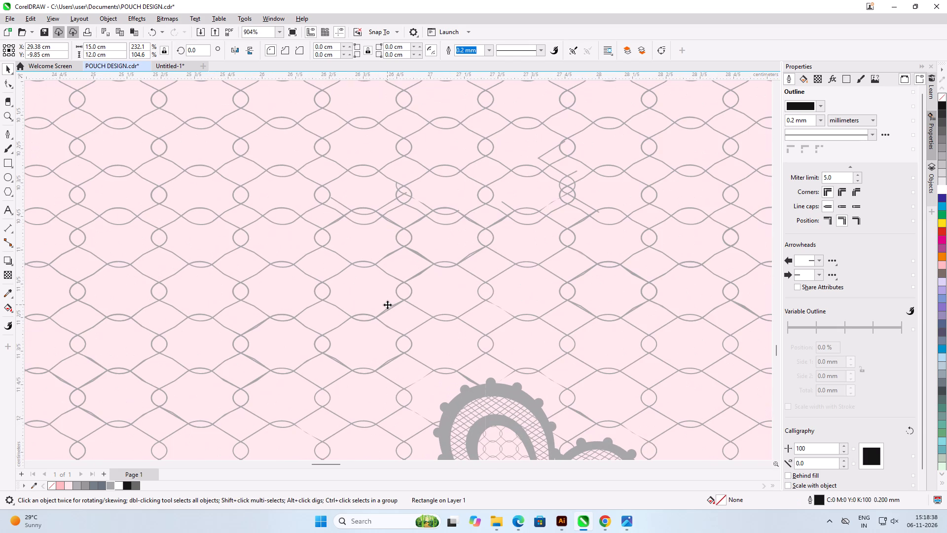
pyautogui.scroll(-7, 387, 305)
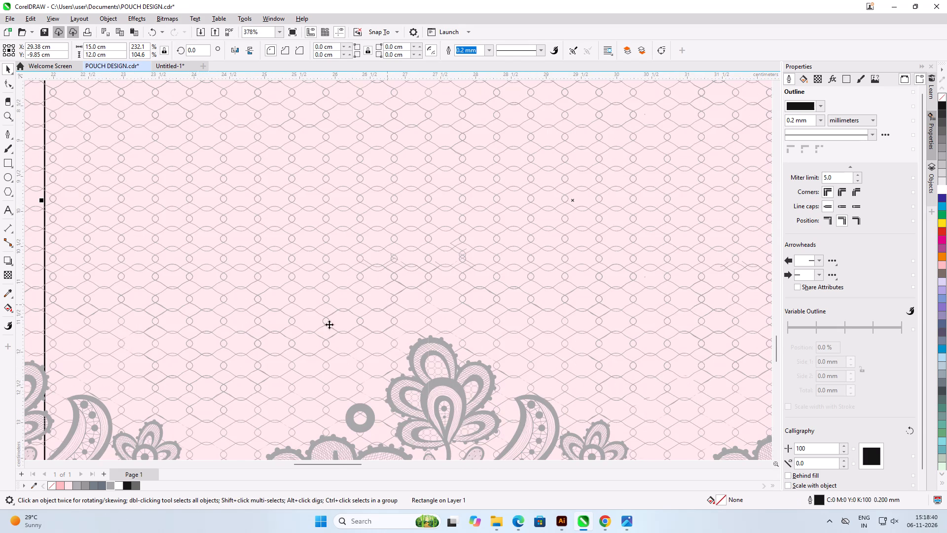
pyautogui.scroll(6, 299, 367)
pyautogui.scroll(17, 187, 391)
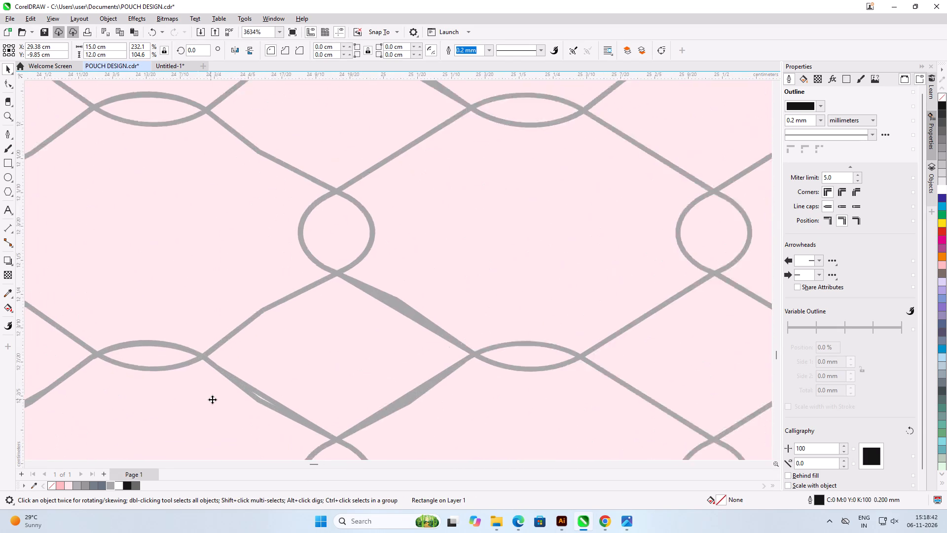
pyautogui.scroll(-11, 380, 283)
pyautogui.scroll(1, 380, 283)
pyautogui.scroll(-3, 380, 283)
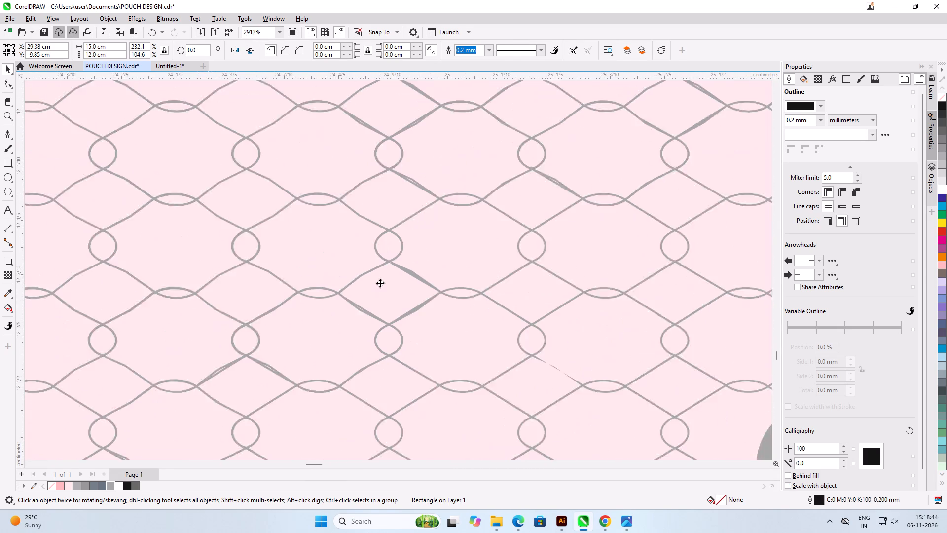
pyautogui.scroll(-8, 380, 283)
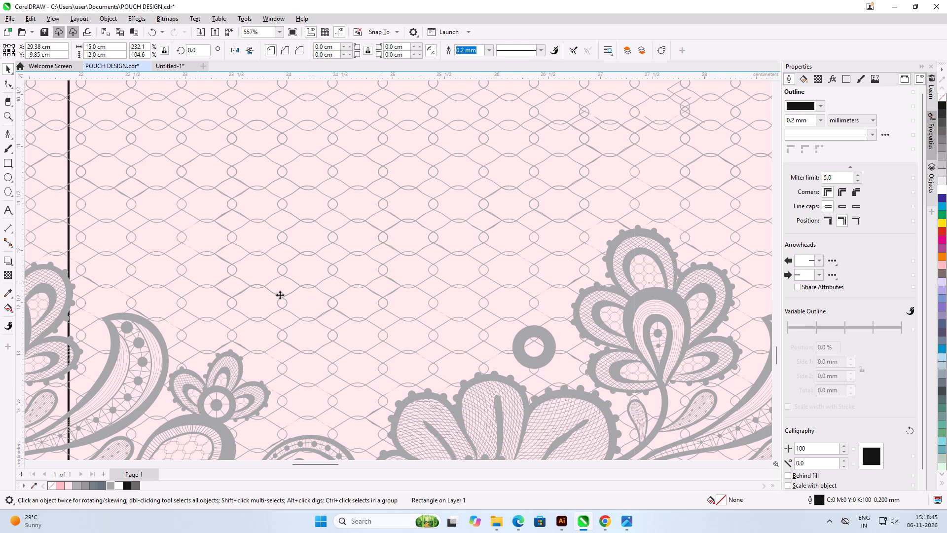
pyautogui.scroll(-4, 291, 270)
pyautogui.scroll(1, 291, 270)
pyautogui.scroll(-2, 291, 270)
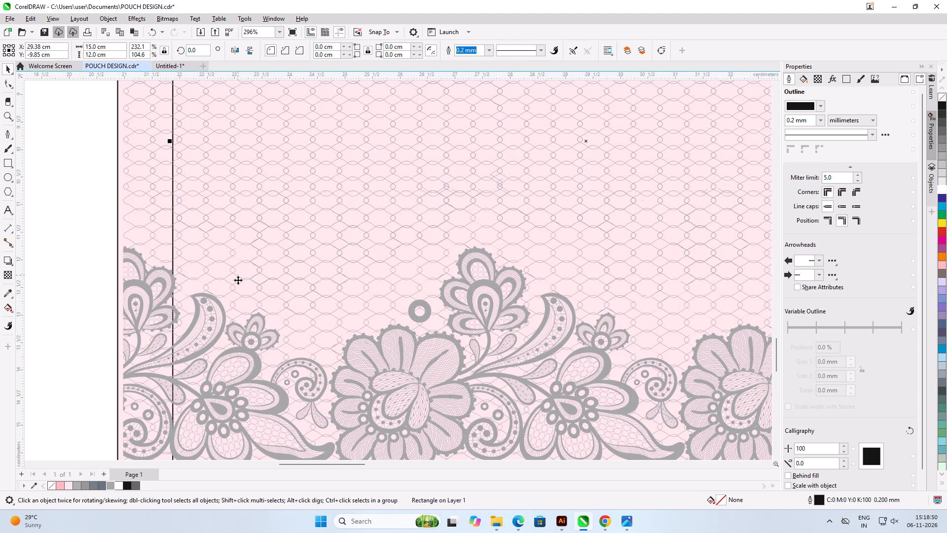
# Undo the recent series of strand erasures on the small pouch's lower mesh curve.
pyautogui.hotkey('ctrl', 'z')
pyautogui.hotkey('ctrl', 'z')
pyautogui.hotkey('ctrl', 'z')
pyautogui.hotkey('ctrl', 'z')
pyautogui.hotkey('ctrl', 'z')
pyautogui.hotkey('ctrl', 'z')
pyautogui.hotkey('ctrl', 'z')
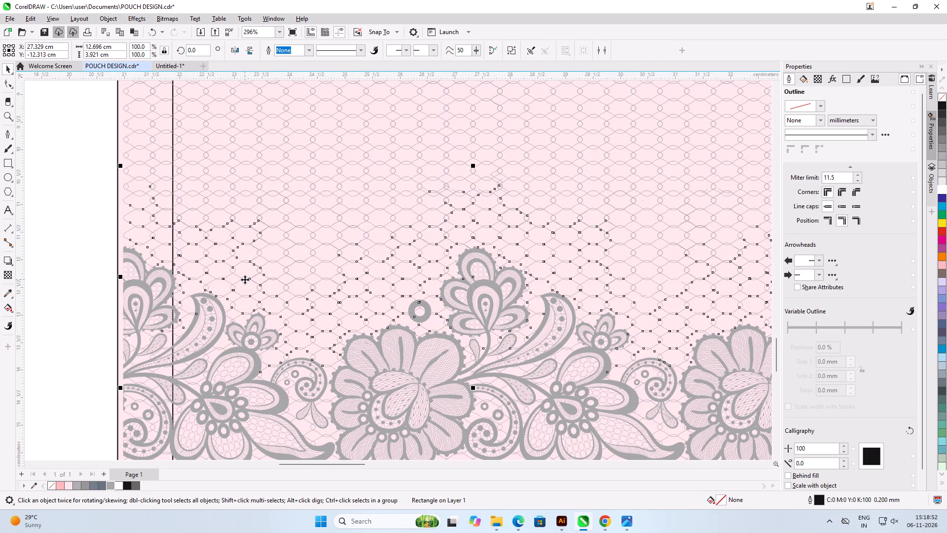
pyautogui.hotkey('ctrl', 'z')
pyautogui.hotkey('ctrl', 'z')
pyautogui.hotkey('ctrl', 'z')
pyautogui.scroll(7, 257, 284)
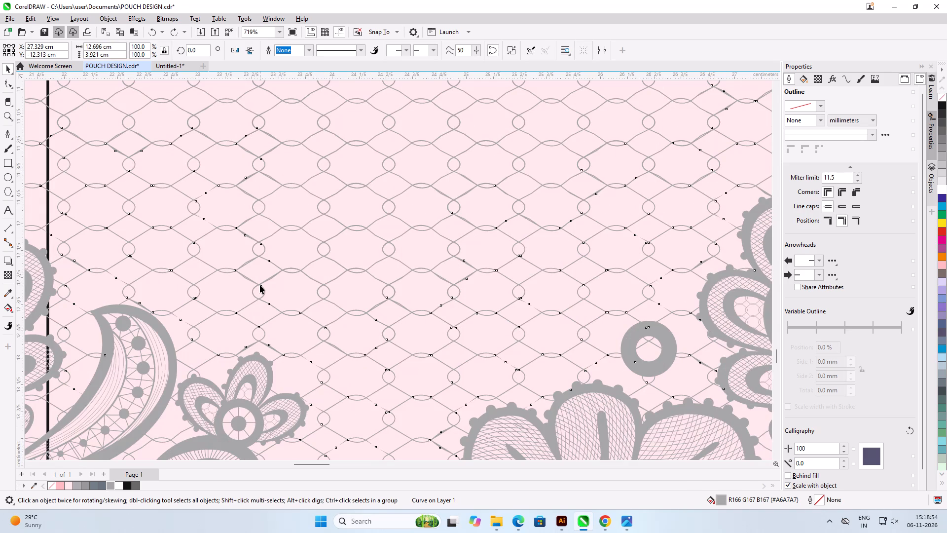
pyautogui.hotkey('ctrl', 'z')
pyautogui.hotkey('ctrl', 'z')
pyautogui.hotkey('ctrl', 'z')
pyautogui.hotkey('ctrl', 'z')
pyautogui.hotkey('ctrl', 'z')
pyautogui.hotkey('ctrl', 'z')
pyautogui.hotkey('ctrl', 'z')
pyautogui.hotkey('ctrl', 'z')
pyautogui.hotkey('ctrl', 'z')
# Examine the upper mesh below the lace border and compare it with the lower mesh across the small pouch.
pyautogui.scroll(-4, 260, 285)
pyautogui.scroll(1, 260, 285)
pyautogui.scroll(-10, 260, 285)
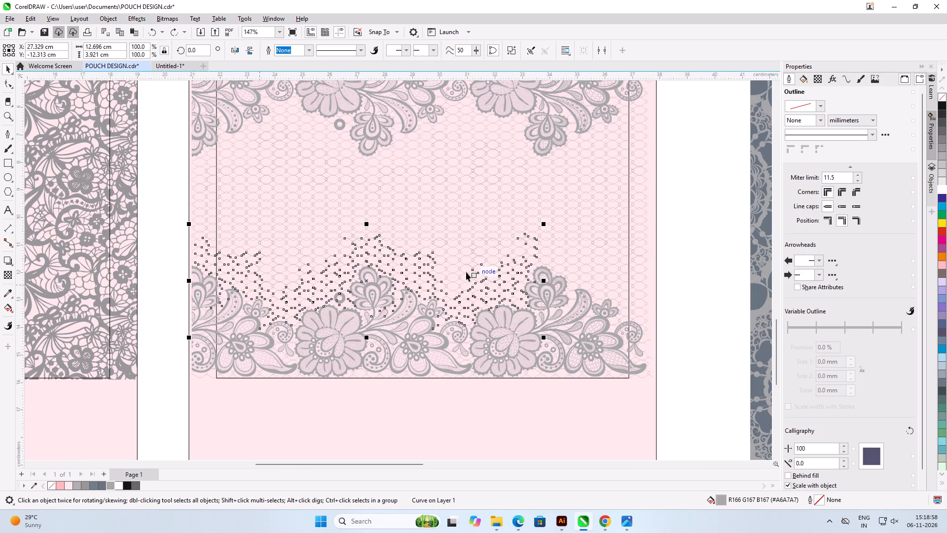
pyautogui.scroll(9, 346, 126)
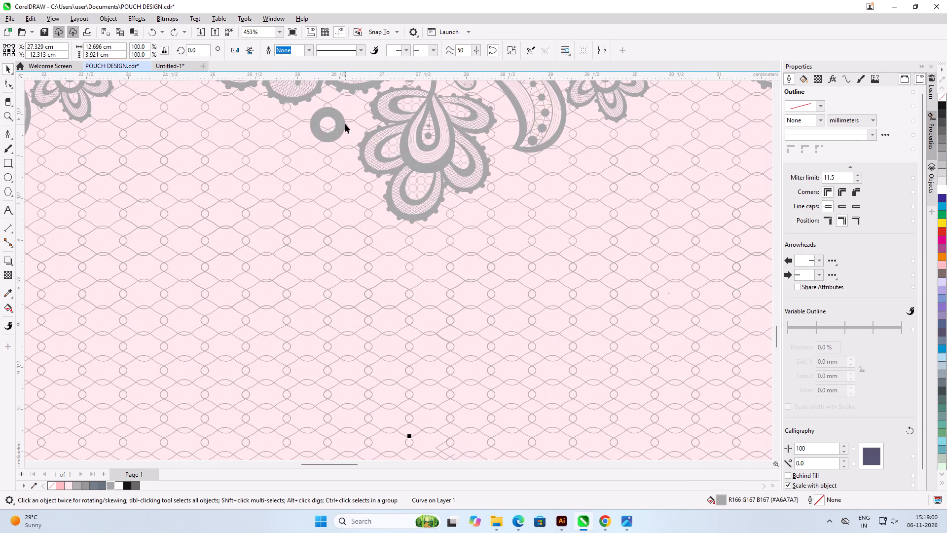
pyautogui.scroll(-4, 230, 354)
pyautogui.scroll(5, 697, 211)
pyautogui.scroll(2, 609, 195)
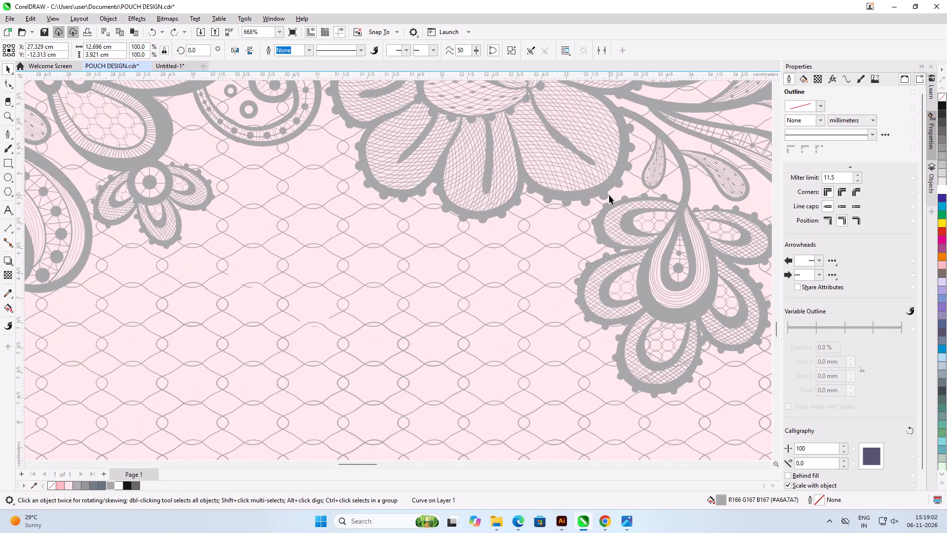
pyautogui.scroll(-3, 353, 158)
pyautogui.scroll(5, 339, 244)
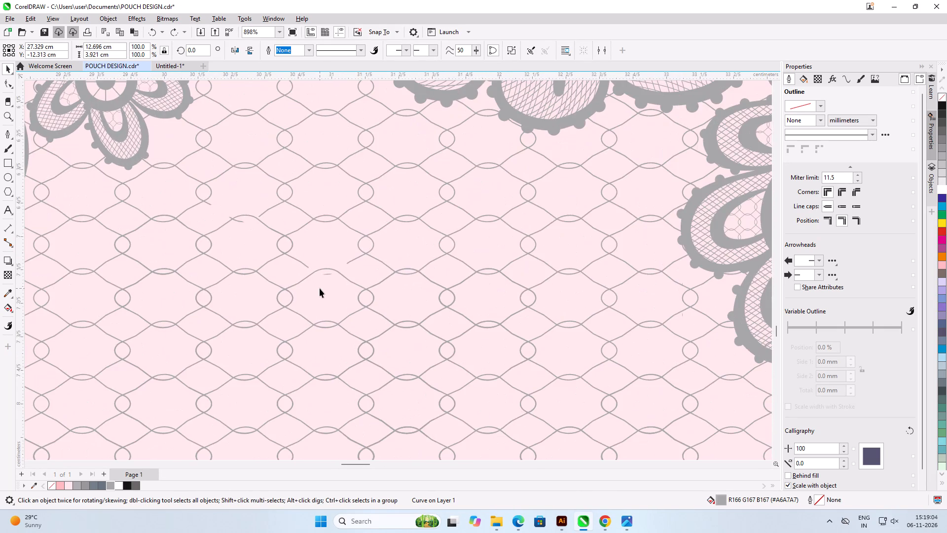
pyautogui.scroll(5, 320, 268)
pyautogui.scroll(-7, 218, 199)
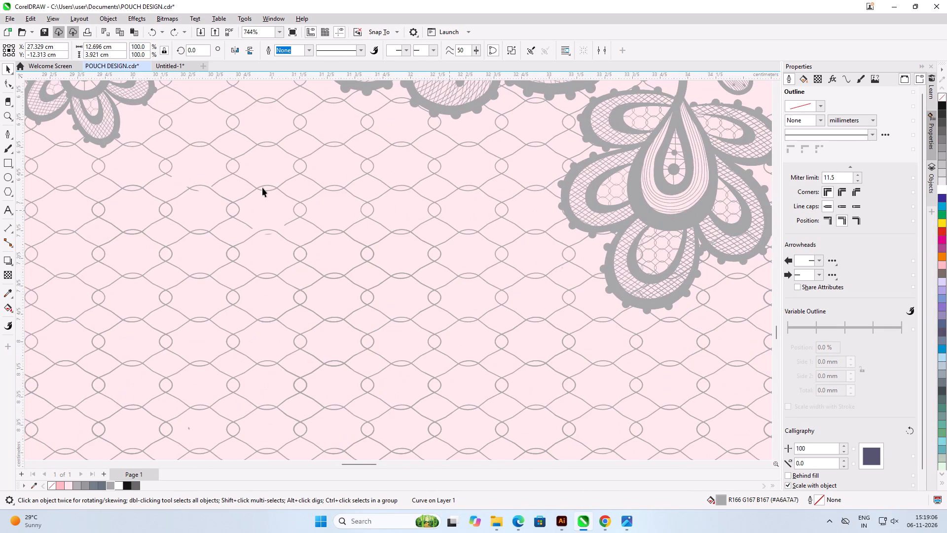
pyautogui.scroll(-6, 262, 188)
pyautogui.scroll(-7, 597, 132)
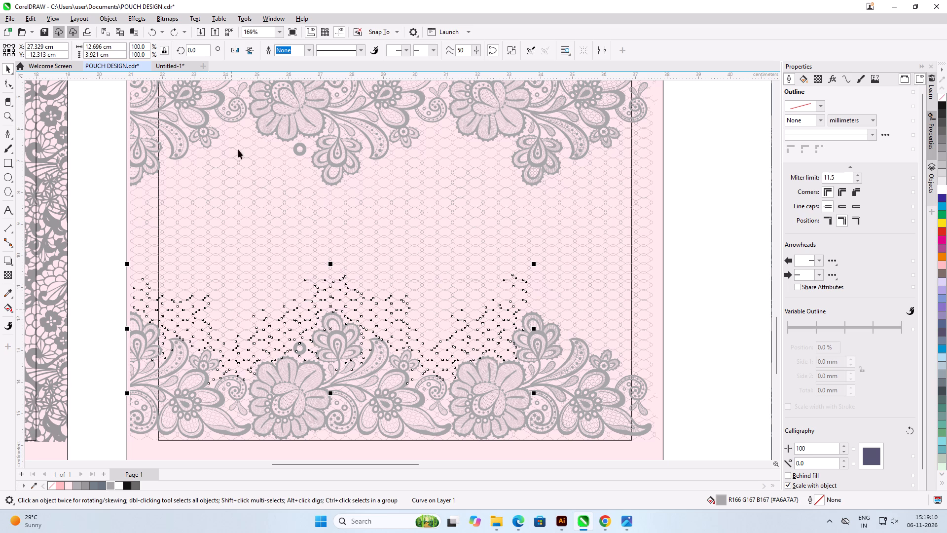
pyautogui.scroll(5, 233, 313)
pyautogui.scroll(7, 165, 315)
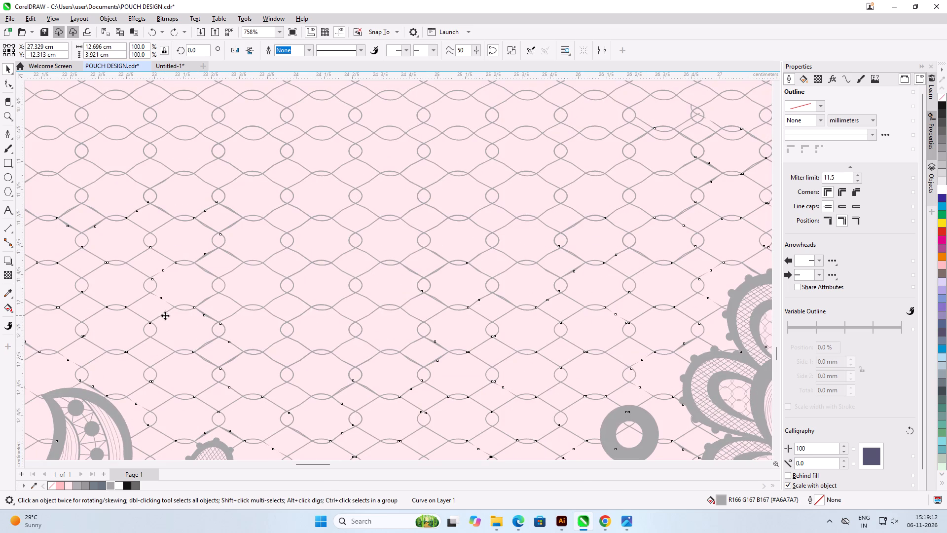
pyautogui.scroll(-12, 165, 315)
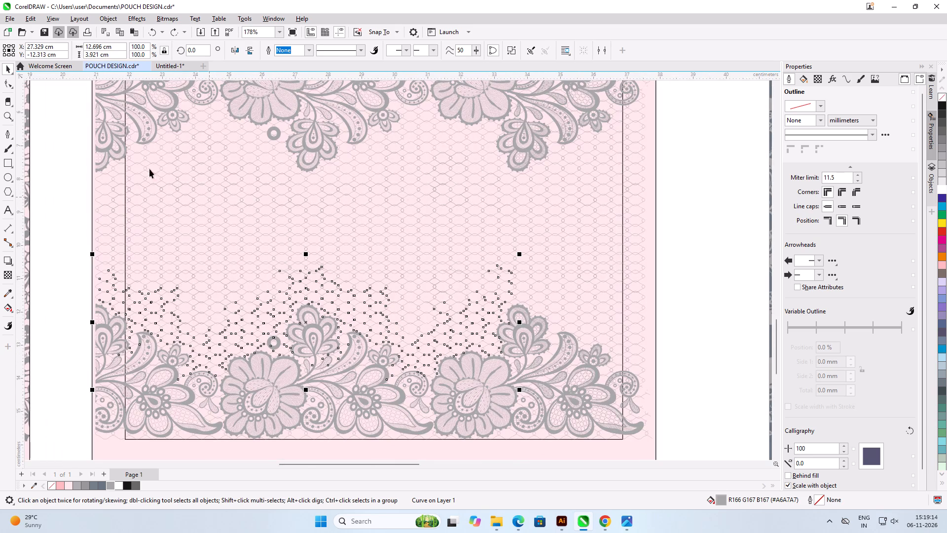
pyautogui.scroll(12, 185, 135)
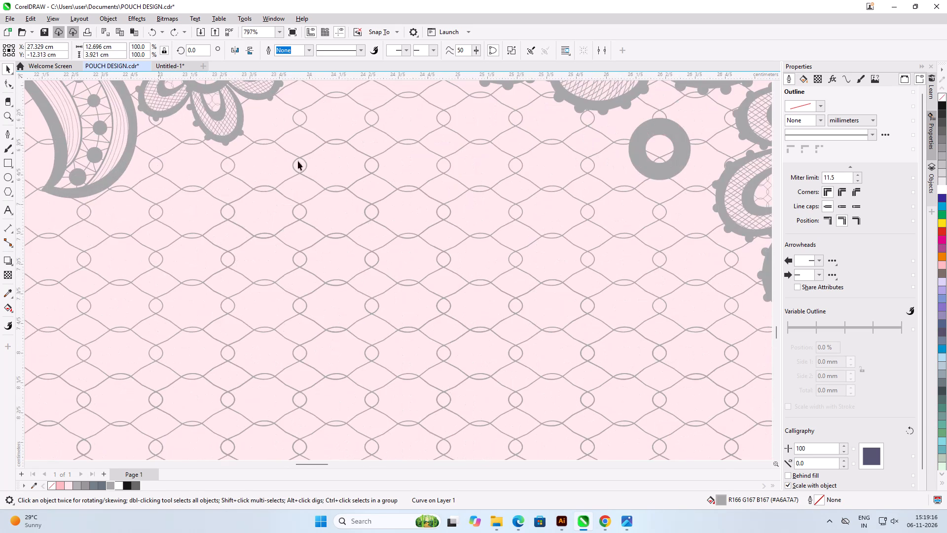
pyautogui.scroll(-8, 422, 146)
pyautogui.scroll(-7, 383, 182)
pyautogui.scroll(5, 437, 338)
pyautogui.scroll(5, 317, 328)
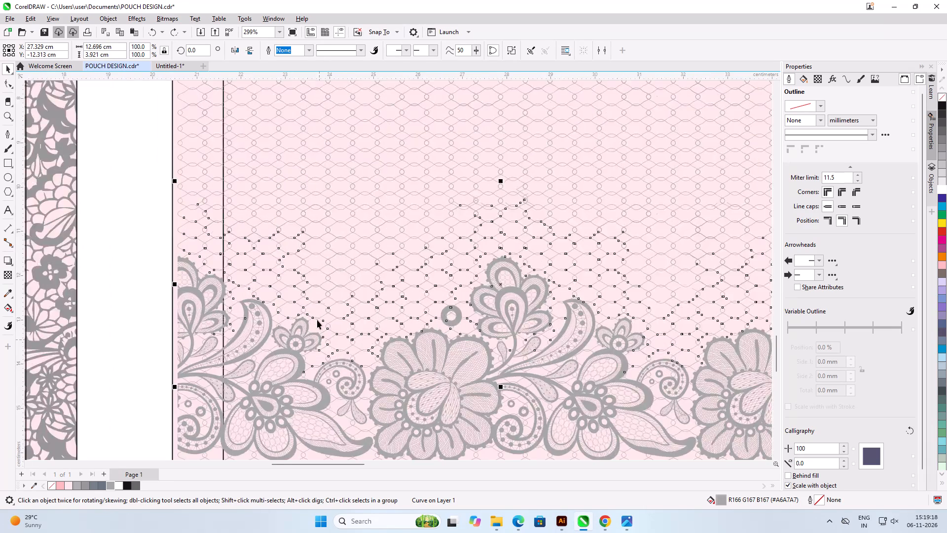
# Undo the remaining strand erasures and step back through the earlier edits that joined the upper and lower mesh.
pyautogui.hotkey('ctrl', 'z')
pyautogui.hotkey('ctrl', 'z')
pyautogui.hotkey('ctrl', 'z')
pyautogui.hotkey('ctrl', 'z')
pyautogui.hotkey('ctrl', 'z')
pyautogui.hotkey('ctrl', 'z')
pyautogui.hotkey('ctrl', 'z')
pyautogui.hotkey('ctrl', 'z')
pyautogui.hotkey('ctrl', 'z')
pyautogui.hotkey('ctrl', 'z')
pyautogui.hotkey('ctrl', 'z')
pyautogui.hotkey('ctrl', 'z')
pyautogui.hotkey('ctrl', 'z')
pyautogui.hotkey('ctrl', 'z')
pyautogui.hotkey('ctrl', 'z')
pyautogui.hotkey('ctrl', 'z')
pyautogui.hotkey('ctrl', 'z')
pyautogui.hotkey('ctrl', 'z')
pyautogui.hotkey('ctrl', 'z')
pyautogui.hotkey('ctrl', 'z')
pyautogui.hotkey('ctrl', 'z')
pyautogui.hotkey('ctrl', 'z')
pyautogui.hotkey('ctrl', 'z')
pyautogui.hotkey('ctrl', 'z')
pyautogui.hotkey('ctrl', 'z')
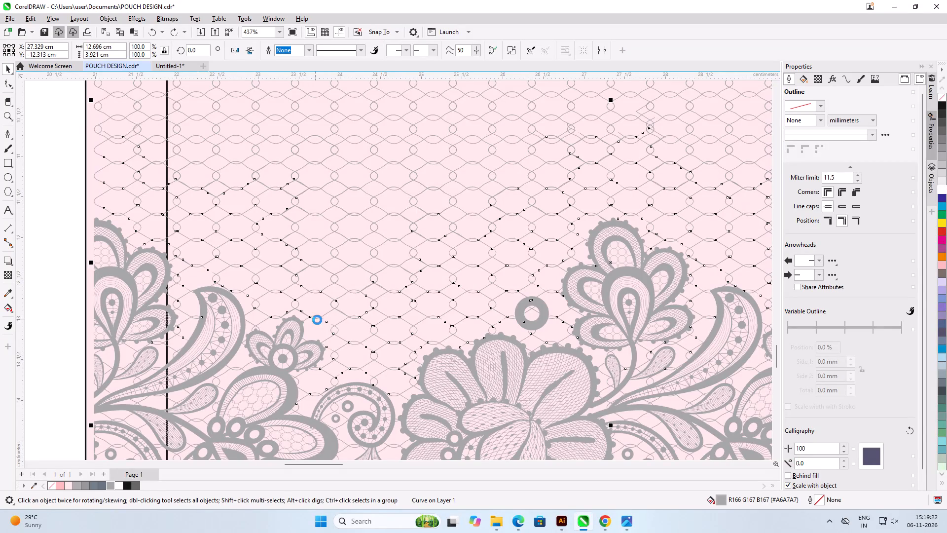
# Redo the mesh-joining edits up to the placement of the 34-object mesh row in the gap between upper and lower mesh.
pyautogui.hotkey('ctrl', 'shift', 'z')
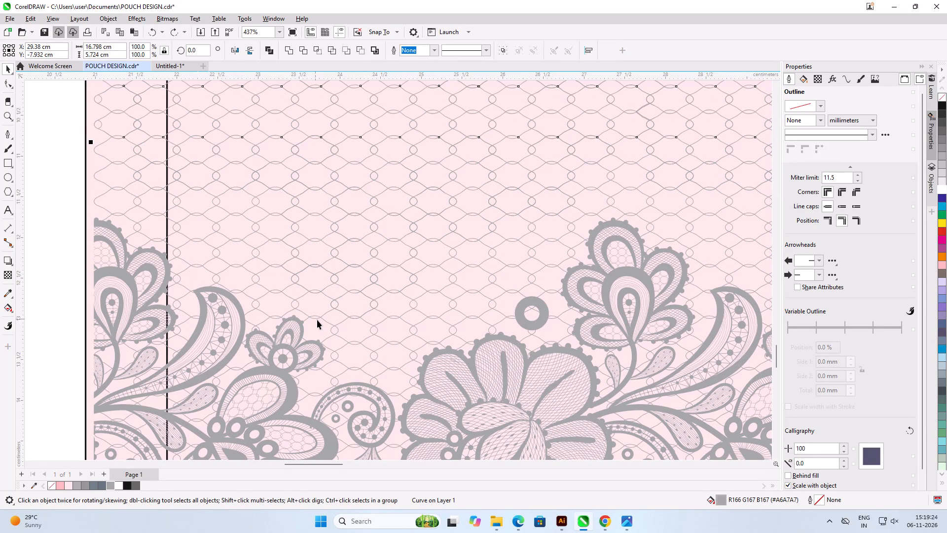
pyautogui.hotkey('ctrl', 'shift', 'z')
pyautogui.hotkey('ctrl', 'shift', 'z')
pyautogui.hotkey('ctrl', 'shift', 'z')
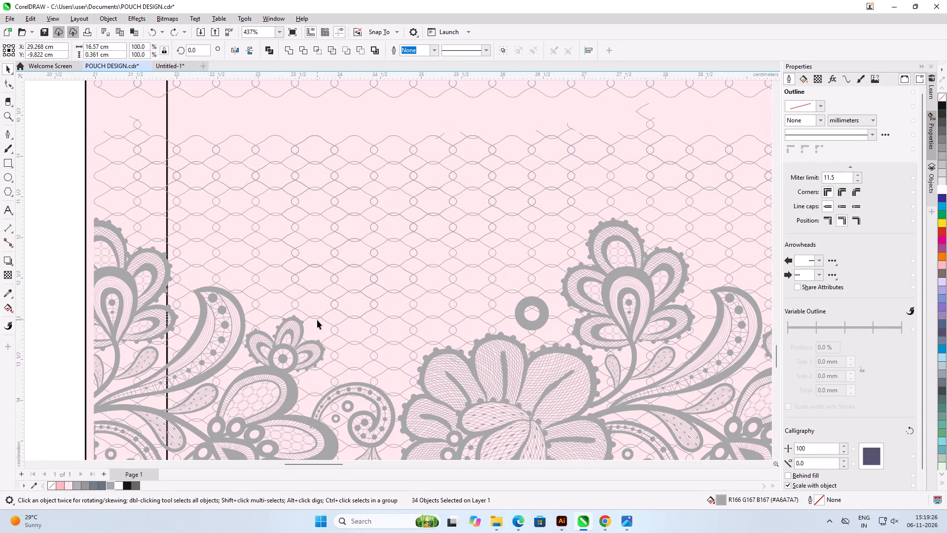
pyautogui.hotkey('ctrl', 'shift', 'z')
pyautogui.hotkey('ctrl', 'shift', 'z')
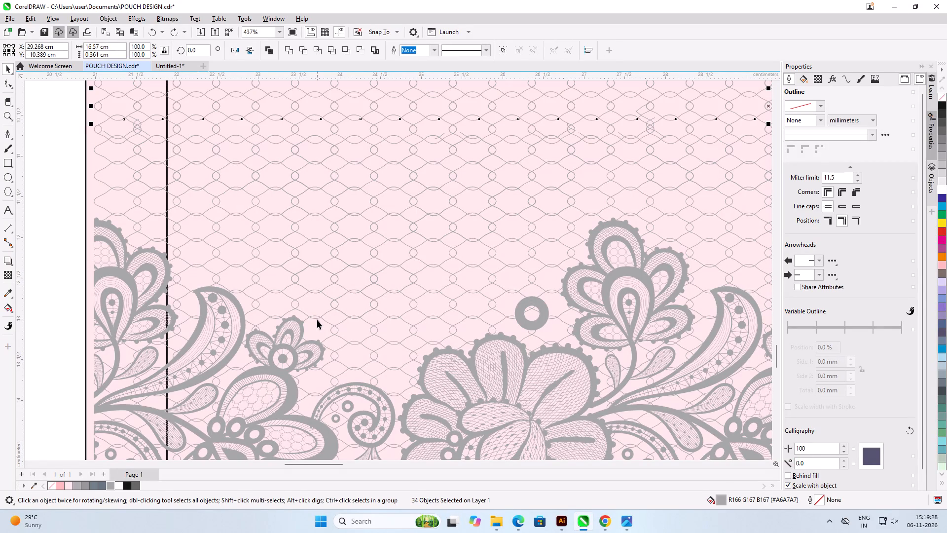
# Delete the nodes of the stray circle and strand ends on the lower mesh curve overlapping the upper mesh near the pouch's left edge.
pyautogui.scroll(1, 135, 240)
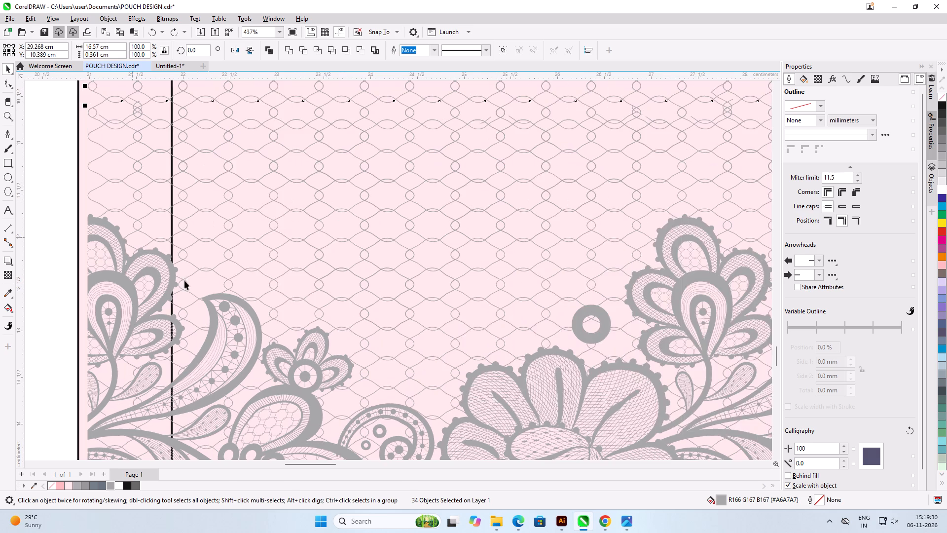
pyautogui.scroll(-6, 198, 290)
pyautogui.scroll(7, 130, 173)
pyautogui.scroll(7, 172, 207)
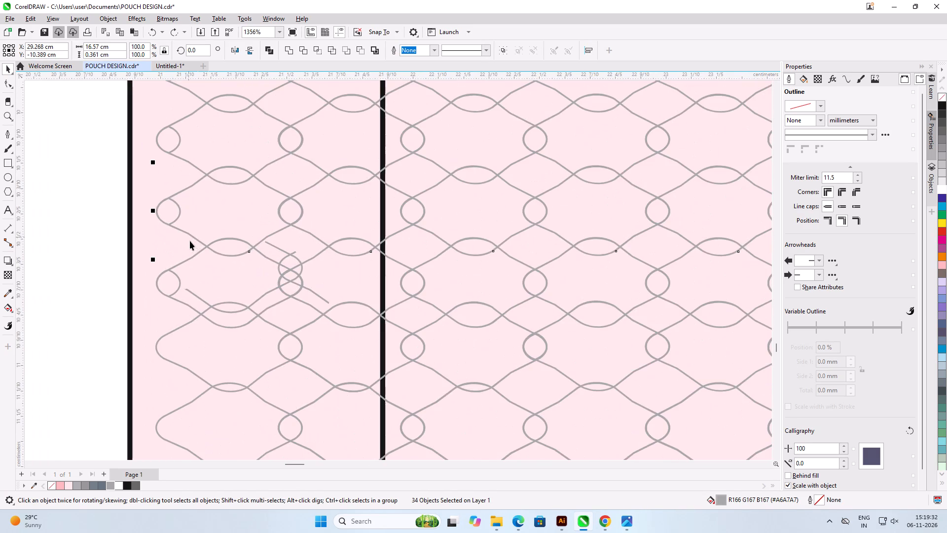
pyautogui.scroll(6, 223, 257)
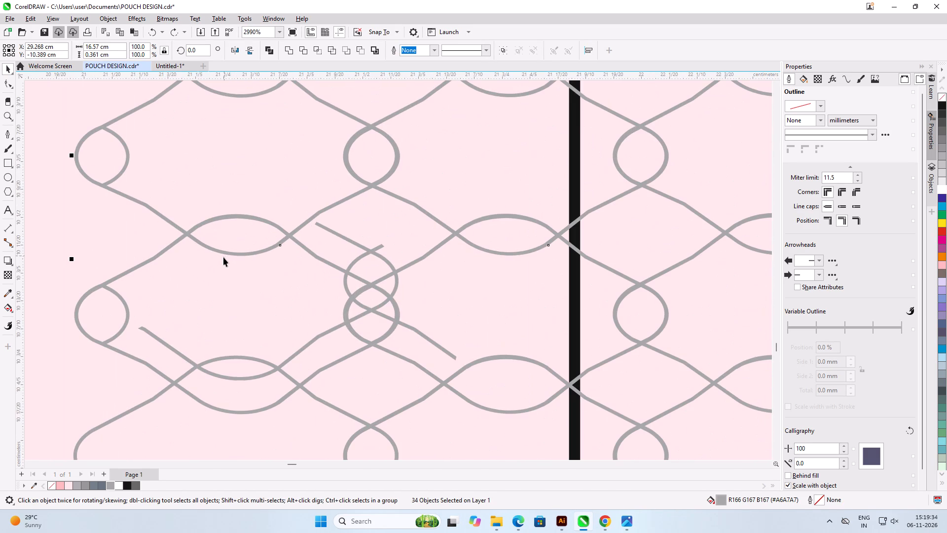
pyautogui.click(6, 83)
pyautogui.click(14, 68)
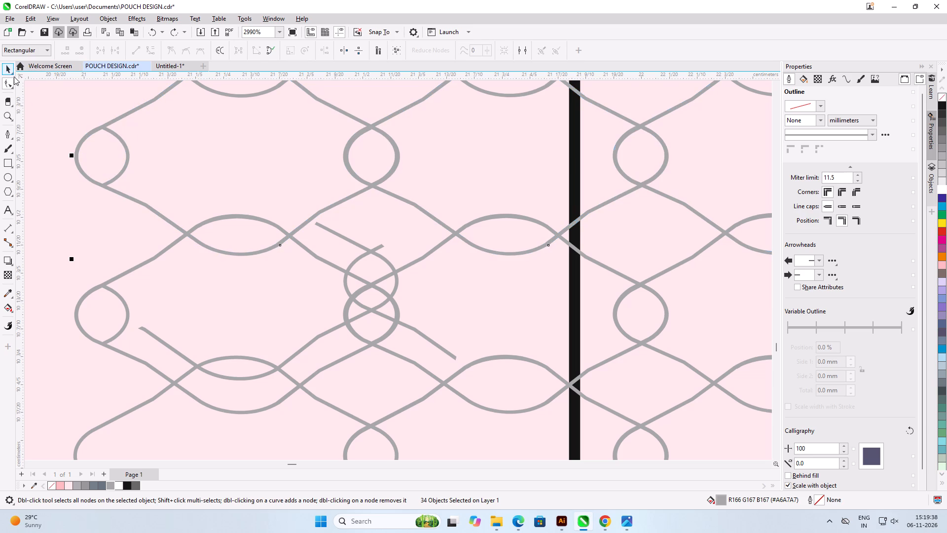
pyautogui.click(115, 279)
pyautogui.click(144, 329)
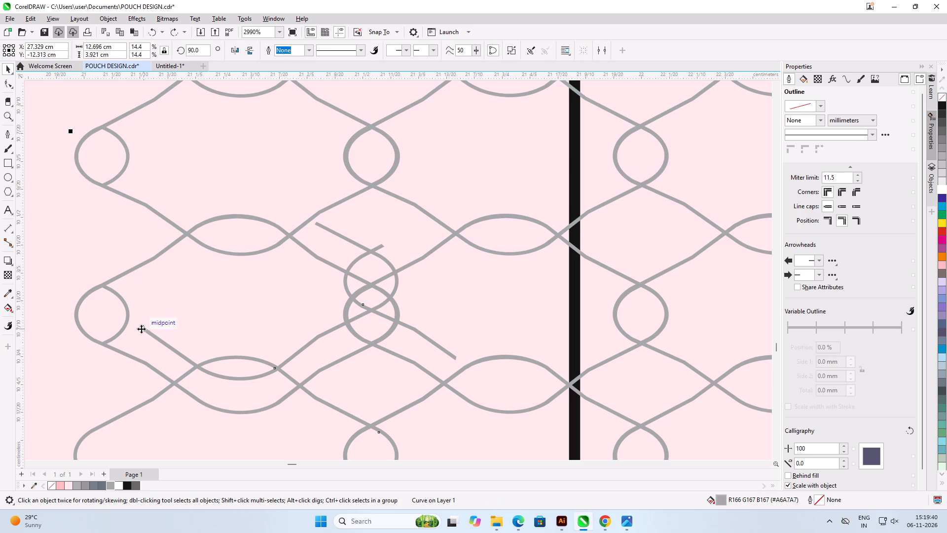
pyautogui.click(8, 82)
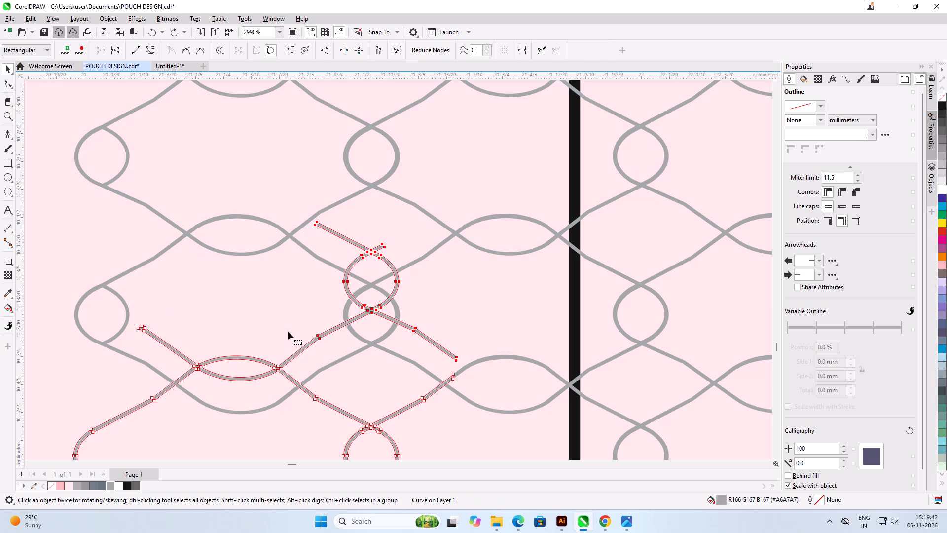
pyautogui.scroll(4, 380, 356)
pyautogui.scroll(-5, 351, 295)
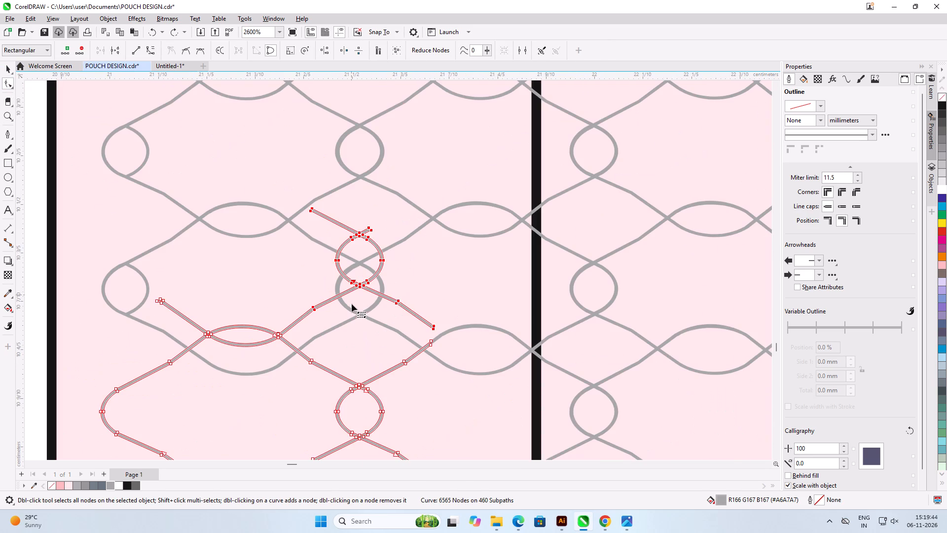
pyautogui.scroll(2, 354, 305)
pyautogui.moveTo(278, 160); pyautogui.dragTo(468, 340)
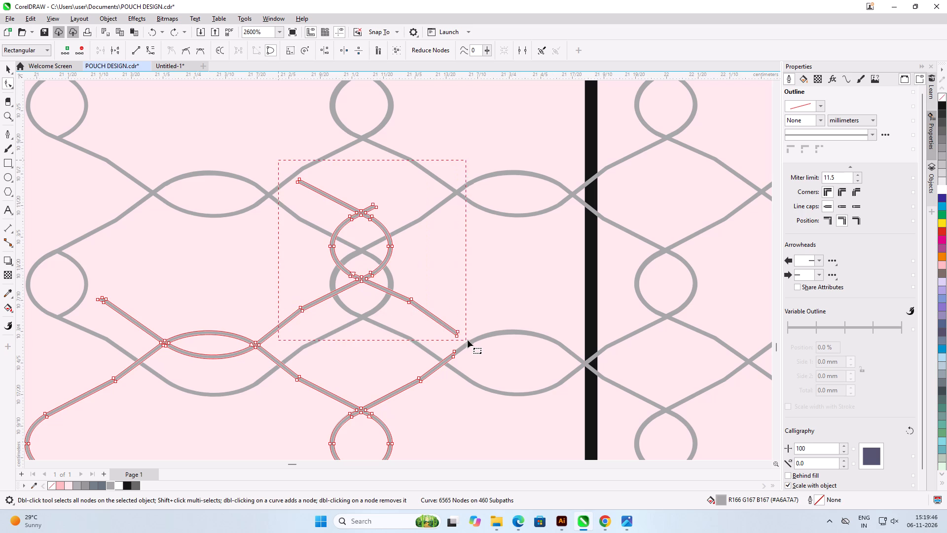
pyautogui.moveTo(468, 340); pyautogui.dragTo(469, 340)
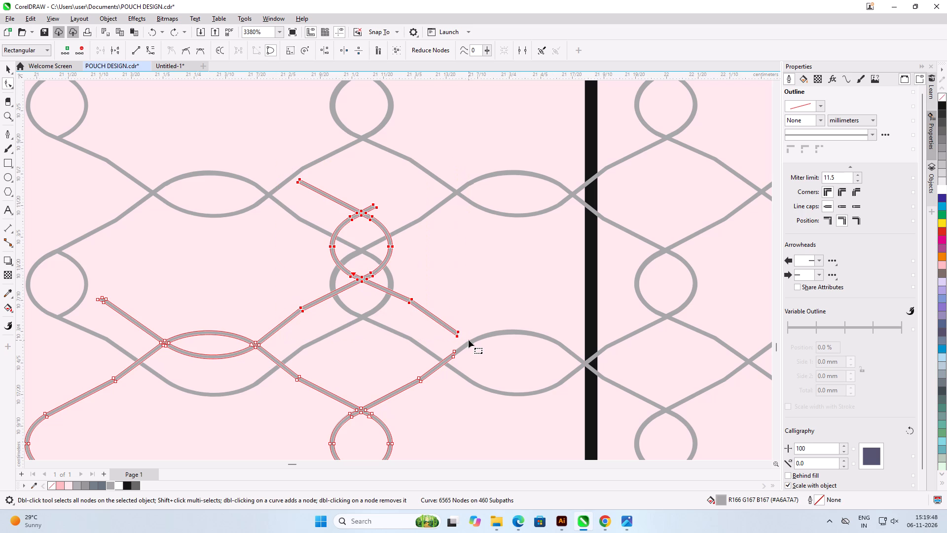
pyautogui.press('End')
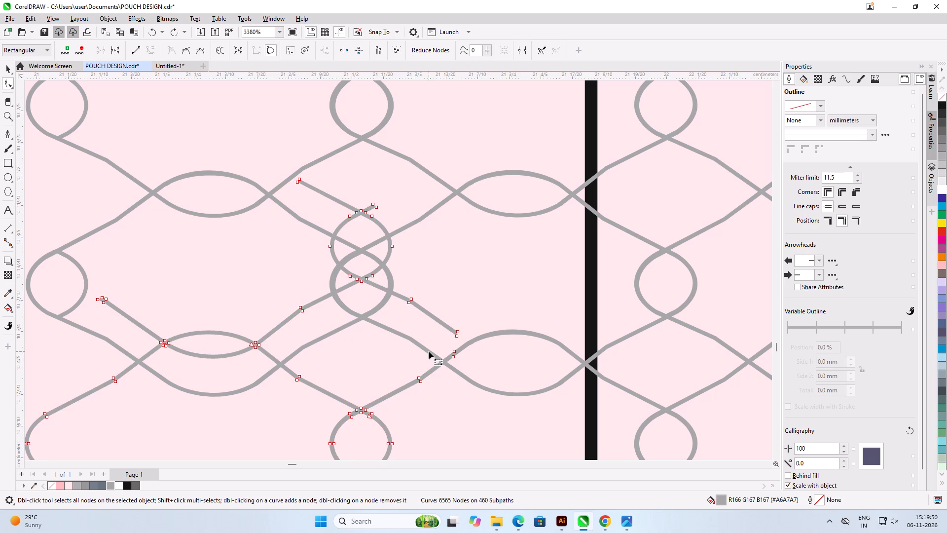
pyautogui.click(311, 188)
pyautogui.moveTo(271, 155); pyautogui.dragTo(468, 348)
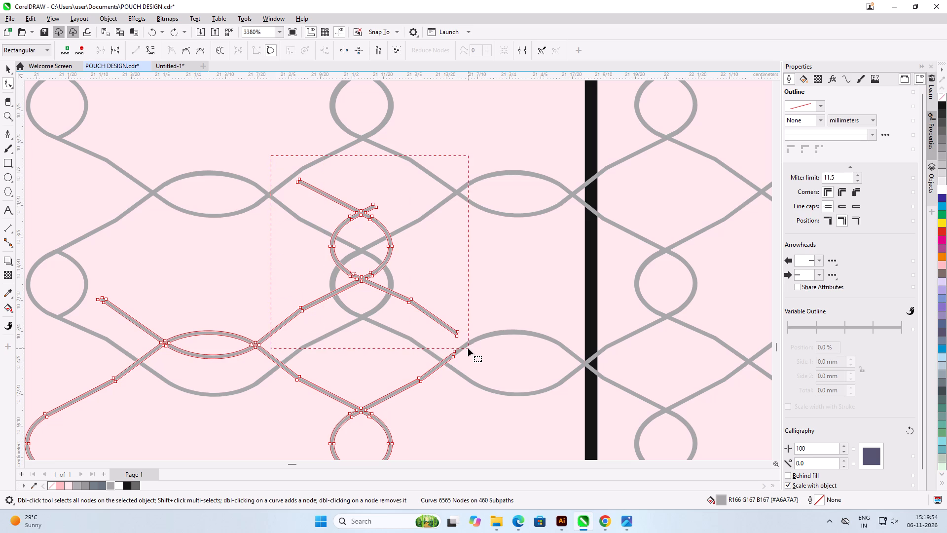
pyautogui.moveTo(468, 348); pyautogui.dragTo(473, 346)
pyautogui.press('Delete')
# Convert the leftover diagonal spike on the lower mesh curve to a straight line segment at its tip node.
pyautogui.scroll(2, 319, 340)
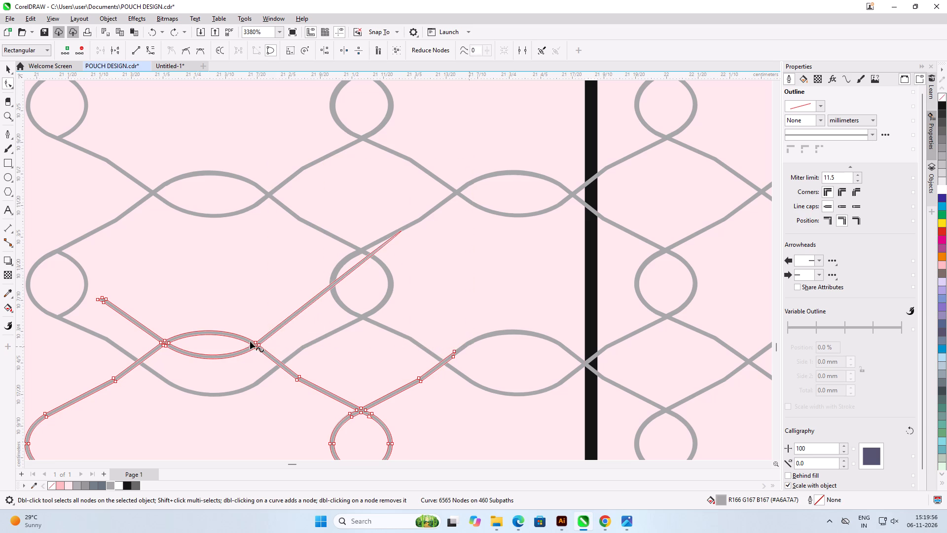
pyautogui.scroll(3, 250, 342)
pyautogui.scroll(4, 499, 148)
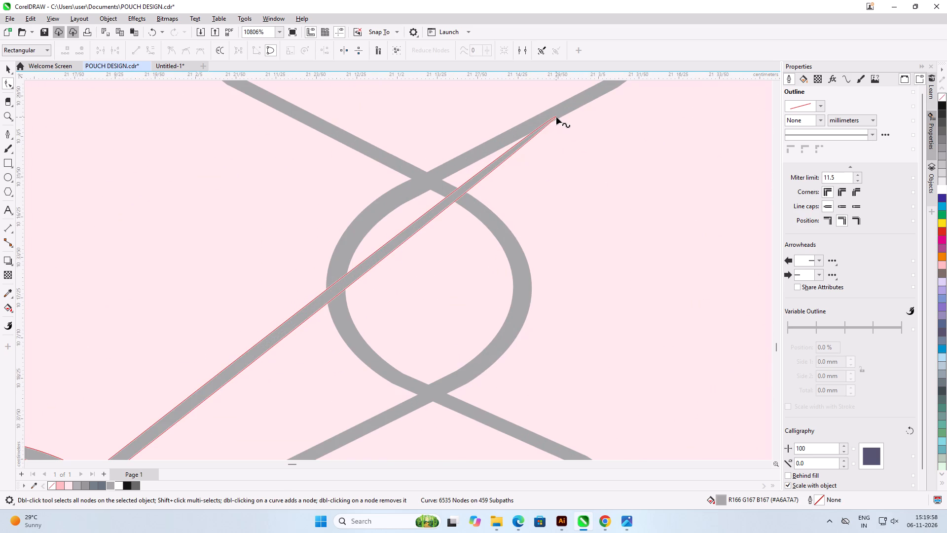
pyautogui.click(554, 117)
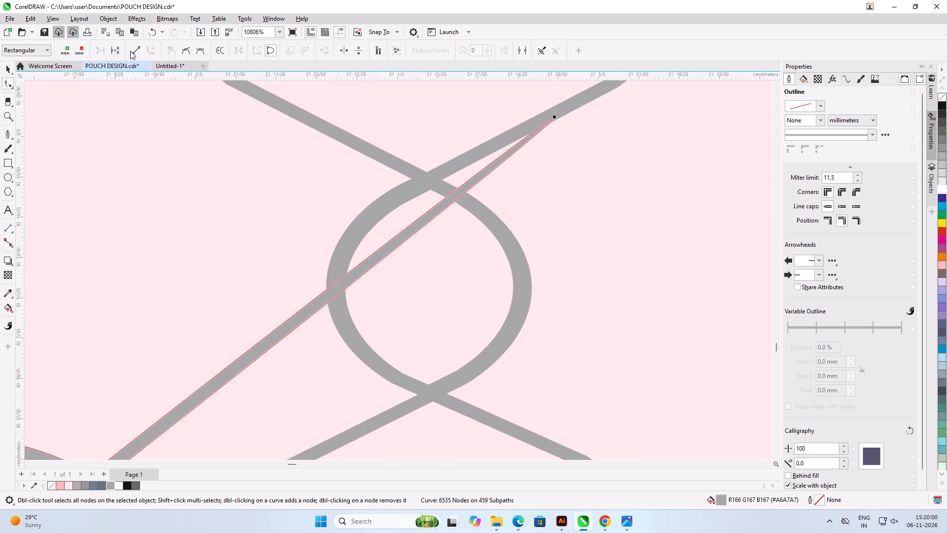
pyautogui.click(141, 46)
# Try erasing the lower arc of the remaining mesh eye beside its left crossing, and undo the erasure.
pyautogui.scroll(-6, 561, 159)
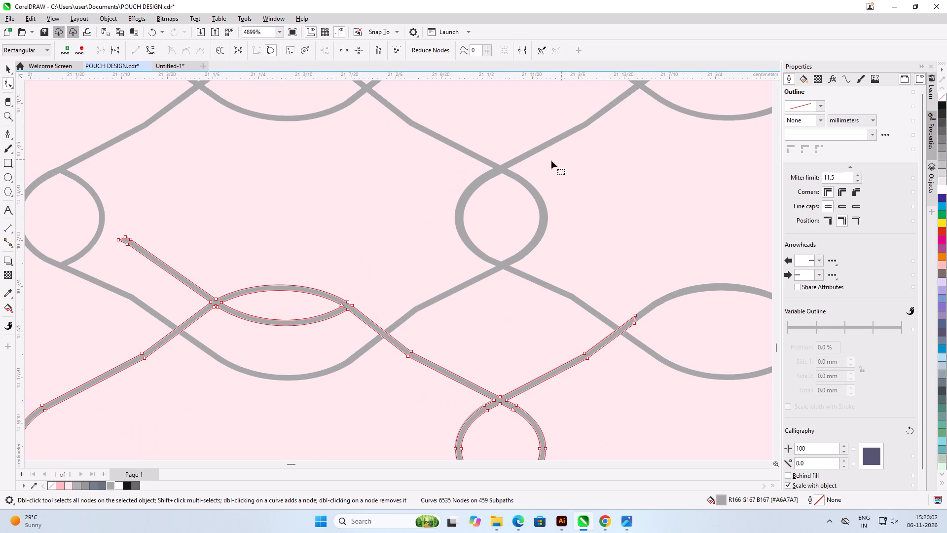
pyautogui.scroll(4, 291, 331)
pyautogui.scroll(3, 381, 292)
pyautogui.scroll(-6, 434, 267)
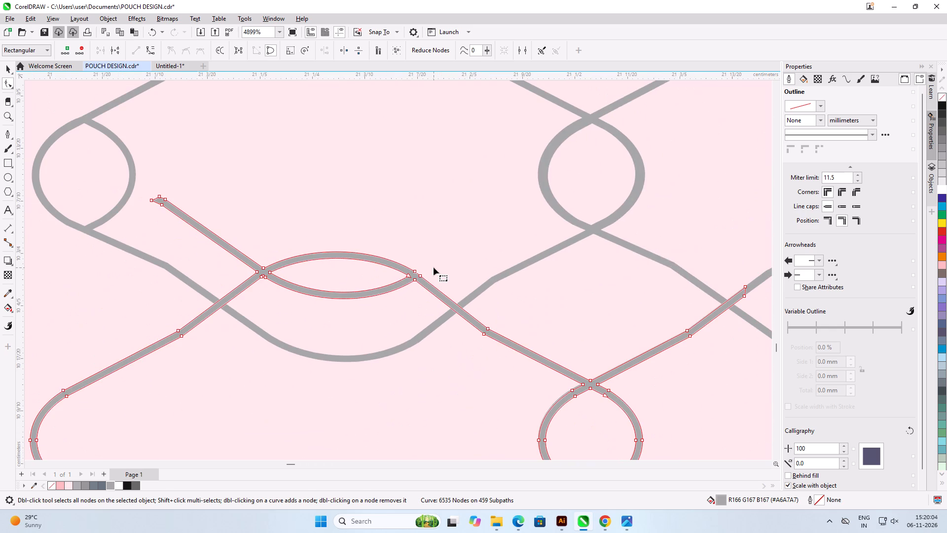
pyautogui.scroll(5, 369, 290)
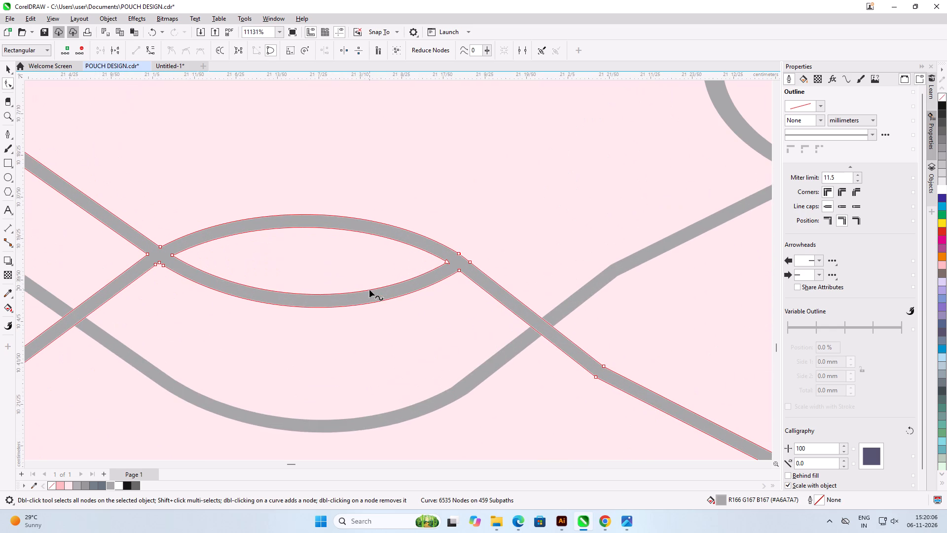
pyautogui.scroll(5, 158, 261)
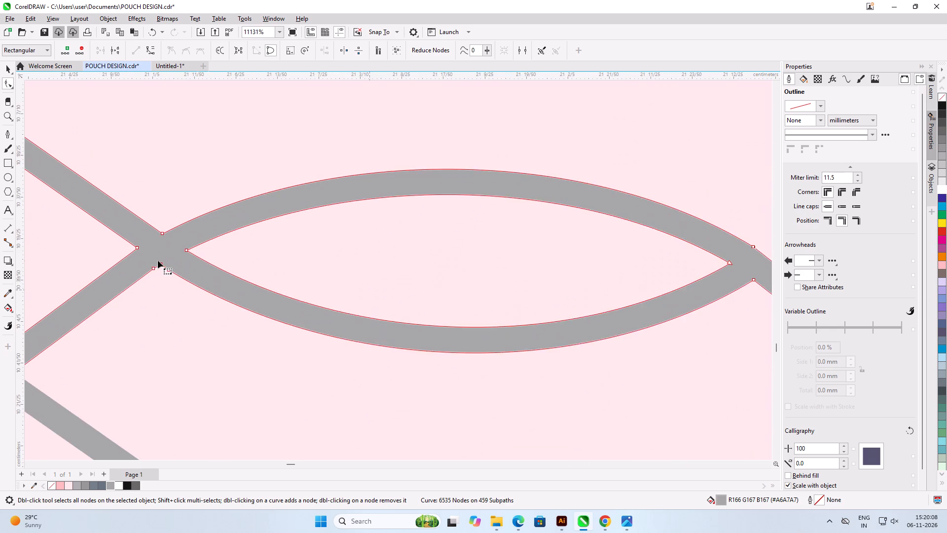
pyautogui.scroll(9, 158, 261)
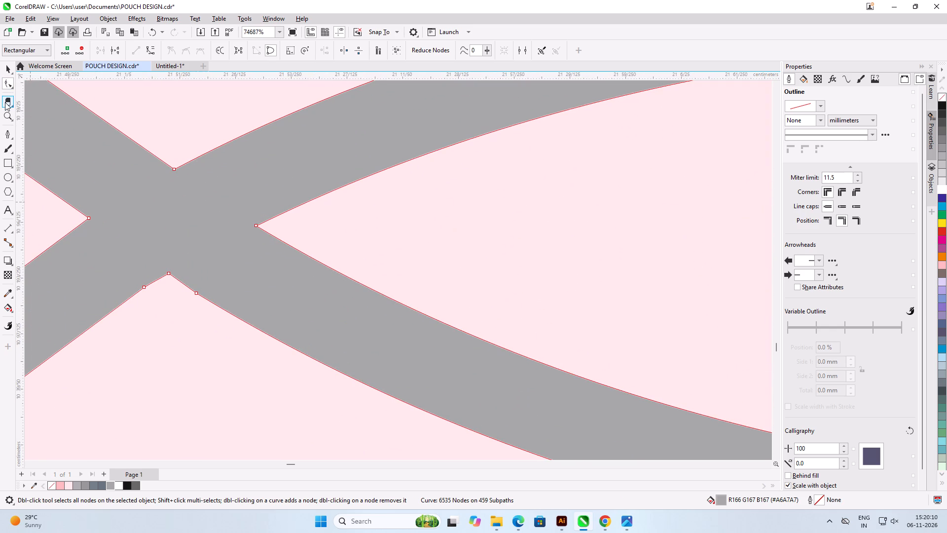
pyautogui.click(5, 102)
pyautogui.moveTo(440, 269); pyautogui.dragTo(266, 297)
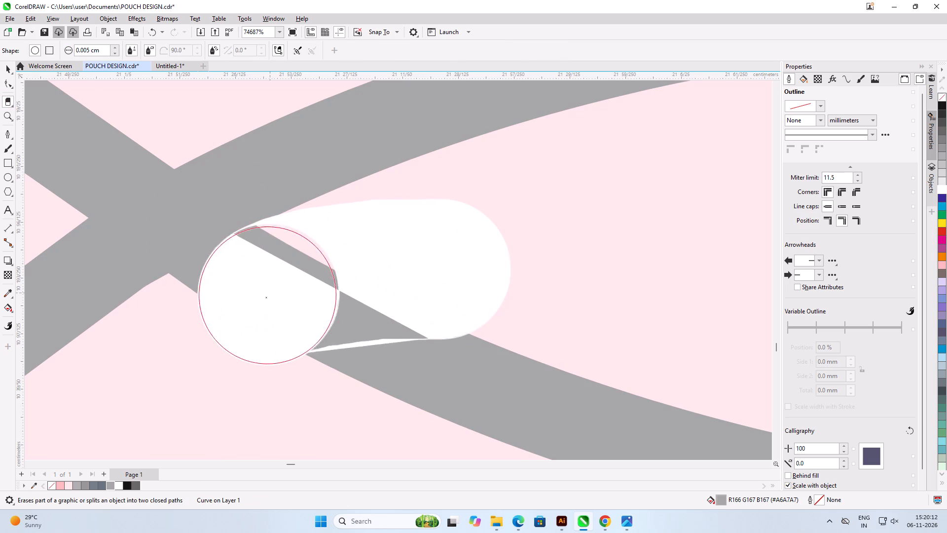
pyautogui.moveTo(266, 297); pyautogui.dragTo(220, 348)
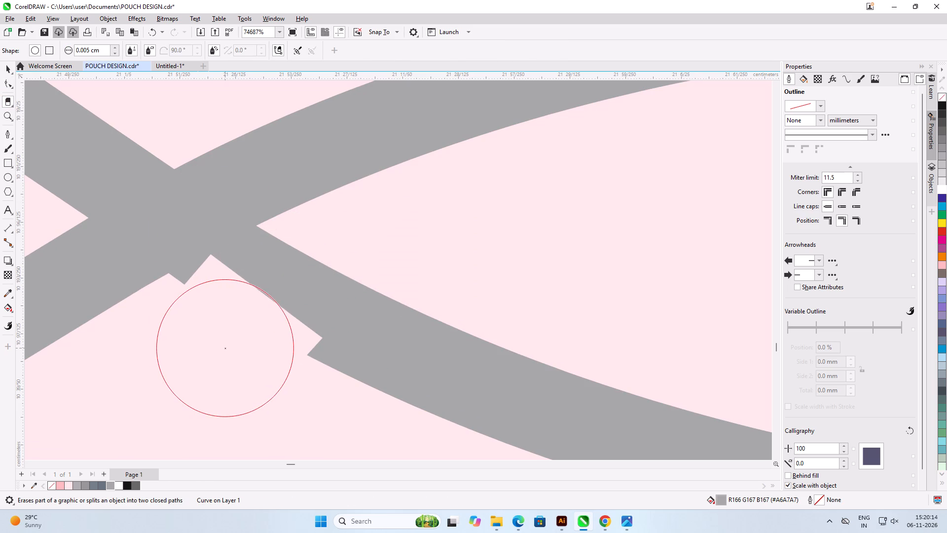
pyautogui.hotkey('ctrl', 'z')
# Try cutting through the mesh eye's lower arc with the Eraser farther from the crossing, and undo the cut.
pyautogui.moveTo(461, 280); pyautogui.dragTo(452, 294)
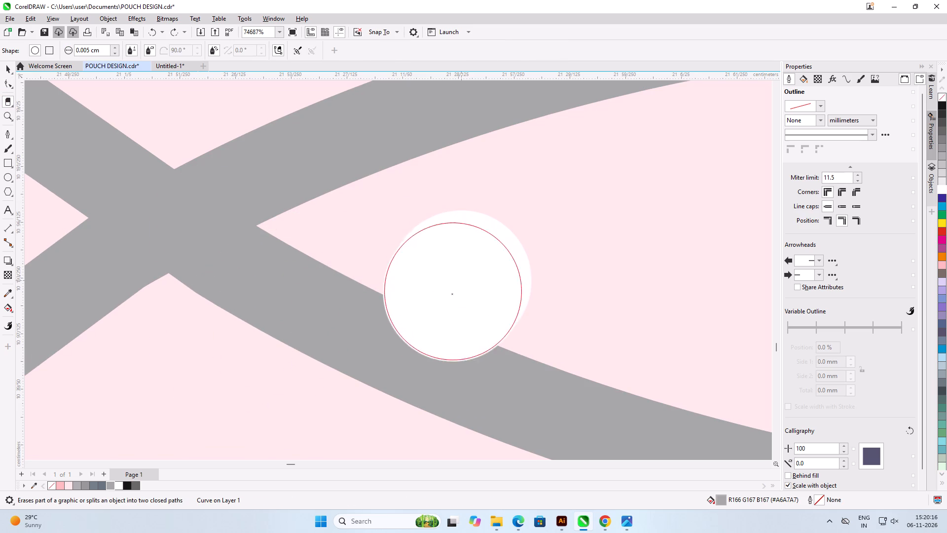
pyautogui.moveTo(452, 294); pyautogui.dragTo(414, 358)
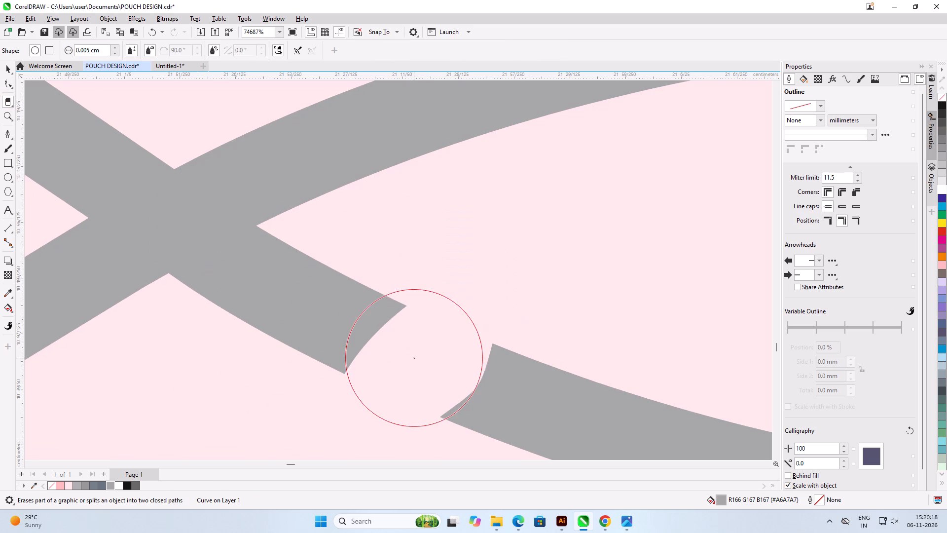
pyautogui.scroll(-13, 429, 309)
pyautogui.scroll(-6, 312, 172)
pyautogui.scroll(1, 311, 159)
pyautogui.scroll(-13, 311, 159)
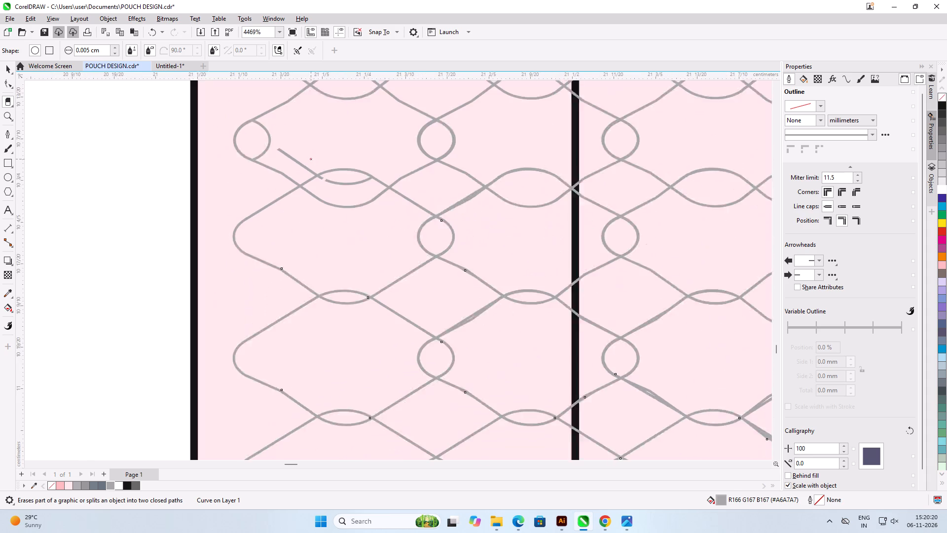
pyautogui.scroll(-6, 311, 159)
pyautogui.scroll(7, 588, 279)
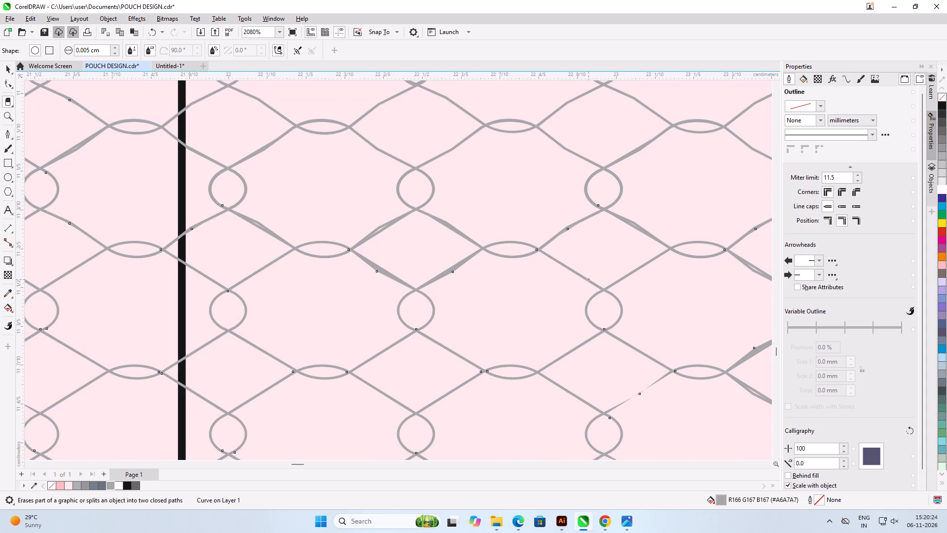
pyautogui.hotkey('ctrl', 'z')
# Remove the extra node on the underside of the mesh eye's left crossing, where its lower arc begins.
pyautogui.scroll(-7, 588, 279)
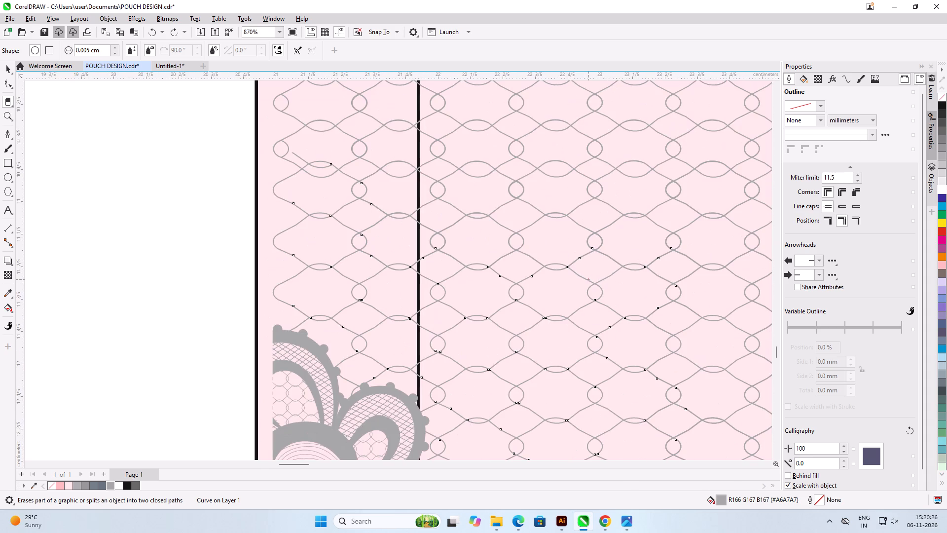
pyautogui.scroll(4, 433, 145)
pyautogui.scroll(5, 204, 138)
pyautogui.scroll(6, 224, 180)
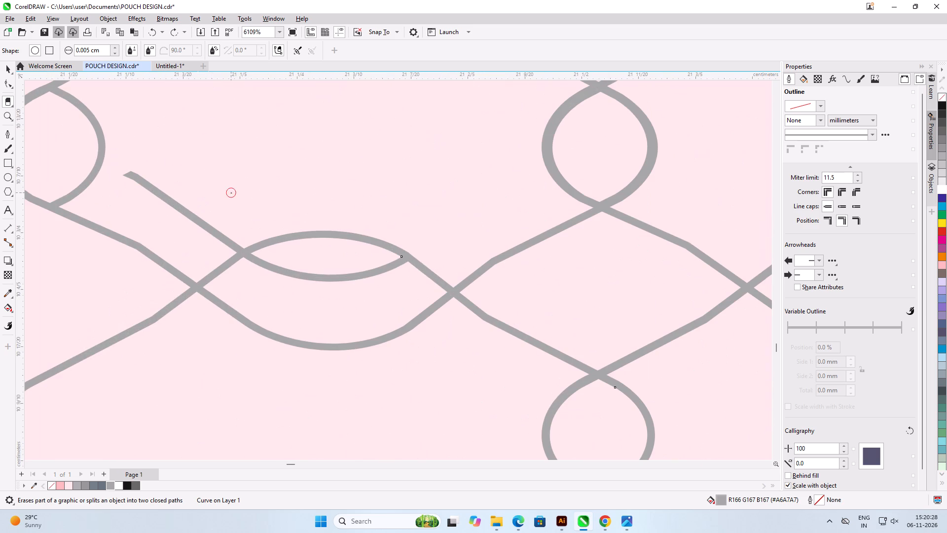
pyautogui.click(7, 84)
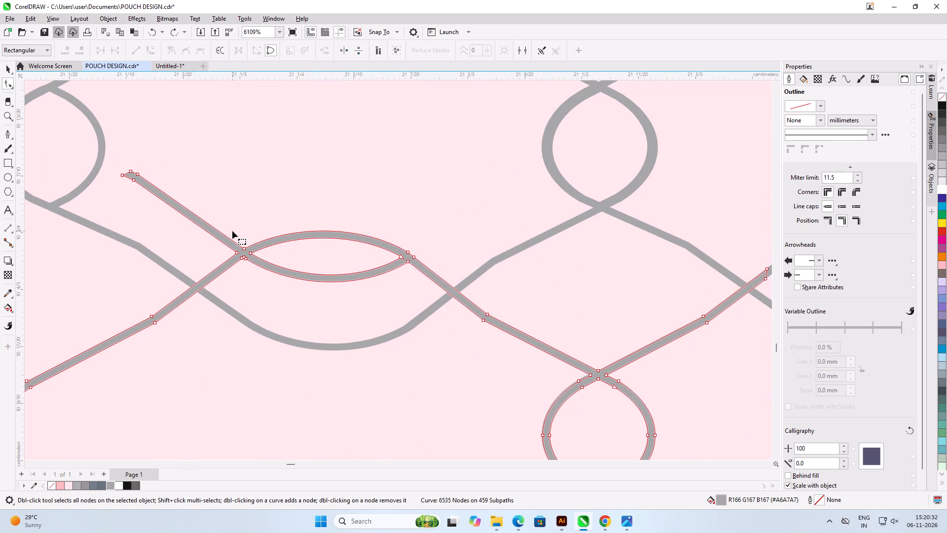
pyautogui.scroll(7, 255, 250)
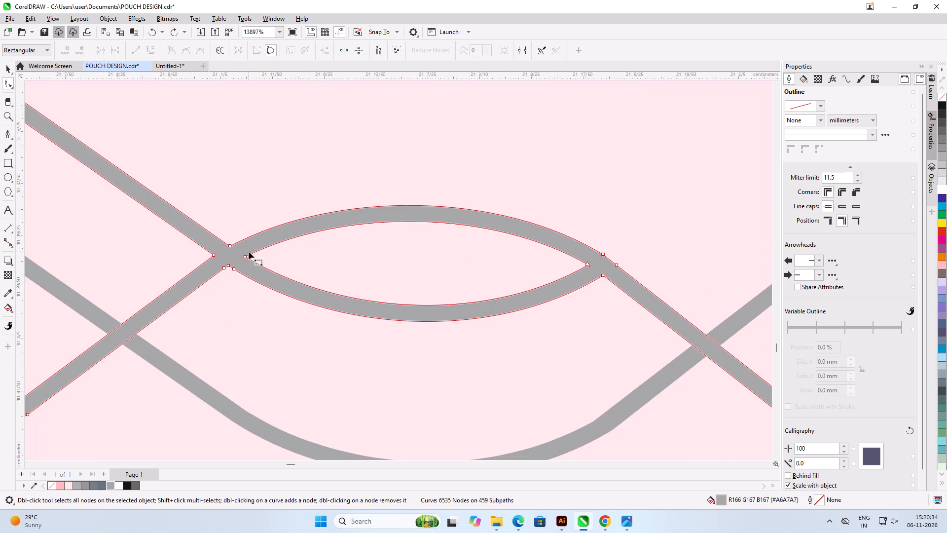
pyautogui.scroll(5, 259, 281)
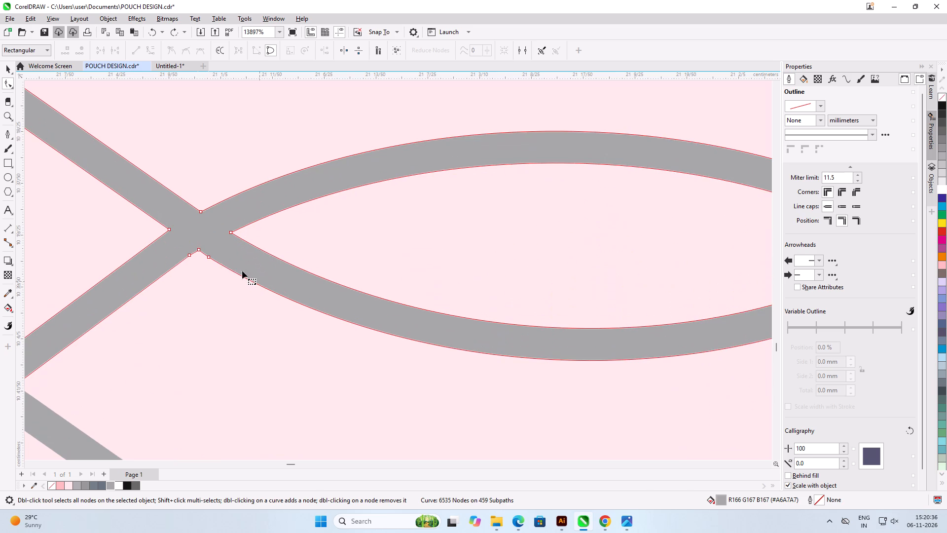
pyautogui.doubleClick(208, 257)
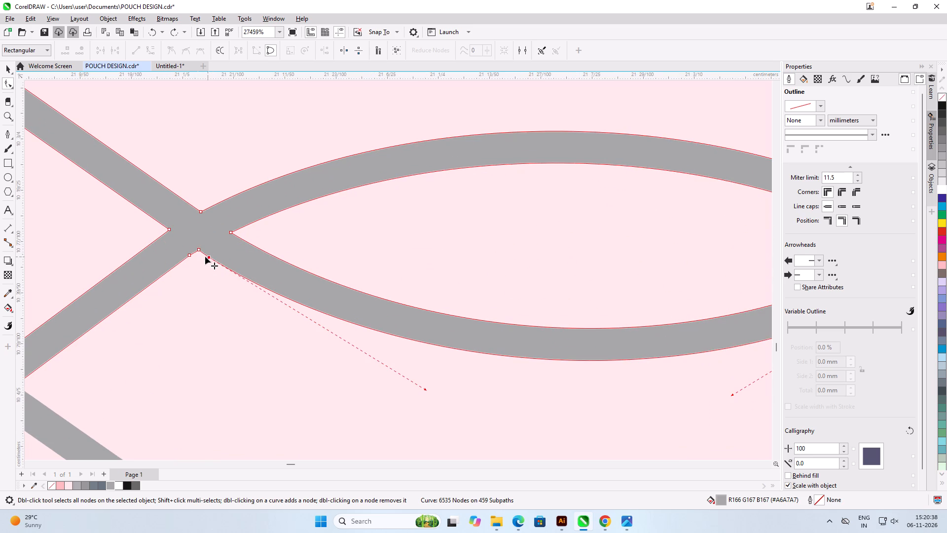
# Bend the outer edge of the mesh eye's lower arc upward with the curve handles at both ends, towards the upper arc's inner edge.
pyautogui.scroll(-1, 141, 256)
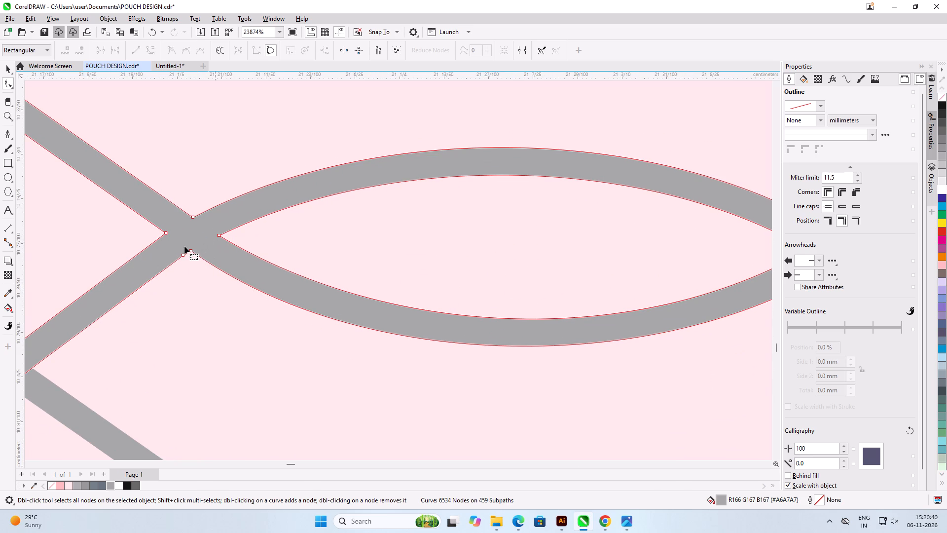
pyautogui.scroll(-3, 181, 247)
pyautogui.scroll(5, 639, 246)
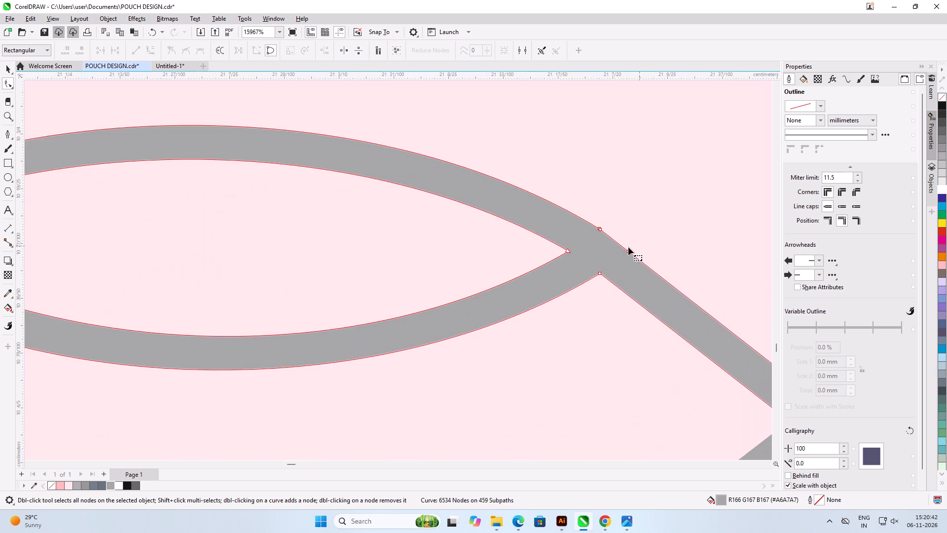
pyautogui.click(539, 307)
pyautogui.click(576, 280)
pyautogui.scroll(-6, 618, 259)
pyautogui.click(610, 266)
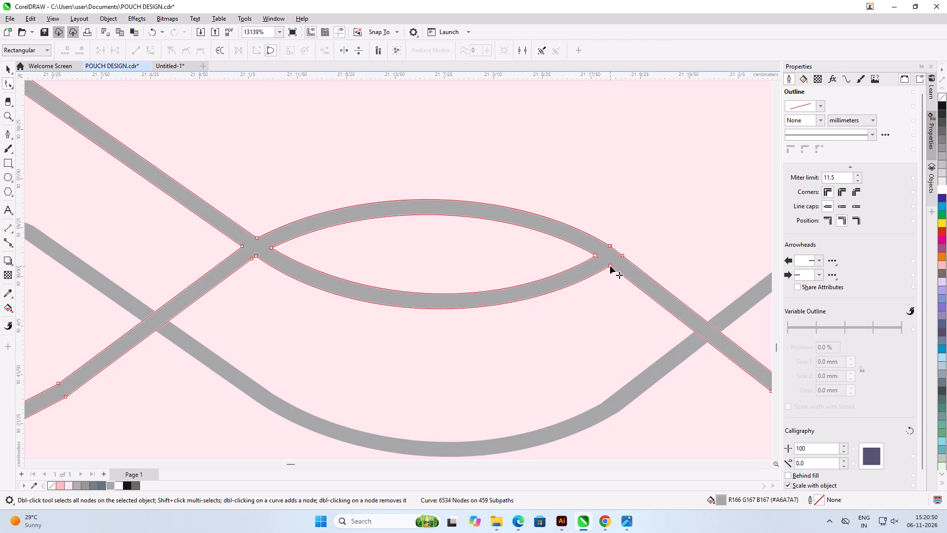
pyautogui.click(512, 325)
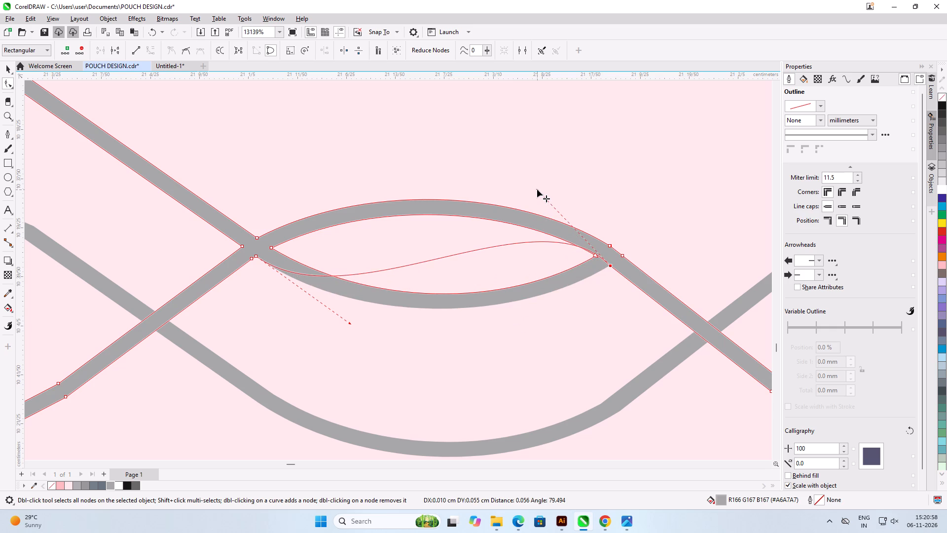
pyautogui.scroll(4, 290, 192)
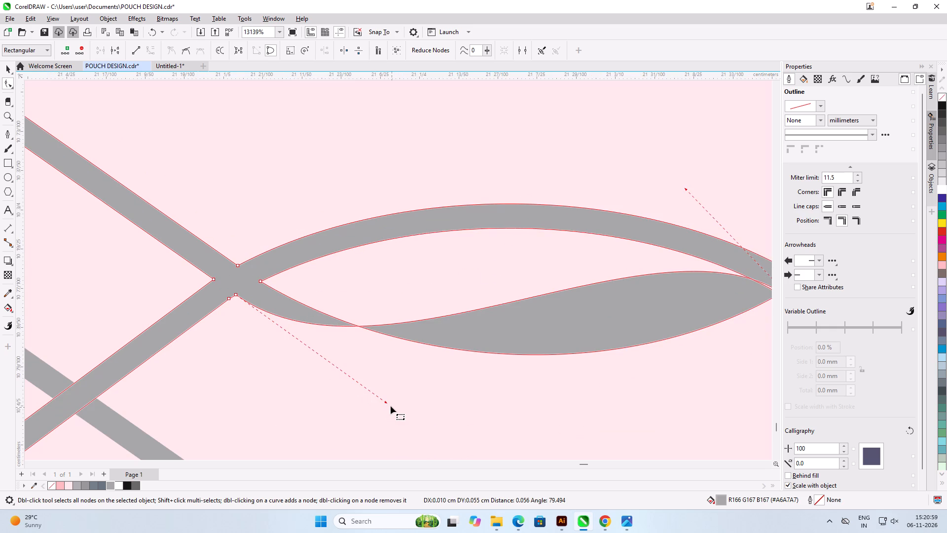
pyautogui.moveTo(386, 403); pyautogui.dragTo(343, 245)
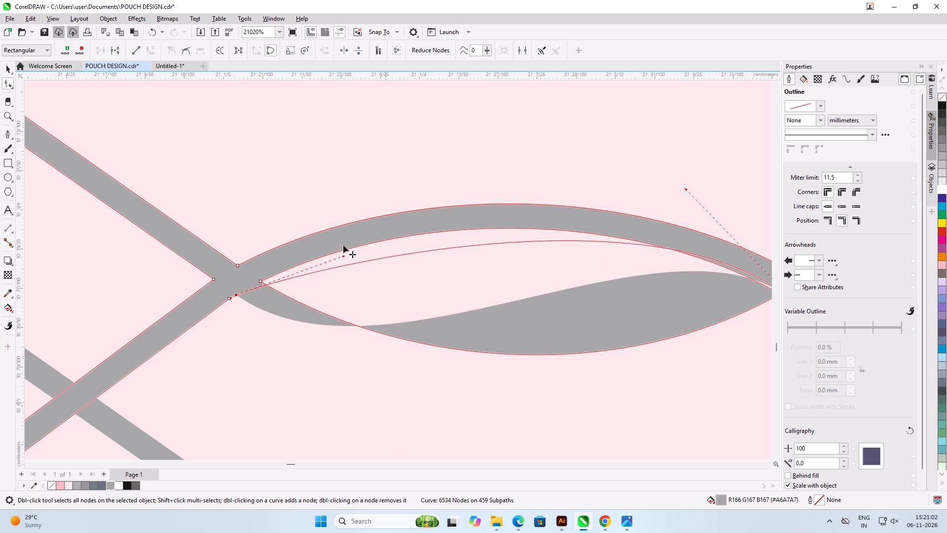
pyautogui.moveTo(343, 245); pyautogui.dragTo(323, 213)
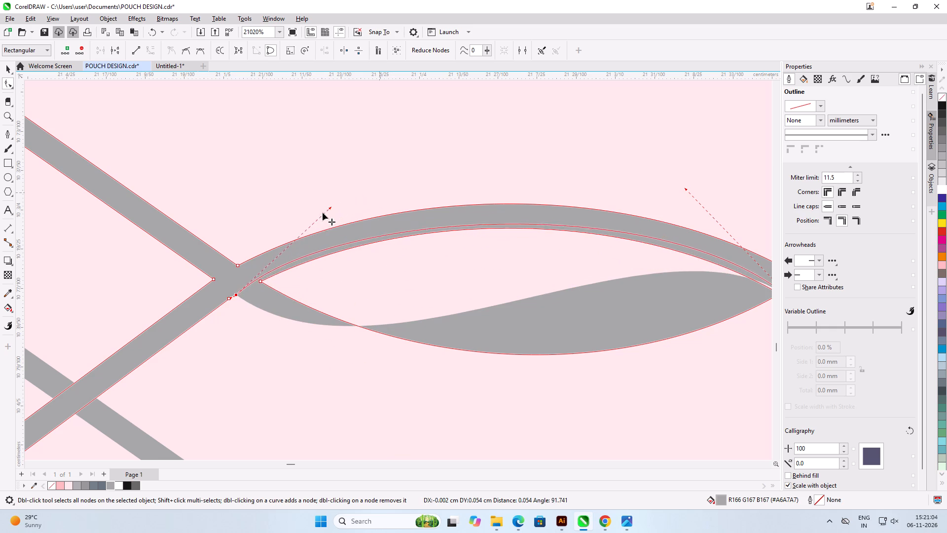
pyautogui.moveTo(323, 213); pyautogui.dragTo(337, 223)
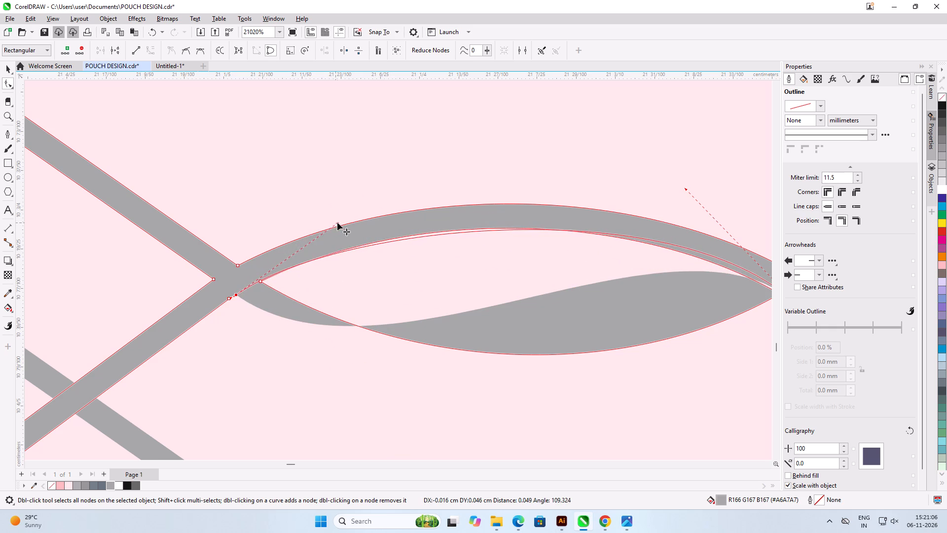
pyautogui.moveTo(337, 223); pyautogui.dragTo(349, 218)
# Fine-tune the curve handle at the right crossing so the bent edge follows the upper arc's inner edge.
pyautogui.scroll(-4, 330, 215)
pyautogui.scroll(6, 669, 231)
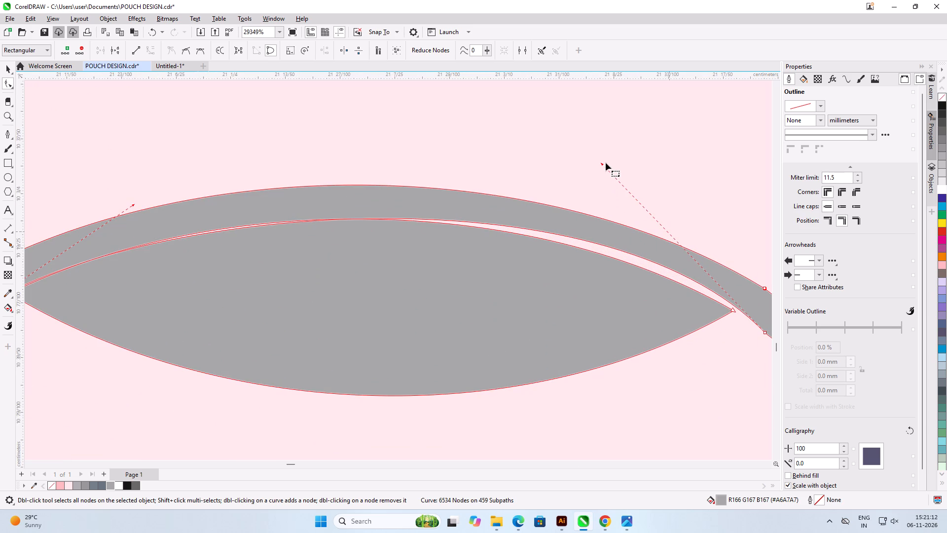
pyautogui.moveTo(602, 163); pyautogui.dragTo(582, 176)
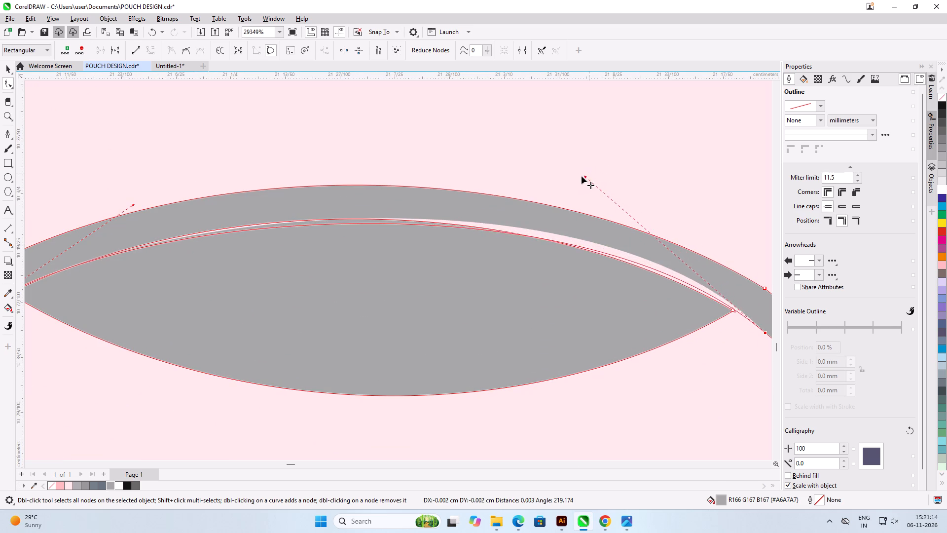
pyautogui.moveTo(582, 176); pyautogui.dragTo(552, 172)
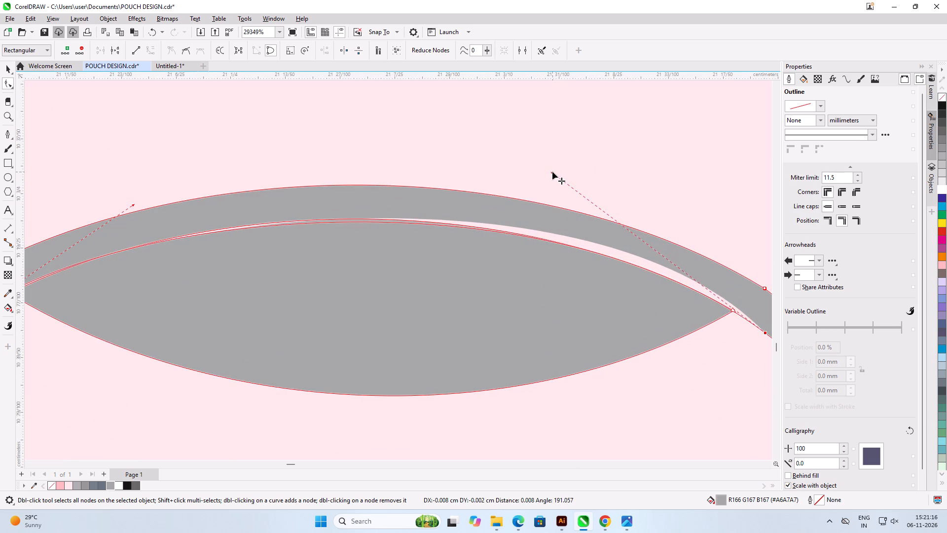
pyautogui.moveTo(552, 172); pyautogui.dragTo(544, 168)
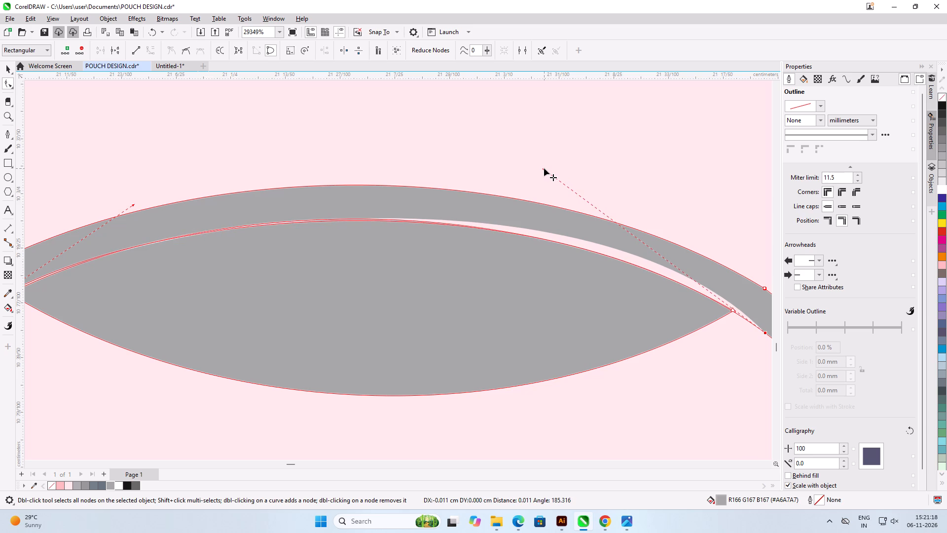
pyautogui.moveTo(544, 168); pyautogui.dragTo(539, 167)
pyautogui.scroll(-1, 539, 167)
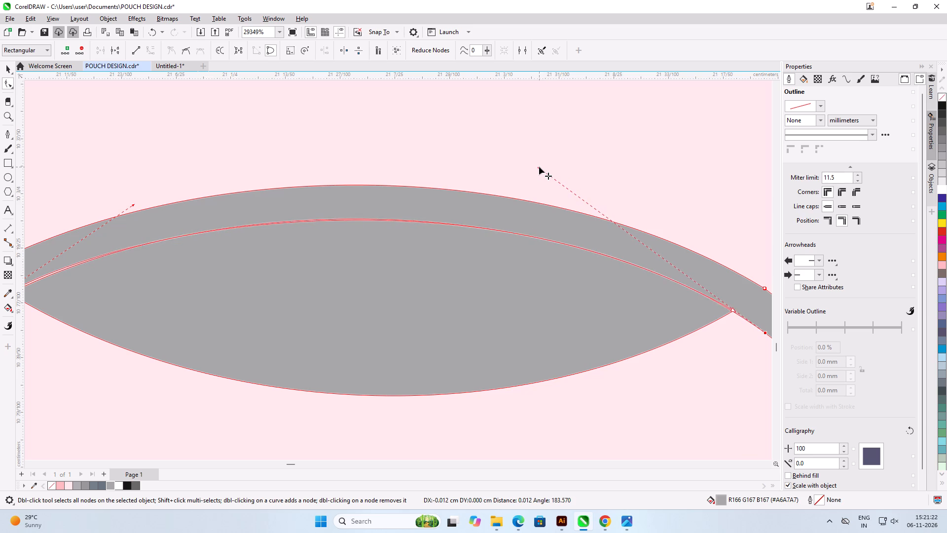
# Remove the leftover inner eye shape under the upper arc by deleting its end nodes at the left and right crossings.
pyautogui.scroll(-4, 539, 167)
pyautogui.scroll(5, 344, 227)
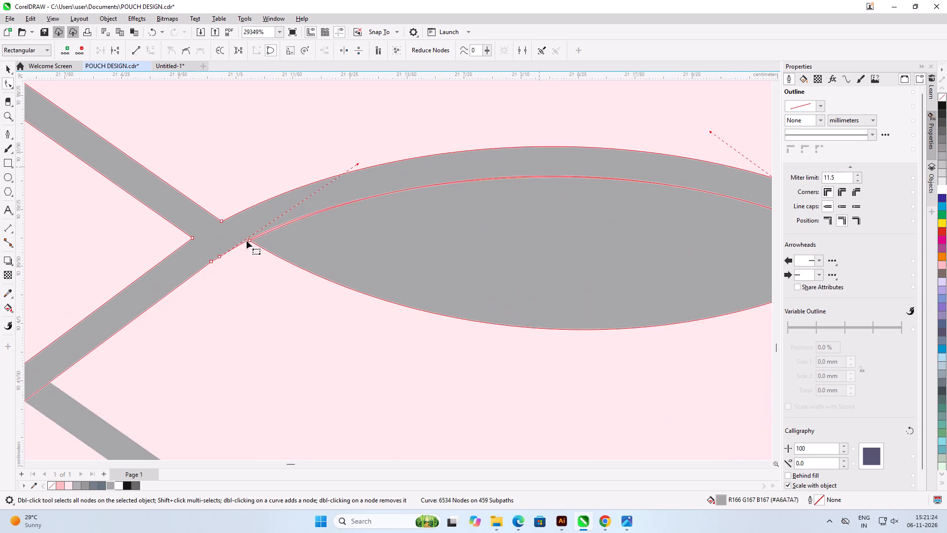
pyautogui.scroll(10, 247, 241)
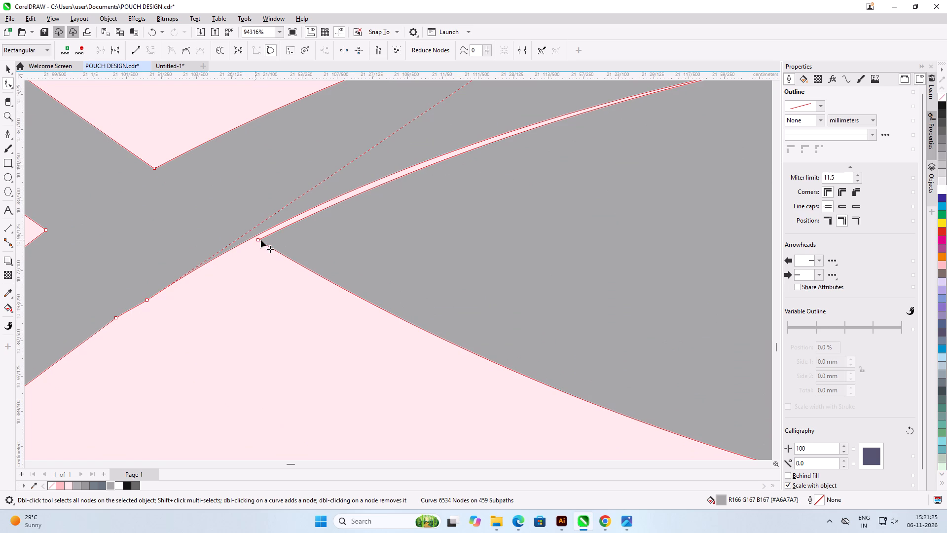
pyautogui.doubleClick(259, 240)
pyautogui.scroll(-7, 259, 240)
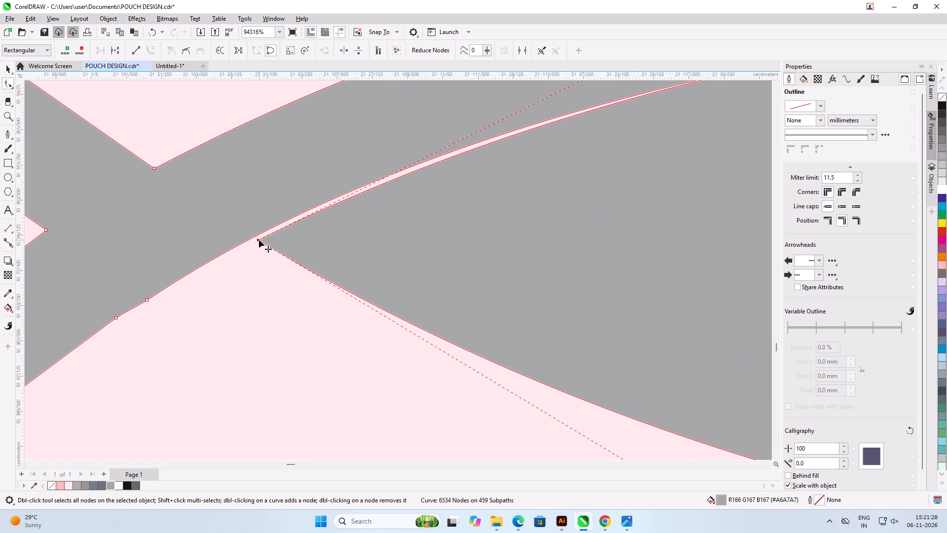
pyautogui.doubleClick(259, 240)
pyautogui.scroll(-8, 259, 240)
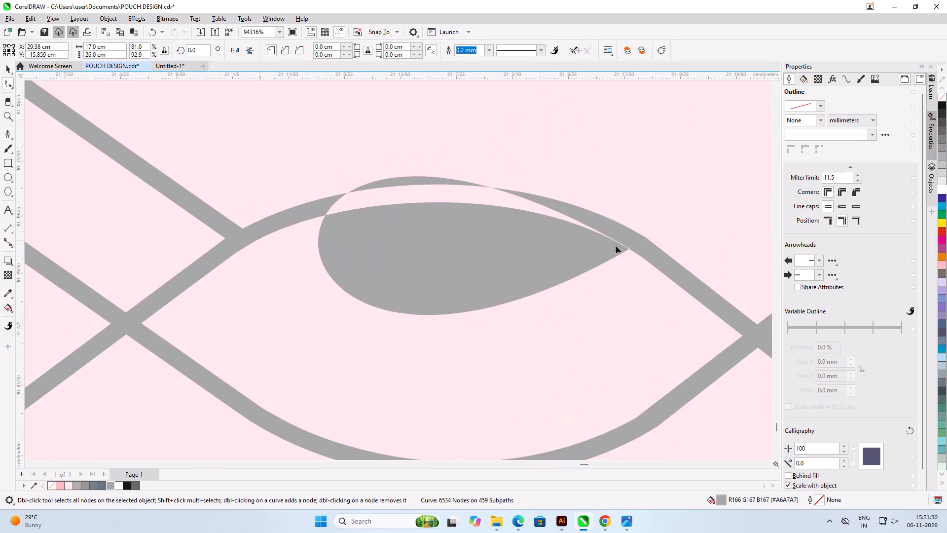
pyautogui.scroll(6, 660, 246)
pyautogui.click(571, 260)
pyautogui.scroll(9, 584, 257)
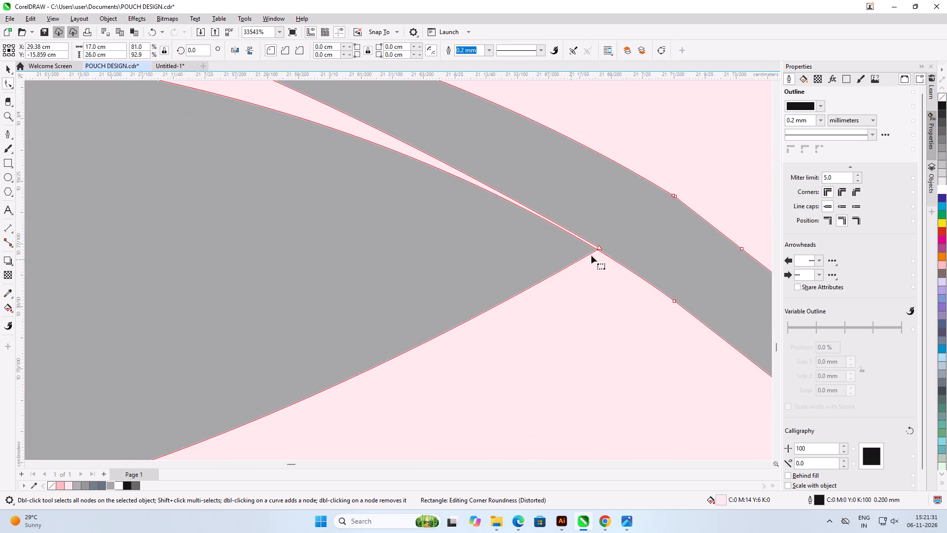
pyautogui.scroll(14, 591, 256)
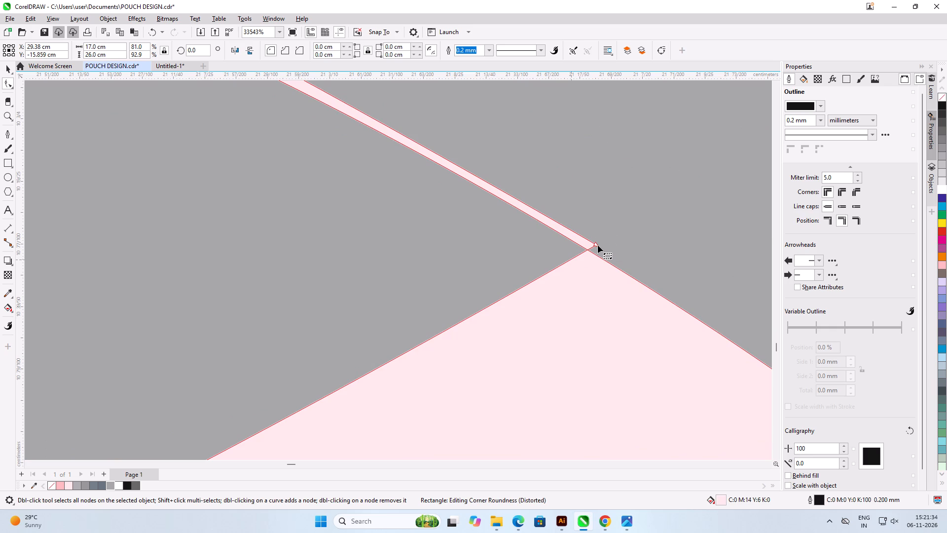
pyautogui.doubleClick(598, 245)
pyautogui.doubleClick(511, 260)
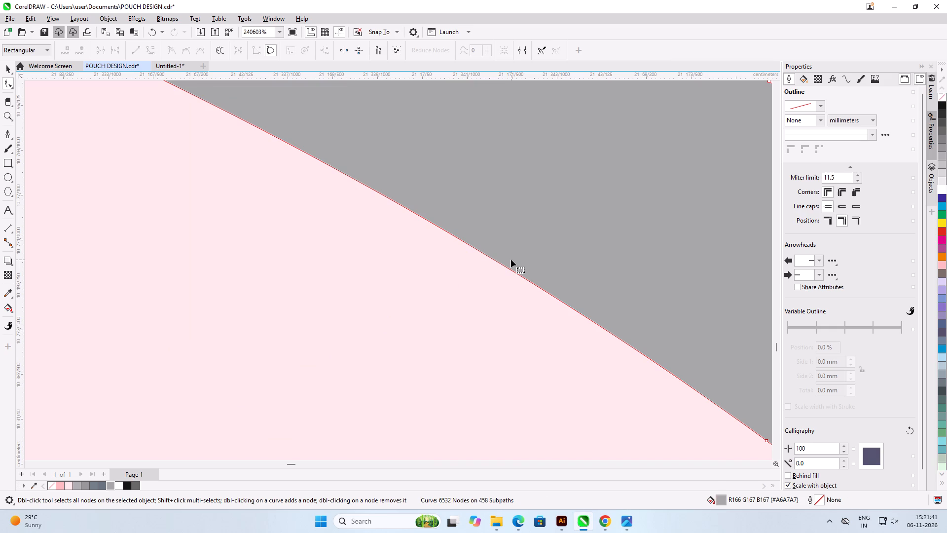
# Remove the loose diagonal strand at the left crossing by deleting its four end nodes and converting the remaining spike to a straight line.
pyautogui.scroll(-17, 511, 260)
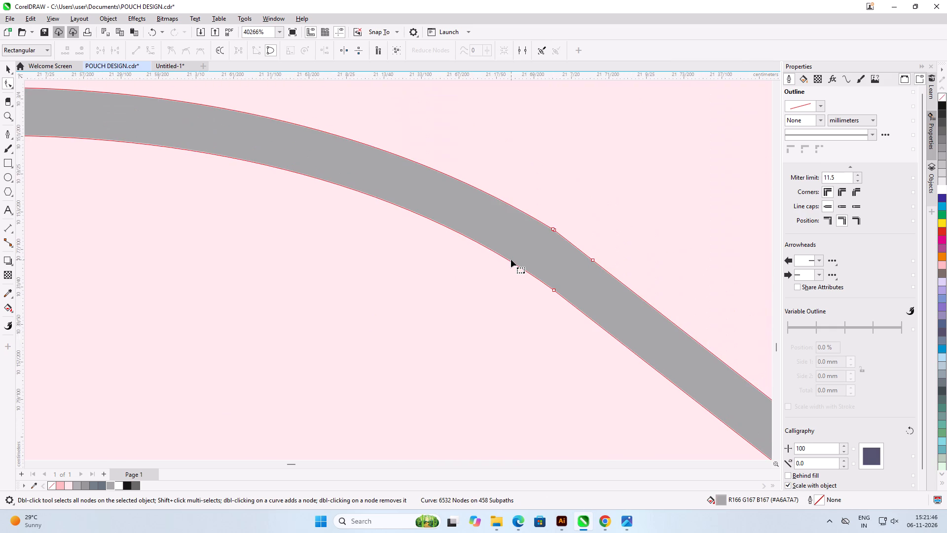
pyautogui.scroll(-16, 511, 260)
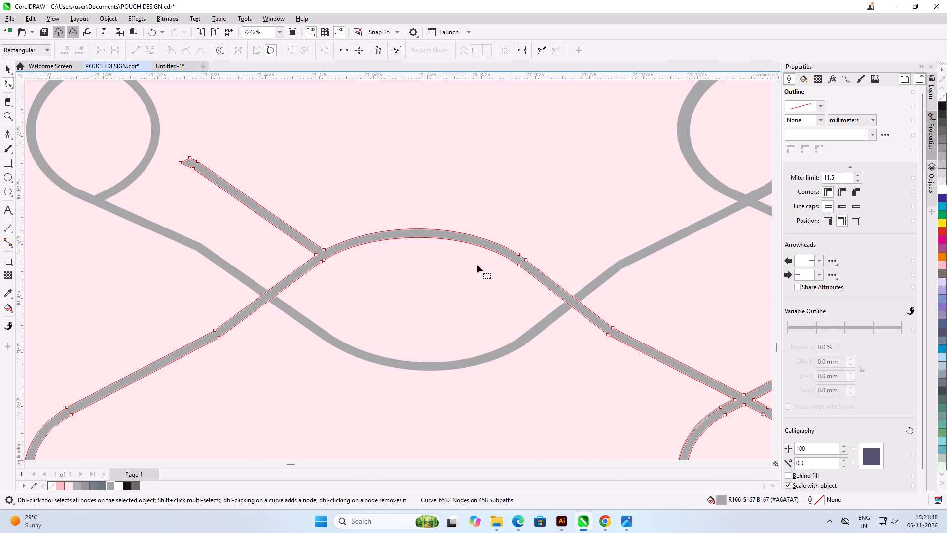
pyautogui.scroll(6, 241, 228)
pyautogui.scroll(-2, 333, 271)
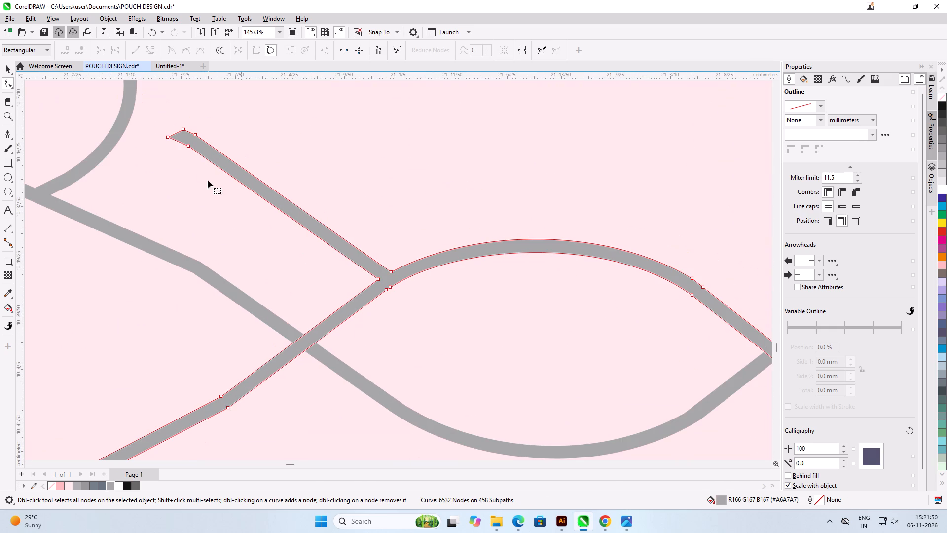
pyautogui.moveTo(161, 121); pyautogui.dragTo(245, 165)
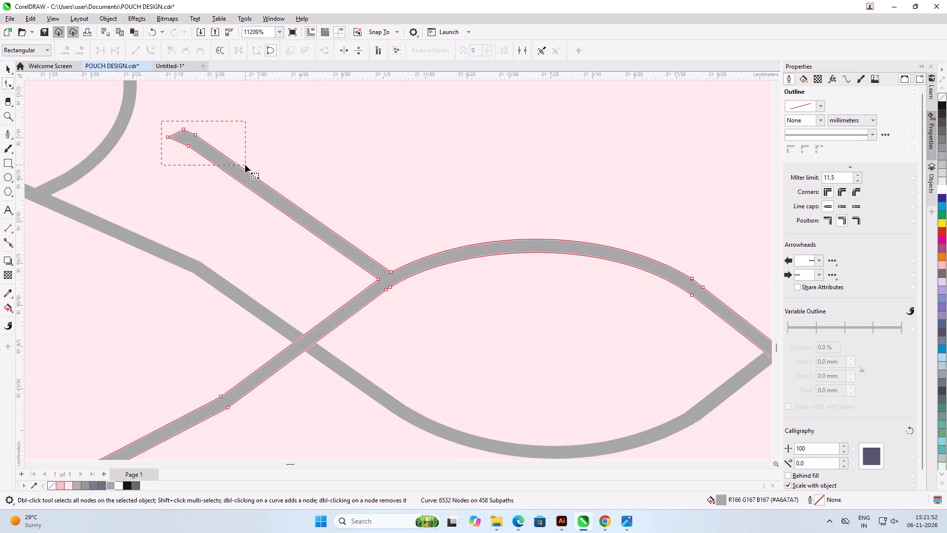
pyautogui.press('Delete')
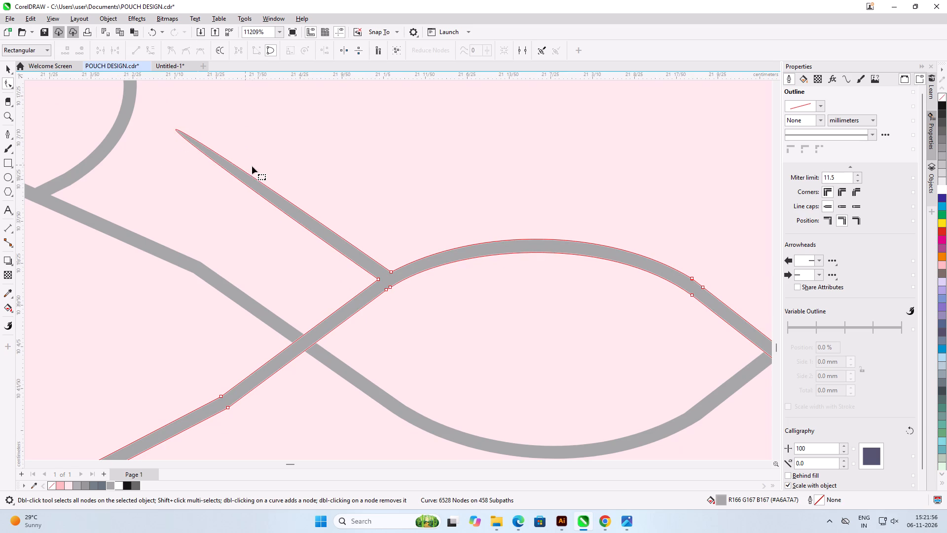
pyautogui.click(184, 132)
pyautogui.click(135, 52)
pyautogui.scroll(-7, 315, 209)
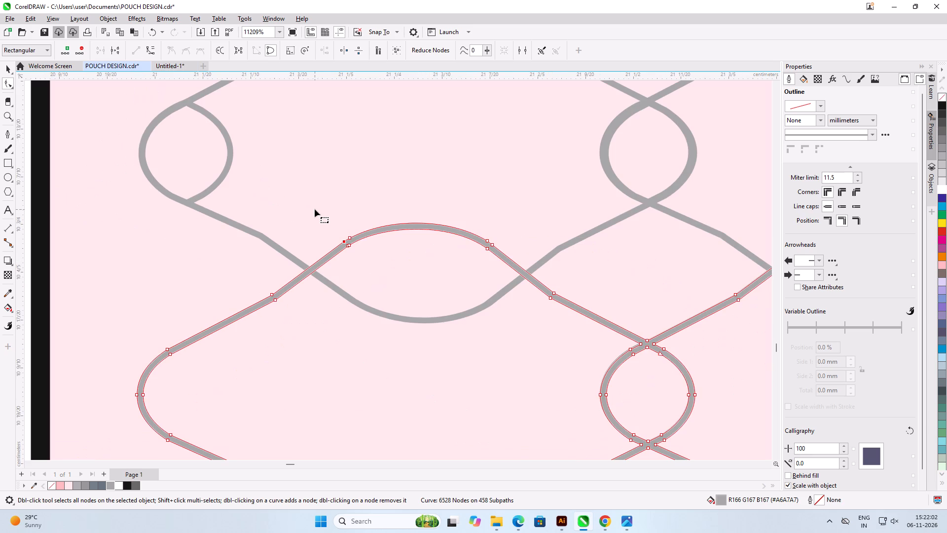
# Deselect the mesh curve and examine the join between the upper and lower mesh for further loose or overlapping strands.
pyautogui.scroll(-8, 315, 209)
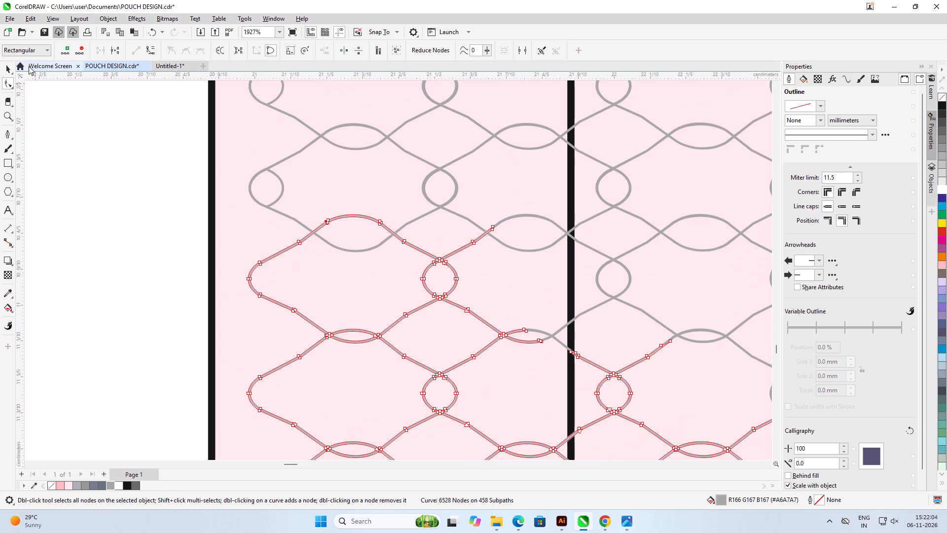
pyautogui.click(11, 68)
pyautogui.click(70, 161)
pyautogui.scroll(-8, 153, 175)
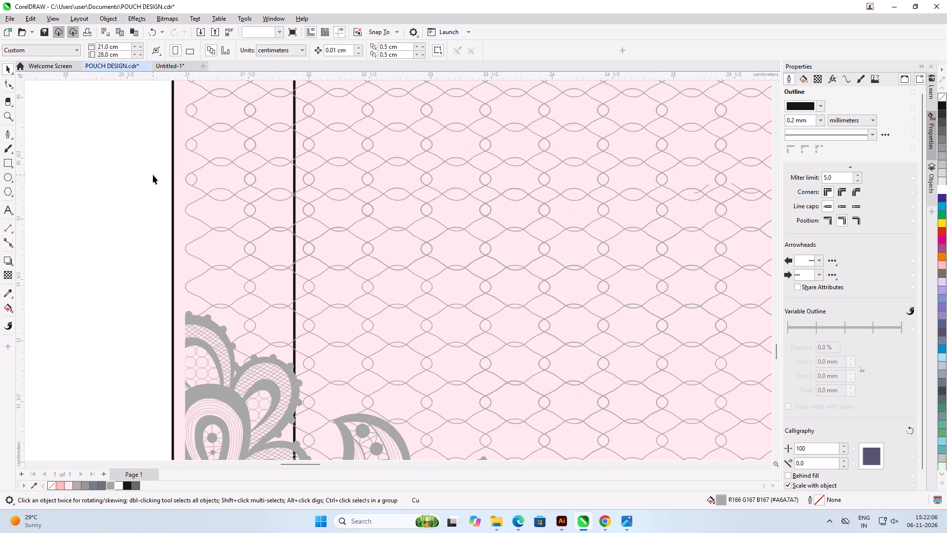
pyautogui.scroll(-2, 153, 175)
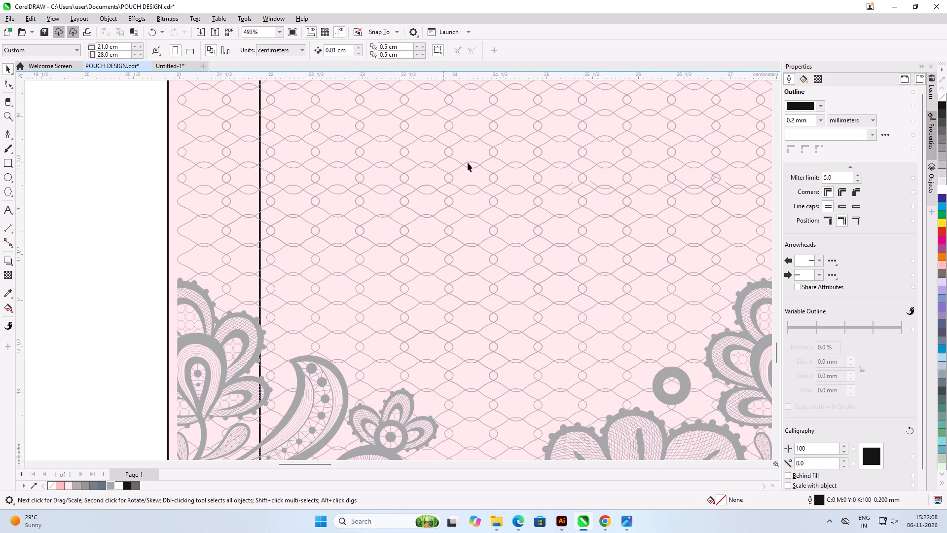
pyautogui.scroll(12, 608, 177)
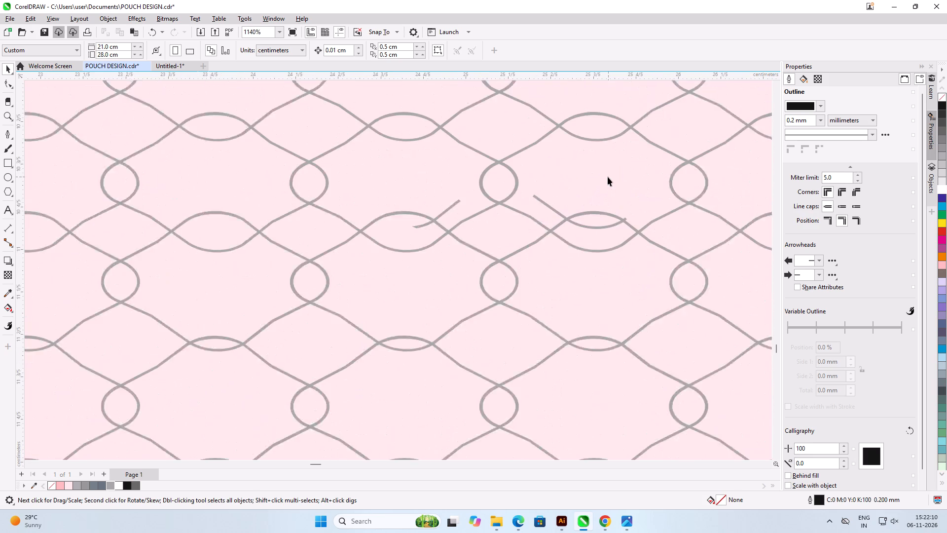
# Remove the loose strand and overlapping arc left of the selected mesh curve by deleting their end nodes and converting the remaining spike to a straight line.
pyautogui.click(530, 202)
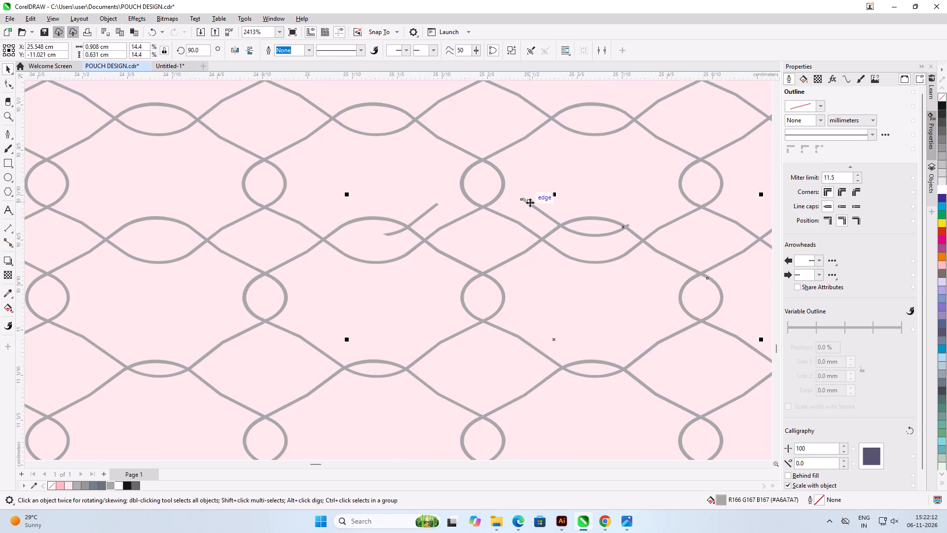
pyautogui.click(12, 84)
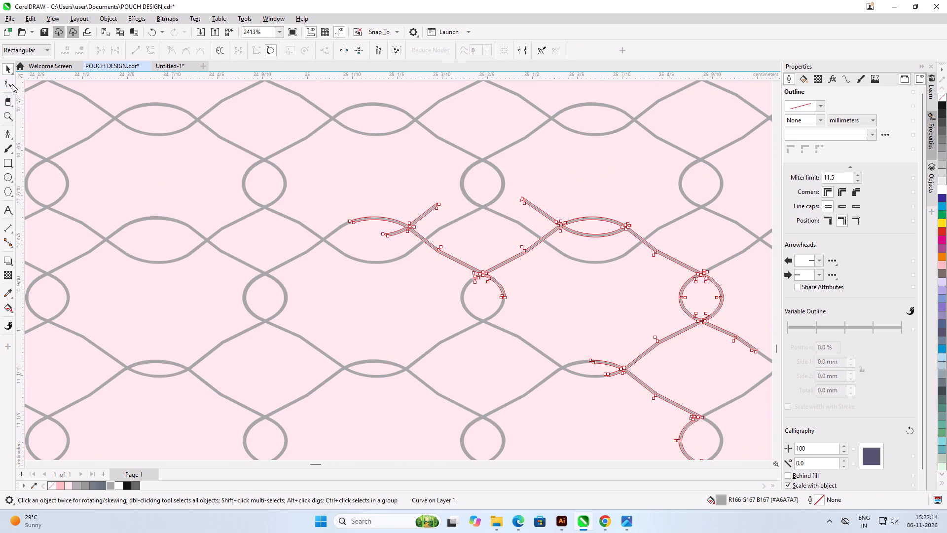
pyautogui.scroll(2, 646, 239)
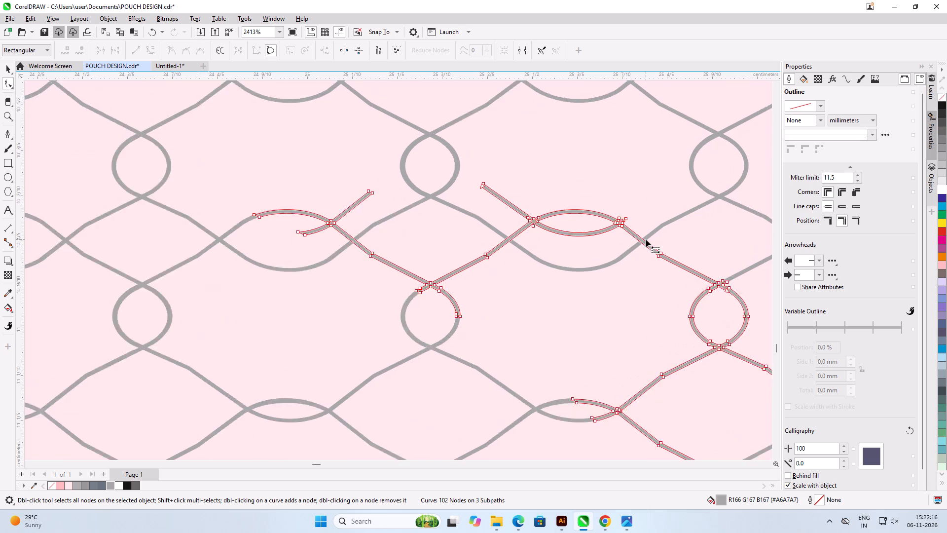
pyautogui.scroll(1, 646, 239)
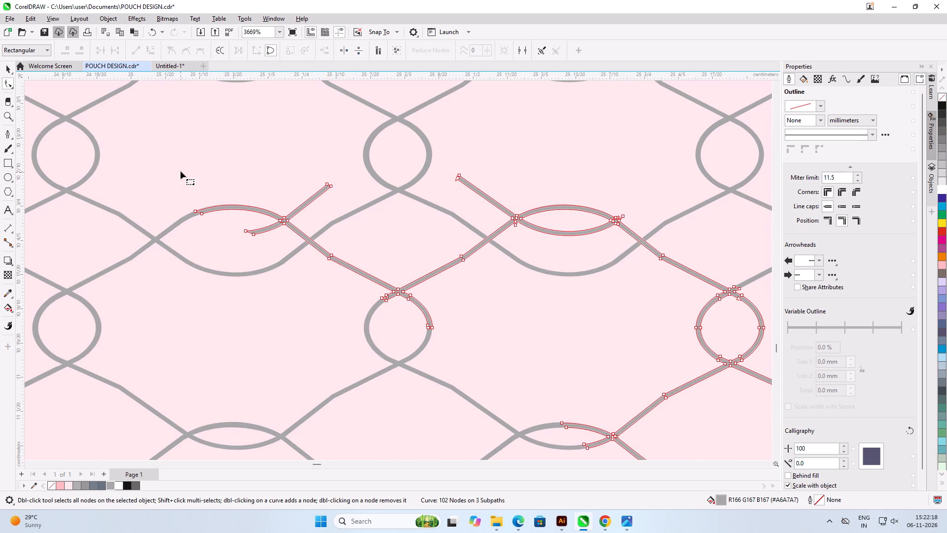
pyautogui.moveTo(181, 171); pyautogui.dragTo(345, 260)
pyautogui.moveTo(345, 260); pyautogui.dragTo(331, 252)
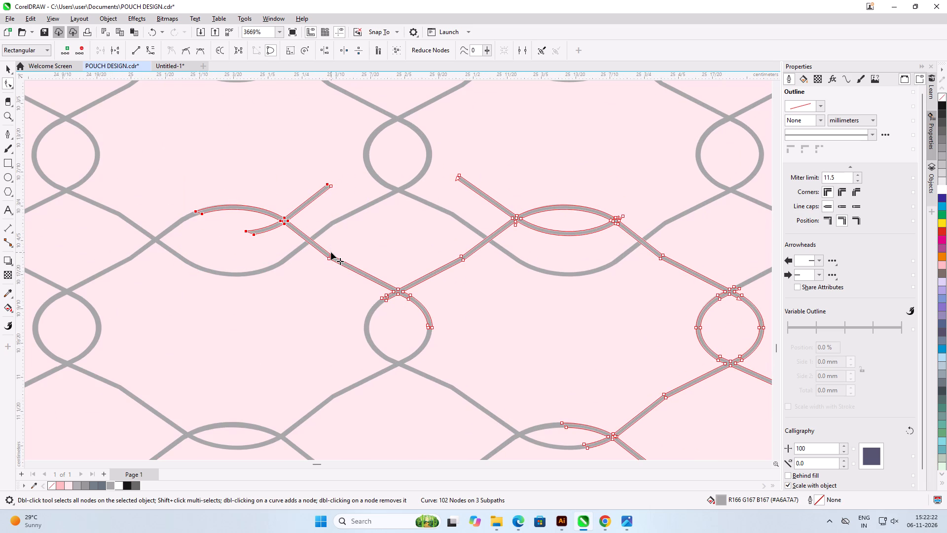
pyautogui.click(166, 151)
pyautogui.moveTo(149, 115); pyautogui.dragTo(277, 222)
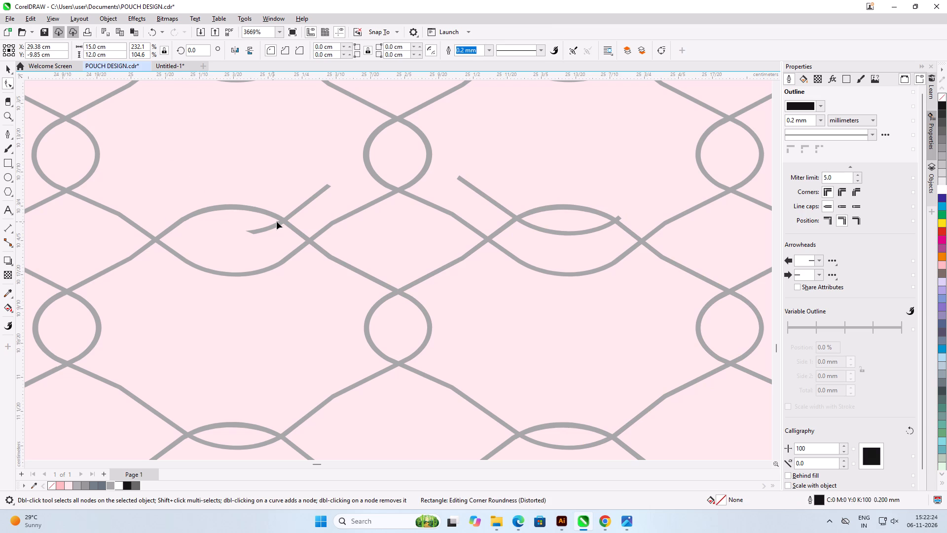
pyautogui.moveTo(277, 222); pyautogui.dragTo(279, 222)
pyautogui.click(280, 224)
pyautogui.moveTo(150, 116); pyautogui.dragTo(279, 245)
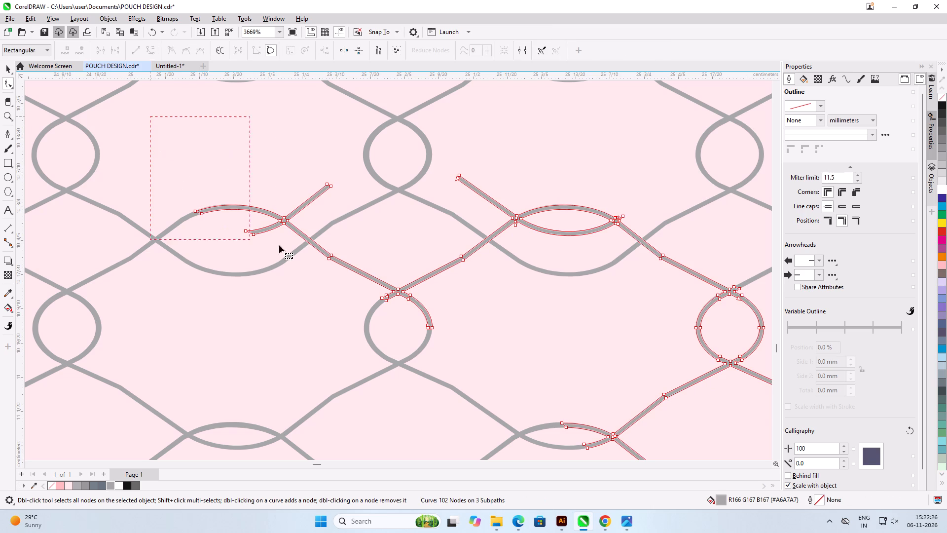
pyautogui.moveTo(279, 245); pyautogui.dragTo(344, 244)
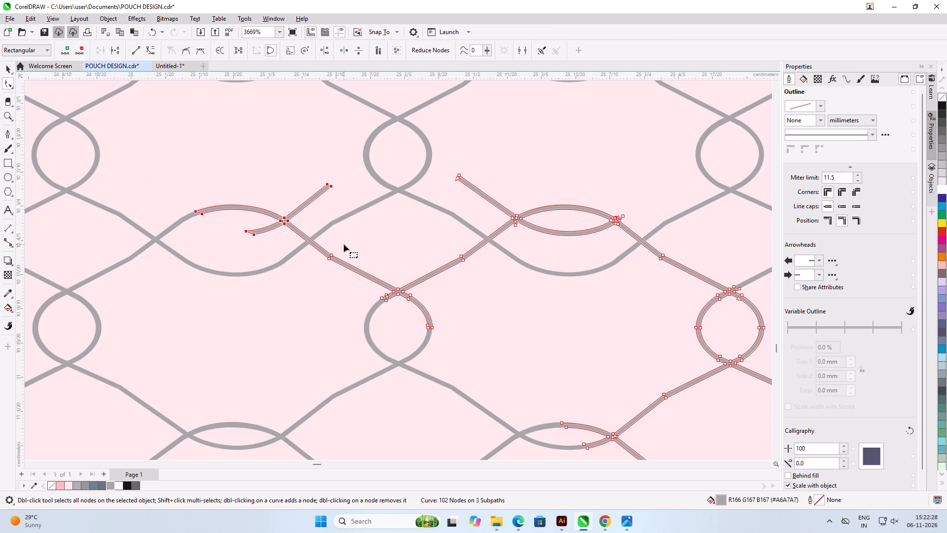
pyautogui.press('Delete')
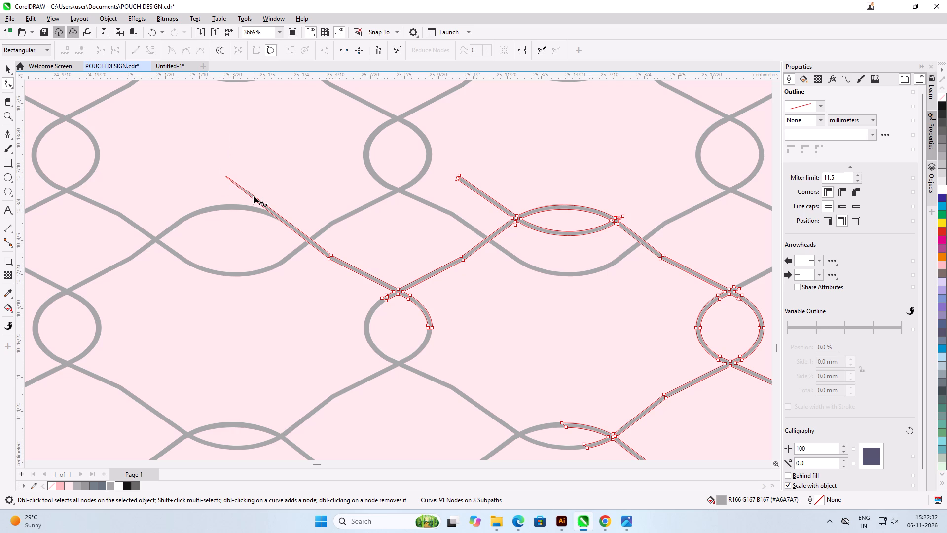
pyautogui.click(254, 196)
pyautogui.click(131, 48)
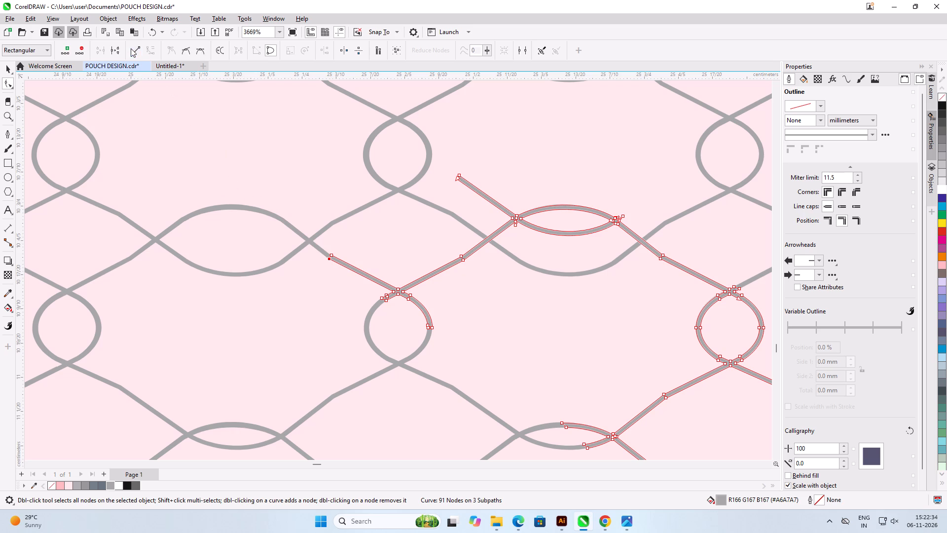
# Move the lower strand's outer-edge node at the remaining eye shape's left crossing up onto the crossing's inner corner node.
pyautogui.scroll(5, 341, 280)
pyautogui.scroll(-2, 362, 237)
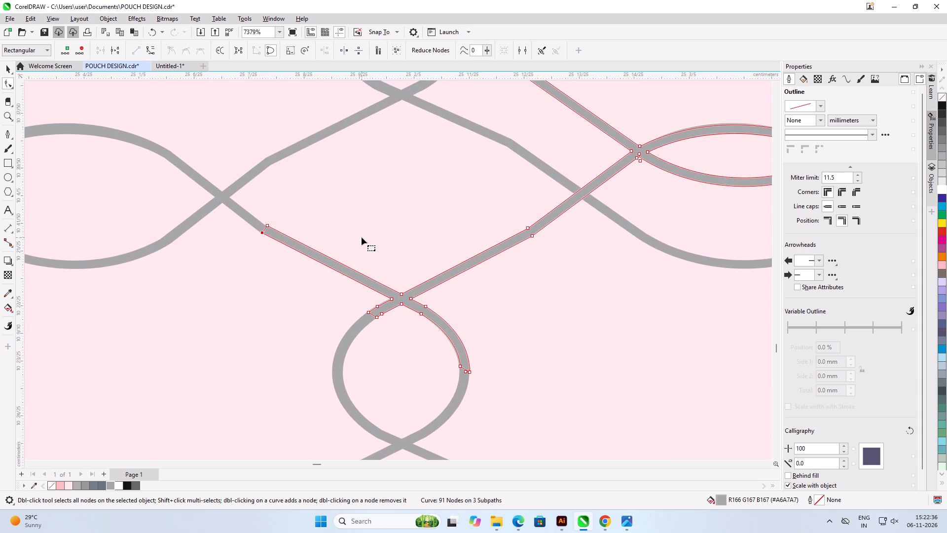
pyautogui.scroll(-3, 362, 237)
pyautogui.scroll(2, 628, 190)
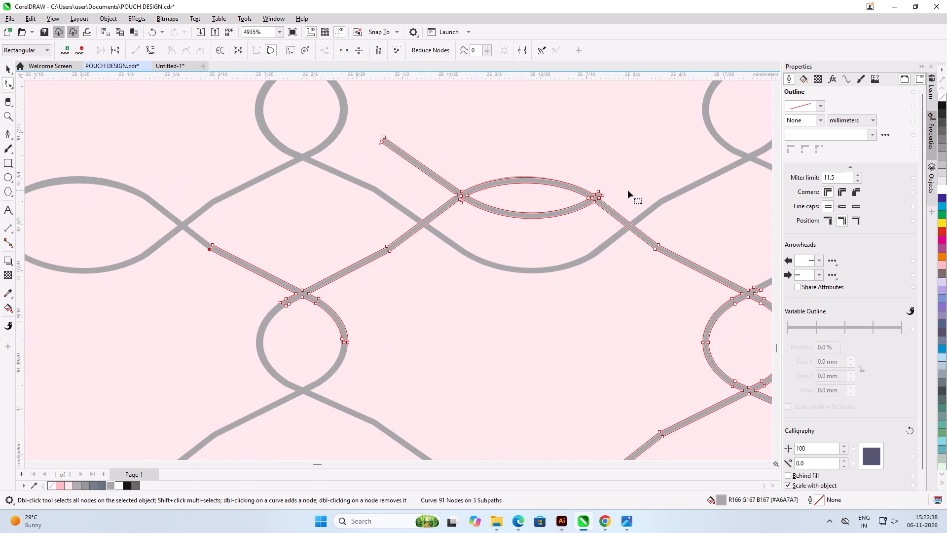
pyautogui.scroll(-3, 422, 221)
pyautogui.scroll(5, 532, 200)
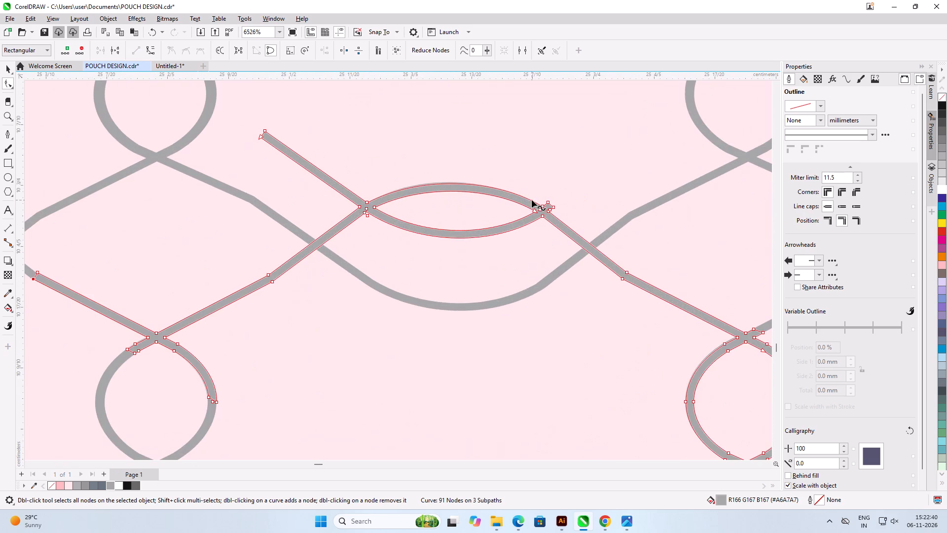
pyautogui.scroll(1, 233, 187)
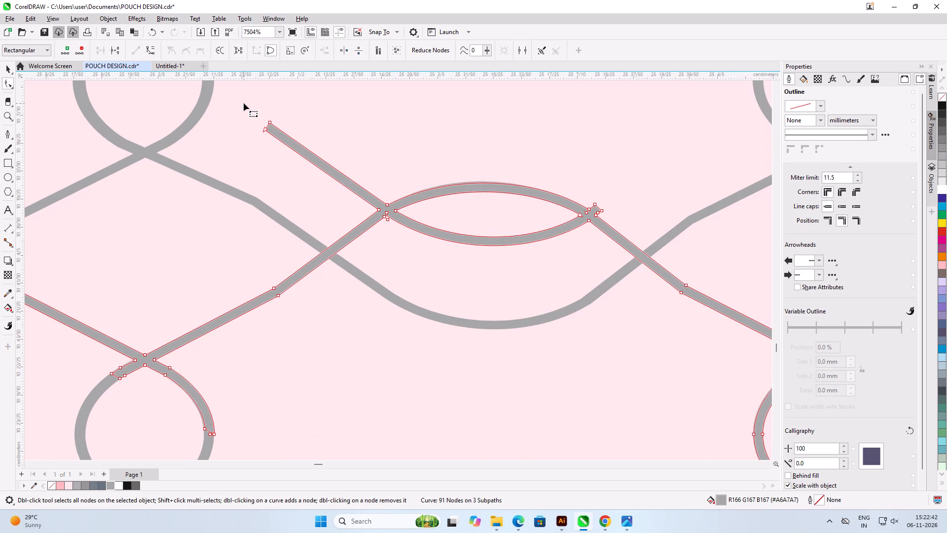
pyautogui.moveTo(244, 103); pyautogui.dragTo(273, 139)
pyautogui.scroll(1, 467, 243)
pyautogui.click(460, 267)
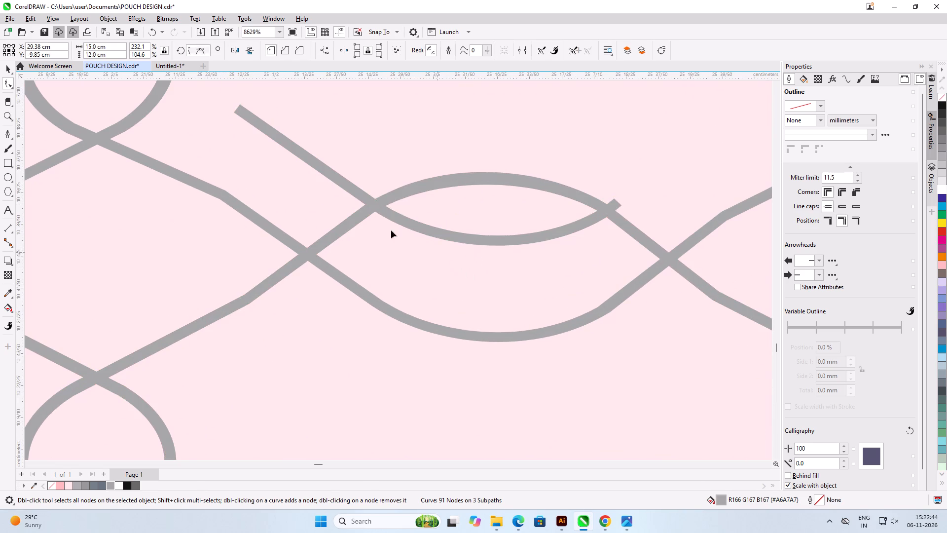
pyautogui.scroll(6, 377, 194)
pyautogui.click(386, 232)
pyautogui.scroll(9, 382, 232)
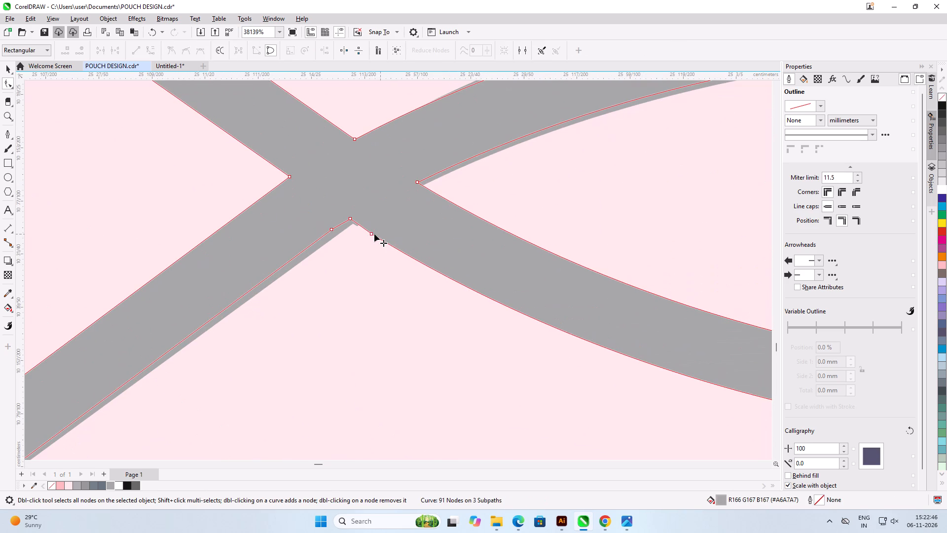
pyautogui.click(372, 235)
pyautogui.moveTo(372, 235); pyautogui.dragTo(417, 182)
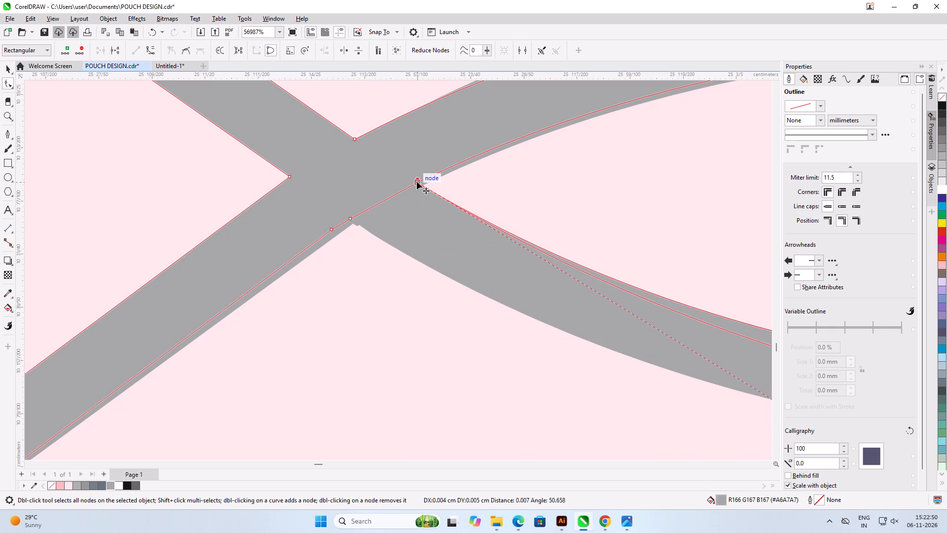
pyautogui.moveTo(417, 182); pyautogui.dragTo(418, 182)
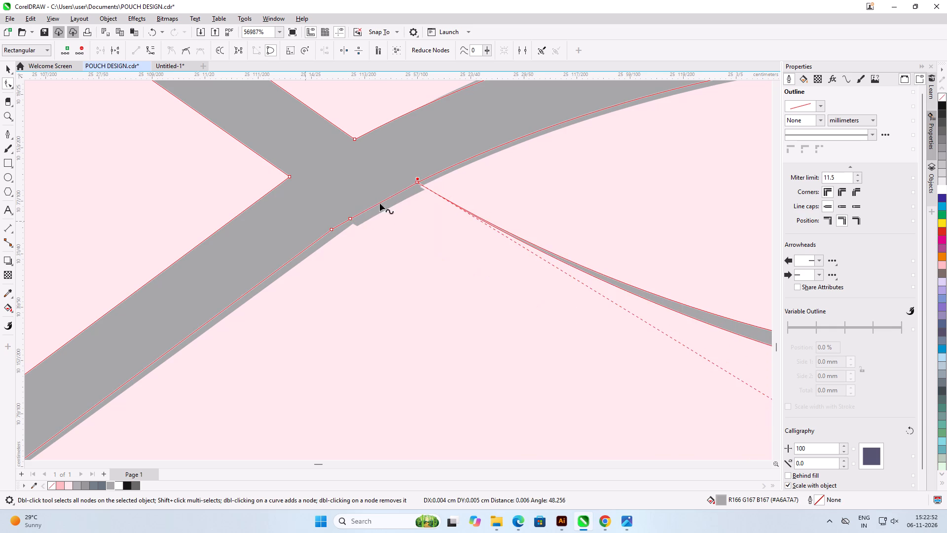
# Pull the inner eye shape's corner node at the left crossing down, clear of the upper arc strand.
pyautogui.scroll(17, 408, 188)
pyautogui.scroll(1, 428, 233)
pyautogui.scroll(-4, 318, 220)
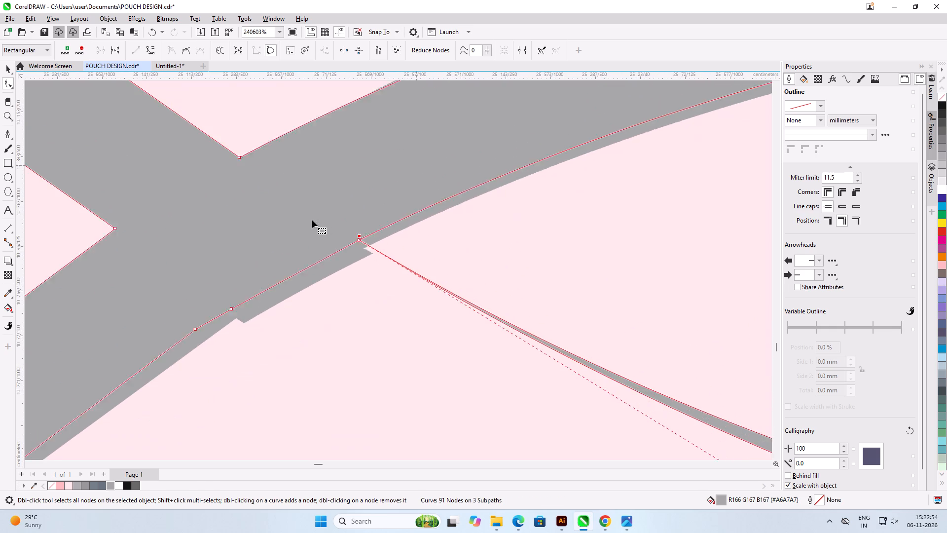
pyautogui.scroll(-7, 312, 220)
pyautogui.scroll(1, 251, 216)
pyautogui.scroll(-10, 248, 216)
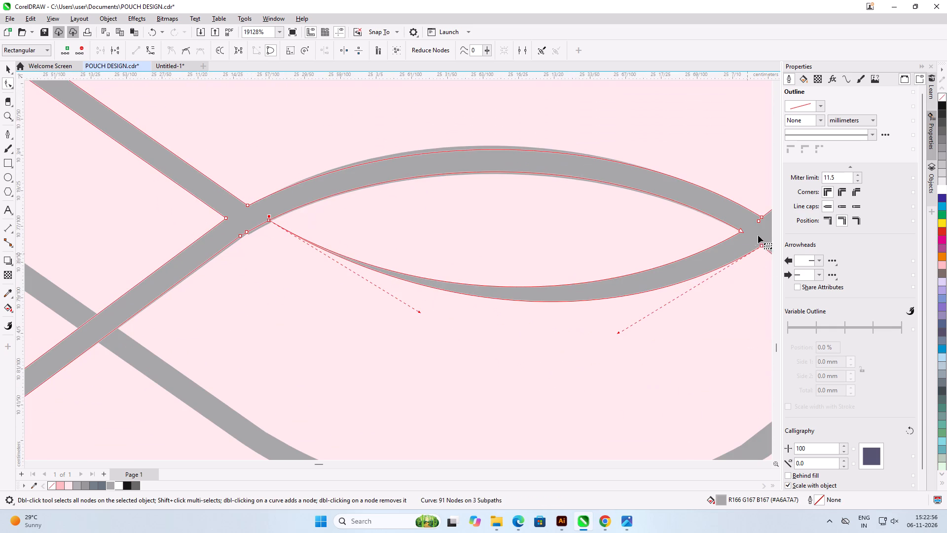
pyautogui.scroll(6, 761, 234)
pyautogui.scroll(-7, 716, 242)
pyautogui.scroll(6, 153, 277)
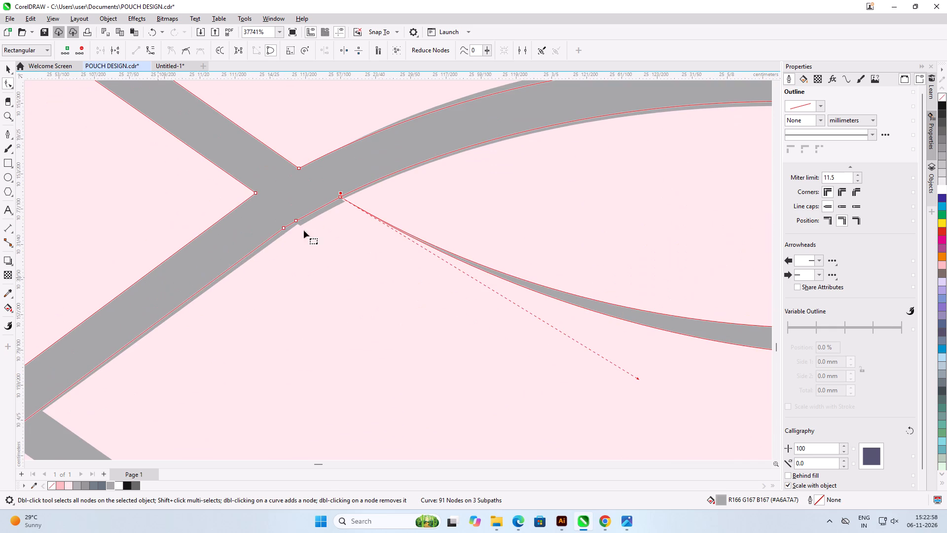
pyautogui.moveTo(341, 197); pyautogui.dragTo(339, 211)
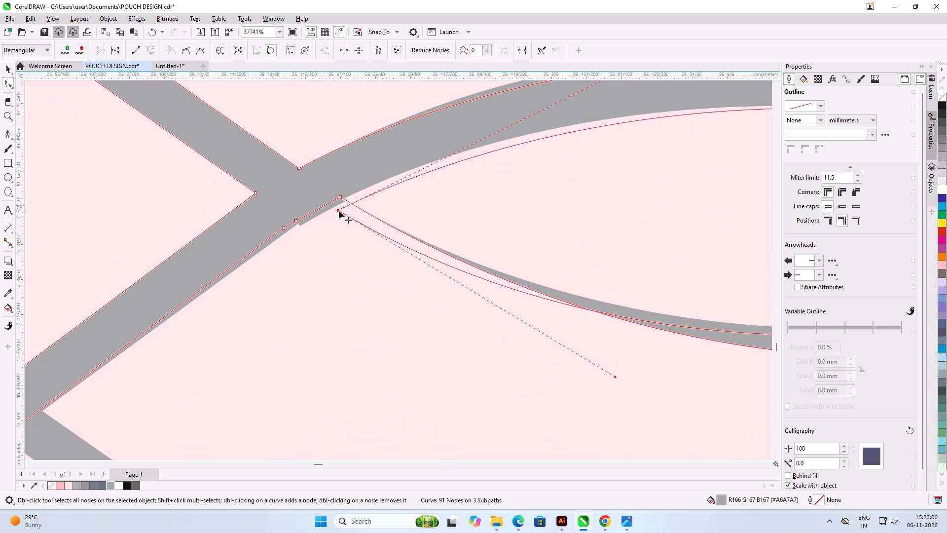
pyautogui.moveTo(339, 211); pyautogui.dragTo(342, 227)
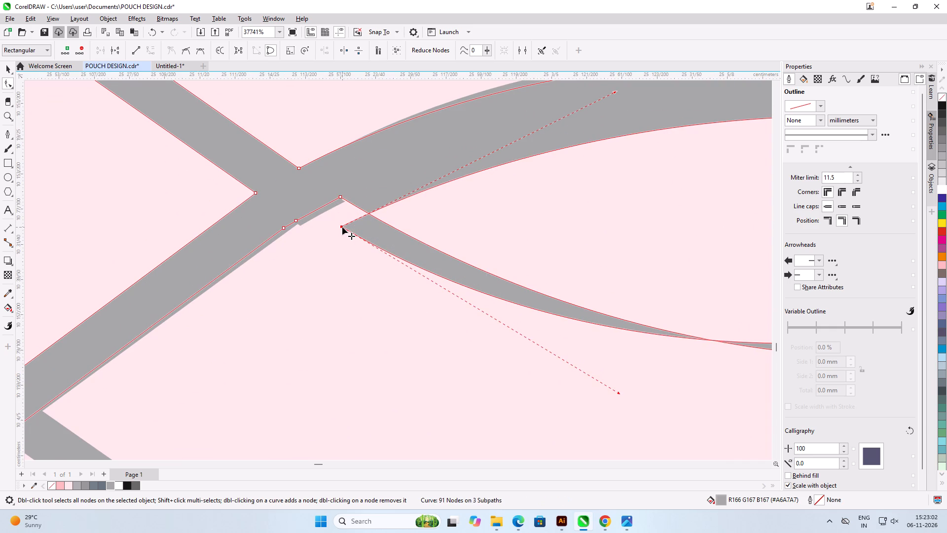
# Shift the remaining corner node at the left crossing slightly along the strand, toward the underlying mesh's notch.
pyautogui.scroll(11, 342, 209)
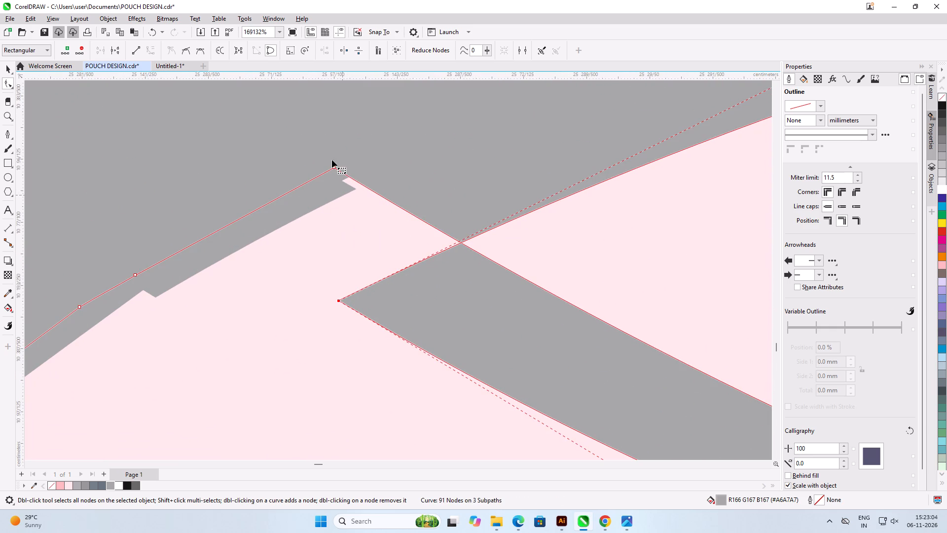
pyautogui.moveTo(333, 166); pyautogui.dragTo(345, 176)
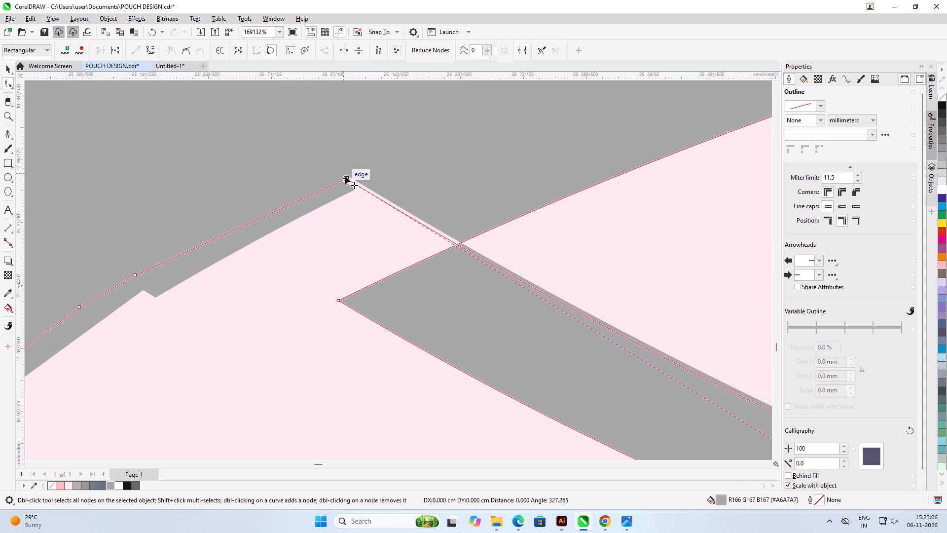
pyautogui.moveTo(345, 176); pyautogui.dragTo(346, 169)
# Smooth the underlying mesh's stepped edge at the left crossing by deleting its two protruding nodes and aligning the curve handles with the strand.
pyautogui.click(345, 185)
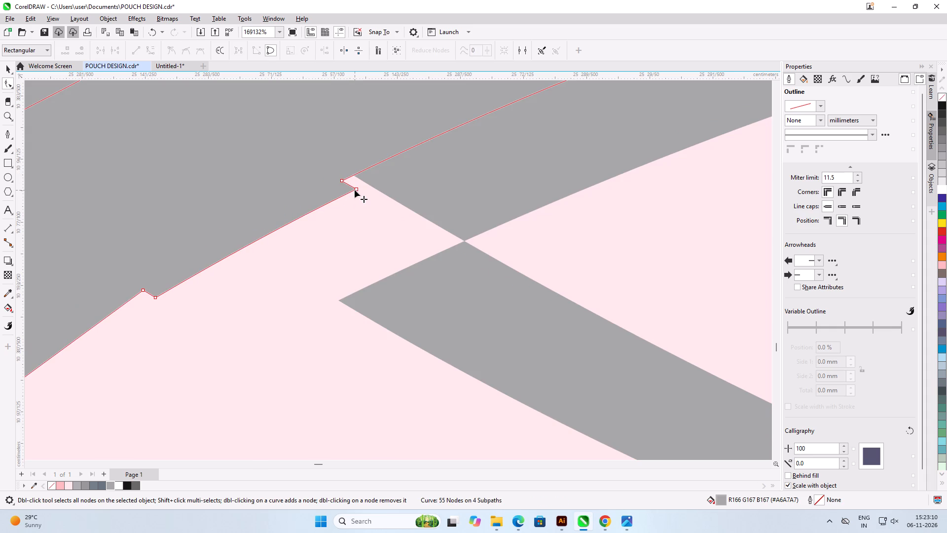
pyautogui.doubleClick(355, 190)
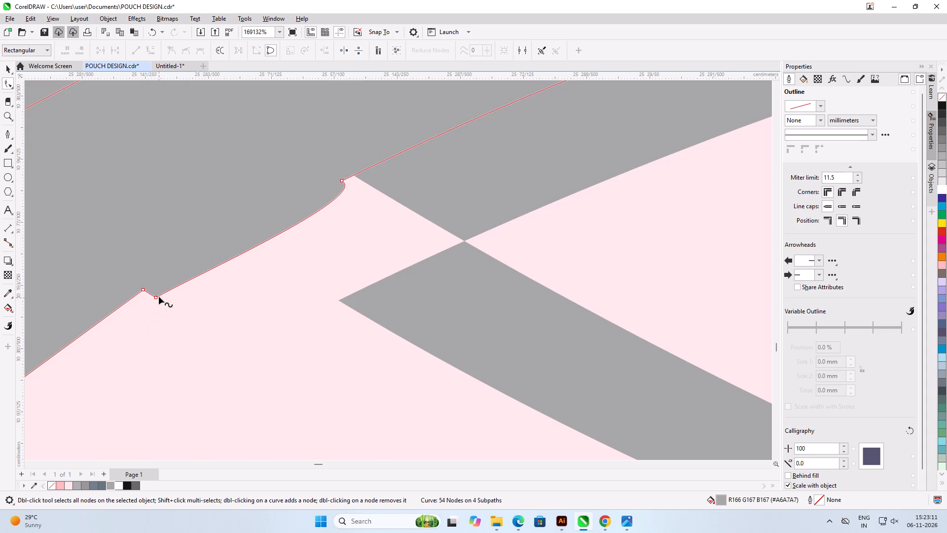
pyautogui.doubleClick(156, 297)
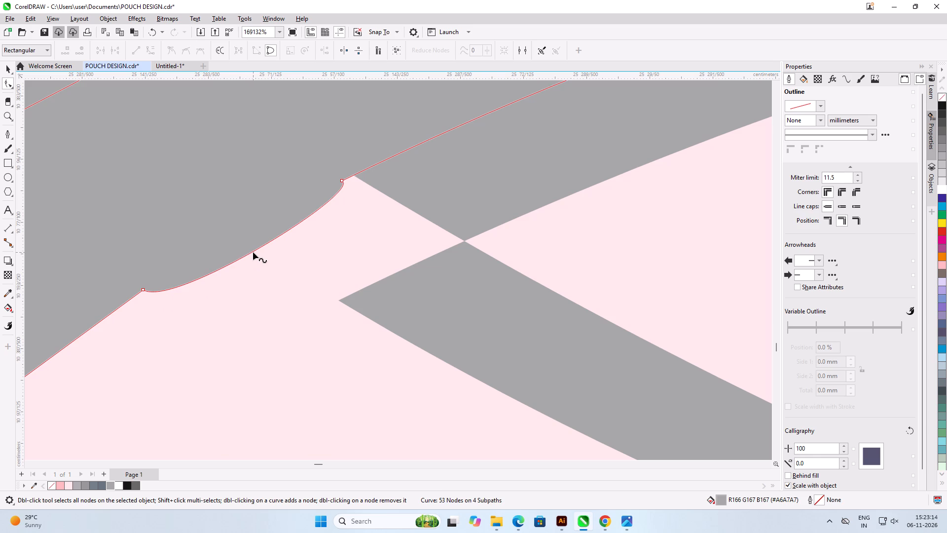
pyautogui.click(254, 251)
pyautogui.click(145, 289)
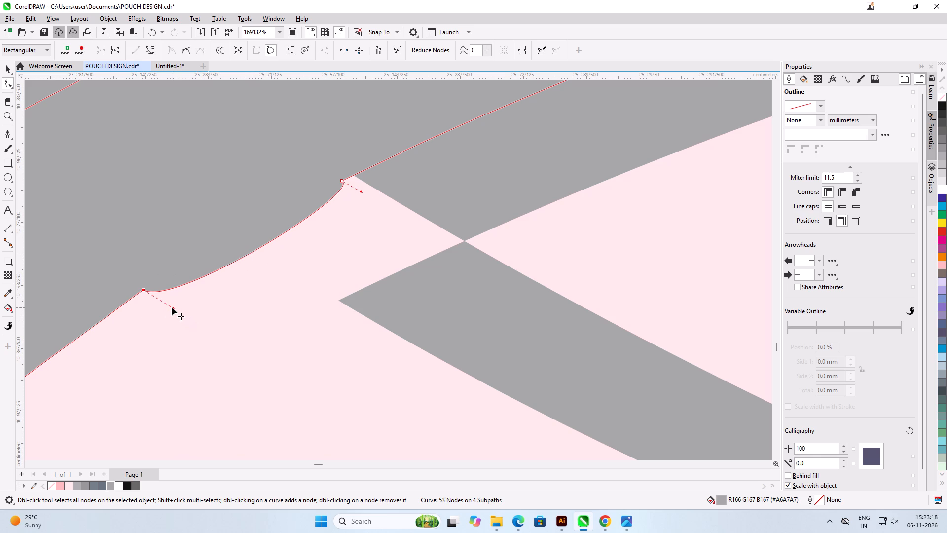
pyautogui.moveTo(173, 308); pyautogui.dragTo(182, 266)
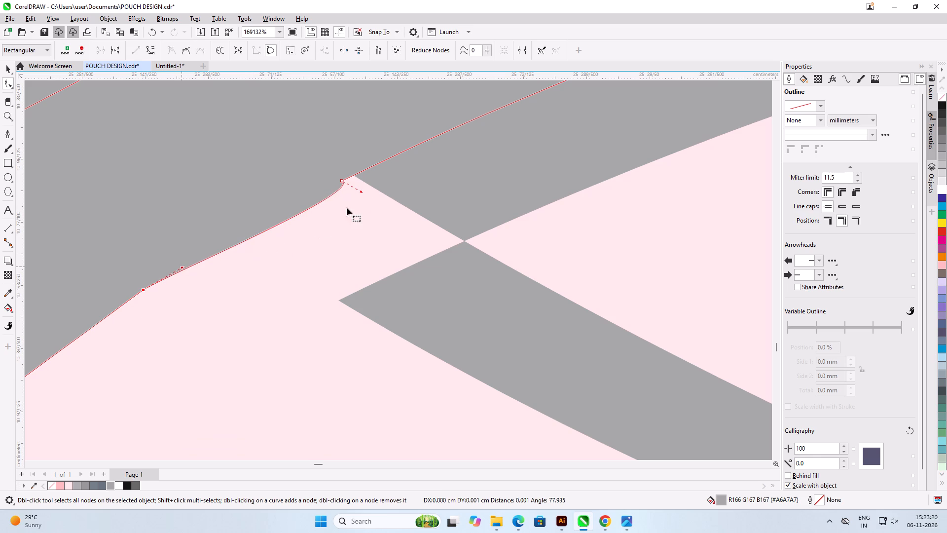
pyautogui.moveTo(361, 192); pyautogui.dragTo(309, 192)
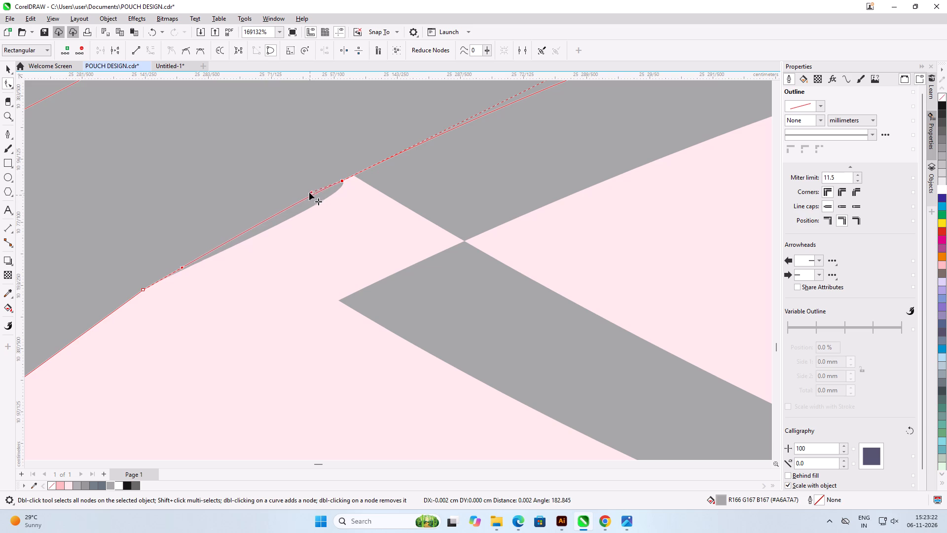
pyautogui.moveTo(309, 192); pyautogui.dragTo(309, 192)
# Move the underlying mesh's inner corner node at the eye shape's left crossing slightly up, into the strand.
pyautogui.scroll(-3, 230, 194)
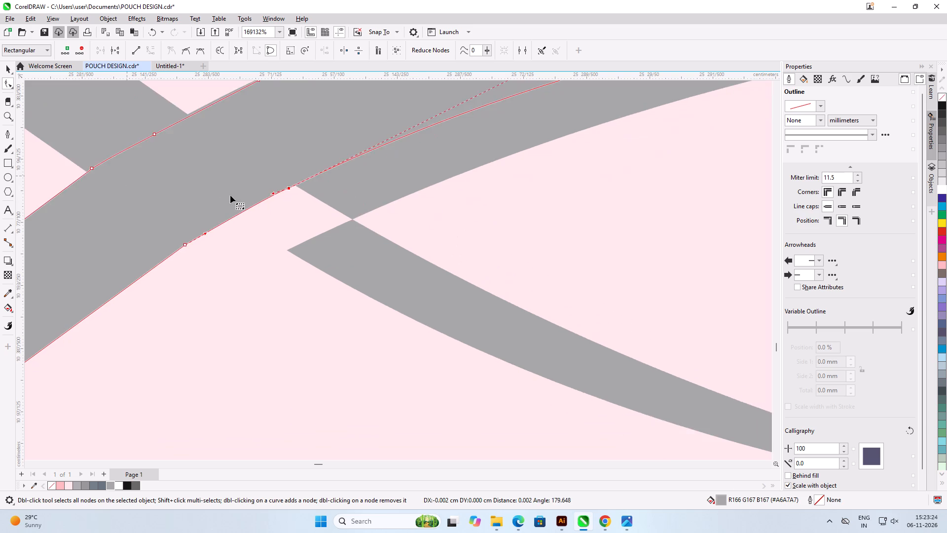
pyautogui.scroll(-8, 230, 195)
pyautogui.click(311, 237)
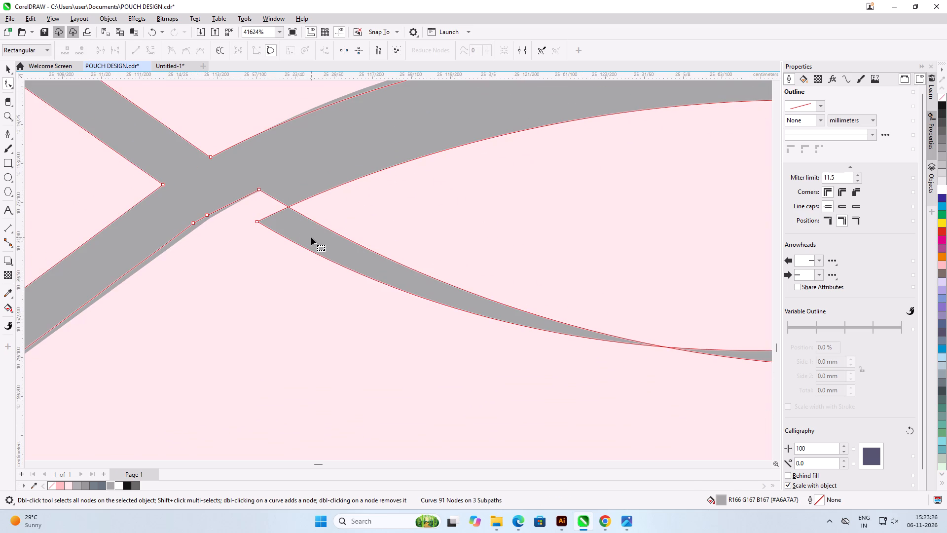
pyautogui.scroll(1, 271, 180)
pyautogui.scroll(-5, 267, 180)
pyautogui.scroll(5, 271, 164)
pyautogui.scroll(2, 244, 215)
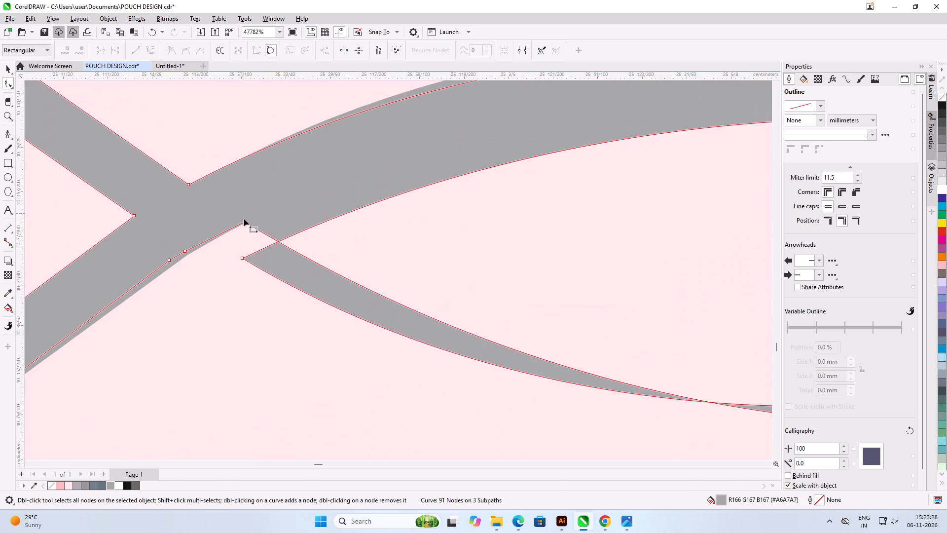
pyautogui.scroll(3, 244, 219)
pyautogui.moveTo(247, 225); pyautogui.dragTo(247, 214)
# Delete the inner eye shape's corner nodes at its left and right ends so the inner opening is removed.
pyautogui.tripleClick(242, 296)
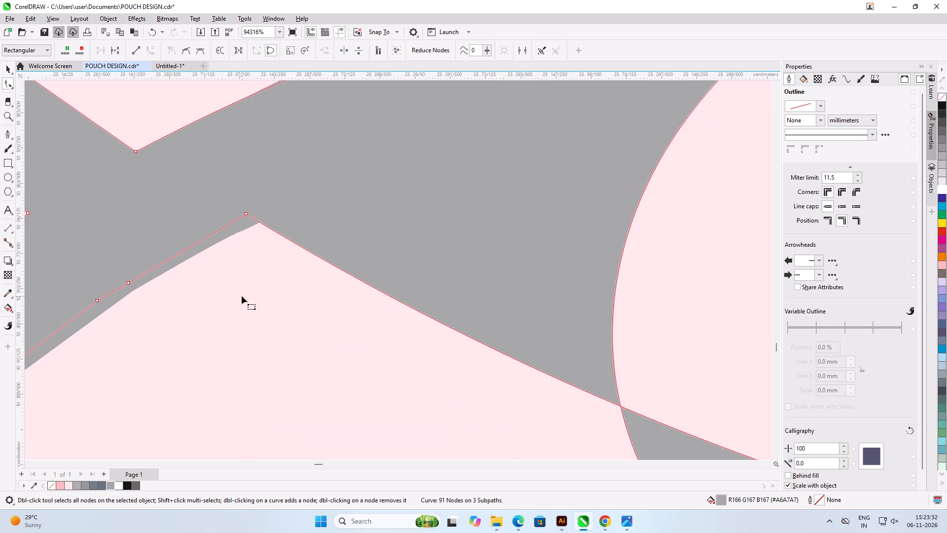
pyautogui.scroll(-17, 320, 246)
pyautogui.scroll(-6, 312, 240)
pyautogui.scroll(6, 412, 240)
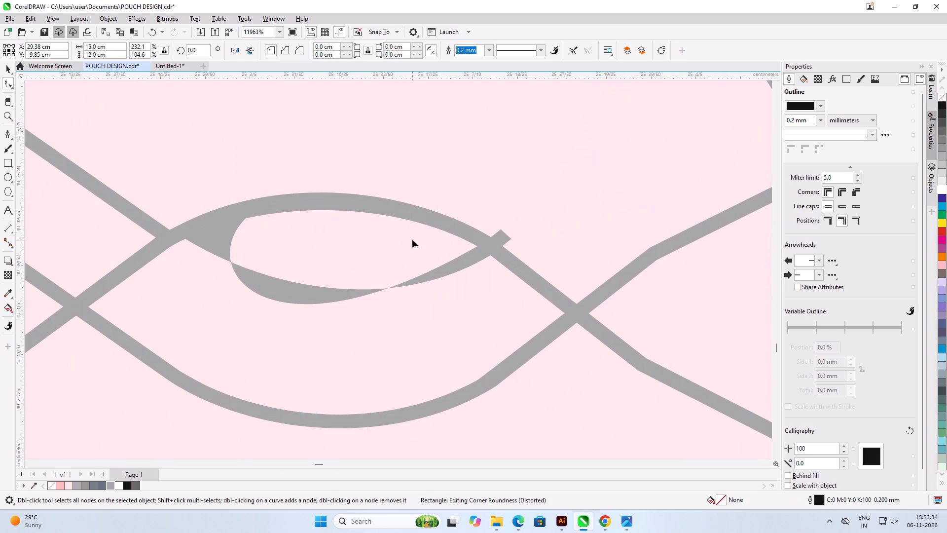
pyautogui.click(222, 240)
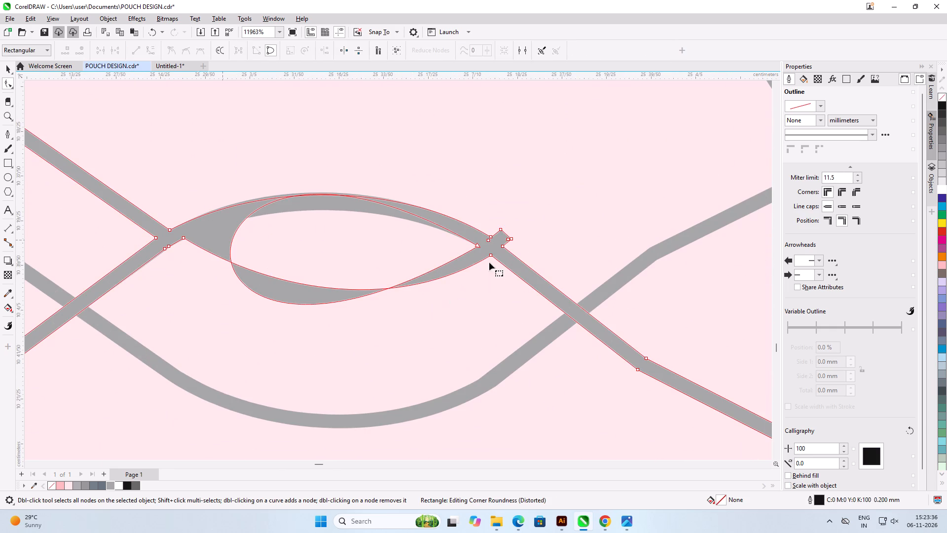
pyautogui.scroll(4, 499, 247)
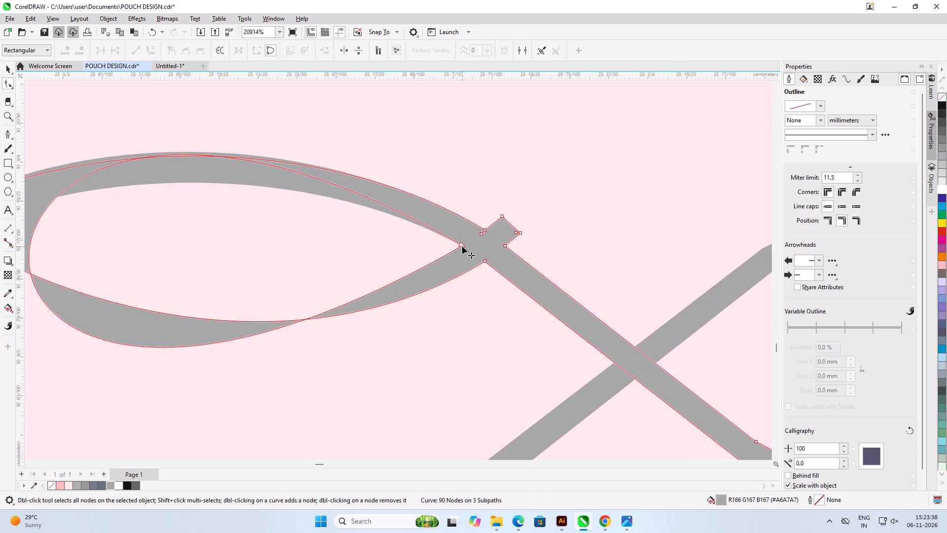
pyautogui.doubleClick(462, 246)
pyautogui.scroll(-6, 462, 246)
pyautogui.scroll(1, 303, 229)
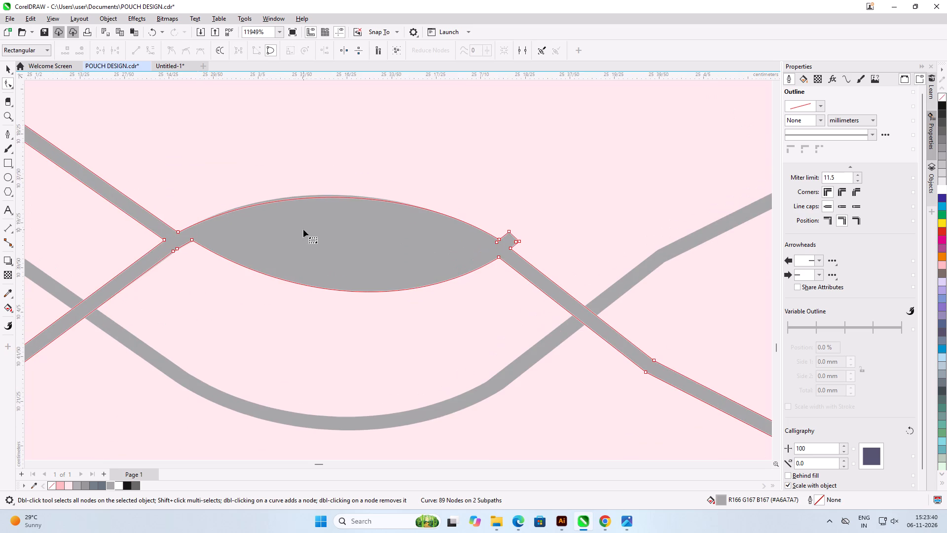
# Remove the stub protruding past the right crossing by deleting its three nodes and converting the remaining curve to a line.
pyautogui.scroll(16, 507, 241)
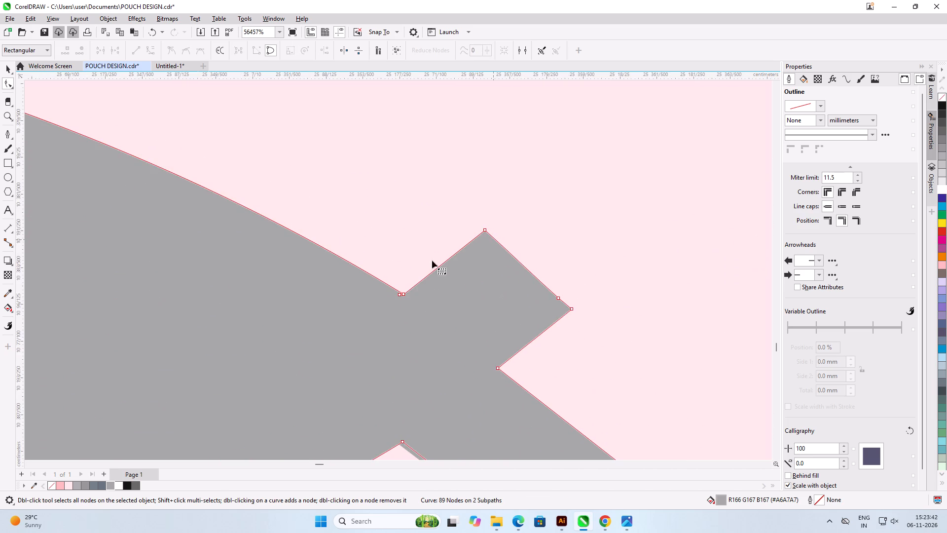
pyautogui.scroll(6, 409, 287)
pyautogui.scroll(-7, 396, 286)
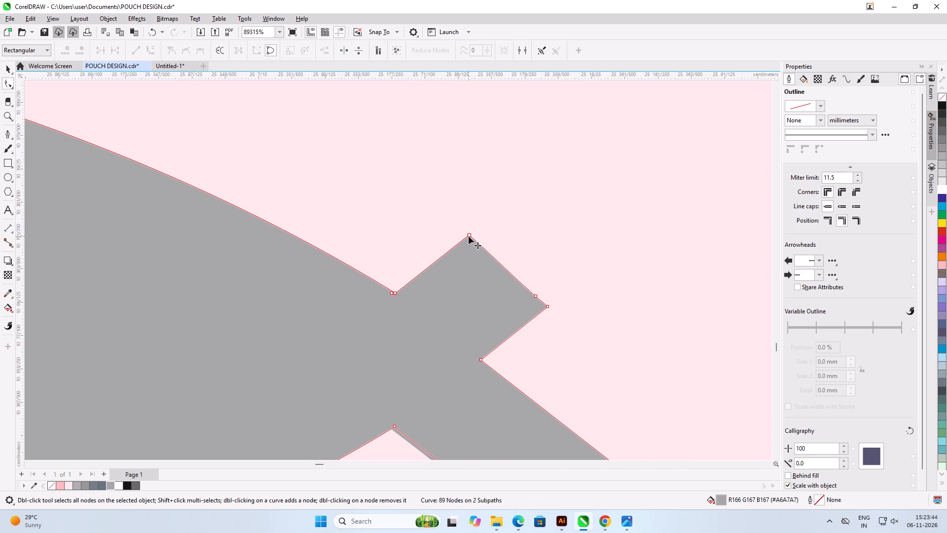
pyautogui.doubleClick(469, 236)
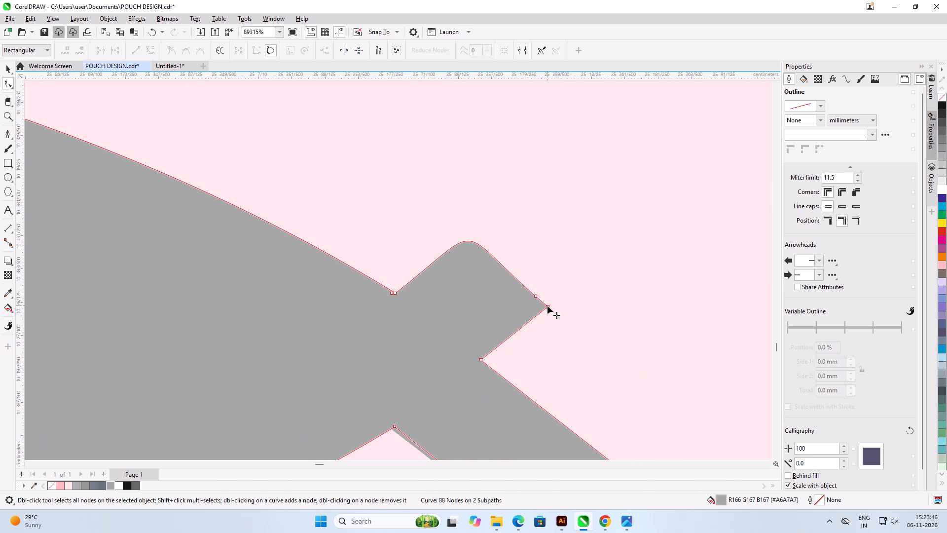
pyautogui.doubleClick(547, 306)
pyautogui.doubleClick(538, 298)
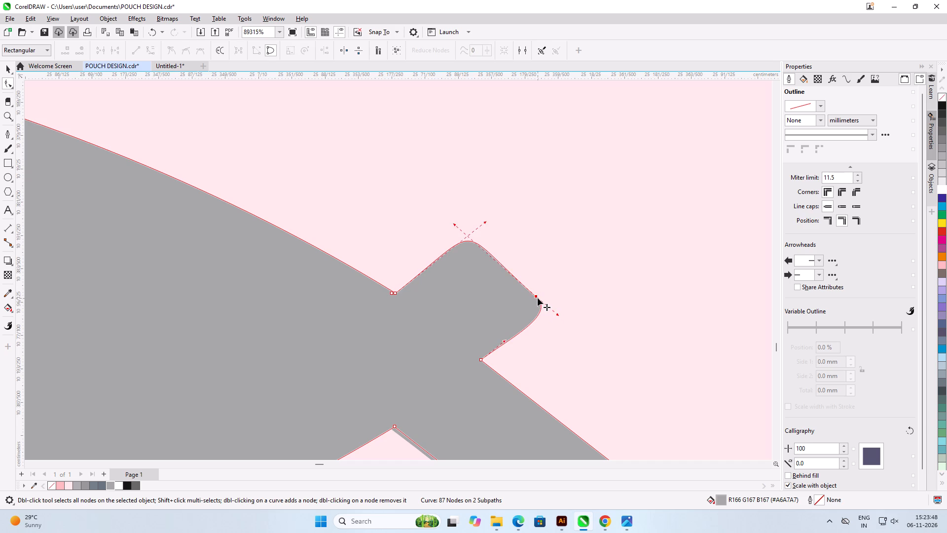
pyautogui.click(526, 266)
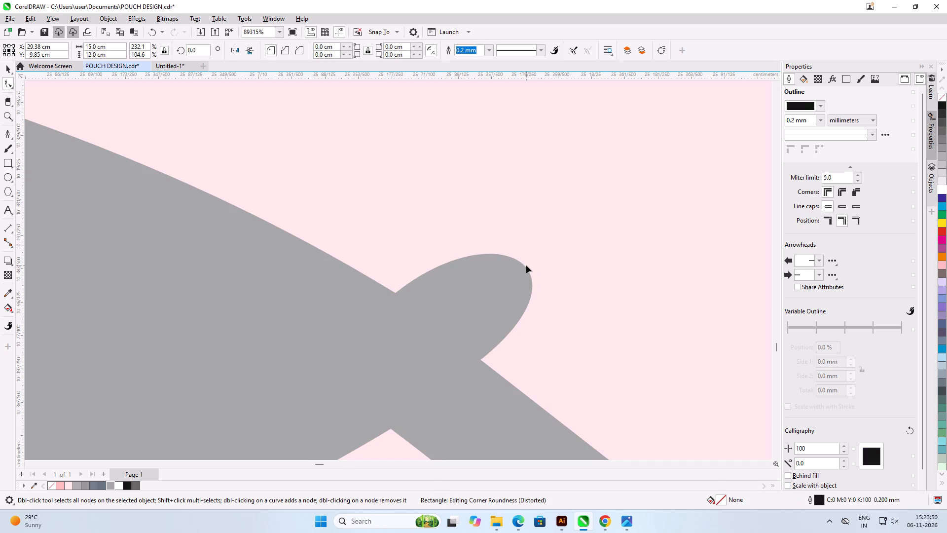
pyautogui.click(522, 272)
pyautogui.click(525, 266)
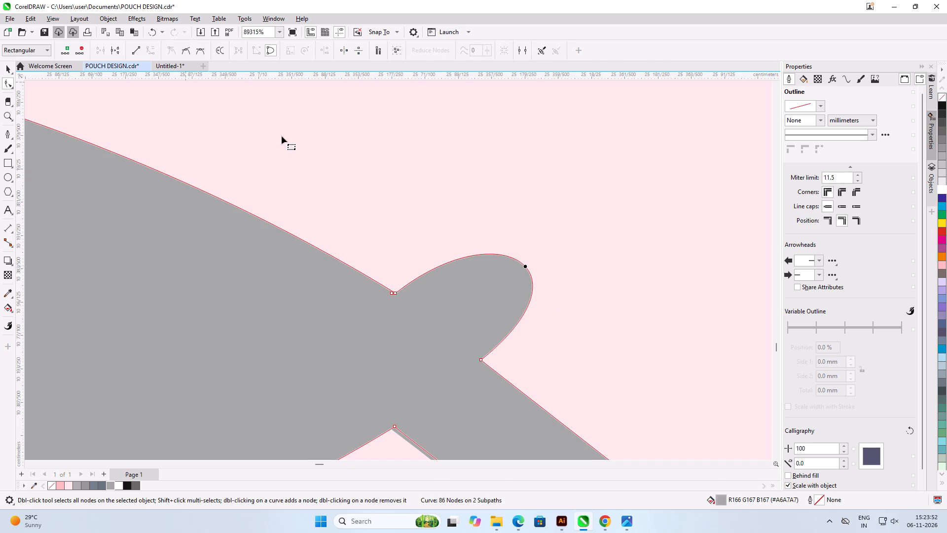
pyautogui.click(138, 51)
# Reshape the filled eye's lower edge upward with its curve handles so only an even-width upper arc strand remains.
pyautogui.scroll(-14, 515, 241)
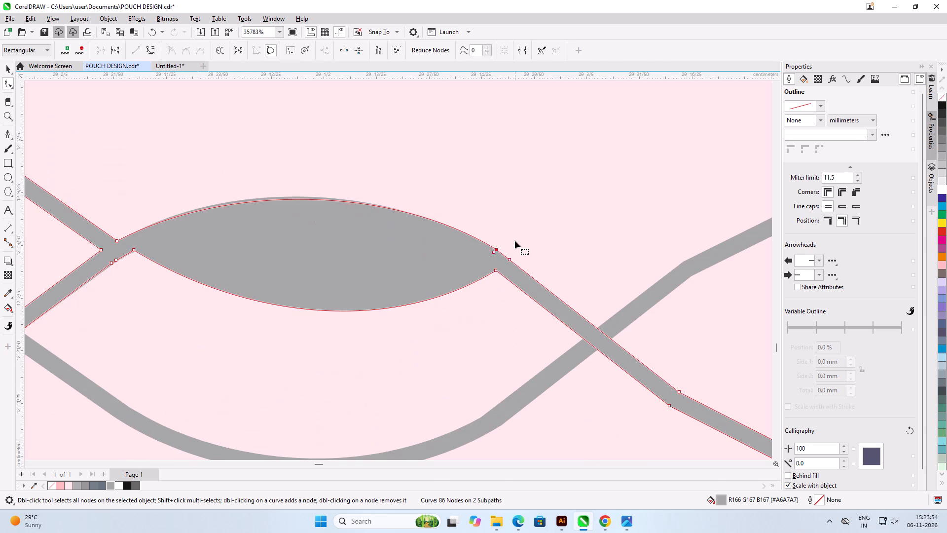
pyautogui.click(496, 271)
pyautogui.scroll(3, 380, 273)
pyautogui.scroll(-3, 411, 348)
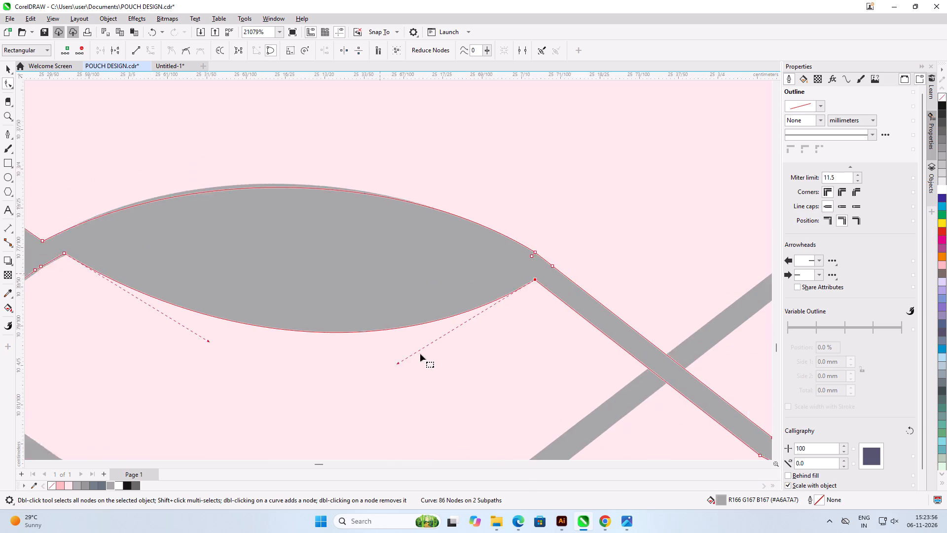
pyautogui.scroll(-1, 420, 354)
pyautogui.scroll(2, 248, 288)
pyautogui.moveTo(455, 383); pyautogui.dragTo(451, 344)
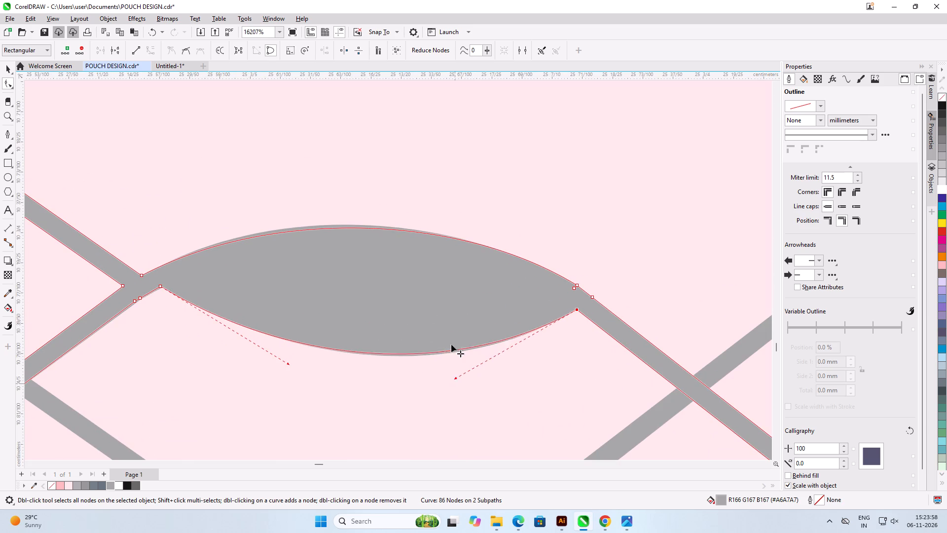
pyautogui.moveTo(451, 344); pyautogui.dragTo(433, 204)
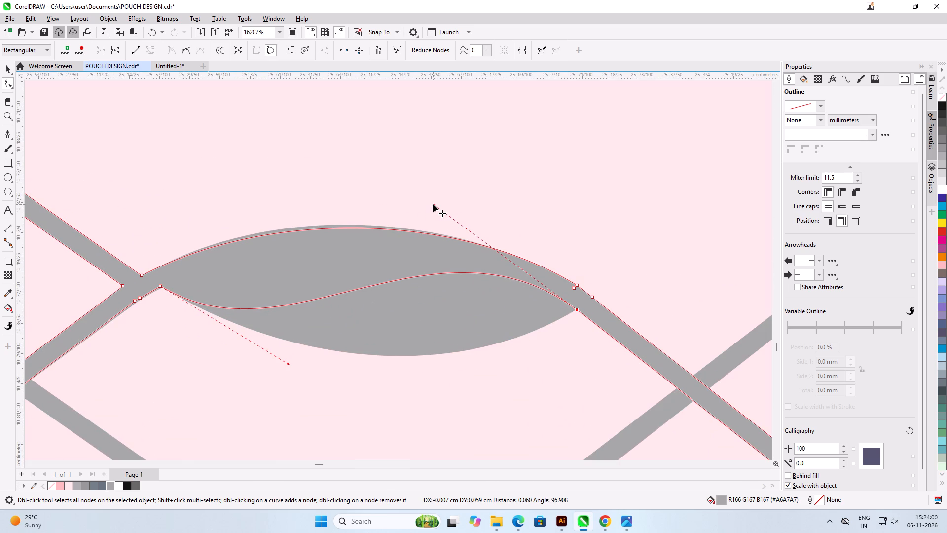
pyautogui.moveTo(290, 364); pyautogui.dragTo(289, 258)
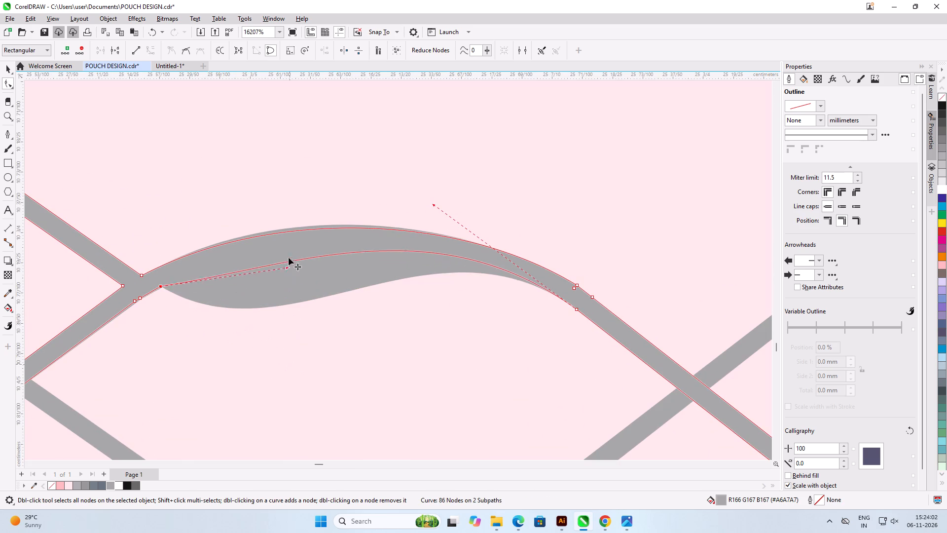
pyautogui.moveTo(289, 258); pyautogui.dragTo(258, 249)
pyautogui.moveTo(433, 204); pyautogui.dragTo(440, 218)
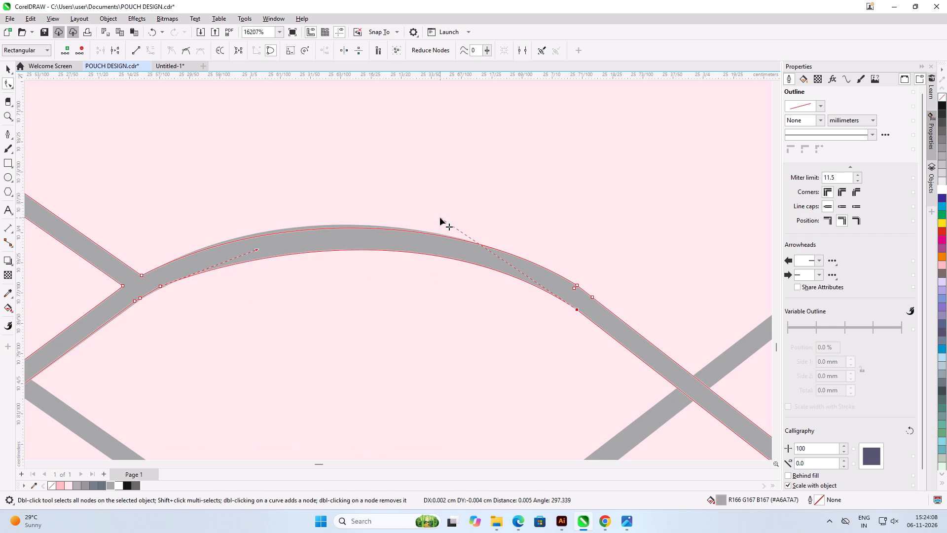
# Remove the loose strand above the arc's left crossing by deleting its end nodes and converting the leftover curve to a line.
pyautogui.scroll(-10, 390, 202)
pyautogui.scroll(2, 241, 173)
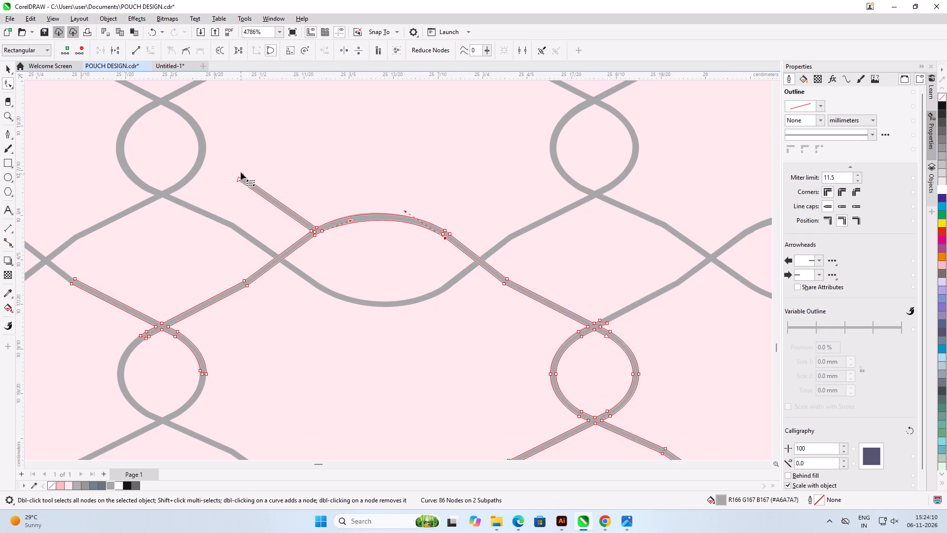
pyautogui.scroll(2, 241, 172)
pyautogui.moveTo(224, 165); pyautogui.dragTo(260, 209)
pyautogui.press('Delete')
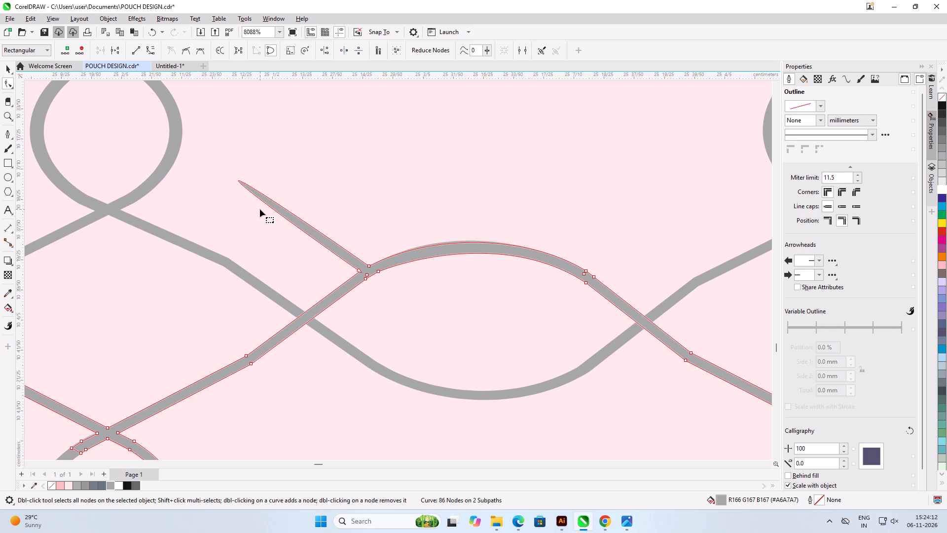
pyautogui.scroll(5, 260, 209)
pyautogui.scroll(5, 209, 152)
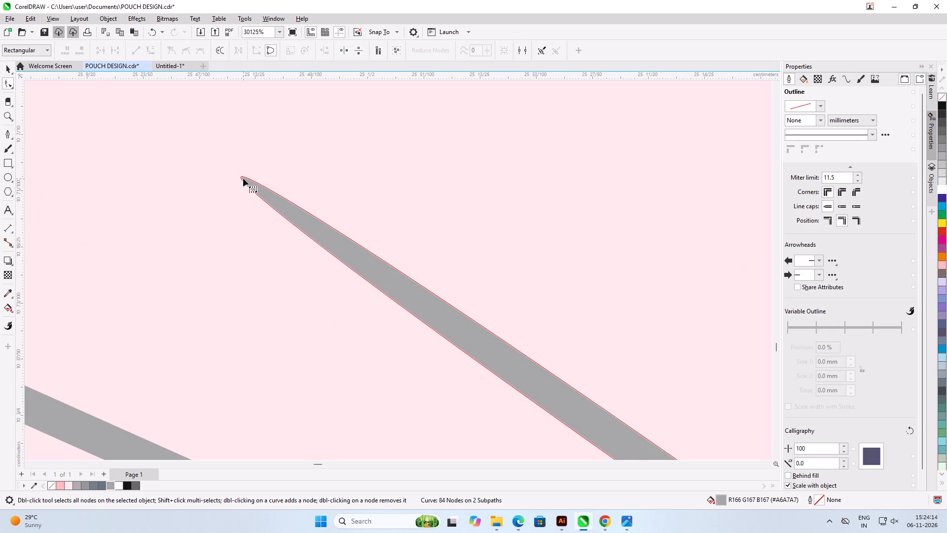
pyautogui.click(245, 177)
pyautogui.click(142, 51)
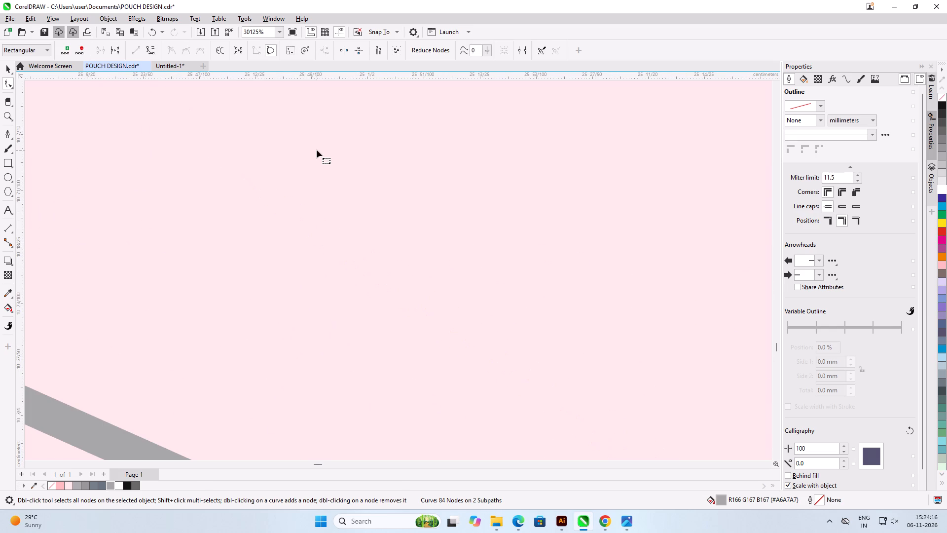
pyautogui.scroll(-7, 317, 150)
pyautogui.scroll(1, 317, 150)
pyautogui.scroll(-19, 317, 150)
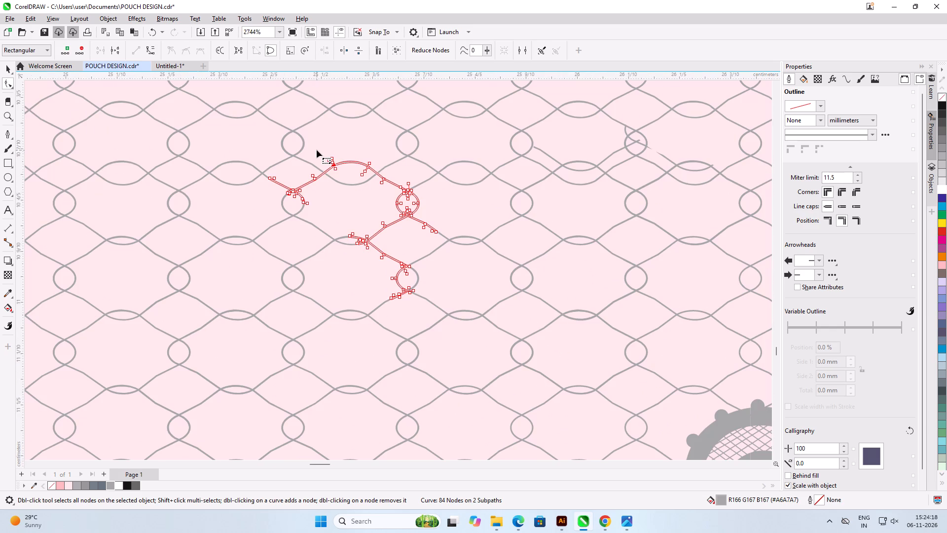
pyautogui.click(10, 68)
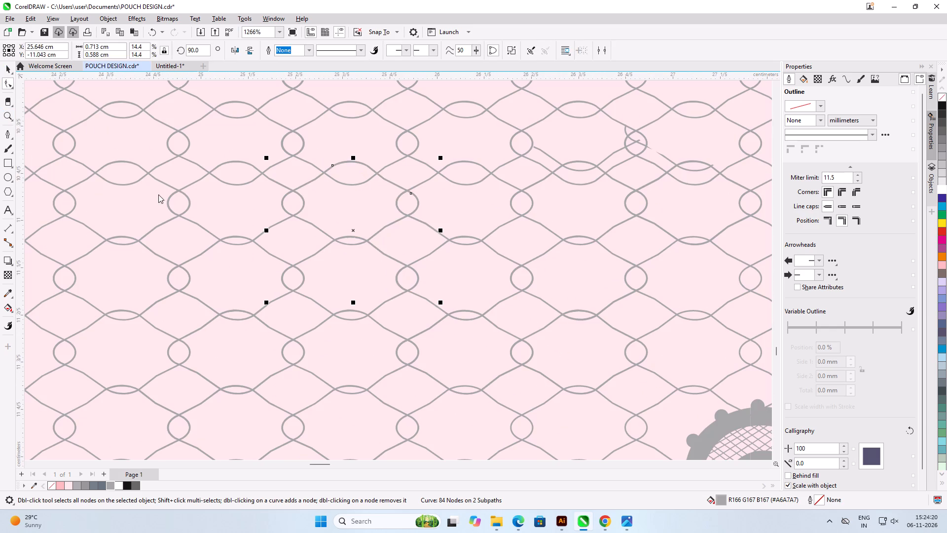
pyautogui.click(244, 211)
# Remove the loose strand above the next eye's left crossing by deleting its four end nodes and converting the leftover curve to a line.
pyautogui.scroll(-4, 244, 211)
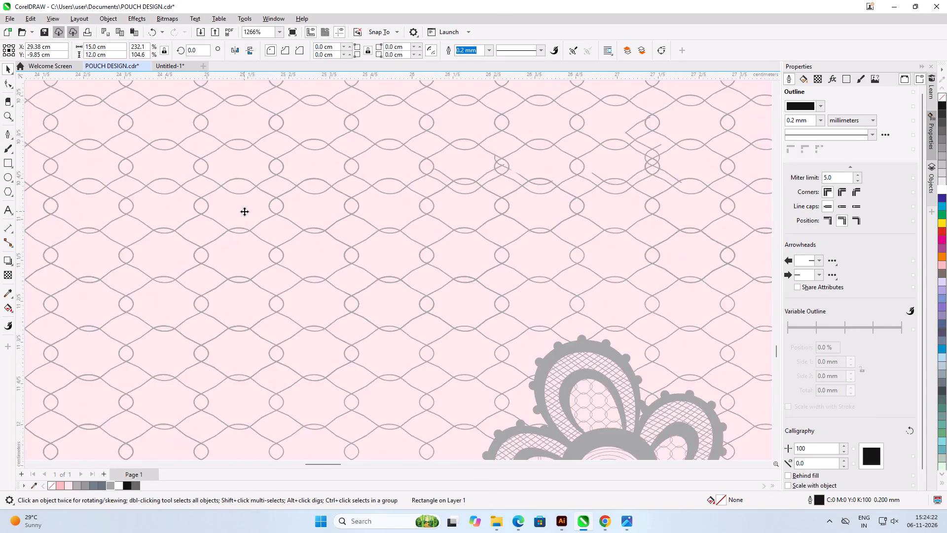
pyautogui.scroll(-2, 253, 210)
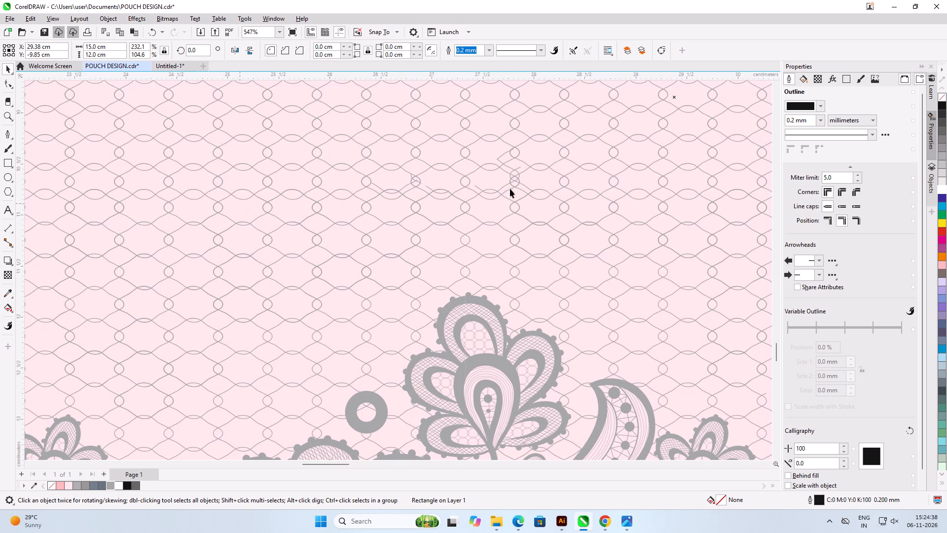
pyautogui.scroll(3, 569, 152)
pyautogui.scroll(2, 408, 153)
pyautogui.scroll(4, 232, 153)
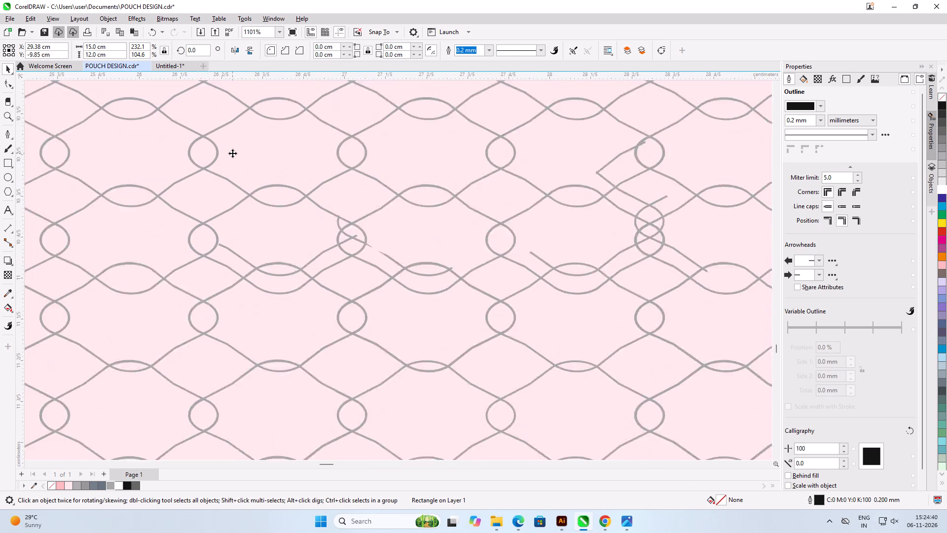
pyautogui.scroll(5, 265, 217)
pyautogui.click(395, 315)
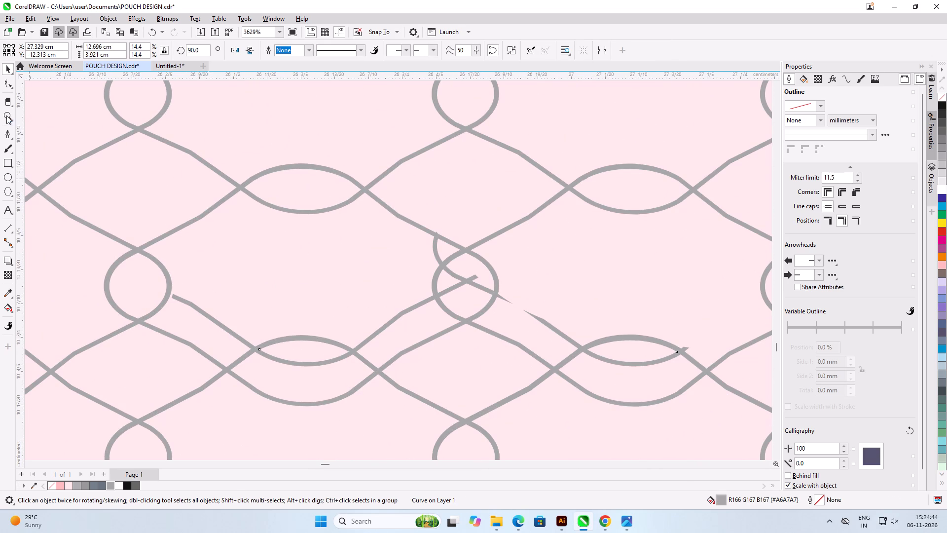
pyautogui.click(3, 84)
pyautogui.scroll(1, 269, 317)
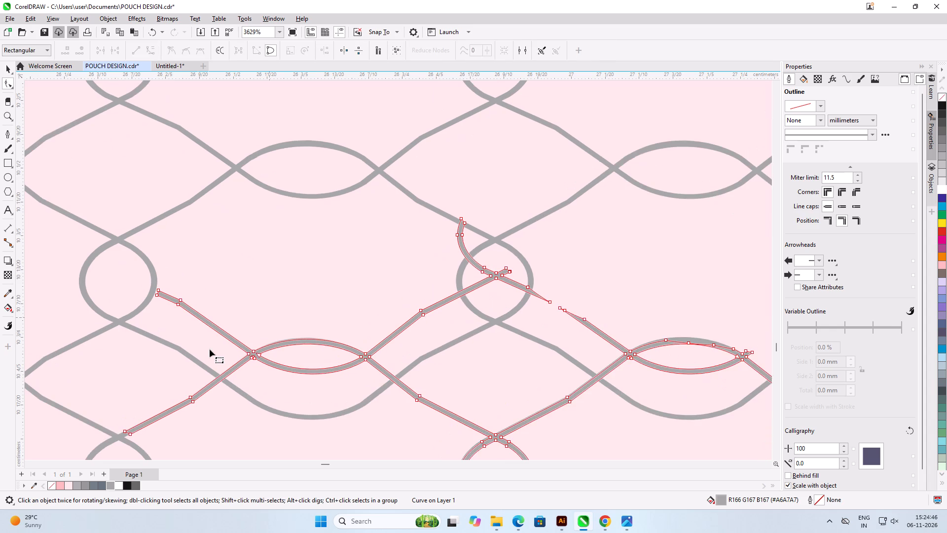
pyautogui.scroll(7, 210, 350)
pyautogui.scroll(-3, 398, 332)
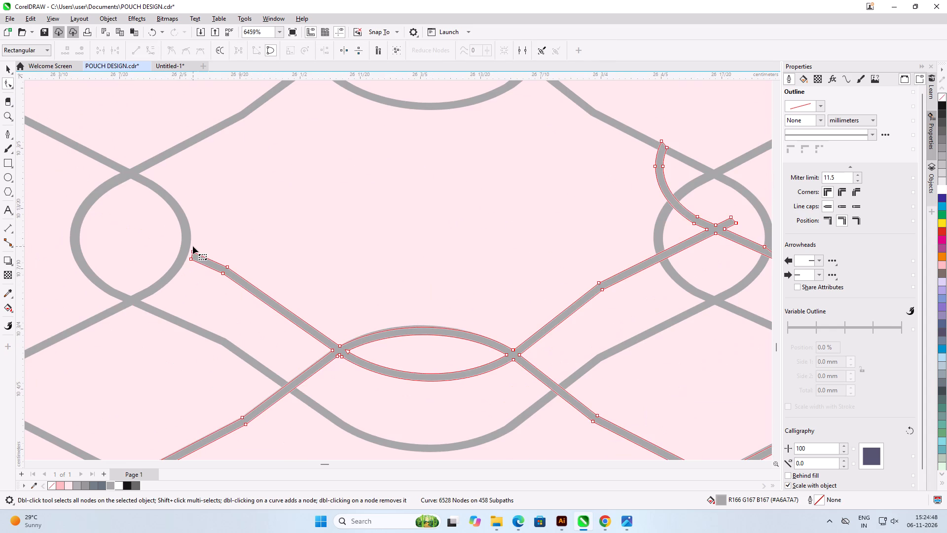
pyautogui.moveTo(188, 245); pyautogui.dragTo(240, 291)
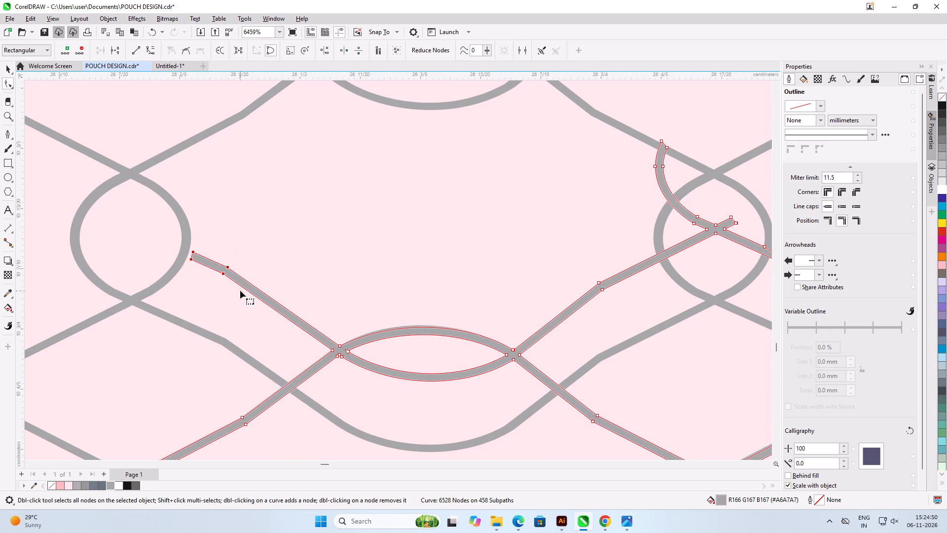
pyautogui.press('Delete')
pyautogui.scroll(3, 245, 284)
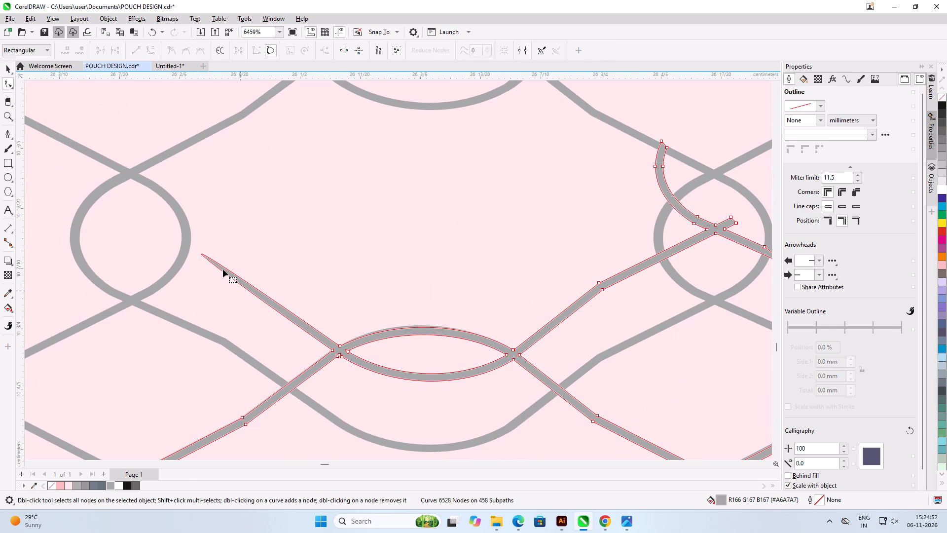
pyautogui.scroll(2, 223, 269)
pyautogui.click(219, 259)
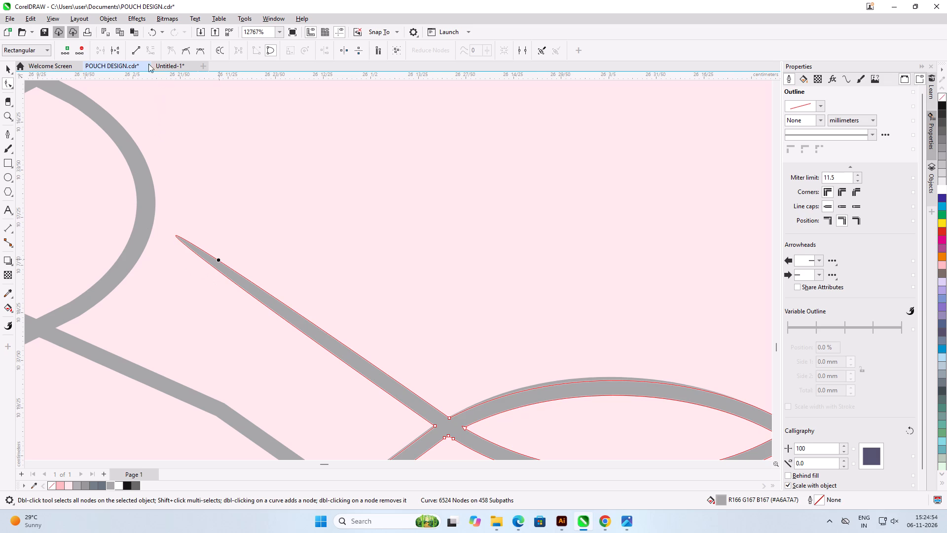
pyautogui.click(138, 43)
pyautogui.click(136, 51)
# Delete the nodes of the loose curved strand and its crossing that overlap the mesh circle right of the eye.
pyautogui.scroll(-7, 178, 185)
pyautogui.scroll(-2, 381, 278)
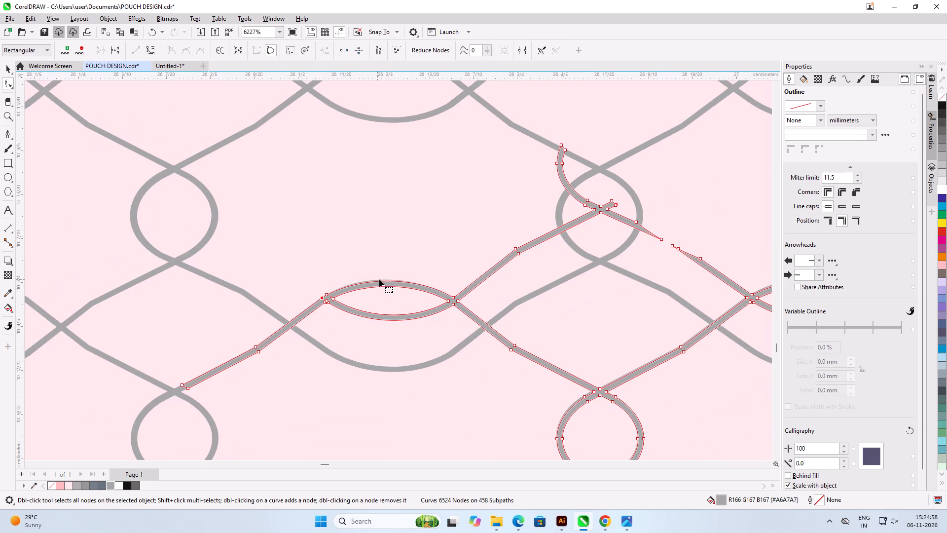
pyautogui.scroll(4, 719, 196)
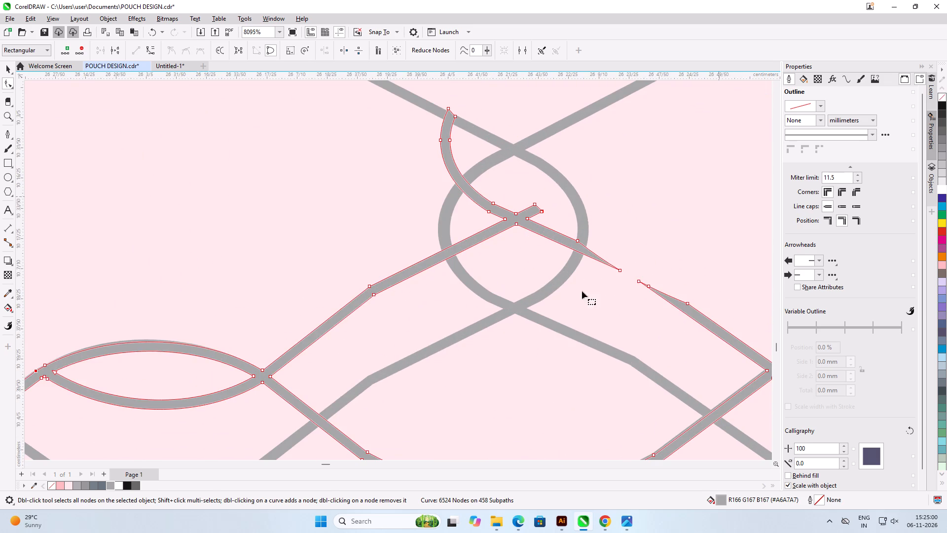
pyautogui.scroll(-2, 531, 327)
pyautogui.moveTo(439, 137); pyautogui.dragTo(601, 302)
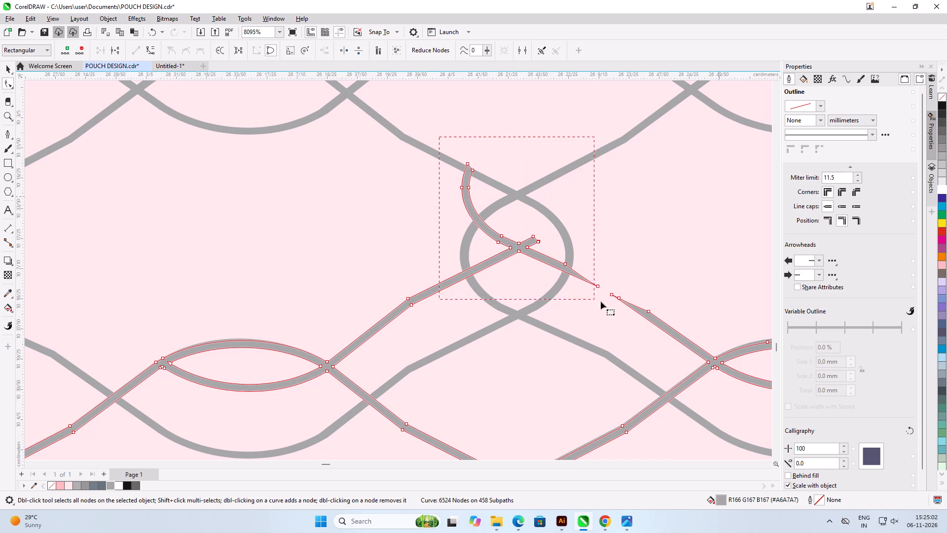
pyautogui.moveTo(601, 302); pyautogui.dragTo(604, 306)
pyautogui.press('Delete')
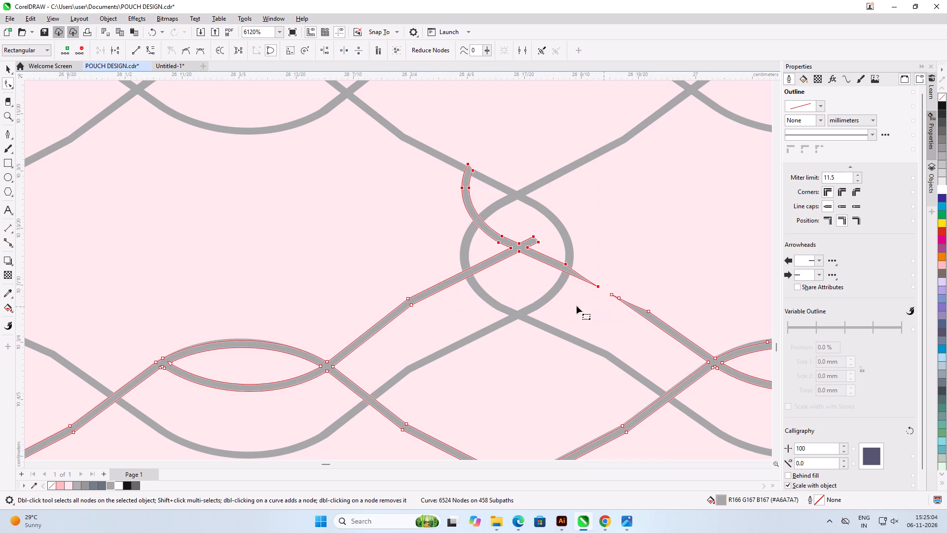
# Remove the strand rising from the eye's right crossing by deleting its bend nodes and converting the leftover curve to a line.
pyautogui.click(548, 233)
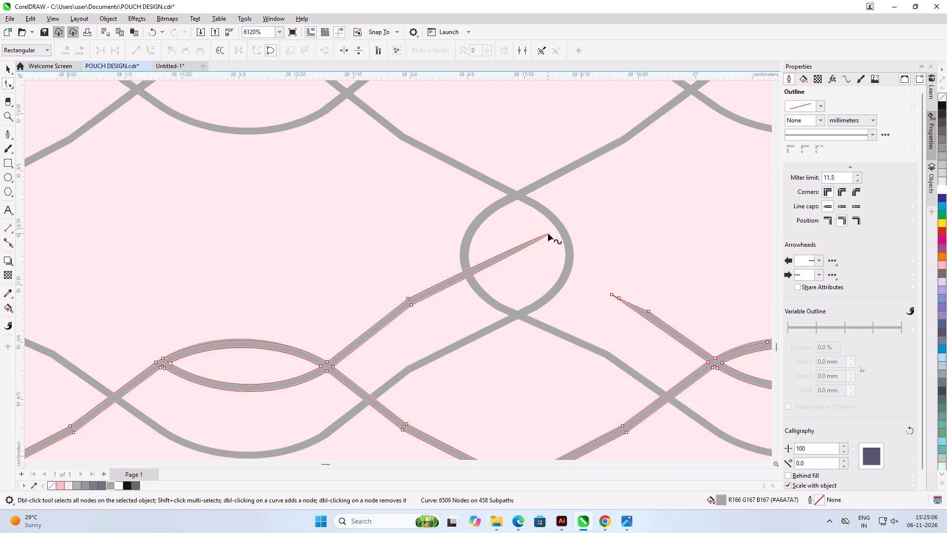
pyautogui.scroll(-4, 431, 264)
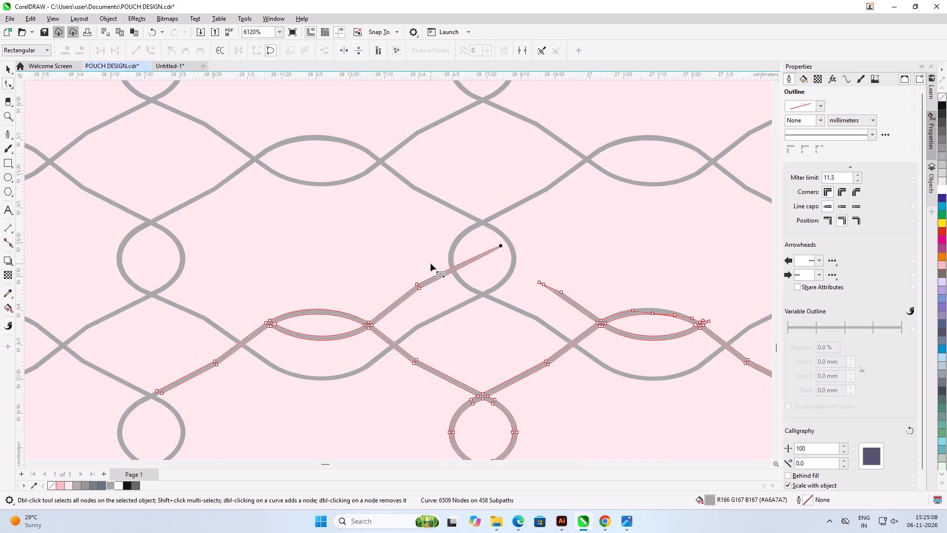
pyautogui.scroll(4, 431, 264)
pyautogui.scroll(6, 289, 399)
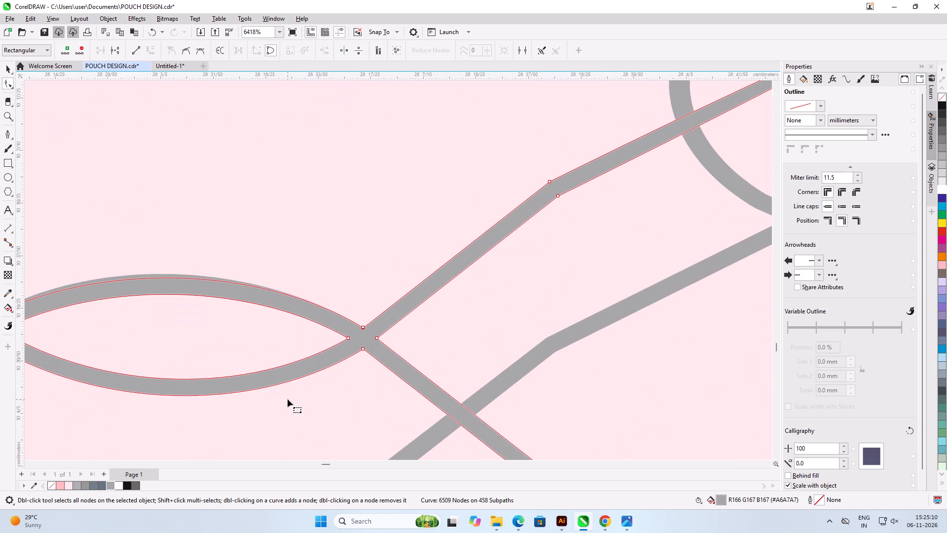
pyautogui.scroll(-4, 354, 337)
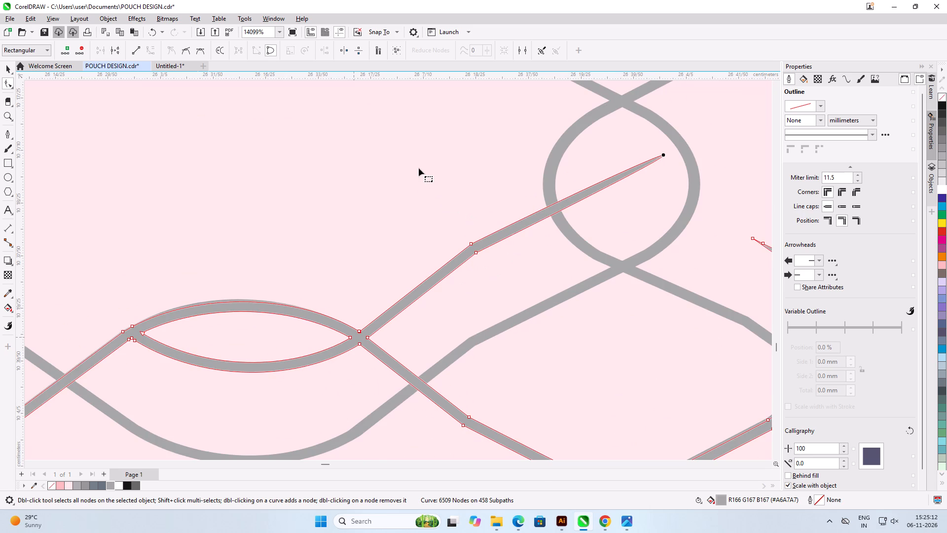
pyautogui.moveTo(410, 142); pyautogui.dragTo(684, 270)
pyautogui.press('Delete')
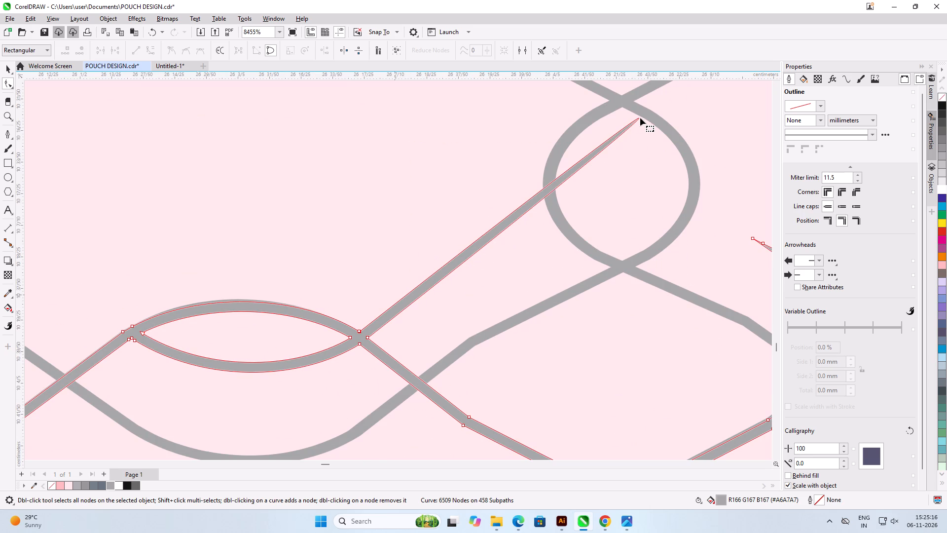
pyautogui.click(639, 118)
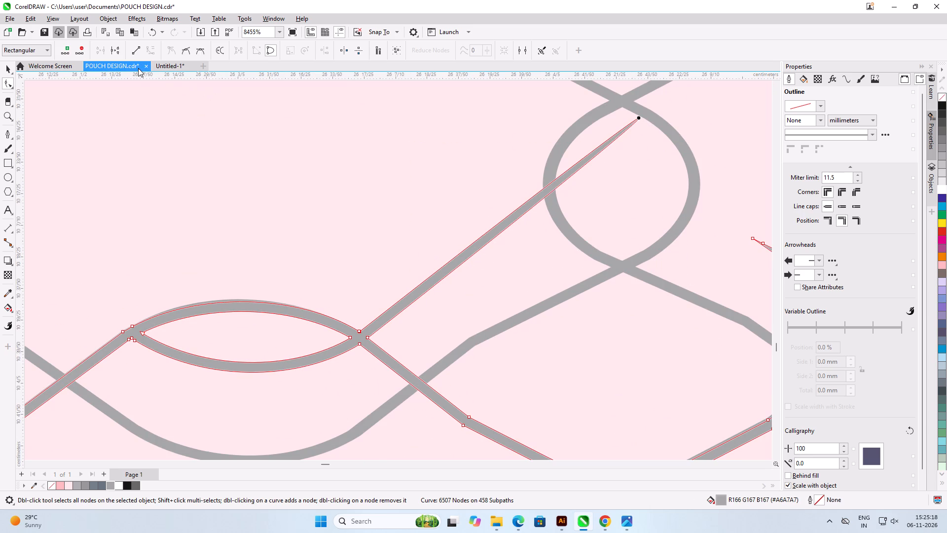
pyautogui.click(142, 56)
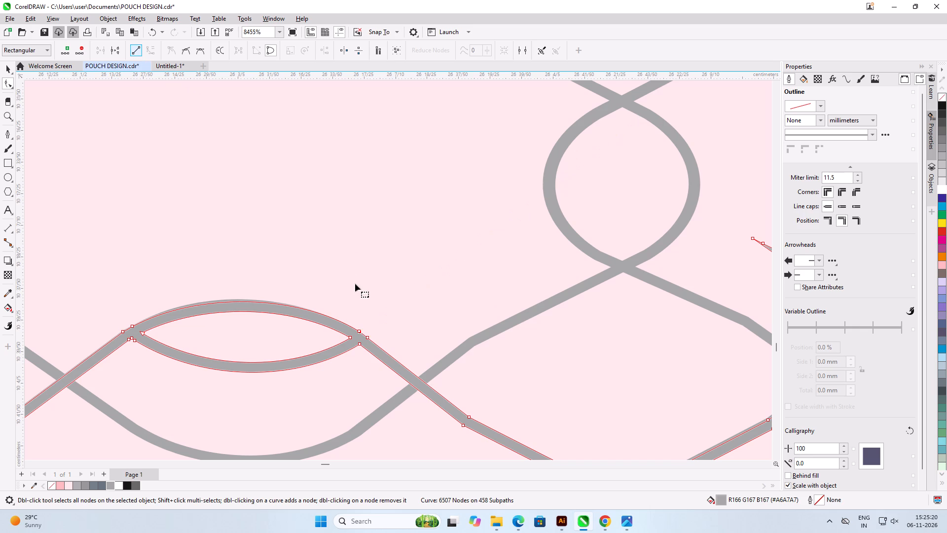
# Delete the inner eye shape's corner nodes at its left and right ends so the inner opening is removed.
pyautogui.scroll(1, 186, 365)
pyautogui.scroll(6, 97, 331)
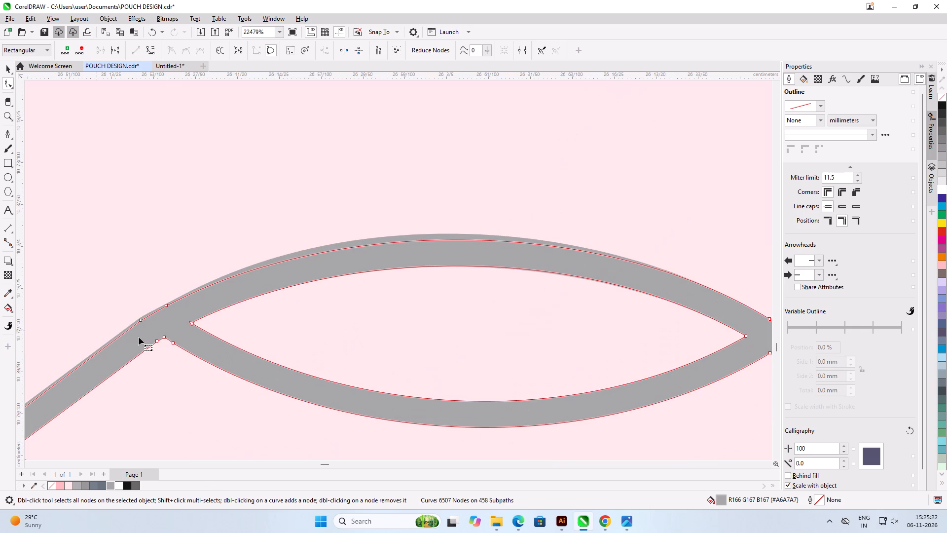
pyautogui.scroll(4, 197, 343)
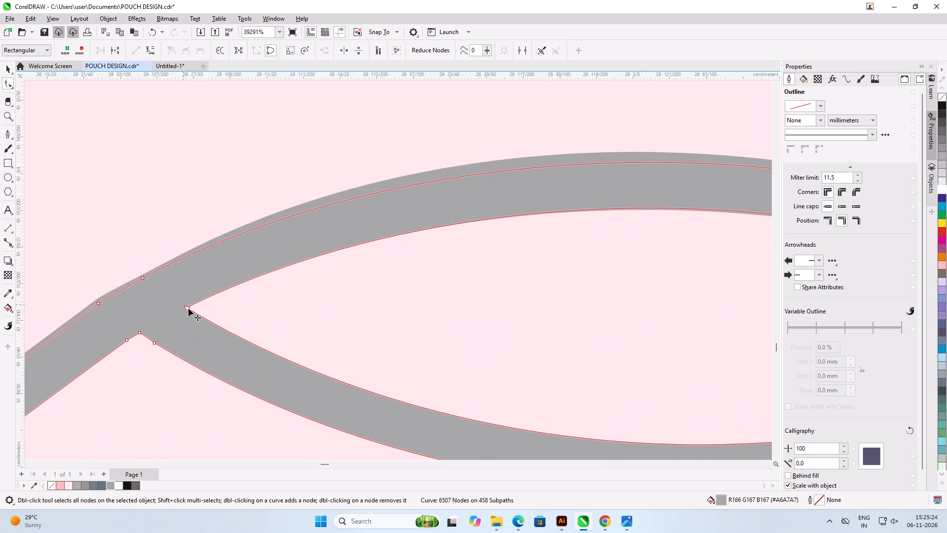
pyautogui.doubleClick(187, 308)
pyautogui.scroll(-7, 187, 308)
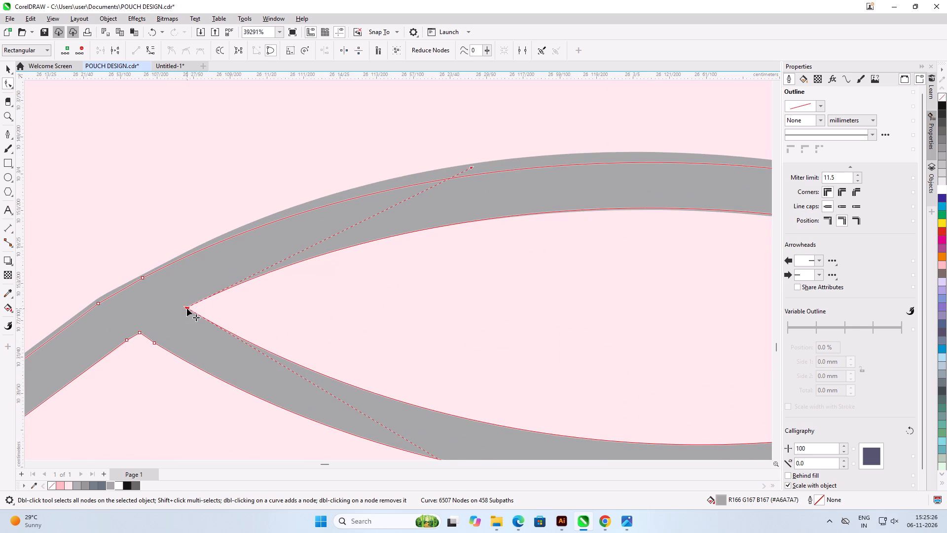
pyautogui.doubleClick(658, 319)
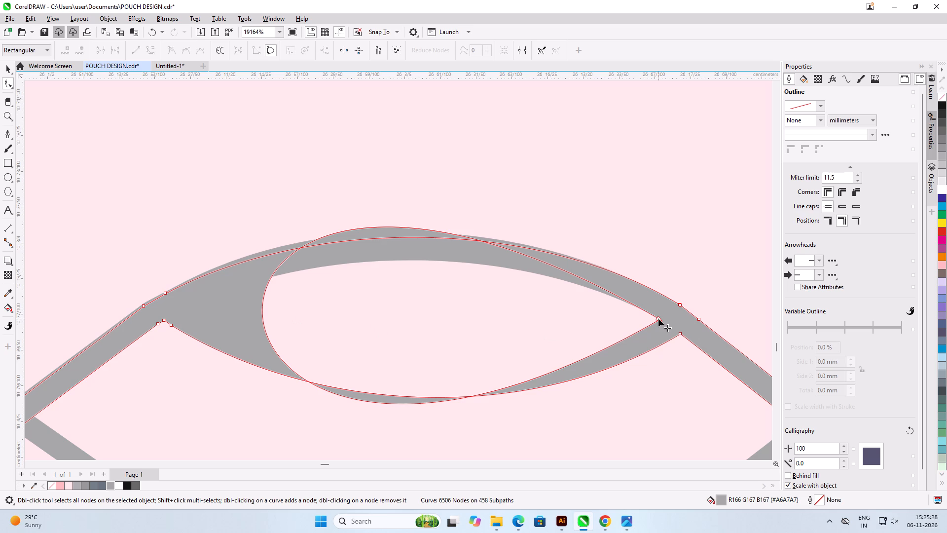
# Reshape the filled eye's lower edge upward into an even-width arc strand with its curve handles, deleting the extra node near its left end.
pyautogui.click(680, 334)
pyautogui.moveTo(538, 421); pyautogui.dragTo(492, 245)
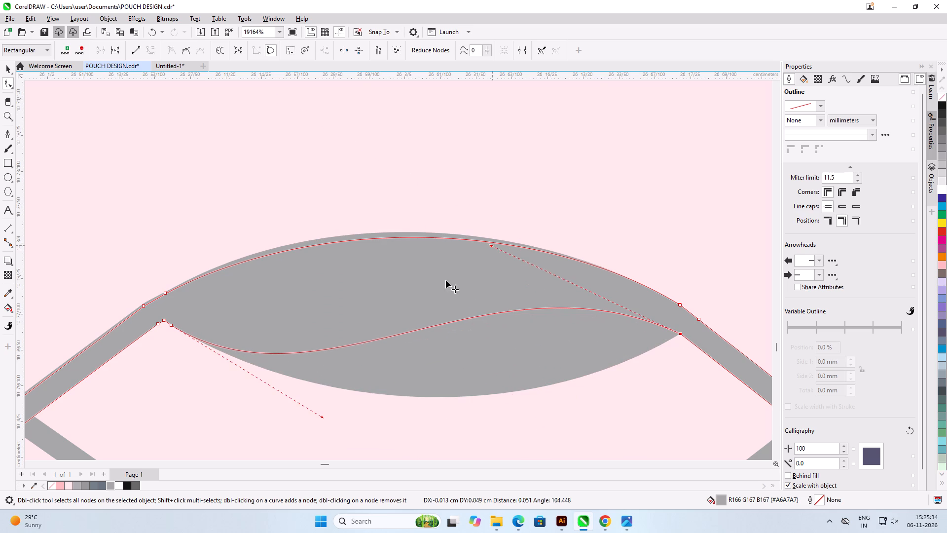
pyautogui.moveTo(323, 418); pyautogui.dragTo(322, 399)
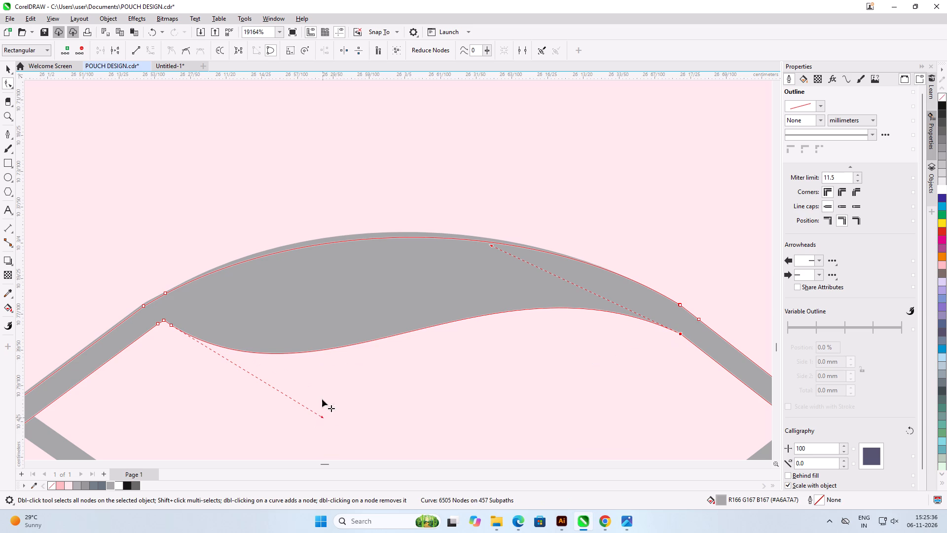
pyautogui.moveTo(322, 399); pyautogui.dragTo(296, 262)
pyautogui.scroll(2, 146, 328)
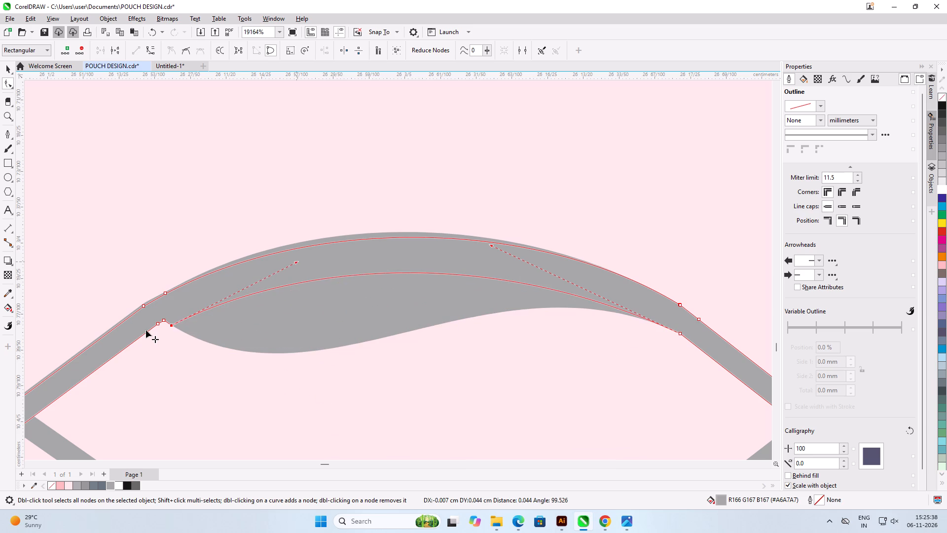
pyautogui.scroll(4, 146, 330)
pyautogui.doubleClick(195, 322)
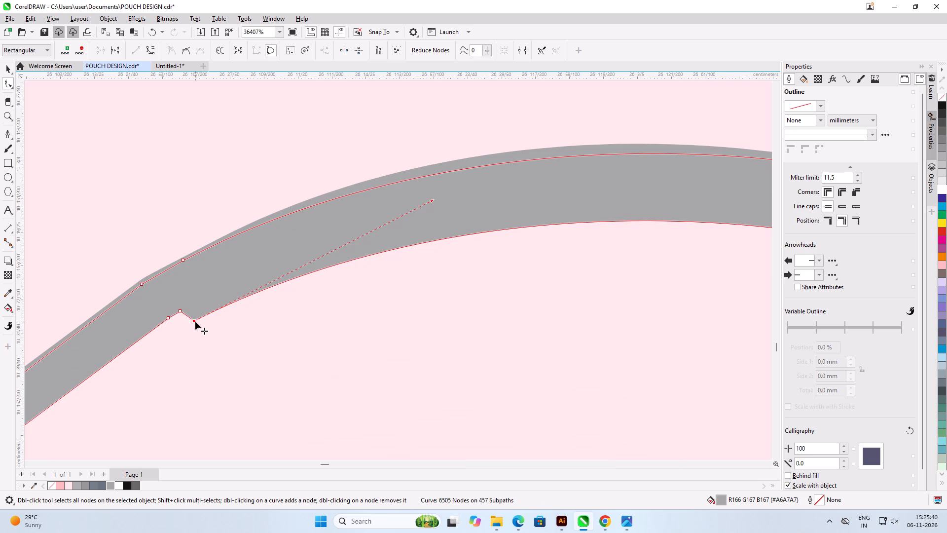
pyautogui.scroll(-8, 172, 326)
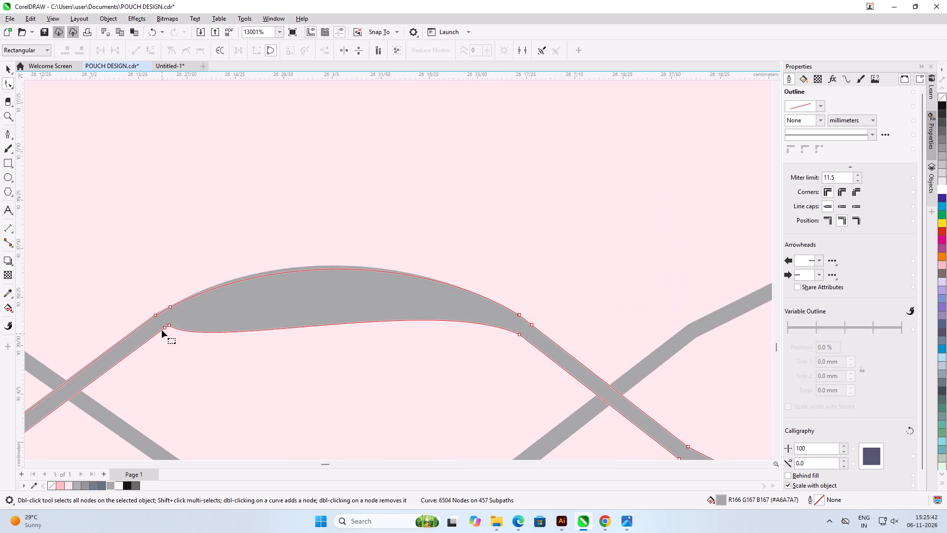
pyautogui.click(169, 326)
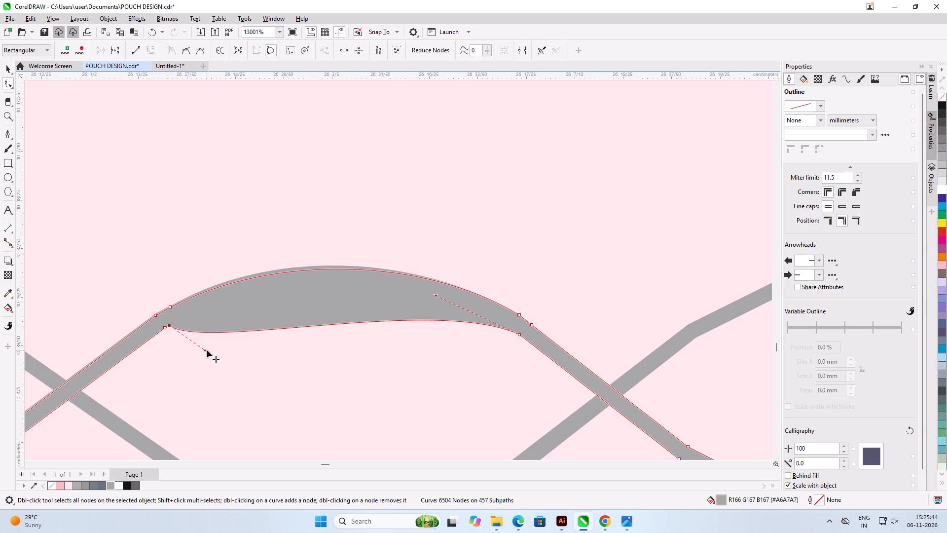
pyautogui.moveTo(205, 350); pyautogui.dragTo(239, 305)
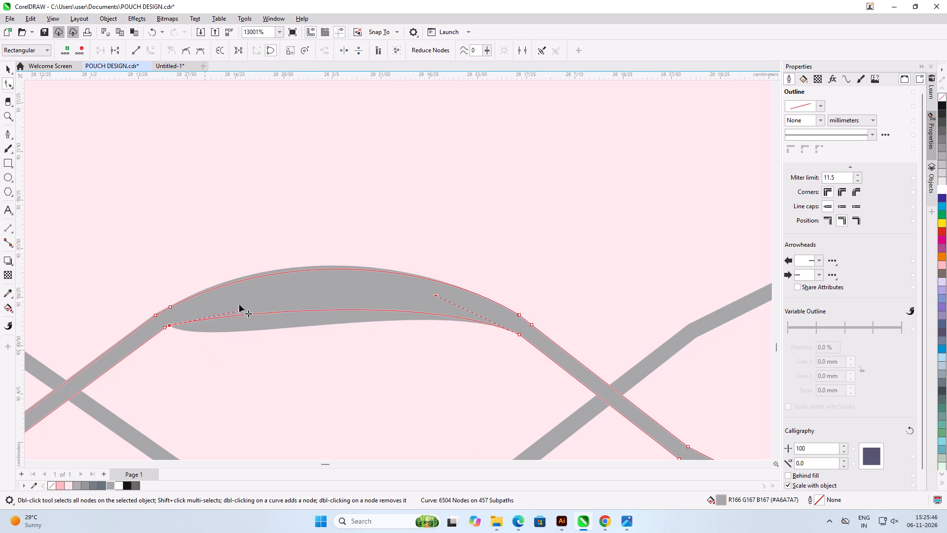
pyautogui.moveTo(239, 305); pyautogui.dragTo(260, 270)
pyautogui.scroll(4, 432, 298)
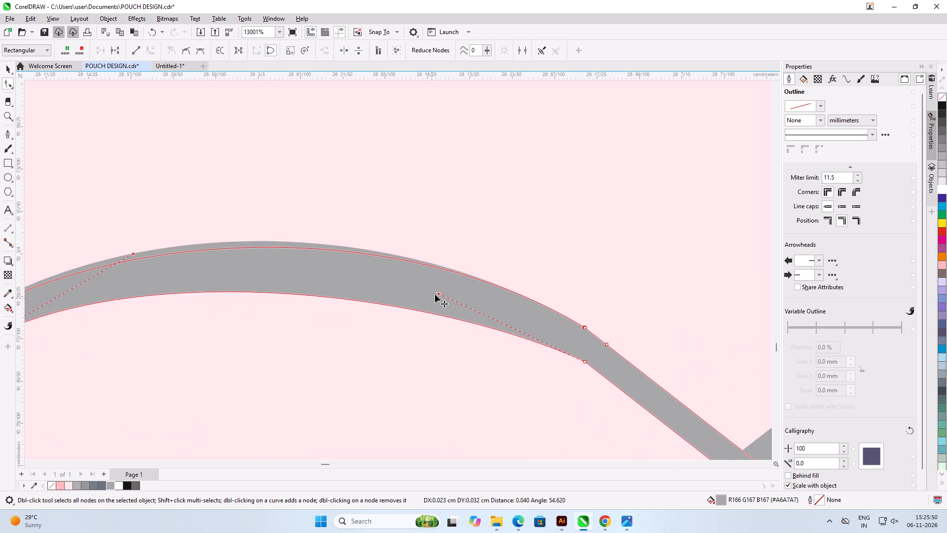
pyautogui.moveTo(438, 293); pyautogui.dragTo(455, 279)
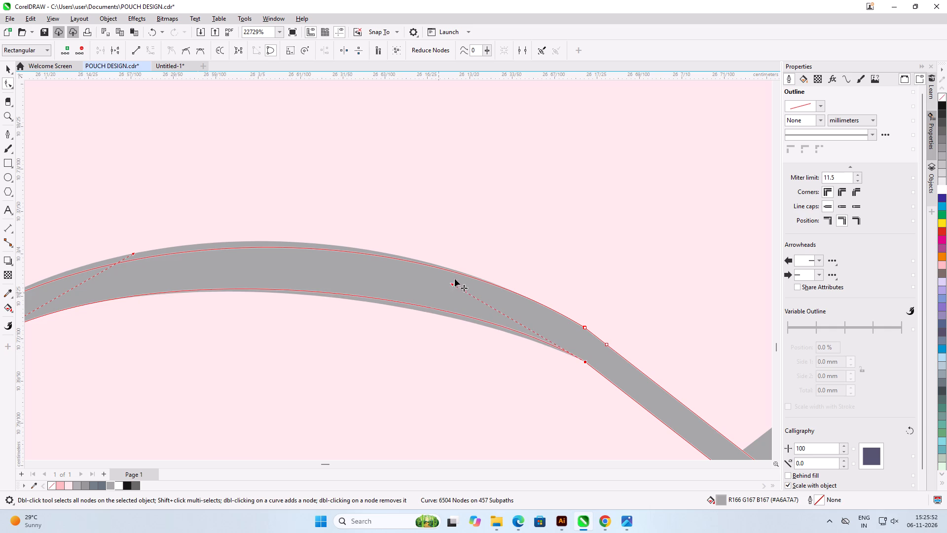
pyautogui.moveTo(455, 279); pyautogui.dragTo(456, 266)
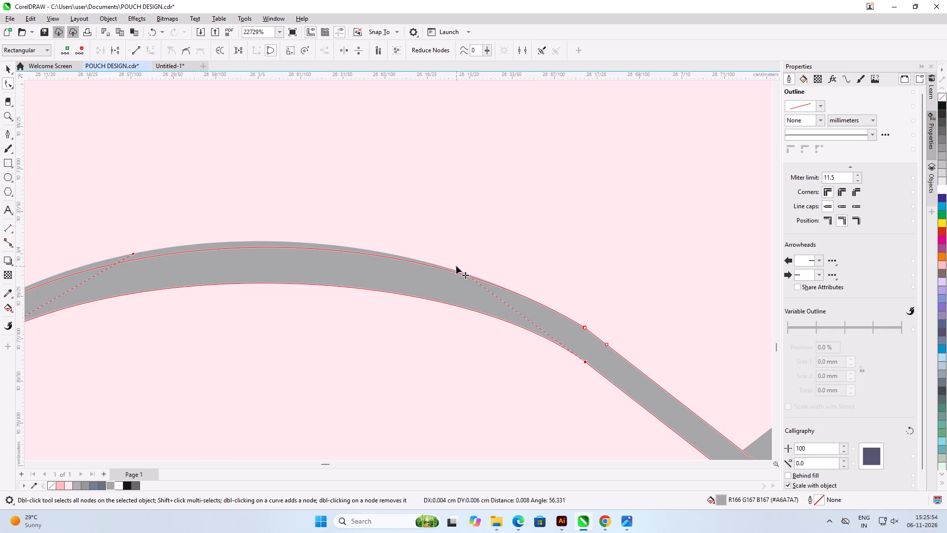
# Examine the reshaped arc strand against the mesh strand overlapping it along the top of the eye, selecting each curve in turn.
pyautogui.scroll(-6, 454, 201)
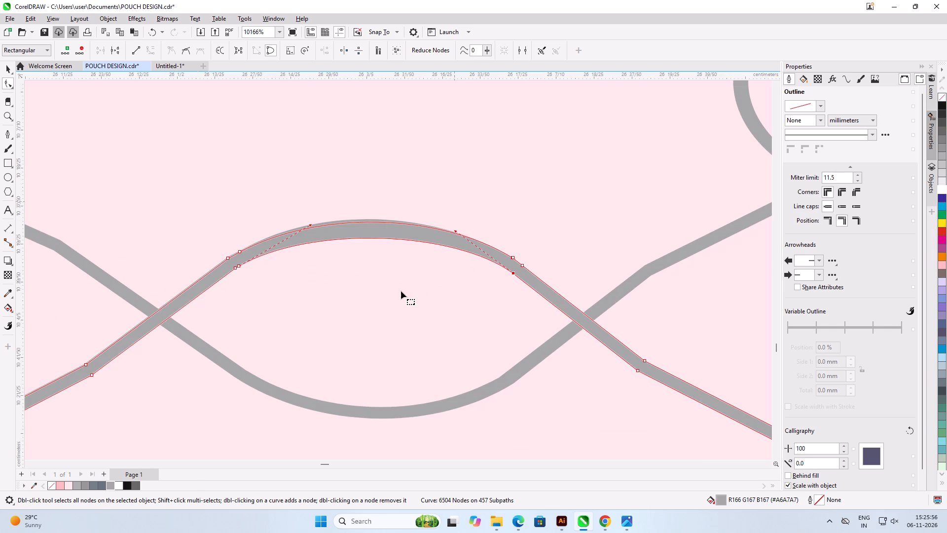
pyautogui.click(401, 291)
pyautogui.scroll(-11, 372, 265)
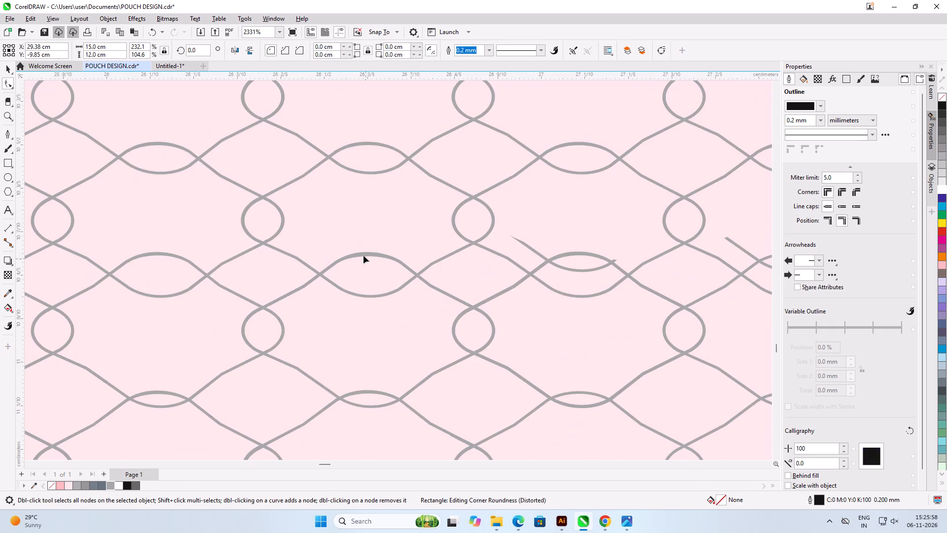
pyautogui.scroll(10, 364, 255)
pyautogui.click(364, 255)
pyautogui.scroll(6, 364, 255)
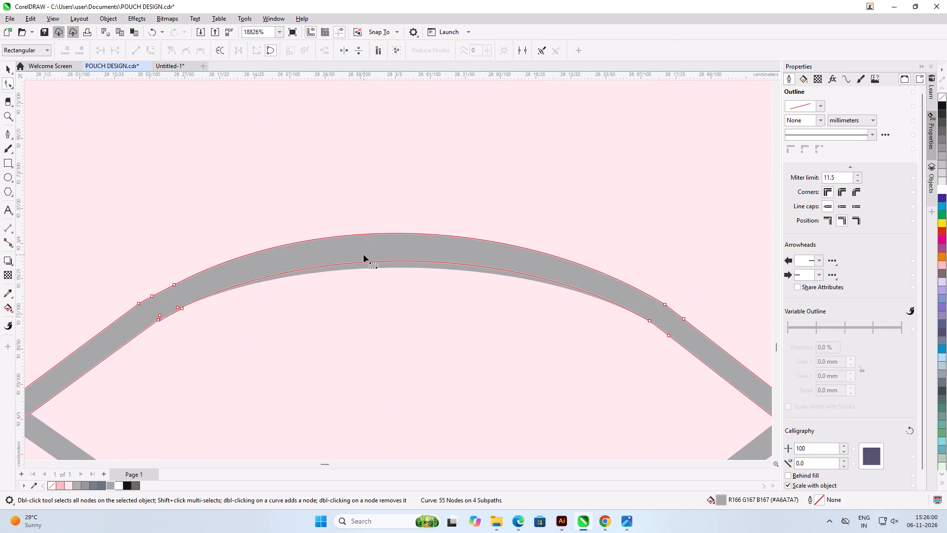
pyautogui.click(493, 273)
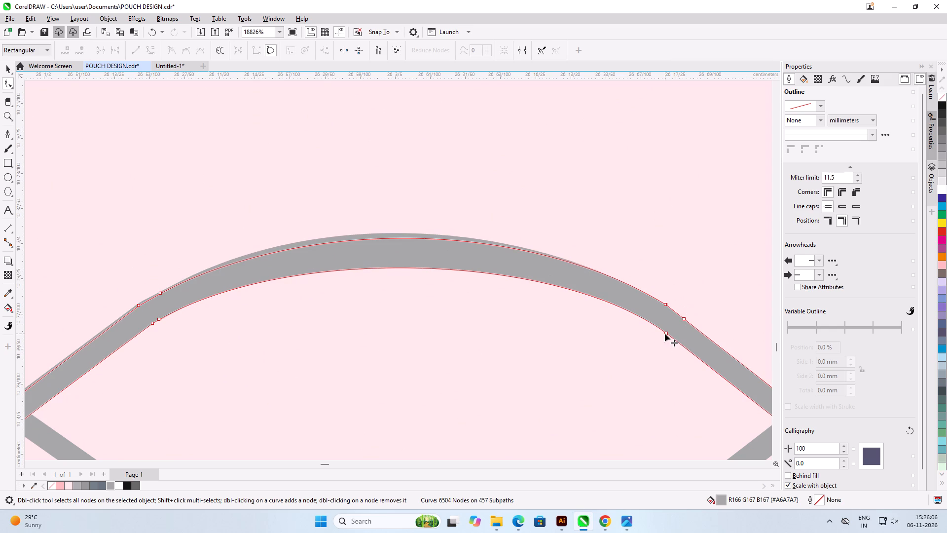
pyautogui.click(419, 251)
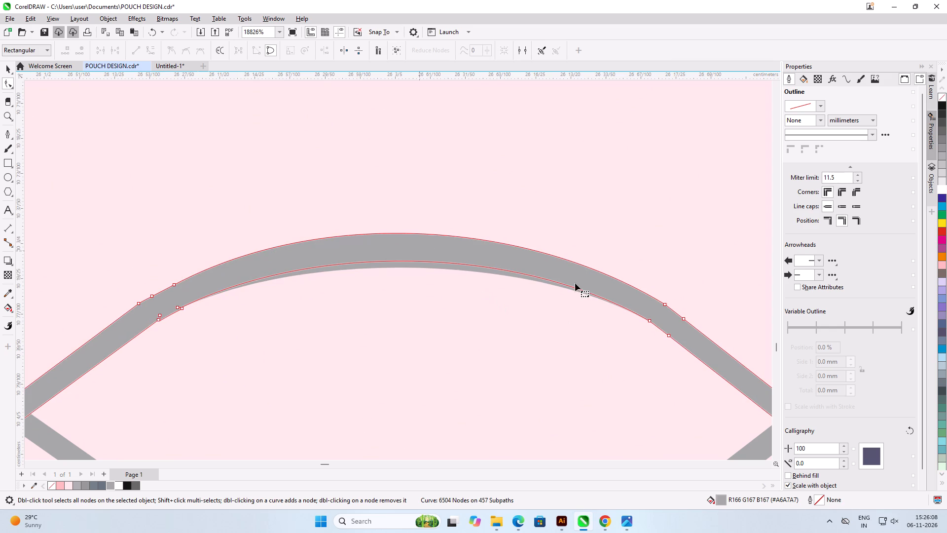
pyautogui.click(666, 305)
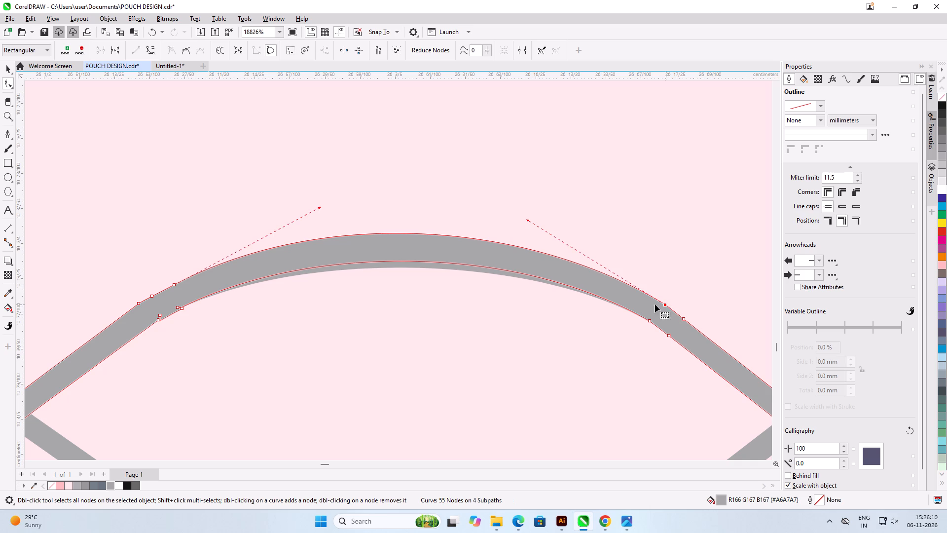
pyautogui.click(540, 282)
pyautogui.scroll(-8, 498, 283)
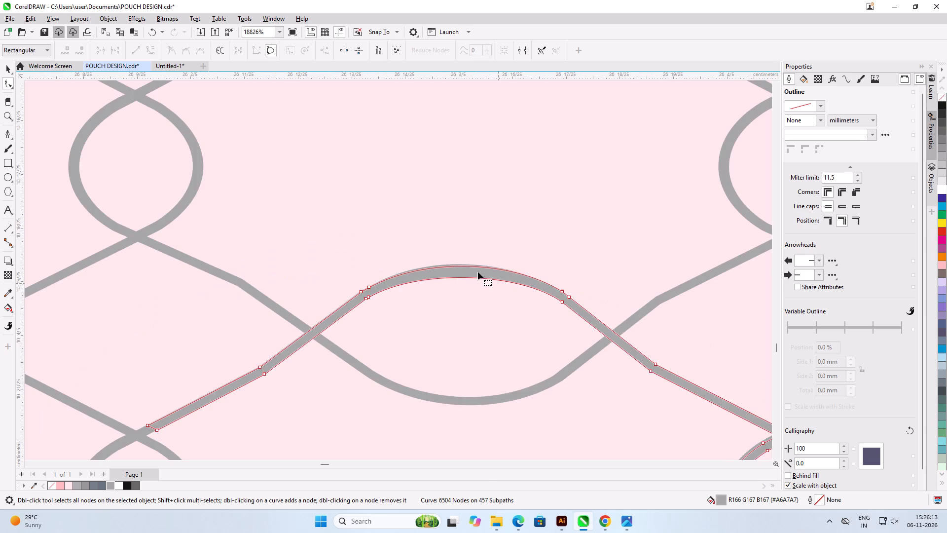
pyautogui.scroll(-7, 472, 261)
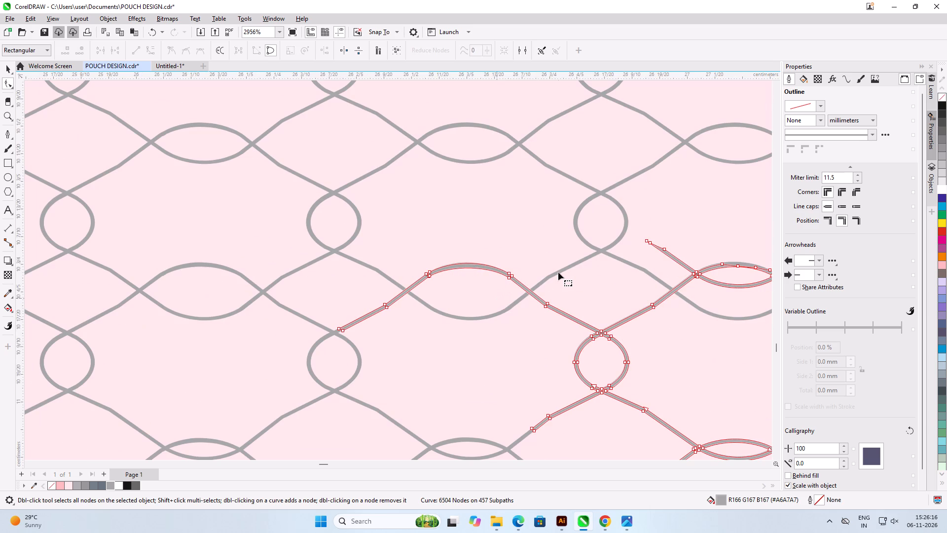
pyautogui.click(558, 272)
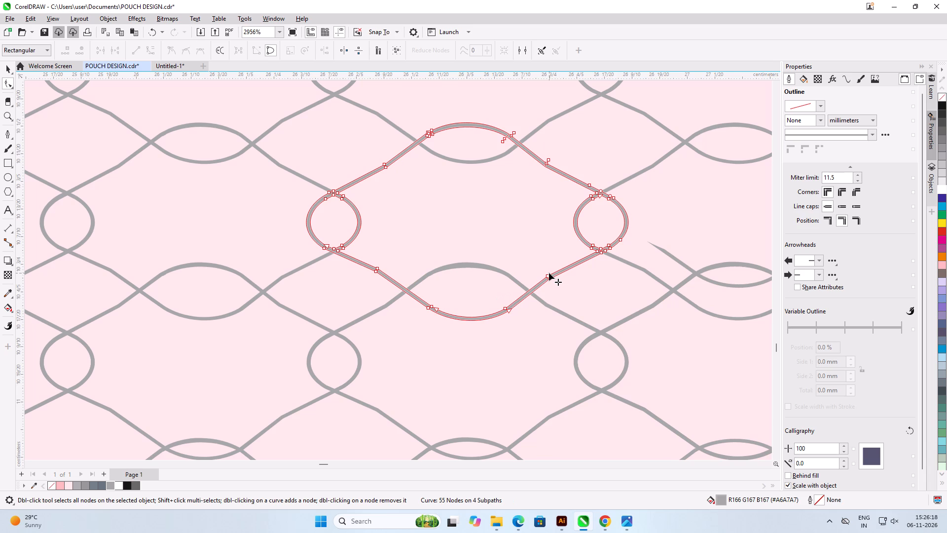
pyautogui.scroll(2, 549, 273)
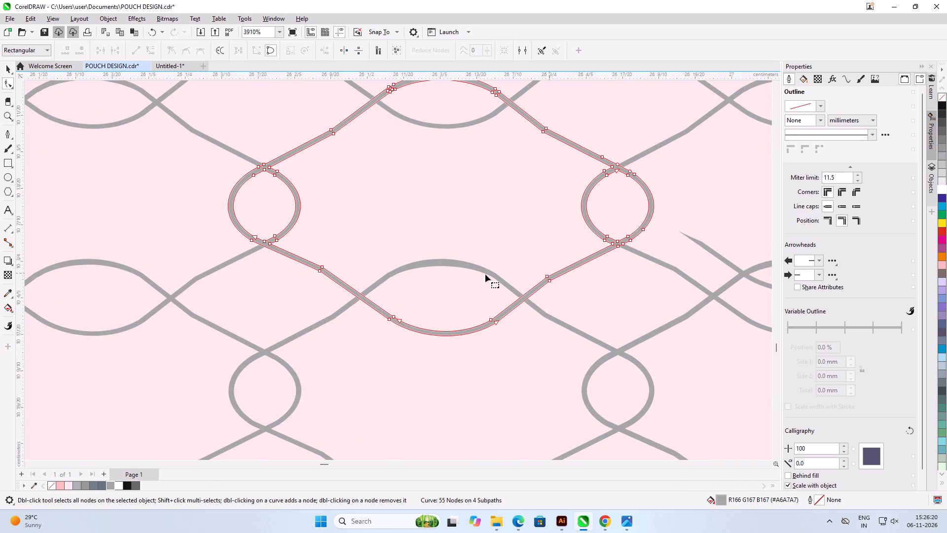
pyautogui.click(252, 360)
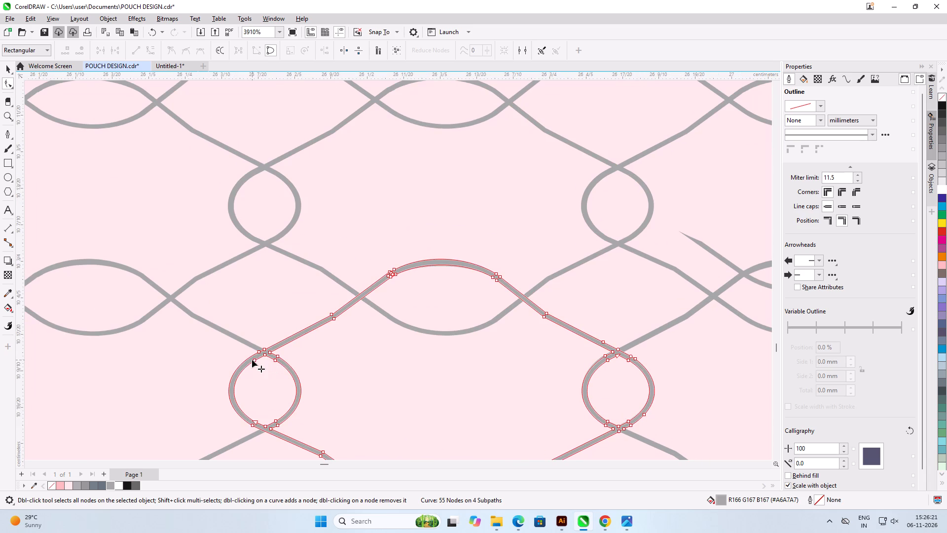
pyautogui.click(445, 364)
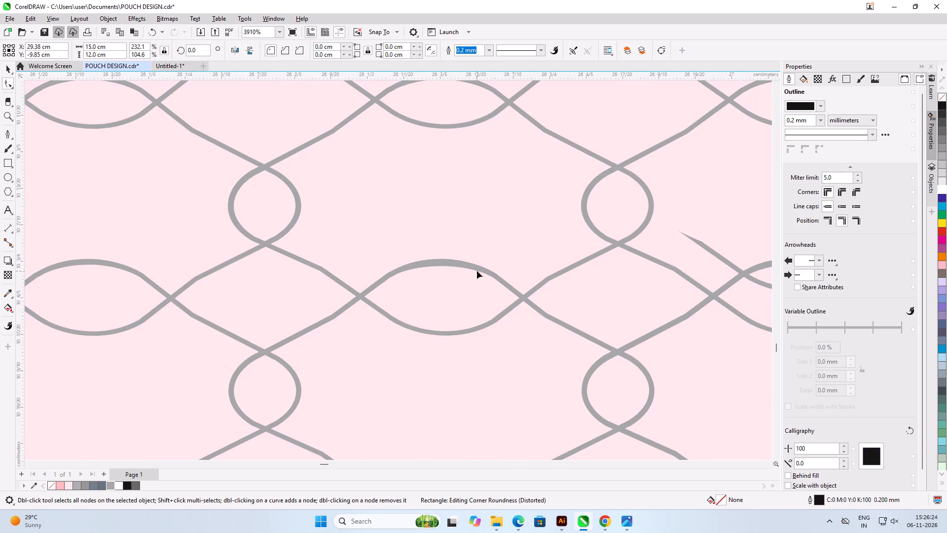
pyautogui.click(477, 271)
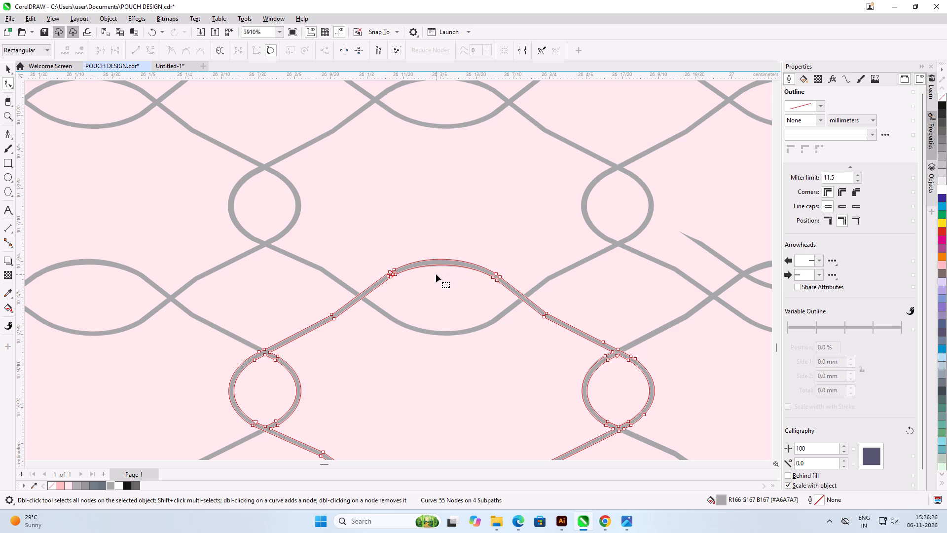
pyautogui.click(436, 274)
pyautogui.scroll(11, 437, 261)
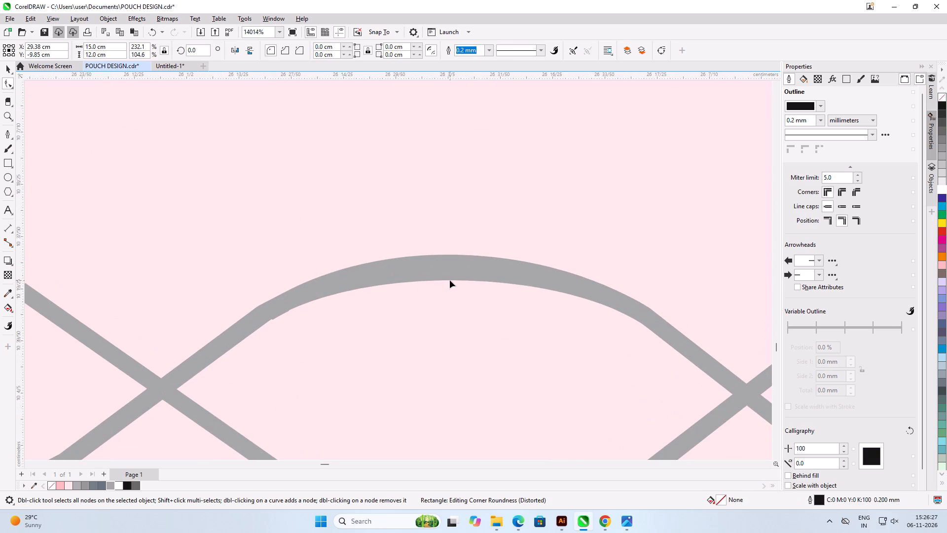
pyautogui.click(450, 280)
pyautogui.scroll(-14, 444, 280)
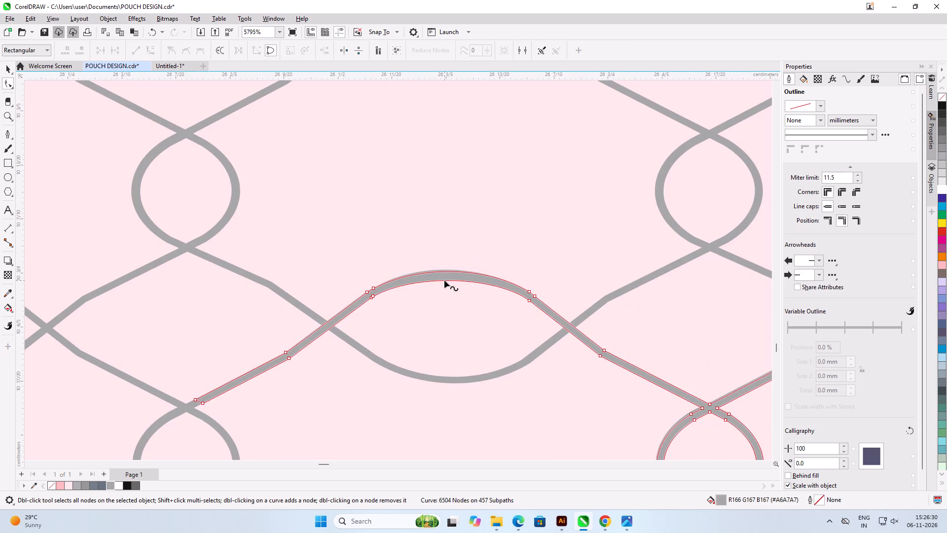
pyautogui.scroll(7, 444, 280)
pyautogui.scroll(-5, 478, 251)
pyautogui.scroll(1, 523, 277)
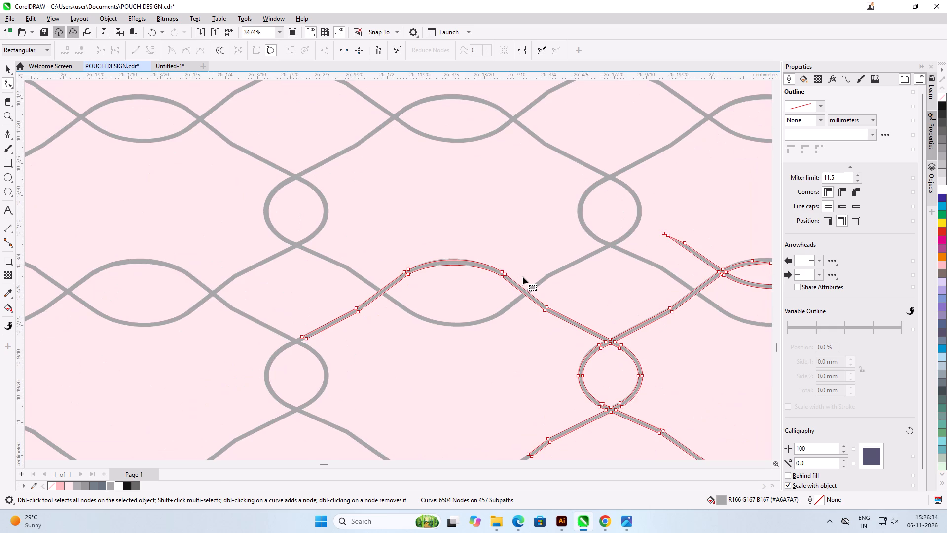
# Remove the duplicate arc strand over the eye by deleting its nodes and converting the leftover curved edge to a line.
pyautogui.scroll(1, 523, 277)
pyautogui.moveTo(209, 219); pyautogui.dragTo(225, 243)
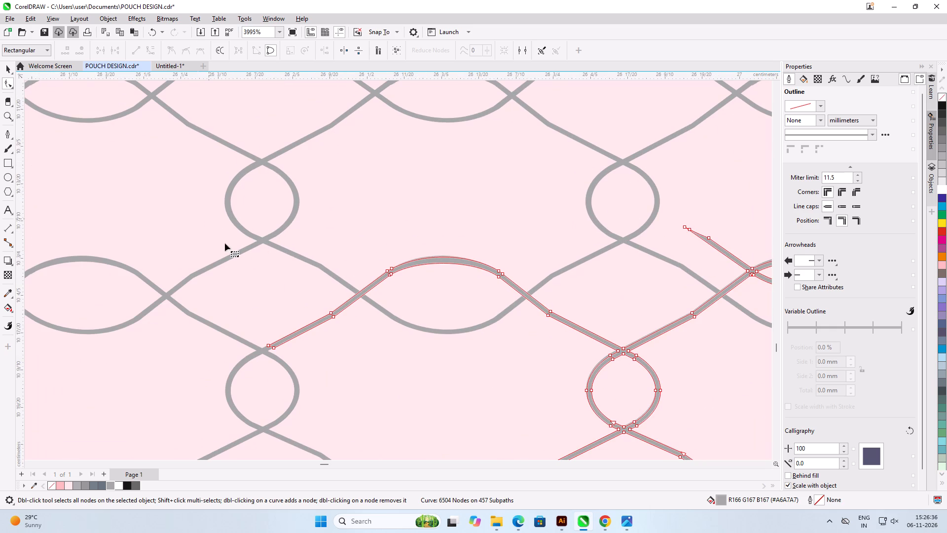
pyautogui.moveTo(225, 243); pyautogui.dragTo(540, 387)
pyautogui.press('Delete')
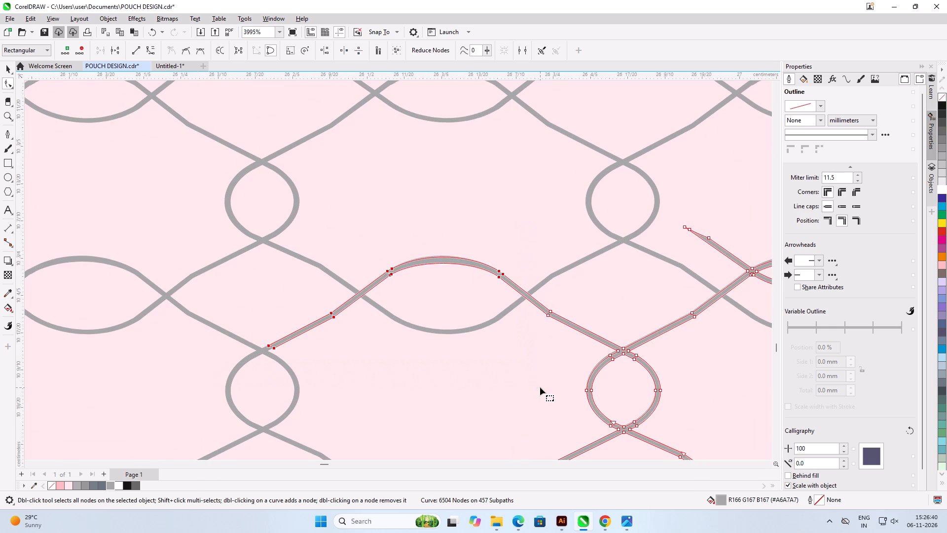
pyautogui.scroll(5, 546, 312)
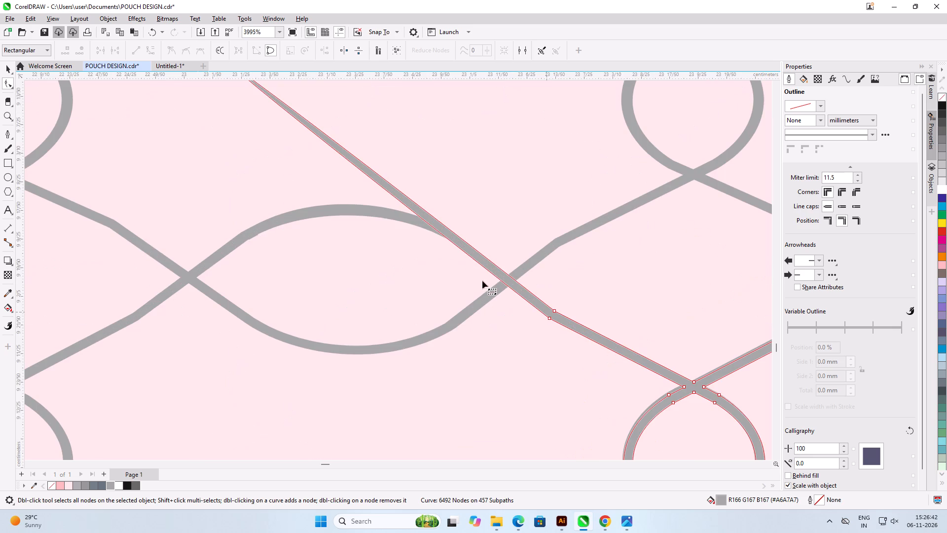
pyautogui.click(331, 146)
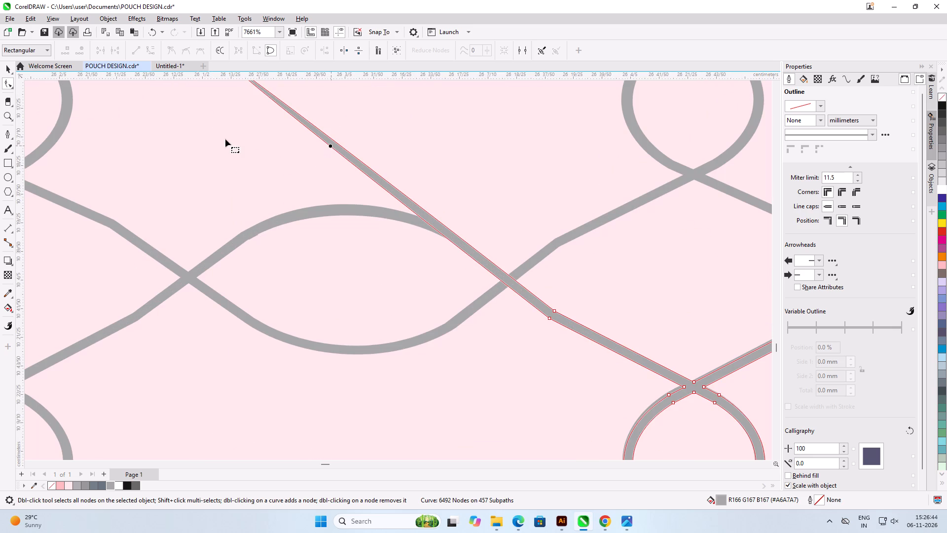
pyautogui.click(142, 49)
pyautogui.click(13, 69)
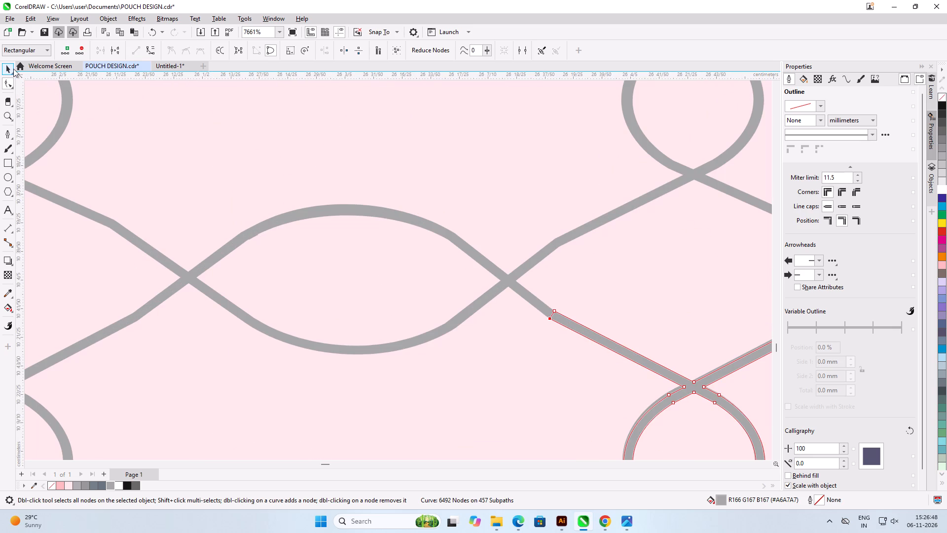
pyautogui.click(310, 143)
# Remove the short stub at the right crossing of the neighbouring doubled eye by deleting its end nodes and straightening the leftover curve.
pyautogui.scroll(-14, 433, 286)
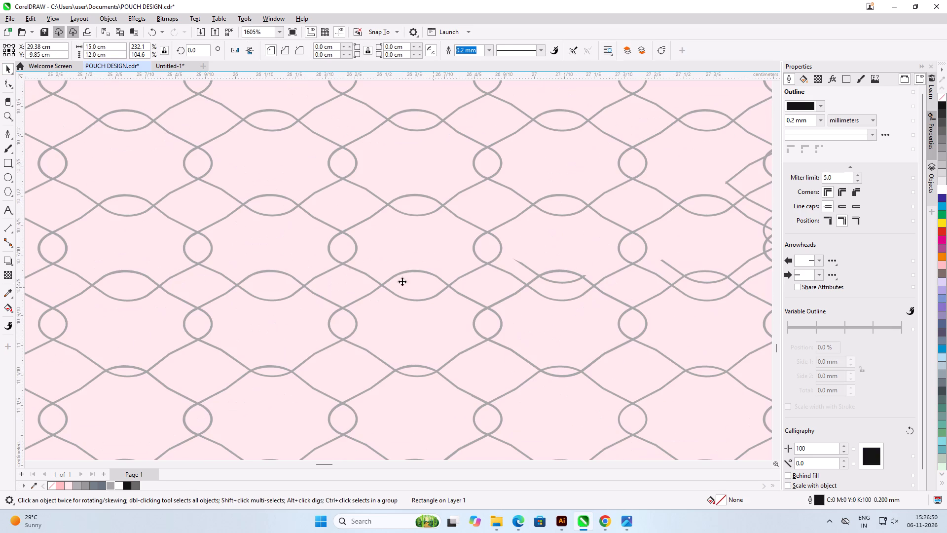
pyautogui.scroll(-3, 325, 254)
pyautogui.scroll(8, 506, 263)
pyautogui.scroll(4, 414, 274)
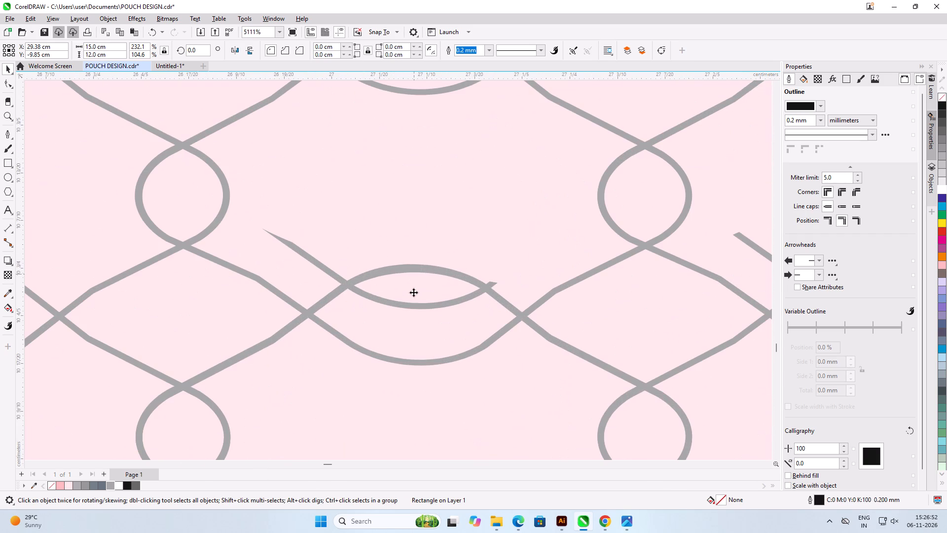
pyautogui.click(414, 306)
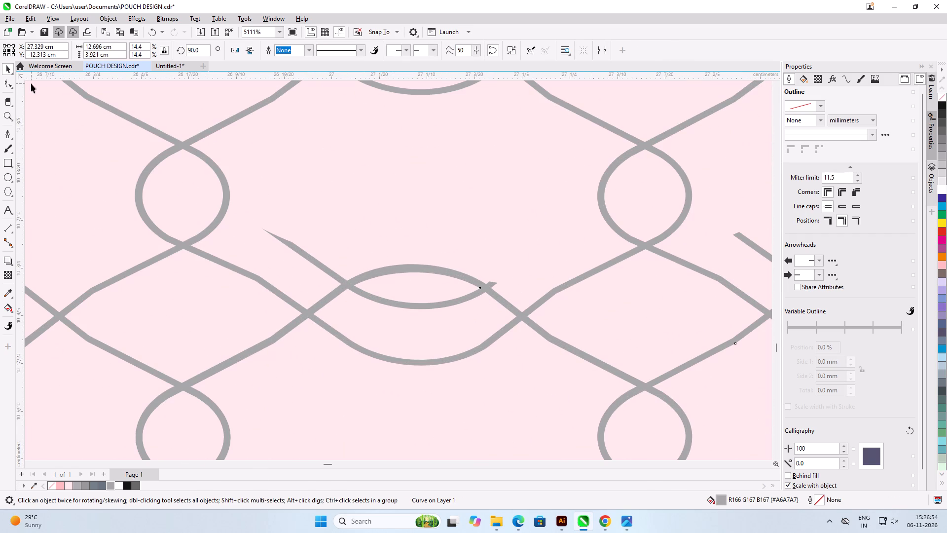
pyautogui.click(12, 82)
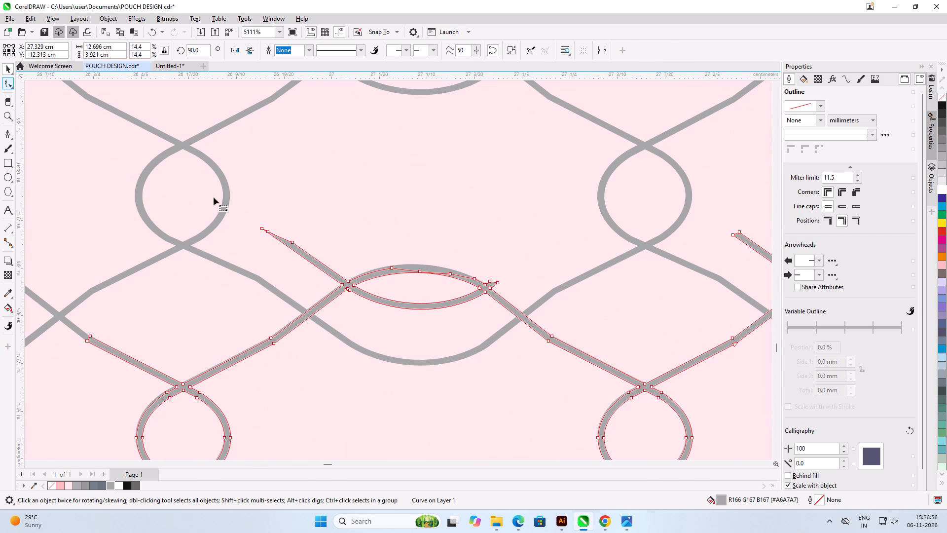
pyautogui.scroll(3, 425, 266)
pyautogui.scroll(6, 529, 283)
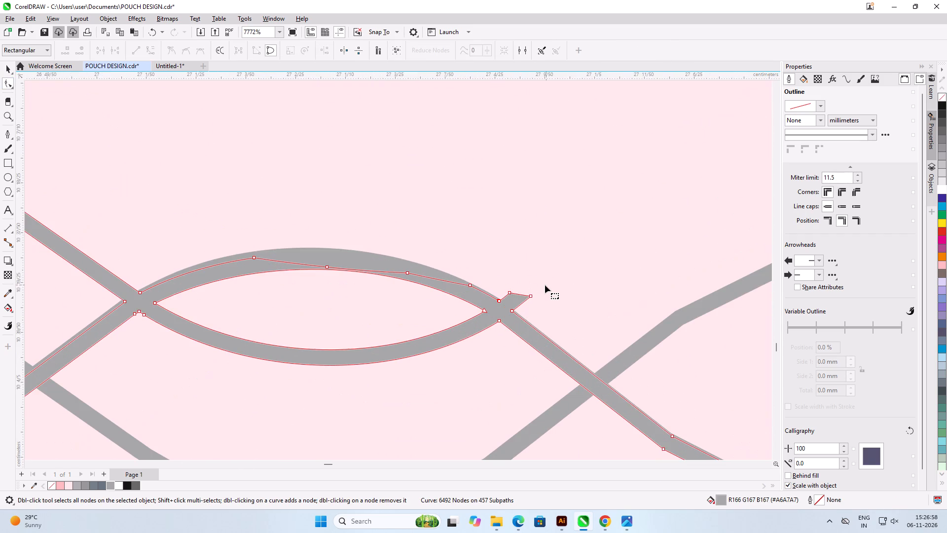
pyautogui.scroll(9, 545, 285)
pyautogui.moveTo(395, 272); pyautogui.dragTo(409, 283)
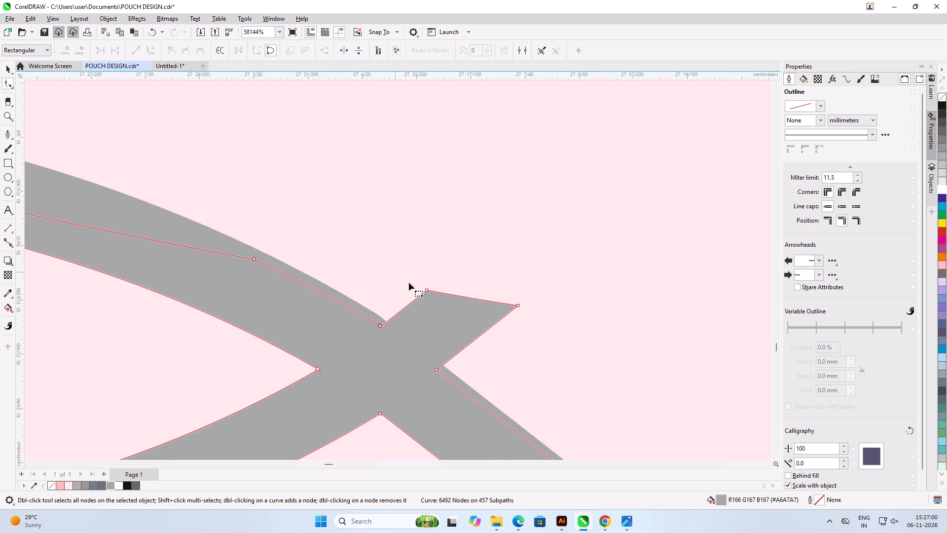
pyautogui.moveTo(409, 283); pyautogui.dragTo(550, 347)
pyautogui.press('Delete')
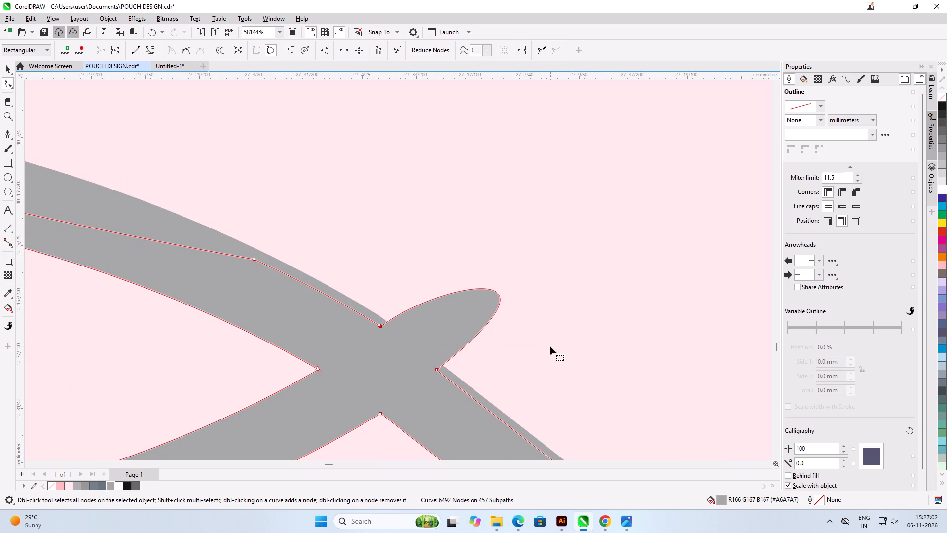
pyautogui.click(493, 291)
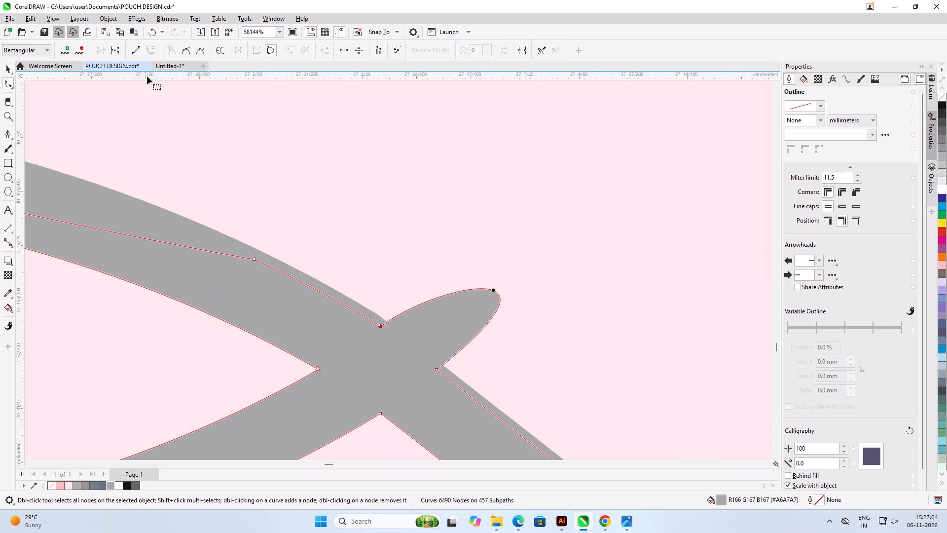
pyautogui.click(131, 52)
# Smooth the doubled eye's upper outer edge into one arc by deleting its two middle nodes and raising the remaining node and curve handles.
pyautogui.scroll(-8, 422, 152)
pyautogui.scroll(-7, 543, 157)
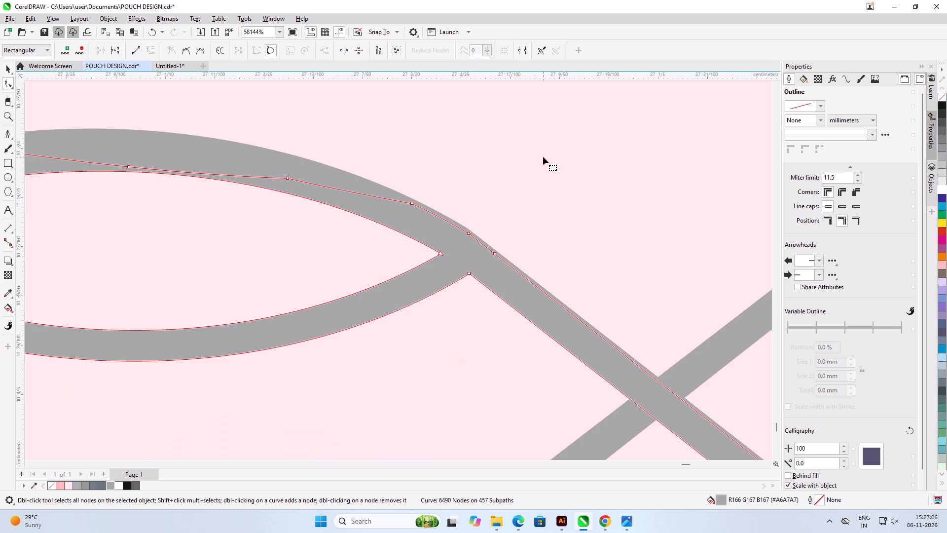
pyautogui.scroll(4, 345, 153)
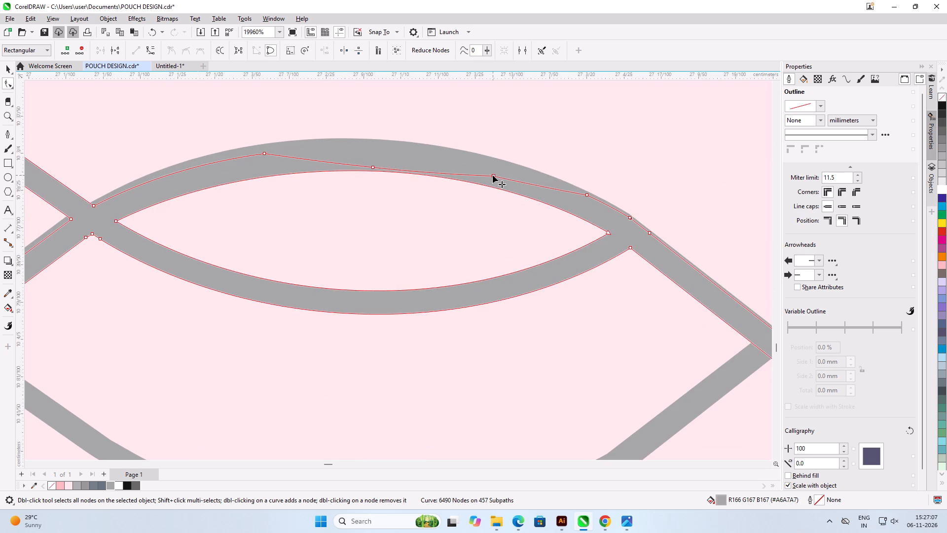
pyautogui.doubleClick(493, 175)
pyautogui.doubleClick(371, 167)
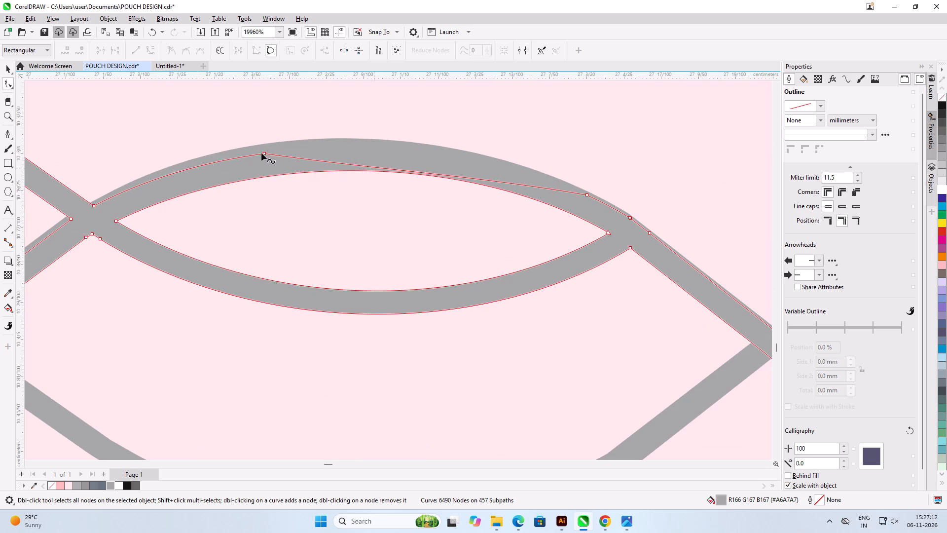
pyautogui.moveTo(264, 153); pyautogui.dragTo(264, 150)
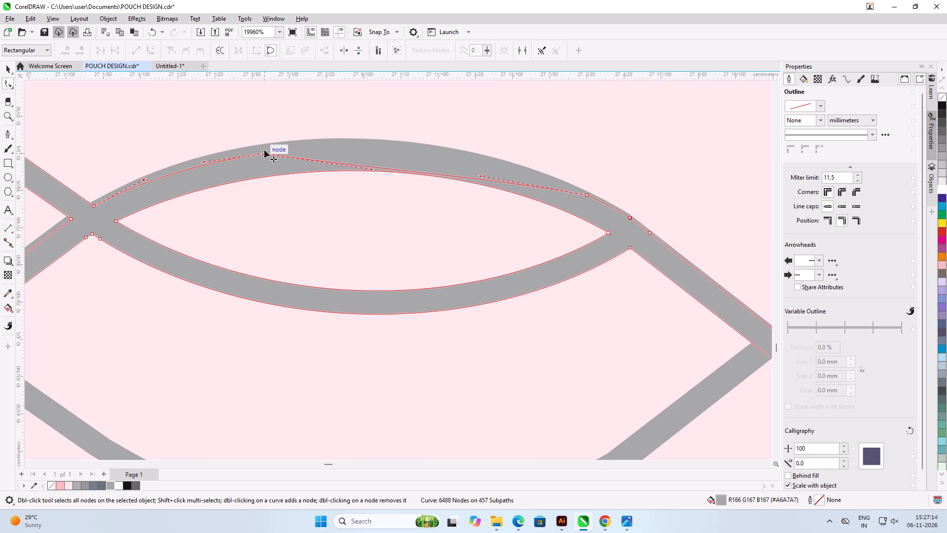
pyautogui.moveTo(264, 150); pyautogui.dragTo(265, 145)
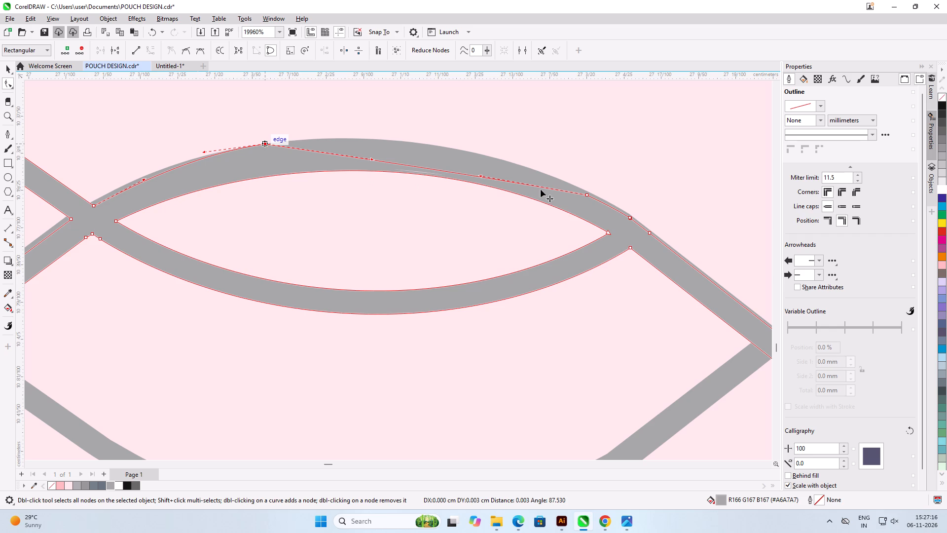
pyautogui.moveTo(479, 176); pyautogui.dragTo(481, 136)
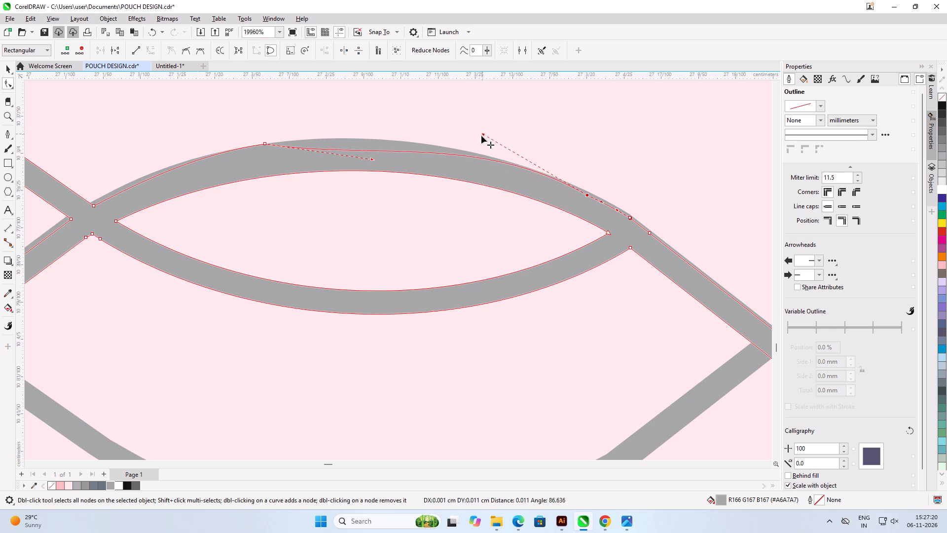
pyautogui.moveTo(481, 136); pyautogui.dragTo(479, 139)
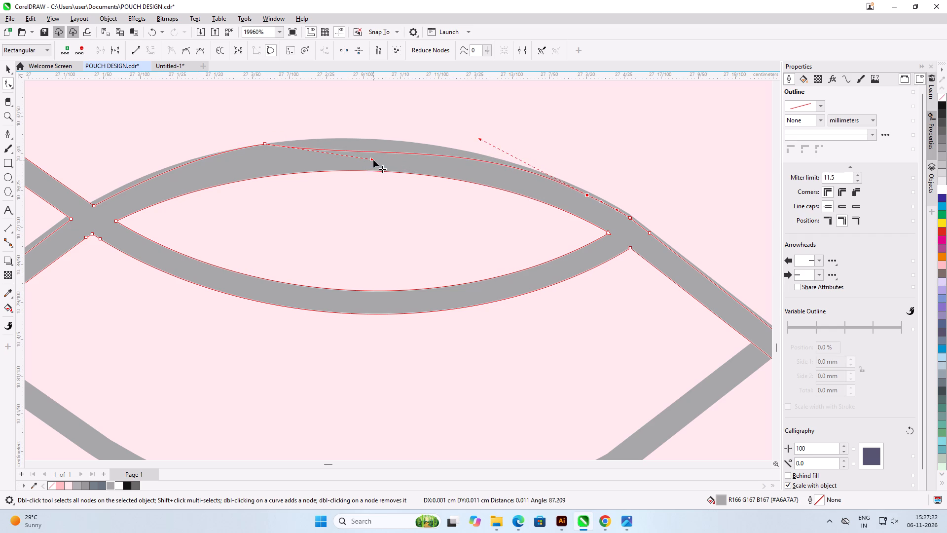
pyautogui.moveTo(373, 160); pyautogui.dragTo(374, 135)
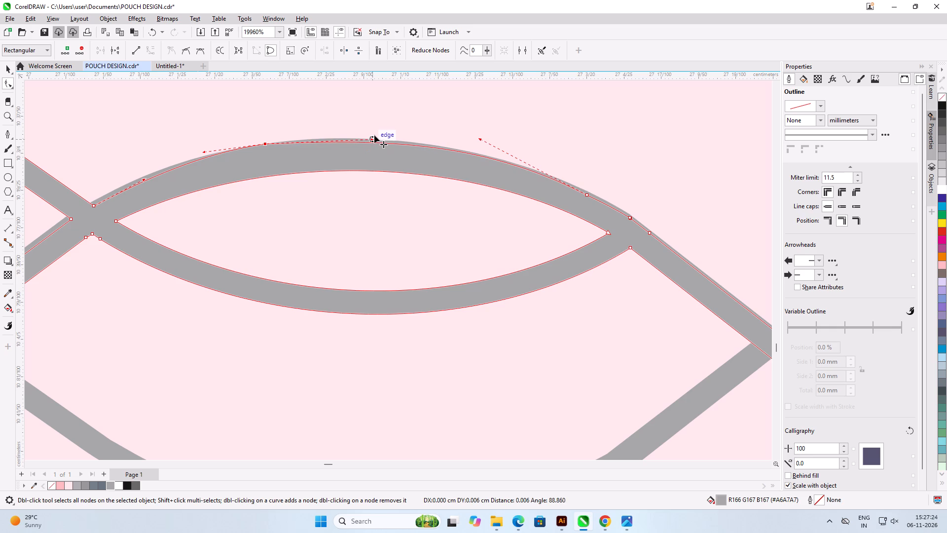
pyautogui.moveTo(374, 135); pyautogui.dragTo(374, 135)
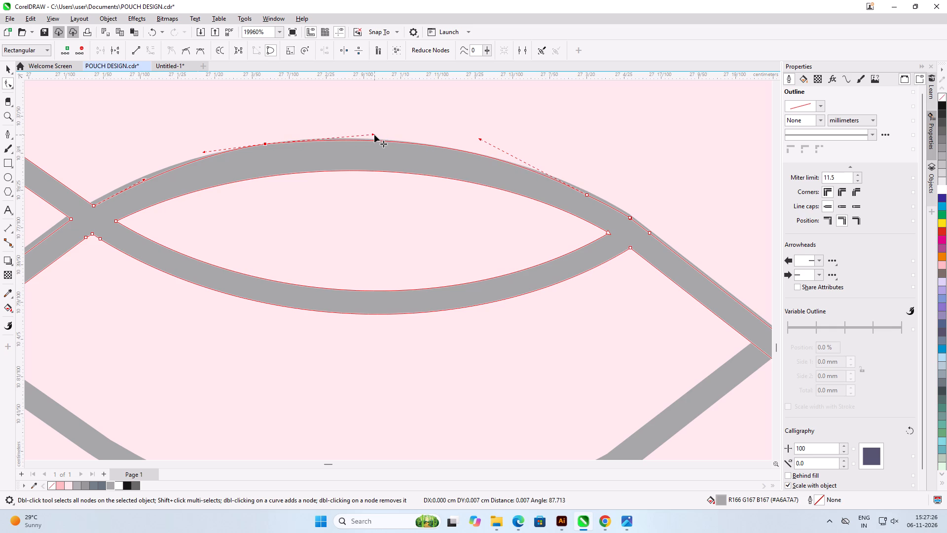
pyautogui.moveTo(374, 135); pyautogui.dragTo(372, 135)
pyautogui.click(323, 223)
# Remove the inner opening of the doubled eye by deleting the nodes at both of its ends.
pyautogui.scroll(-4, 360, 193)
pyautogui.scroll(-8, 327, 250)
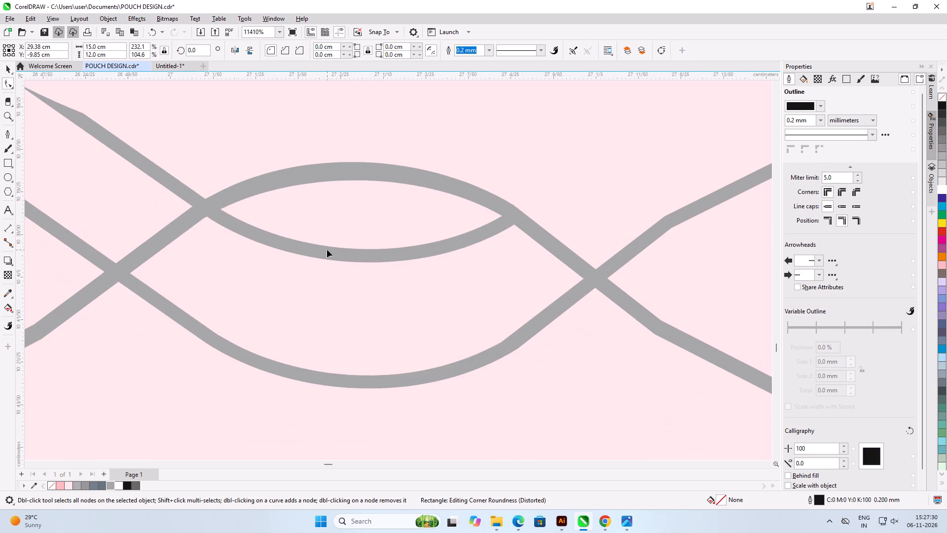
pyautogui.scroll(1, 327, 250)
pyautogui.scroll(-2, 327, 250)
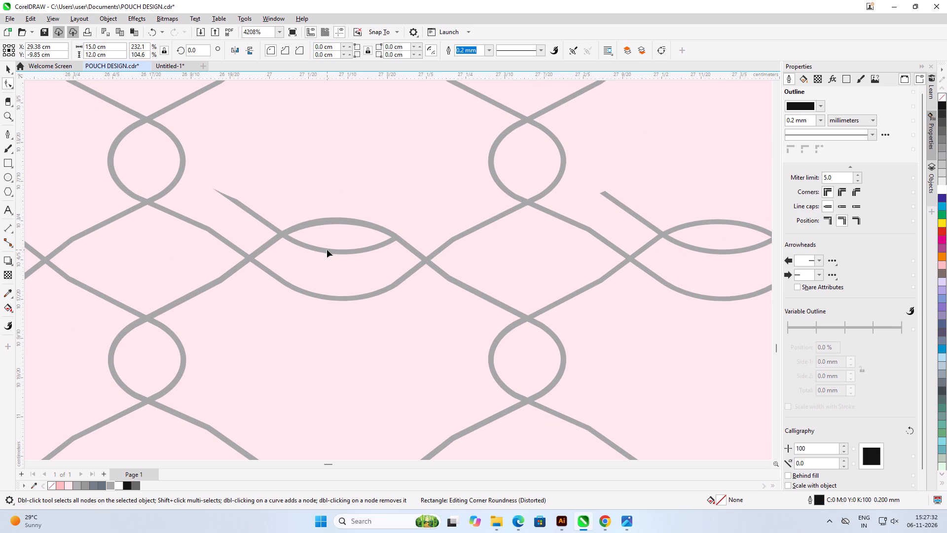
pyautogui.click(327, 250)
pyautogui.scroll(6, 327, 250)
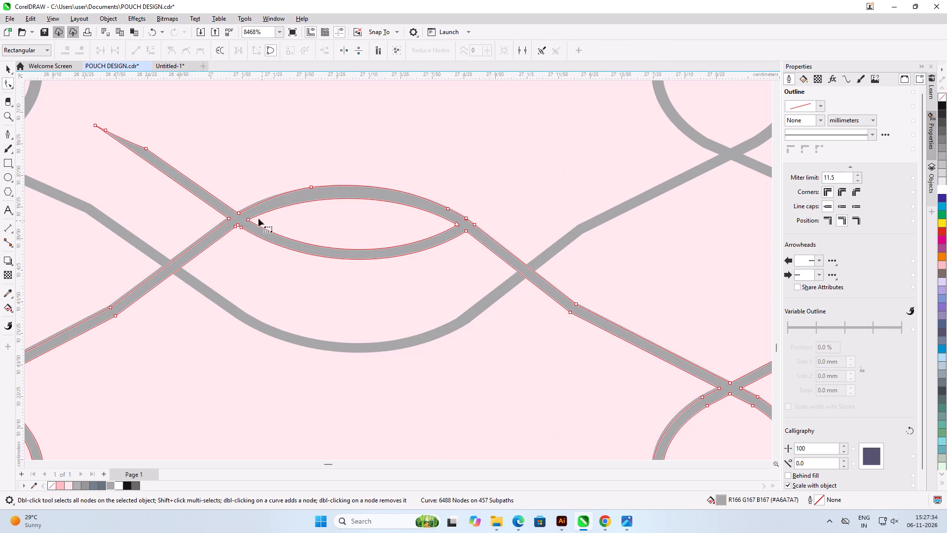
pyautogui.doubleClick(248, 220)
pyautogui.doubleClick(455, 225)
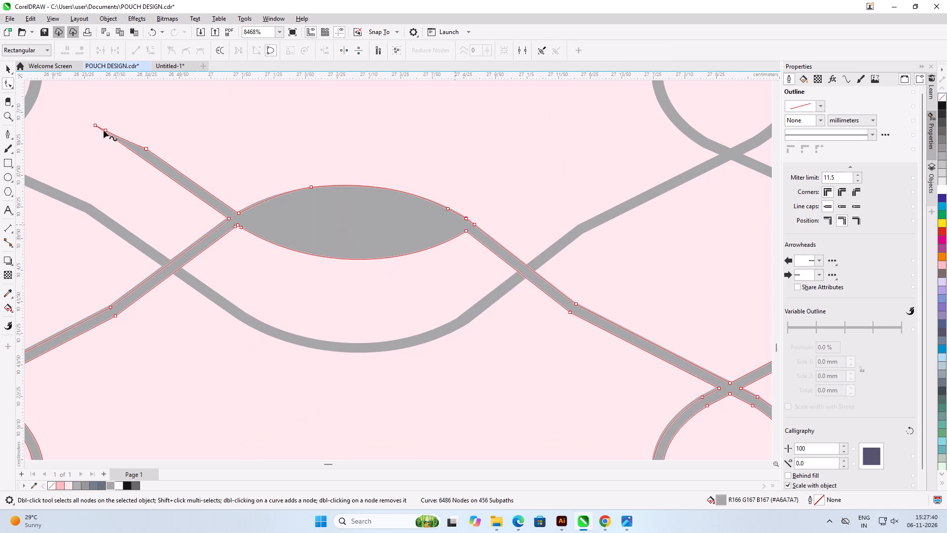
# Remove the loose strand extending up from the filled eye's left crossing by deleting its end nodes and converting the leftover curve to a line.
pyautogui.scroll(1, 99, 128)
pyautogui.moveTo(83, 115); pyautogui.dragTo(205, 177)
pyautogui.press('Delete')
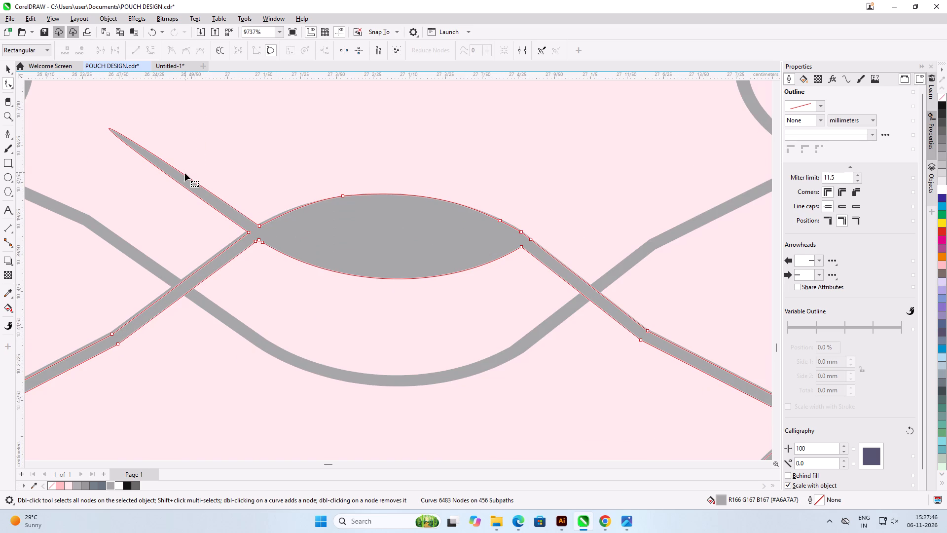
pyautogui.click(185, 174)
pyautogui.click(132, 50)
# Delete the extra node on the filled eye's lower edge beside its left crossing.
pyautogui.scroll(2, 273, 244)
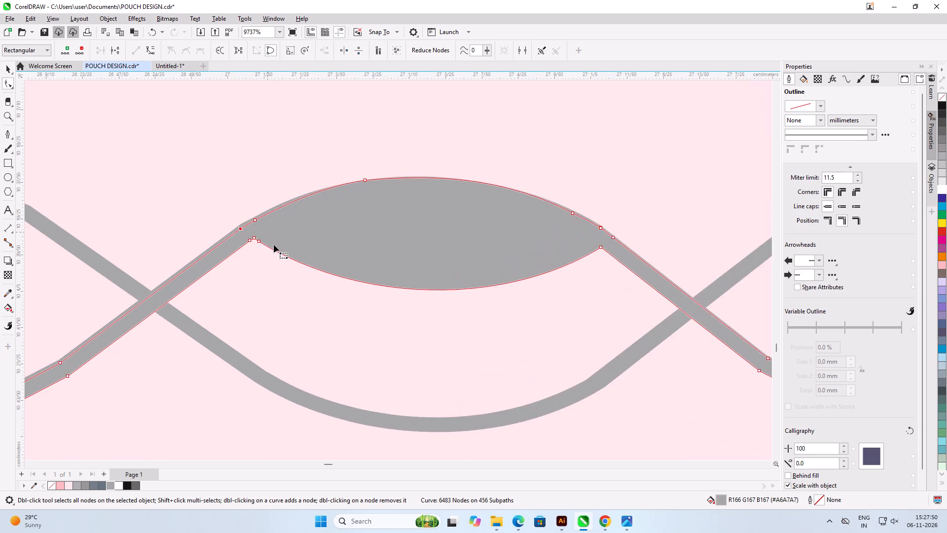
pyautogui.scroll(13, 274, 245)
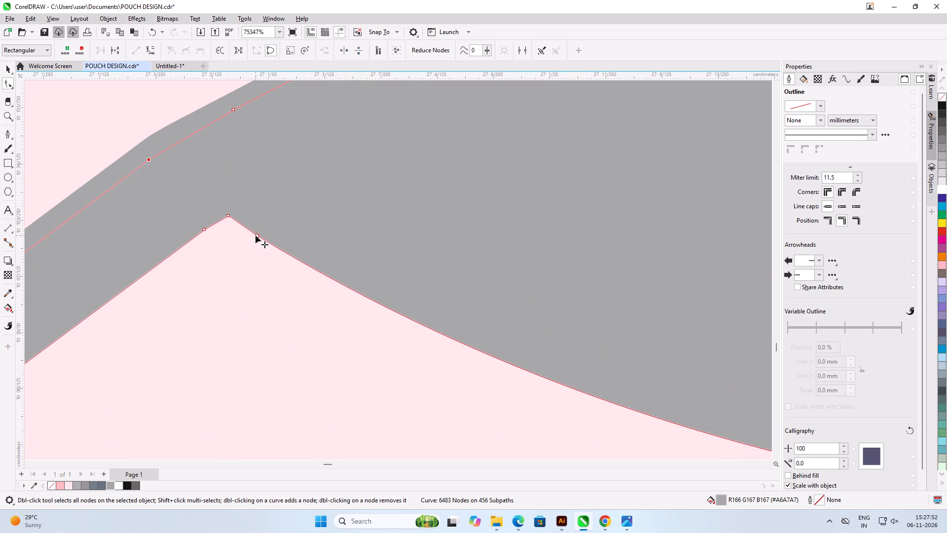
pyautogui.doubleClick(258, 236)
# Reshape the filled eye's lower edge upward with its curve handles into an even-width arc strand parallel to the upper edge.
pyautogui.scroll(-13, 156, 239)
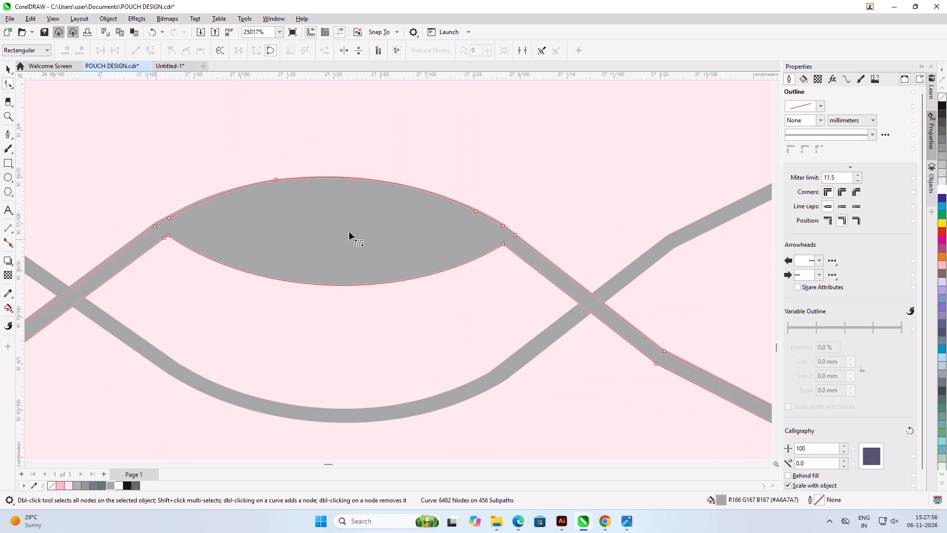
pyautogui.scroll(4, 364, 231)
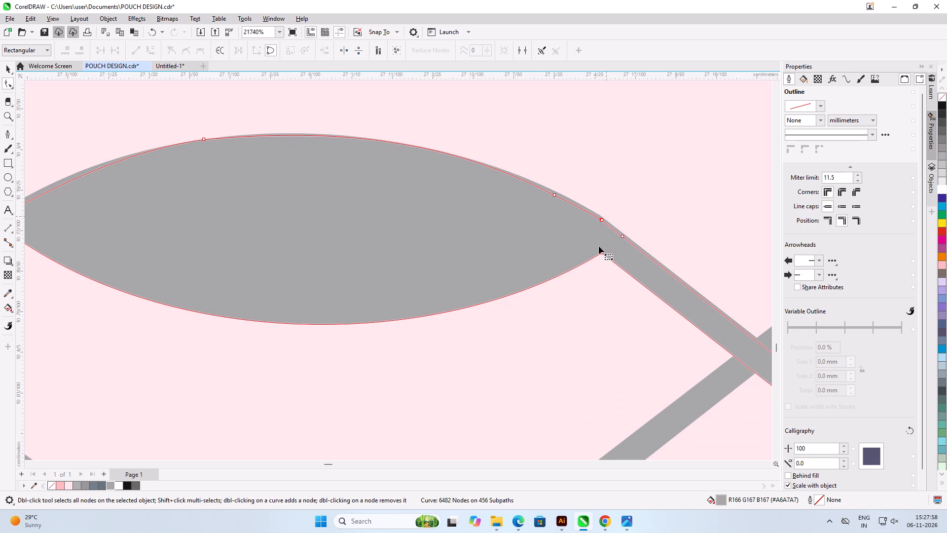
pyautogui.click(603, 254)
pyautogui.scroll(-3, 617, 253)
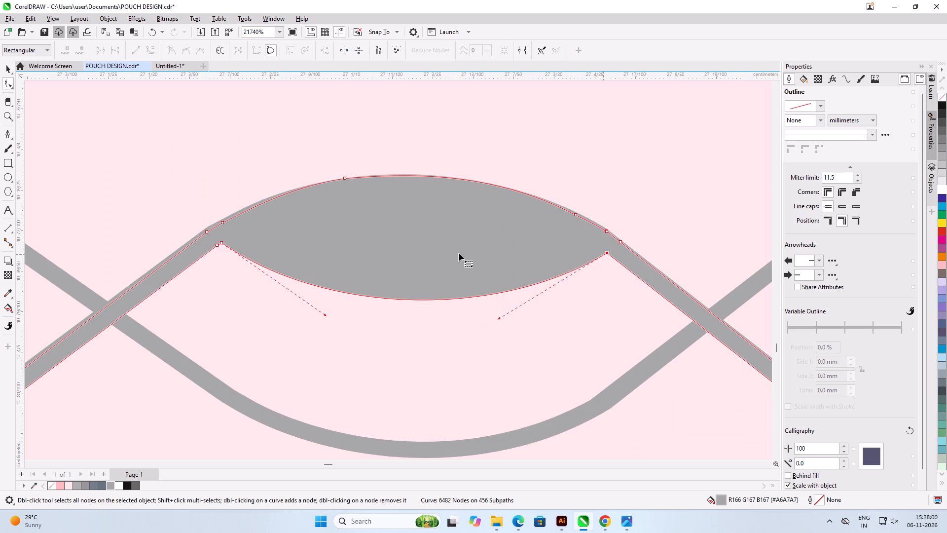
pyautogui.scroll(2, 459, 253)
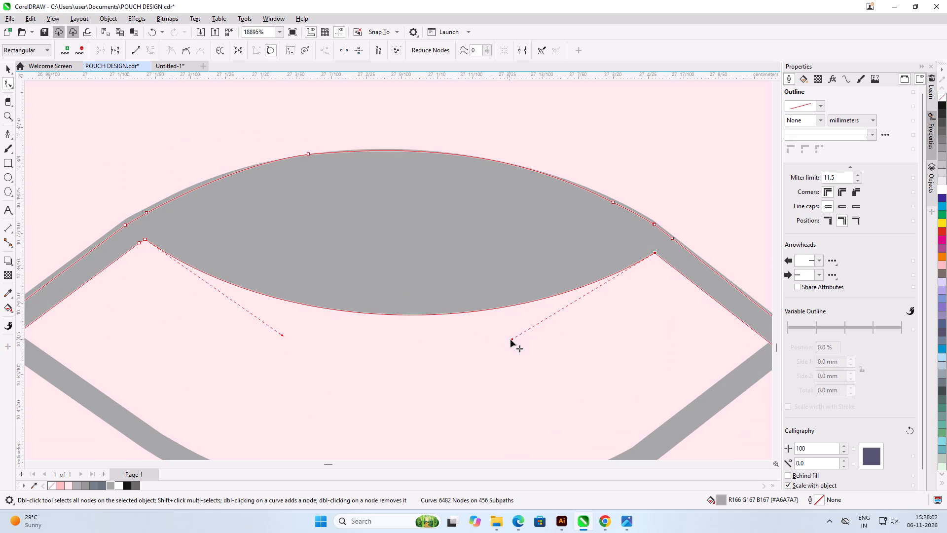
pyautogui.moveTo(511, 340); pyautogui.dragTo(483, 161)
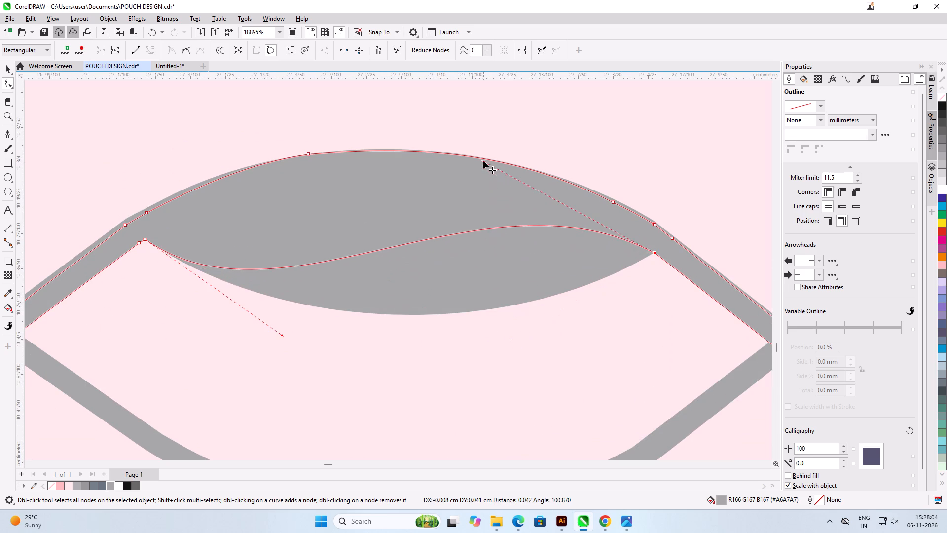
pyautogui.moveTo(483, 161); pyautogui.dragTo(484, 142)
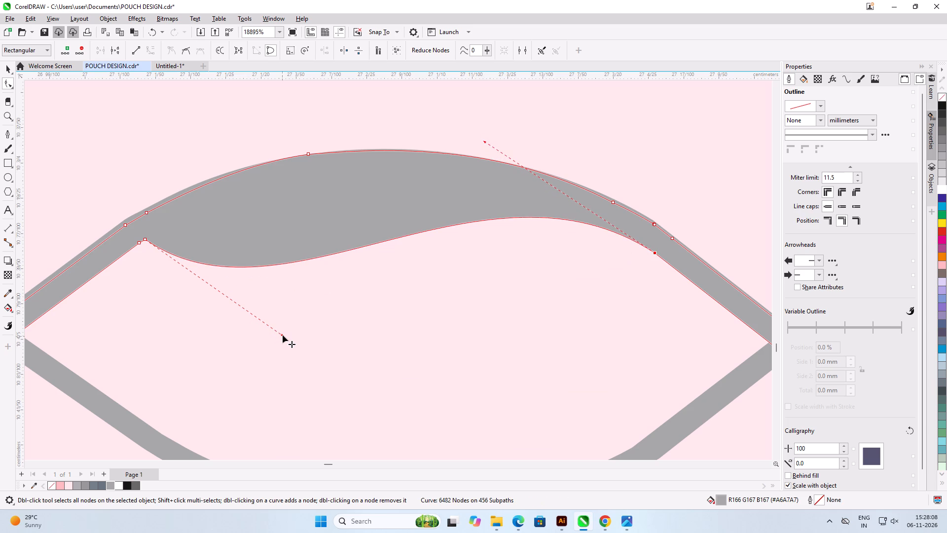
pyautogui.moveTo(283, 335); pyautogui.dragTo(244, 174)
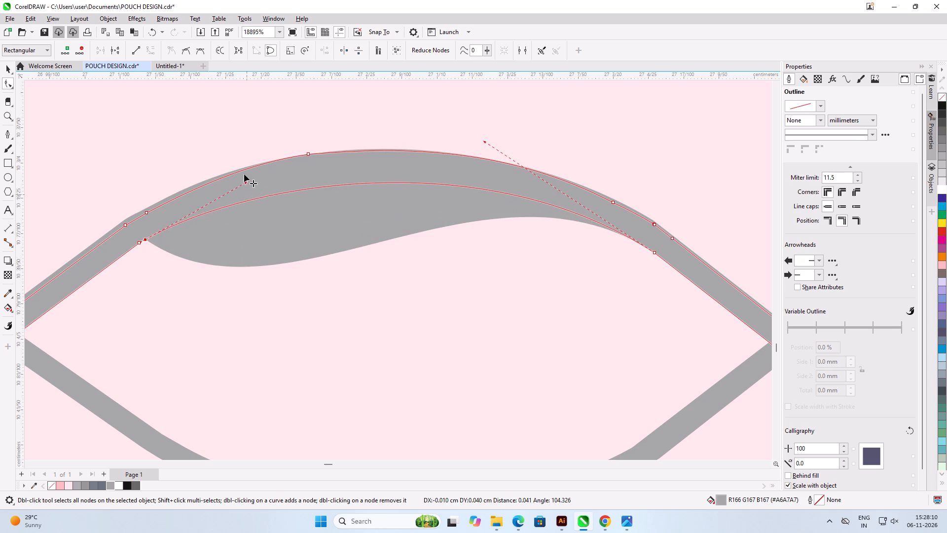
pyautogui.moveTo(244, 174); pyautogui.dragTo(258, 174)
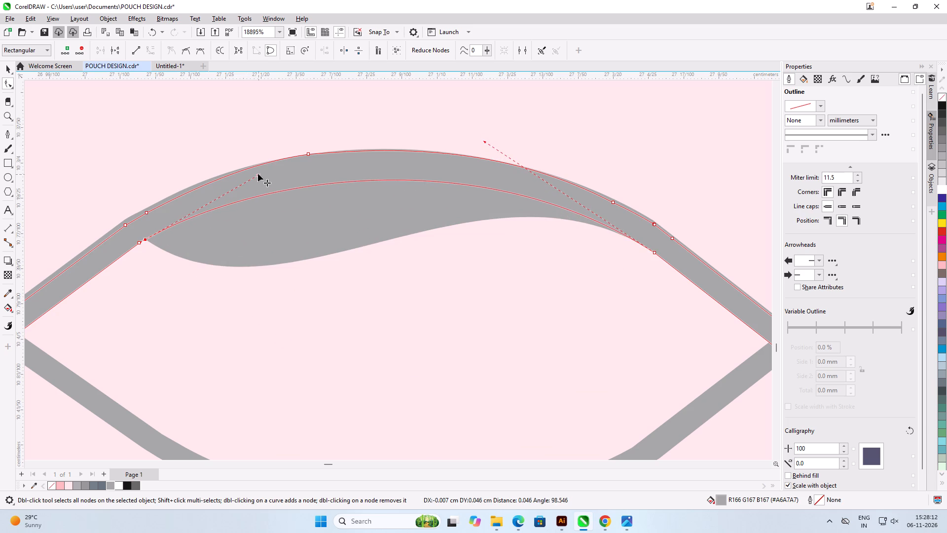
pyautogui.moveTo(258, 174); pyautogui.dragTo(257, 170)
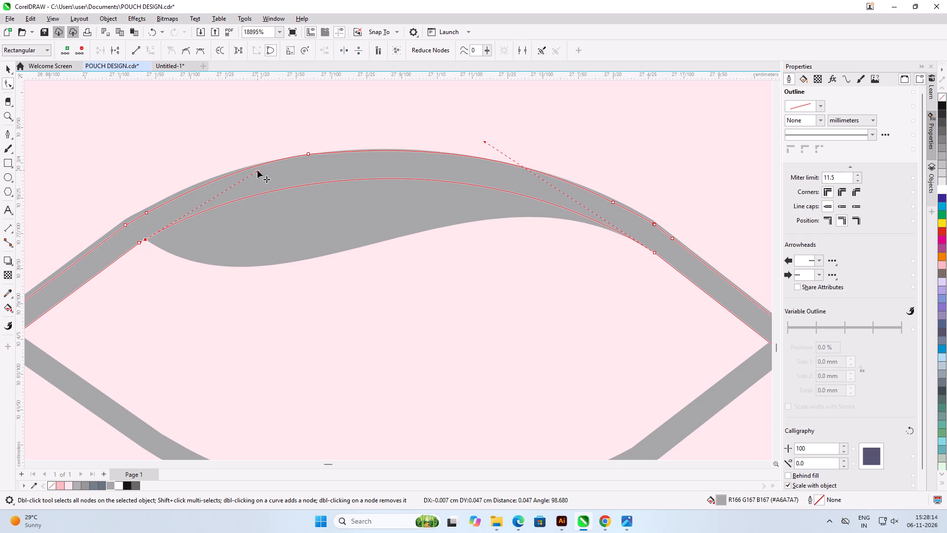
pyautogui.moveTo(257, 170); pyautogui.dragTo(264, 173)
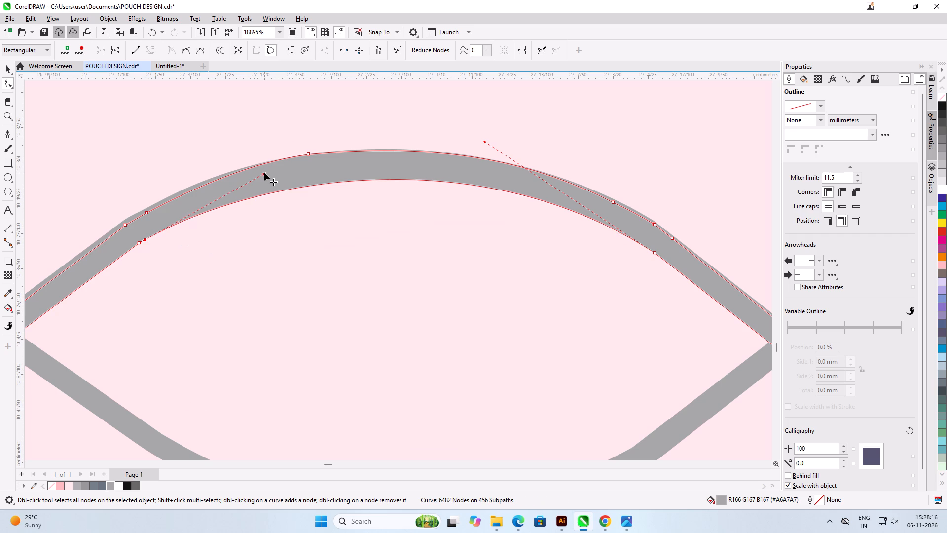
pyautogui.click(304, 119)
# Remove the loose strand extending up from the next doubled eye's left crossing by deleting its end nodes and converting the leftover curve to a line.
pyautogui.scroll(-12, 310, 138)
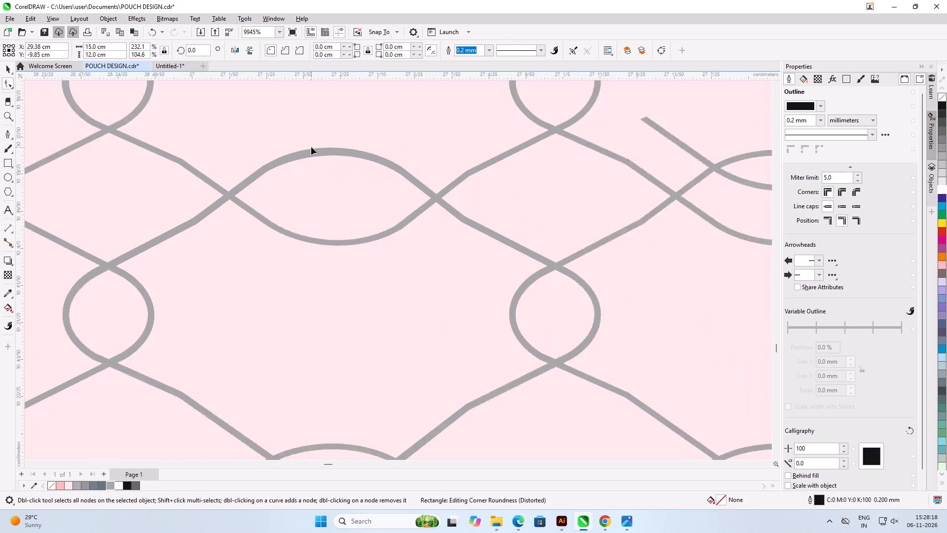
pyautogui.scroll(-6, 311, 147)
pyautogui.scroll(-5, 261, 199)
pyautogui.scroll(4, 394, 151)
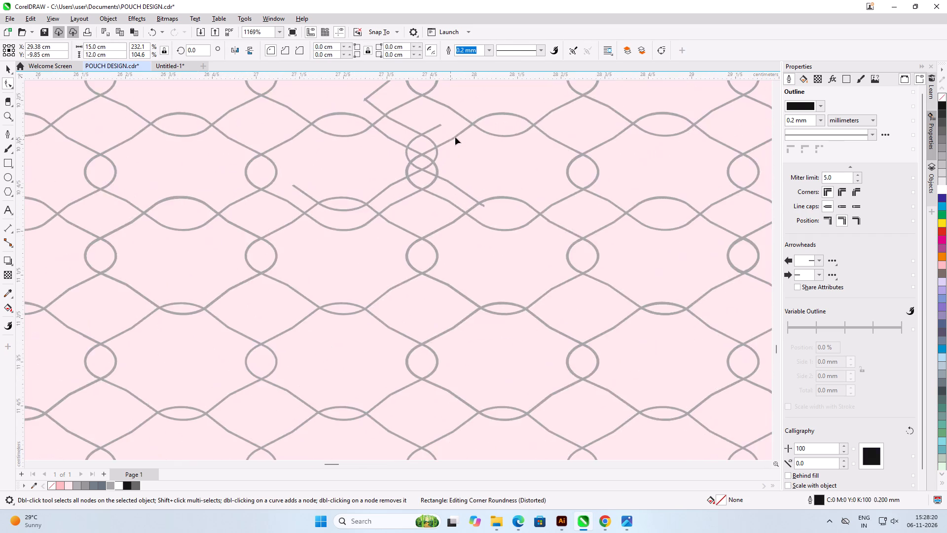
pyautogui.scroll(-6, 439, 162)
pyautogui.scroll(9, 430, 153)
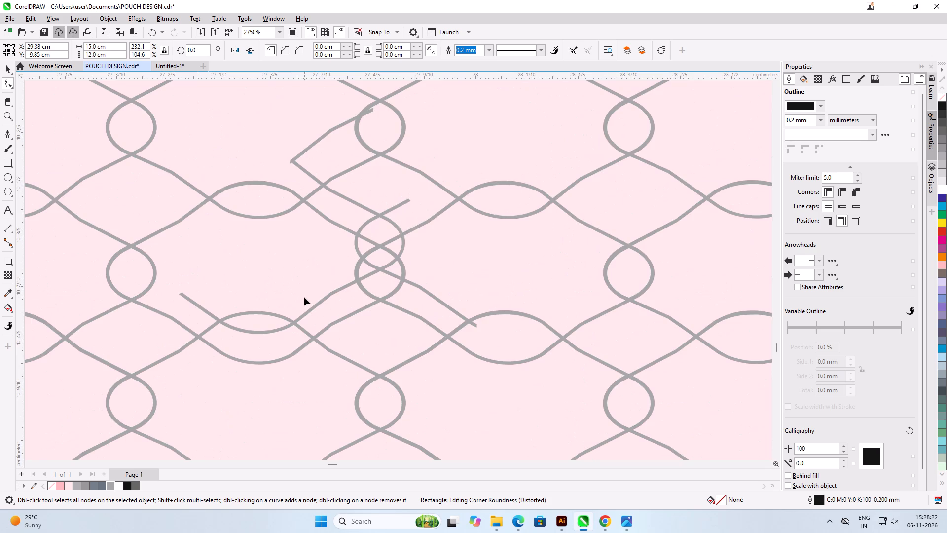
pyautogui.scroll(3, 304, 298)
pyautogui.click(330, 303)
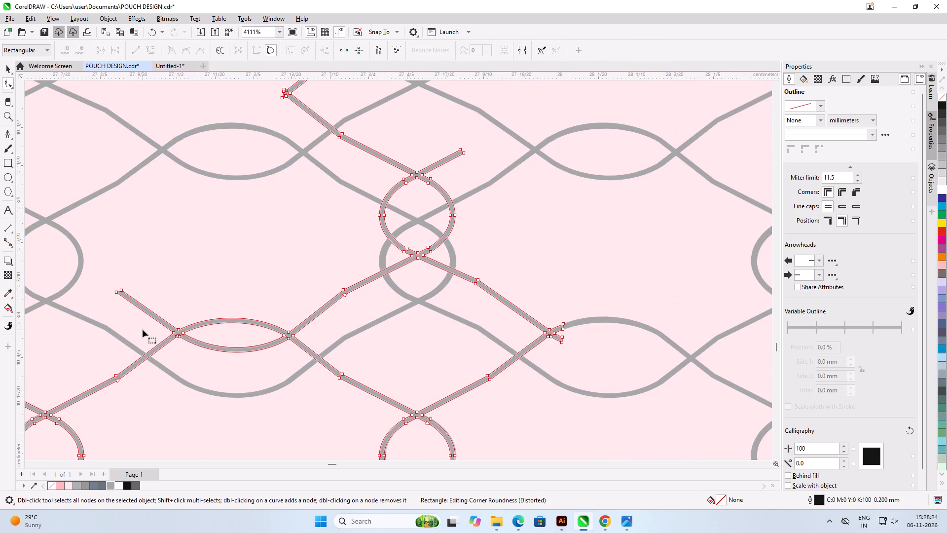
pyautogui.scroll(7, 143, 330)
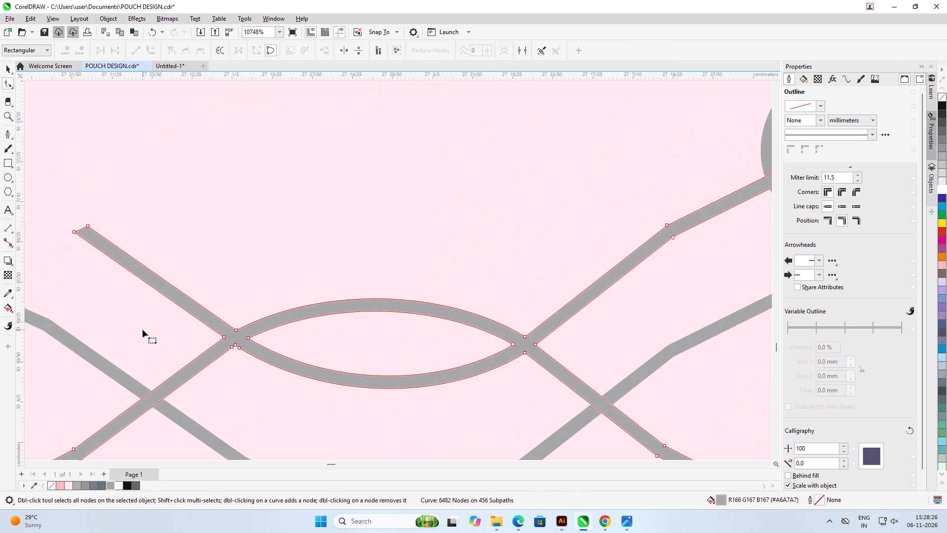
pyautogui.scroll(2, 237, 344)
pyautogui.scroll(-3, 255, 316)
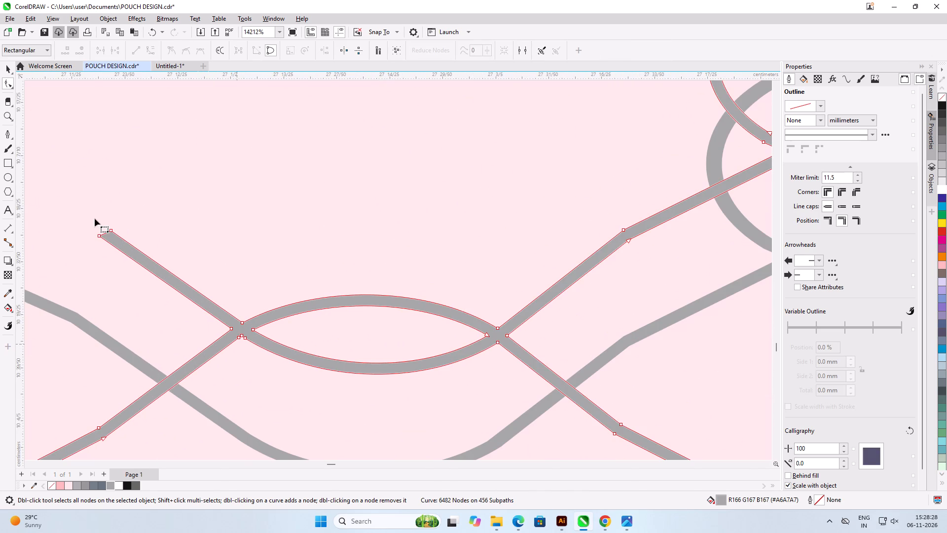
pyautogui.moveTo(94, 219); pyautogui.dragTo(155, 258)
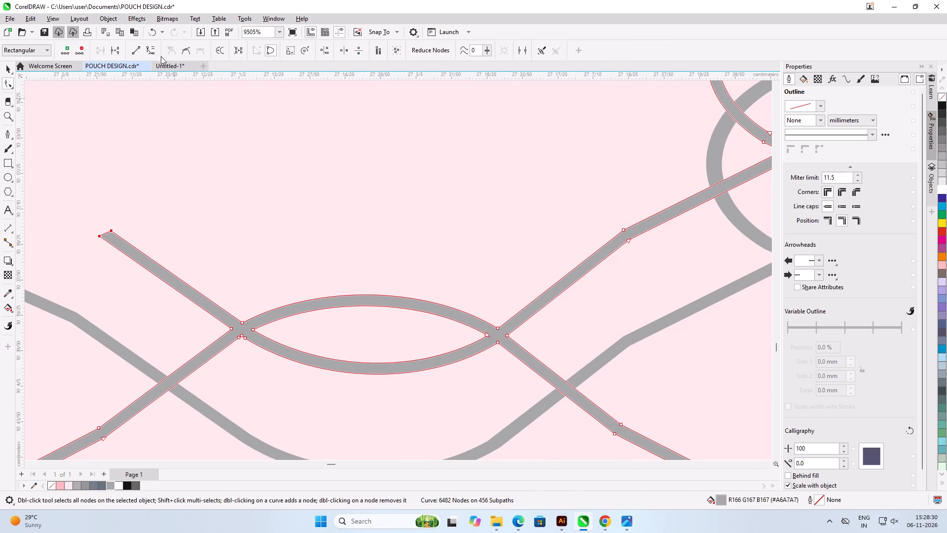
pyautogui.press('Delete')
pyautogui.click(116, 238)
pyautogui.click(136, 51)
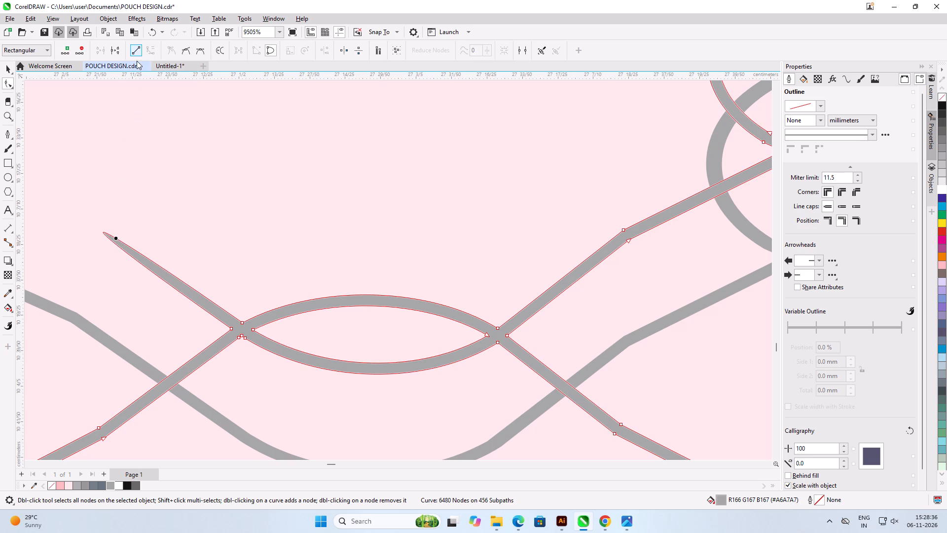
# Remove the inner opening of this doubled eye by deleting the nodes at both of its ends.
pyautogui.scroll(3, 490, 332)
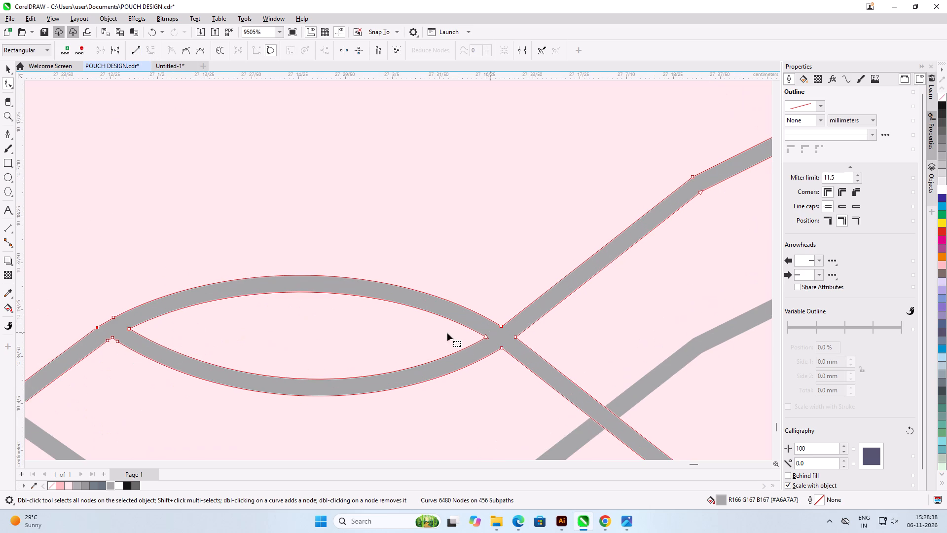
pyautogui.scroll(1, 168, 336)
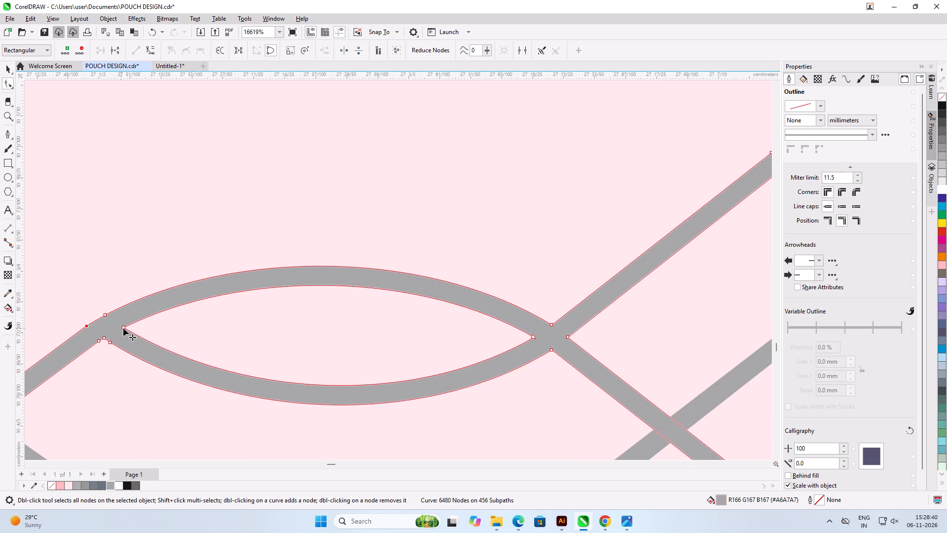
pyautogui.doubleClick(123, 328)
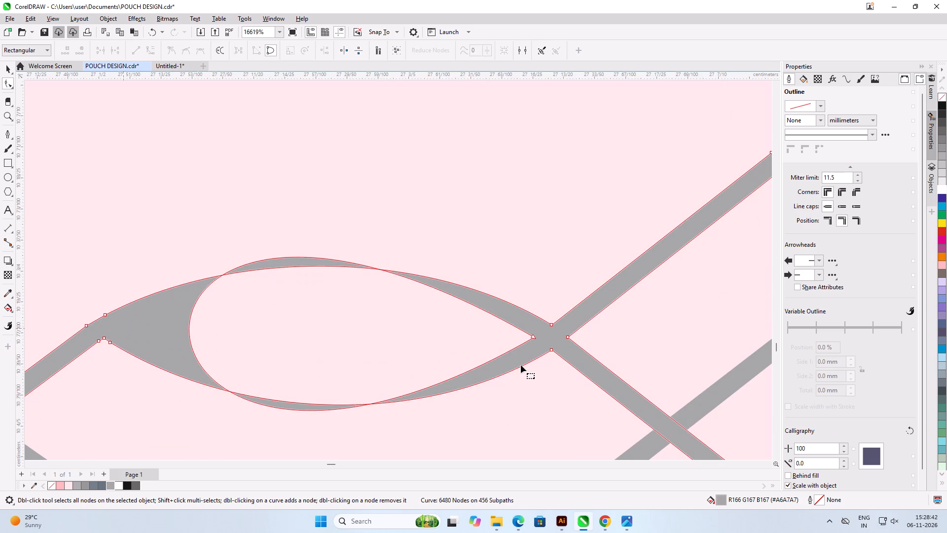
pyautogui.doubleClick(533, 338)
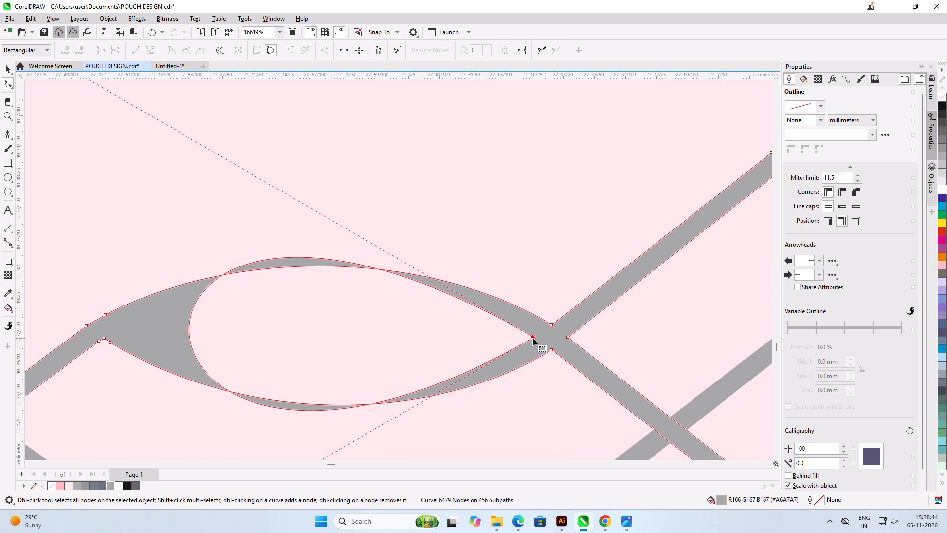
# Delete the extra node beside the filled eye's left crossing and reshape its lower edge upward into an even-width arc parallel to the upper edge.
pyautogui.scroll(-1, 256, 240)
pyautogui.scroll(4, 134, 322)
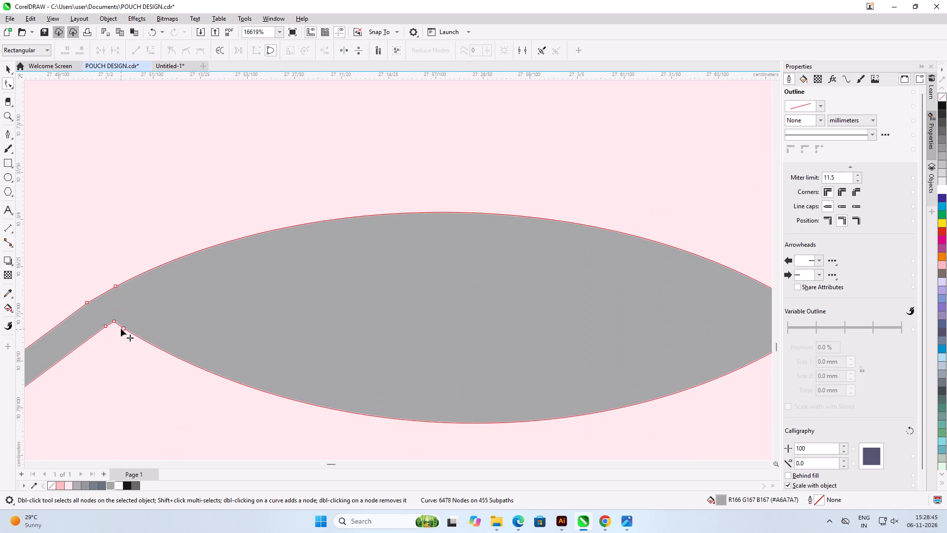
pyautogui.doubleClick(123, 328)
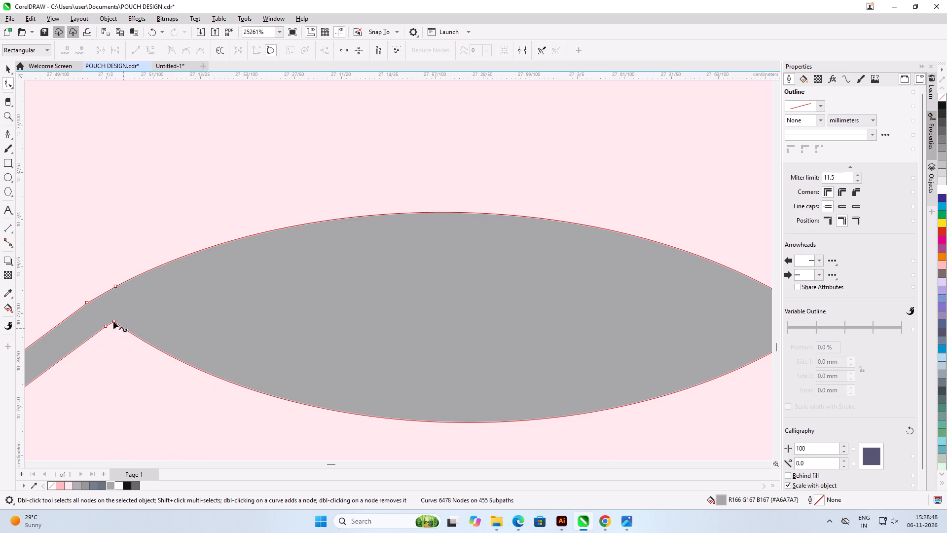
pyautogui.click(113, 321)
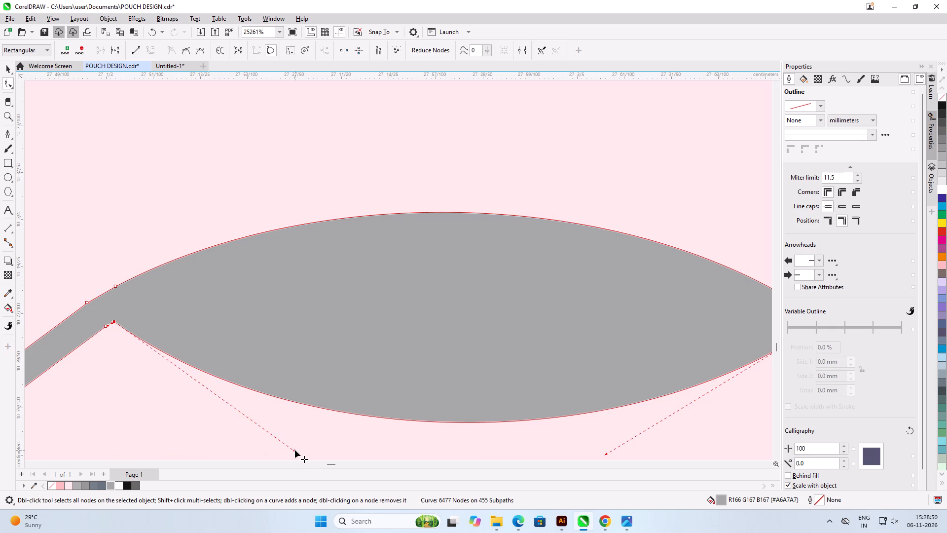
pyautogui.moveTo(295, 450); pyautogui.dragTo(337, 184)
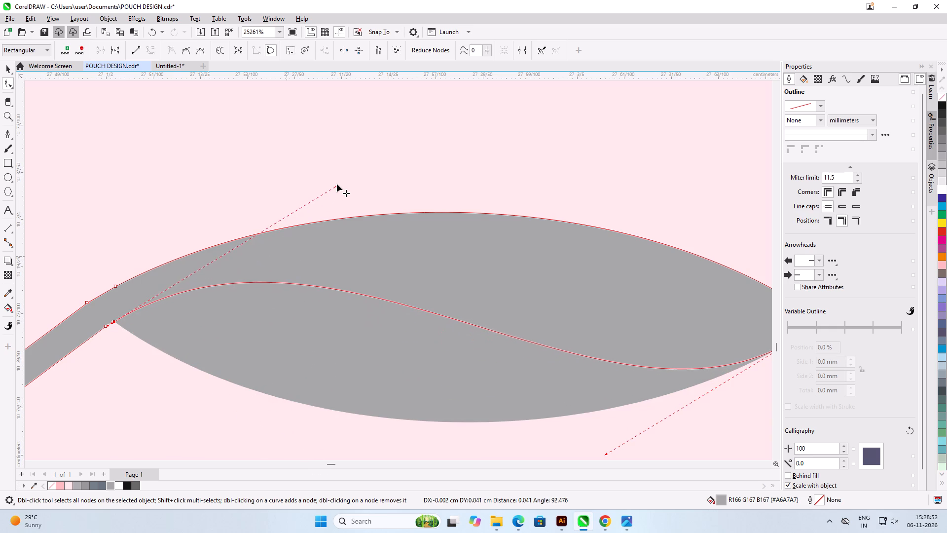
pyautogui.moveTo(337, 184); pyautogui.dragTo(349, 181)
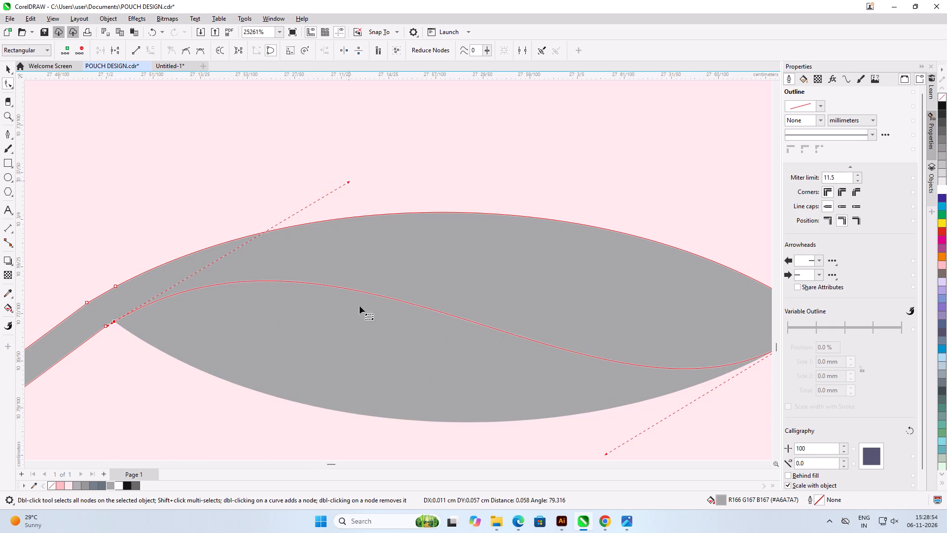
pyautogui.scroll(-1, 355, 303)
pyautogui.moveTo(576, 435); pyautogui.dragTo(576, 434)
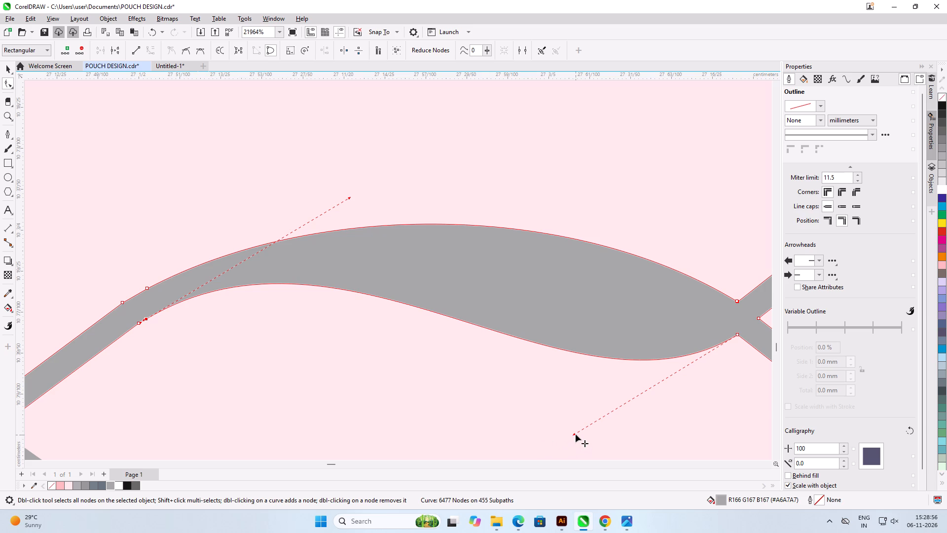
pyautogui.moveTo(576, 434); pyautogui.dragTo(576, 250)
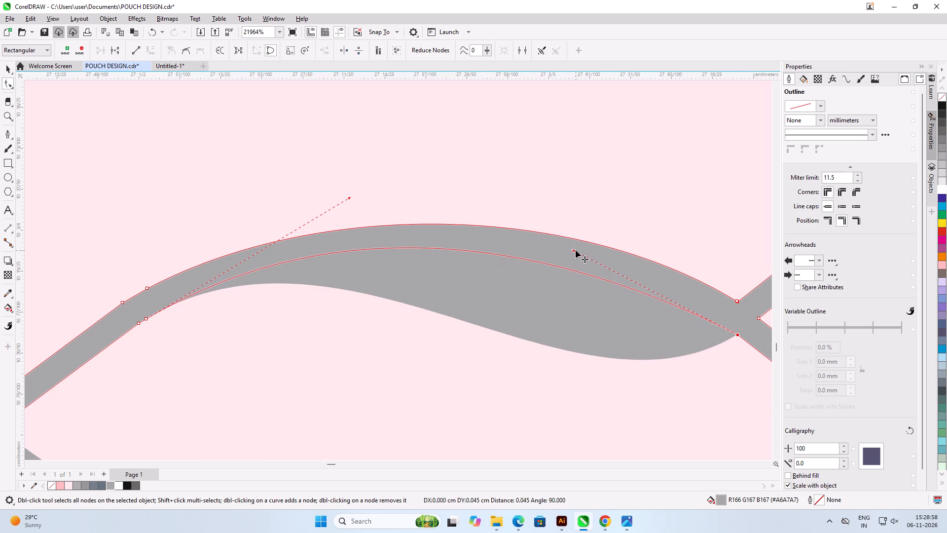
pyautogui.moveTo(576, 250); pyautogui.dragTo(577, 253)
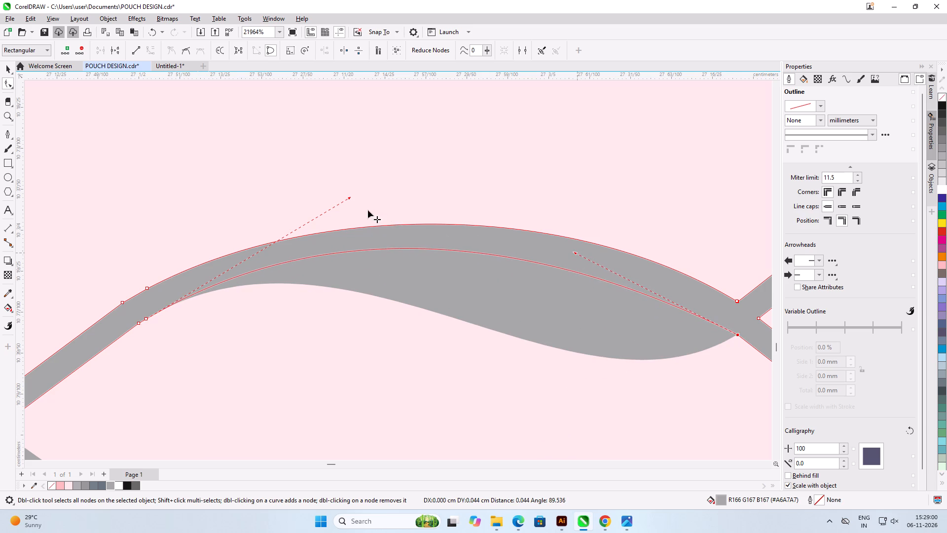
pyautogui.moveTo(350, 197); pyautogui.dragTo(331, 213)
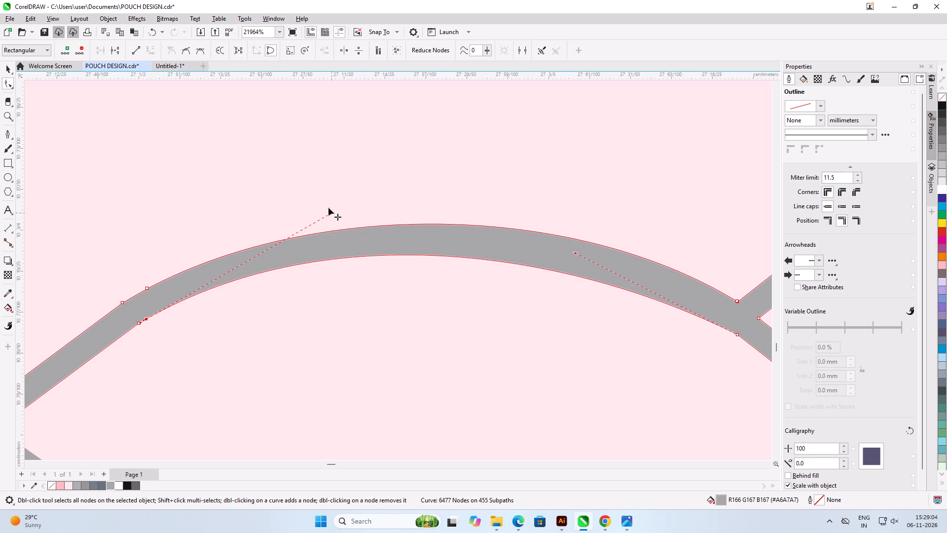
# Nudge the node at the arc's lower-left bend along the strand edge and delete the extra node beside it.
pyautogui.scroll(-4, 291, 194)
pyautogui.scroll(2, 516, 197)
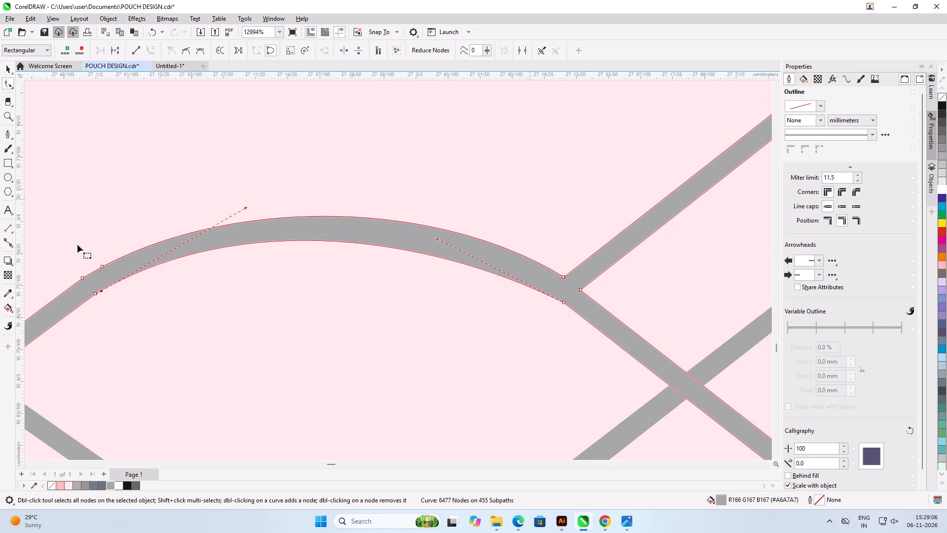
pyautogui.scroll(6, 77, 296)
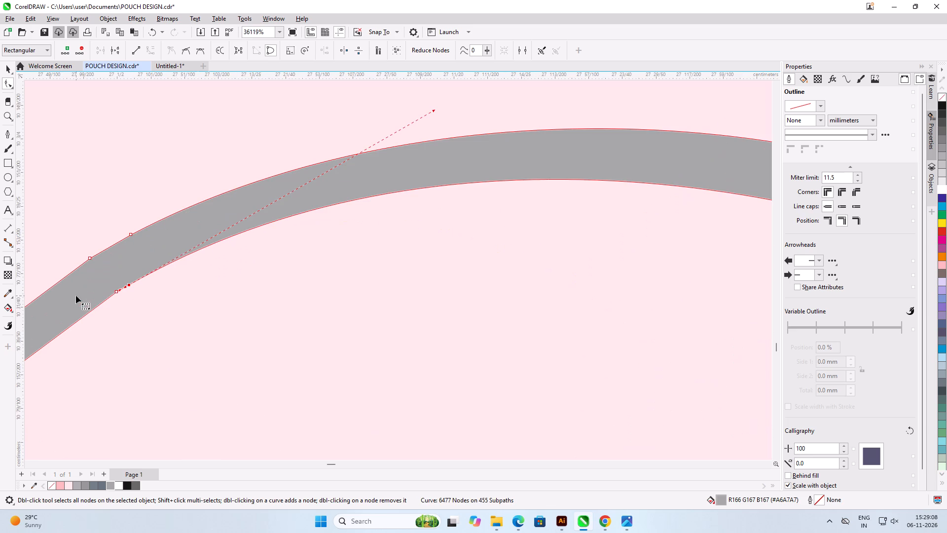
pyautogui.click(117, 292)
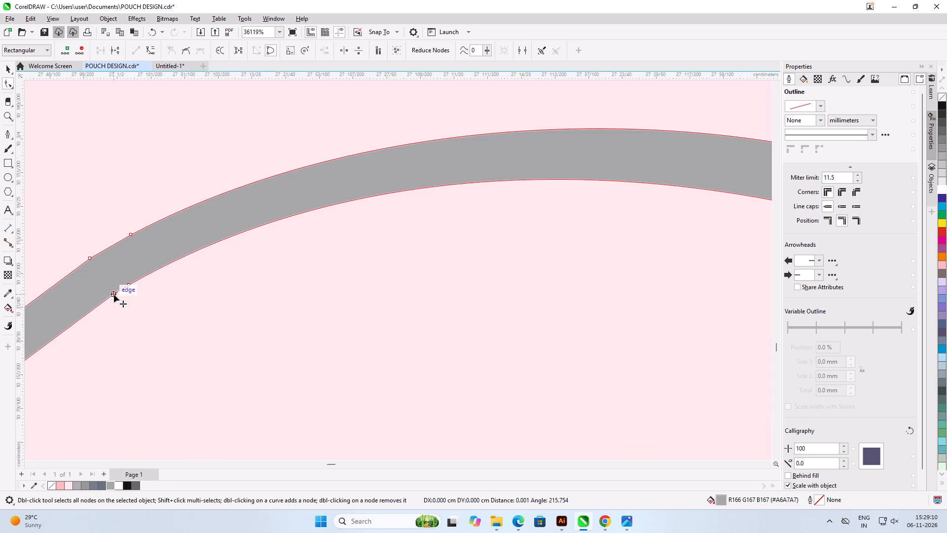
pyautogui.doubleClick(128, 286)
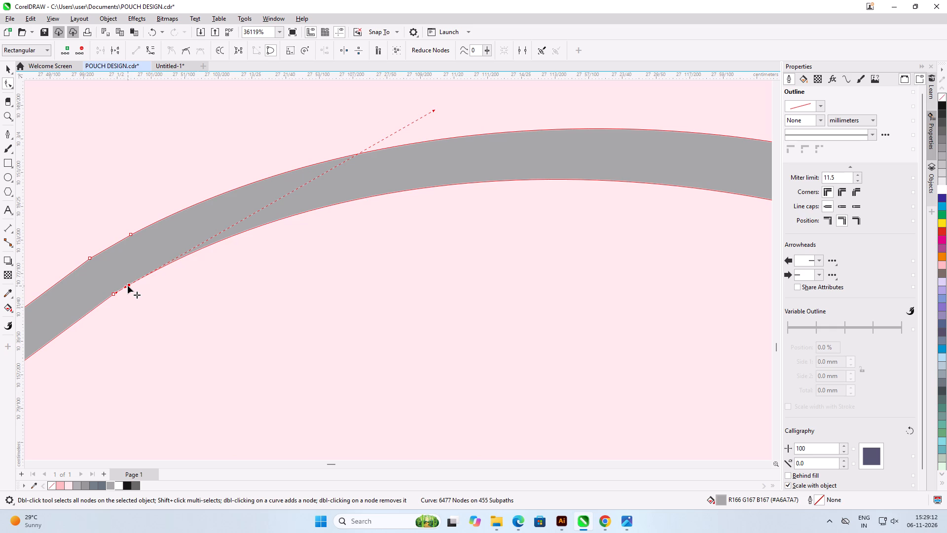
# Delete all nodes of the lower mesh's loose zigzag strand and overlapping circle above the newly cleaned arc.
pyautogui.scroll(-8, 179, 319)
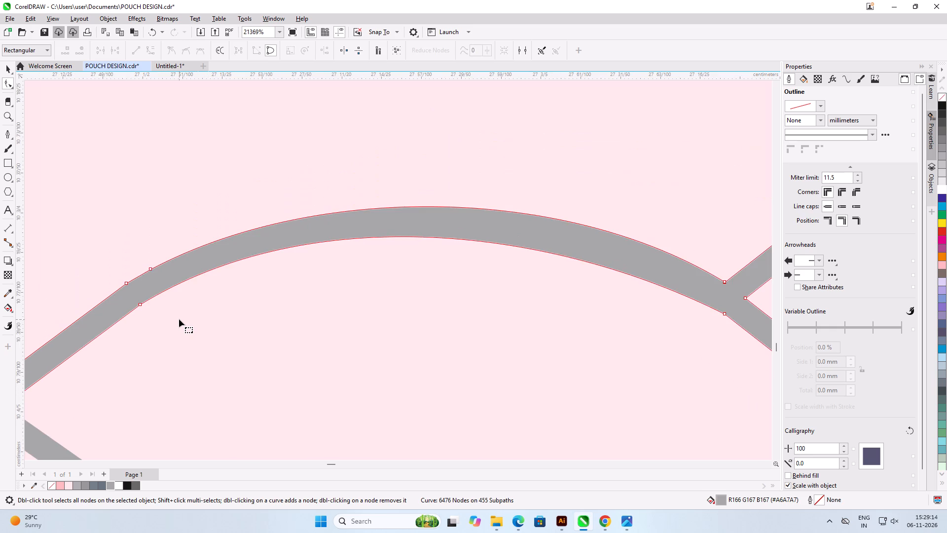
pyautogui.scroll(-2, 179, 319)
pyautogui.click(286, 366)
pyautogui.scroll(-7, 277, 362)
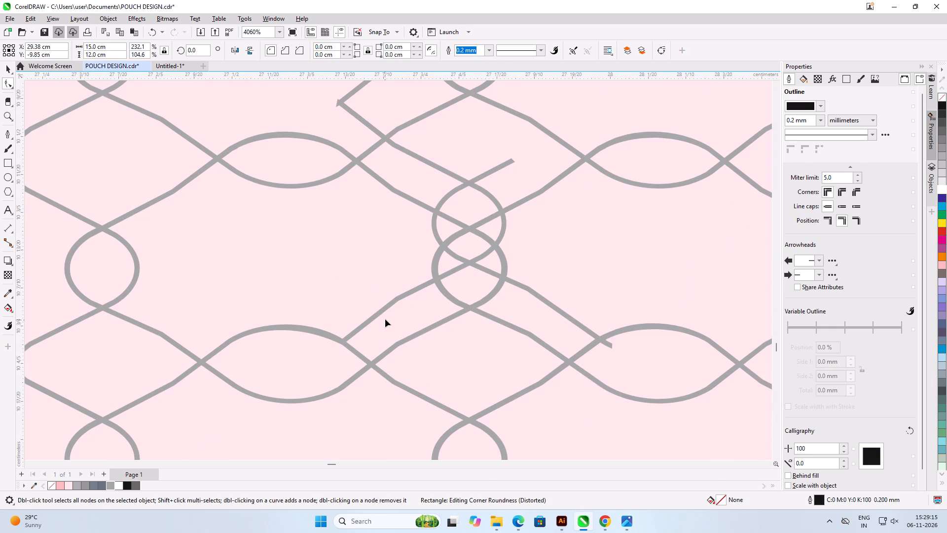
pyautogui.scroll(-2, 371, 320)
pyautogui.click(390, 304)
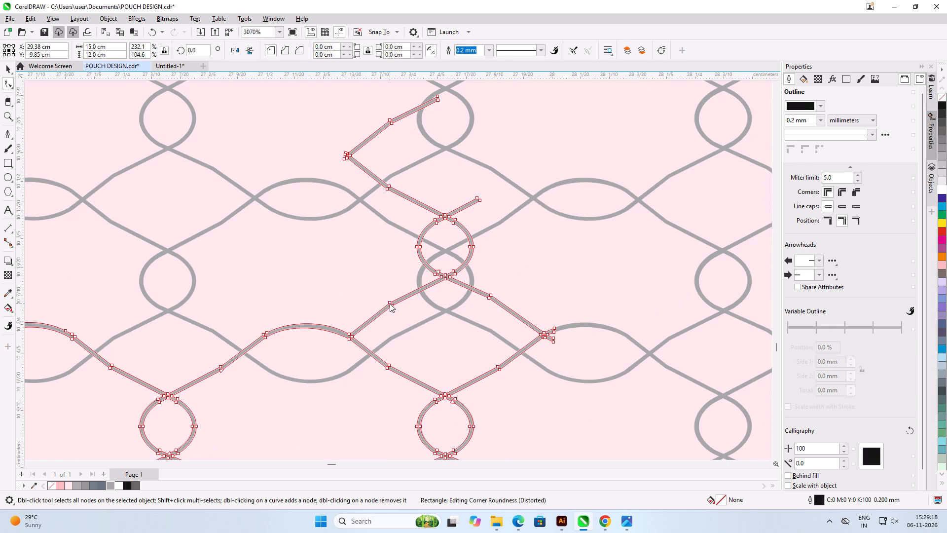
pyautogui.scroll(-2, 467, 304)
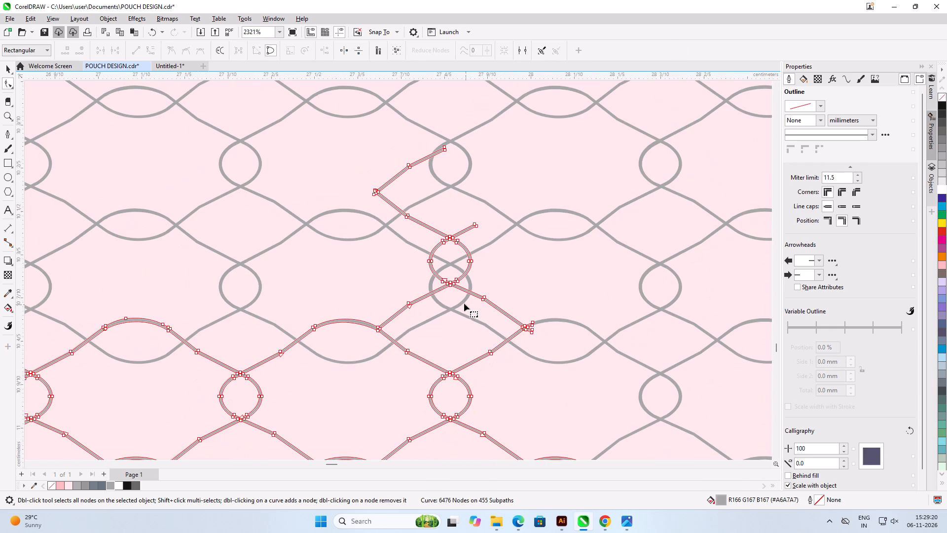
pyautogui.click(343, 144)
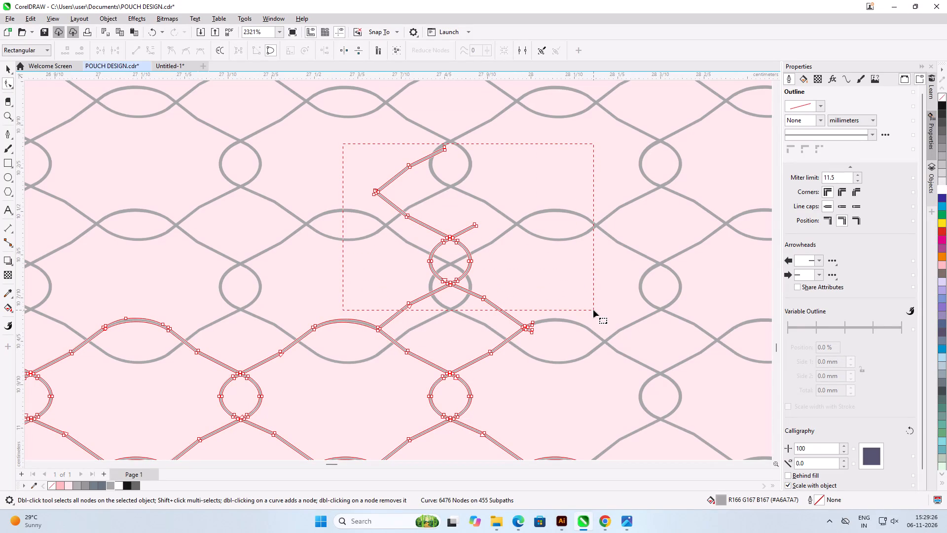
pyautogui.press('Delete')
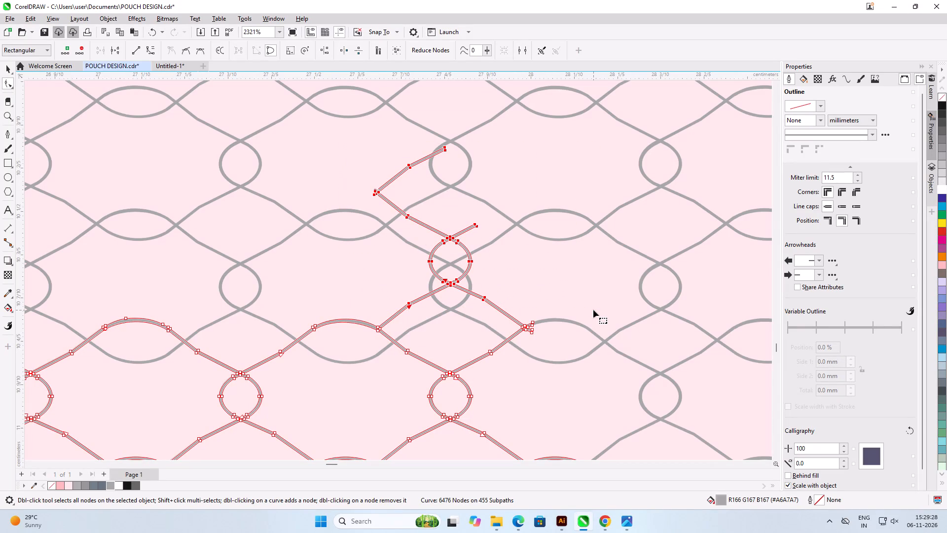
# Delete the lower mesh's nodes at the crossing with the short stub ends on the far side of the leftover filled shape.
pyautogui.scroll(5, 528, 343)
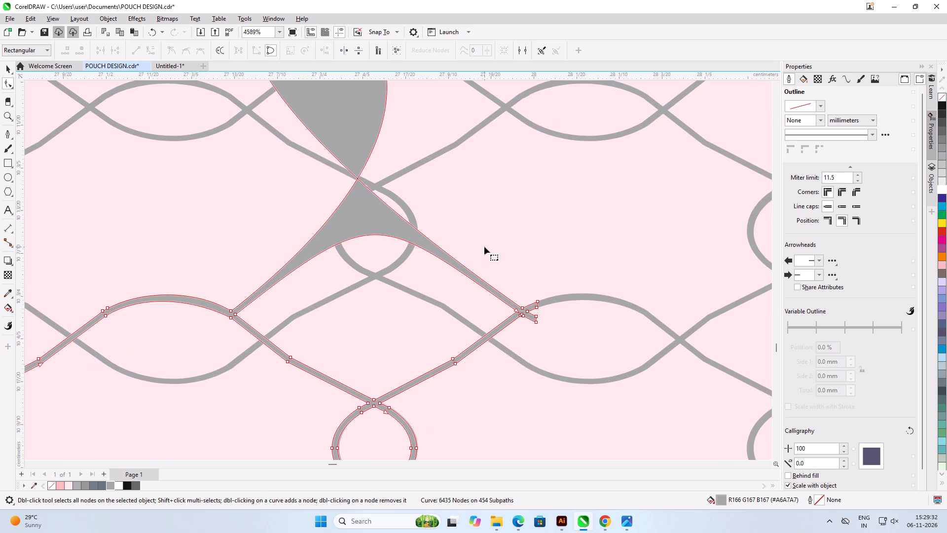
pyautogui.moveTo(476, 248); pyautogui.dragTo(579, 331)
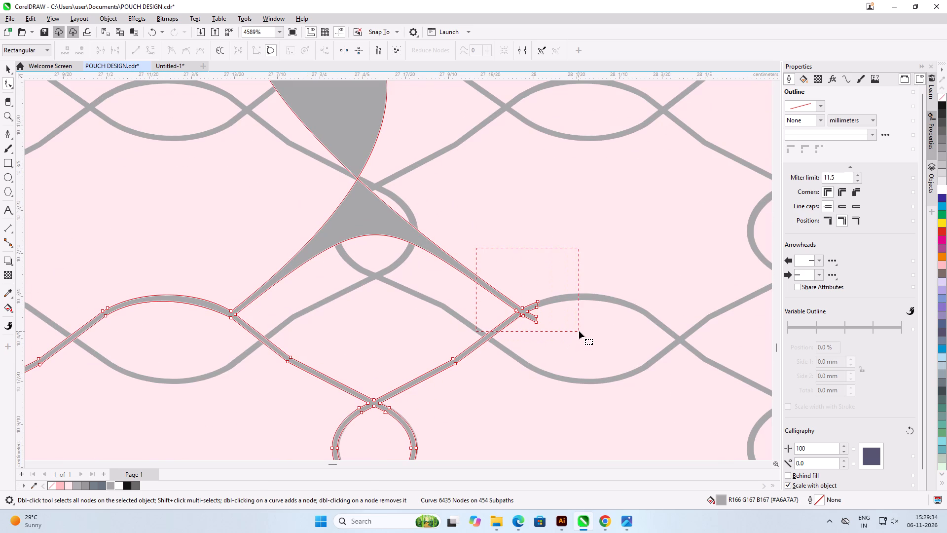
pyautogui.moveTo(579, 331); pyautogui.dragTo(585, 352)
pyautogui.press('Delete')
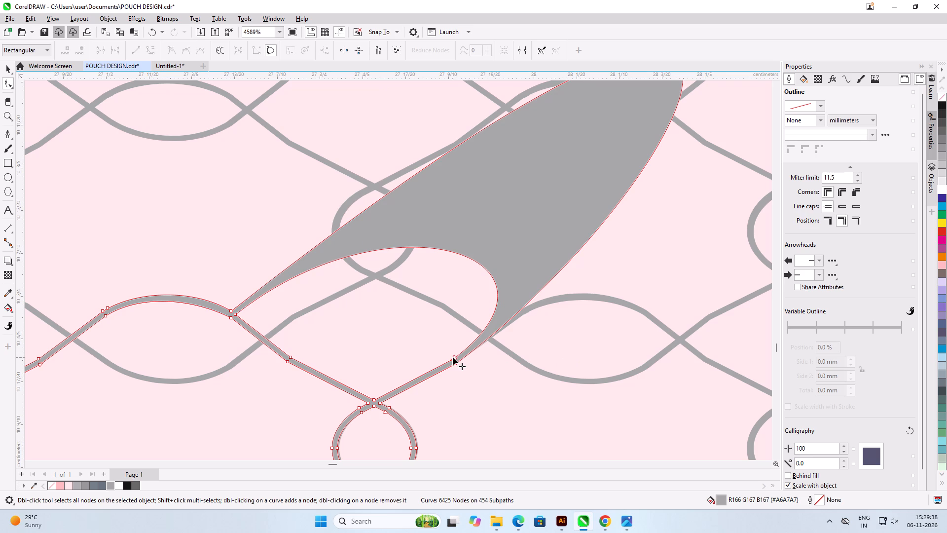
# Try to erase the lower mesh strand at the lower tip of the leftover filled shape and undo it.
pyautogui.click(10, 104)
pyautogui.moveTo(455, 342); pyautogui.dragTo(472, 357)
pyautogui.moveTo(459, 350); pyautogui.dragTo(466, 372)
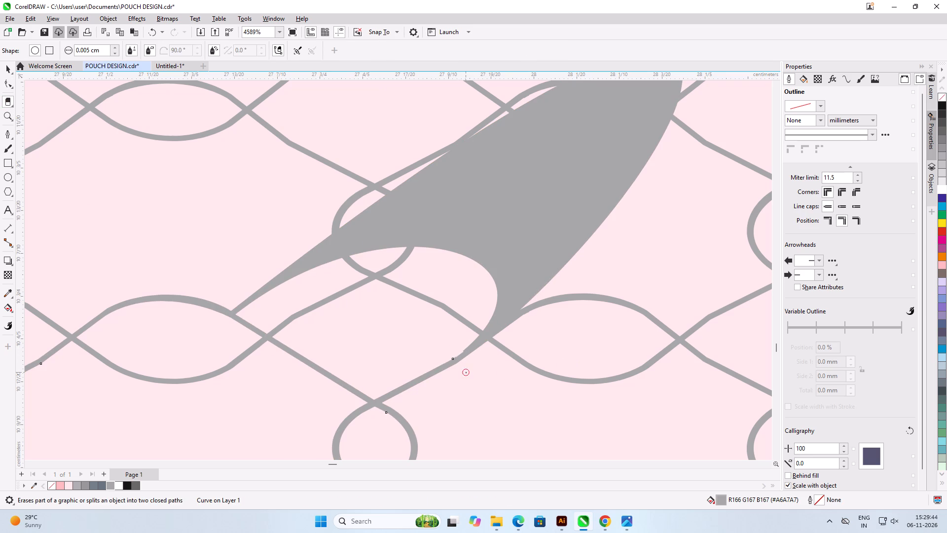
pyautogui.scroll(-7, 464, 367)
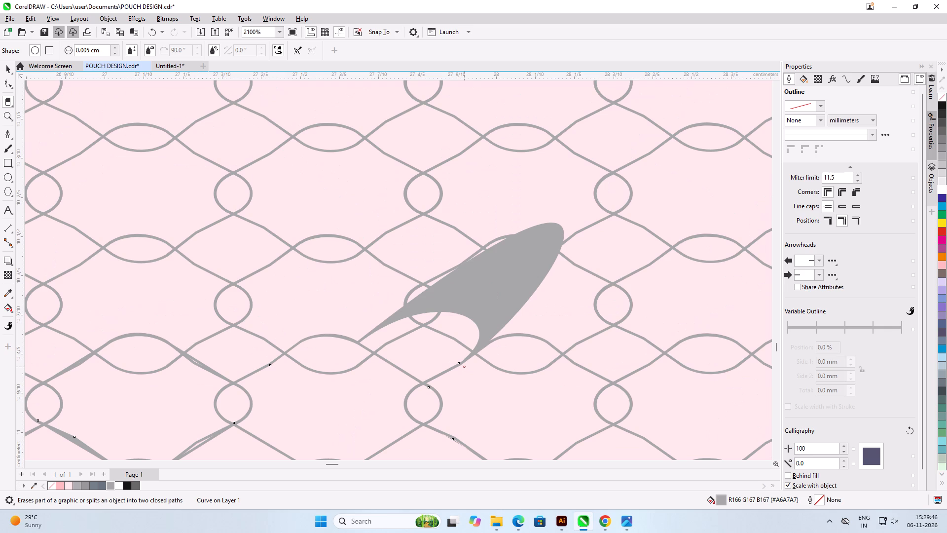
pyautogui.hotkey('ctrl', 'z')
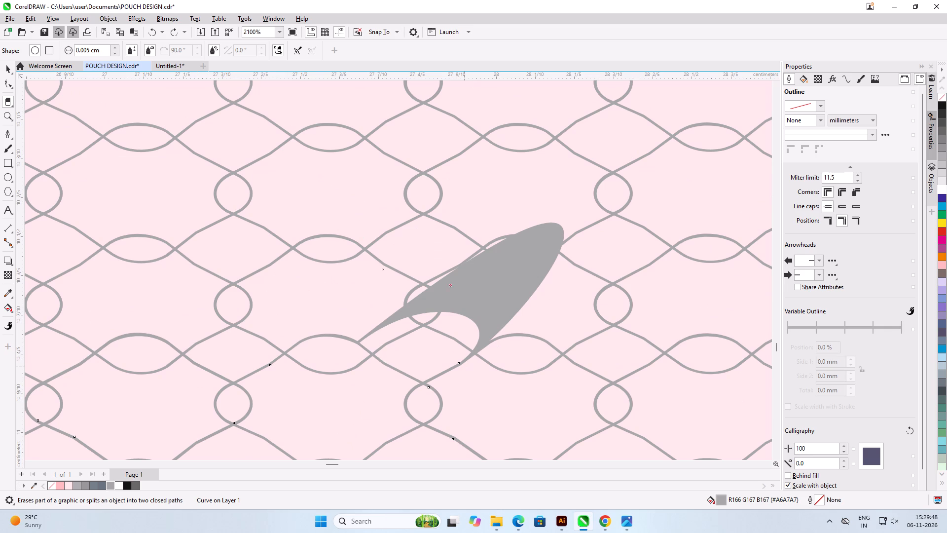
# Delete the lower mesh's inner-edge nodes around the leftover filled shape's cut-out: at the crossing, strand bend, arc end and lower tip.
pyautogui.click(5, 69)
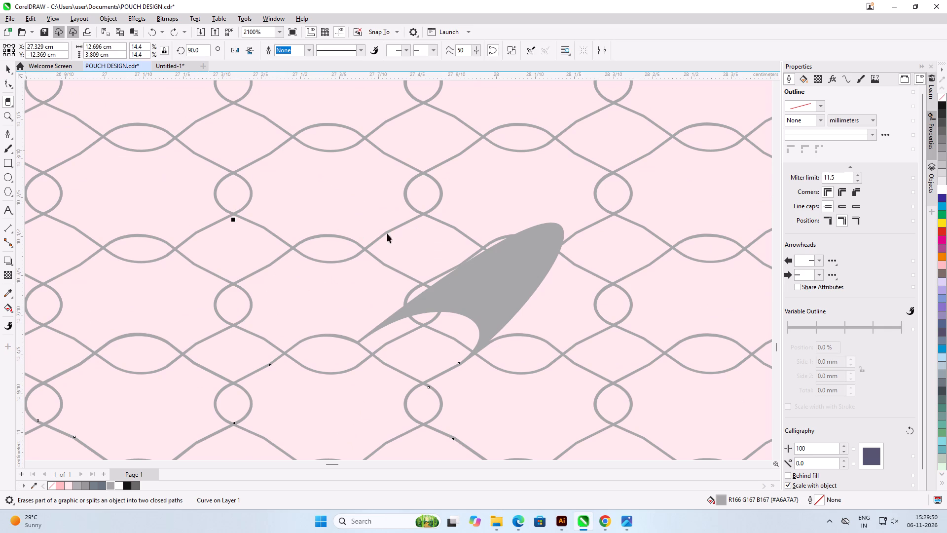
pyautogui.click(490, 301)
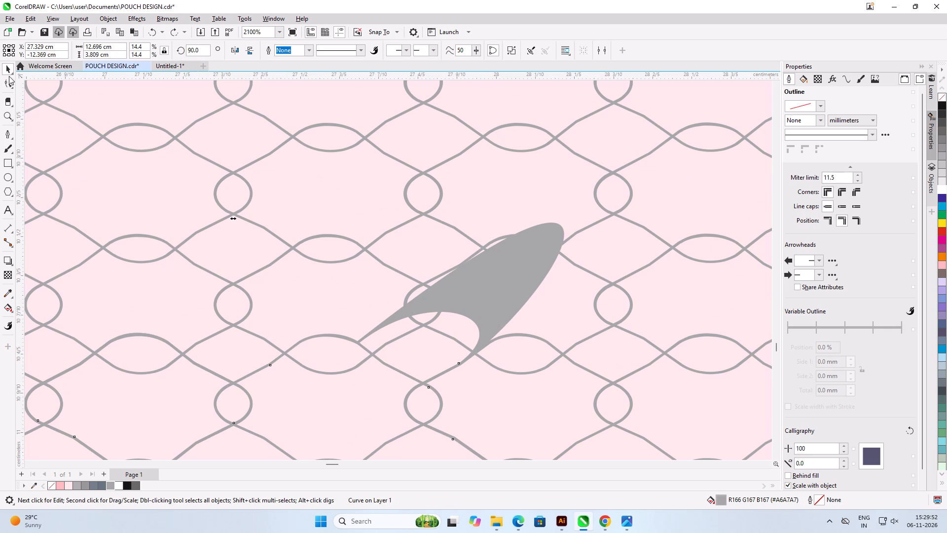
pyautogui.click(9, 82)
pyautogui.scroll(5, 530, 341)
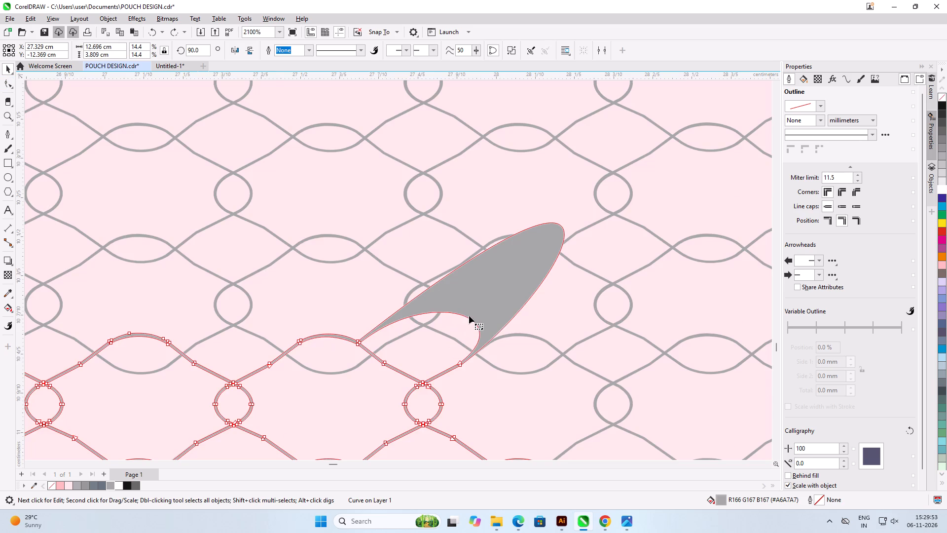
pyautogui.scroll(-5, 316, 308)
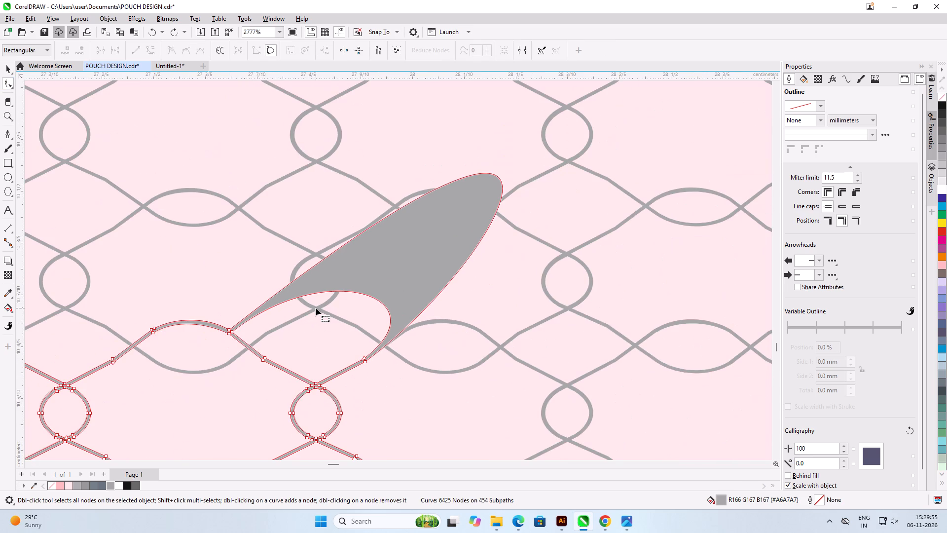
pyautogui.scroll(-1, 316, 308)
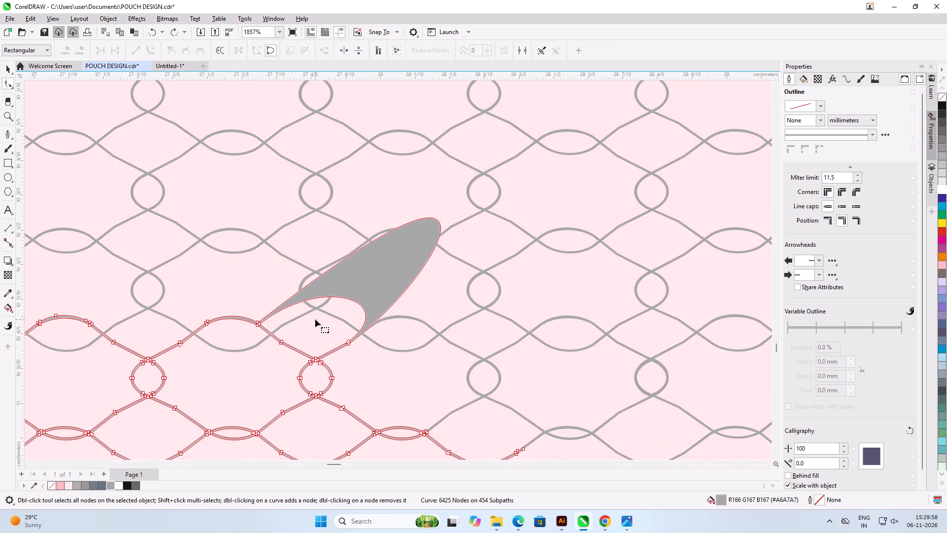
pyautogui.scroll(3, 315, 341)
pyautogui.scroll(6, 232, 309)
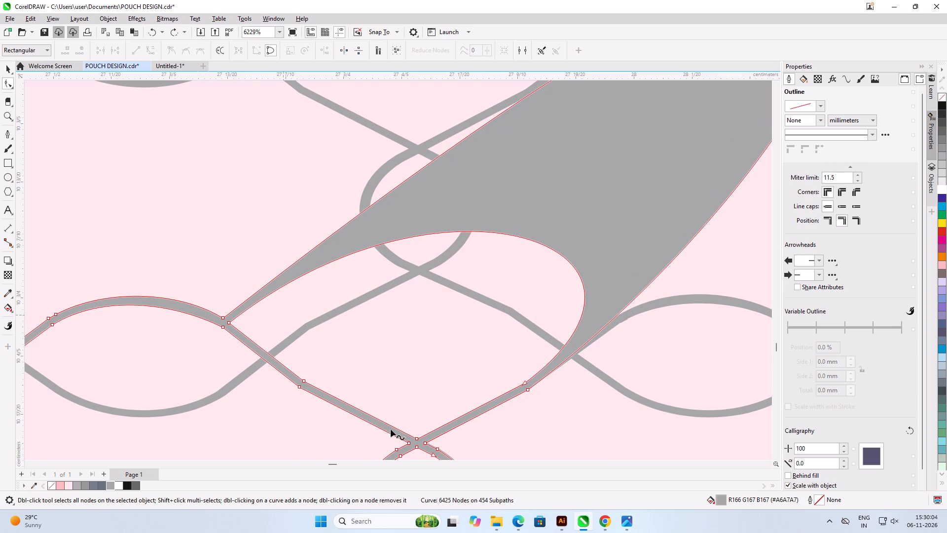
pyautogui.doubleClick(416, 438)
pyautogui.doubleClick(303, 380)
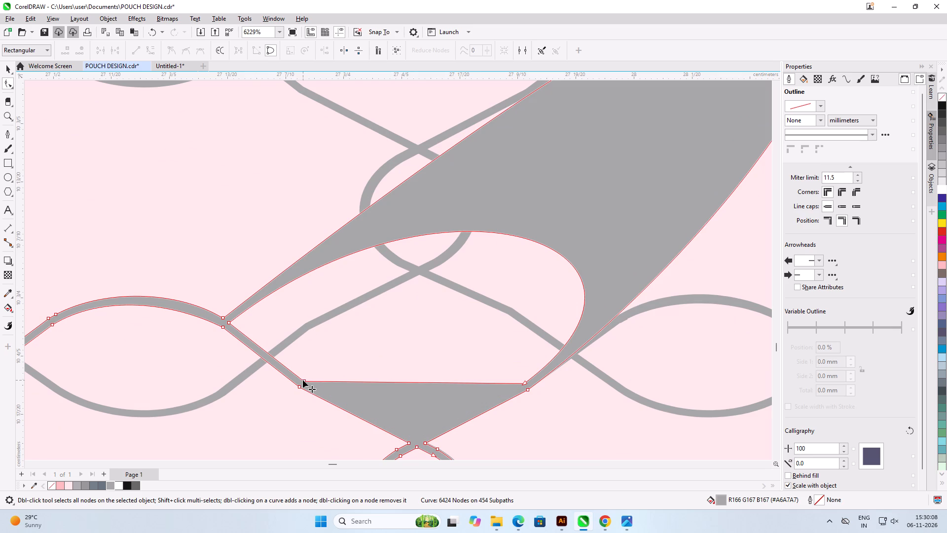
pyautogui.doubleClick(228, 323)
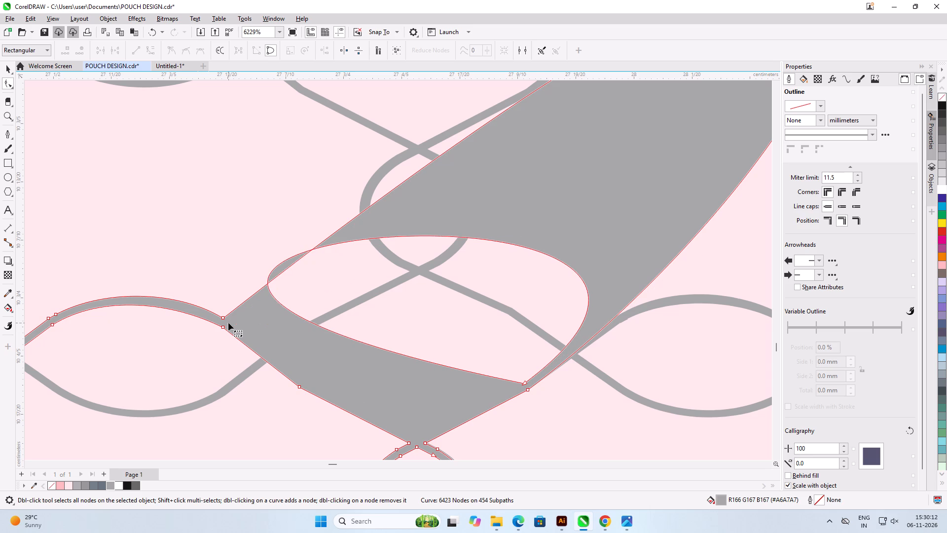
pyautogui.scroll(-6, 228, 323)
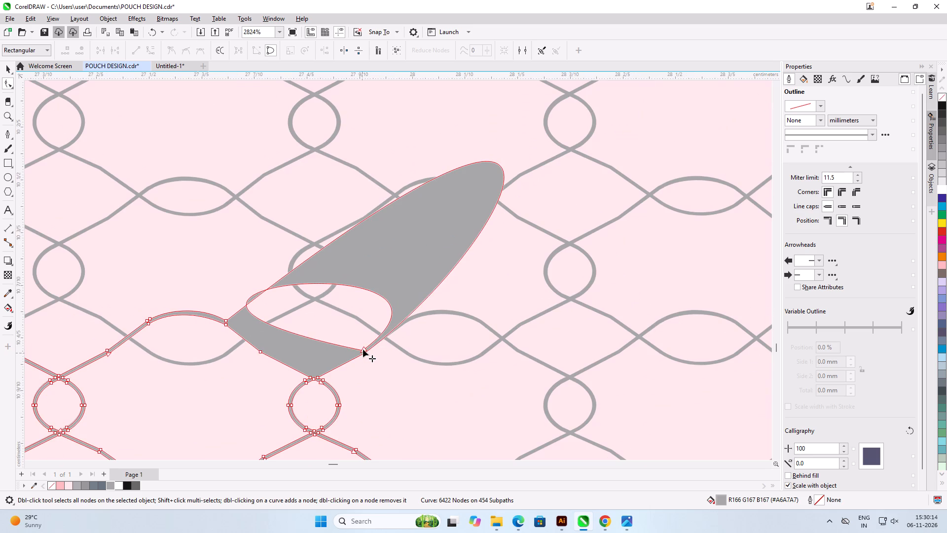
pyautogui.doubleClick(363, 349)
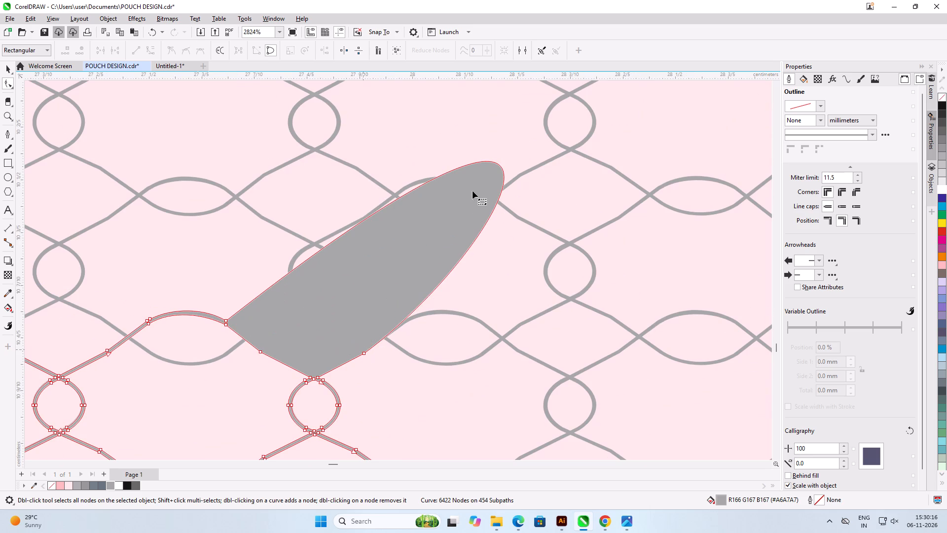
# Convert the leftover filled shape's bulging curve to a straight line and delete the node at its far tip.
pyautogui.click(496, 163)
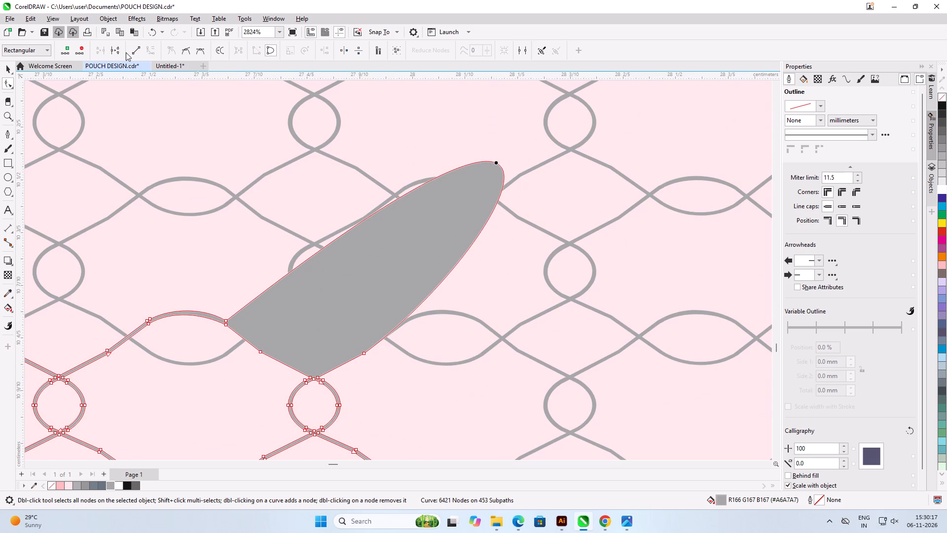
pyautogui.click(134, 53)
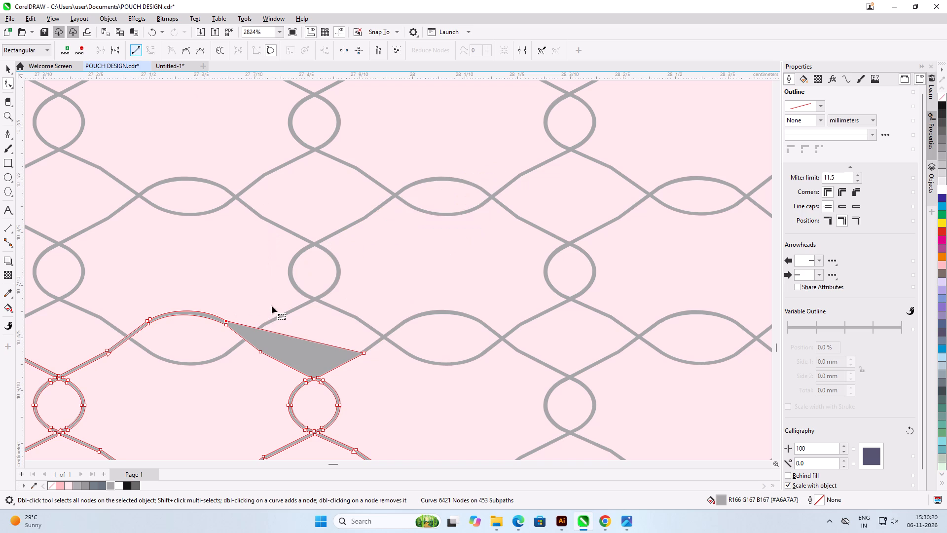
pyautogui.scroll(6, 276, 327)
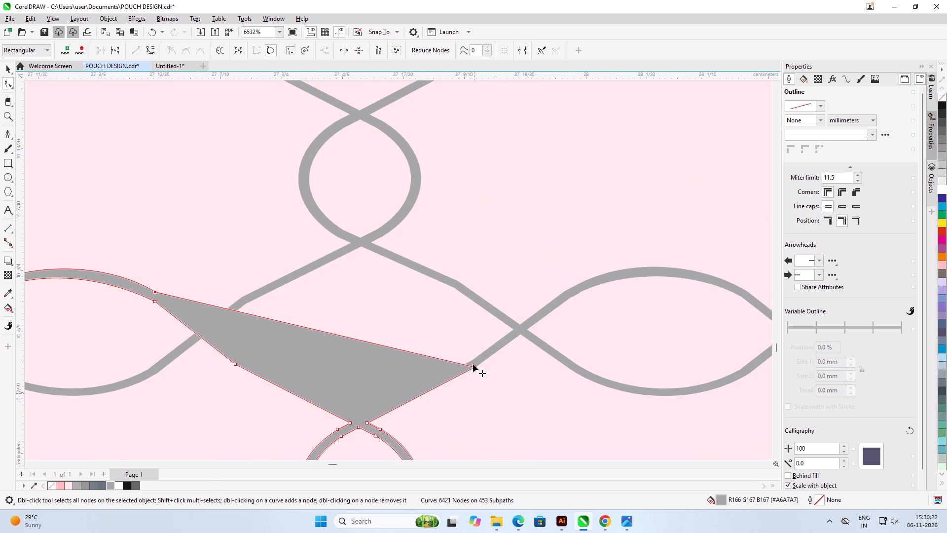
pyautogui.doubleClick(474, 368)
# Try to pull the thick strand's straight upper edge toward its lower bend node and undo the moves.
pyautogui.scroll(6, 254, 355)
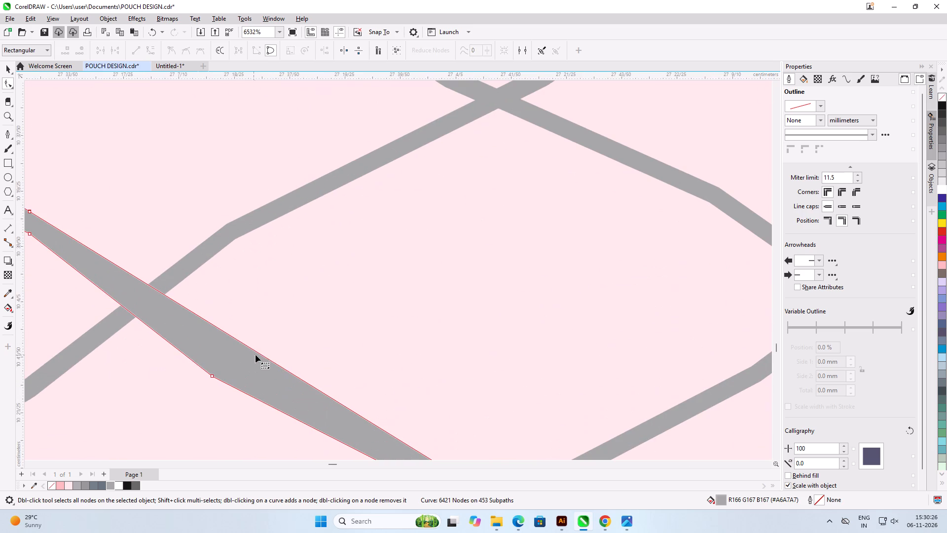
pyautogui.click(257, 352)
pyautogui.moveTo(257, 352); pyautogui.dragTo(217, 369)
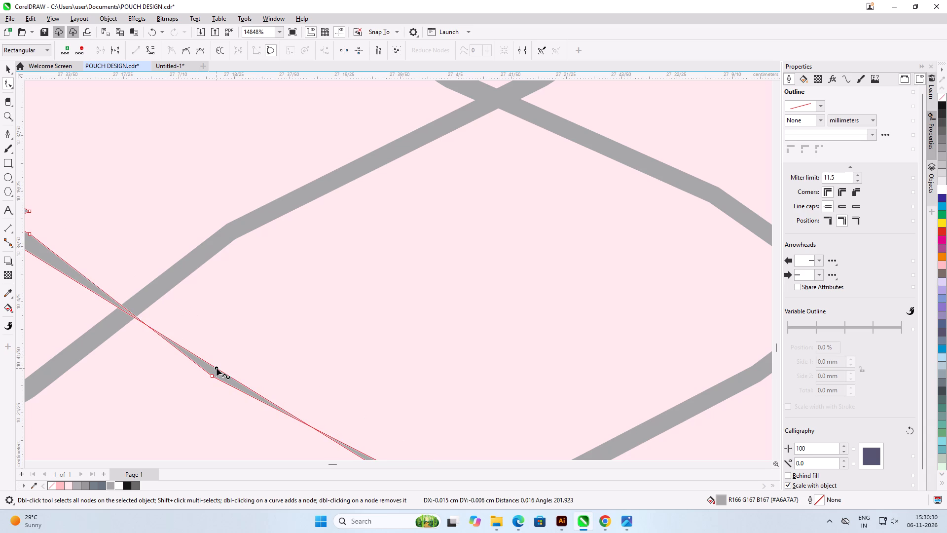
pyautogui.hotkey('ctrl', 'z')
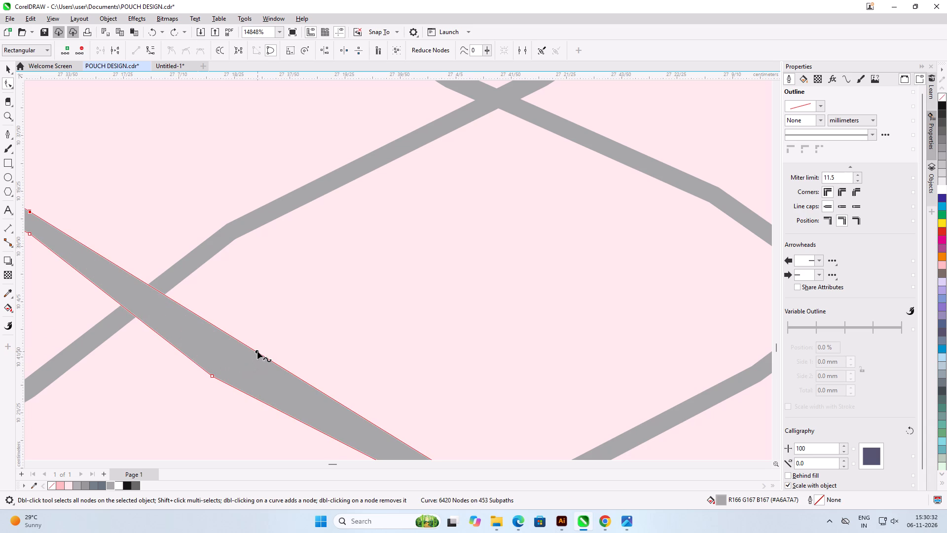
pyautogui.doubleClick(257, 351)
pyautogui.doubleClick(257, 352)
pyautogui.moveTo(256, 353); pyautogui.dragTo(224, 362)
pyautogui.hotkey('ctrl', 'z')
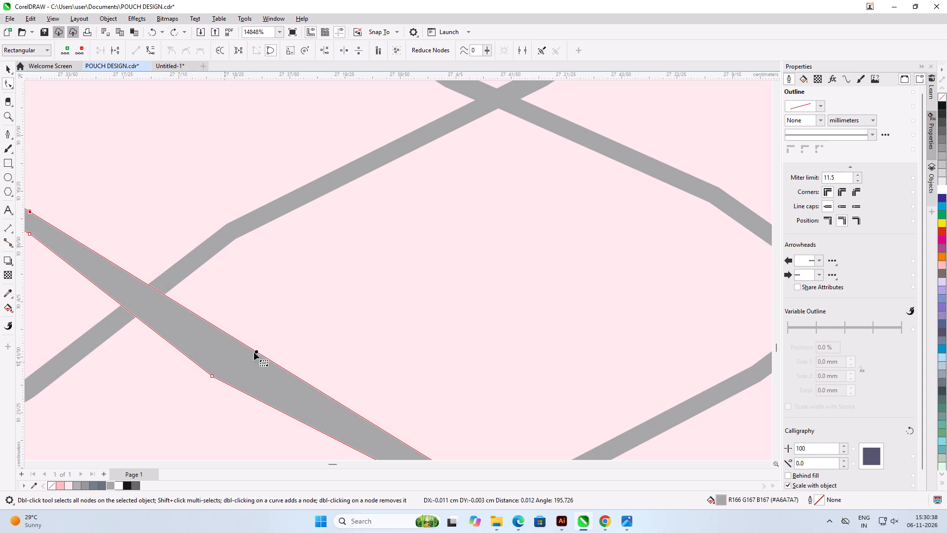
# Add a node on the thick strand's straight upper edge and move it close to the lower bend node.
pyautogui.scroll(-7, 298, 306)
pyautogui.click(281, 337)
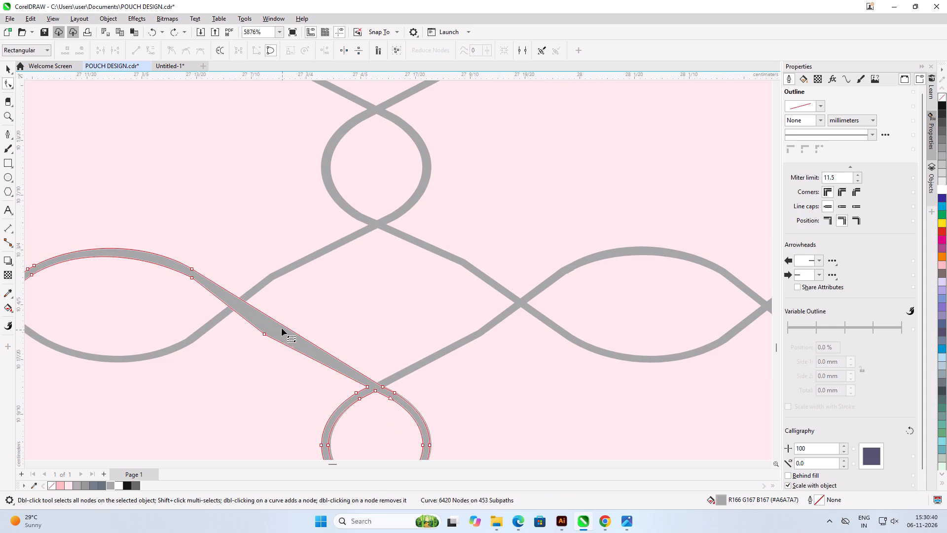
pyautogui.doubleClick(277, 322)
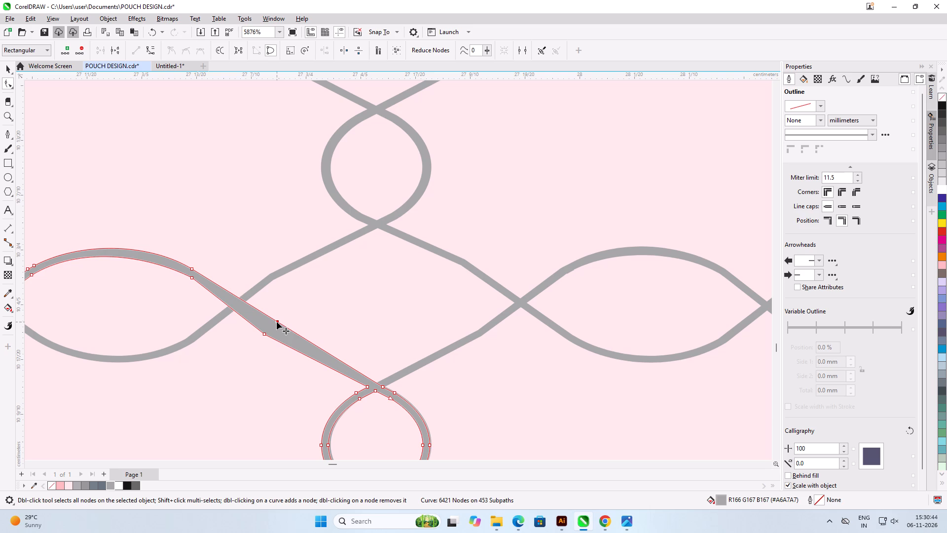
pyautogui.moveTo(278, 322); pyautogui.dragTo(278, 329)
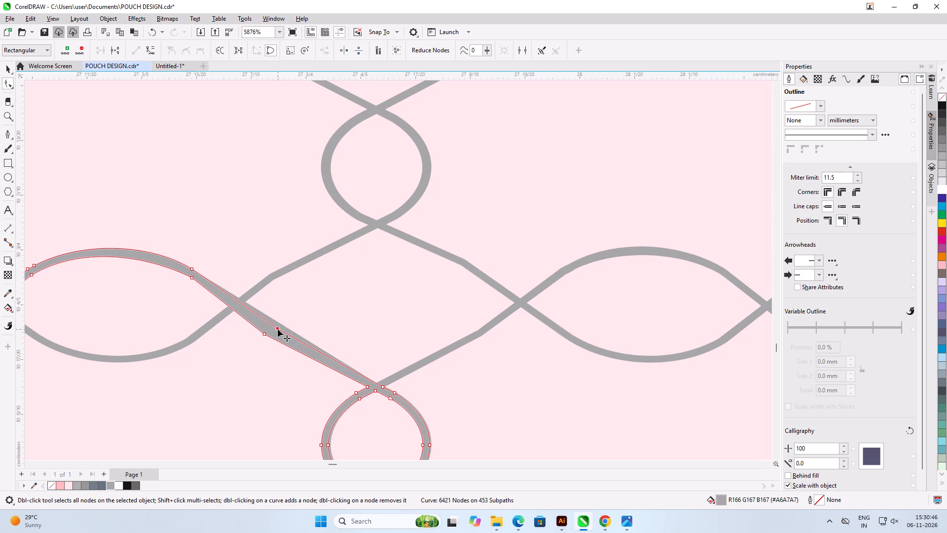
pyautogui.moveTo(278, 329); pyautogui.dragTo(267, 332)
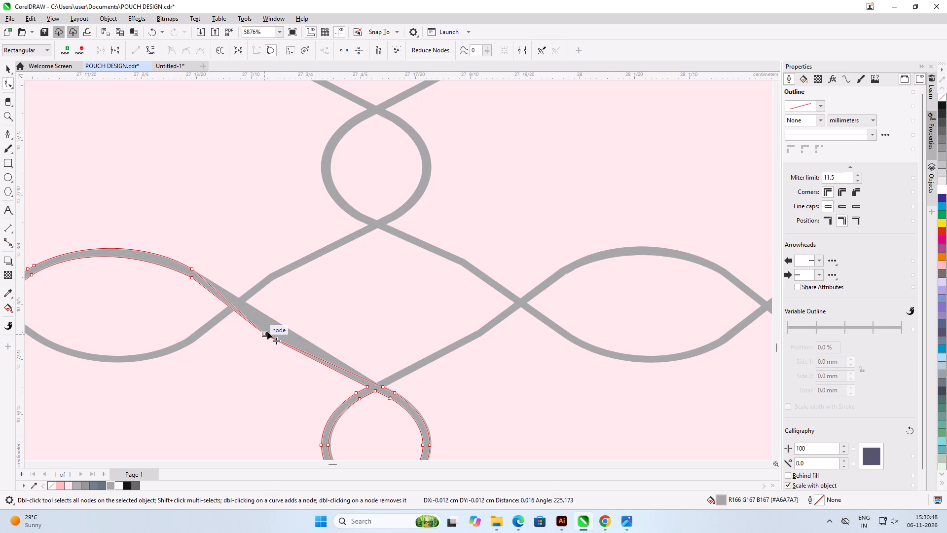
pyautogui.moveTo(267, 332); pyautogui.dragTo(269, 331)
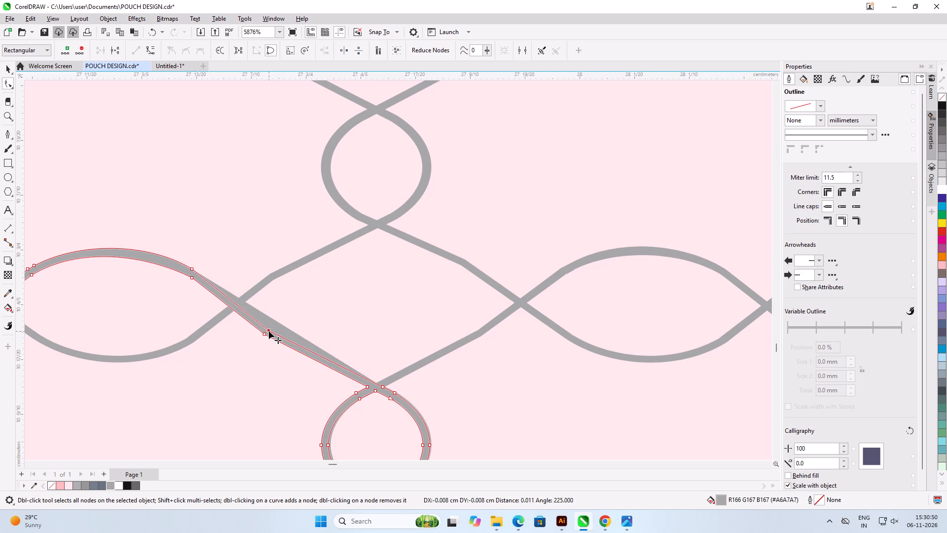
# Fine-tune the added bend node so the strand's upper edge runs parallel to its lower edge at an even width.
pyautogui.scroll(6, 269, 330)
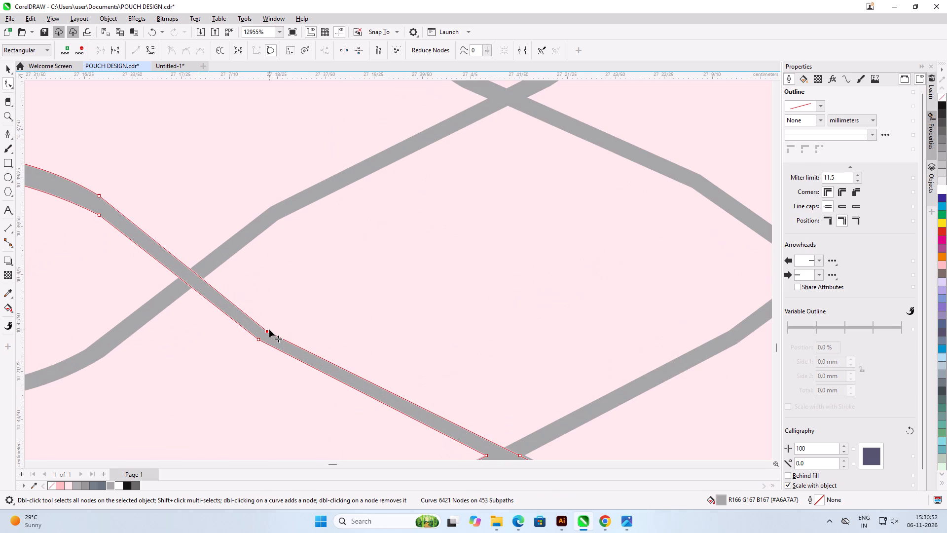
pyautogui.scroll(4, 269, 330)
pyautogui.moveTo(266, 332); pyautogui.dragTo(260, 335)
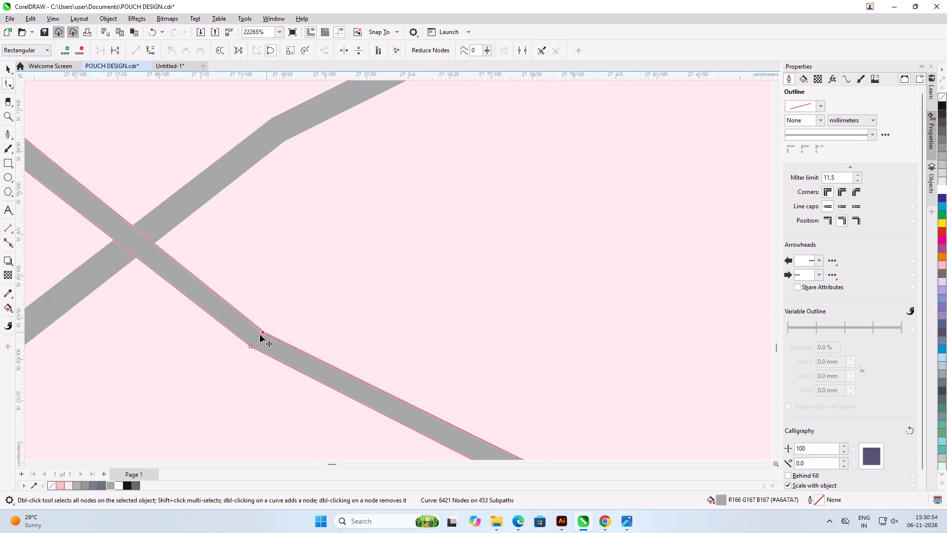
pyautogui.moveTo(260, 335); pyautogui.dragTo(258, 336)
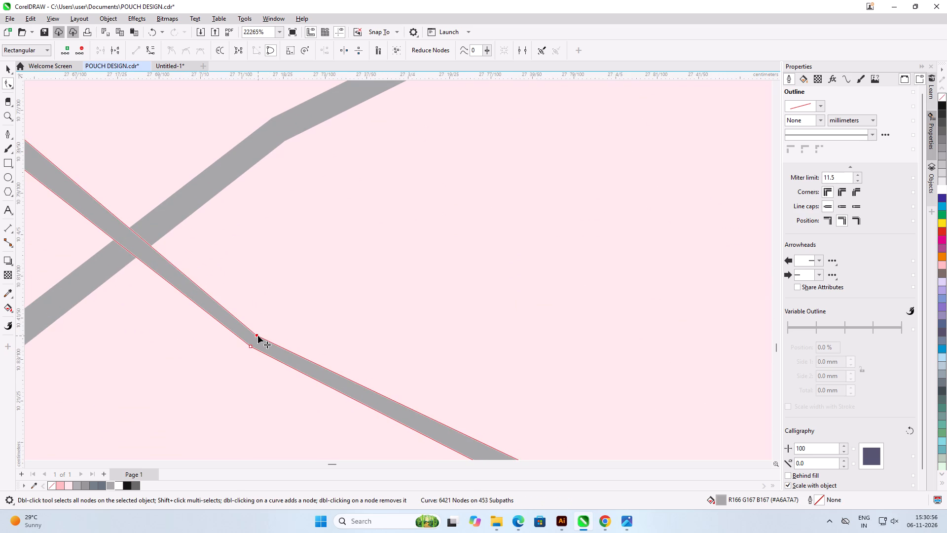
pyautogui.moveTo(256, 336); pyautogui.dragTo(269, 327)
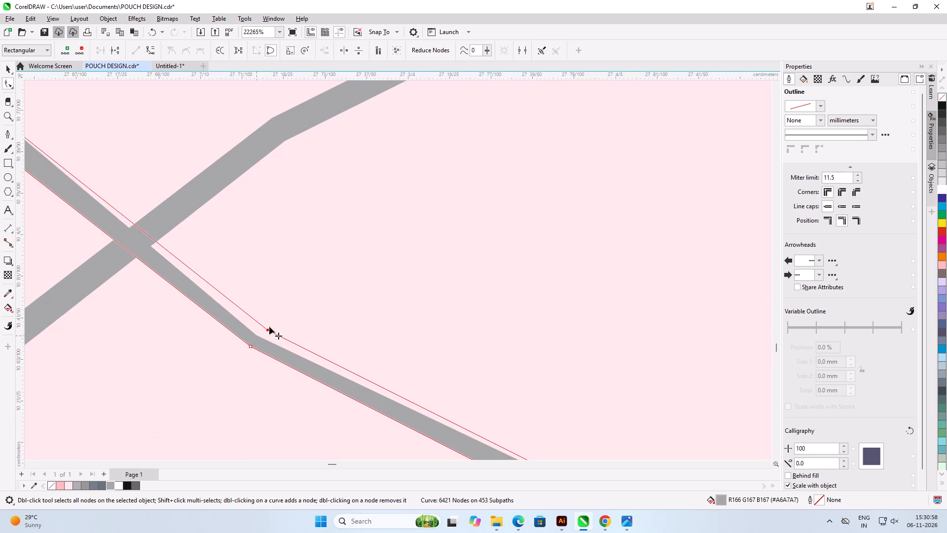
pyautogui.moveTo(269, 327); pyautogui.dragTo(269, 326)
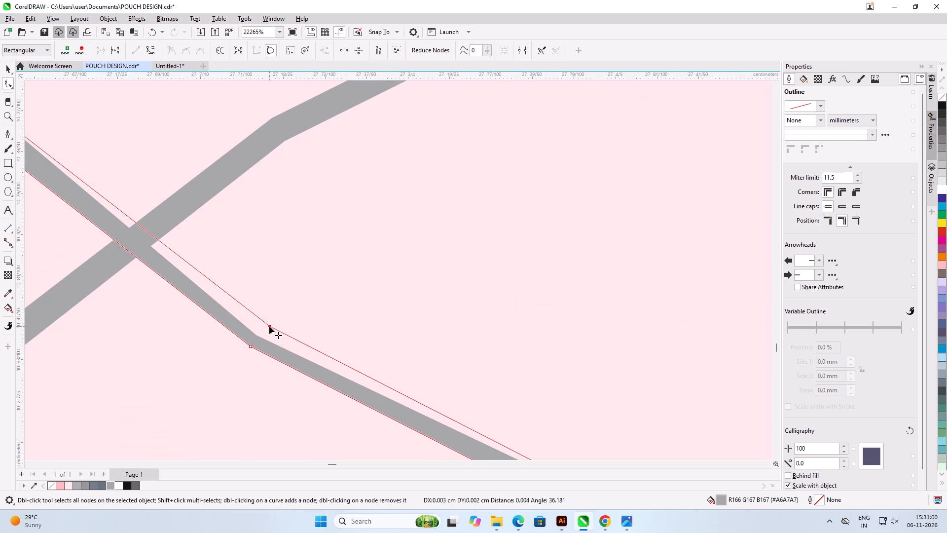
pyautogui.scroll(-14, 326, 308)
pyautogui.click(442, 356)
pyautogui.scroll(-6, 442, 356)
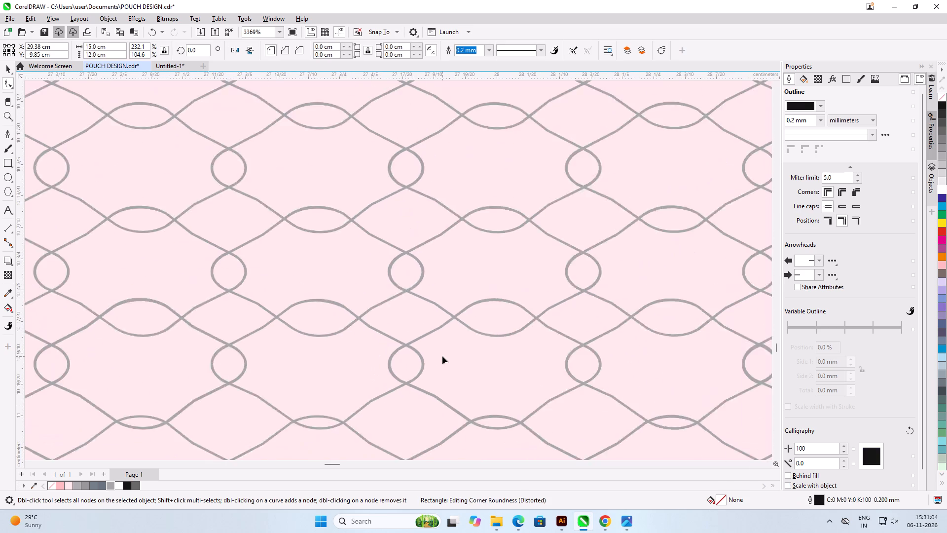
# Delete the nodes of the overlapping loop and loose strand ends beside the mesh crossing, and convert the leftover spike's curve to a straight line.
pyautogui.scroll(-5, 272, 250)
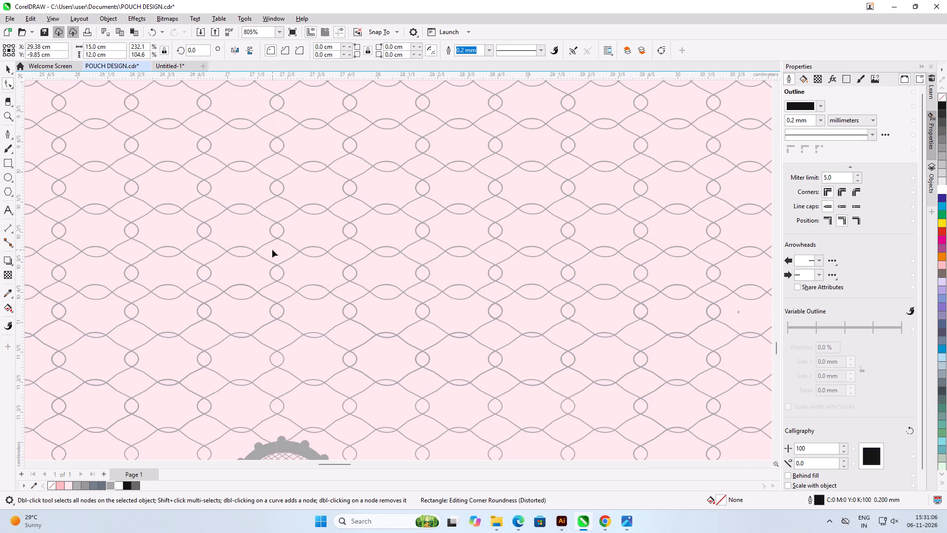
pyautogui.scroll(-6, 276, 250)
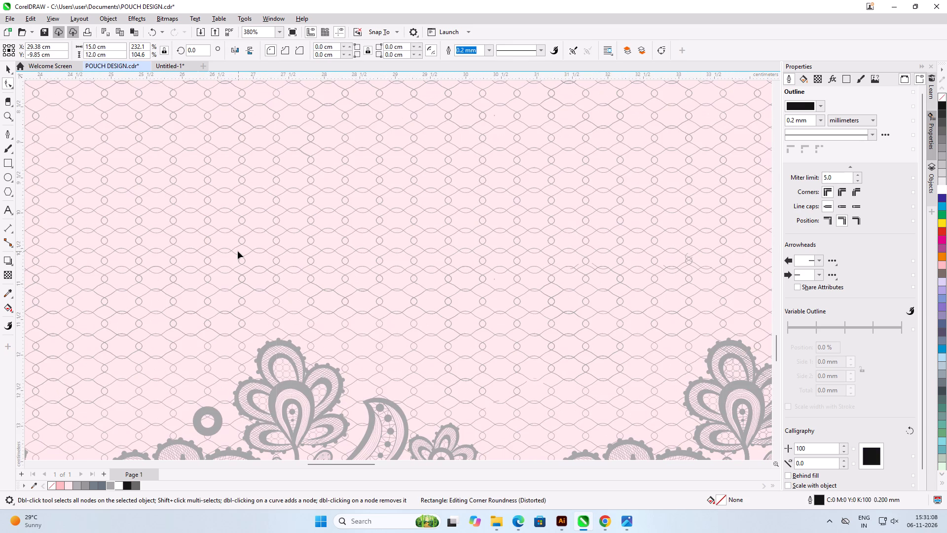
pyautogui.scroll(-2, 238, 251)
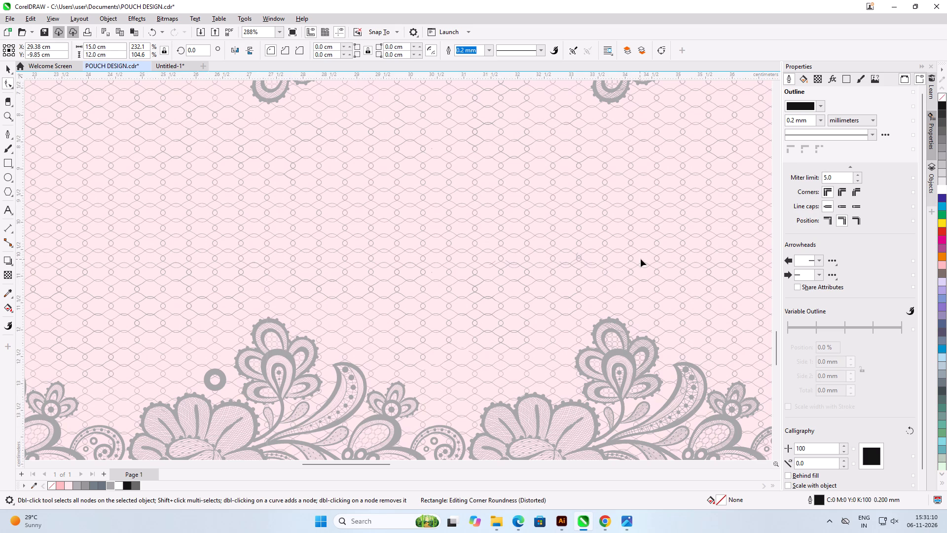
pyautogui.scroll(6, 677, 265)
pyautogui.scroll(4, 491, 257)
pyautogui.scroll(5, 221, 258)
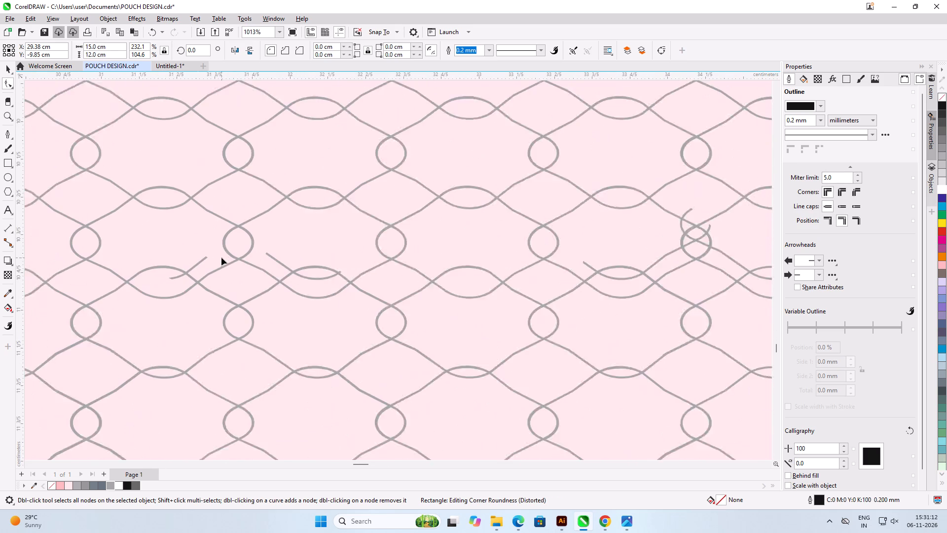
pyautogui.scroll(4, 156, 261)
pyautogui.click(210, 274)
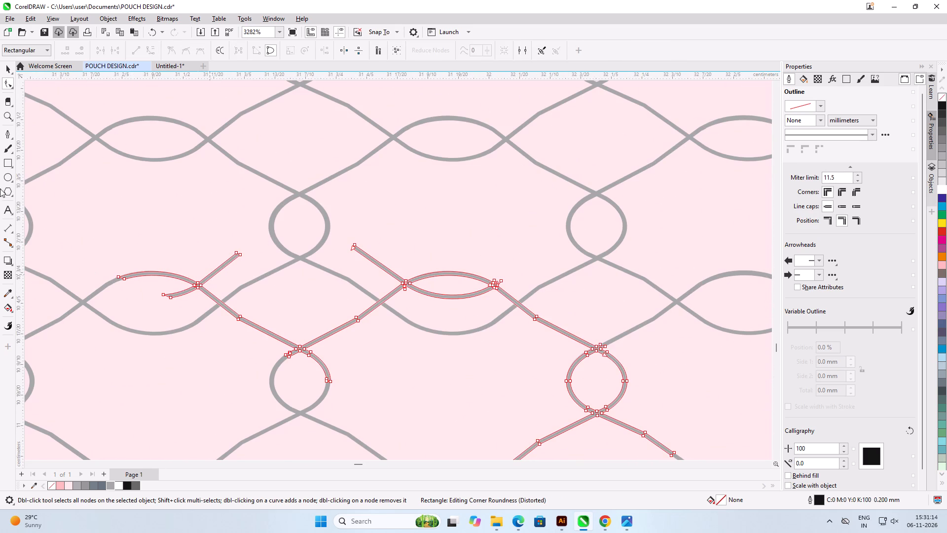
pyautogui.scroll(3, 81, 252)
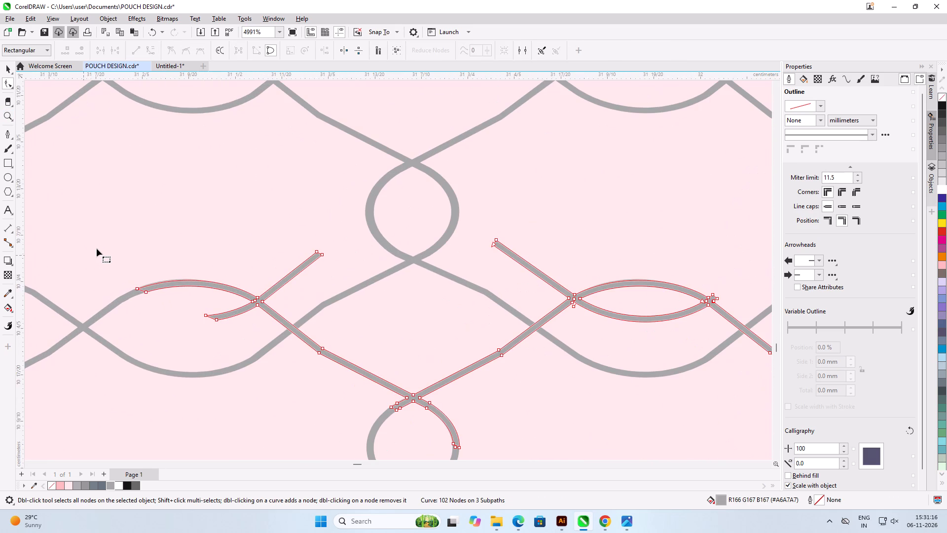
pyautogui.moveTo(100, 244); pyautogui.dragTo(341, 319)
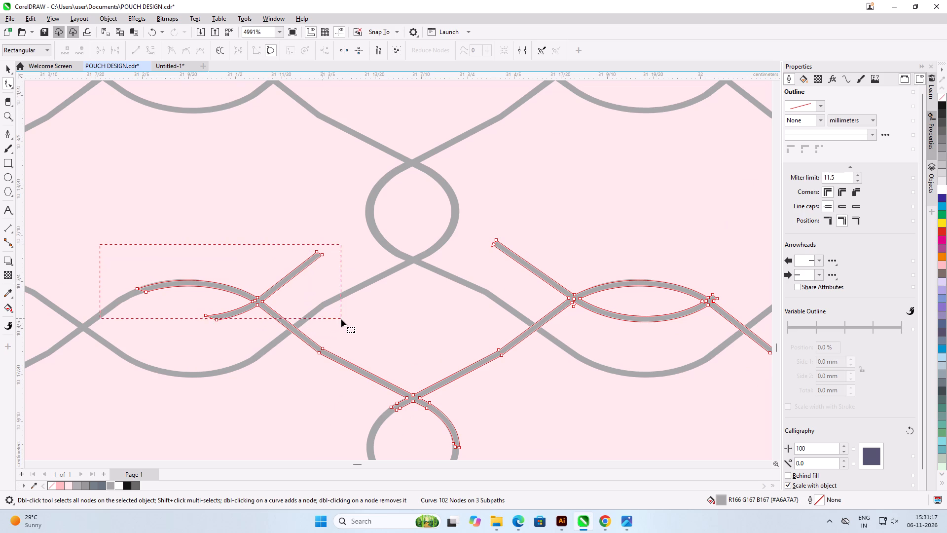
pyautogui.moveTo(341, 319); pyautogui.dragTo(342, 323)
pyautogui.press('Delete')
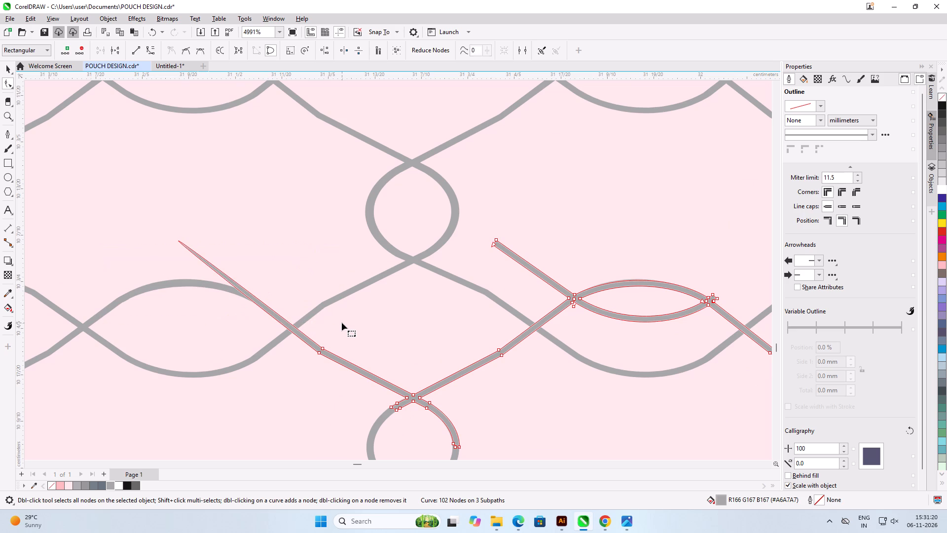
pyautogui.click(239, 284)
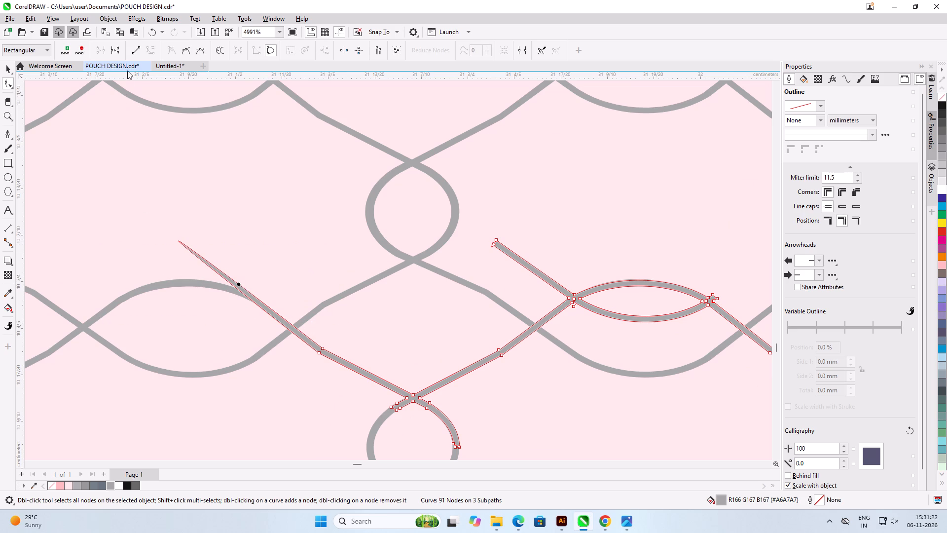
pyautogui.click(135, 50)
# Delete the nodes at both ends of the neighbouring eye-shaped loop's inner opening to remove that opening.
pyautogui.scroll(-4, 177, 242)
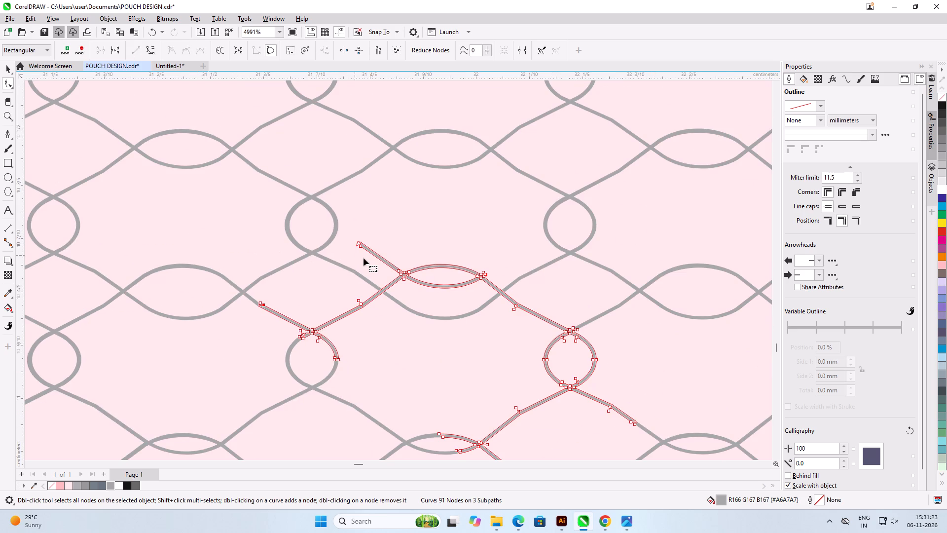
pyautogui.scroll(1, 370, 258)
pyautogui.scroll(4, 480, 244)
pyautogui.scroll(2, 375, 291)
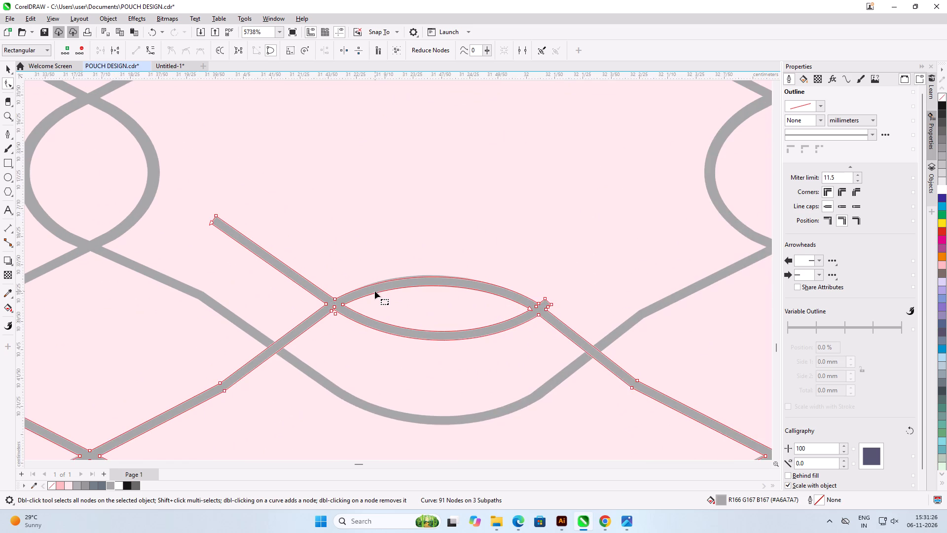
pyautogui.scroll(5, 349, 300)
pyautogui.doubleClick(325, 323)
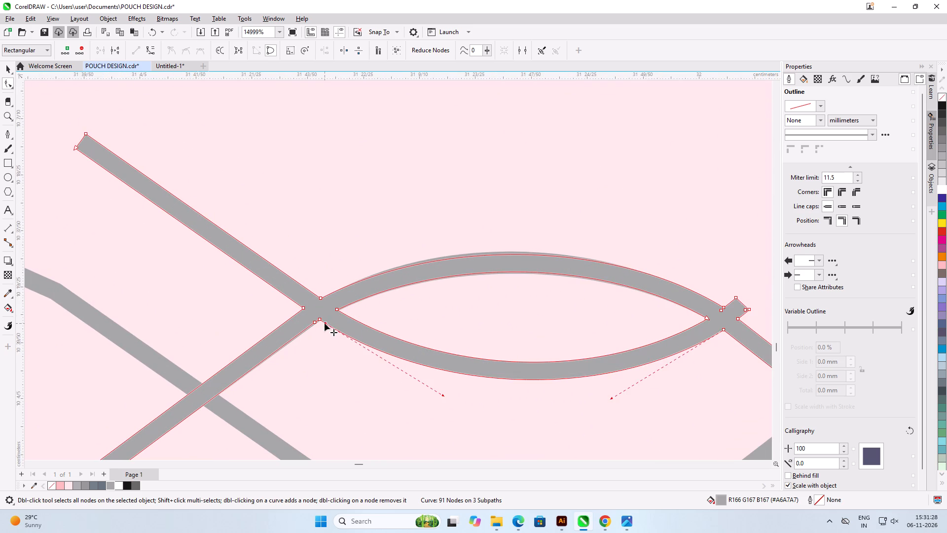
pyautogui.doubleClick(337, 309)
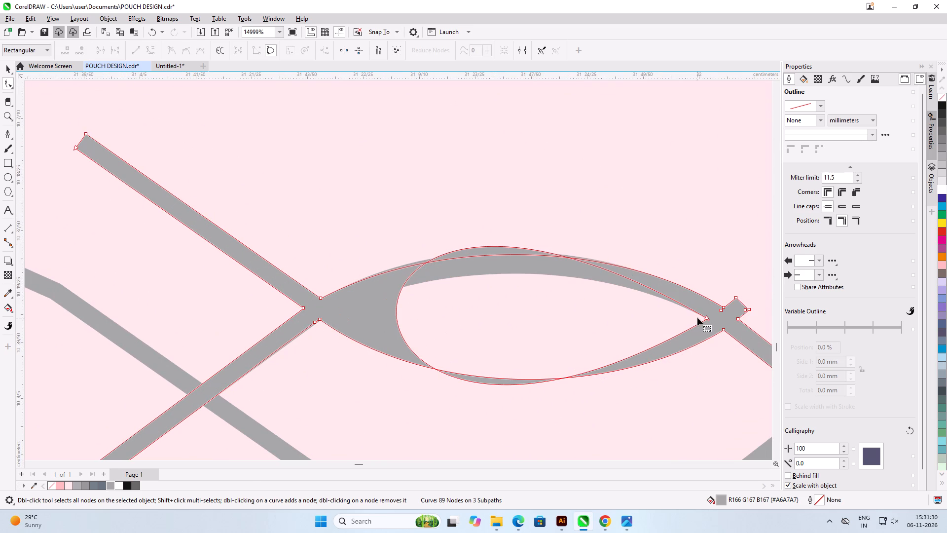
pyautogui.doubleClick(705, 316)
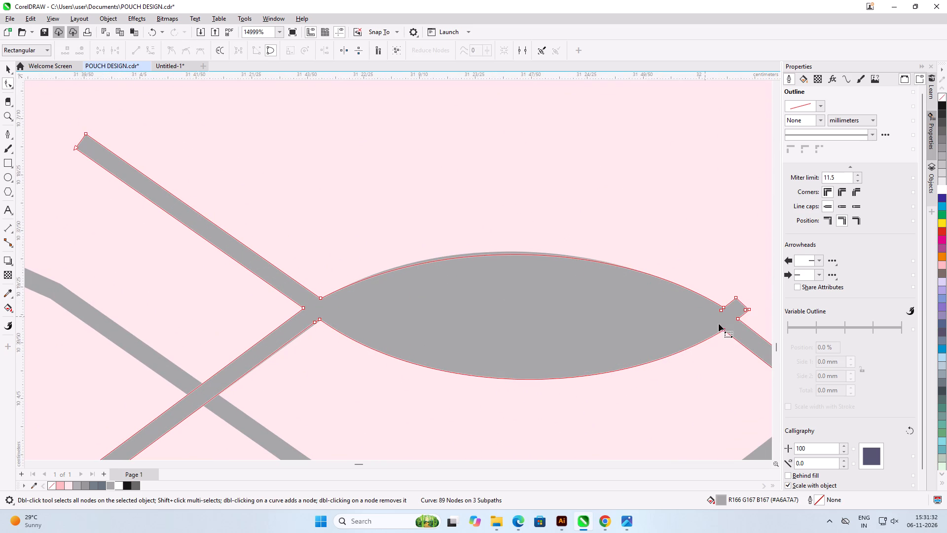
# Bend the filled eye shape's lower edge upward into an arch so only a single curved strand remains.
pyautogui.click(724, 329)
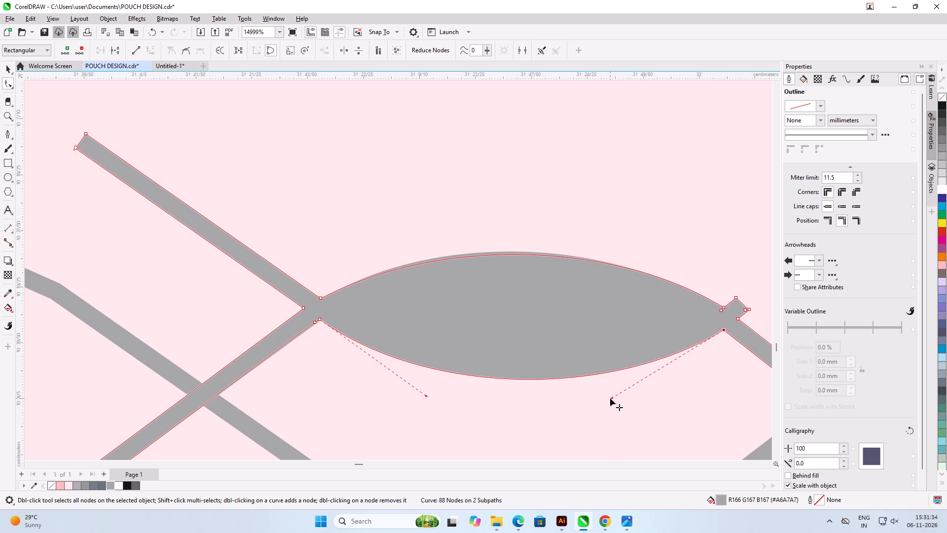
pyautogui.moveTo(610, 398); pyautogui.dragTo(590, 253)
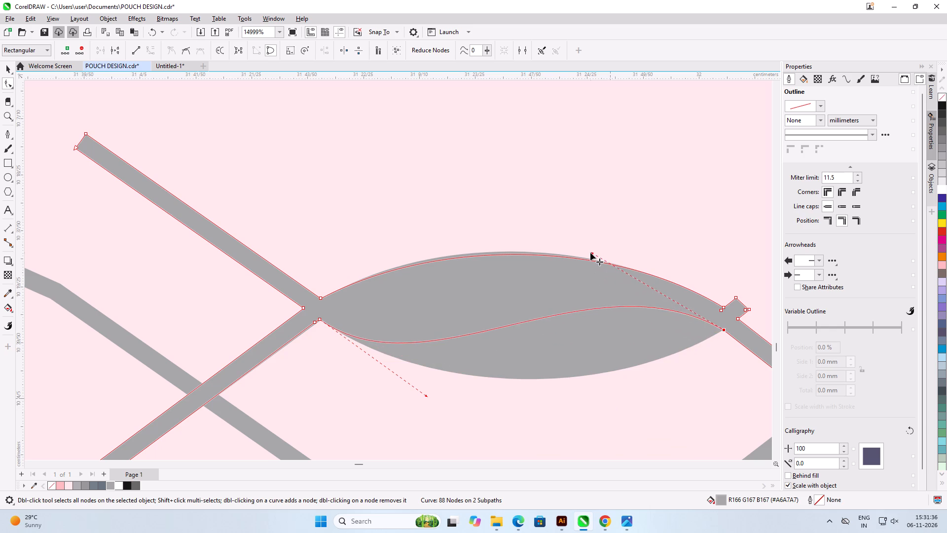
pyautogui.moveTo(590, 253); pyautogui.dragTo(590, 252)
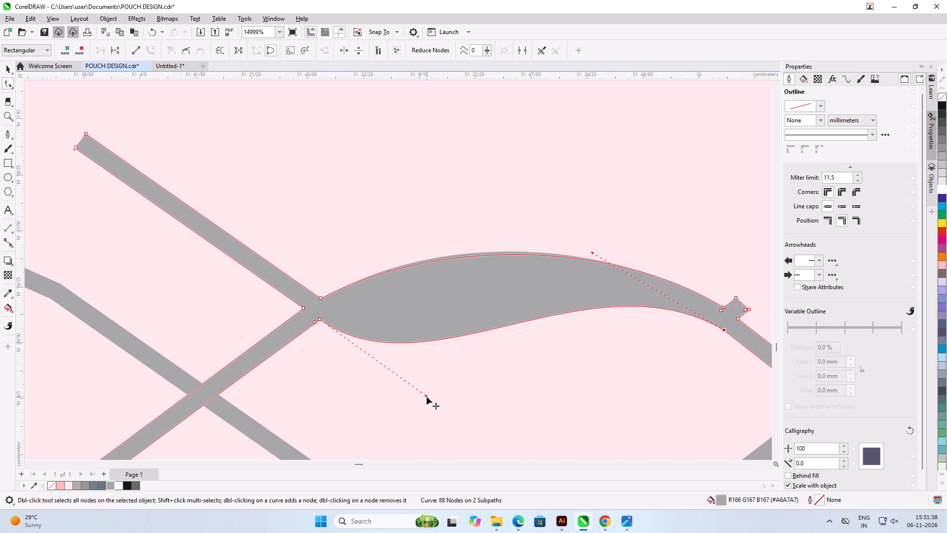
pyautogui.moveTo(427, 397); pyautogui.dragTo(415, 273)
# Delete the nodes of the short stub at the arch's right end and convert the leftover bulge to a straight line.
pyautogui.scroll(-5, 390, 290)
pyautogui.scroll(1, 510, 282)
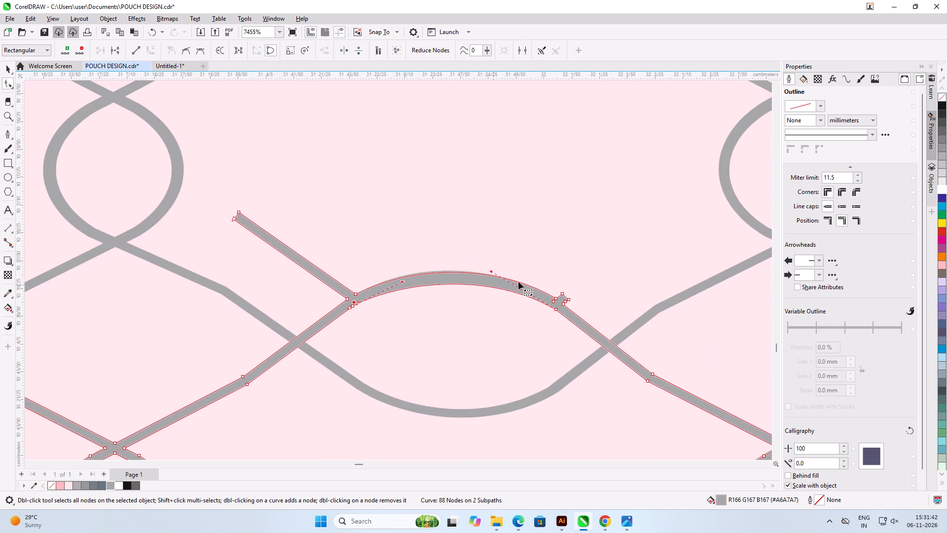
pyautogui.scroll(3, 518, 282)
pyautogui.scroll(12, 590, 305)
pyautogui.moveTo(506, 237); pyautogui.dragTo(579, 278)
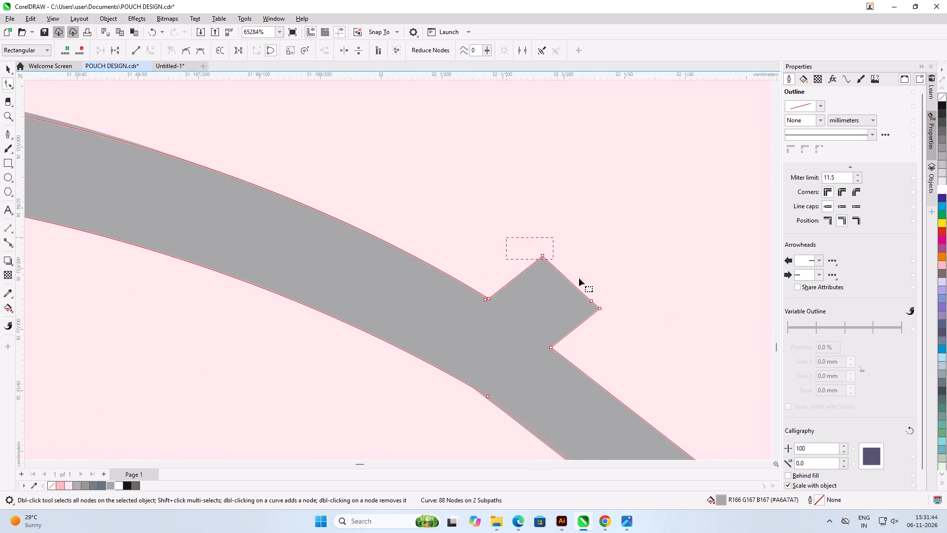
pyautogui.moveTo(579, 278); pyautogui.dragTo(639, 320)
pyautogui.press('Delete')
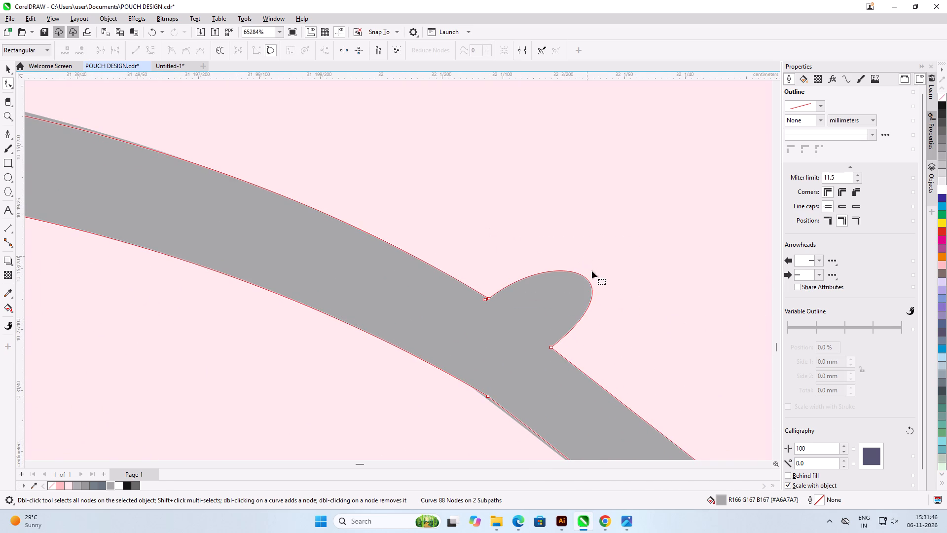
pyautogui.click(581, 273)
pyautogui.click(138, 53)
# Delete the end nodes of the loose diagonal strand at the arch's left end and convert its remaining spike to a straight line.
pyautogui.scroll(-14, 625, 206)
pyautogui.scroll(5, 278, 181)
pyautogui.scroll(-7, 284, 187)
pyautogui.scroll(1, 218, 104)
pyautogui.moveTo(212, 143); pyautogui.dragTo(261, 190)
pyautogui.press('Delete')
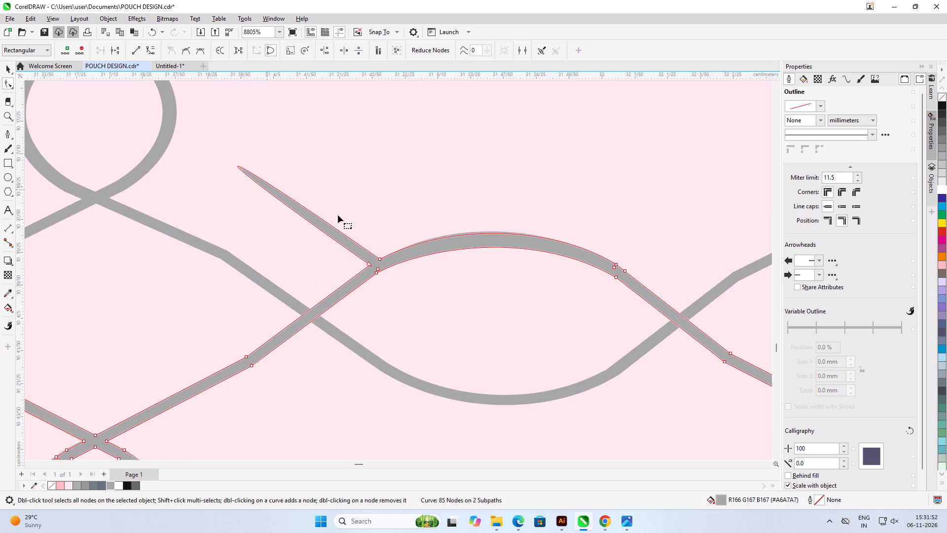
pyautogui.scroll(3, 338, 215)
pyautogui.click(222, 161)
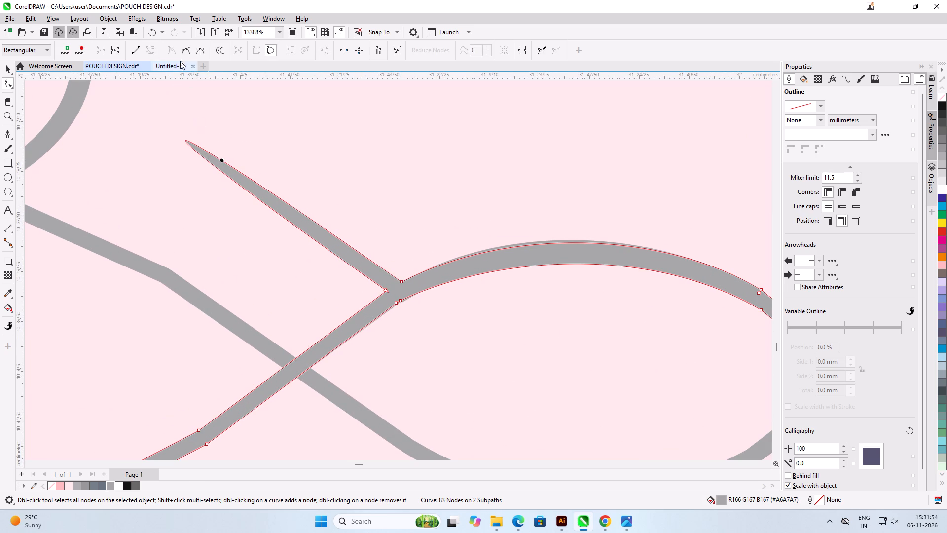
pyautogui.click(141, 50)
pyautogui.click(255, 142)
# Delete the two protruding nodes on the underside of the arch's left junction and convert the edge between them to a straight line.
pyautogui.scroll(-9, 265, 176)
pyautogui.scroll(15, 315, 191)
pyautogui.click(297, 269)
pyautogui.scroll(7, 267, 302)
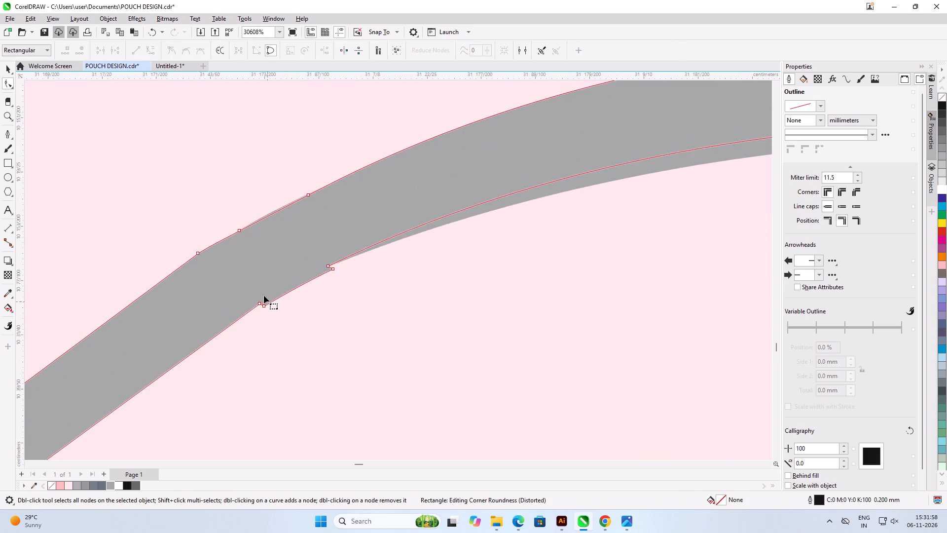
pyautogui.scroll(10, 264, 296)
pyautogui.click(255, 356)
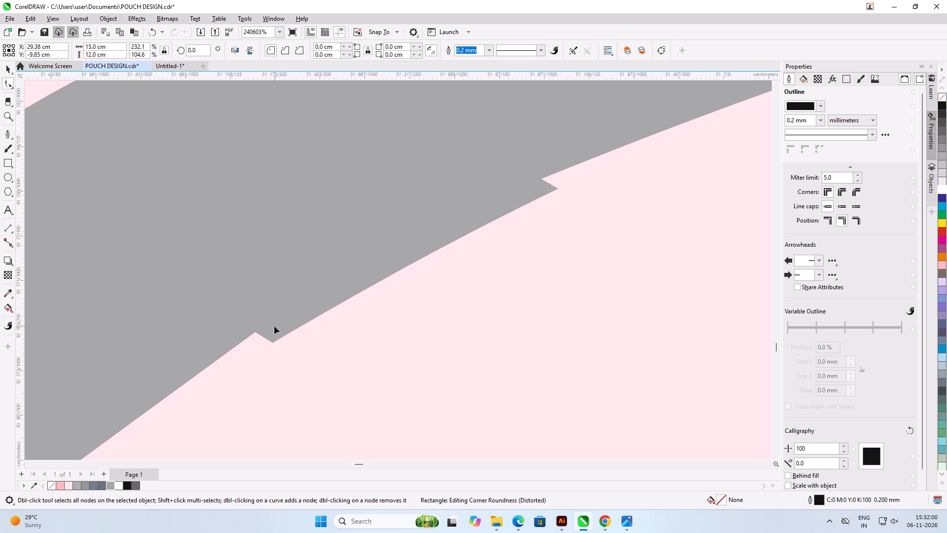
pyautogui.click(274, 326)
pyautogui.doubleClick(272, 342)
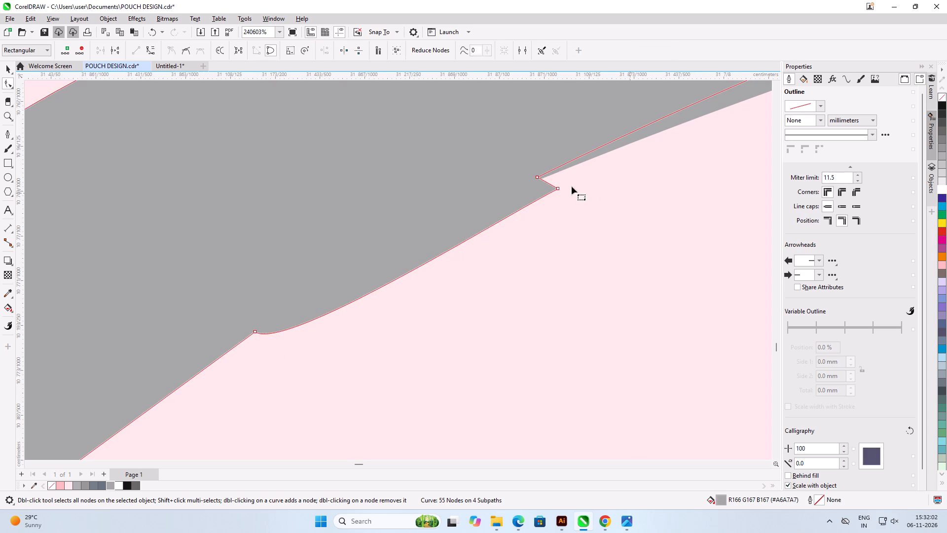
pyautogui.doubleClick(558, 189)
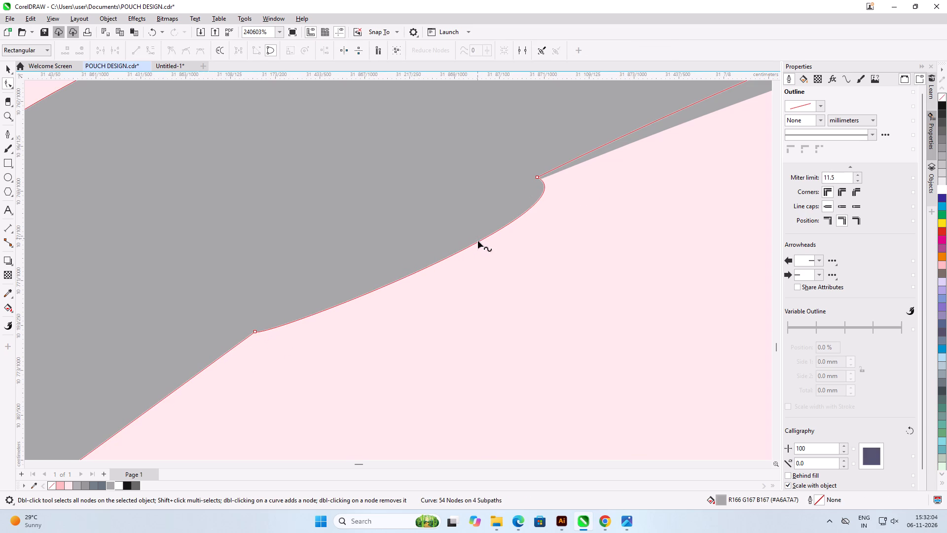
pyautogui.click(478, 242)
pyautogui.click(136, 48)
pyautogui.scroll(-8, 268, 186)
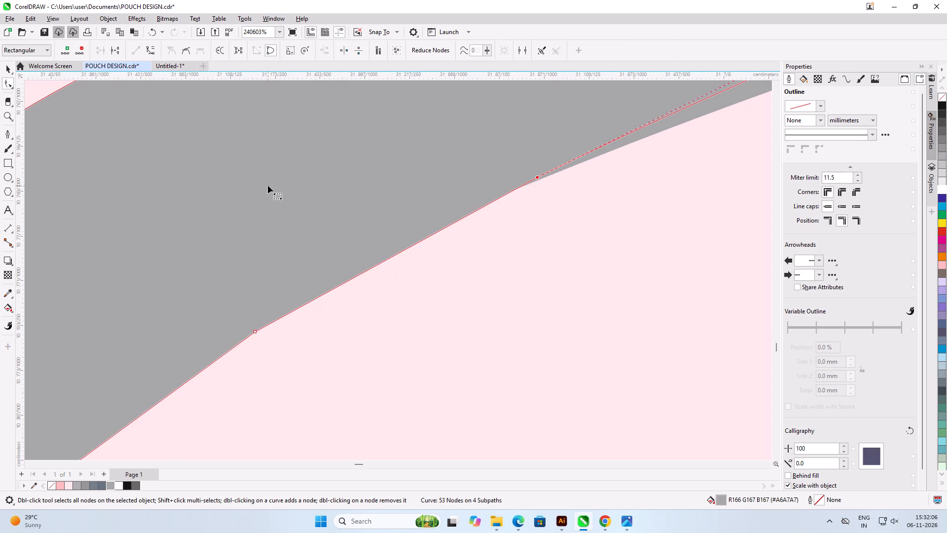
pyautogui.scroll(-12, 268, 186)
pyautogui.scroll(1, 268, 186)
pyautogui.scroll(-3, 268, 186)
pyautogui.scroll(-7, 300, 156)
pyautogui.click(435, 260)
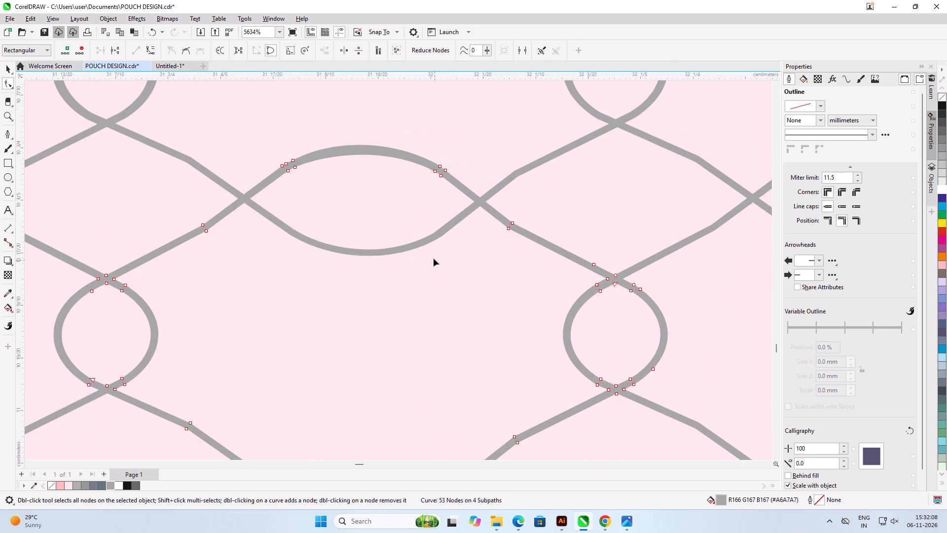
# Survey the mesh around and above the lace flower for remaining stray strands and overlapping loops.
pyautogui.scroll(-17, 392, 174)
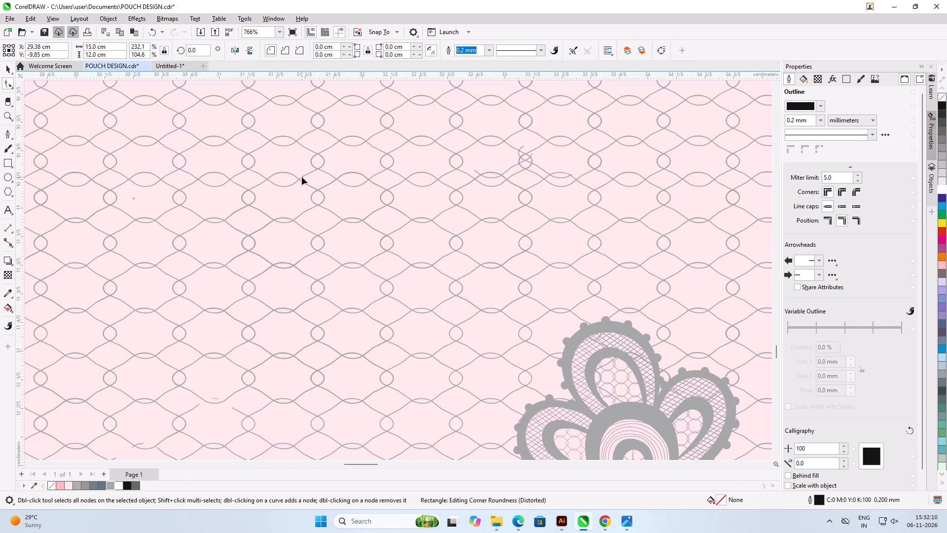
pyautogui.scroll(-5, 298, 176)
pyautogui.scroll(4, 431, 138)
pyautogui.scroll(-1, 434, 142)
pyautogui.scroll(1, 434, 143)
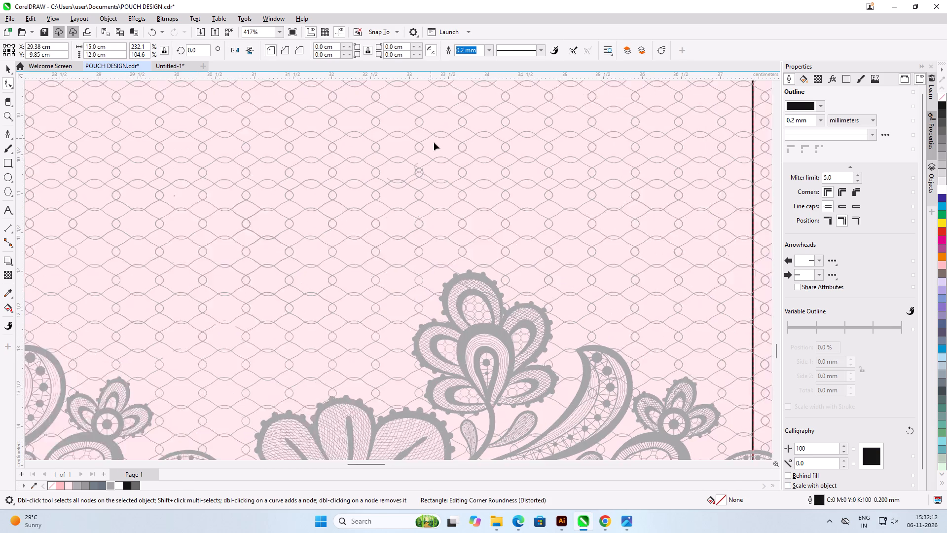
pyautogui.scroll(12, 384, 196)
pyautogui.scroll(-5, 515, 132)
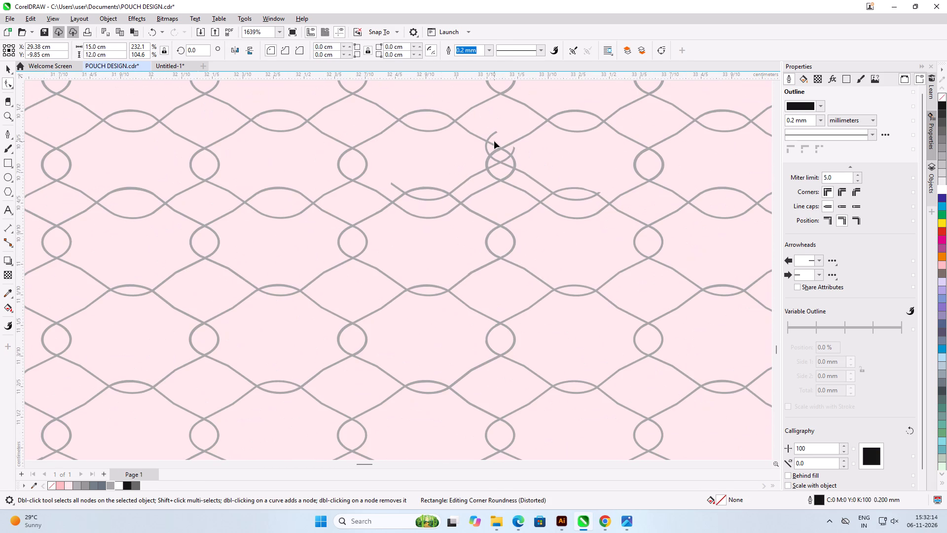
# Delete the left-side nodes of the overlapping eye loop and its loose strand ends, and convert the leftover bulge to a straight line.
pyautogui.scroll(2, 494, 141)
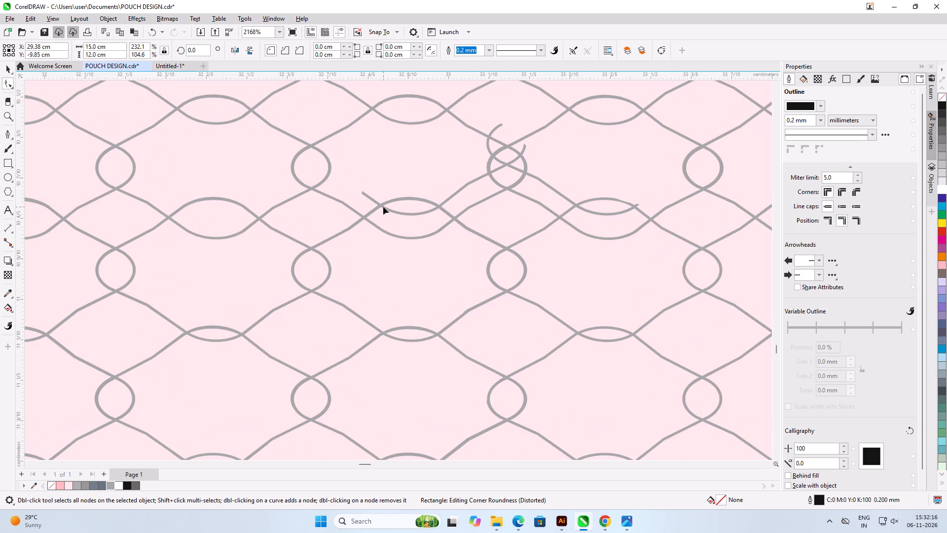
pyautogui.scroll(3, 383, 207)
pyautogui.click(363, 194)
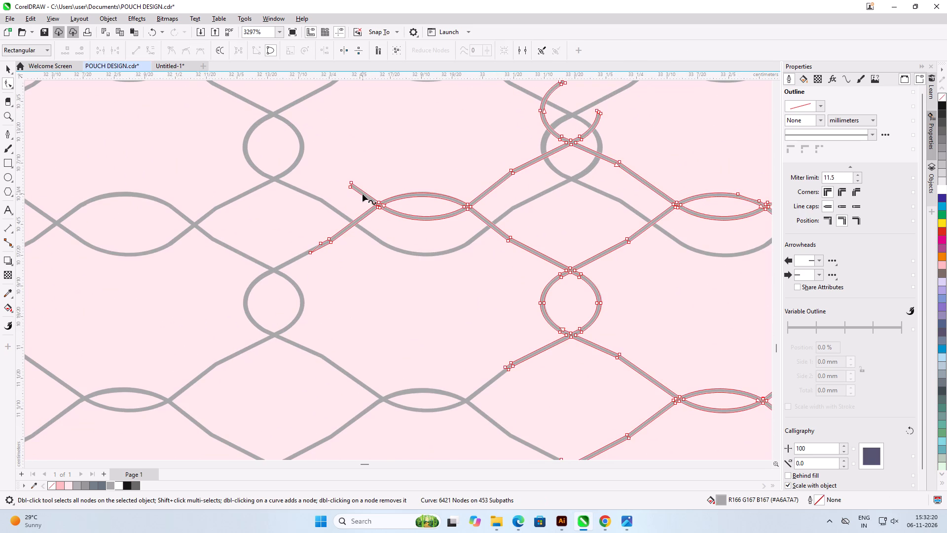
pyautogui.scroll(6, 363, 194)
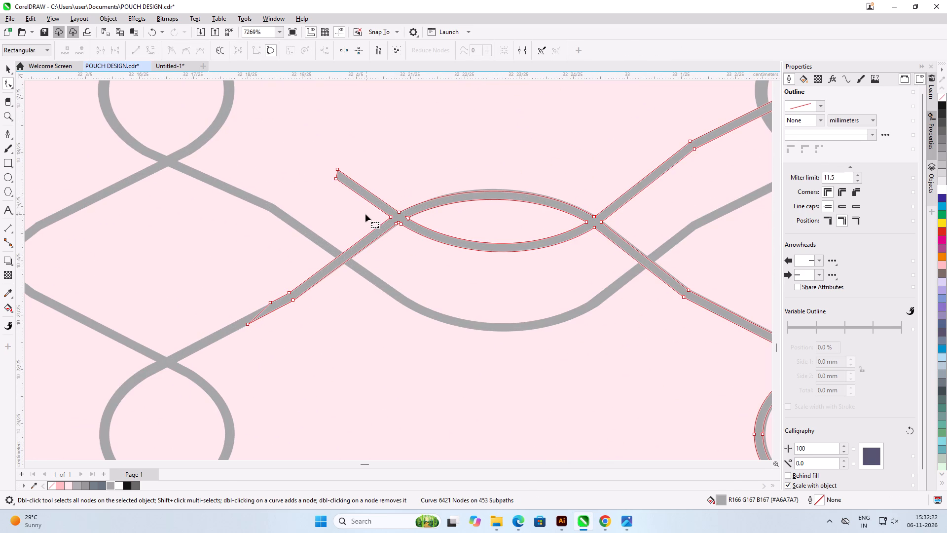
pyautogui.scroll(-4, 319, 217)
pyautogui.scroll(-3, 504, 201)
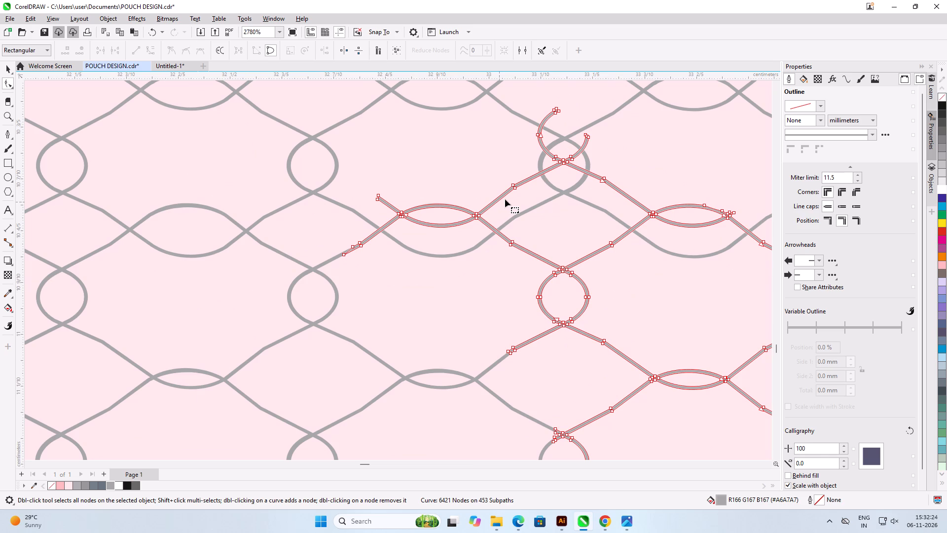
pyautogui.scroll(4, 505, 199)
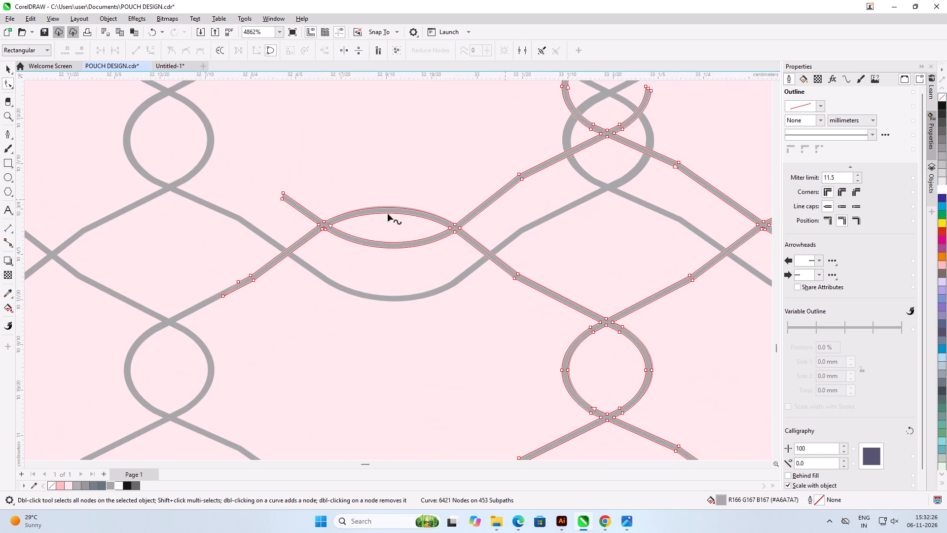
pyautogui.moveTo(230, 174); pyautogui.dragTo(377, 310)
pyautogui.moveTo(377, 310); pyautogui.dragTo(267, 289)
pyautogui.click(219, 185)
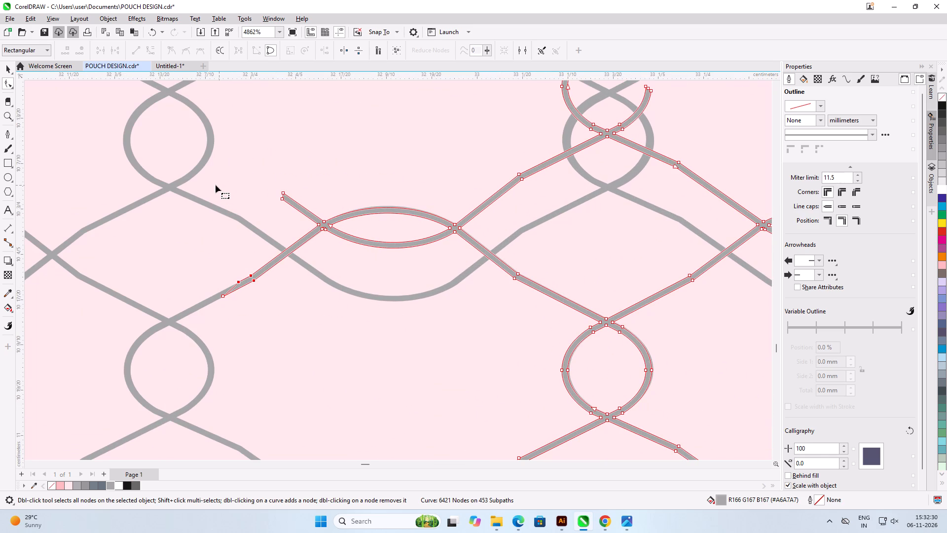
pyautogui.moveTo(211, 178); pyautogui.dragTo(211, 198)
pyautogui.click(290, 200)
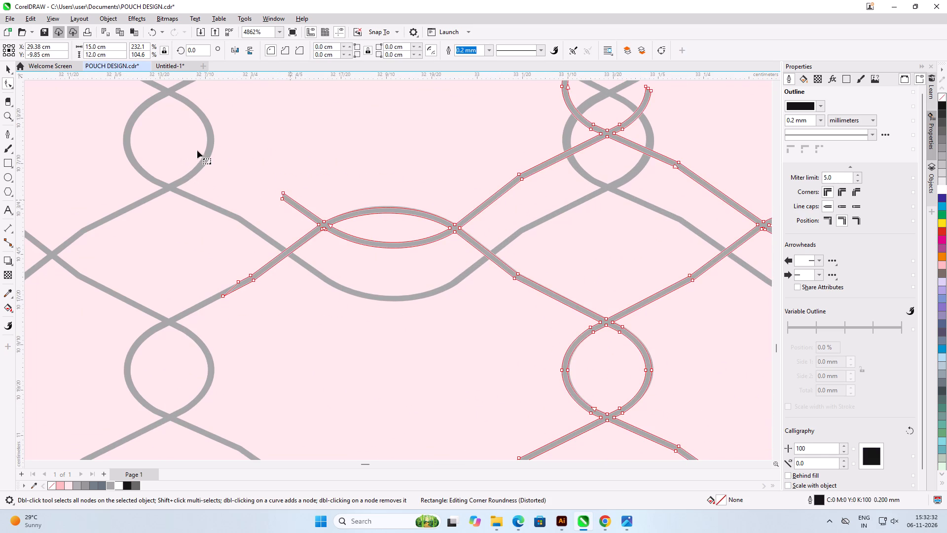
pyautogui.moveTo(188, 145); pyautogui.dragTo(469, 360)
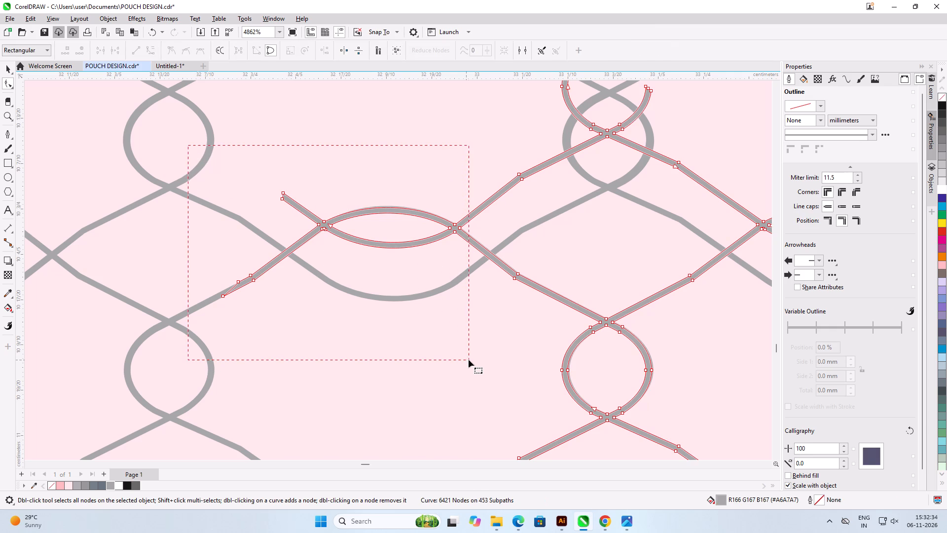
pyautogui.moveTo(469, 360); pyautogui.dragTo(453, 360)
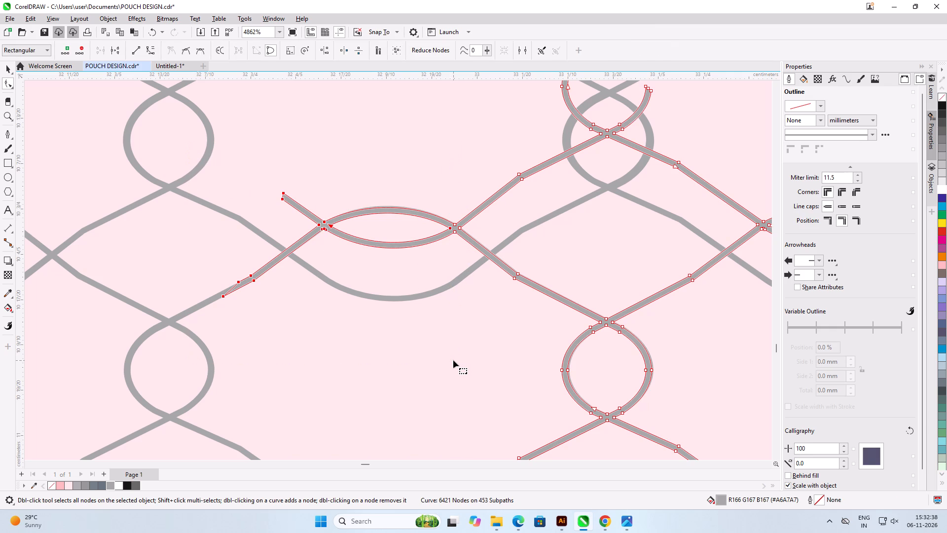
pyautogui.press('Delete')
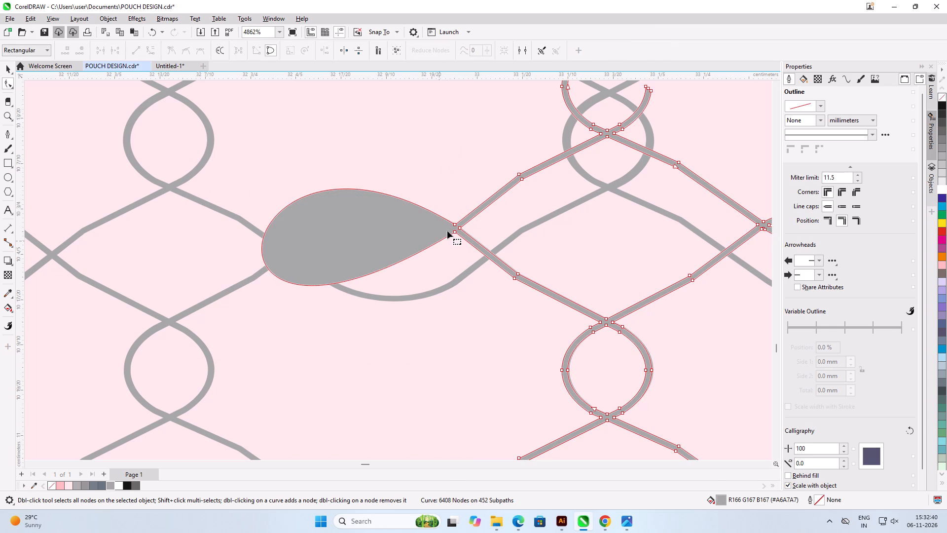
pyautogui.click(262, 250)
pyautogui.click(140, 55)
pyautogui.click(468, 305)
# Move the protruding lower corner node at the arch's right junction inward to line up with the arch's underside.
pyautogui.scroll(6, 451, 217)
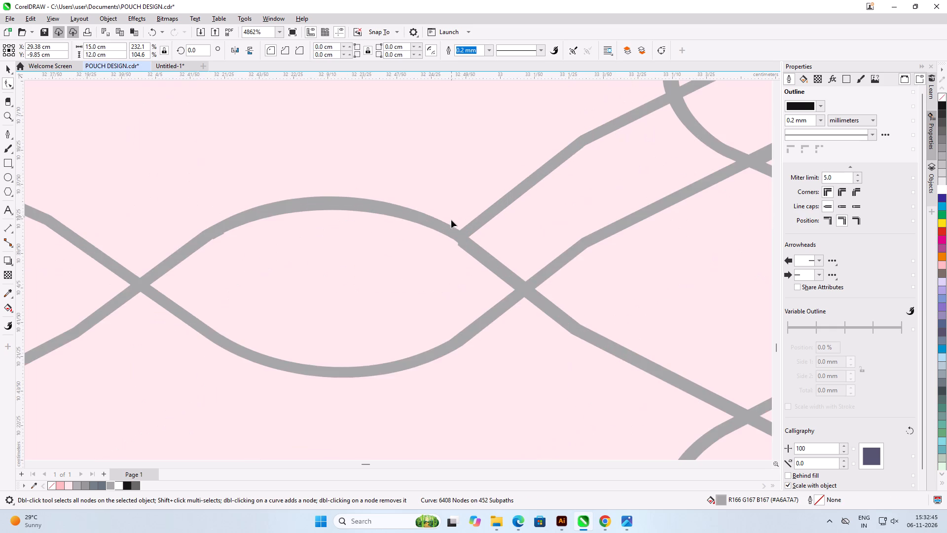
pyautogui.scroll(11, 454, 232)
pyautogui.click(472, 270)
pyautogui.scroll(8, 468, 254)
pyautogui.moveTo(420, 264); pyautogui.dragTo(426, 246)
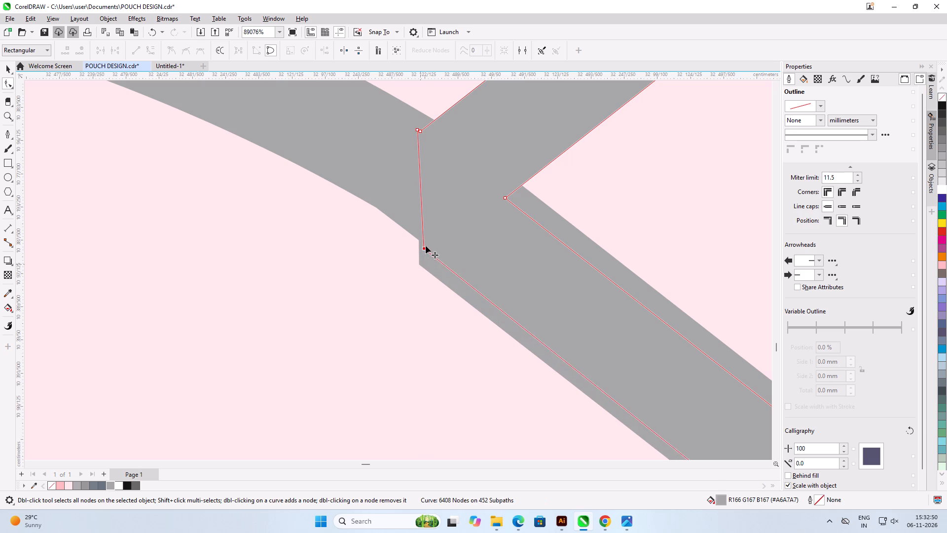
pyautogui.moveTo(426, 246); pyautogui.dragTo(427, 244)
pyautogui.click(401, 266)
pyautogui.scroll(-8, 401, 266)
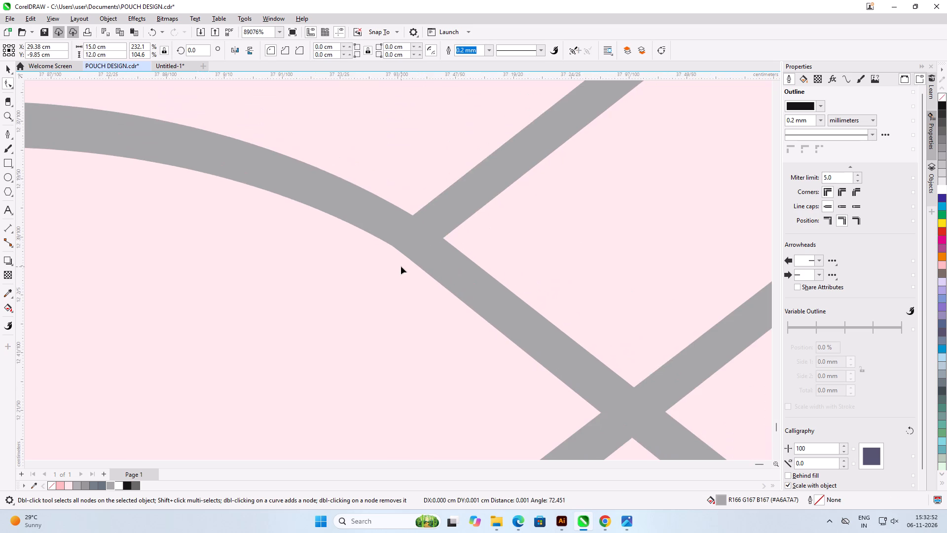
# Delete the nodes of the broken open loop and its crossing that overlap the complete mesh circle.
pyautogui.scroll(-19, 386, 194)
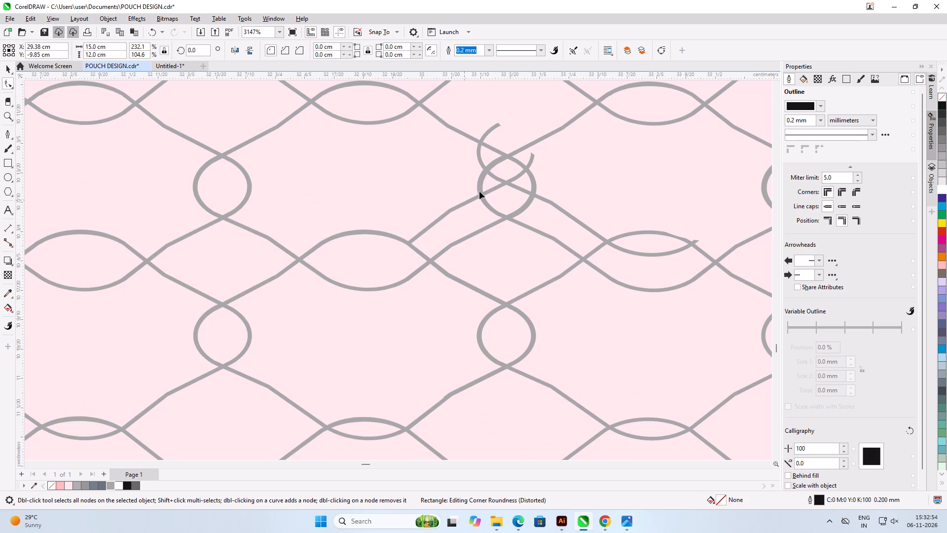
pyautogui.scroll(-4, 411, 270)
pyautogui.scroll(5, 464, 208)
pyautogui.click(420, 256)
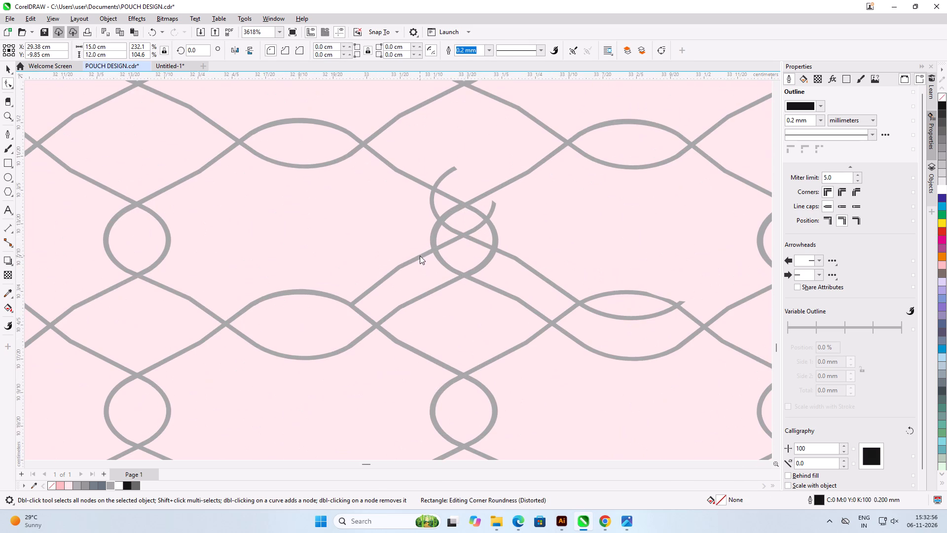
pyautogui.scroll(-1, 365, 257)
pyautogui.scroll(1, 644, 265)
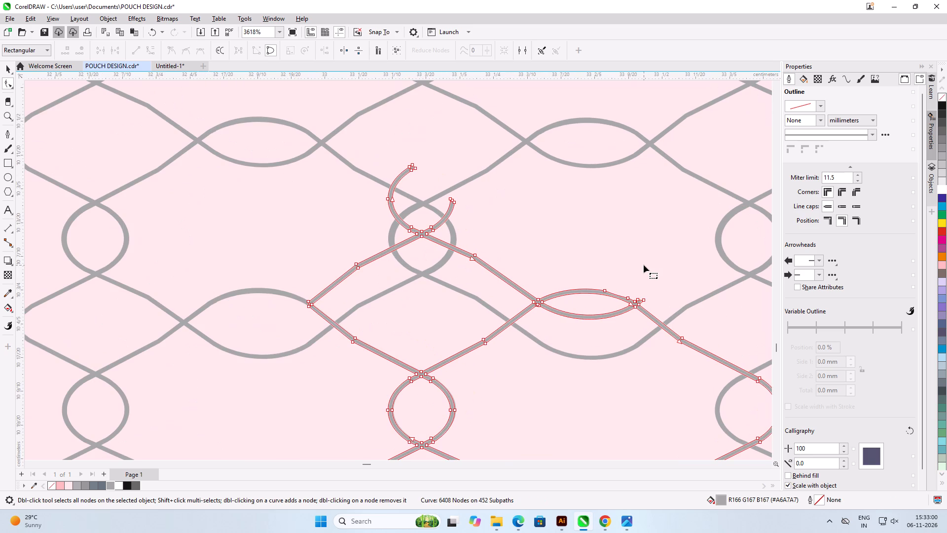
pyautogui.scroll(4, 354, 275)
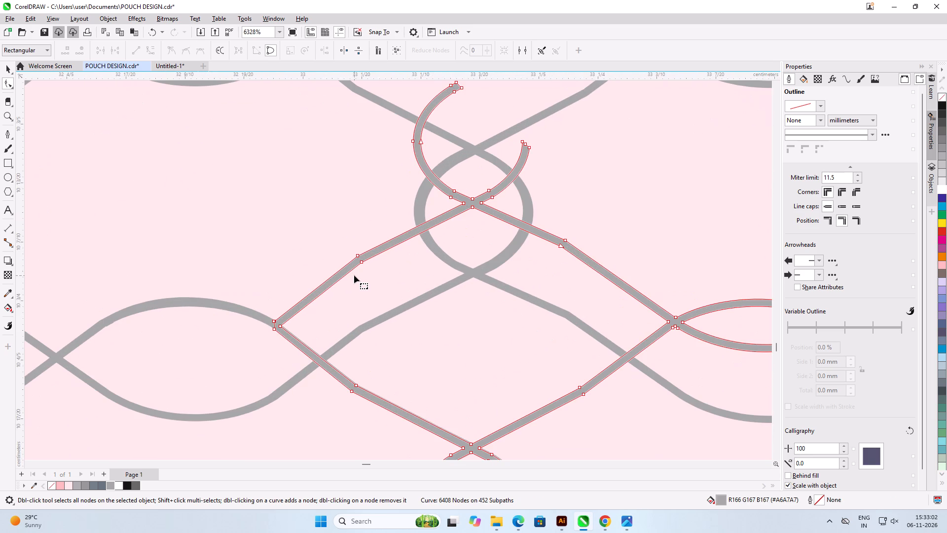
pyautogui.scroll(-1, 354, 275)
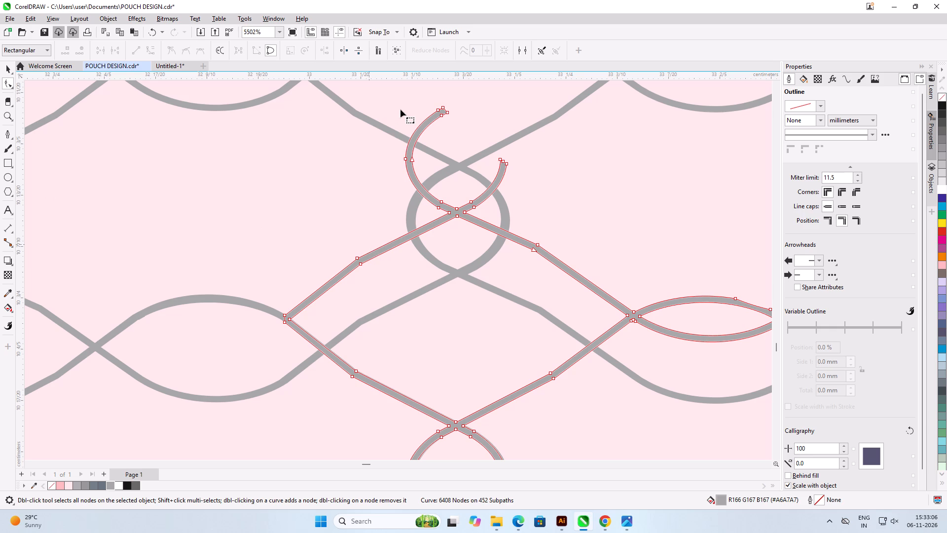
pyautogui.moveTo(410, 96); pyautogui.dragTo(513, 248)
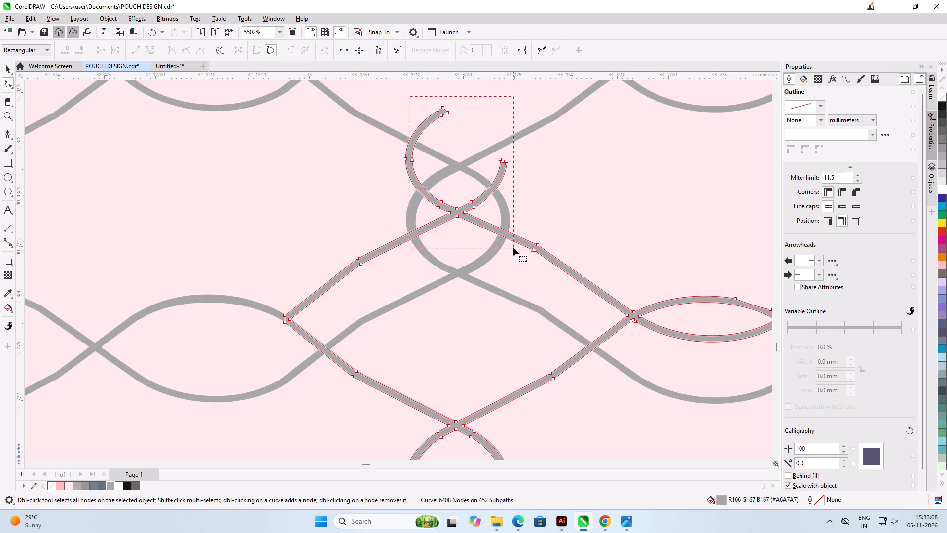
pyautogui.moveTo(513, 248); pyautogui.dragTo(401, 109)
pyautogui.moveTo(393, 91); pyautogui.dragTo(392, 149)
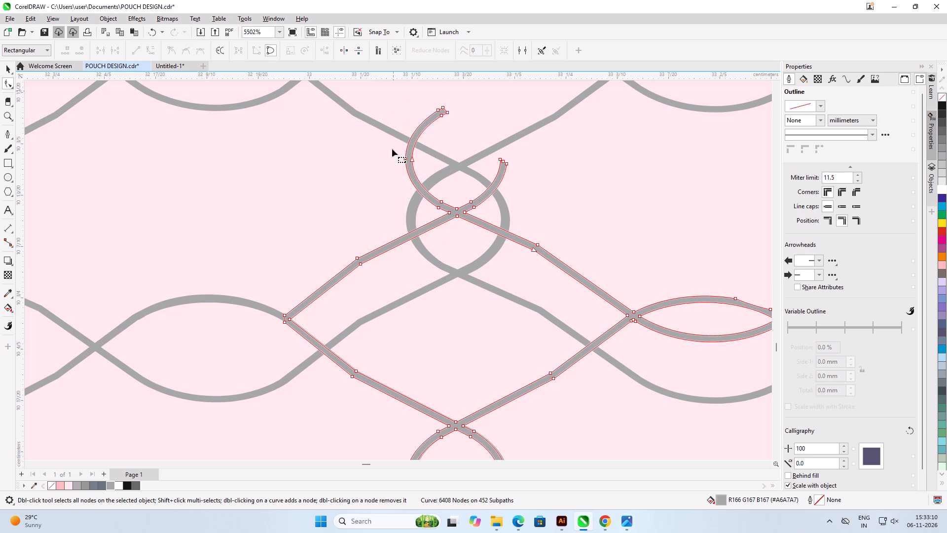
pyautogui.moveTo(392, 149); pyautogui.dragTo(518, 258)
pyautogui.press('Delete')
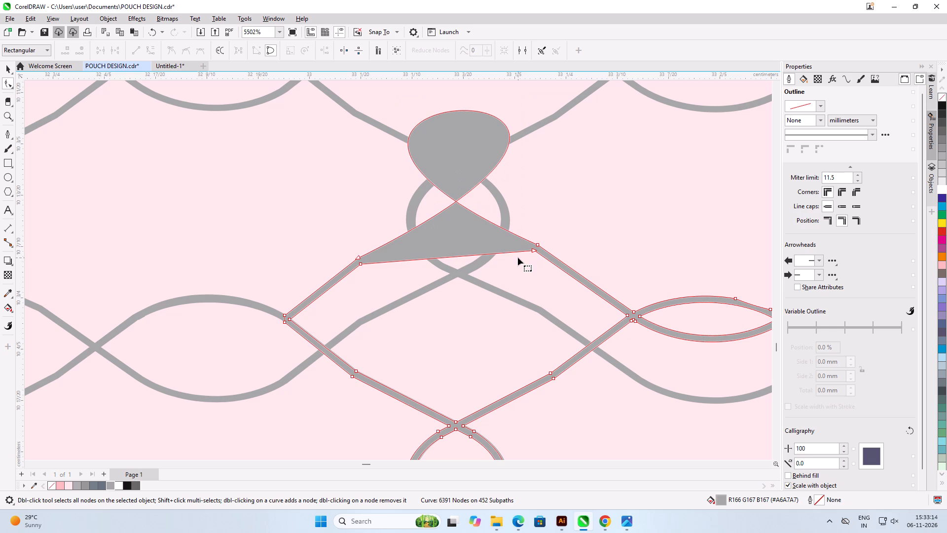
# Examine the filled arch and teardrop over the mesh circle, including the strand junctions on both sides.
pyautogui.scroll(-3, 508, 253)
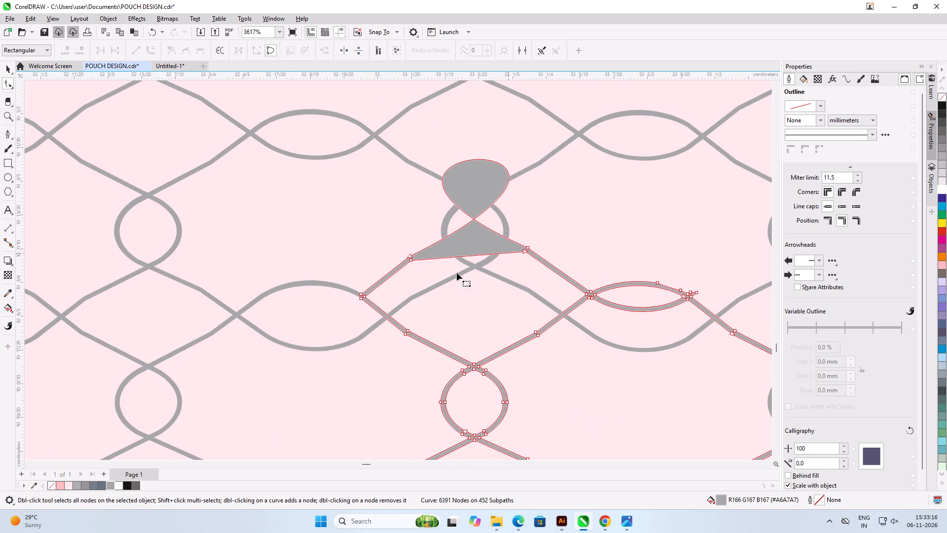
pyautogui.scroll(9, 414, 285)
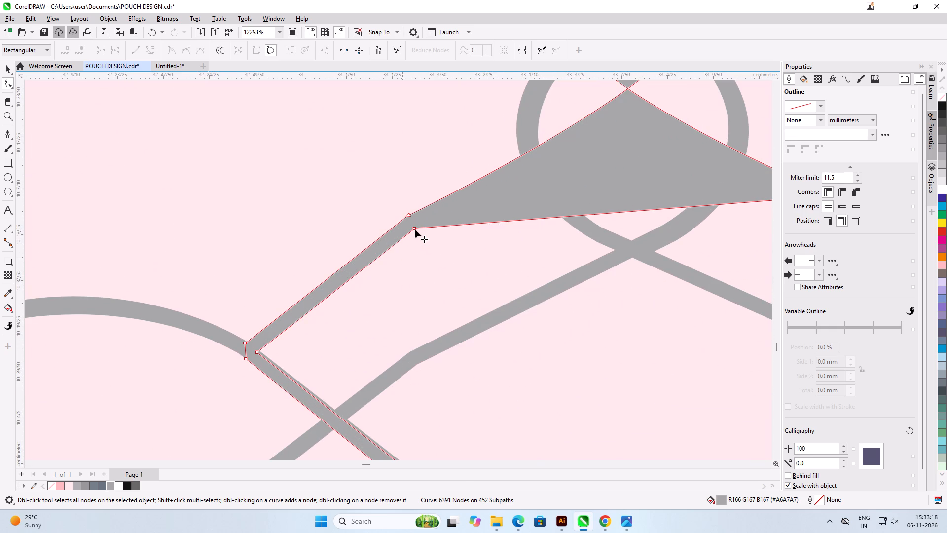
pyautogui.click(415, 229)
pyautogui.scroll(-12, 415, 229)
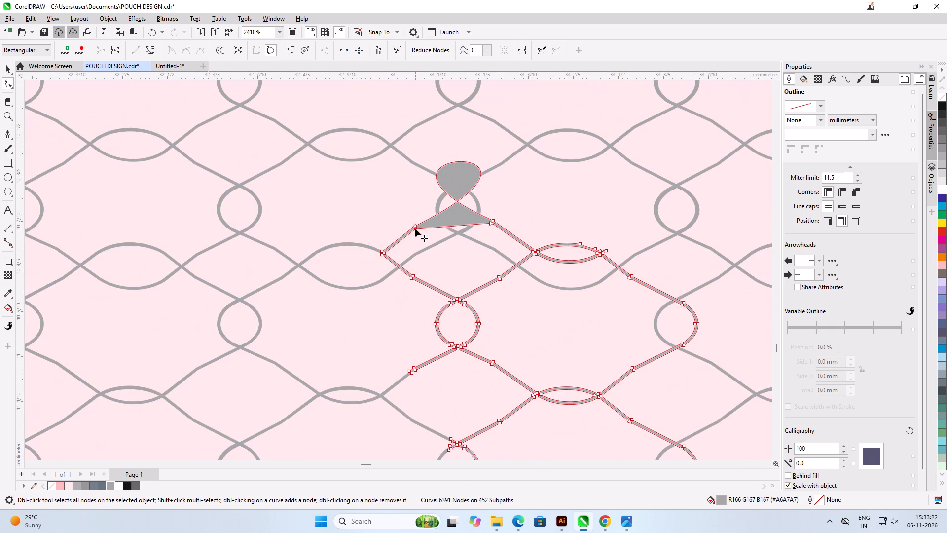
pyautogui.scroll(-4, 415, 229)
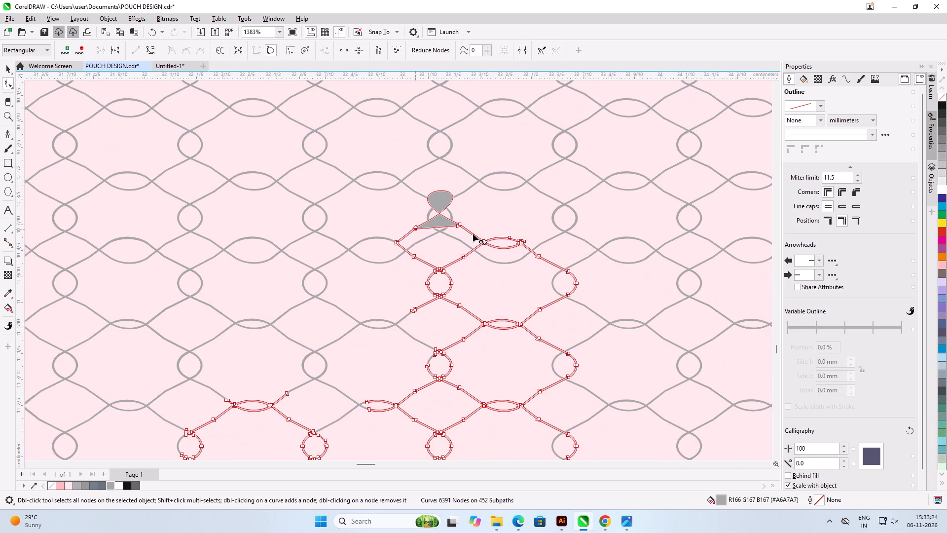
pyautogui.scroll(11, 473, 234)
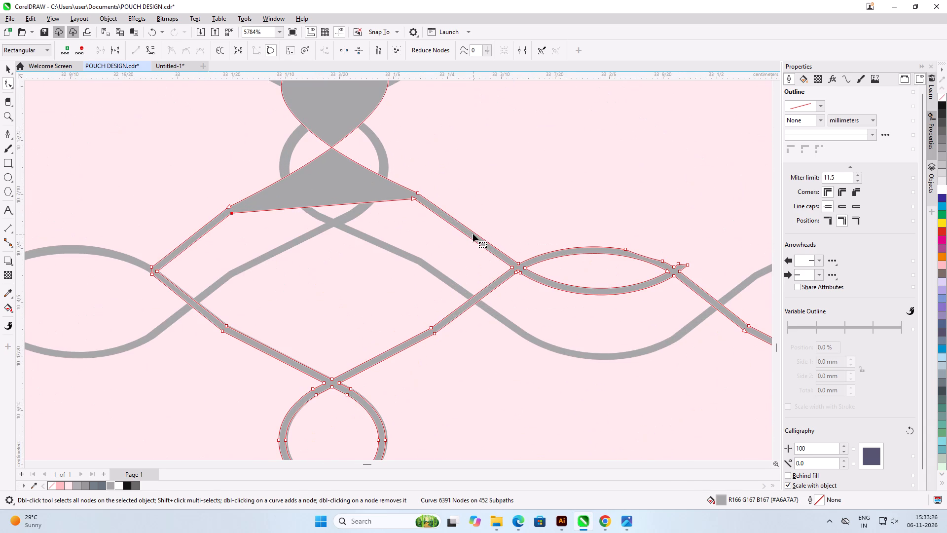
pyautogui.scroll(-2, 473, 234)
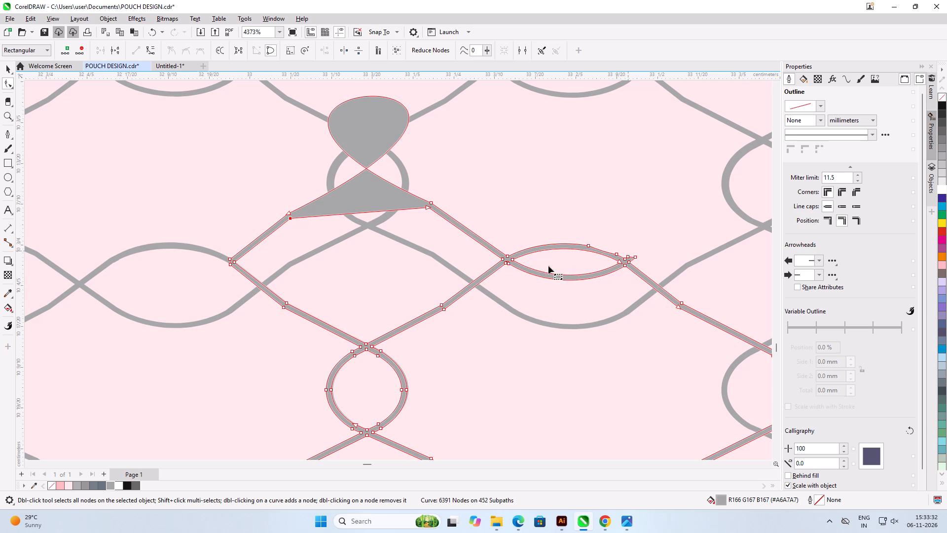
pyautogui.scroll(14, 511, 249)
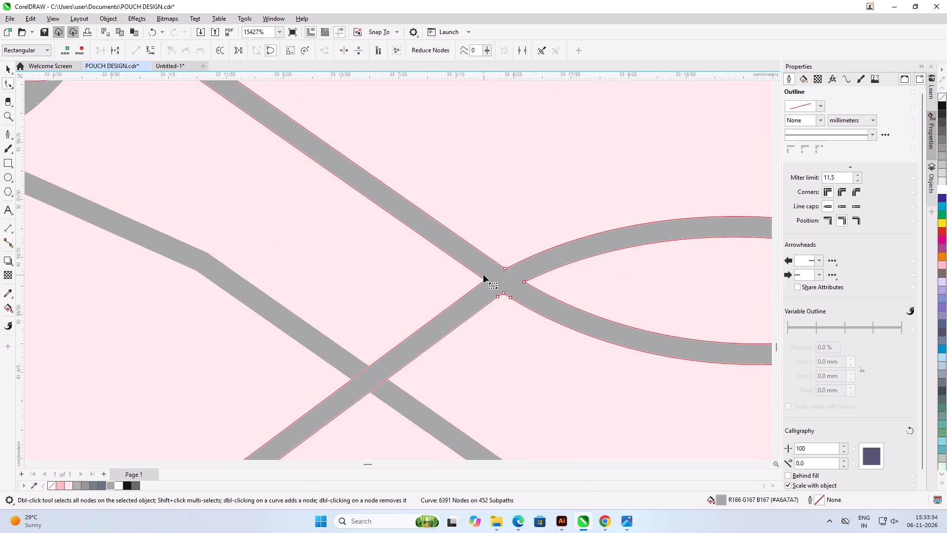
# Delete the upper and lower corner nodes at both ends of the filled arch, back to the neighbouring strand junctions.
pyautogui.scroll(-12, 483, 275)
pyautogui.scroll(4, 363, 213)
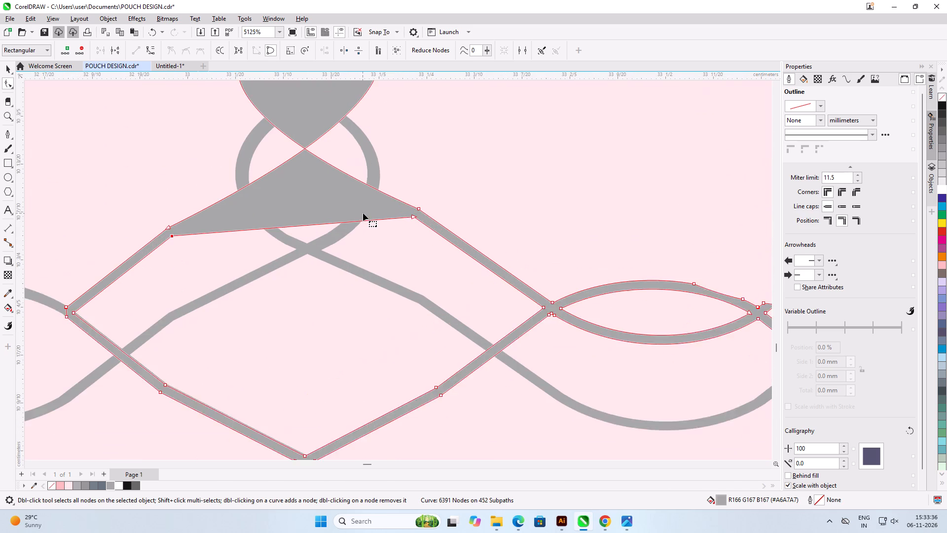
pyautogui.doubleClick(420, 218)
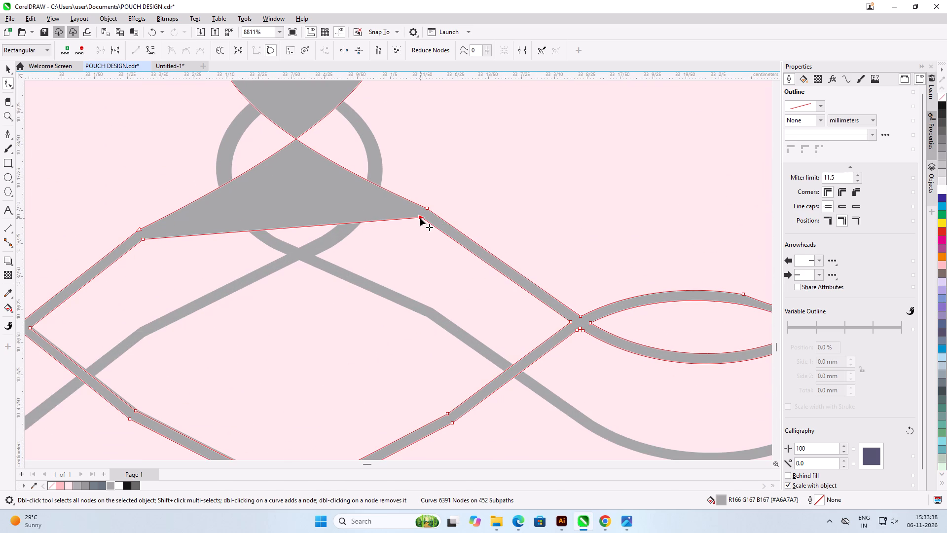
pyautogui.doubleClick(428, 208)
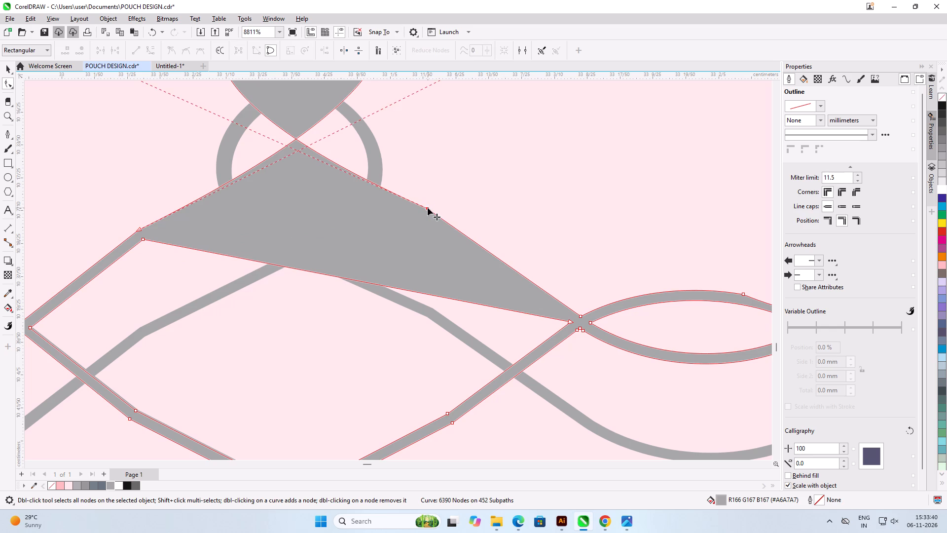
pyautogui.doubleClick(138, 228)
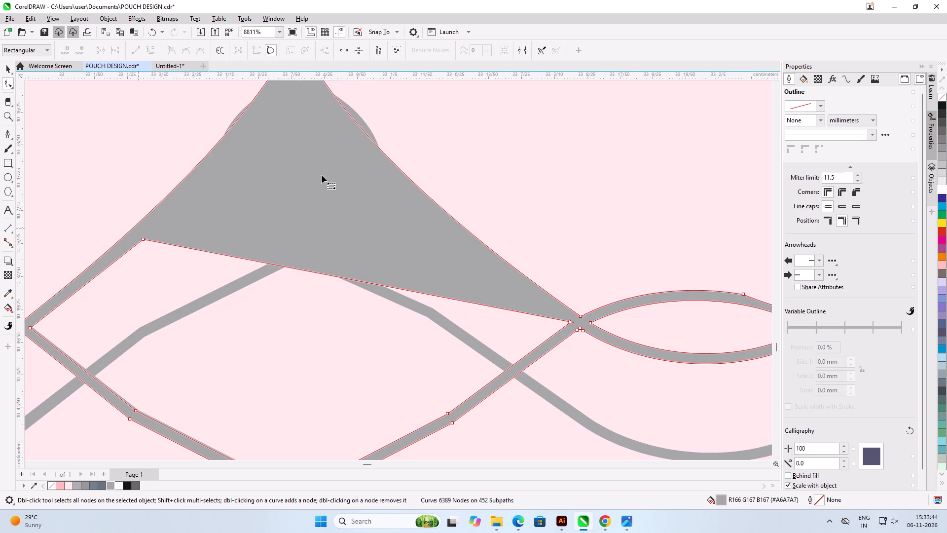
pyautogui.scroll(-6, 322, 175)
pyautogui.scroll(3, 186, 216)
pyautogui.scroll(-5, 186, 216)
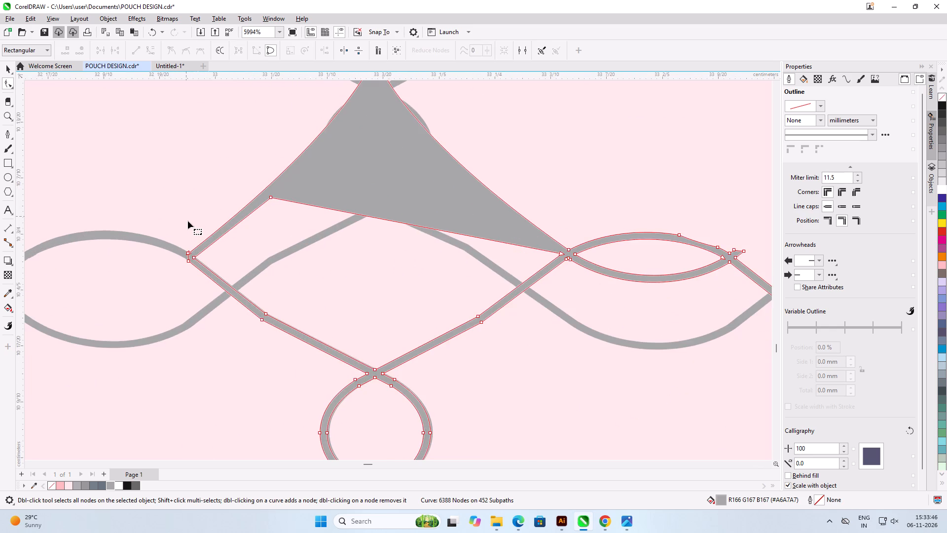
pyautogui.scroll(5, 204, 206)
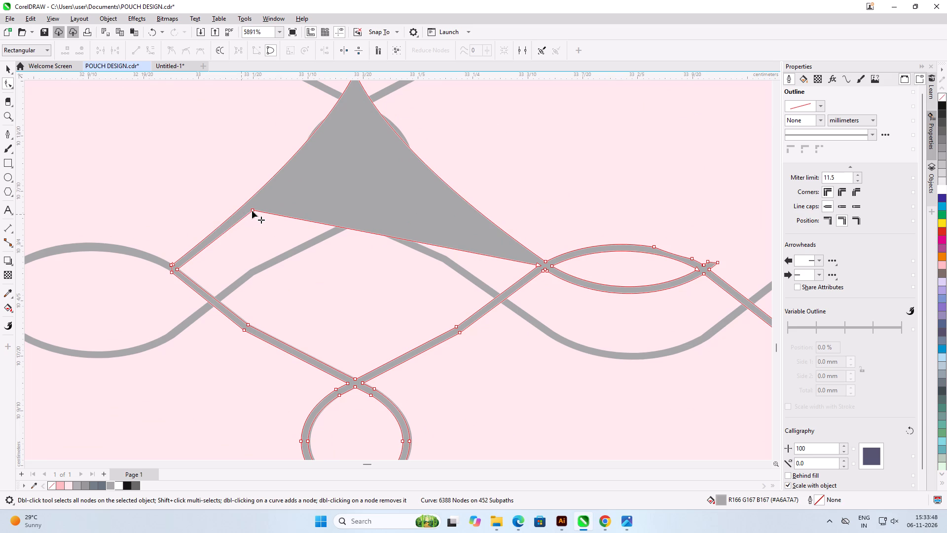
pyautogui.doubleClick(253, 211)
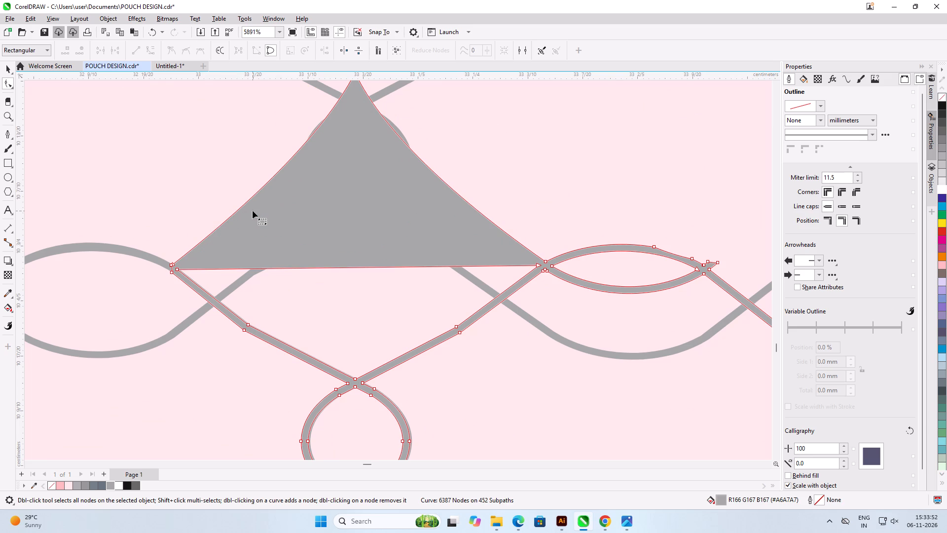
# Bend the filled shape's upper curve down toward the strand crossing above the lower mesh circle using its control handles.
pyautogui.scroll(-1, 248, 256)
pyautogui.scroll(2, 181, 259)
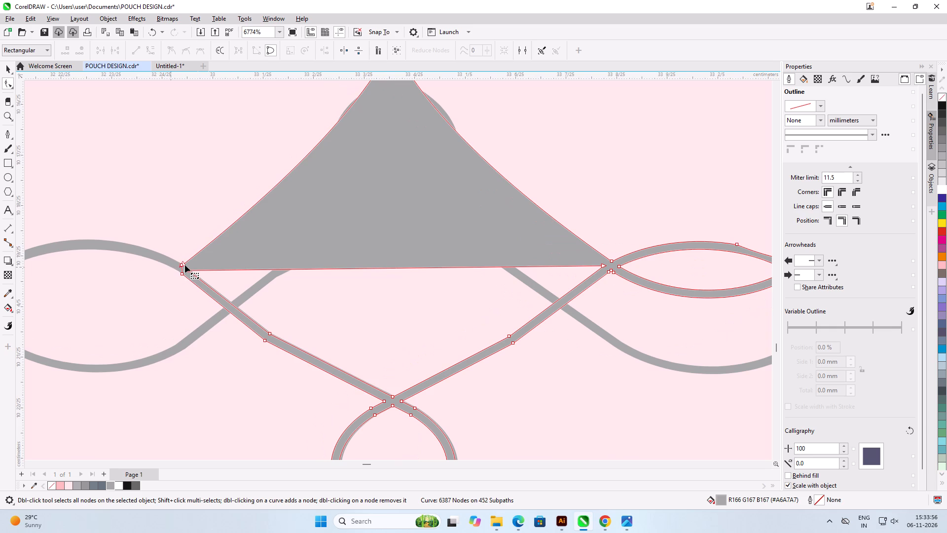
pyautogui.click(184, 265)
pyautogui.scroll(-6, 188, 298)
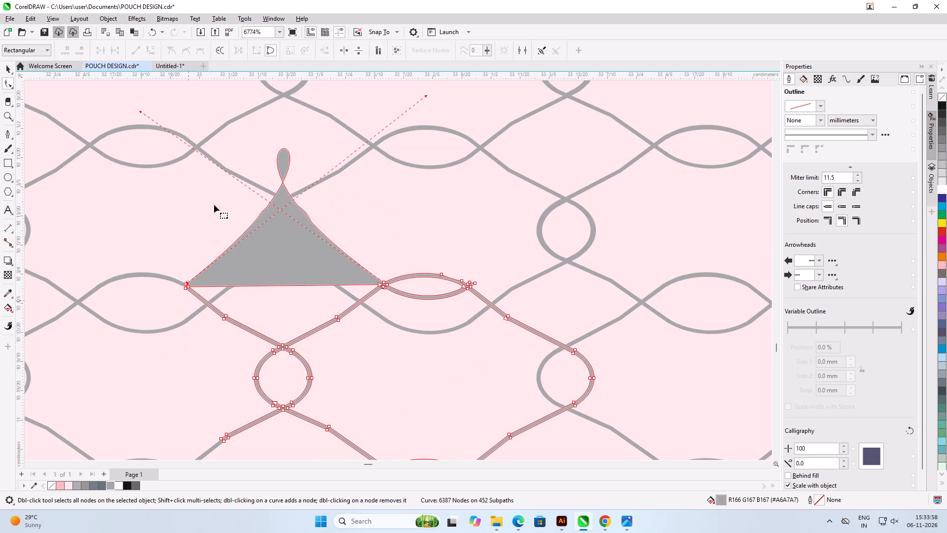
pyautogui.moveTo(140, 112); pyautogui.dragTo(238, 180)
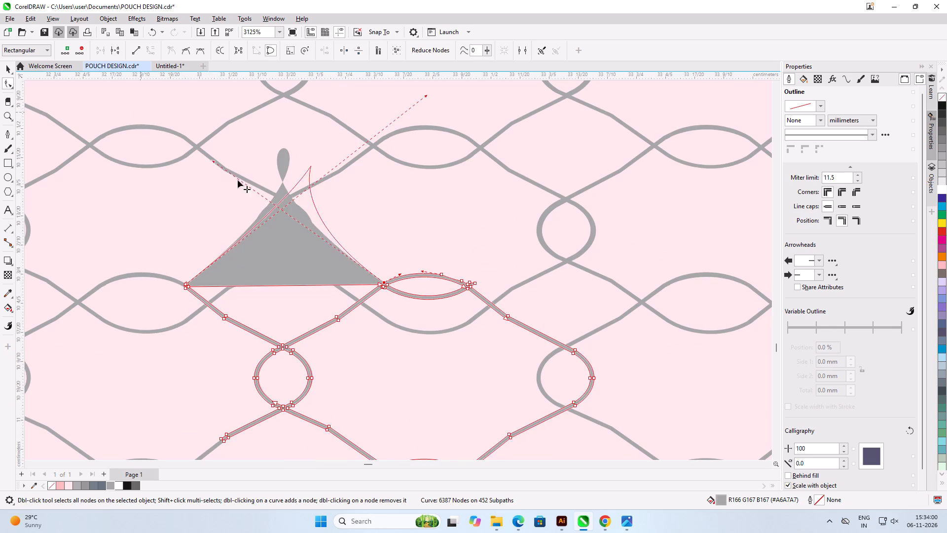
pyautogui.moveTo(238, 180); pyautogui.dragTo(303, 355)
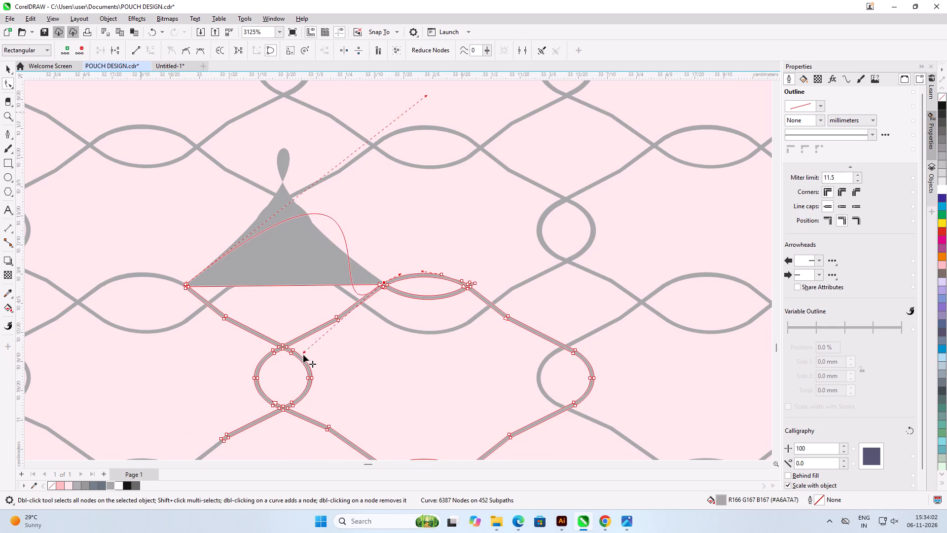
pyautogui.moveTo(303, 355); pyautogui.dragTo(301, 354)
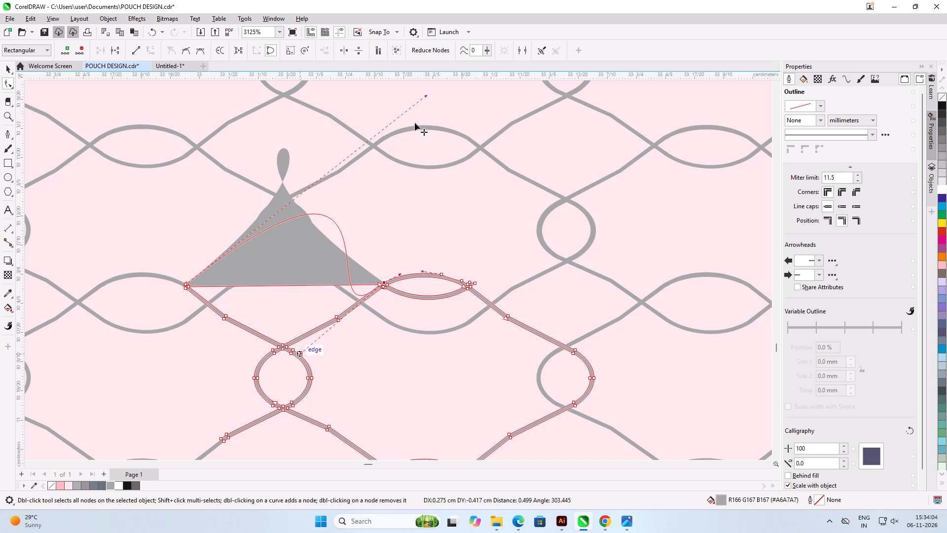
pyautogui.moveTo(425, 94); pyautogui.dragTo(327, 268)
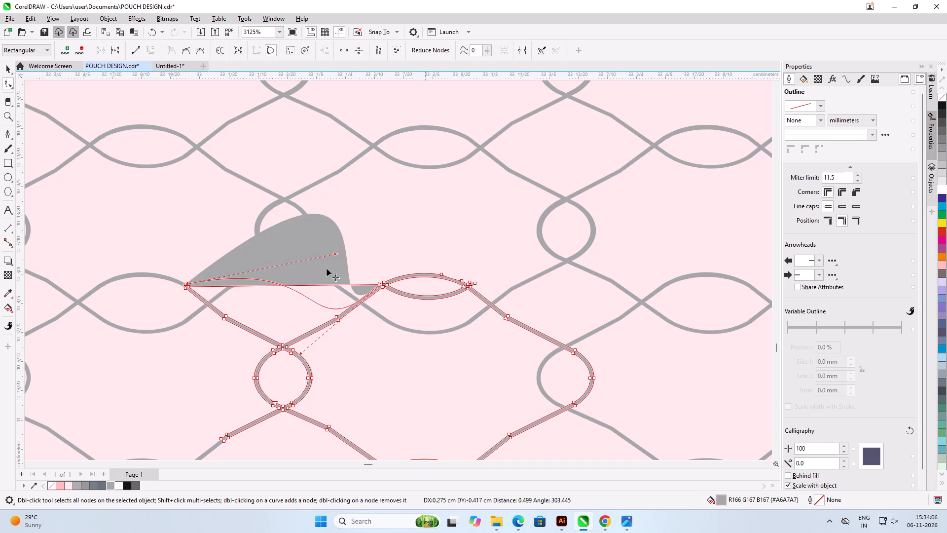
pyautogui.moveTo(327, 268); pyautogui.dragTo(288, 323)
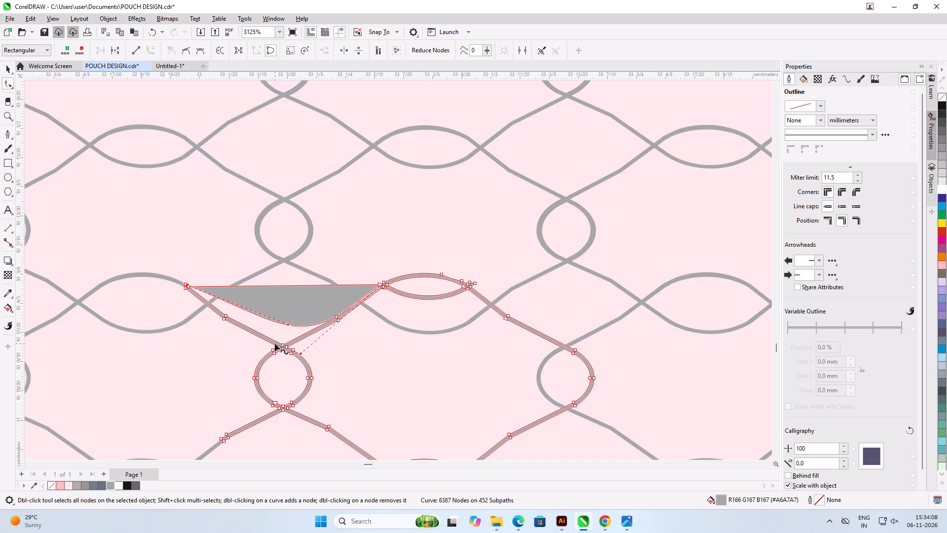
pyautogui.scroll(6, 275, 343)
pyautogui.scroll(3, 165, 326)
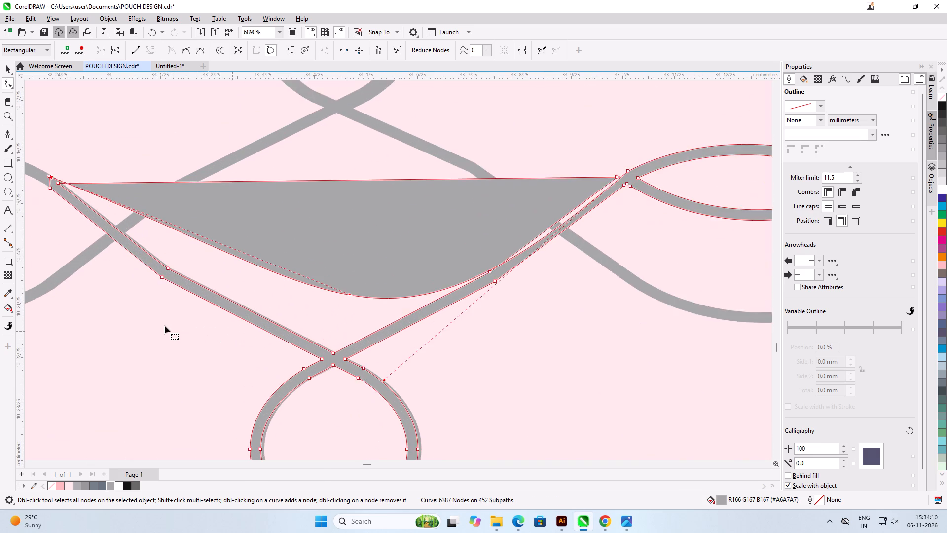
pyautogui.scroll(2, 165, 326)
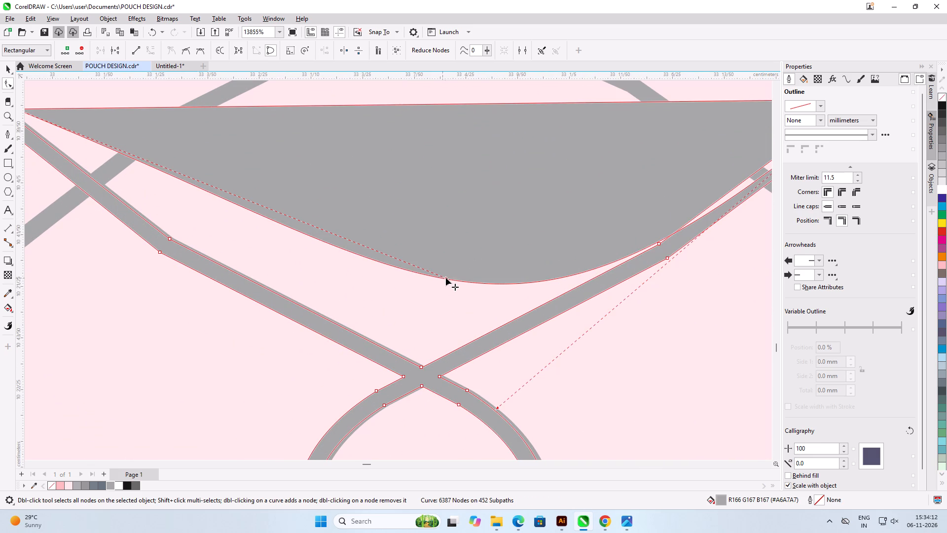
pyautogui.moveTo(446, 278); pyautogui.dragTo(370, 341)
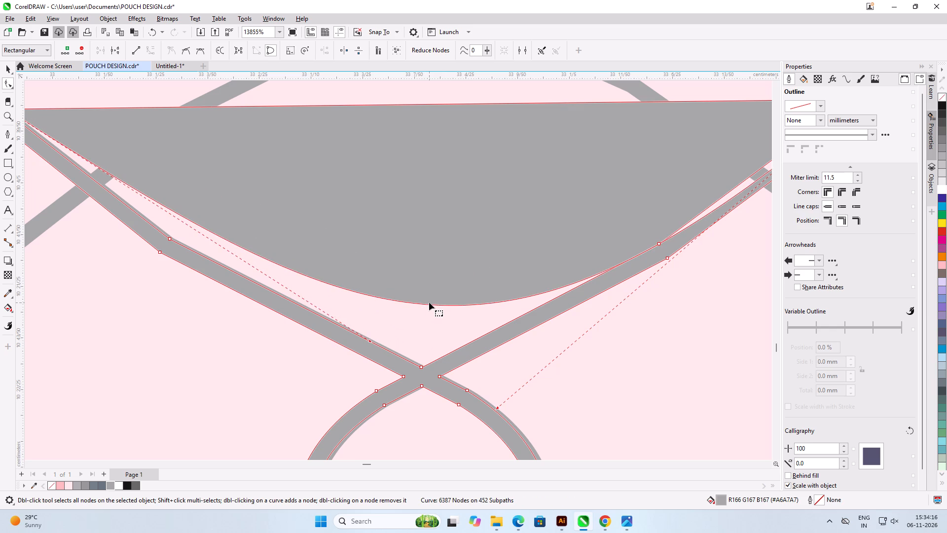
# Add a node to the bottom of the bent curve and move it onto the top node of the strand crossing.
pyautogui.doubleClick(429, 304)
pyautogui.moveTo(430, 305); pyautogui.dragTo(426, 324)
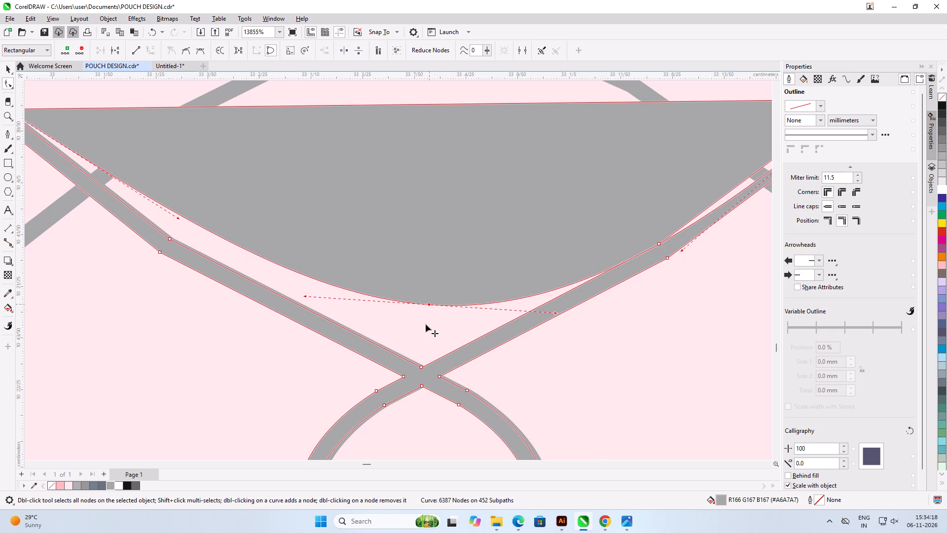
pyautogui.moveTo(426, 324); pyautogui.dragTo(421, 364)
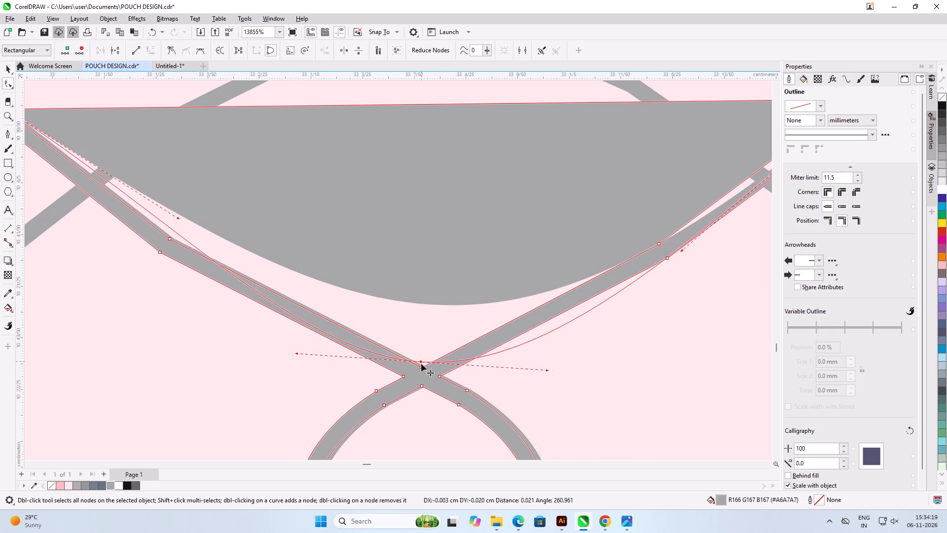
pyautogui.moveTo(421, 364); pyautogui.dragTo(421, 366)
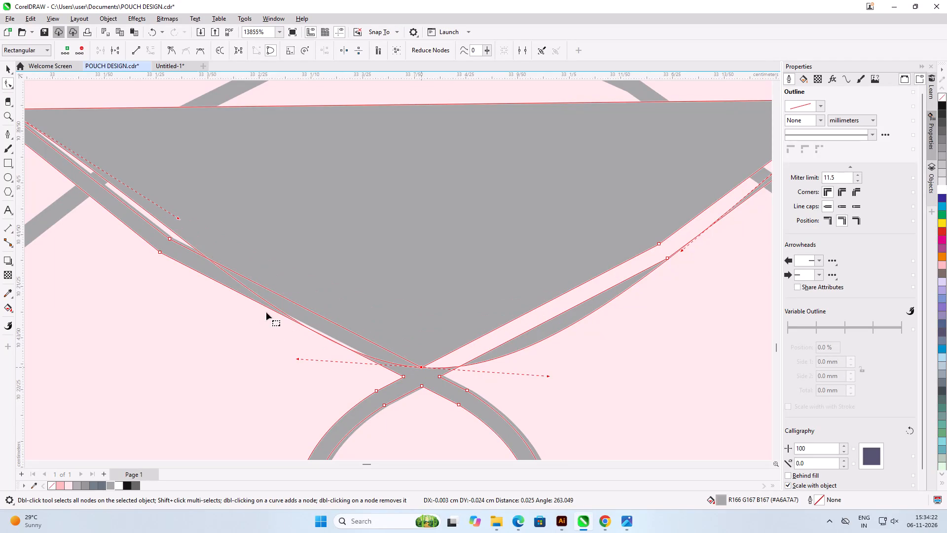
# Convert the curve segments on both sides of the added crossing node to straight lines.
pyautogui.click(238, 281)
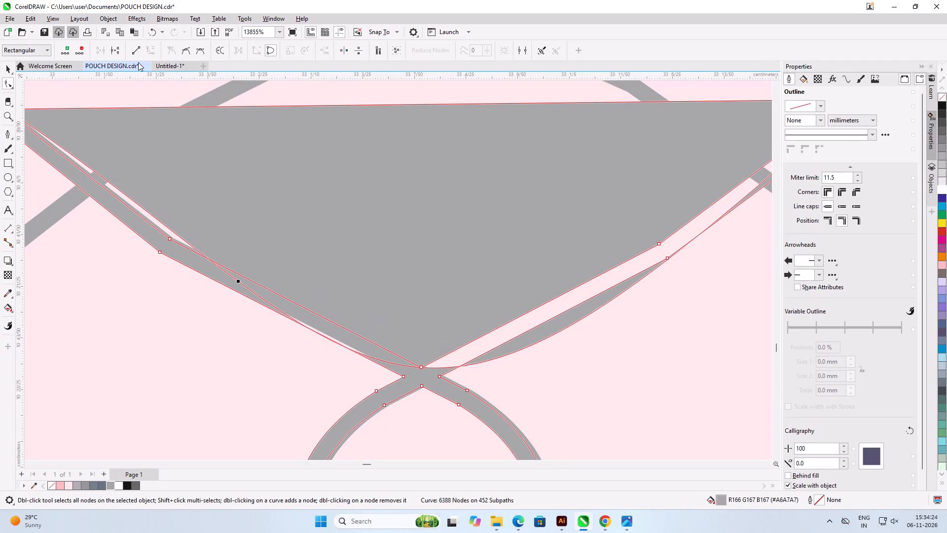
pyautogui.click(137, 48)
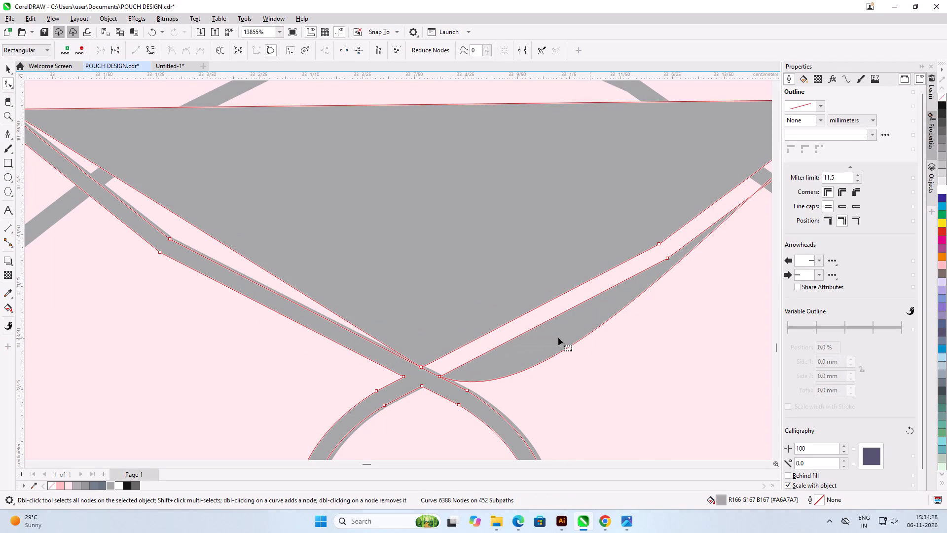
pyautogui.click(632, 301)
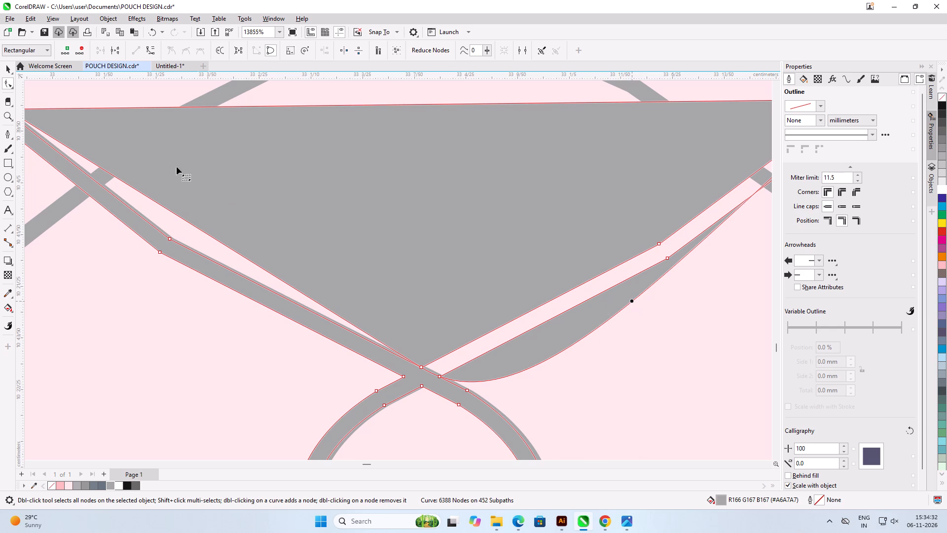
pyautogui.click(129, 51)
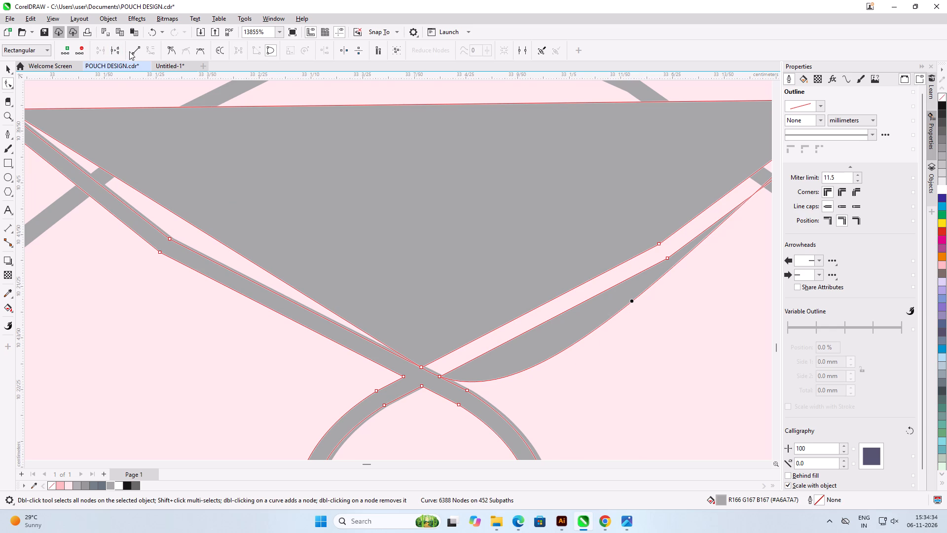
pyautogui.click(133, 55)
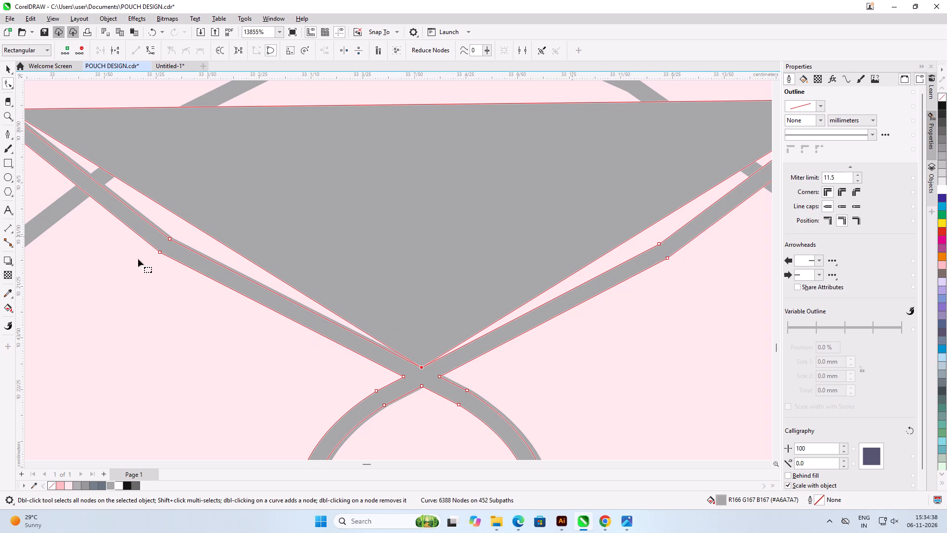
# Move the node at the filled shape's left corner onto the upper edge of the adjoining strand.
pyautogui.scroll(-2, 328, 288)
pyautogui.scroll(3, 106, 214)
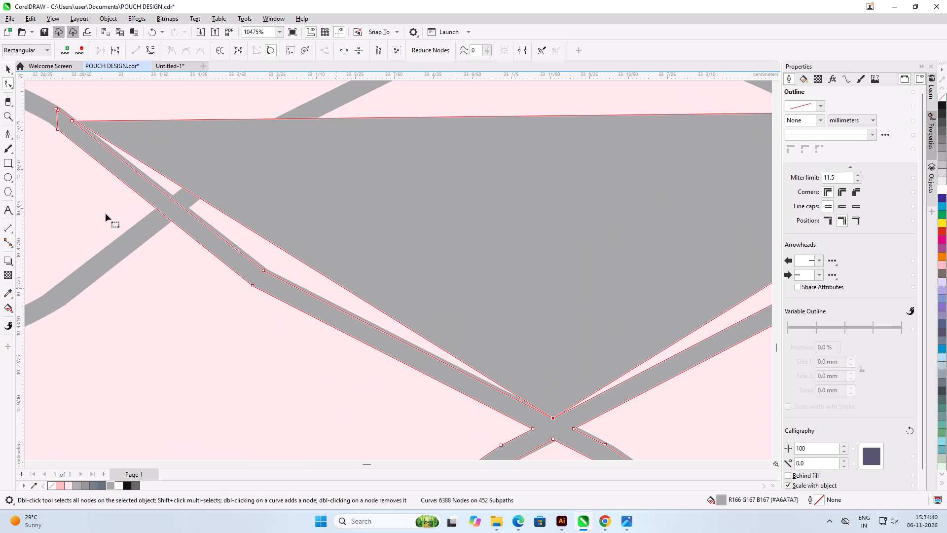
pyautogui.scroll(11, 75, 122)
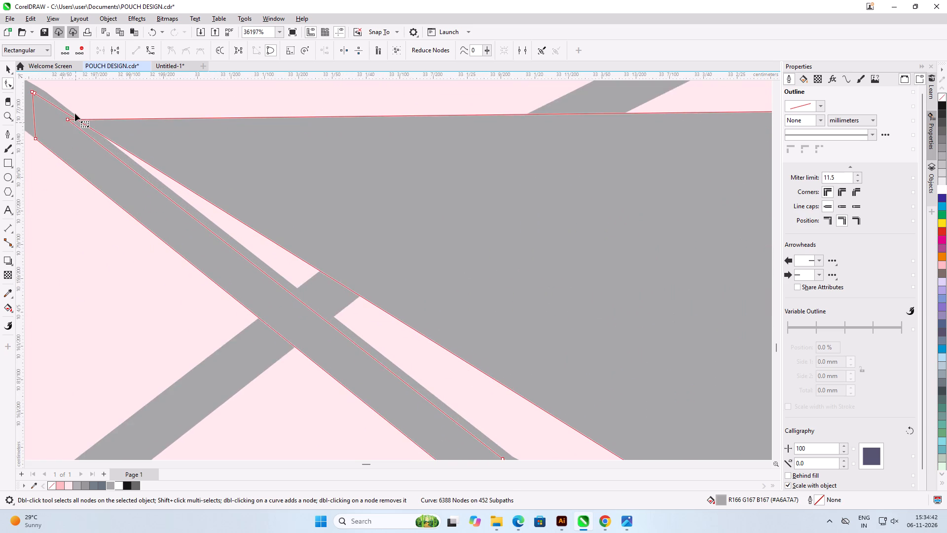
pyautogui.moveTo(61, 124); pyautogui.dragTo(73, 113)
pyautogui.scroll(-7, 73, 113)
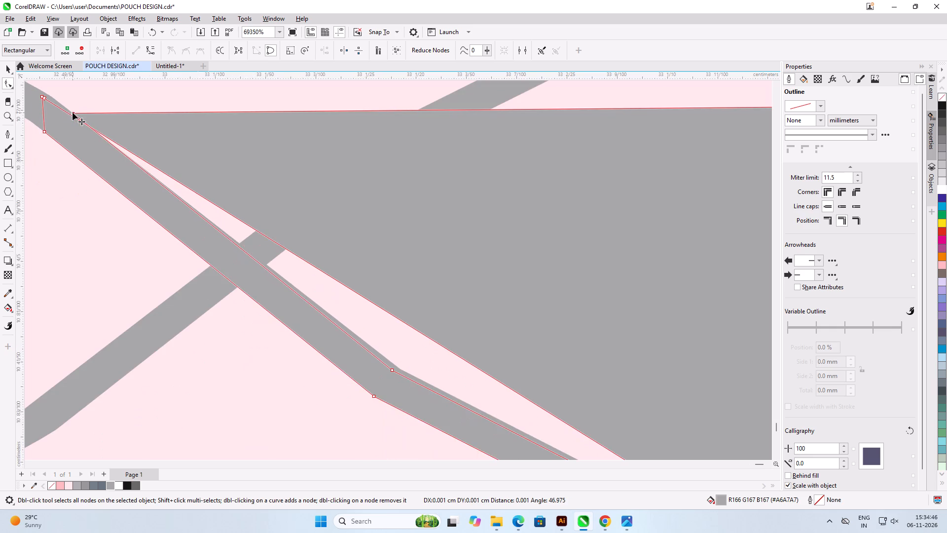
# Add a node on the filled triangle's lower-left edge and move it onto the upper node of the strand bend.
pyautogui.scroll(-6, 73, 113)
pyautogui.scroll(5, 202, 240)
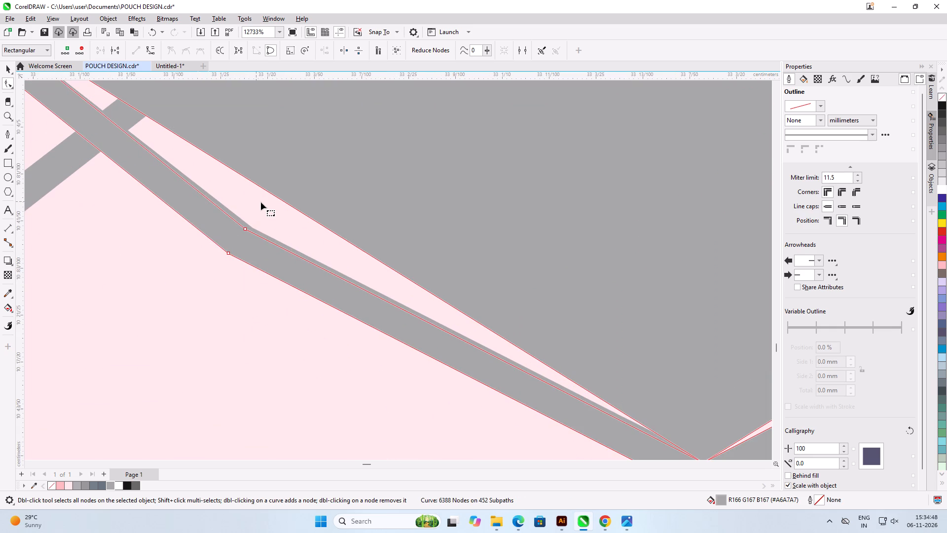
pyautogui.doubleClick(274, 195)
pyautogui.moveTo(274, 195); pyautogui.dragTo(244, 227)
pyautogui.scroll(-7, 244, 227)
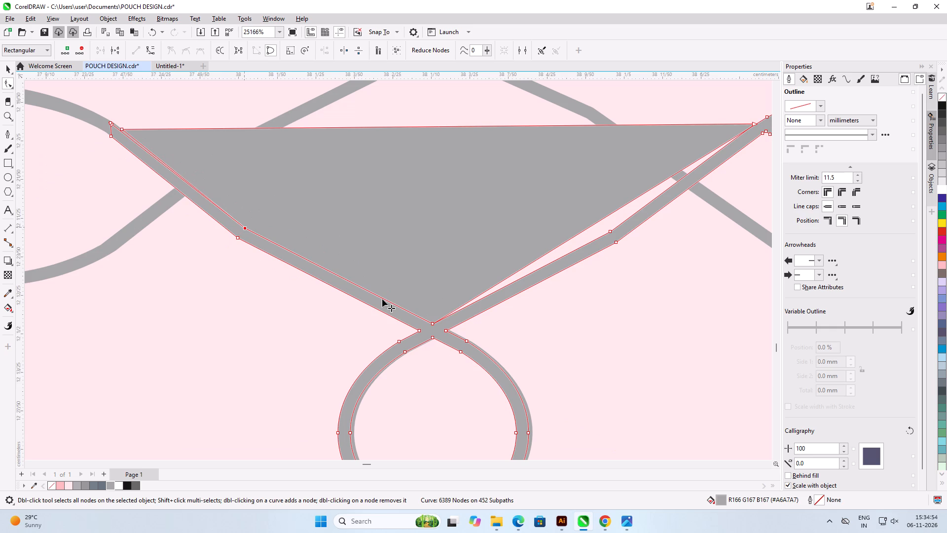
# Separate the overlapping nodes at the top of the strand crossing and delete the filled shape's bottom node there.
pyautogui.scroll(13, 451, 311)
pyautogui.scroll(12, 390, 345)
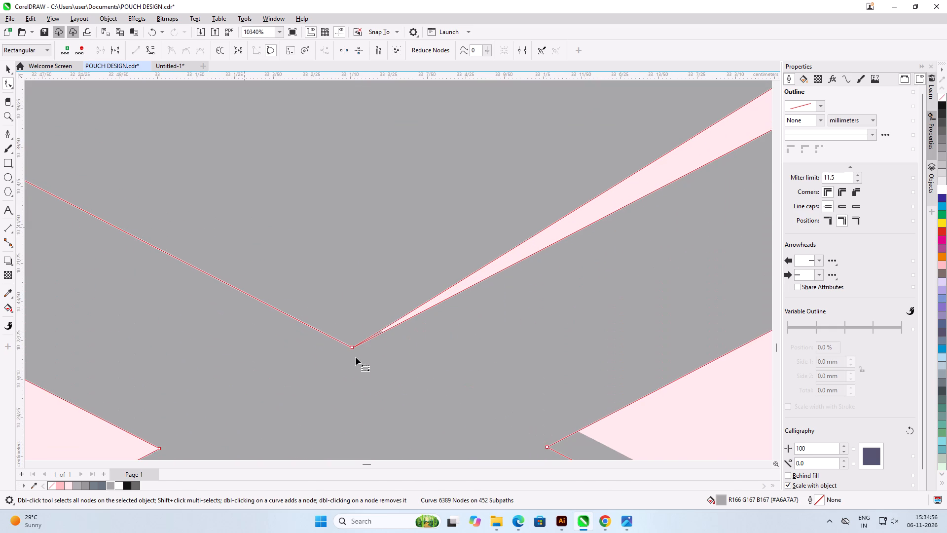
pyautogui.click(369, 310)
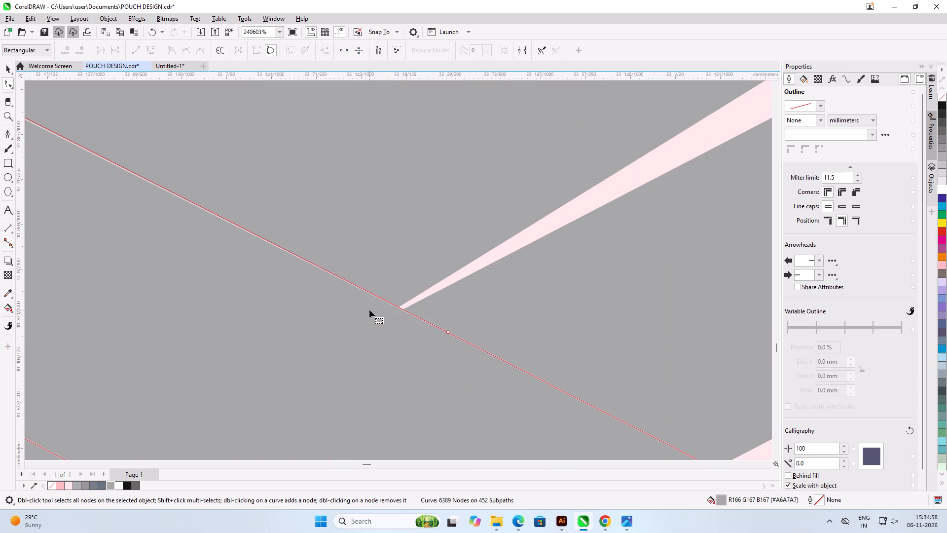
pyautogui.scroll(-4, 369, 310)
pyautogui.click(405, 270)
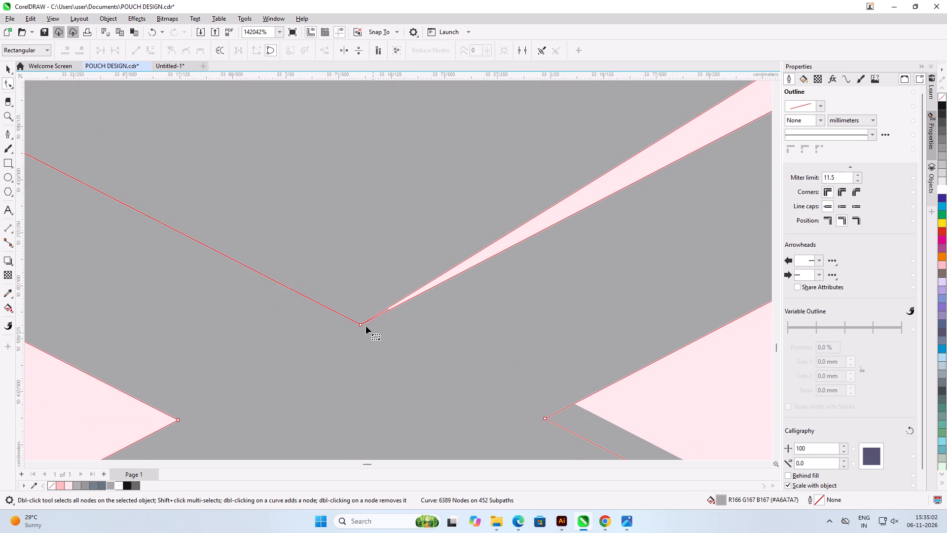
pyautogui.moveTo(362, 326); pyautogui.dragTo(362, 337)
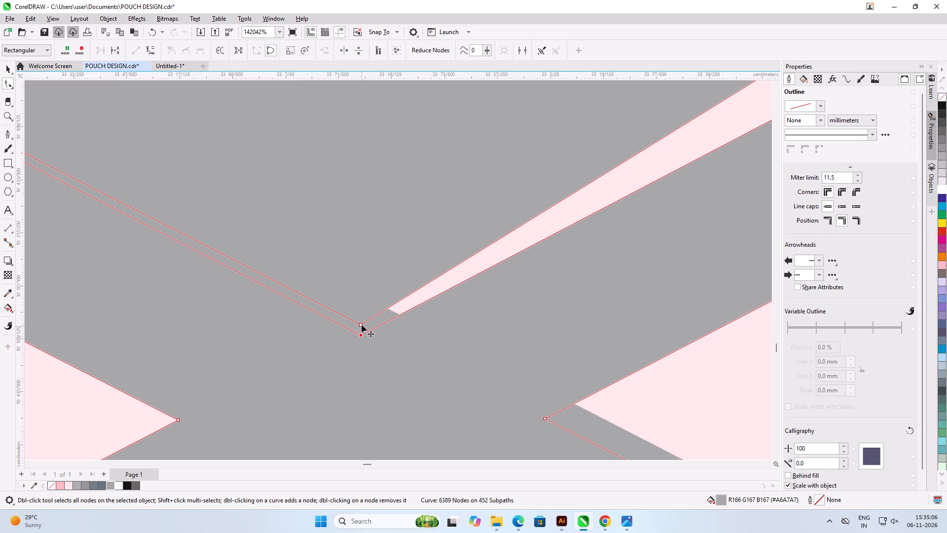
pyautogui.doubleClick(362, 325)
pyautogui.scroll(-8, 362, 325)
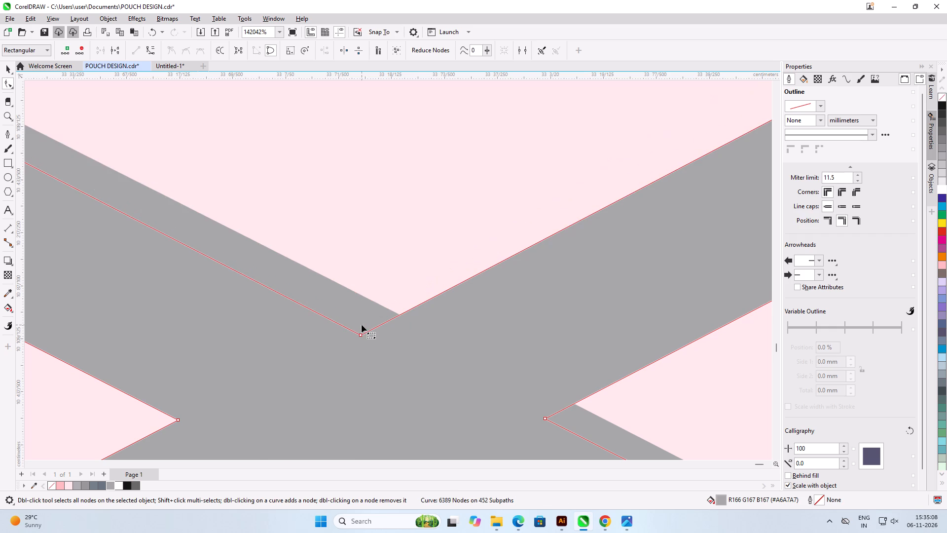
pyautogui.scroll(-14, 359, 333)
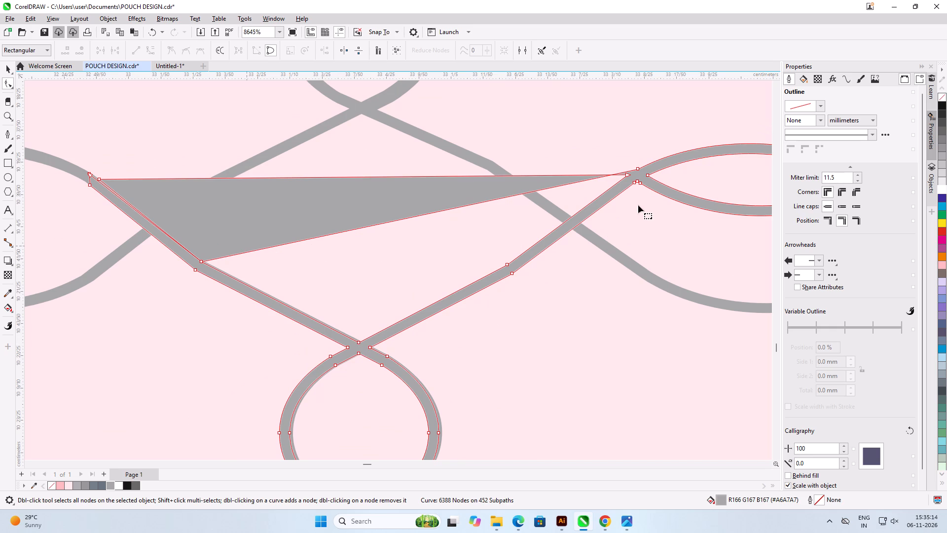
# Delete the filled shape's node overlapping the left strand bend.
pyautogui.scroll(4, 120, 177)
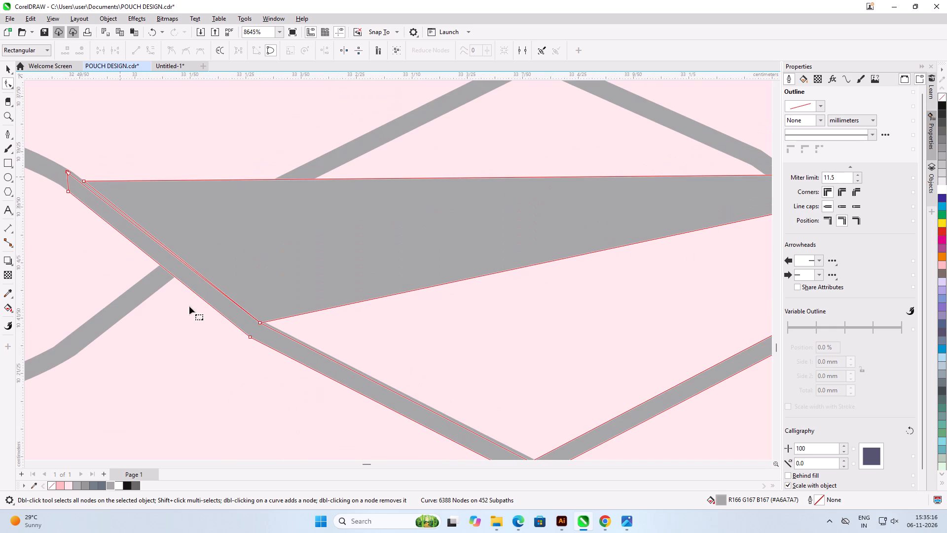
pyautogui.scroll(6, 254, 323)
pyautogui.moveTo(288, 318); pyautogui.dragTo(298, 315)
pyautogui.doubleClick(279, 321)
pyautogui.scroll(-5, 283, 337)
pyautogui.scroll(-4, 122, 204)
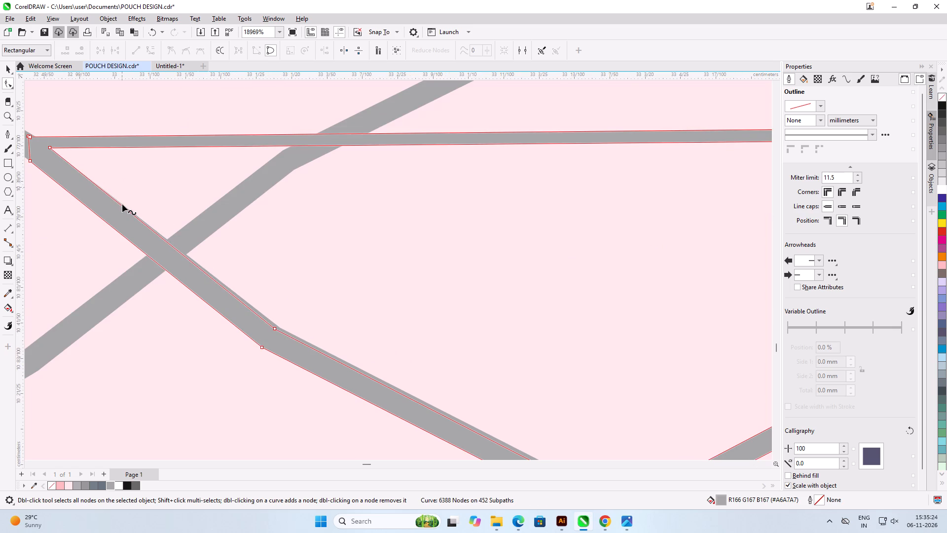
# Move the top node of the strand crossing slightly upward, clear of the crossing above the lower mesh circle.
pyautogui.scroll(-3, 122, 204)
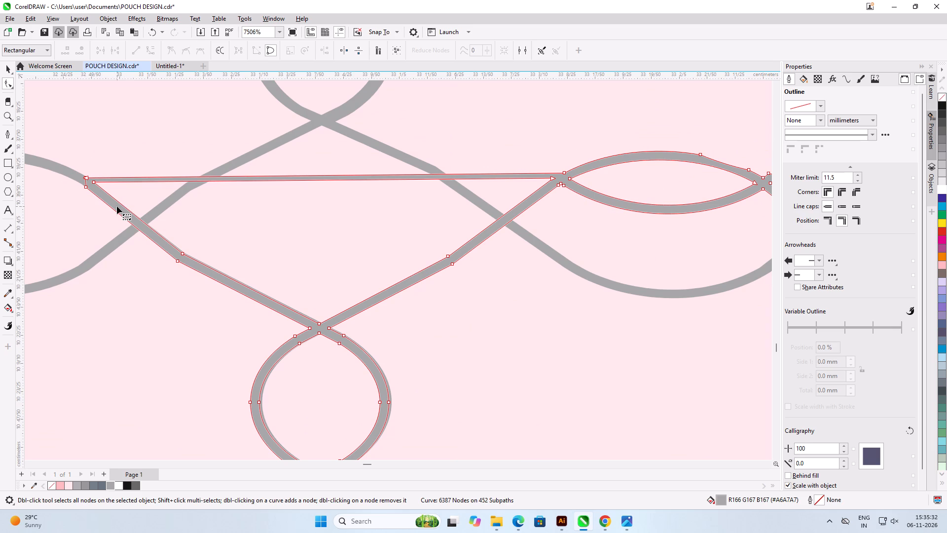
pyautogui.click(336, 174)
pyautogui.moveTo(318, 323); pyautogui.dragTo(318, 318)
pyautogui.moveTo(320, 323); pyautogui.dragTo(319, 316)
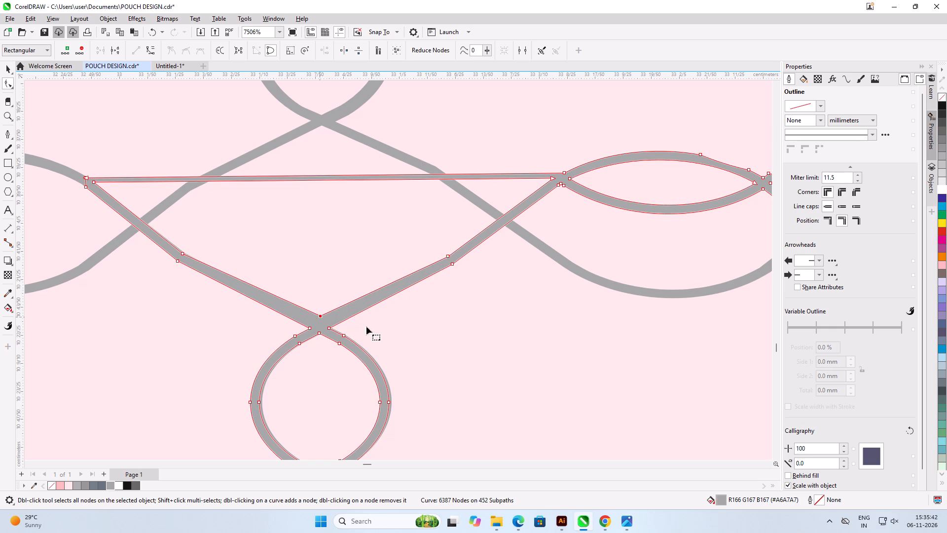
# Add a node midway along the thin horizontal bar's upper edge and move it down into the notch of the strand crossing.
pyautogui.click(329, 174)
pyautogui.doubleClick(329, 174)
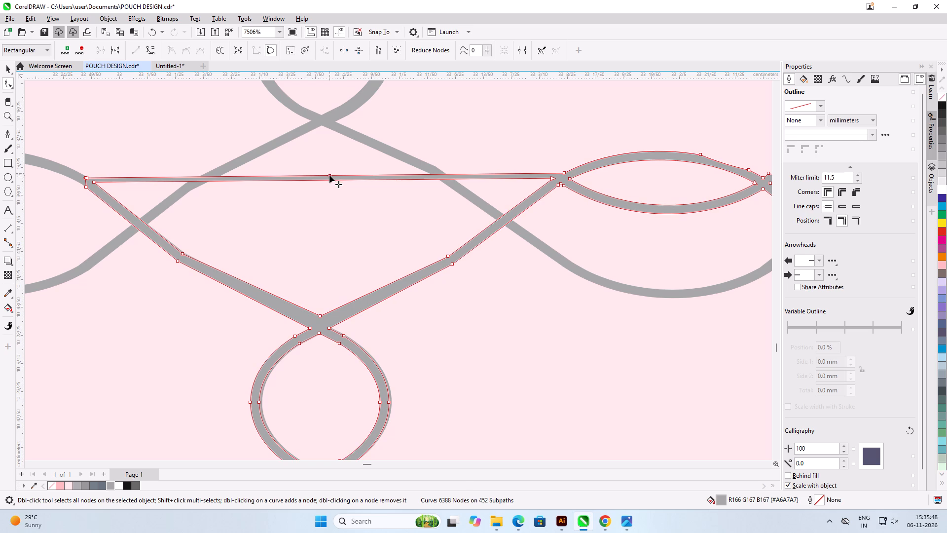
pyautogui.tripleClick(330, 175)
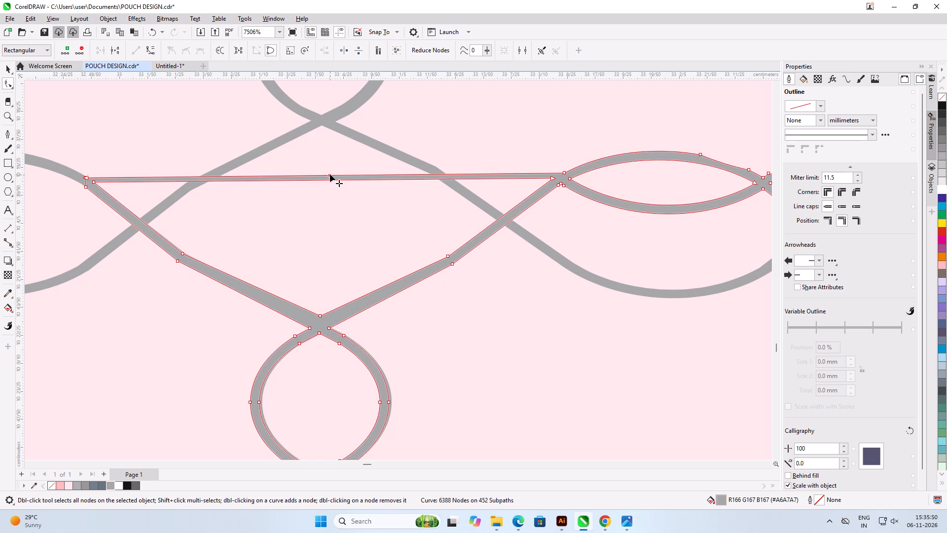
pyautogui.doubleClick(330, 175)
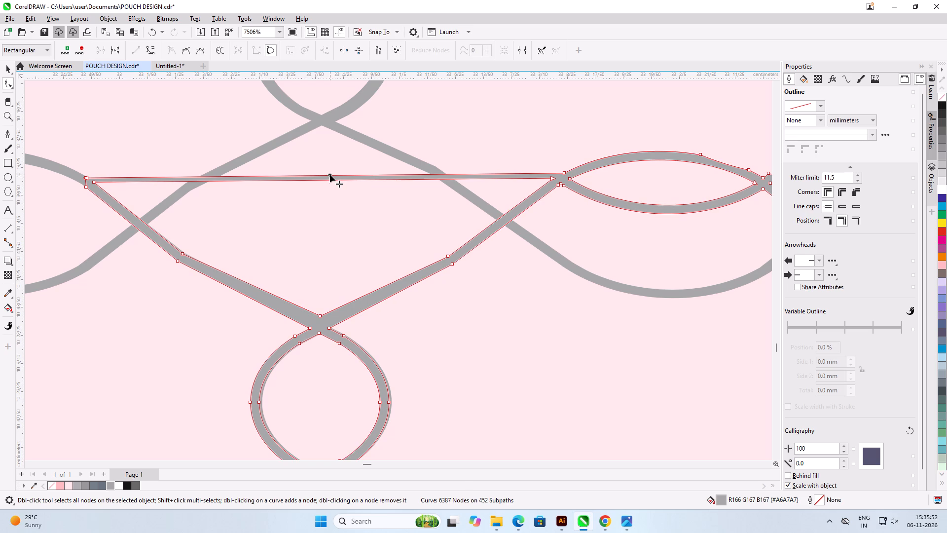
pyautogui.moveTo(330, 175); pyautogui.dragTo(329, 217)
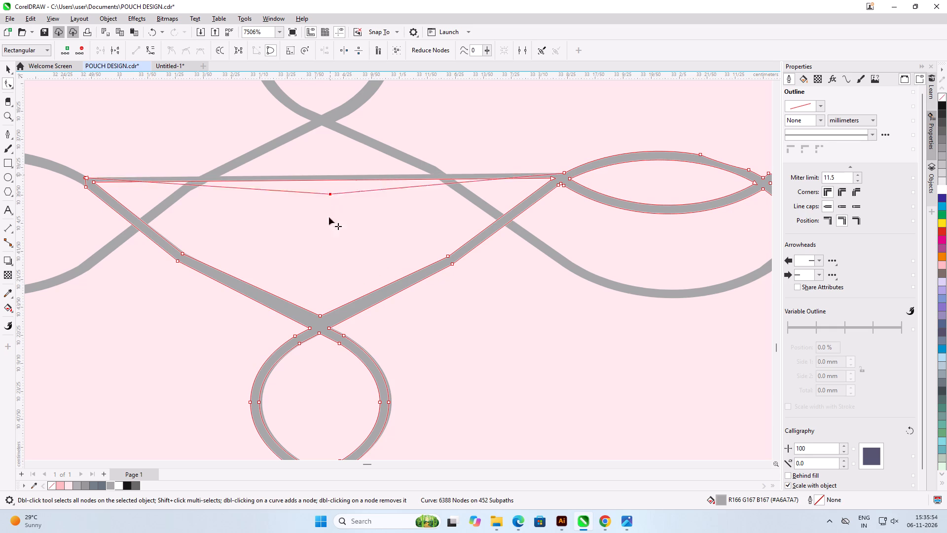
pyautogui.moveTo(329, 217); pyautogui.dragTo(317, 326)
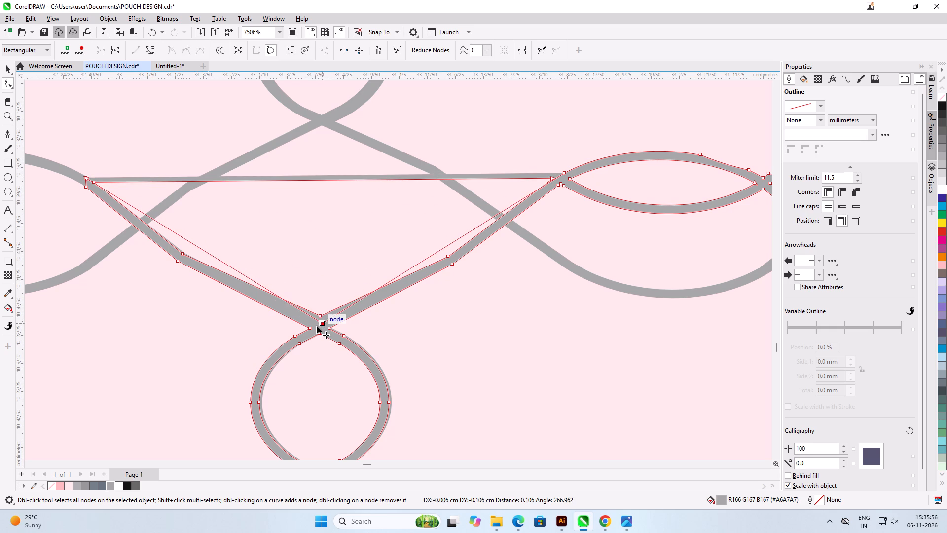
pyautogui.moveTo(317, 326); pyautogui.dragTo(321, 326)
pyautogui.scroll(15, 321, 326)
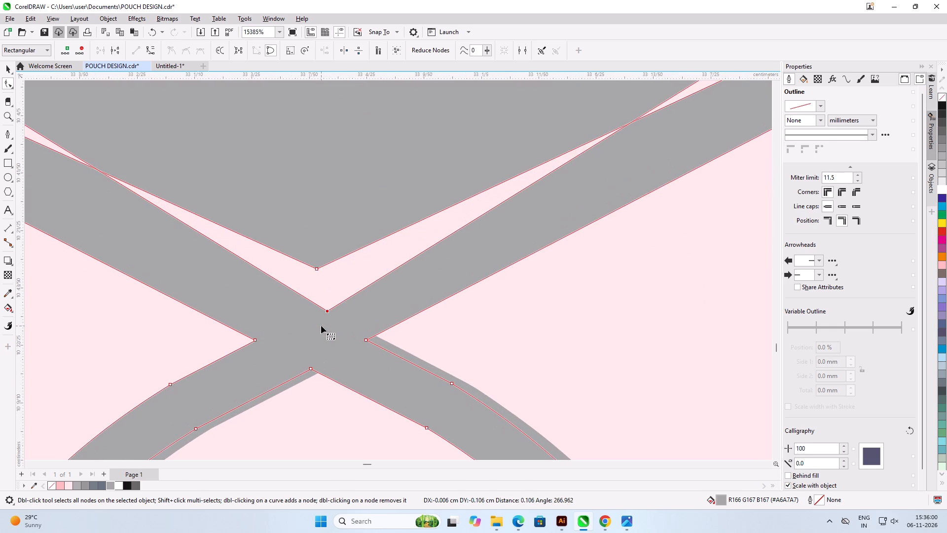
pyautogui.moveTo(328, 310); pyautogui.dragTo(322, 306)
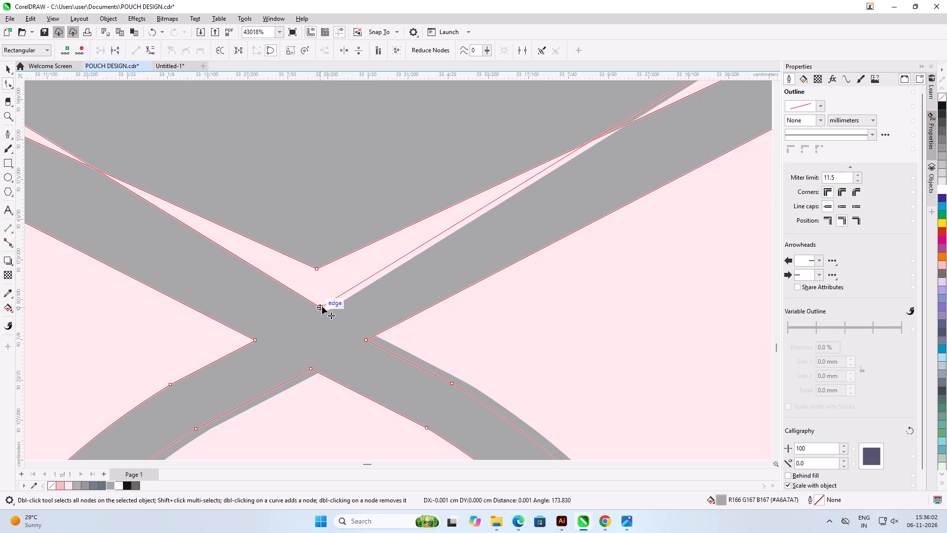
pyautogui.moveTo(322, 306); pyautogui.dragTo(323, 306)
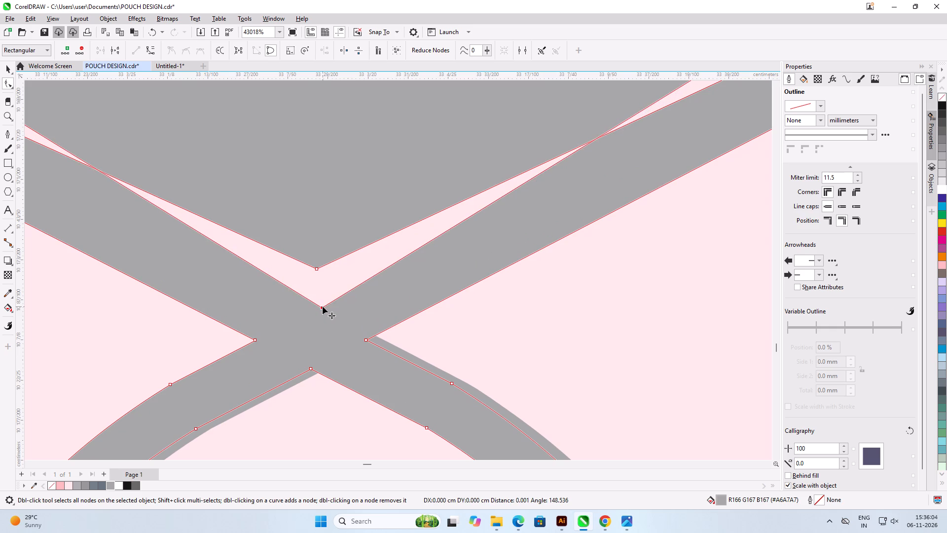
# Add a node on the straight lower-left edge, move it onto the left strand bend, and delete the old overlapping bend node.
pyautogui.click(316, 268)
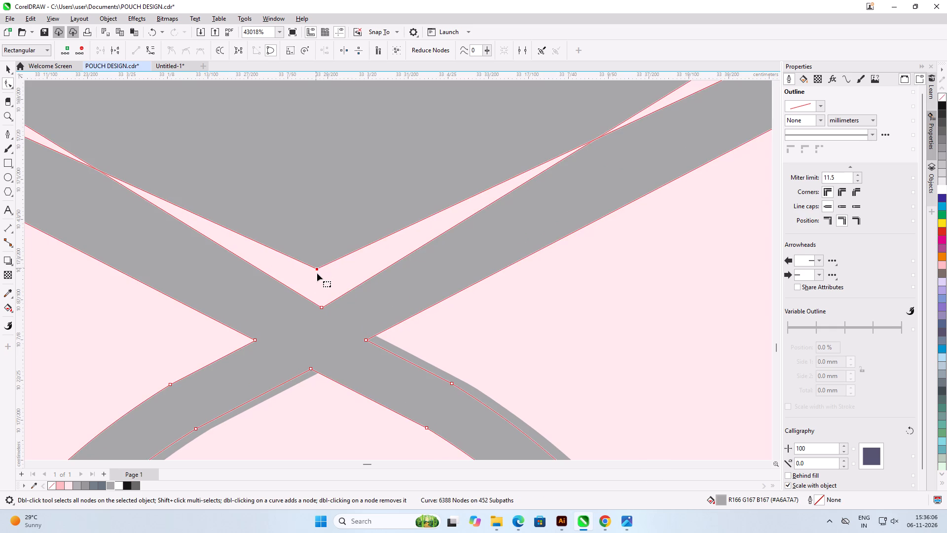
pyautogui.scroll(-14, 308, 297)
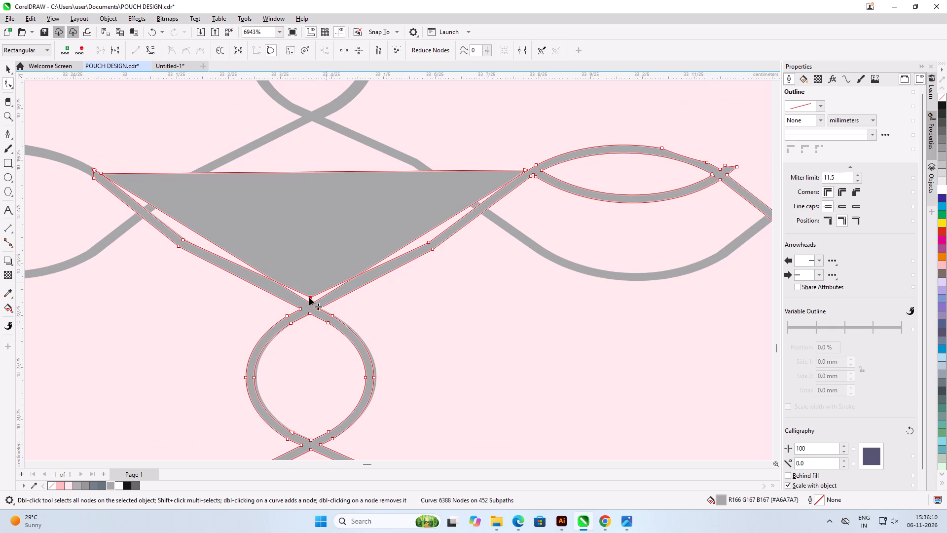
pyautogui.scroll(1, 182, 228)
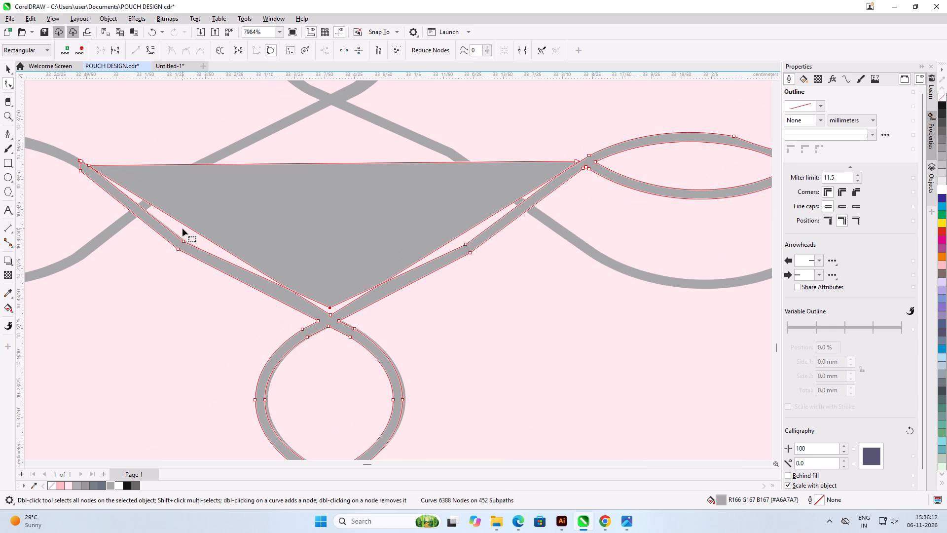
pyautogui.doubleClick(196, 231)
pyautogui.scroll(6, 147, 235)
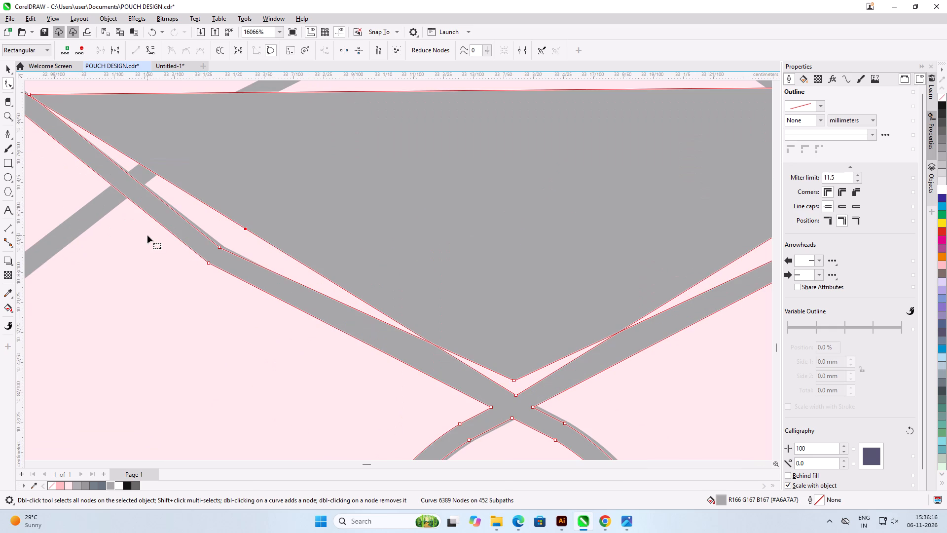
pyautogui.moveTo(245, 228); pyautogui.dragTo(222, 245)
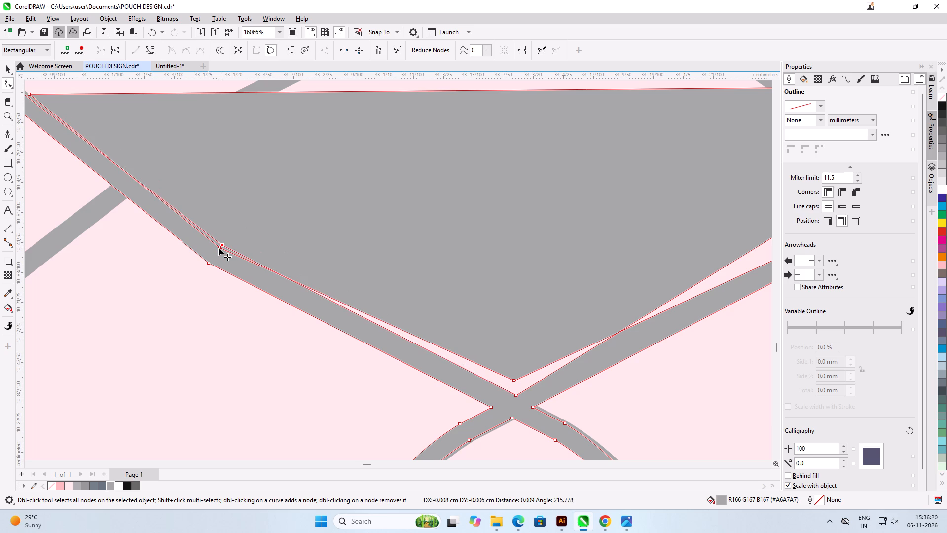
pyautogui.click(219, 248)
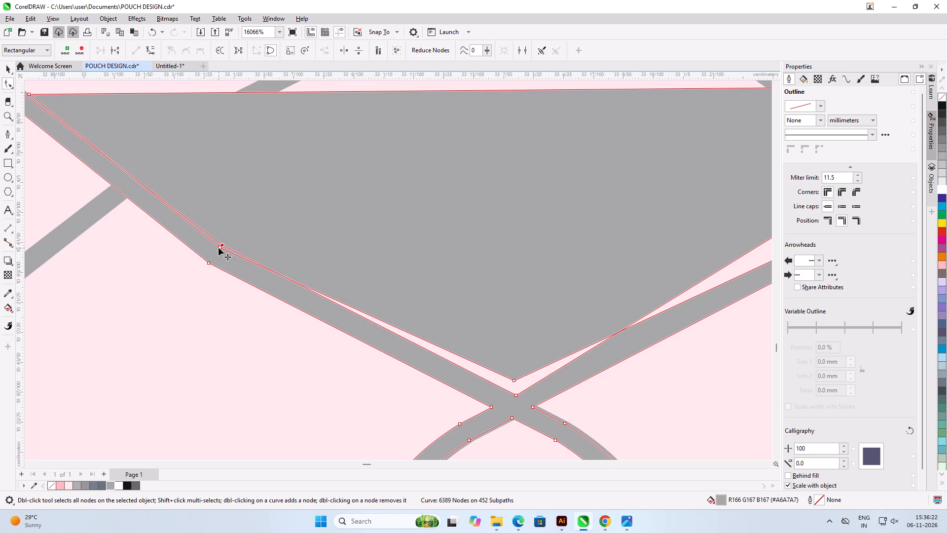
pyautogui.doubleClick(219, 248)
pyautogui.scroll(-6, 218, 248)
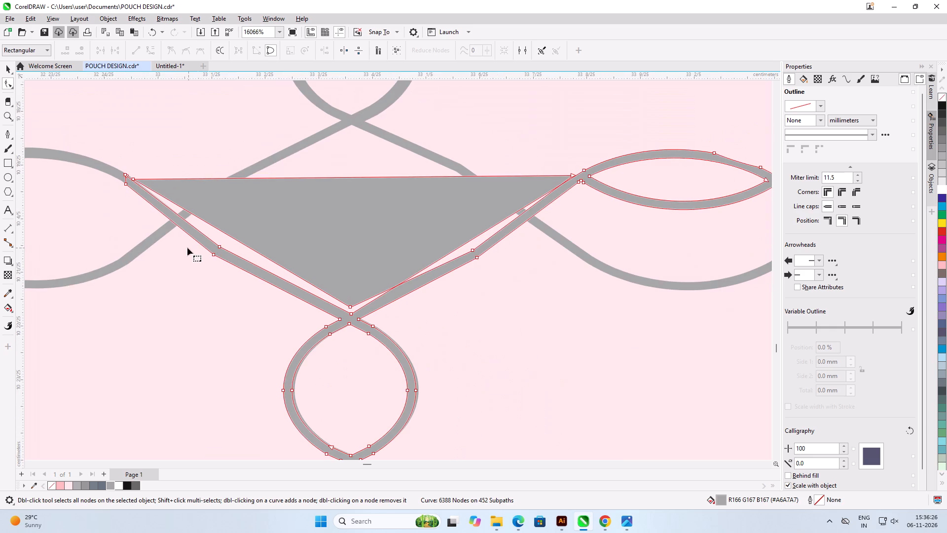
# Add a node on the straight lower-right edge, move it onto the right strand bend, and delete the old overlapping bend node.
pyautogui.scroll(4, 411, 259)
pyautogui.scroll(4, 553, 230)
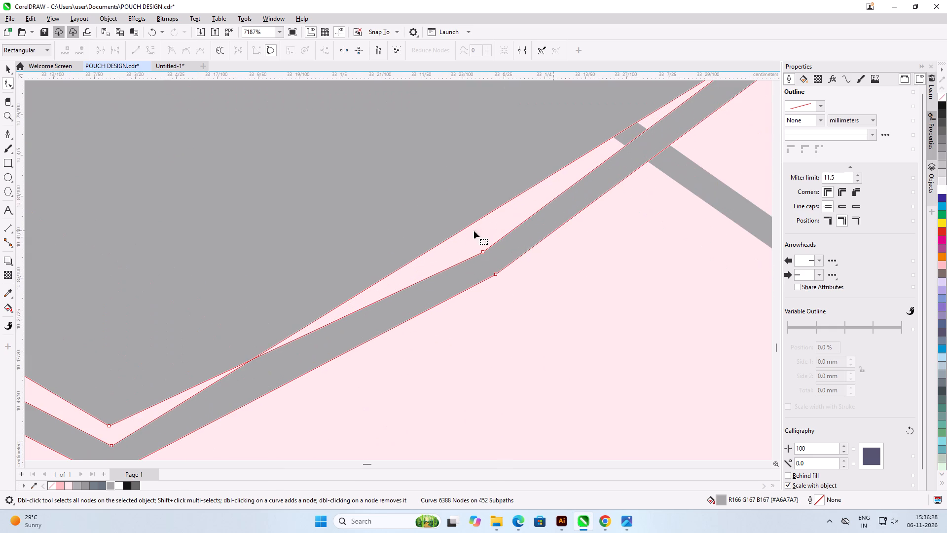
pyautogui.click(475, 222)
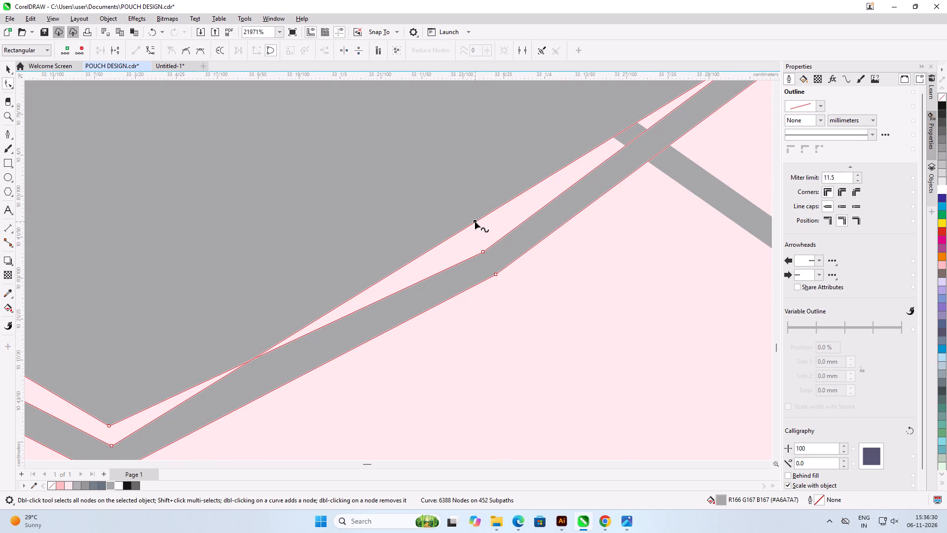
pyautogui.doubleClick(475, 222)
pyautogui.moveTo(474, 223); pyautogui.dragTo(479, 248)
pyautogui.doubleClick(482, 252)
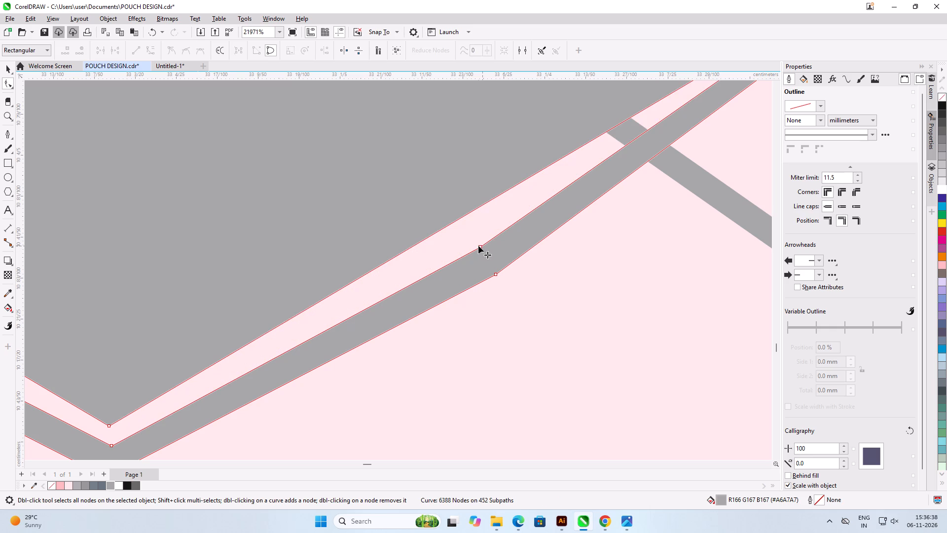
pyautogui.click(478, 246)
pyautogui.moveTo(480, 247); pyautogui.dragTo(484, 251)
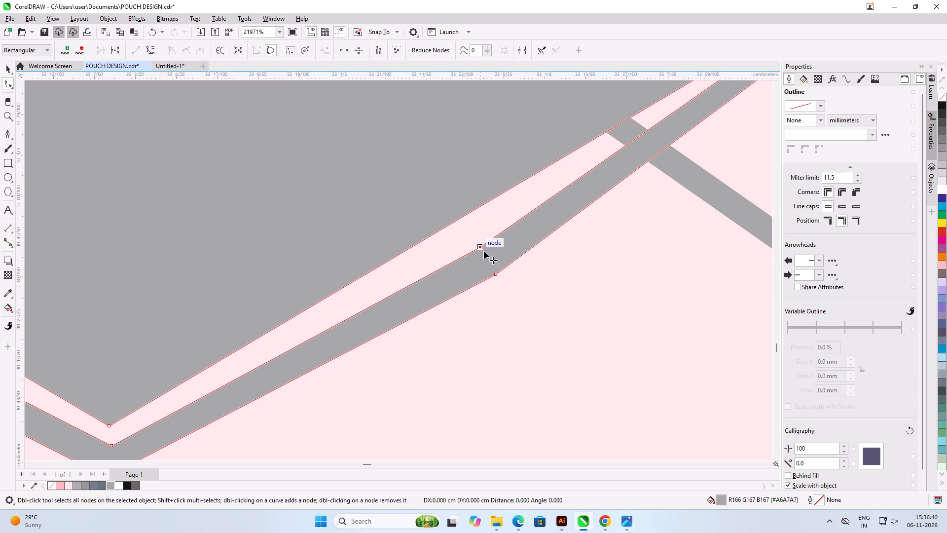
pyautogui.moveTo(484, 251); pyautogui.dragTo(484, 252)
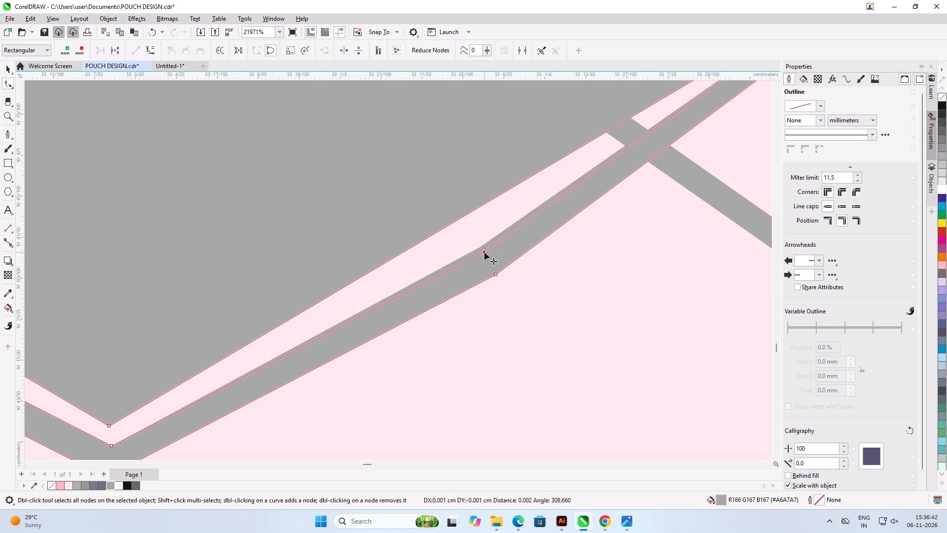
pyautogui.scroll(-2, 484, 260)
pyautogui.scroll(1, 484, 261)
pyautogui.scroll(-4, 484, 261)
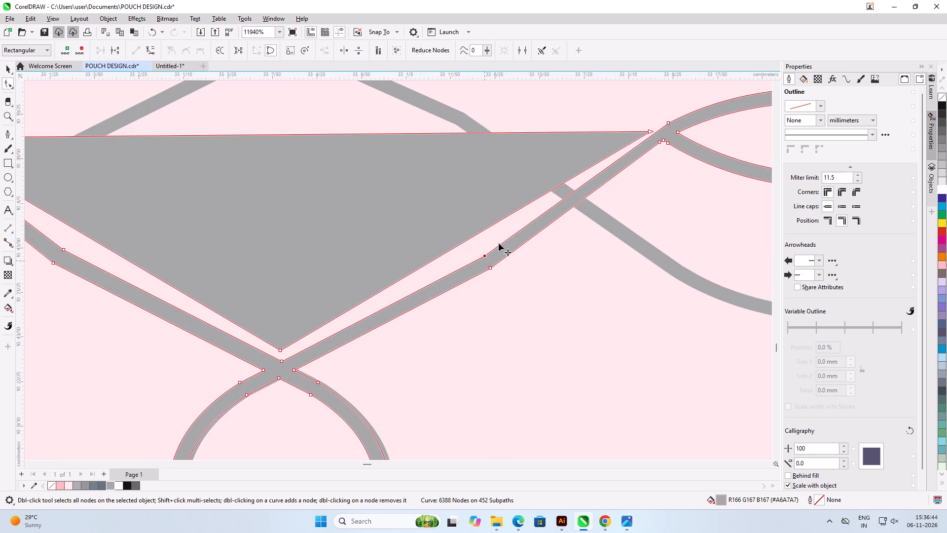
# Delete the corner nodes at both ends of the filled triangle above the lower mesh circle to remove the shape.
pyautogui.scroll(-3, 499, 243)
pyautogui.scroll(3, 158, 186)
pyautogui.doubleClick(105, 169)
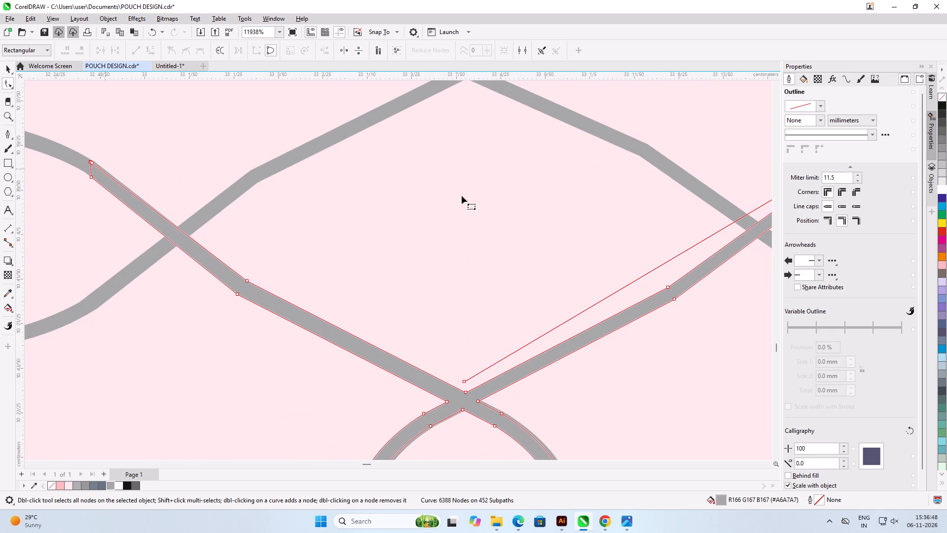
pyautogui.scroll(-4, 368, 196)
pyautogui.scroll(3, 533, 180)
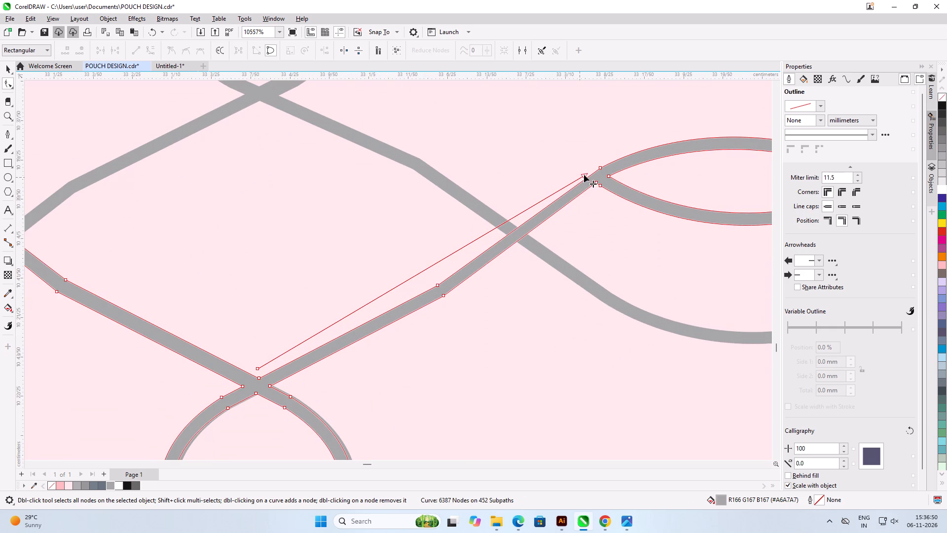
pyautogui.doubleClick(584, 175)
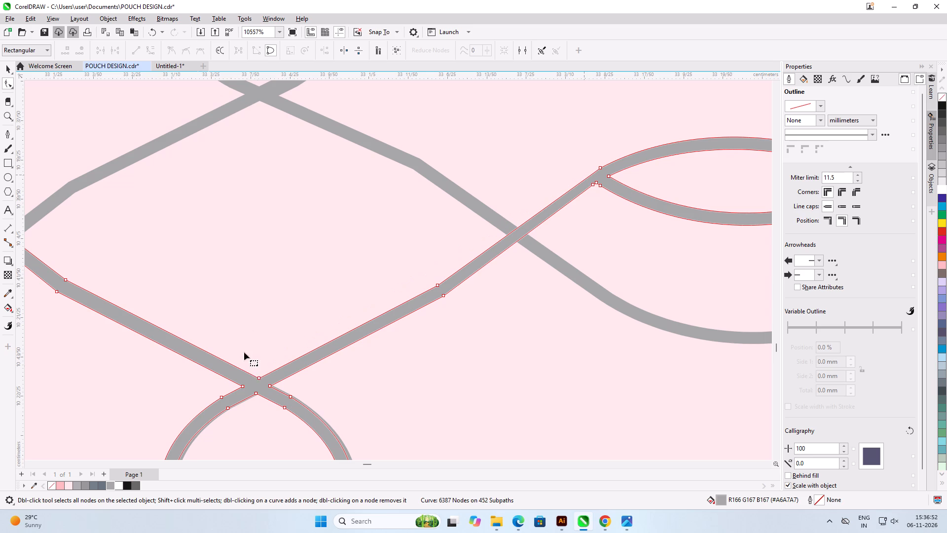
# Delete the two stray strand-end nodes beyond the lens-shaped loop's right crossing and convert the remaining edge to a straight line.
pyautogui.scroll(-9, 229, 321)
pyautogui.scroll(5, 436, 307)
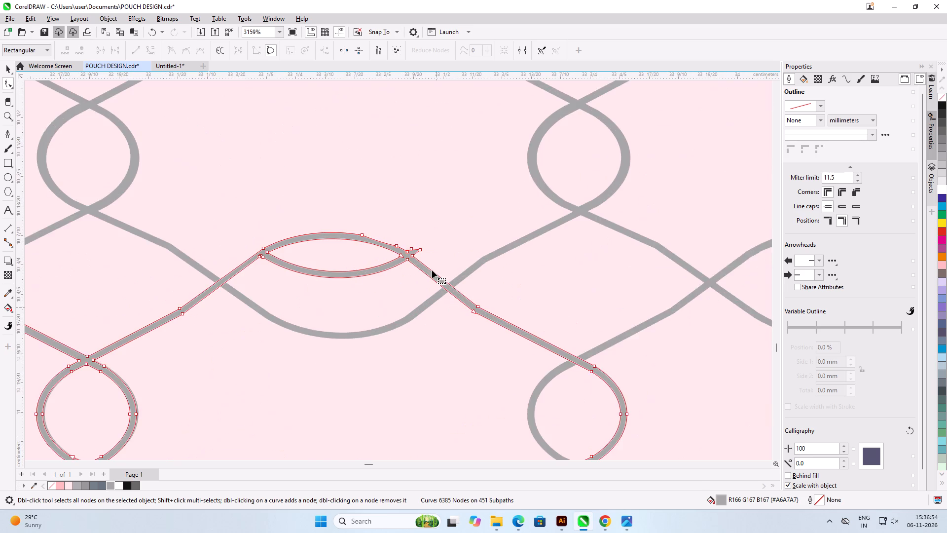
pyautogui.scroll(14, 422, 237)
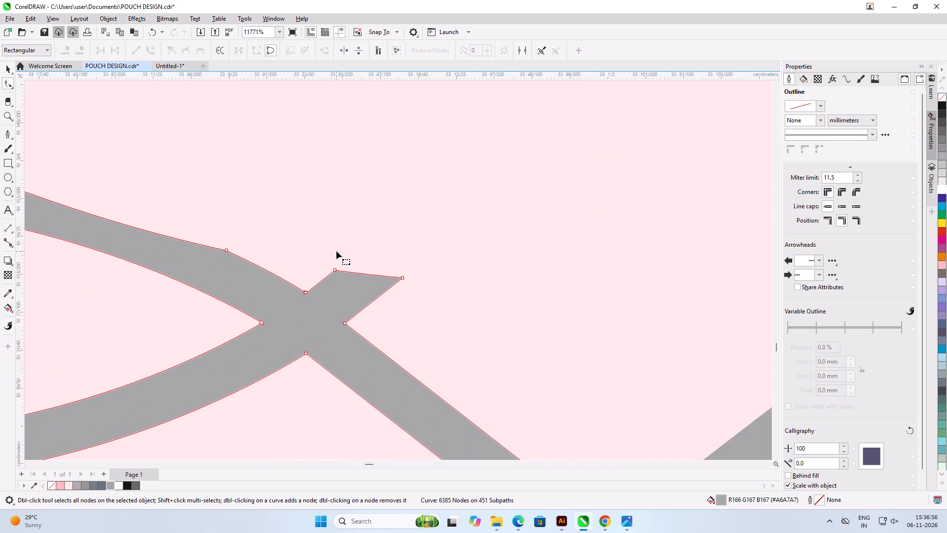
pyautogui.moveTo(336, 251); pyautogui.dragTo(329, 265)
pyautogui.moveTo(326, 259); pyautogui.dragTo(412, 288)
pyautogui.press('Delete')
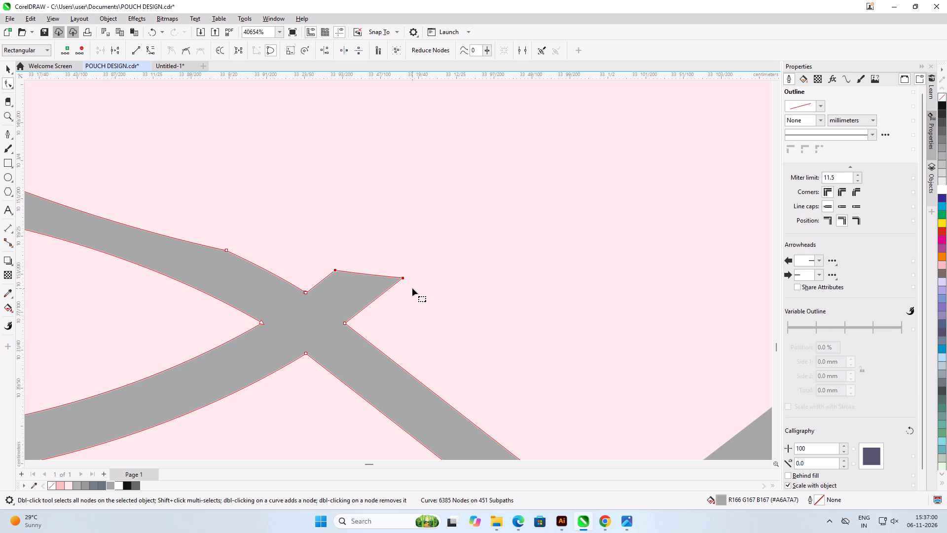
pyautogui.click(380, 266)
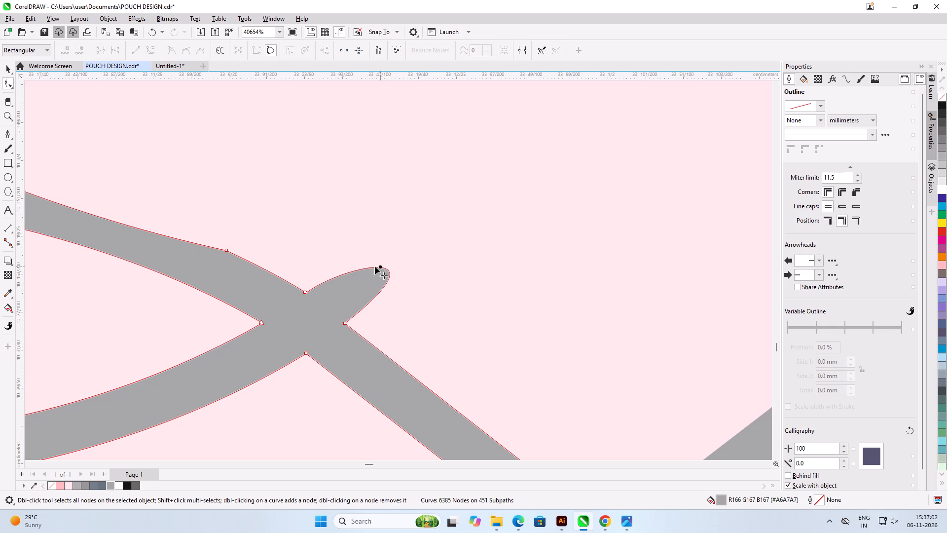
pyautogui.click(132, 55)
# Adjust the curve handles on the upper-right outer edge of the lens-shaped loop to smooth out its dip.
pyautogui.scroll(-12, 393, 198)
pyautogui.scroll(5, 271, 185)
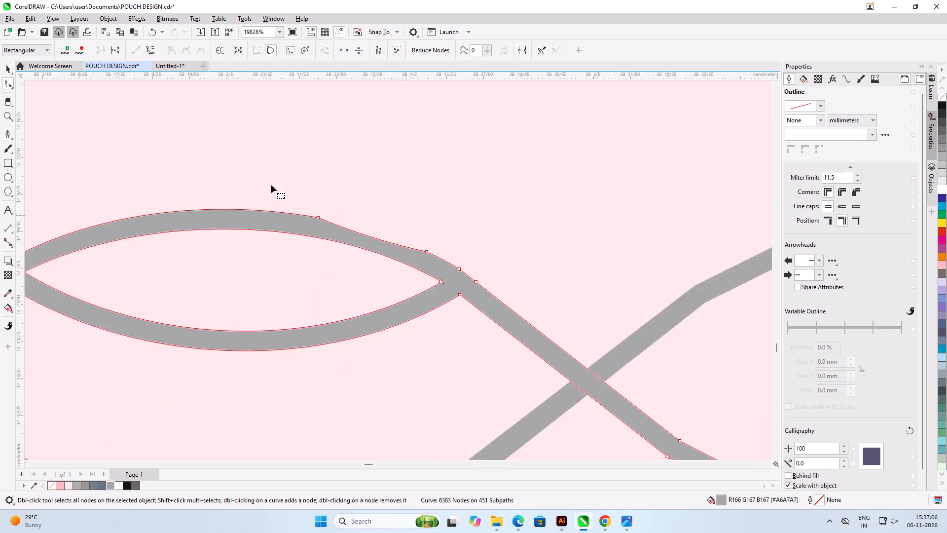
pyautogui.scroll(5, 377, 200)
pyautogui.click(517, 319)
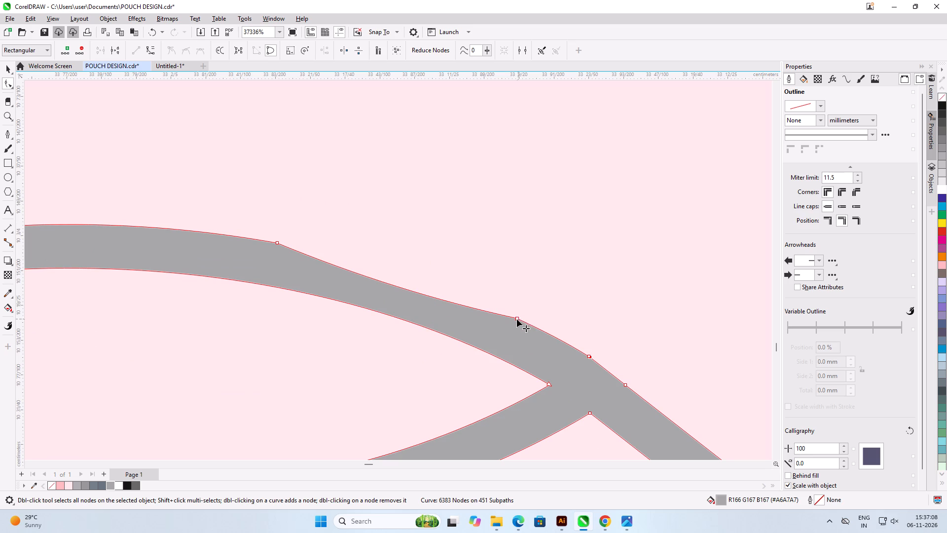
pyautogui.scroll(3, 415, 286)
pyautogui.moveTo(449, 309); pyautogui.dragTo(445, 303)
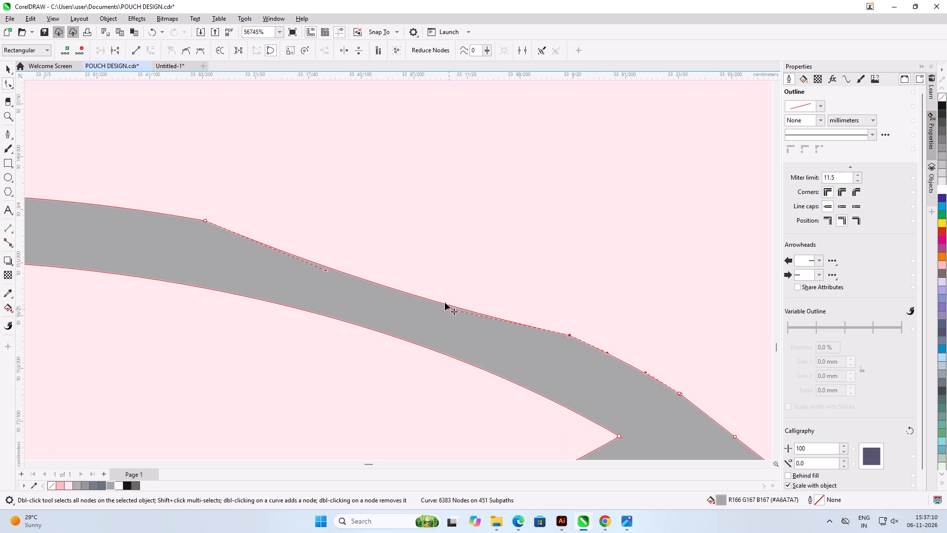
pyautogui.moveTo(445, 303); pyautogui.dragTo(433, 267)
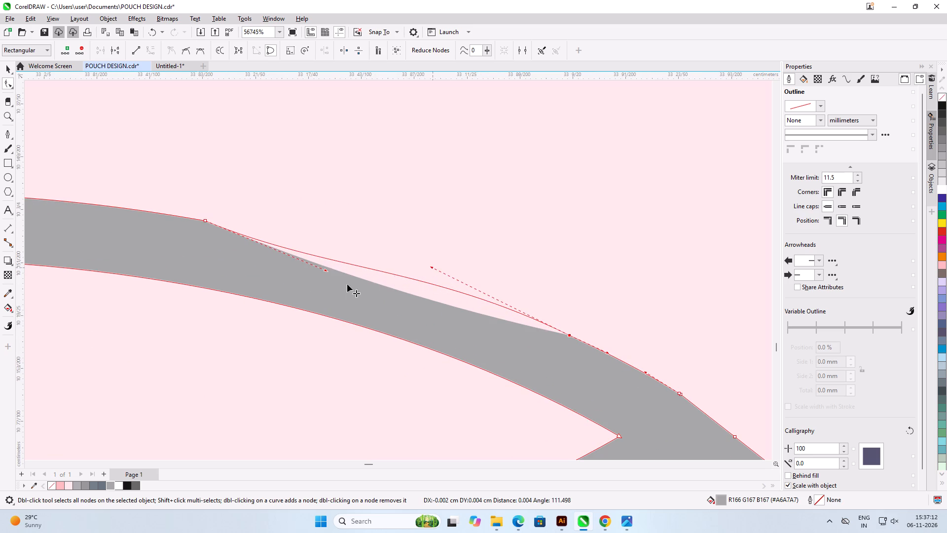
pyautogui.moveTo(325, 270); pyautogui.dragTo(342, 255)
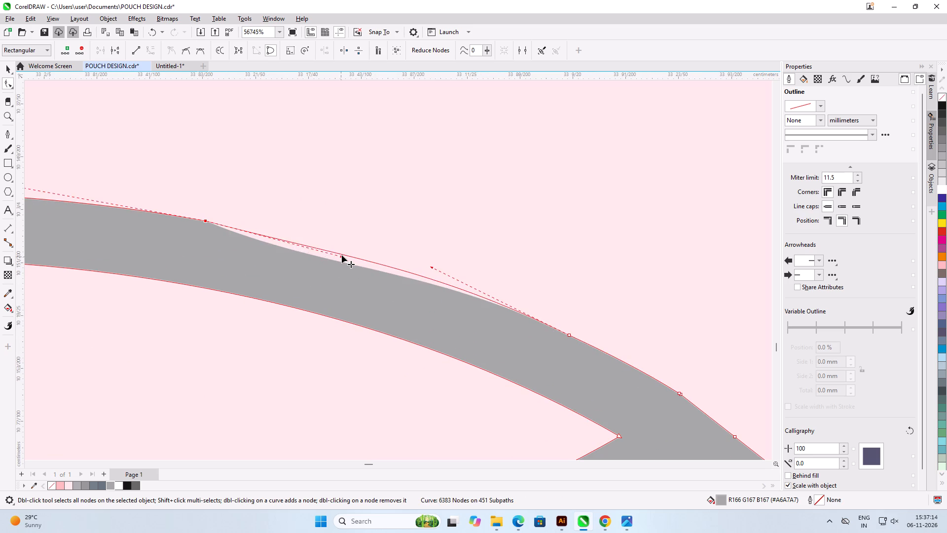
pyautogui.moveTo(342, 255); pyautogui.dragTo(345, 252)
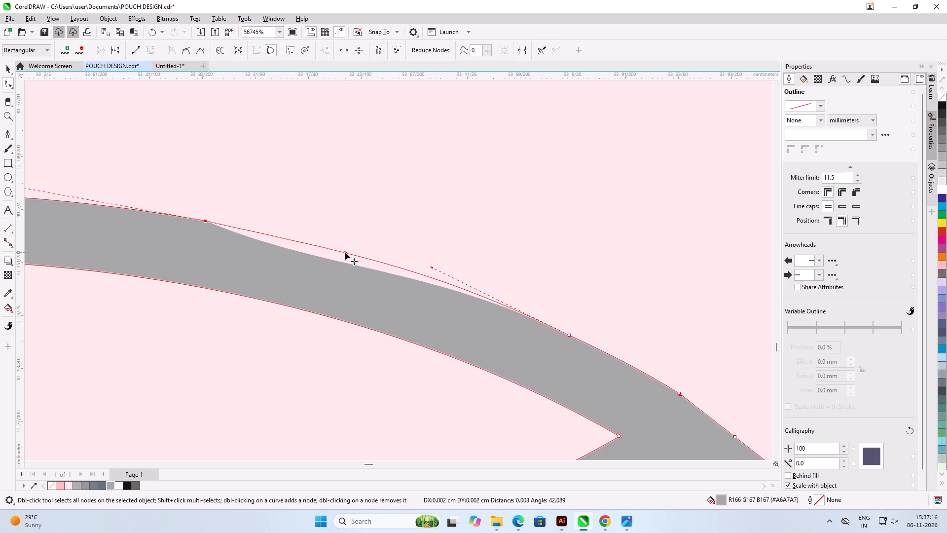
pyautogui.moveTo(345, 252); pyautogui.dragTo(345, 252)
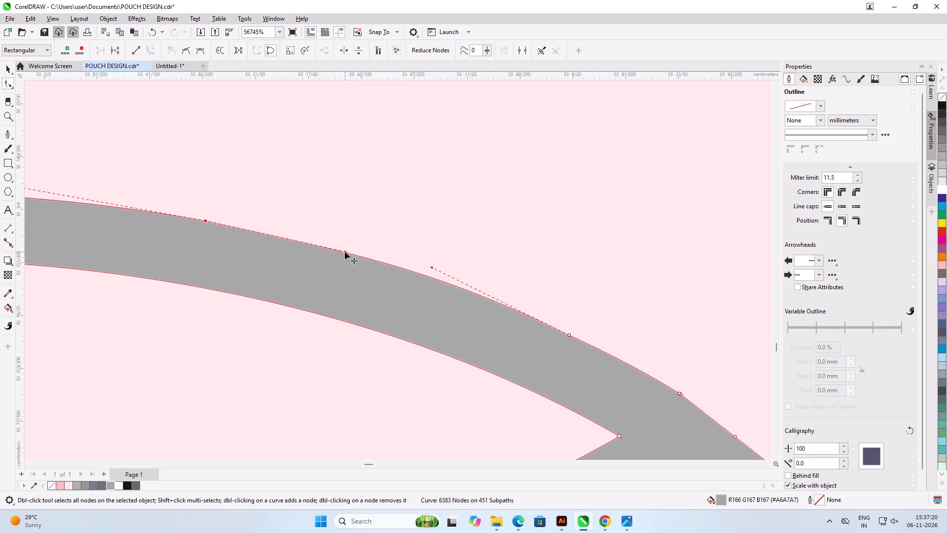
pyautogui.click(380, 209)
# Delete both corner nodes of the lens-shaped loop's inner opening.
pyautogui.scroll(-19, 385, 225)
pyautogui.scroll(-3, 385, 225)
pyautogui.scroll(4, 302, 214)
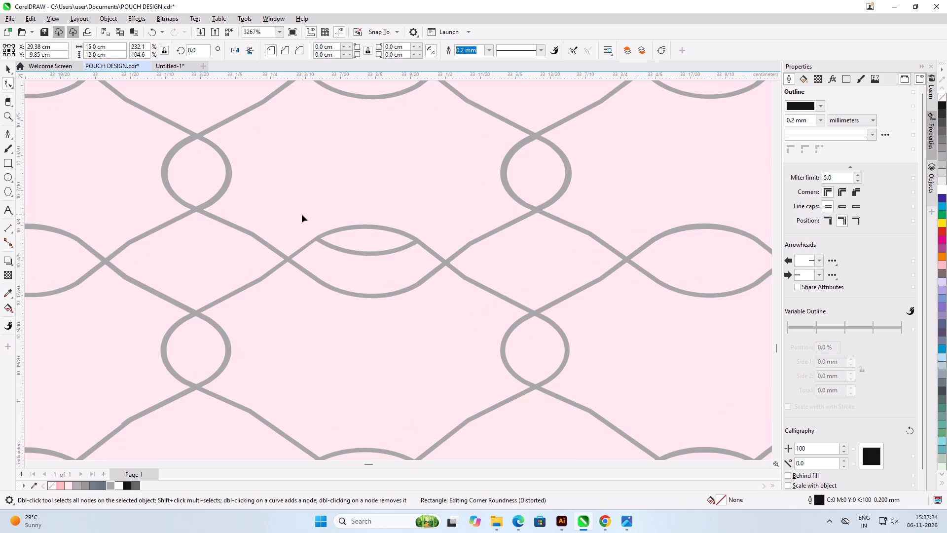
pyautogui.scroll(2, 302, 215)
pyautogui.scroll(5, 441, 254)
pyautogui.click(426, 325)
pyautogui.scroll(3, 291, 286)
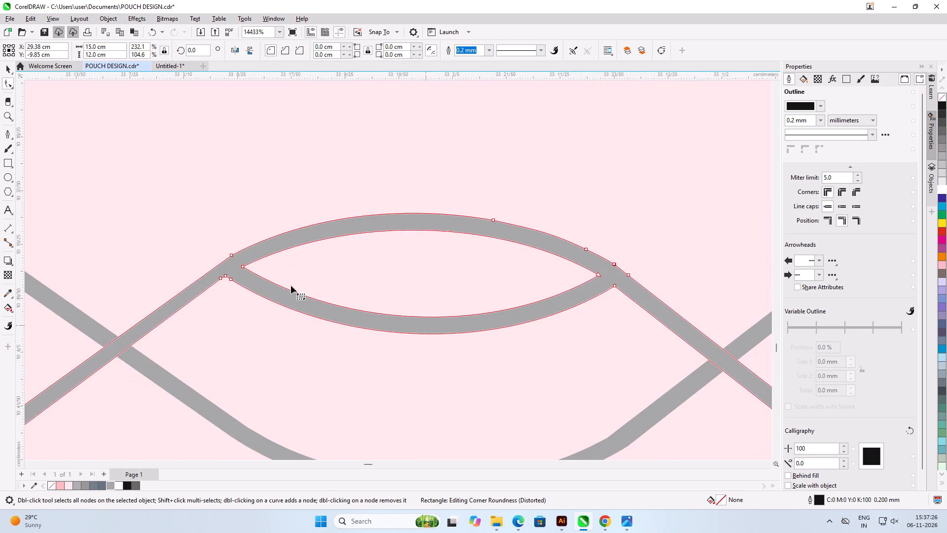
pyautogui.scroll(2, 291, 286)
pyautogui.doubleClick(196, 249)
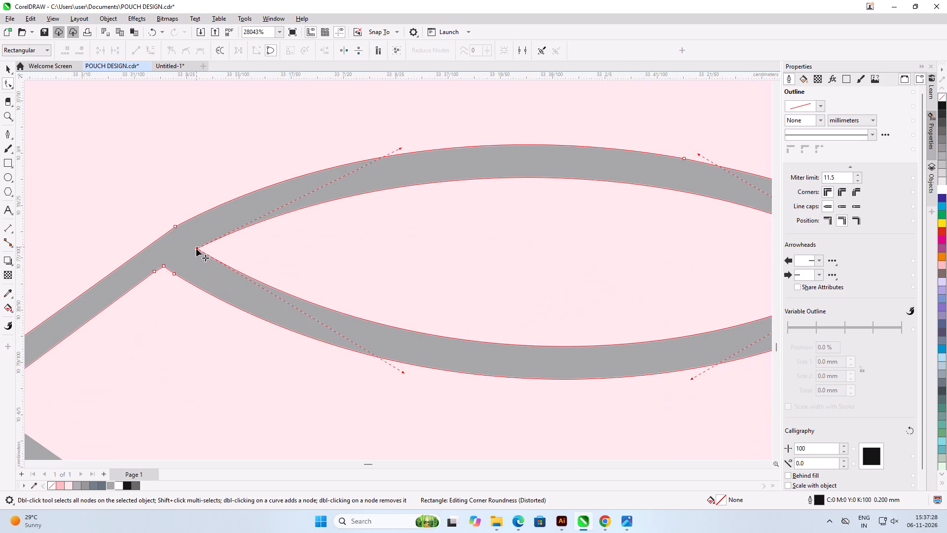
pyautogui.scroll(-1, 196, 249)
pyautogui.scroll(-2, 408, 277)
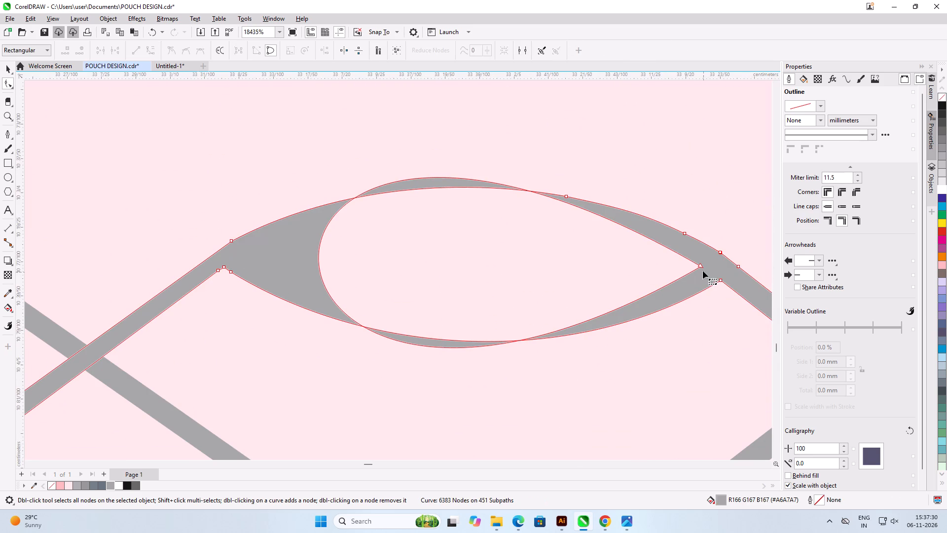
pyautogui.doubleClick(701, 267)
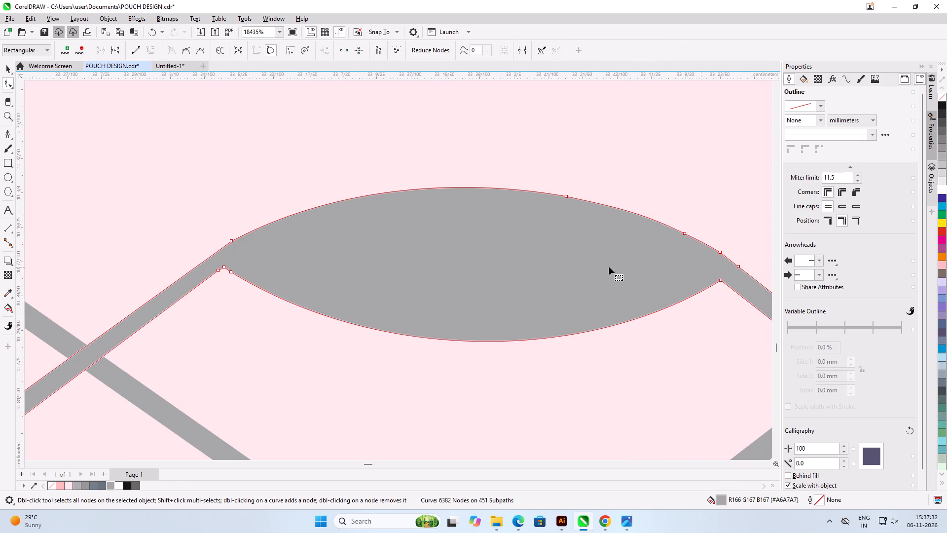
# Delete the extra left node on the filled lens's lower edge and curve that edge upward parallel to the upper arc, forming a single strand.
pyautogui.doubleClick(231, 271)
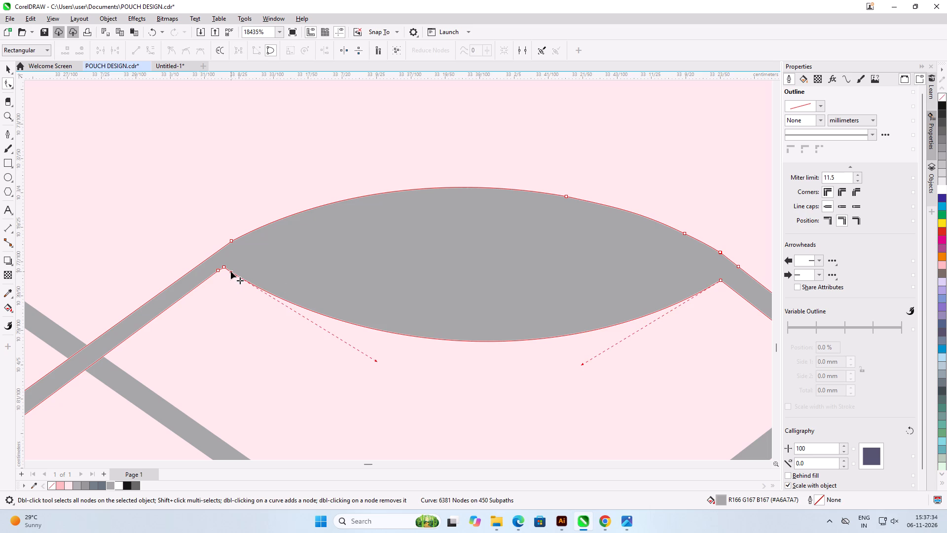
pyautogui.click(225, 268)
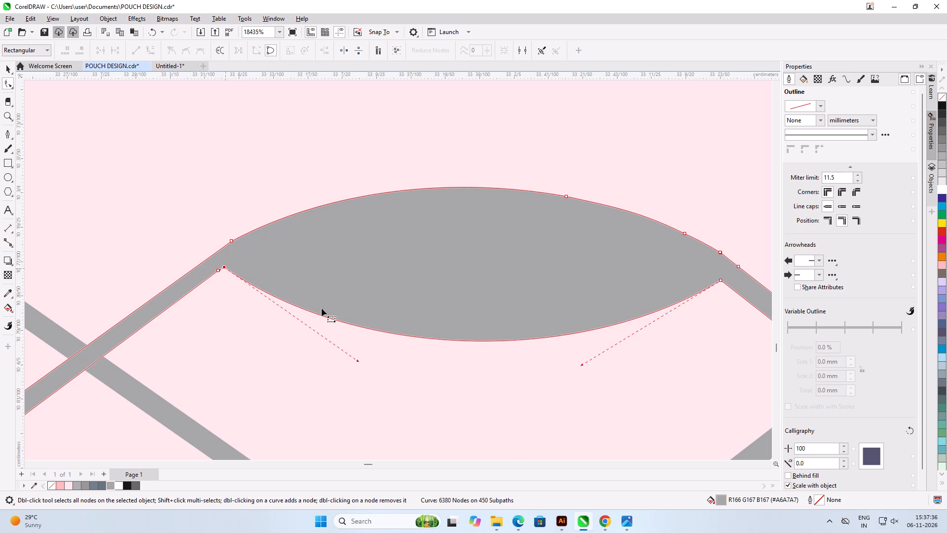
pyautogui.moveTo(357, 360); pyautogui.dragTo(369, 211)
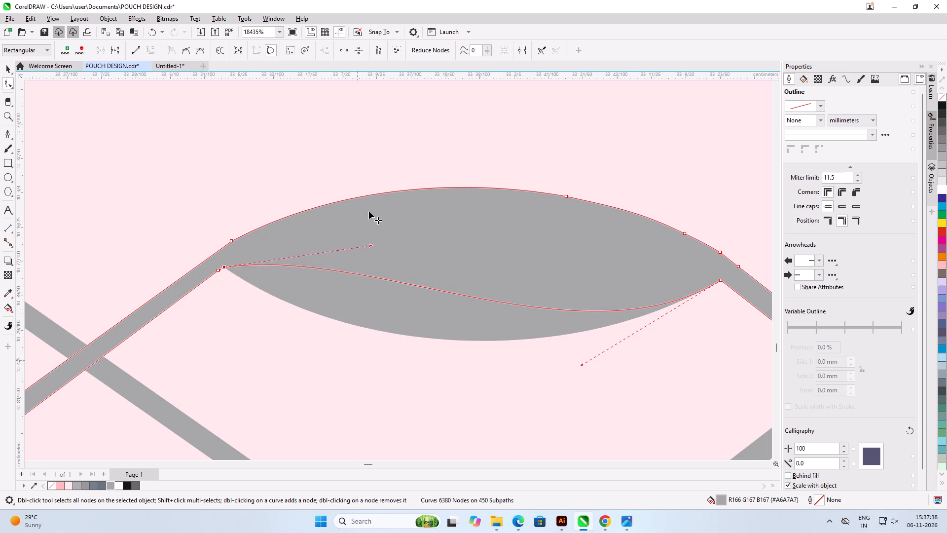
pyautogui.moveTo(369, 211); pyautogui.dragTo(425, 162)
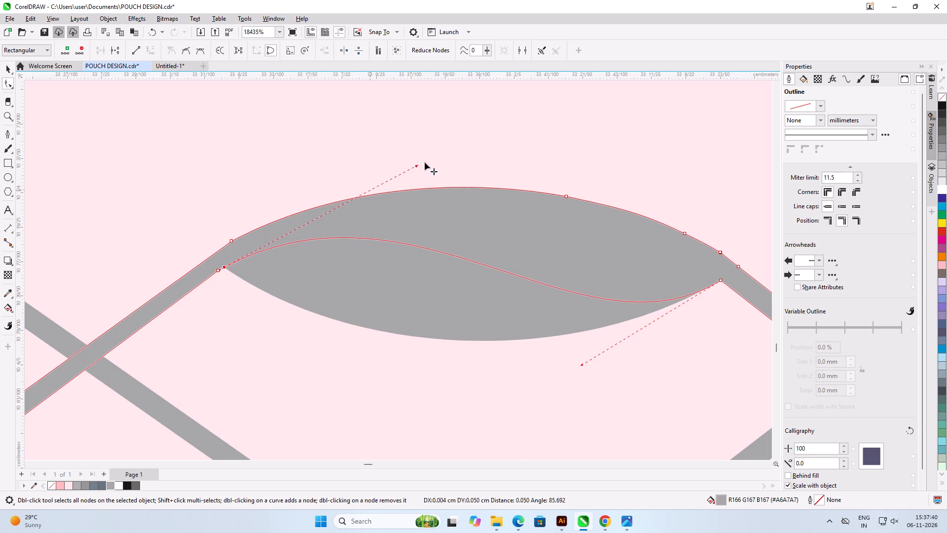
pyautogui.moveTo(425, 162); pyautogui.dragTo(431, 154)
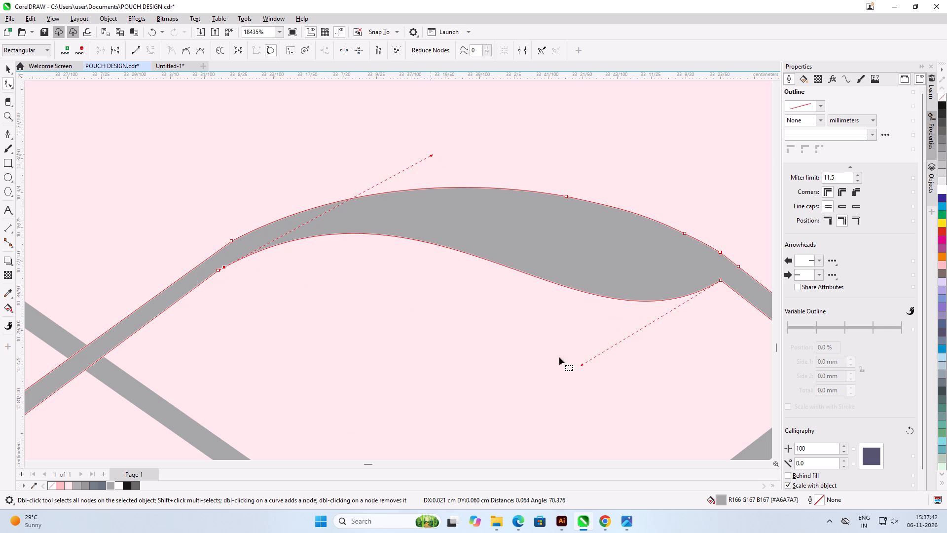
pyautogui.moveTo(582, 365); pyautogui.dragTo(583, 210)
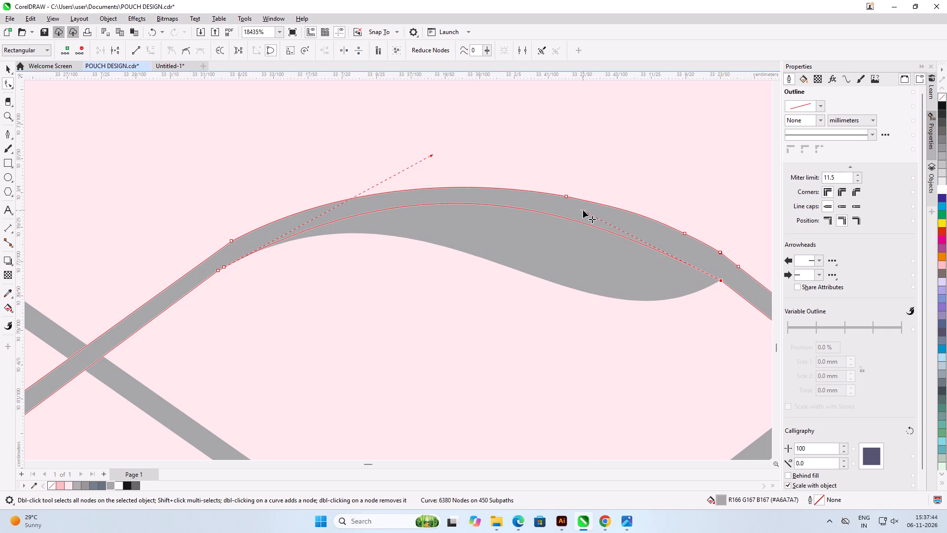
pyautogui.moveTo(583, 210); pyautogui.dragTo(606, 217)
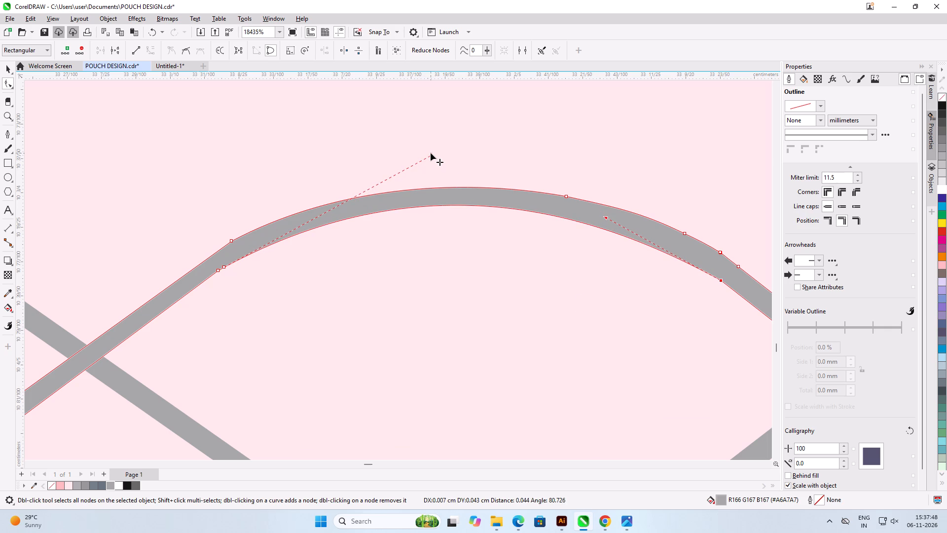
pyautogui.moveTo(433, 155); pyautogui.dragTo(423, 161)
pyautogui.click(496, 160)
pyautogui.scroll(-4, 319, 203)
pyautogui.scroll(1, 319, 206)
pyautogui.scroll(-2, 319, 206)
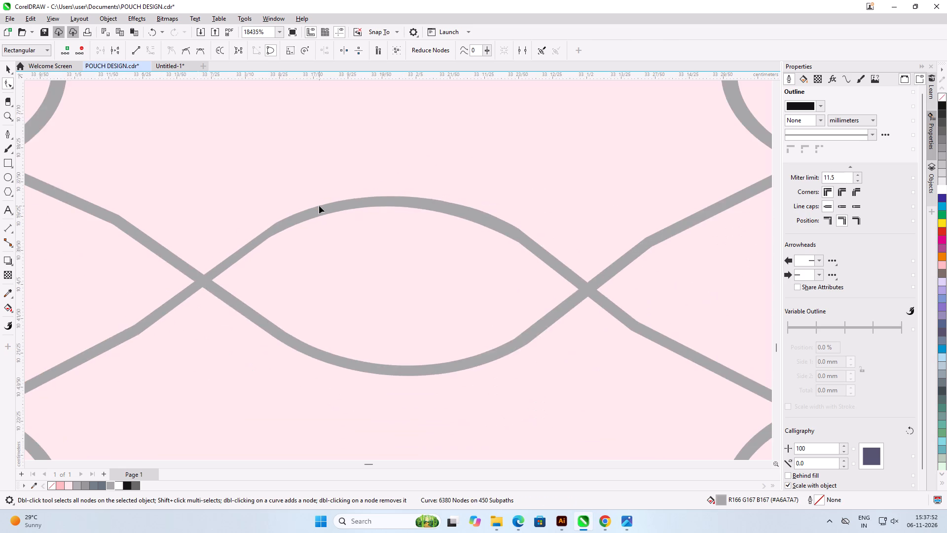
# Delete the extra nodes along the upper-right outer edge of the lens-shaped loop to even out its curve.
pyautogui.scroll(-6, 319, 206)
pyautogui.scroll(10, 397, 211)
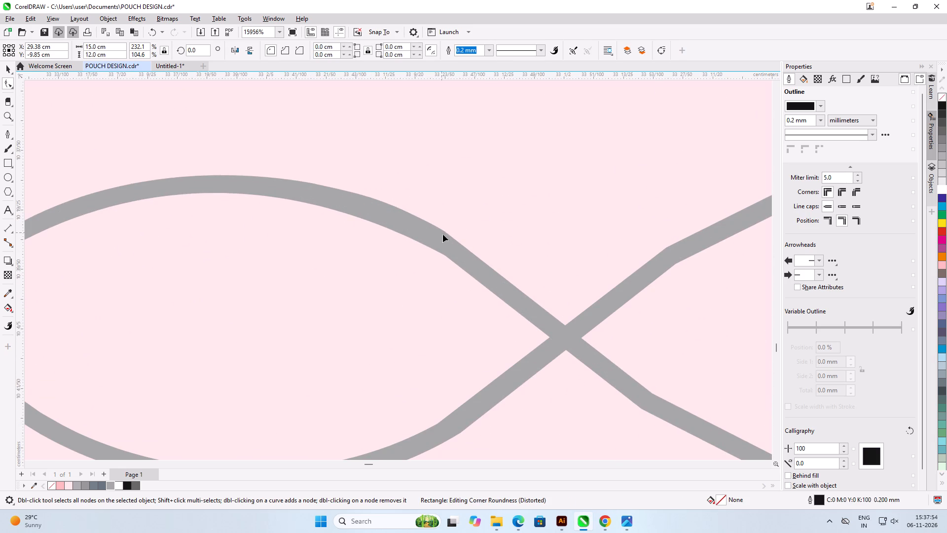
pyautogui.click(443, 234)
pyautogui.scroll(6, 443, 234)
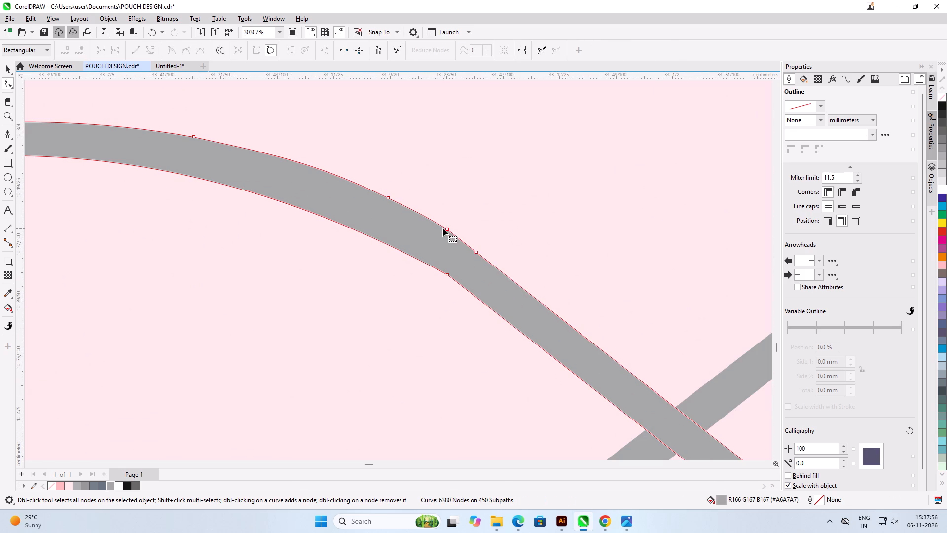
pyautogui.doubleClick(447, 228)
pyautogui.tripleClick(448, 229)
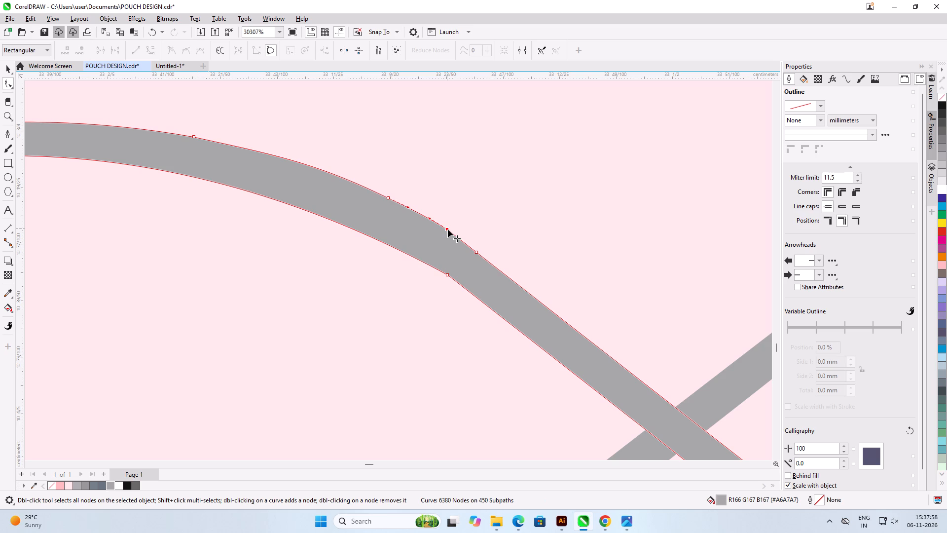
pyautogui.doubleClick(448, 229)
pyautogui.scroll(-2, 445, 267)
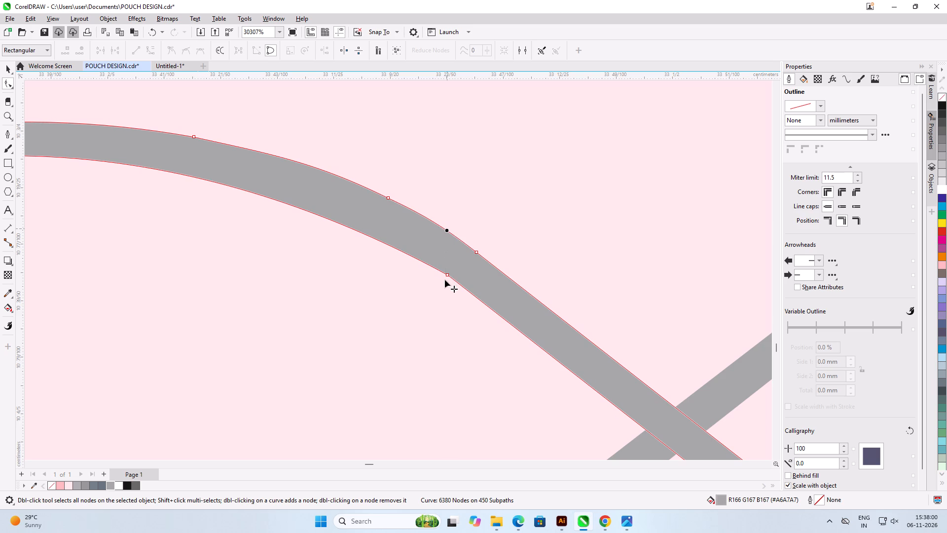
pyautogui.click(448, 274)
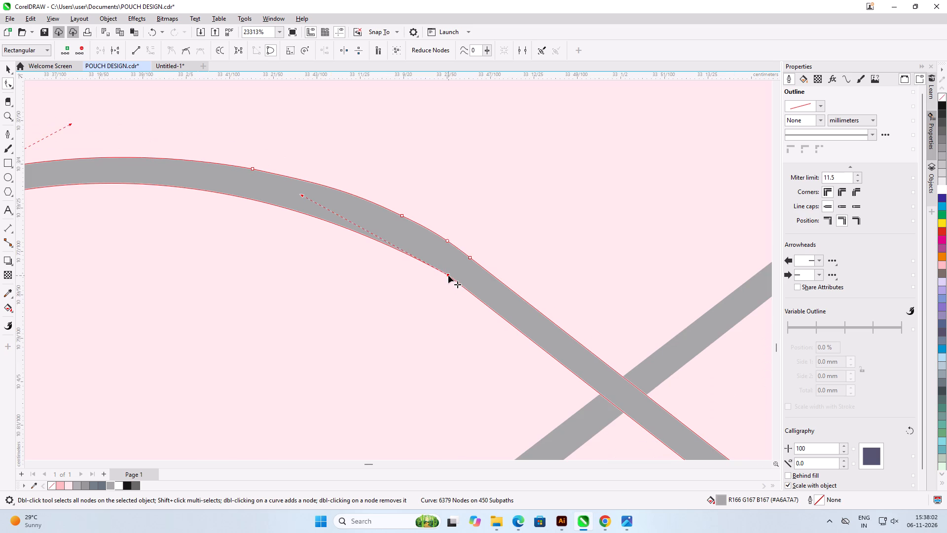
pyautogui.scroll(-6, 448, 275)
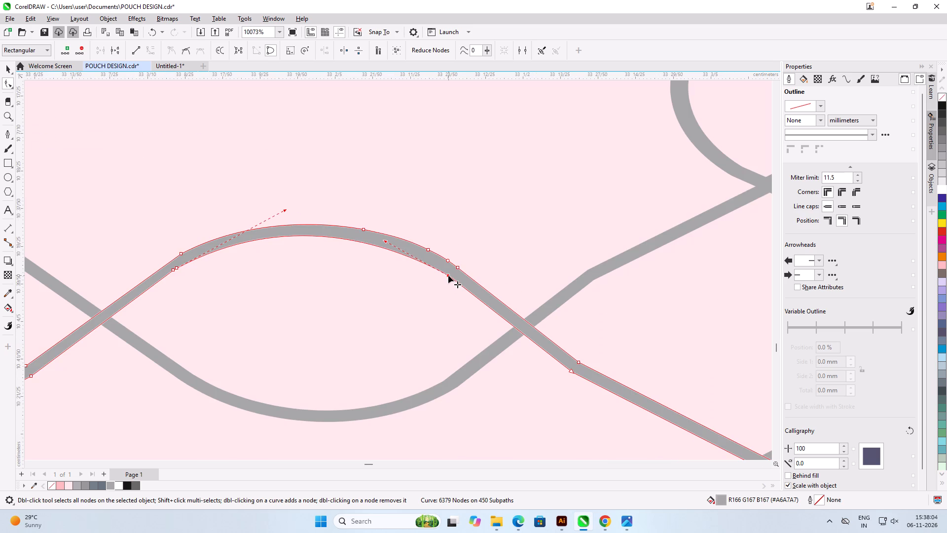
pyautogui.doubleClick(448, 261)
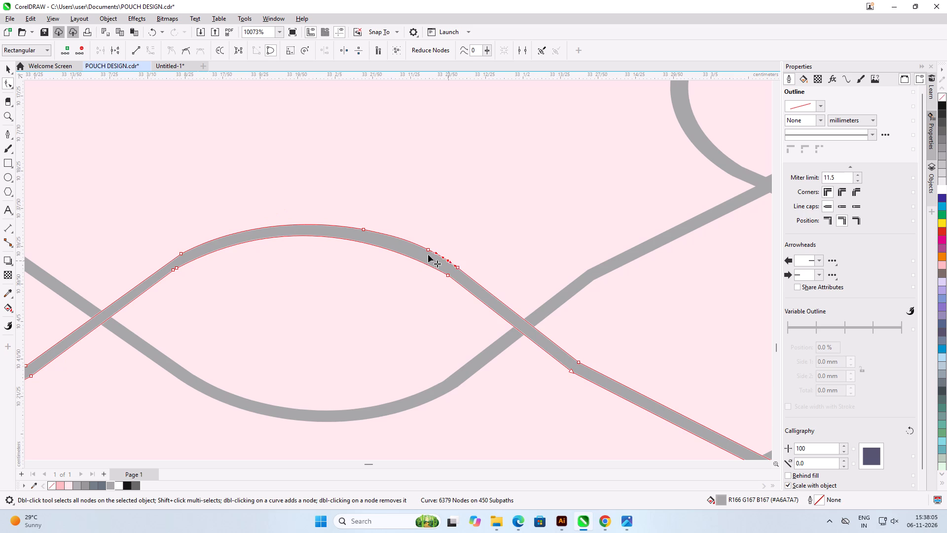
pyautogui.doubleClick(430, 250)
pyautogui.click(360, 302)
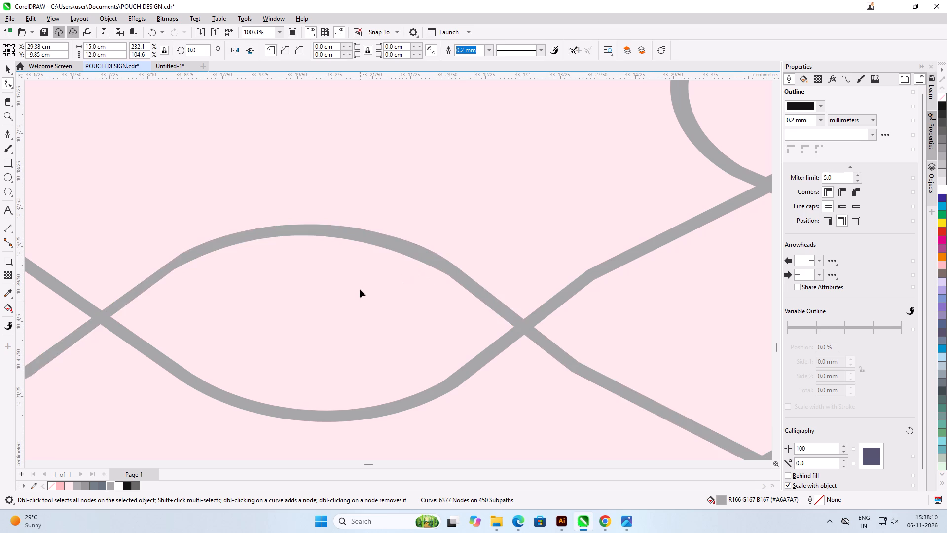
# Group all lace and mesh pieces on the small pouch's second panel, leaving the frame rectangle out of the selection.
pyautogui.scroll(-14, 360, 290)
pyautogui.scroll(-7, 360, 290)
pyautogui.scroll(-3, 288, 231)
pyautogui.scroll(-2, 428, 229)
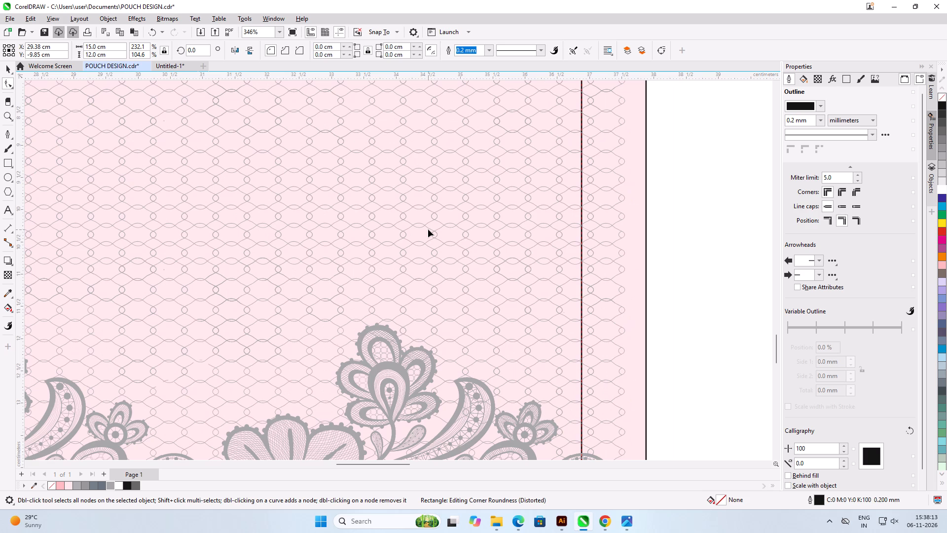
pyautogui.scroll(-4, 428, 232)
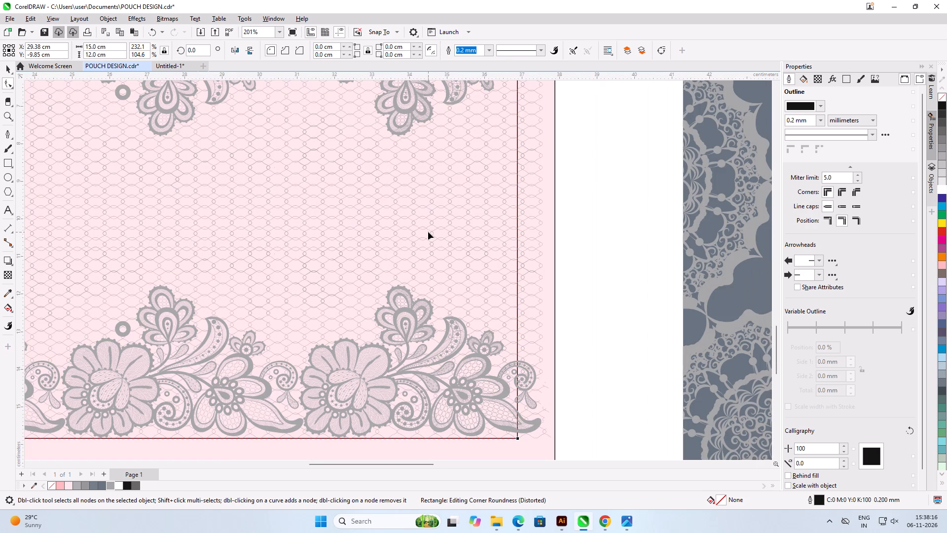
pyautogui.scroll(-3, 428, 232)
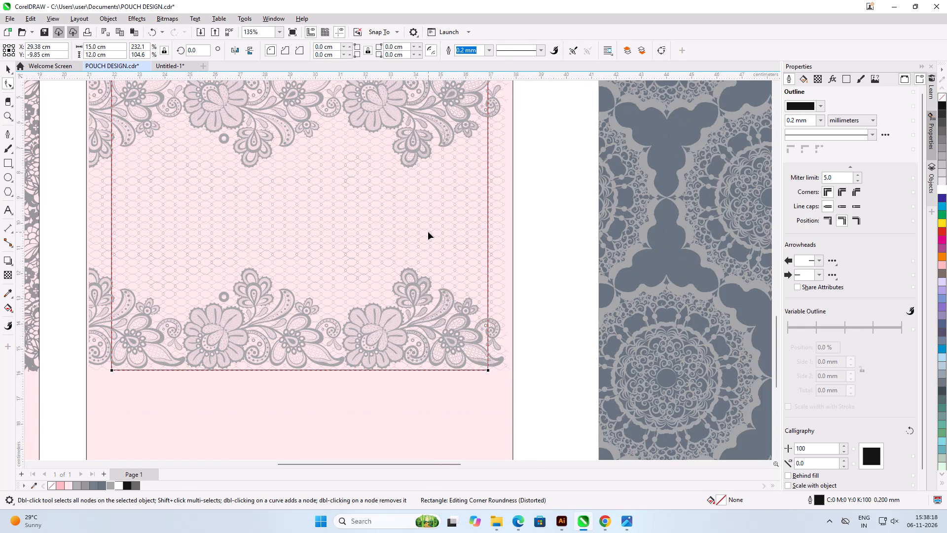
pyautogui.scroll(-1, 381, 339)
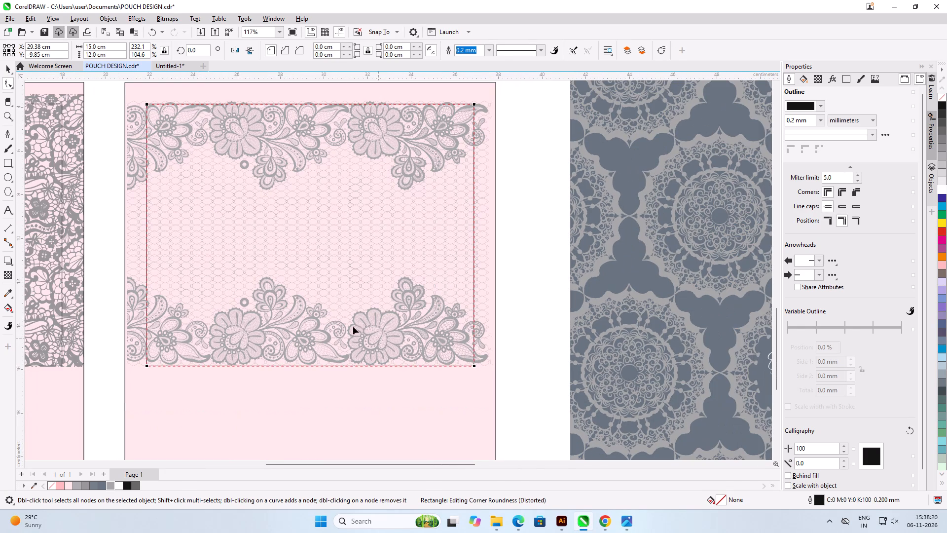
pyautogui.click(11, 67)
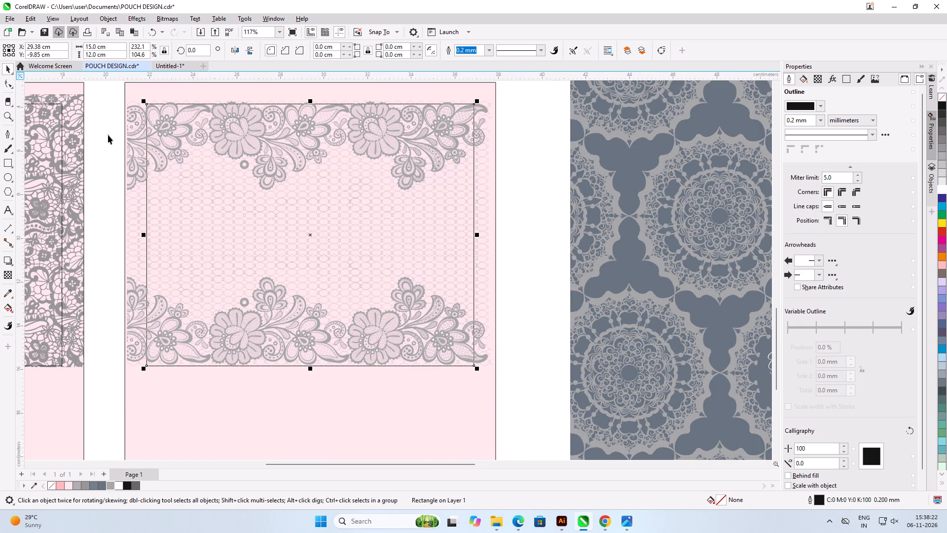
pyautogui.click(95, 94)
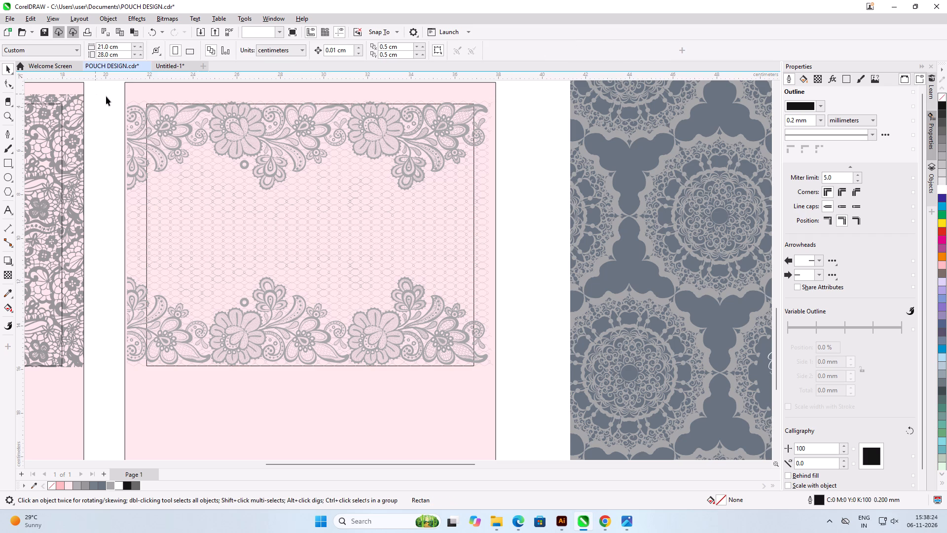
pyautogui.moveTo(106, 93); pyautogui.dragTo(544, 390)
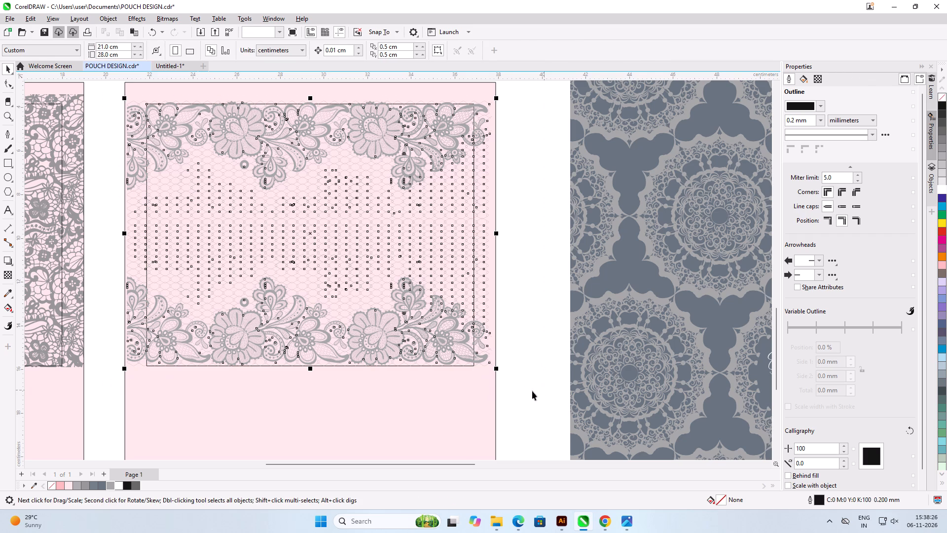
pyautogui.scroll(15, 481, 382)
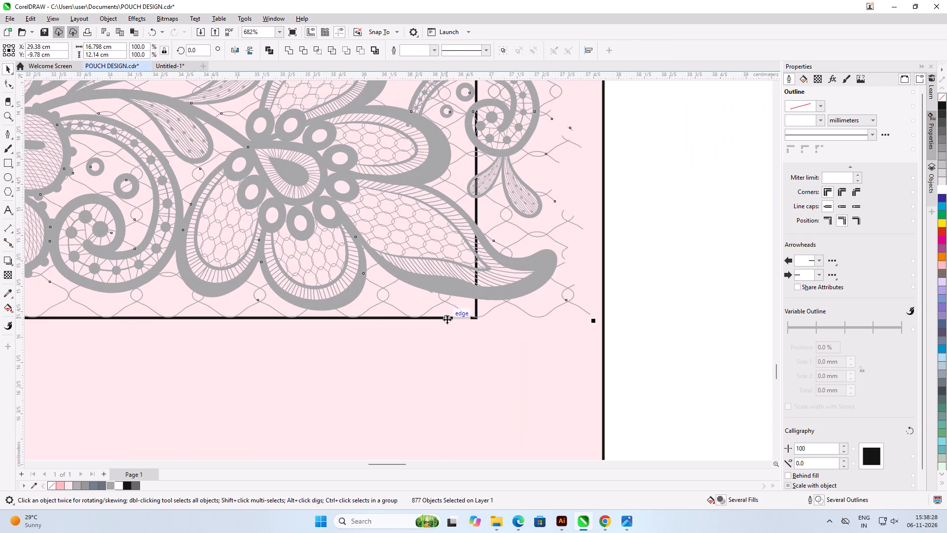
pyautogui.keyDown('shift'); pyautogui.click(447, 317); pyautogui.keyUp('shift')
pyautogui.scroll(-11, 442, 364)
pyautogui.hotkey('ctrl', 'g')
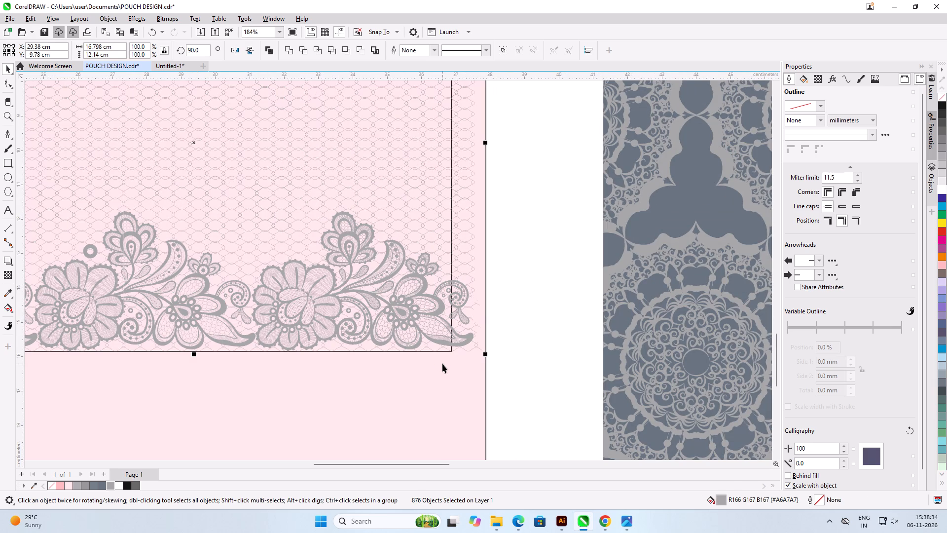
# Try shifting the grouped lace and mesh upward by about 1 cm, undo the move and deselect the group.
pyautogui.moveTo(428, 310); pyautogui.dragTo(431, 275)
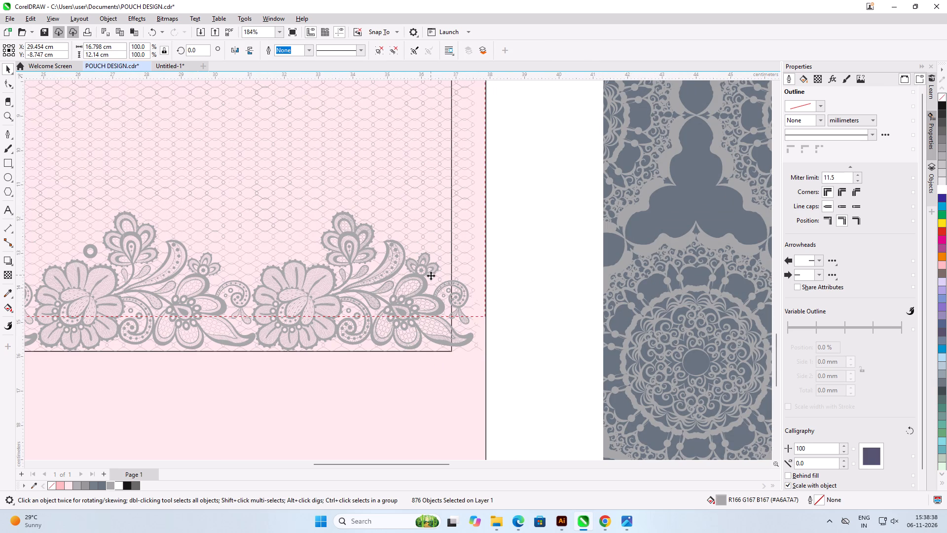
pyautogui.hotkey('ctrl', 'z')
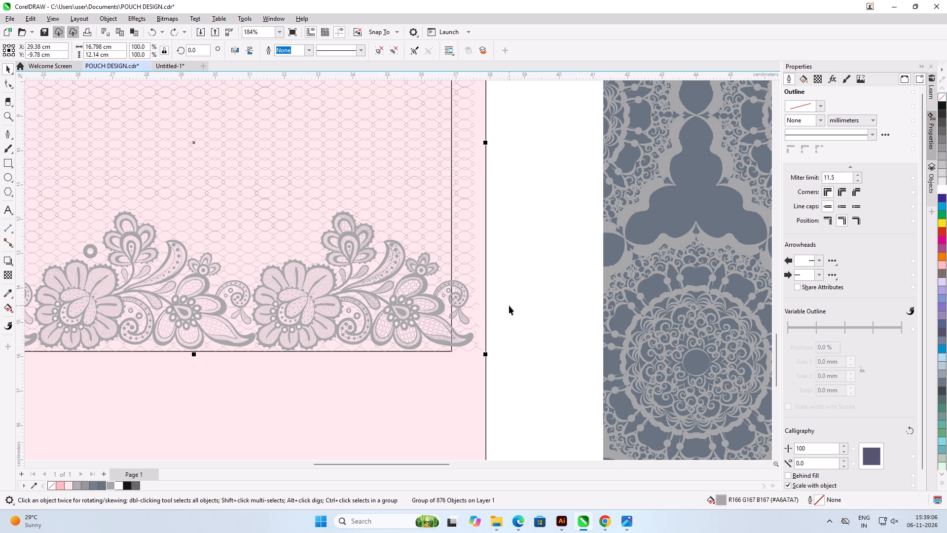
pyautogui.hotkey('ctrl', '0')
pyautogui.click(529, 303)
# Delete the grey-blue damask lace bitmap beside the medallion-patterned design.
pyautogui.scroll(-6, 529, 303)
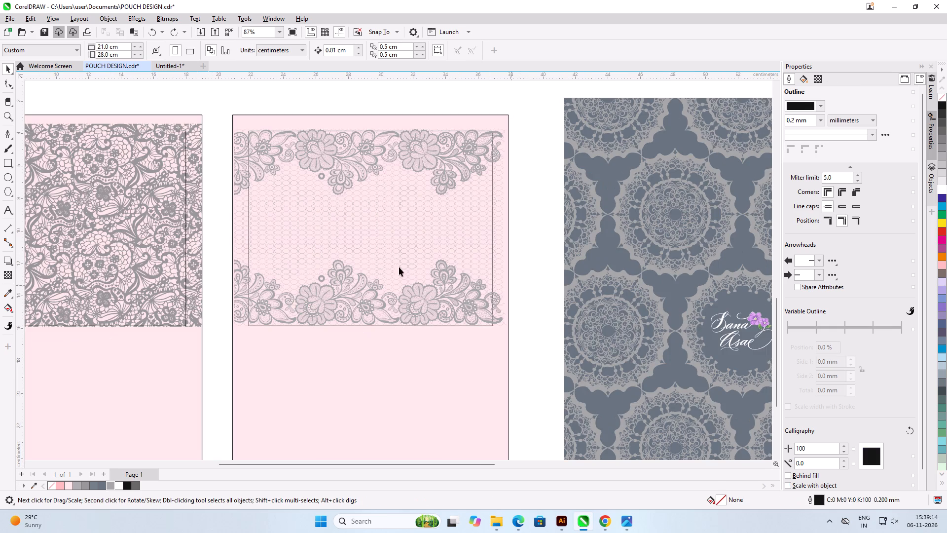
pyautogui.scroll(-4, 401, 272)
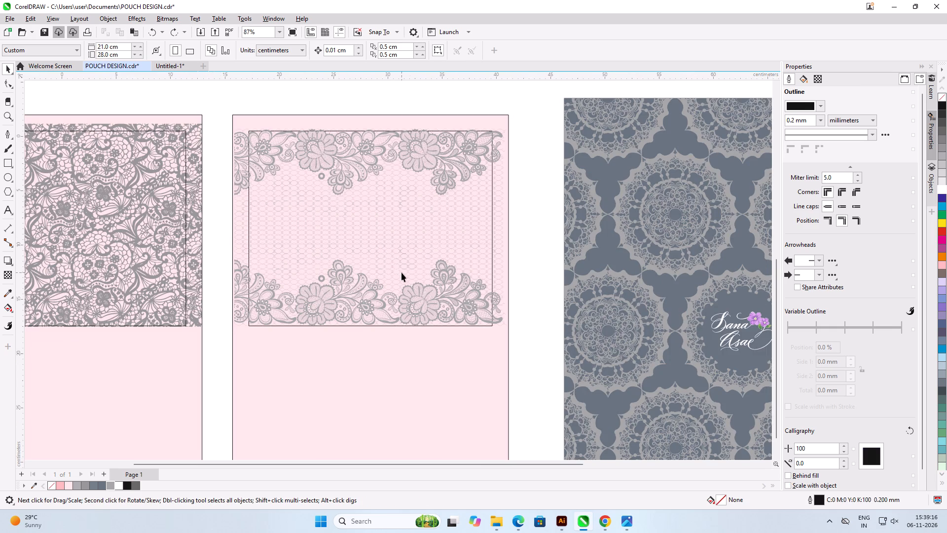
pyautogui.scroll(-3, 401, 272)
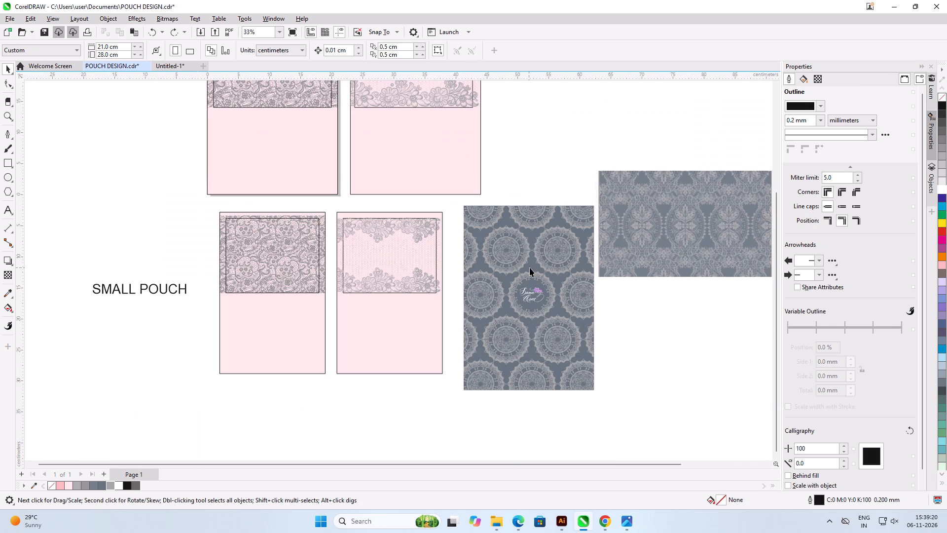
pyautogui.scroll(4, 632, 276)
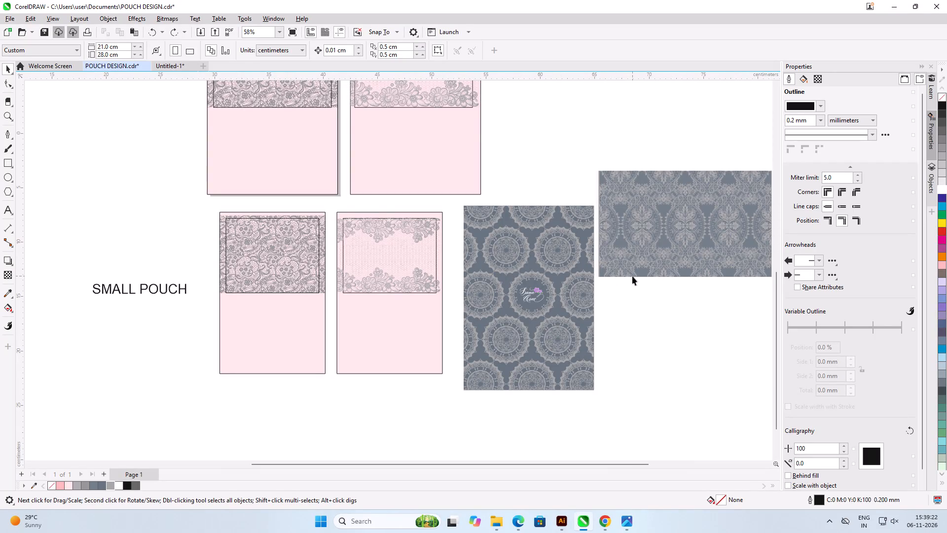
pyautogui.scroll(-2, 502, 271)
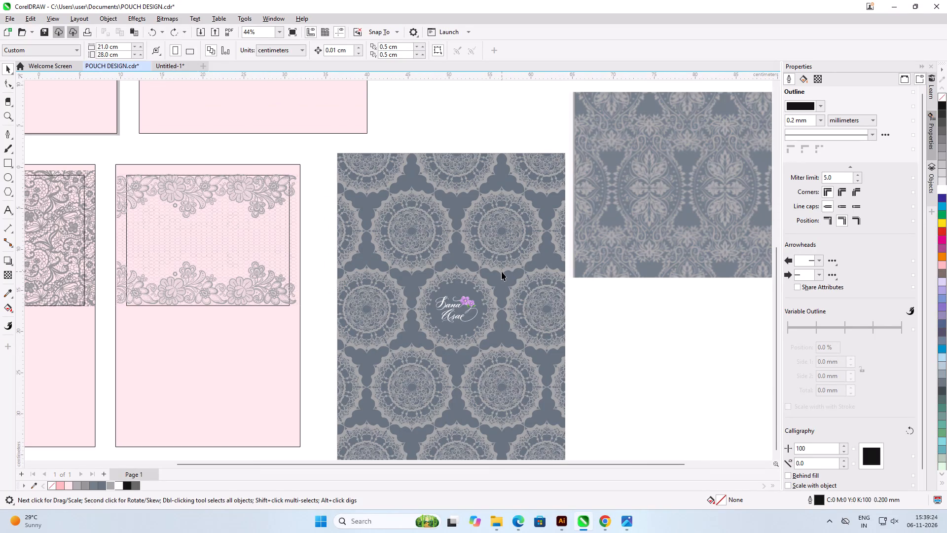
pyautogui.click(632, 242)
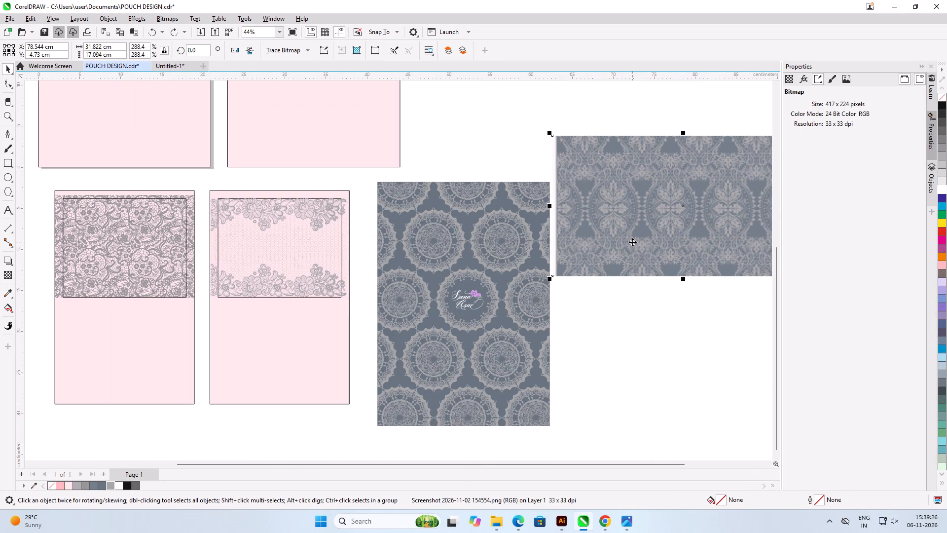
pyautogui.press('Delete')
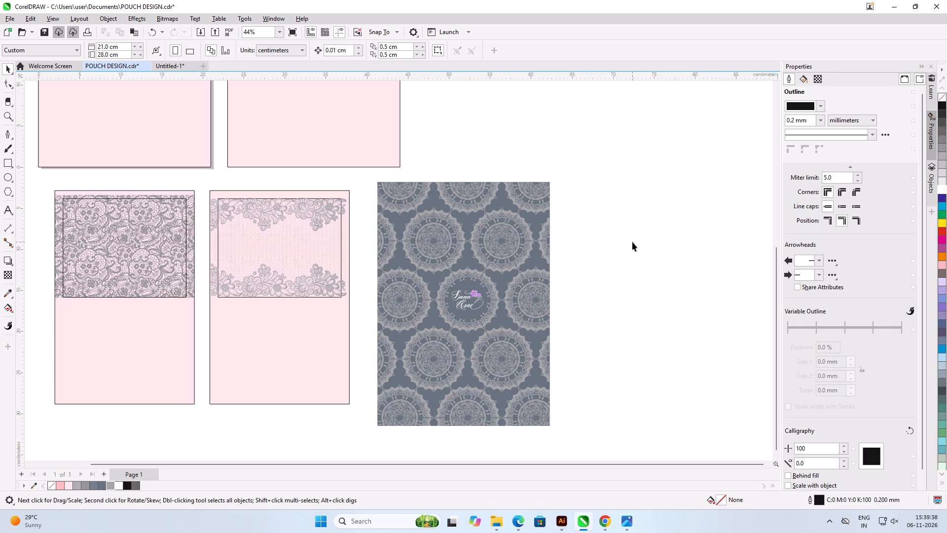
# Close the Untitled-1 lace document without saving its changes.
pyautogui.scroll(-4, 371, 264)
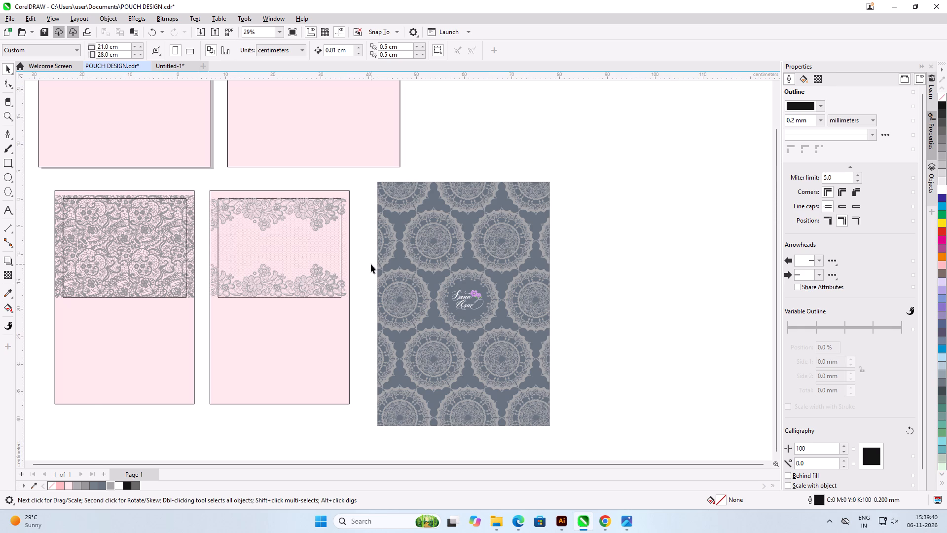
pyautogui.scroll(-2, 371, 264)
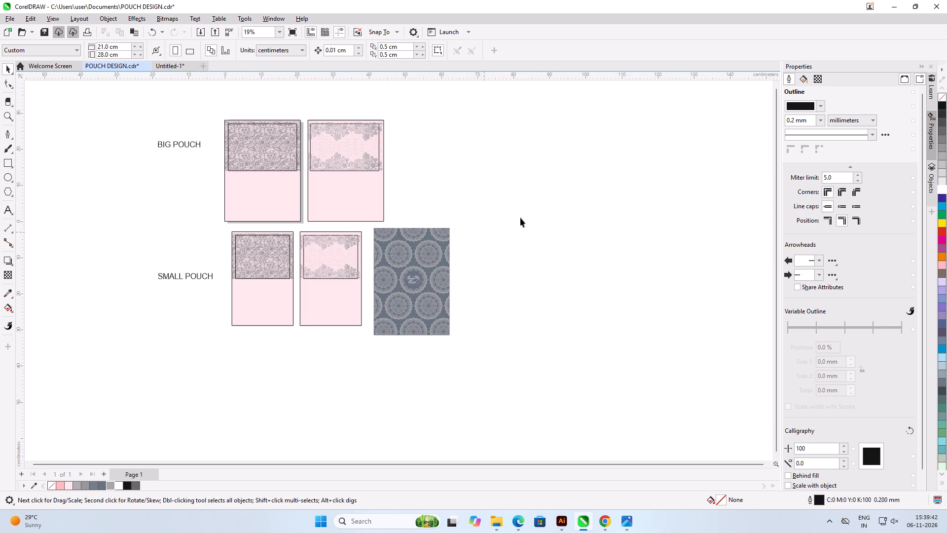
pyautogui.click(520, 218)
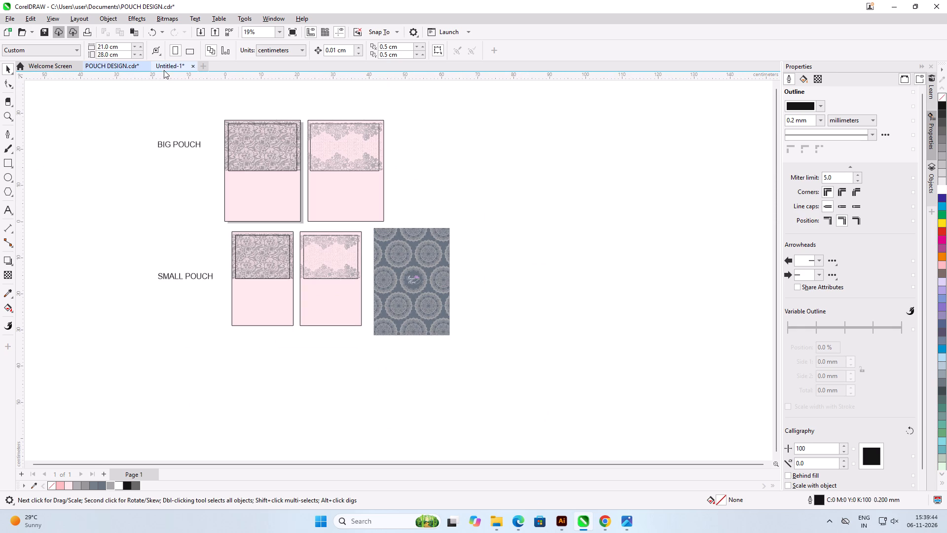
pyautogui.click(165, 68)
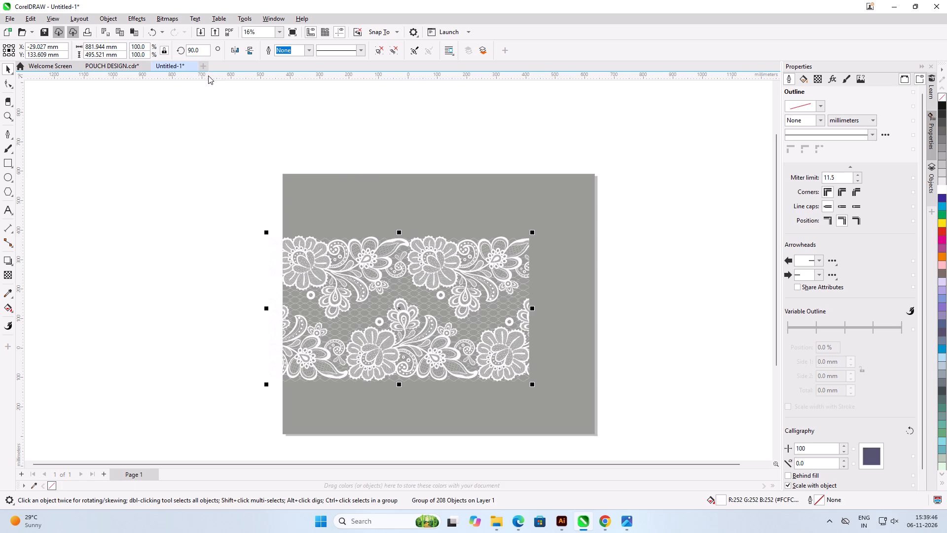
pyautogui.click(193, 67)
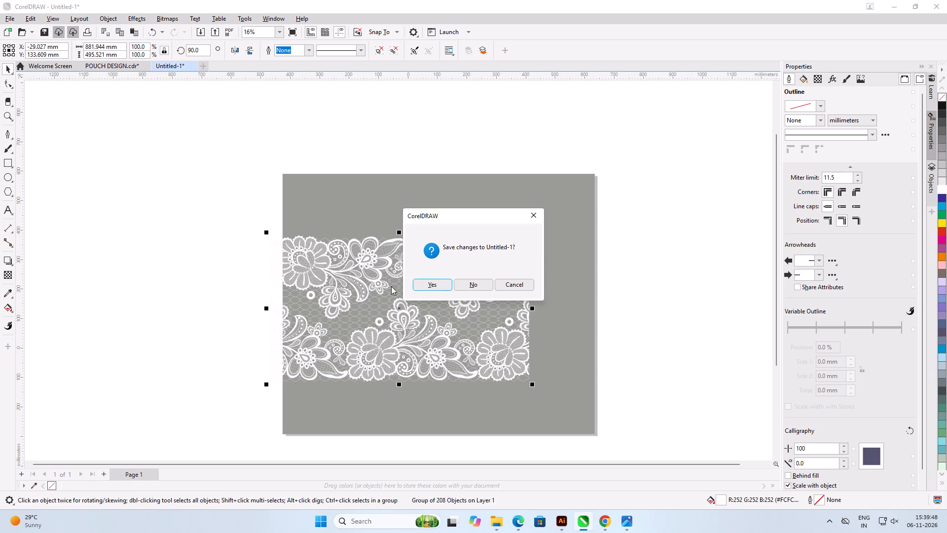
pyautogui.click(487, 288)
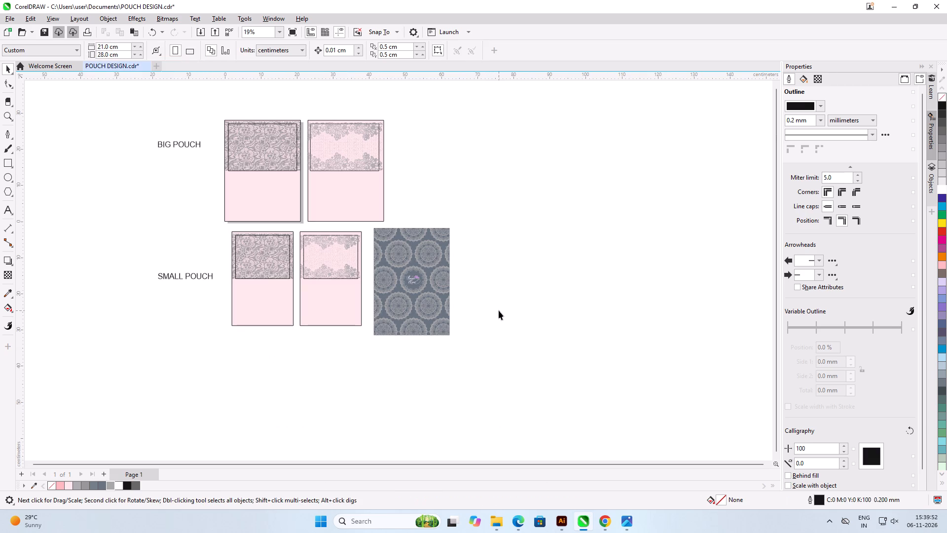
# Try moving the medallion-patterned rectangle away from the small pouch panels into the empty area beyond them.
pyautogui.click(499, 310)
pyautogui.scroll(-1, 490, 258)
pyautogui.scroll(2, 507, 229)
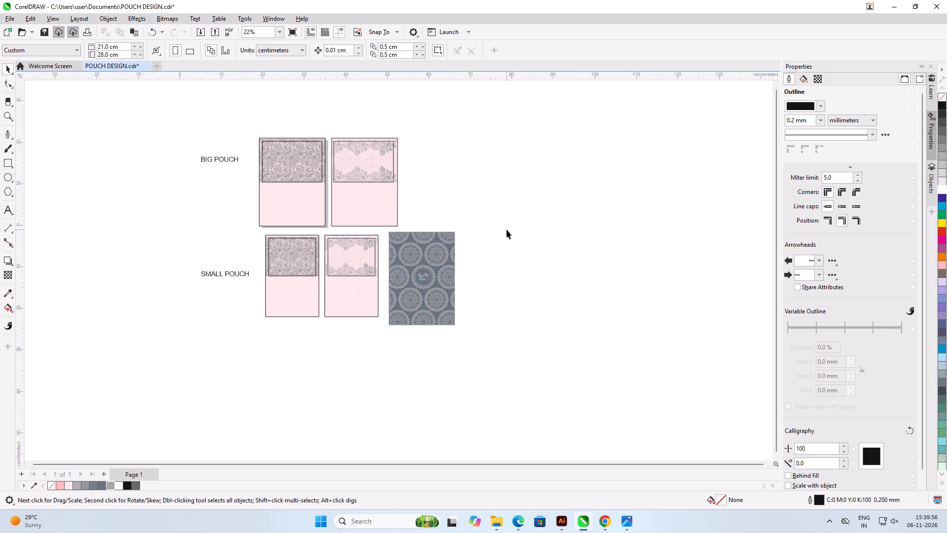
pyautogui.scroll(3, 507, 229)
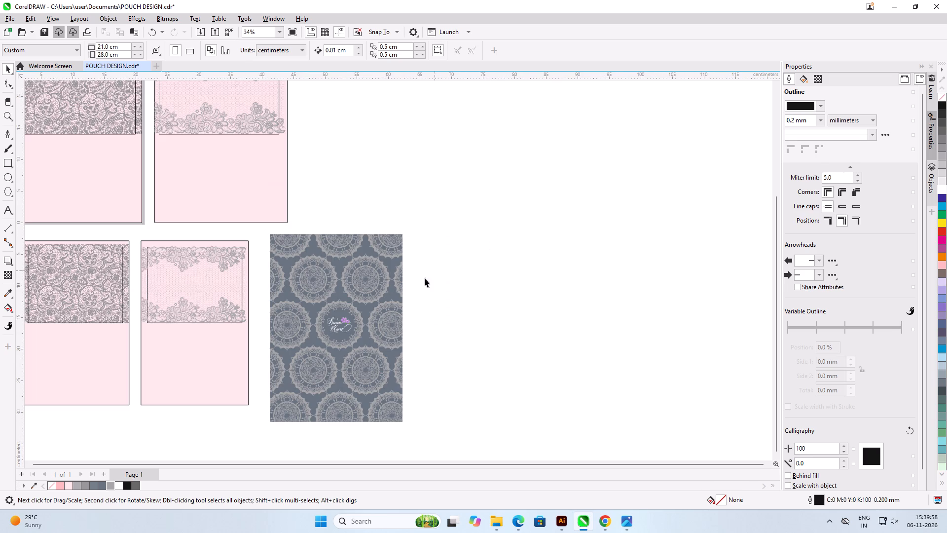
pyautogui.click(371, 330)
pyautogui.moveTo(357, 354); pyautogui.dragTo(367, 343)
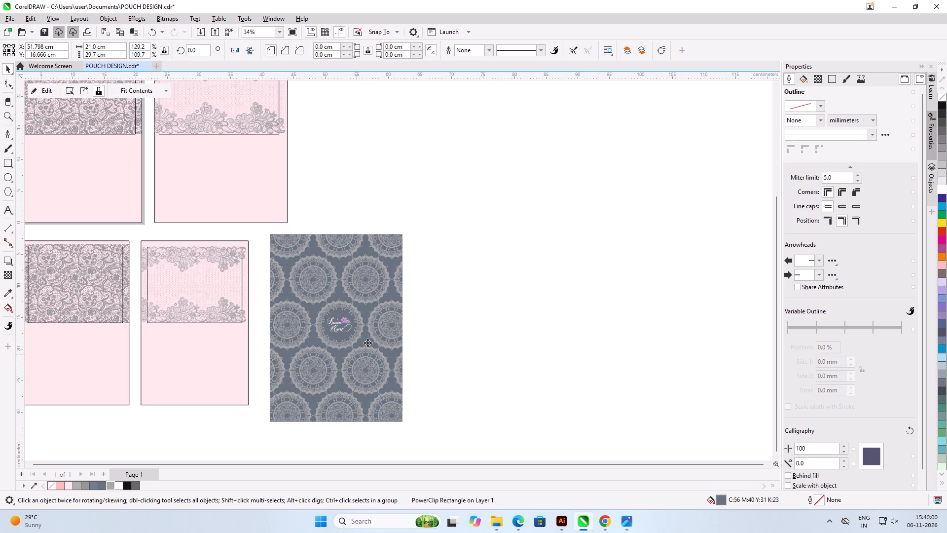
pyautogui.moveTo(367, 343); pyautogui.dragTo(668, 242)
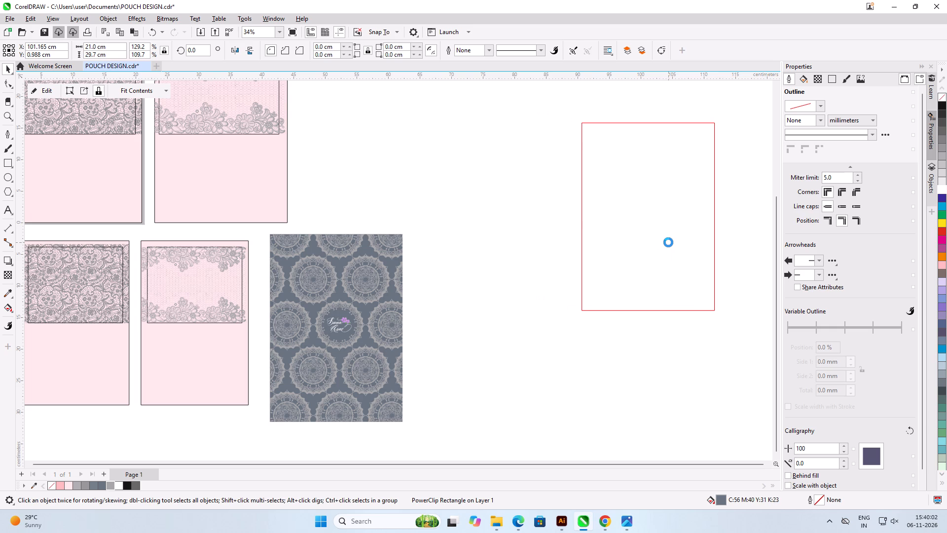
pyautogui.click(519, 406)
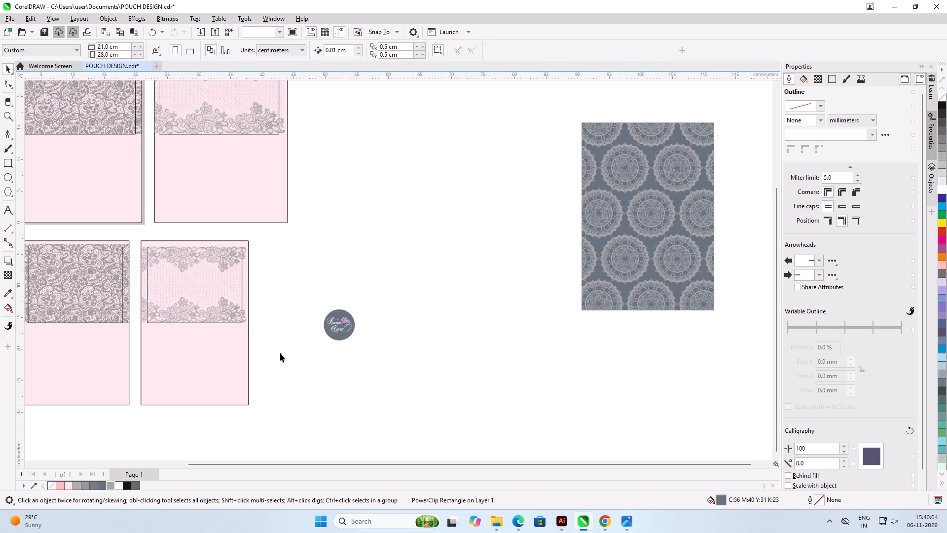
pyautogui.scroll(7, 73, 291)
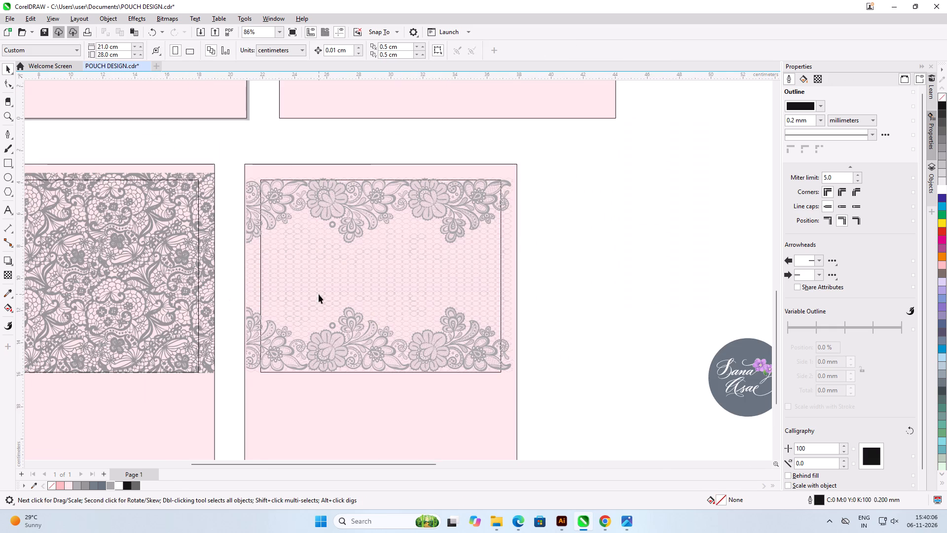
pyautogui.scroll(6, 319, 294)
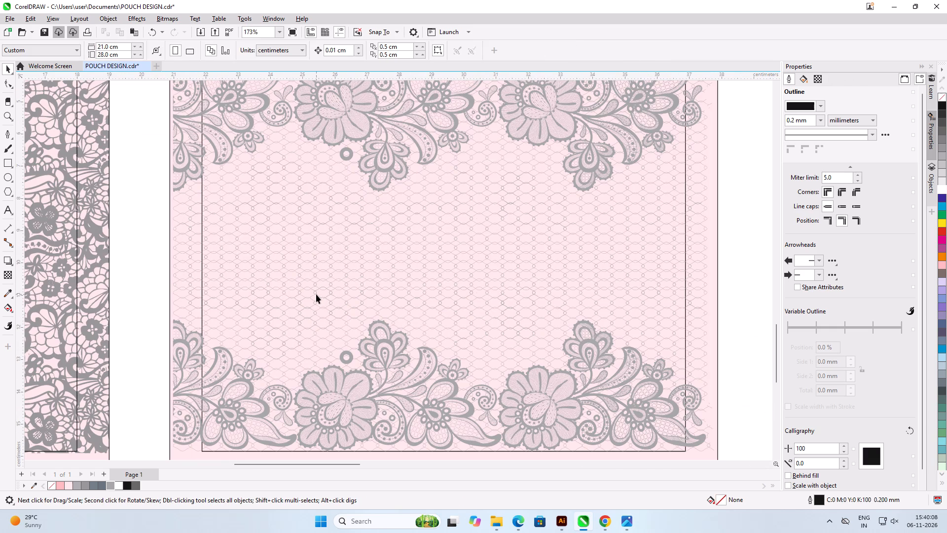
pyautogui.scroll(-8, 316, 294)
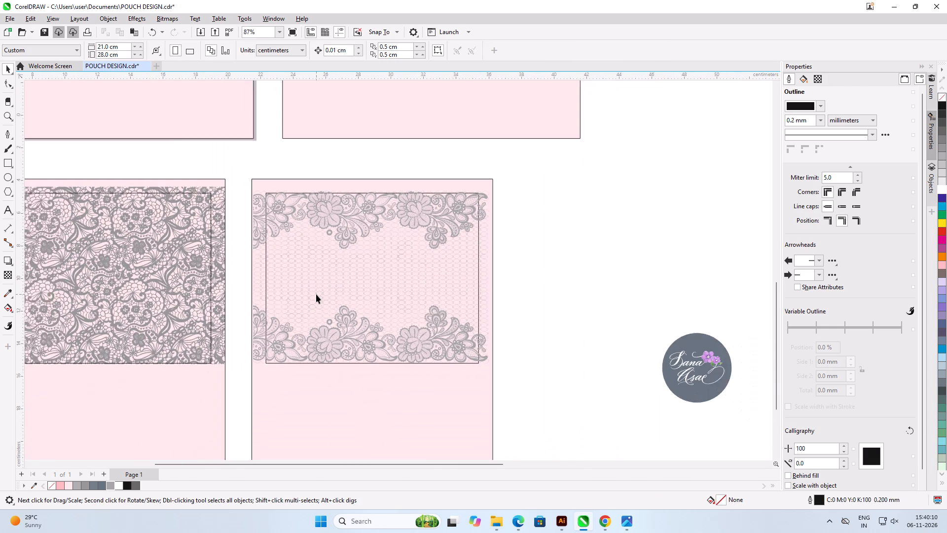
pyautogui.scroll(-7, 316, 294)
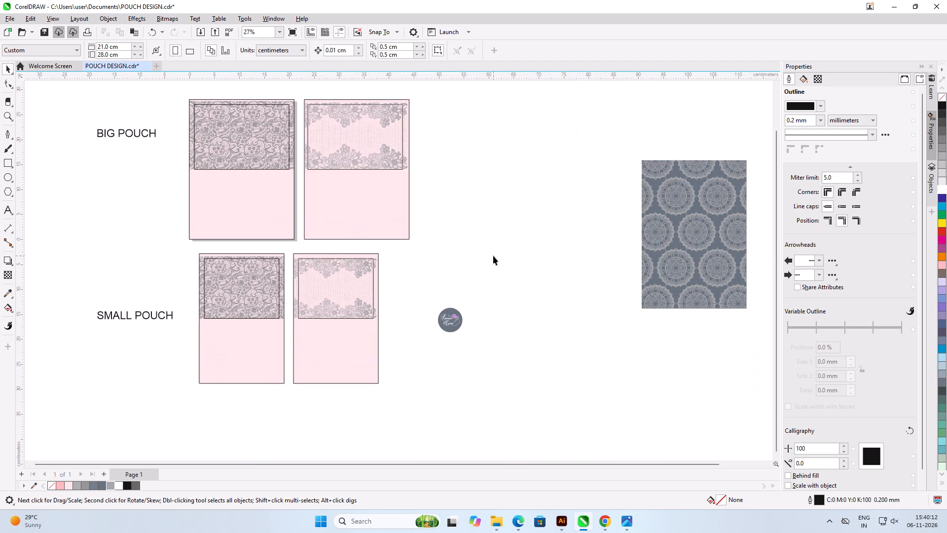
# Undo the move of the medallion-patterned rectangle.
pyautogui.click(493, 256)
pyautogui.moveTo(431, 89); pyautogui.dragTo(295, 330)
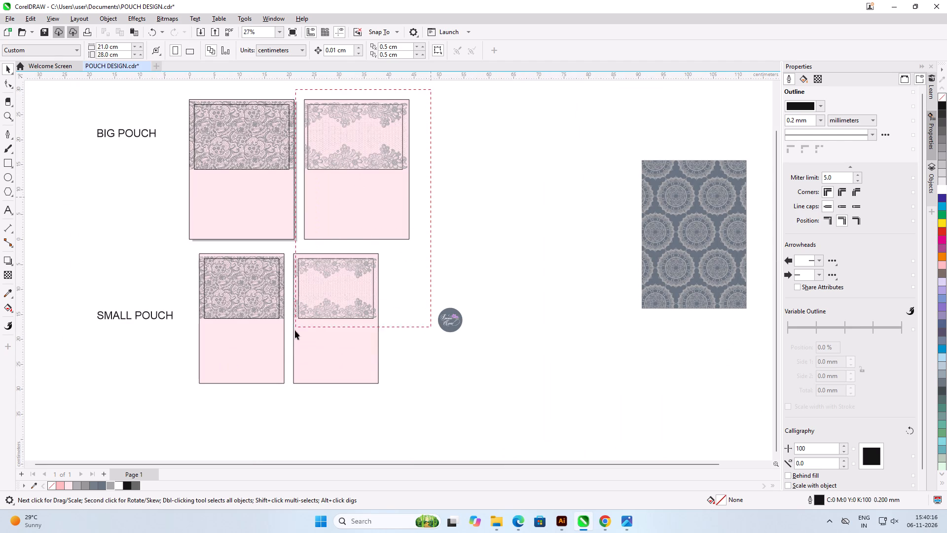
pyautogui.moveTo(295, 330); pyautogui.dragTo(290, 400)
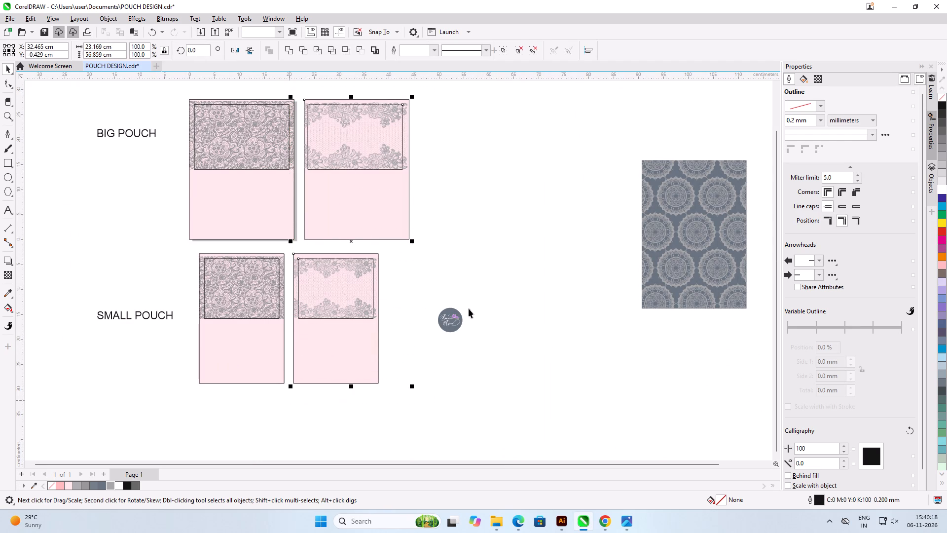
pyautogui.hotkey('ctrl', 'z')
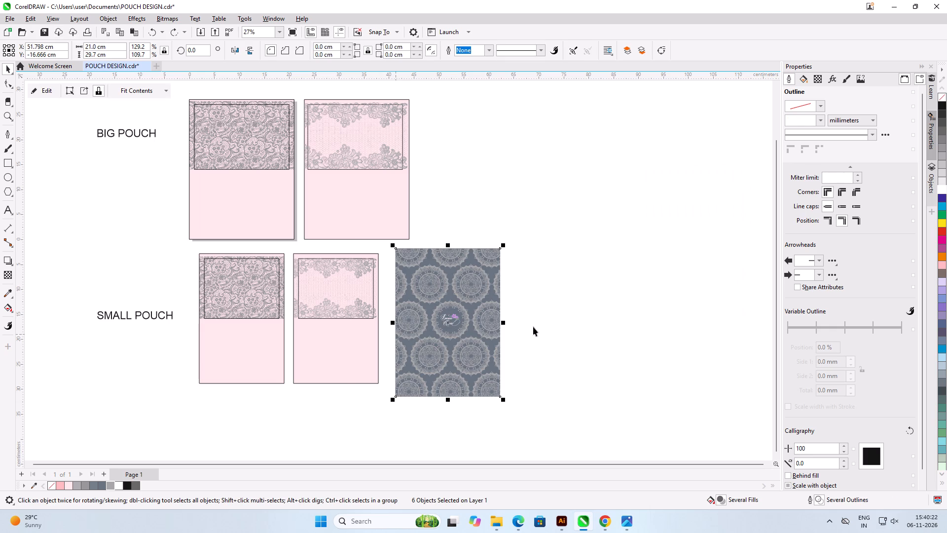
# Group the medallion-patterned rectangle with its round logo and move the group clear of the pouch panels, centred at about X 94.5, Y 15.7 cm.
pyautogui.click(533, 327)
pyautogui.moveTo(566, 223); pyautogui.dragTo(388, 416)
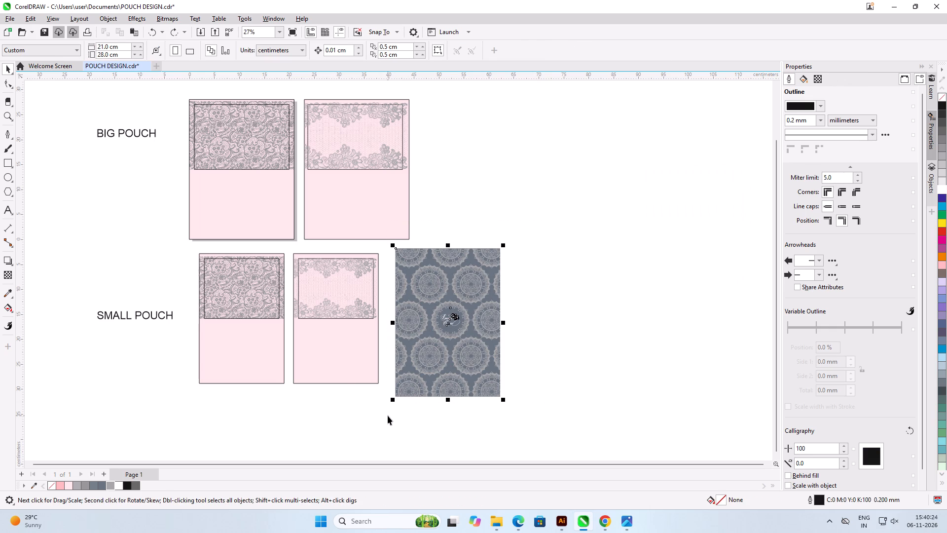
pyautogui.hotkey('ctrl', 'g')
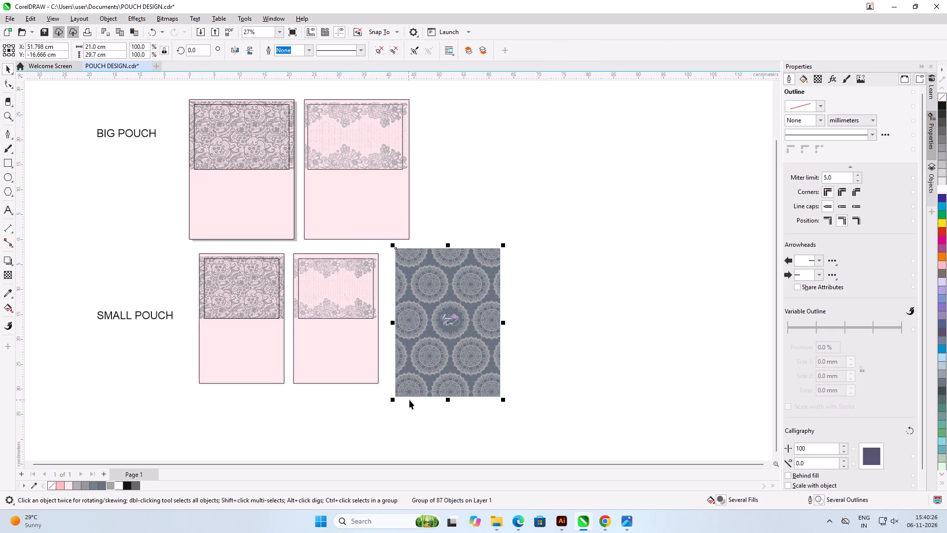
pyautogui.moveTo(427, 376); pyautogui.dragTo(632, 203)
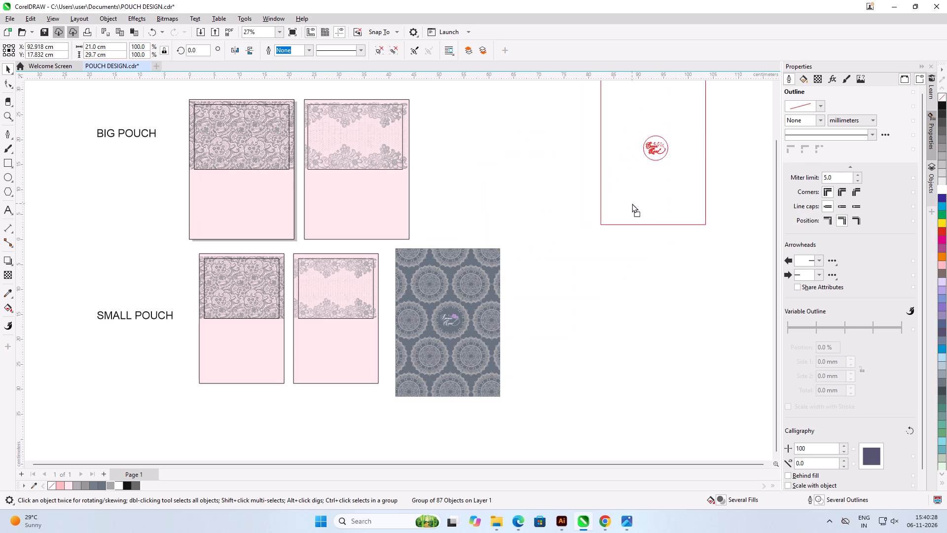
pyautogui.moveTo(632, 203); pyautogui.dragTo(640, 214)
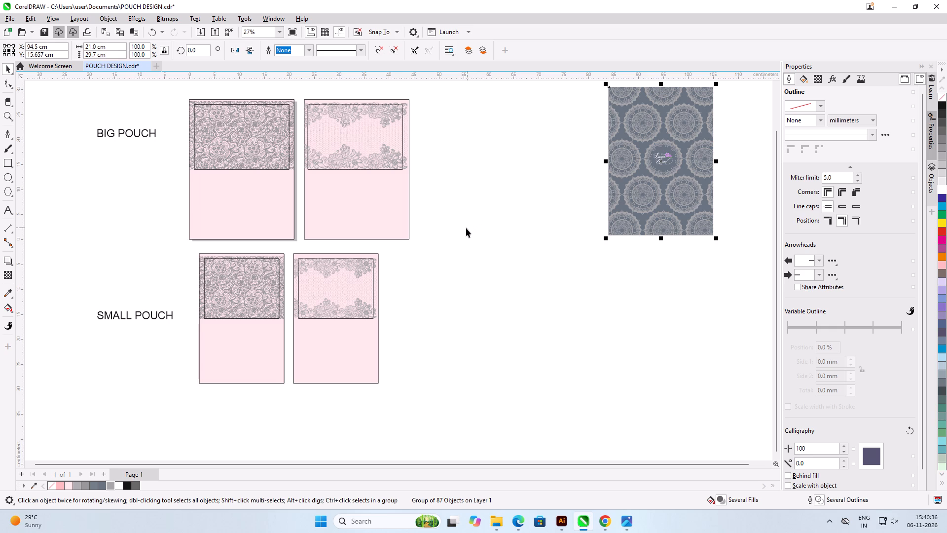
# Align the second panels of the big and small pouches, with their lace and frames, on a common vertical centre line.
pyautogui.click(466, 228)
pyautogui.moveTo(420, 91); pyautogui.dragTo(397, 217)
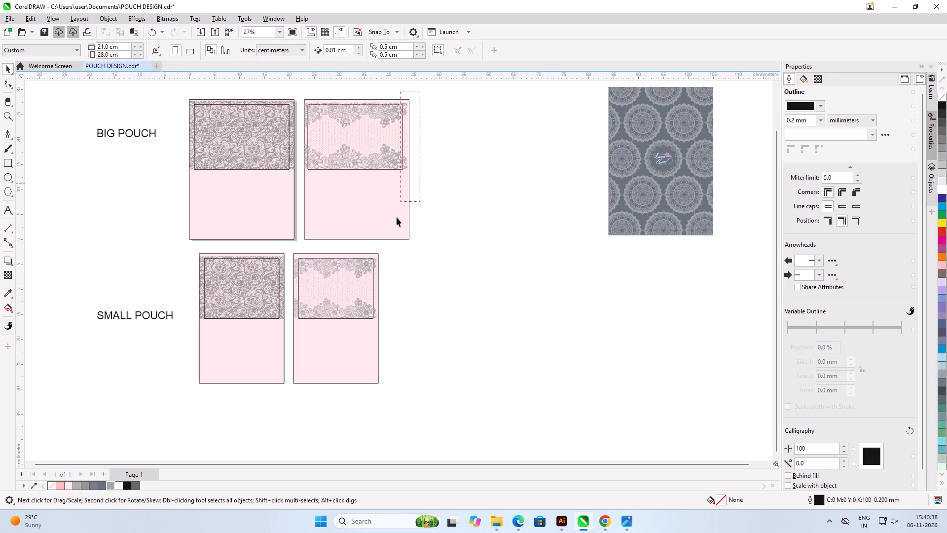
pyautogui.moveTo(397, 217); pyautogui.dragTo(290, 396)
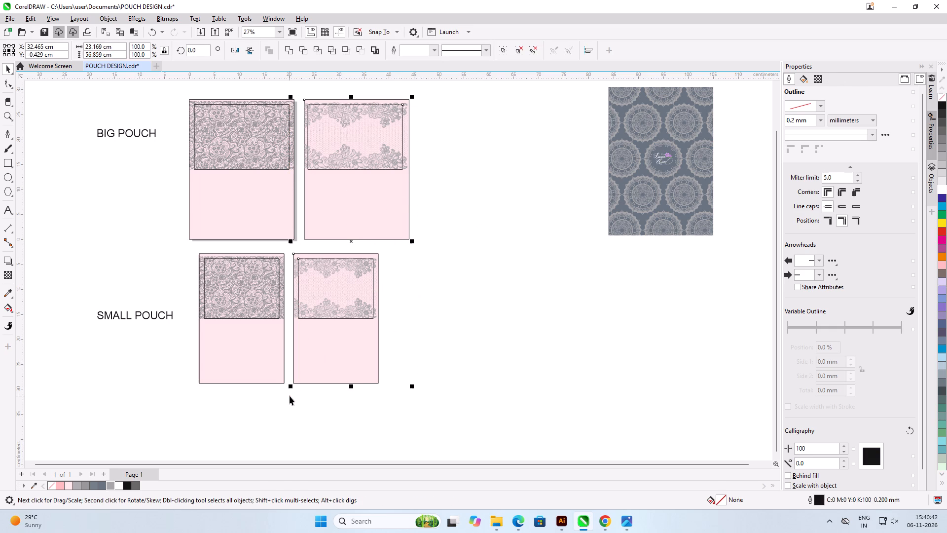
pyautogui.press('c')
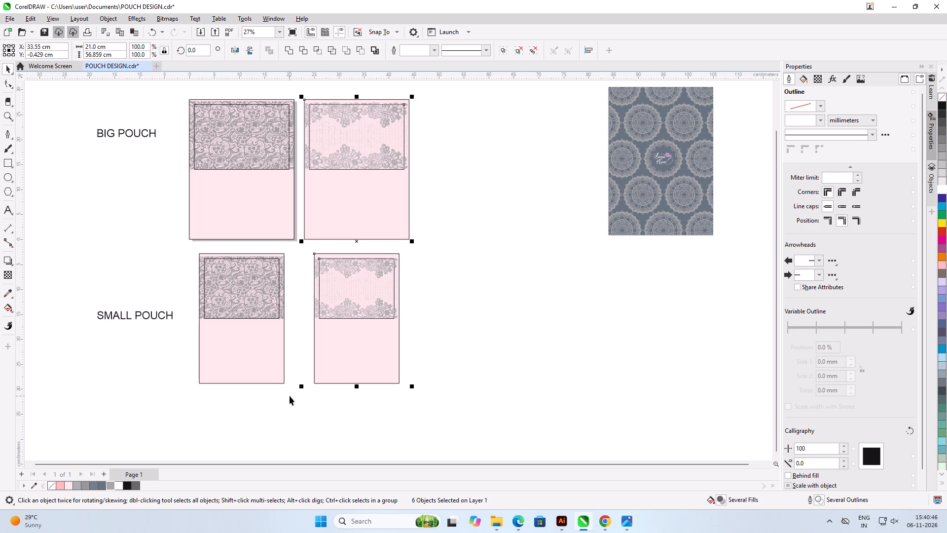
# Place a copy of both aligned second panels beside the originals, about 23.5 cm farther along.
pyautogui.moveTo(331, 352); pyautogui.dragTo(467, 346)
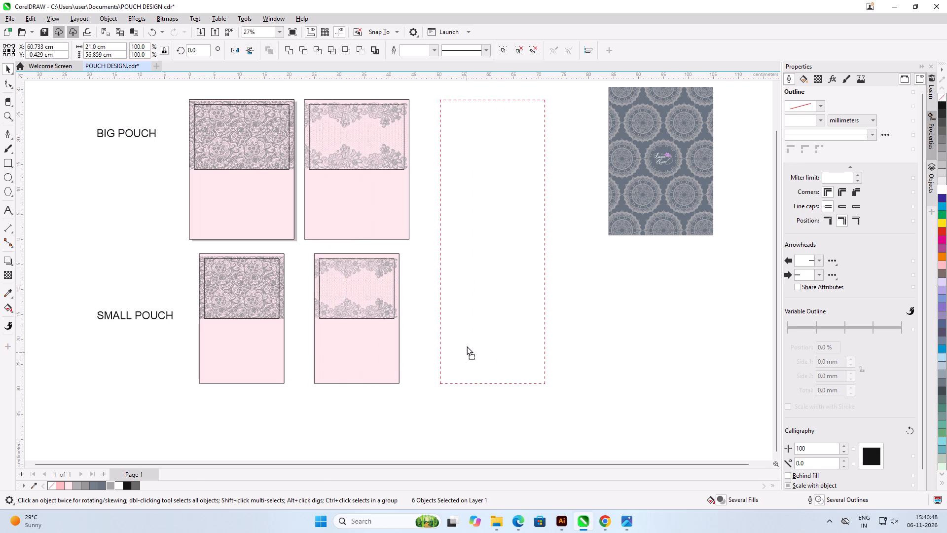
pyautogui.moveTo(467, 346); pyautogui.dragTo(448, 349)
pyautogui.keyDown('shift'); pyautogui.rightClick(448, 349); pyautogui.keyUp('shift')
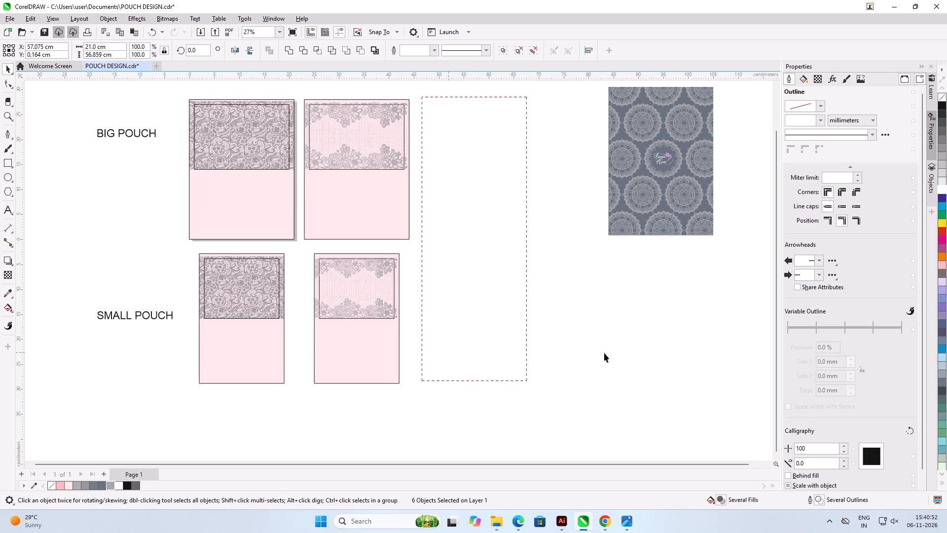
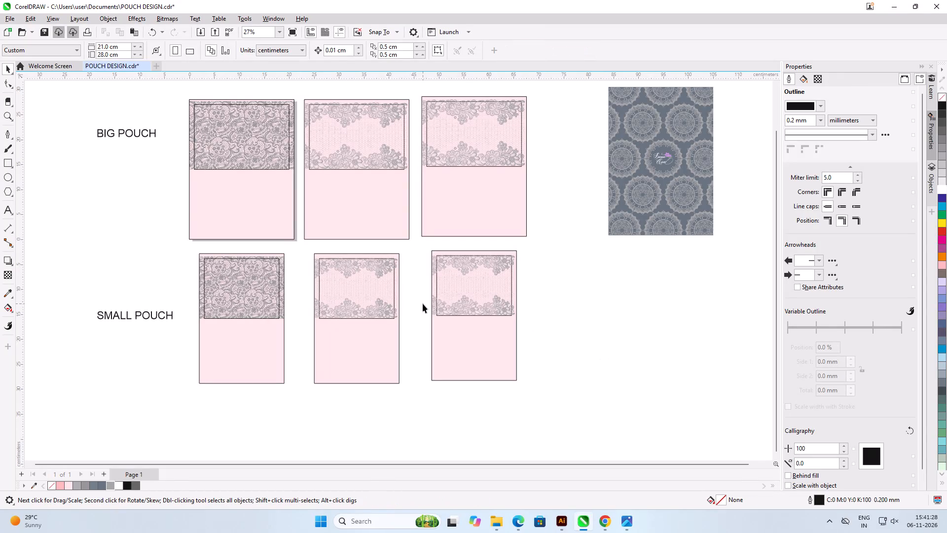
# Delete the lace artwork from the third small pouch and from the third big pouch.
pyautogui.click(465, 307)
pyautogui.scroll(5, 465, 307)
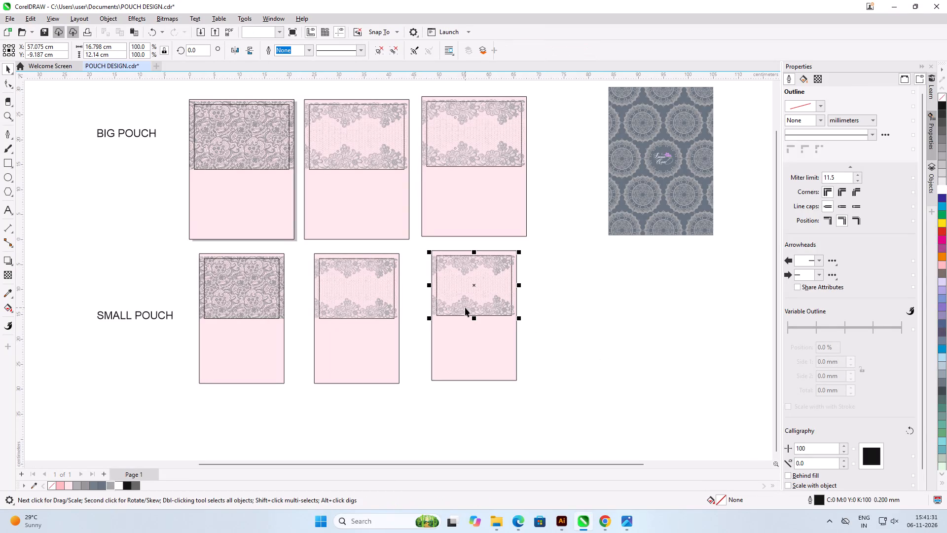
pyautogui.press('Up')
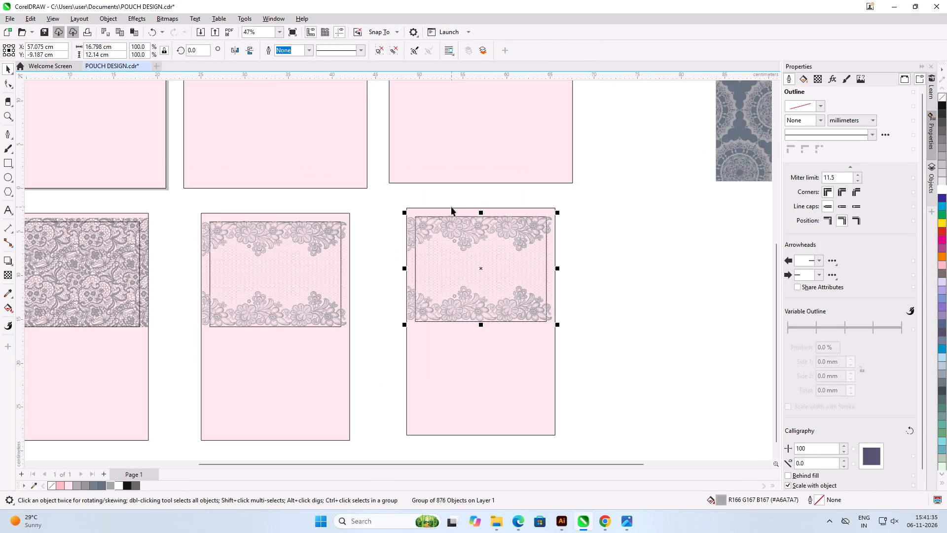
pyautogui.press('Delete')
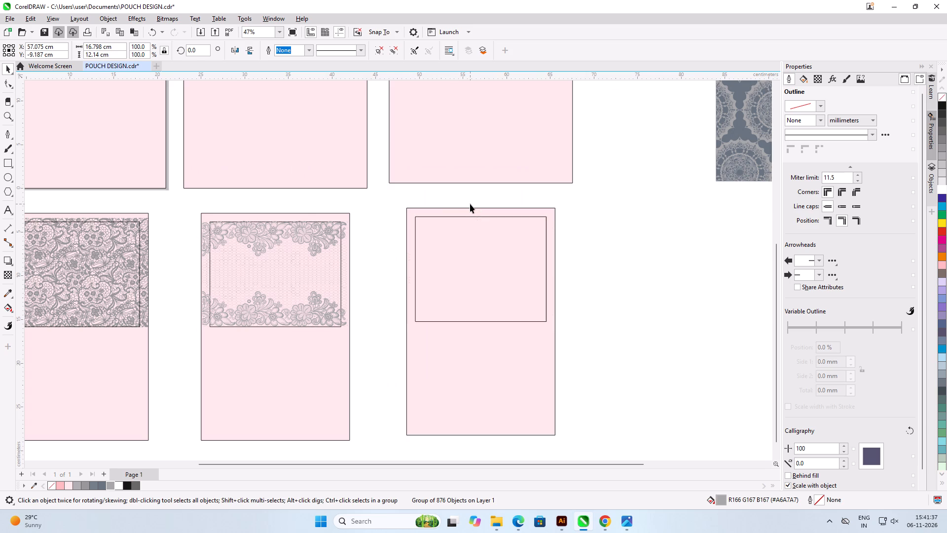
pyautogui.scroll(-4, 479, 273)
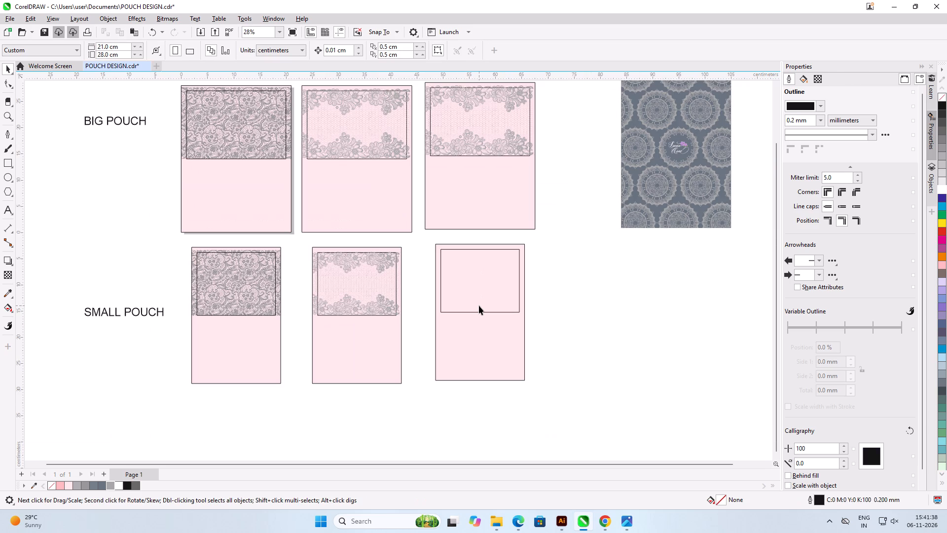
pyautogui.click(511, 148)
pyautogui.press('Delete')
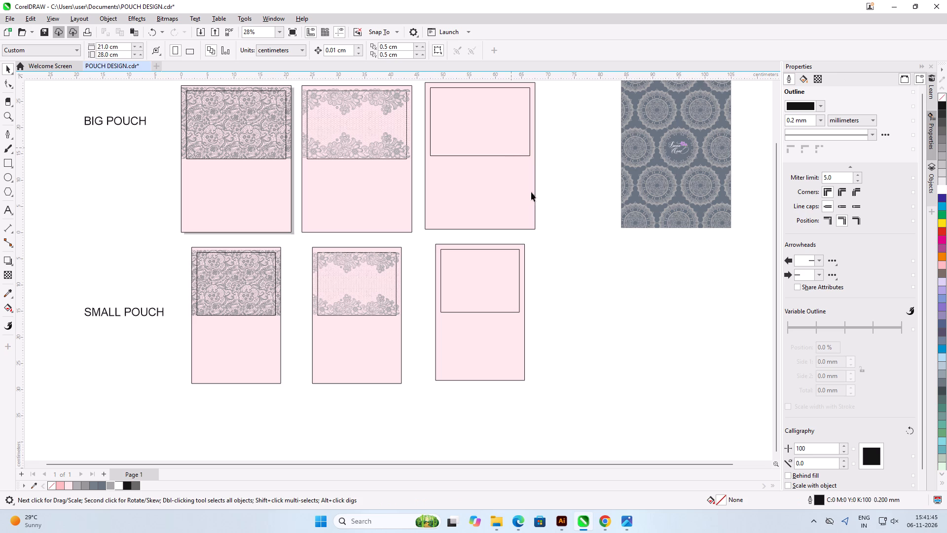
pyautogui.click(606, 272)
pyautogui.click(119, 198)
# Create a new Letter document, 8.5 × 11 inches, in CMYK at 300 dpi.
pyautogui.click(155, 65)
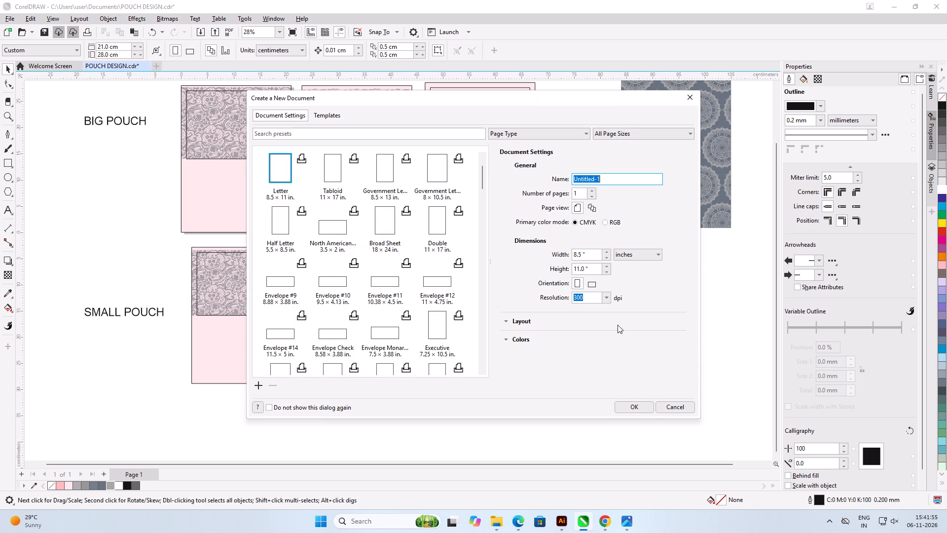
pyautogui.click(634, 405)
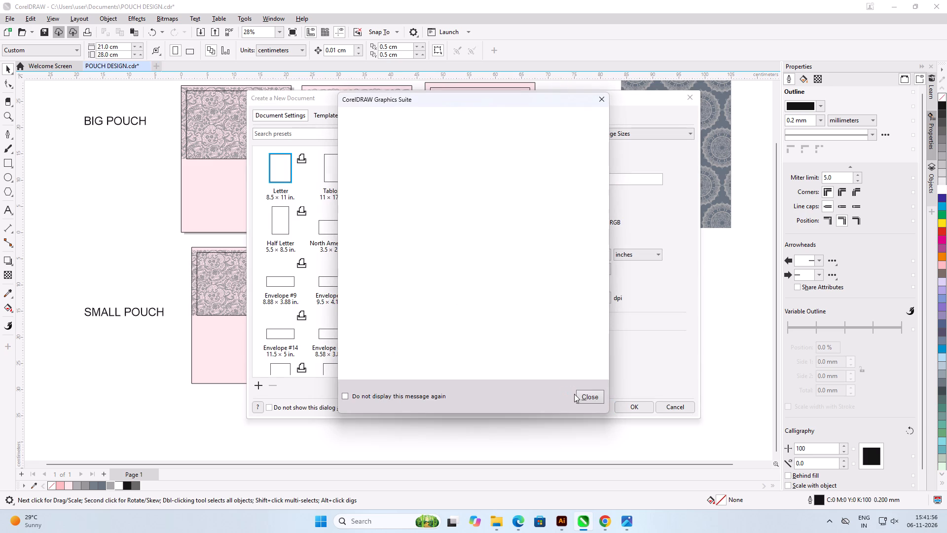
pyautogui.click(584, 397)
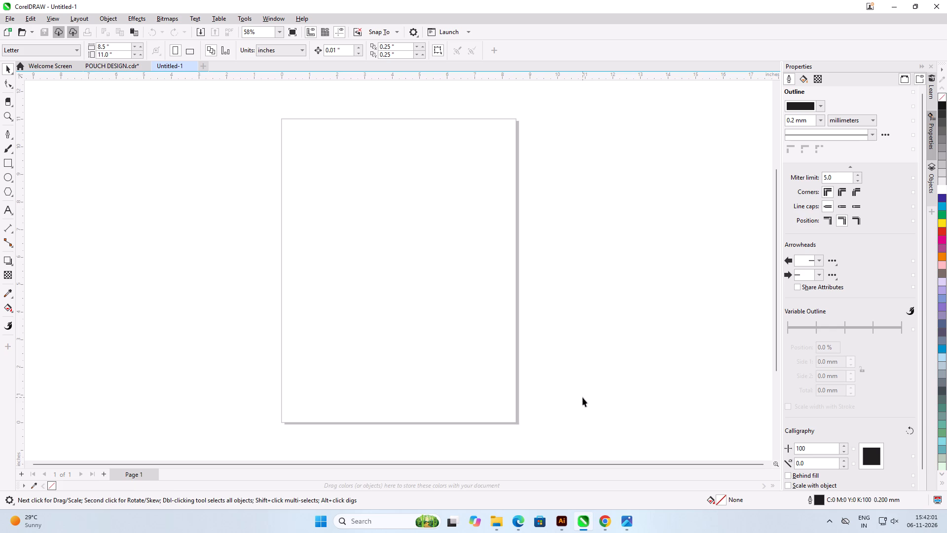
# Import the Gemini-generated PNG of two black lace borders from Downloads and place it about 7.06 inches wide on the page.
pyautogui.hotkey('ctrl', 'i')
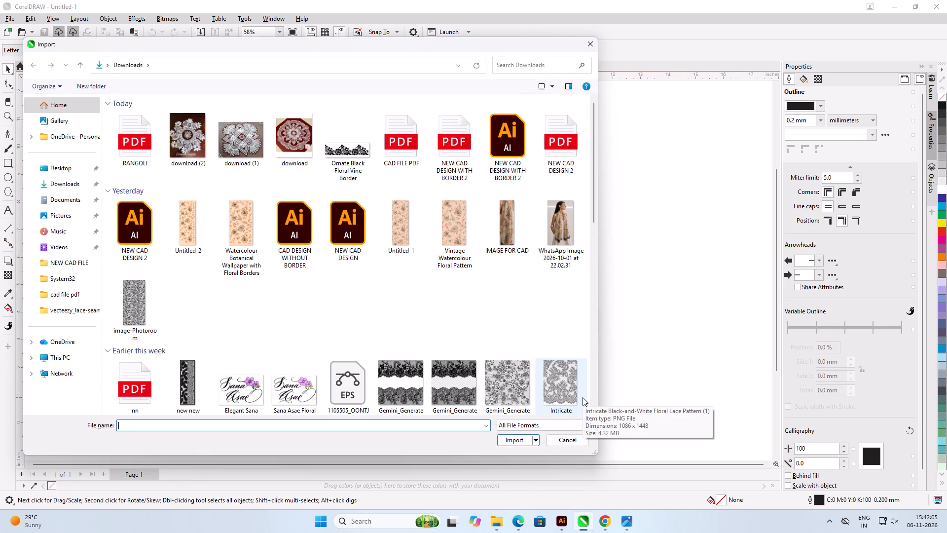
pyautogui.doubleClick(403, 392)
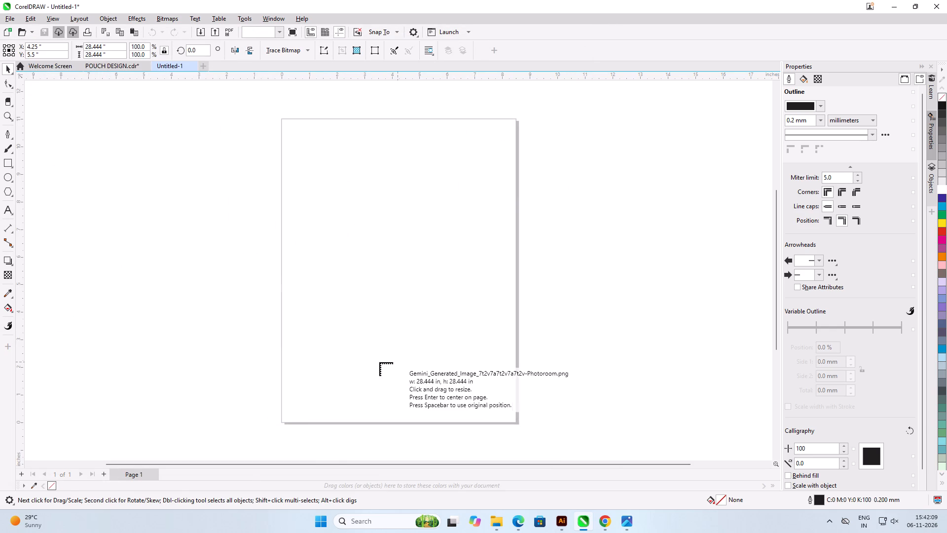
pyautogui.moveTo(282, 196); pyautogui.dragTo(550, 302)
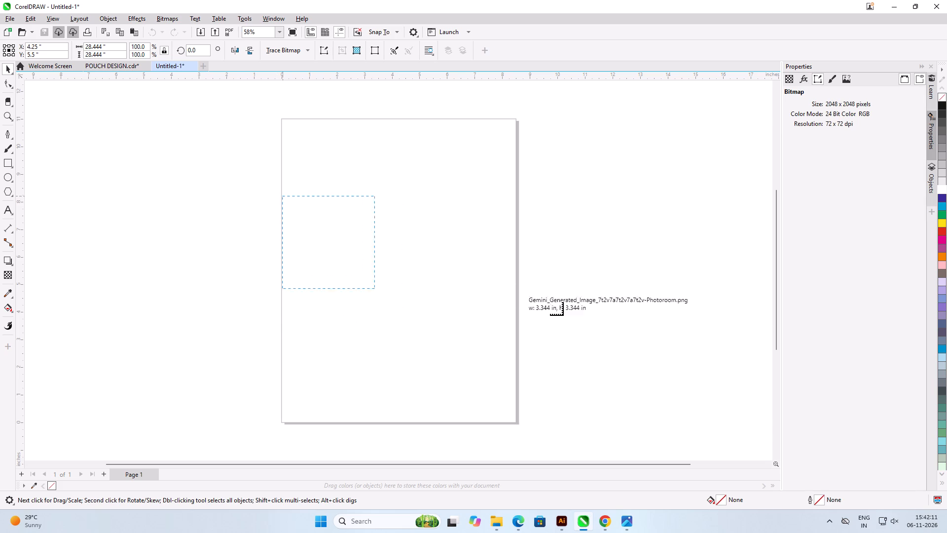
pyautogui.moveTo(550, 302); pyautogui.dragTo(792, 391)
pyautogui.click(541, 322)
# Crop the lace image to its upper border only, an area of about 7.06 × 2.92 inches.
pyautogui.scroll(1, 324, 316)
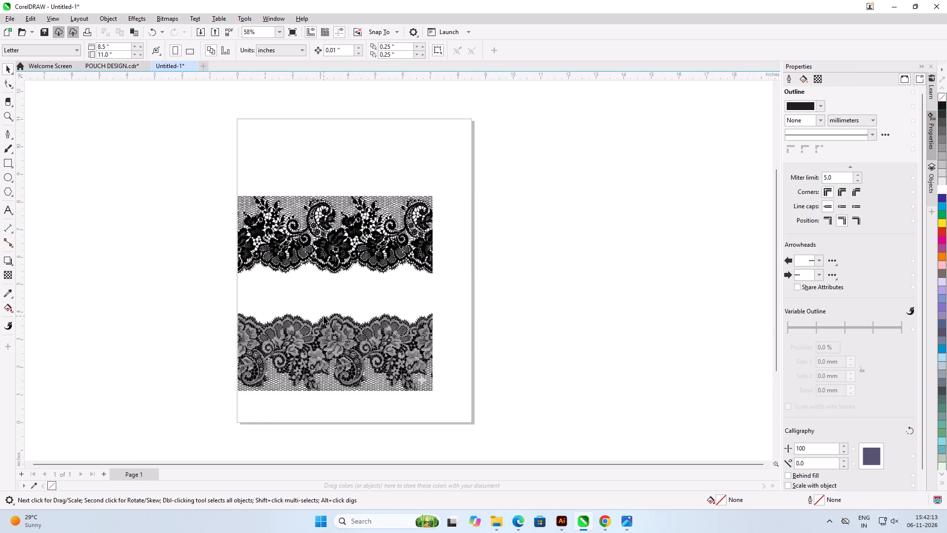
pyautogui.scroll(2, 324, 316)
pyautogui.scroll(-6, 340, 159)
pyautogui.click(338, 251)
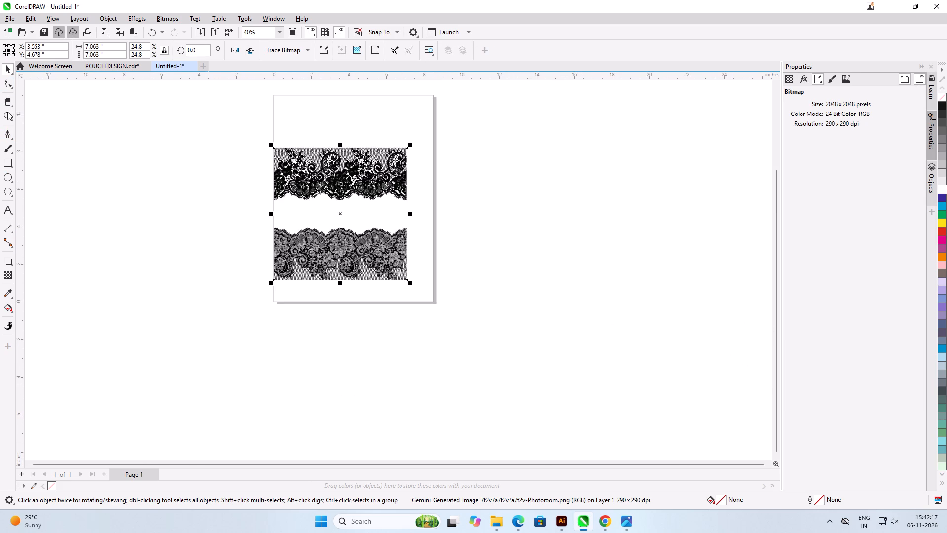
pyautogui.moveTo(8, 104); pyautogui.dragTo(43, 104)
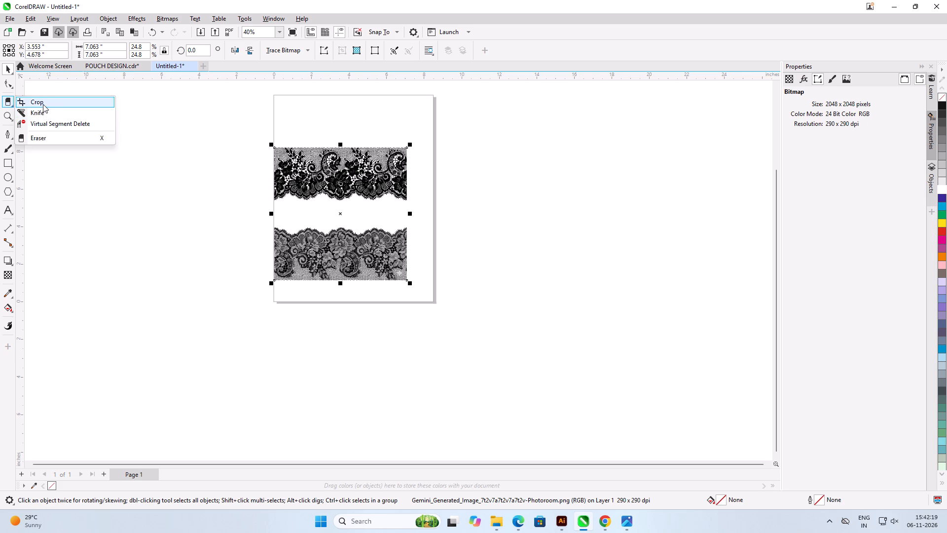
pyautogui.moveTo(43, 104); pyautogui.dragTo(44, 104)
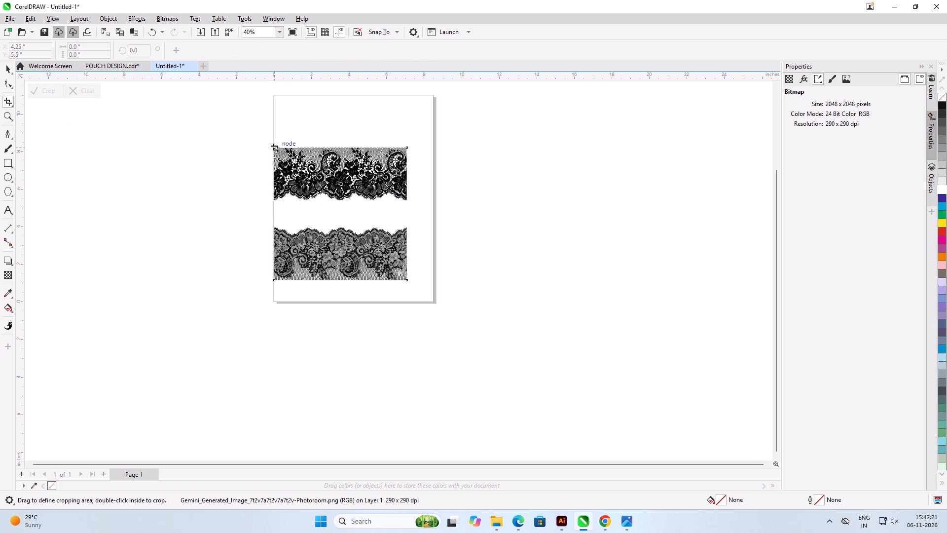
pyautogui.moveTo(275, 148); pyautogui.dragTo(407, 205)
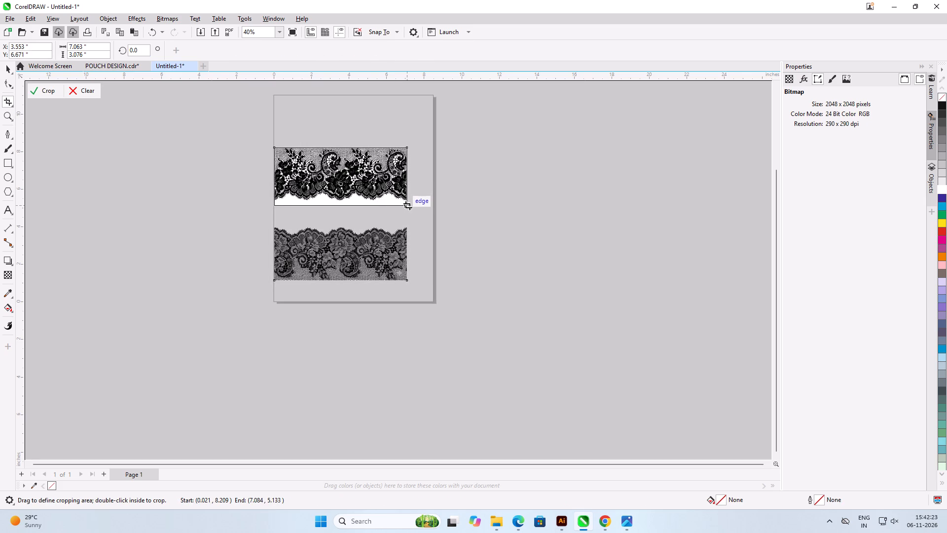
pyautogui.moveTo(407, 205); pyautogui.dragTo(410, 202)
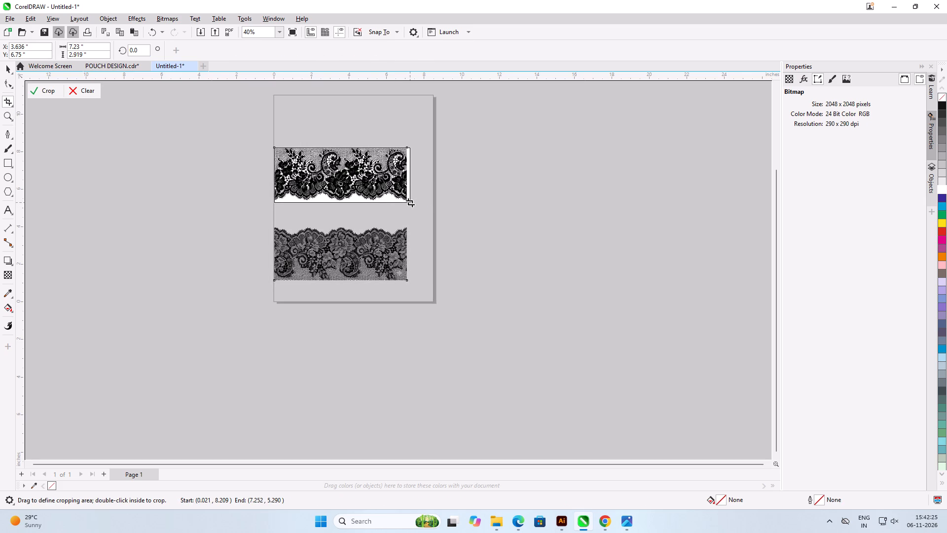
pyautogui.moveTo(410, 202); pyautogui.dragTo(408, 202)
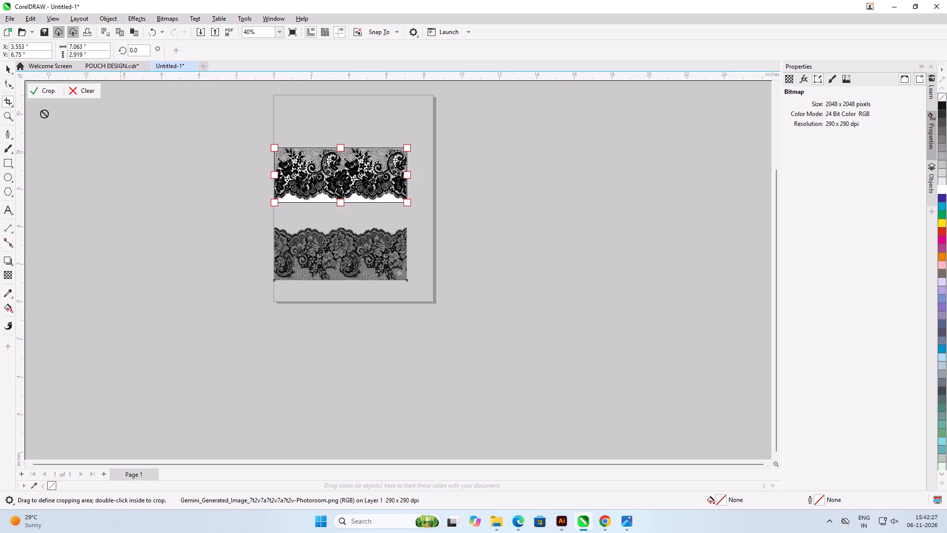
pyautogui.click(41, 95)
pyautogui.click(351, 172)
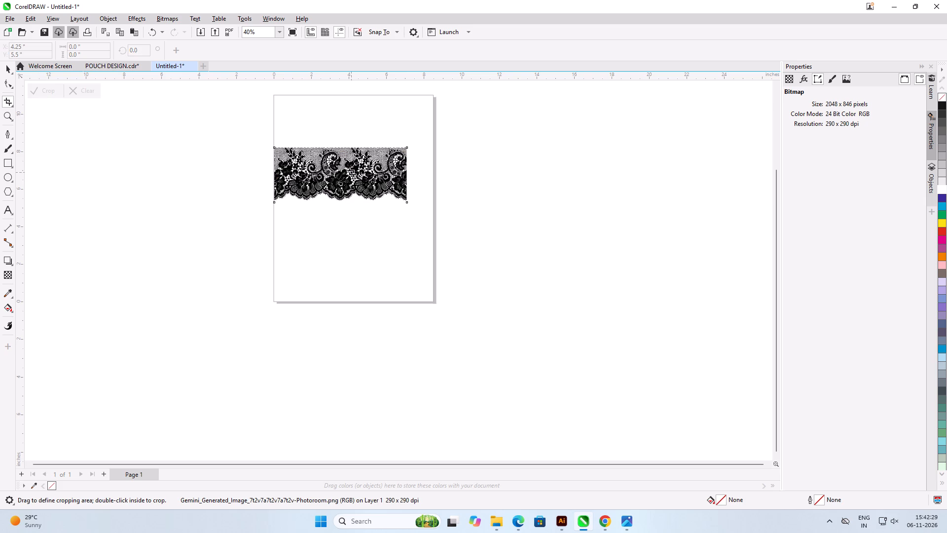
# Scale the cropped lace border up proportionally to about 63.9 × 26.4 inches.
pyautogui.click(7, 71)
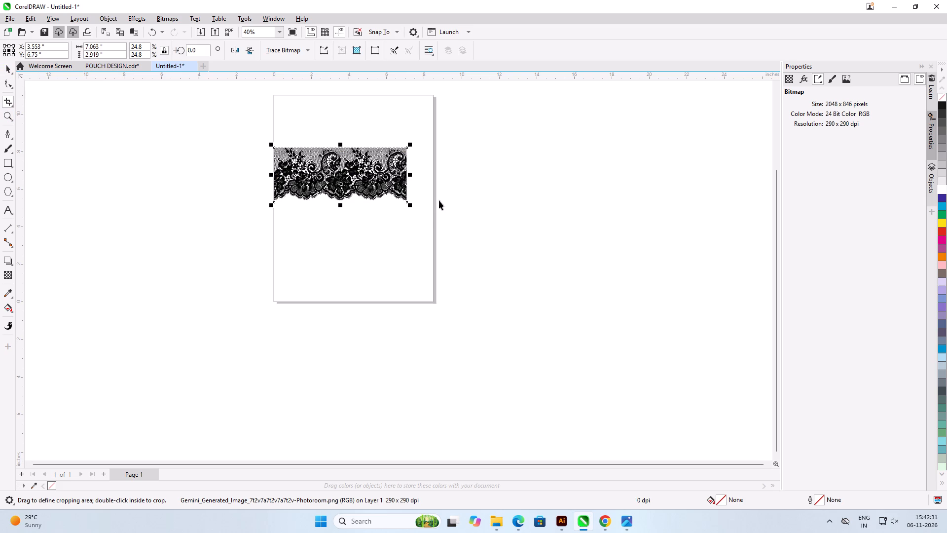
pyautogui.moveTo(411, 207); pyautogui.dragTo(818, 408)
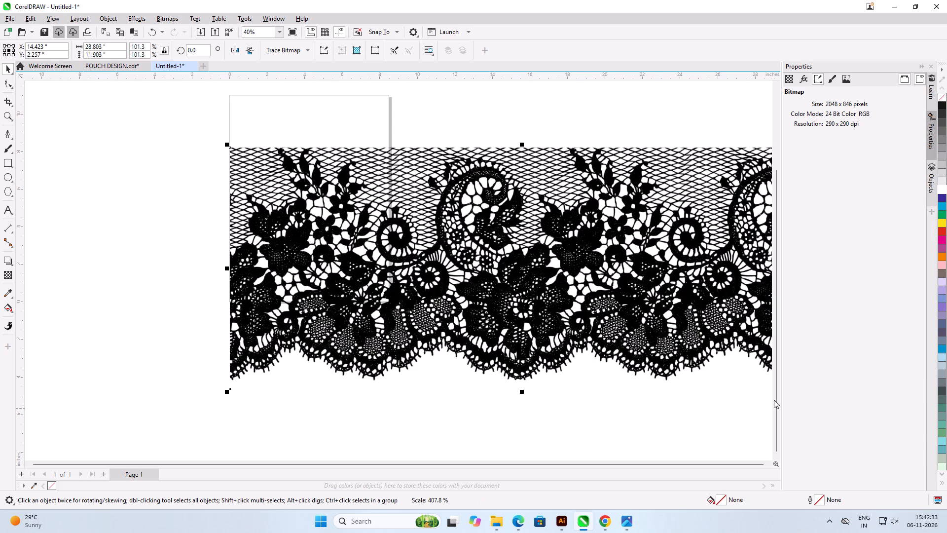
pyautogui.scroll(-6, 112, 178)
pyautogui.moveTo(426, 276); pyautogui.dragTo(745, 390)
pyautogui.scroll(-3, 208, 184)
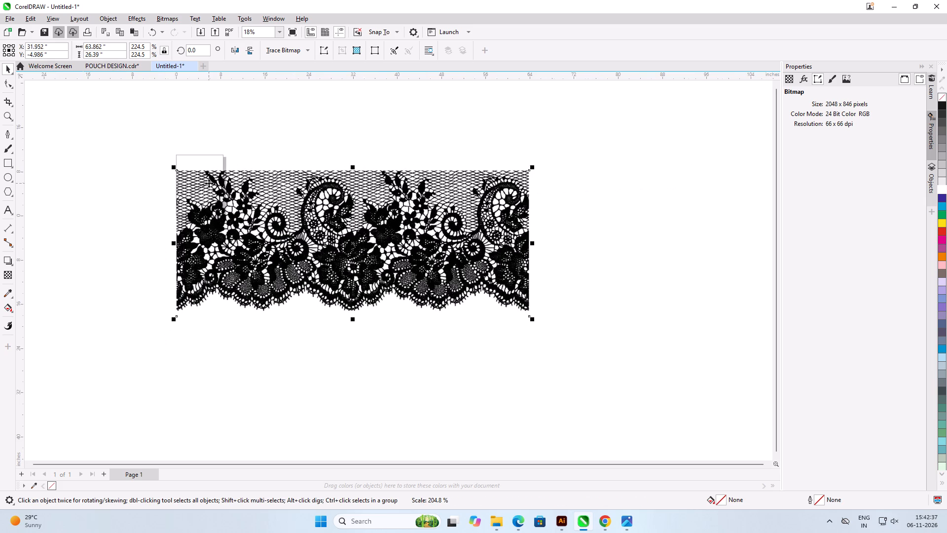
pyautogui.click(598, 226)
pyautogui.scroll(4, 418, 224)
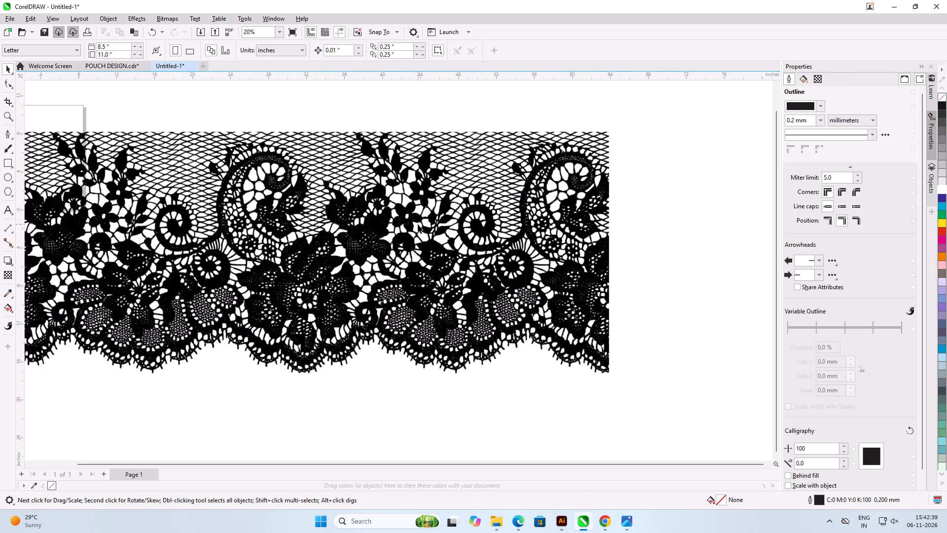
pyautogui.scroll(-2, 418, 224)
# Outline-trace the enlarged lace bitmap as a high quality image, with the background colour removal set to Specify and smoothing at 33.
pyautogui.click(334, 240)
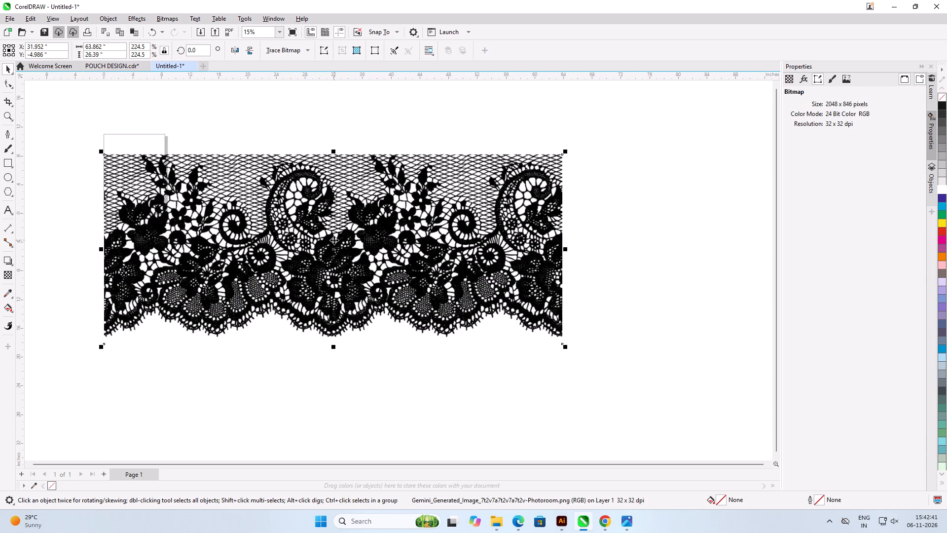
pyautogui.click(308, 45)
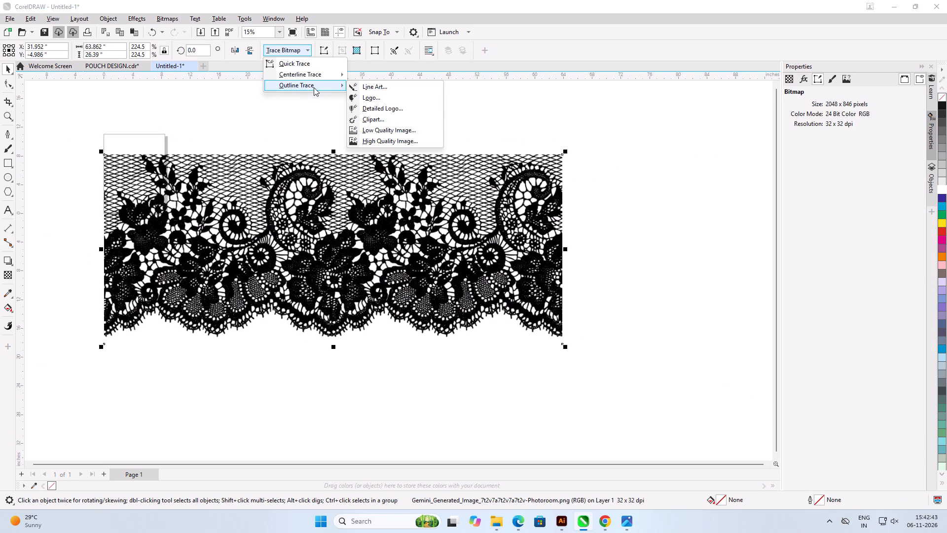
pyautogui.click(314, 87)
pyautogui.click(363, 144)
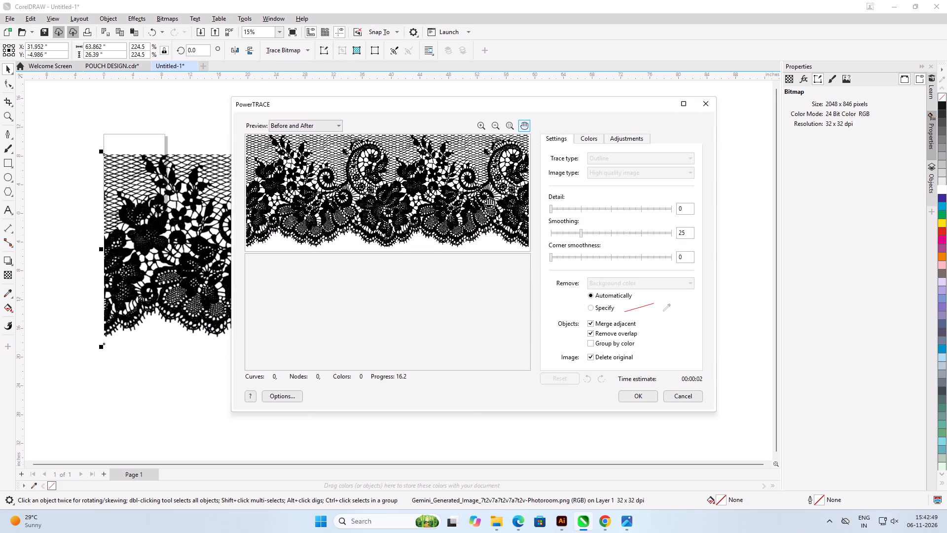
pyautogui.click(590, 308)
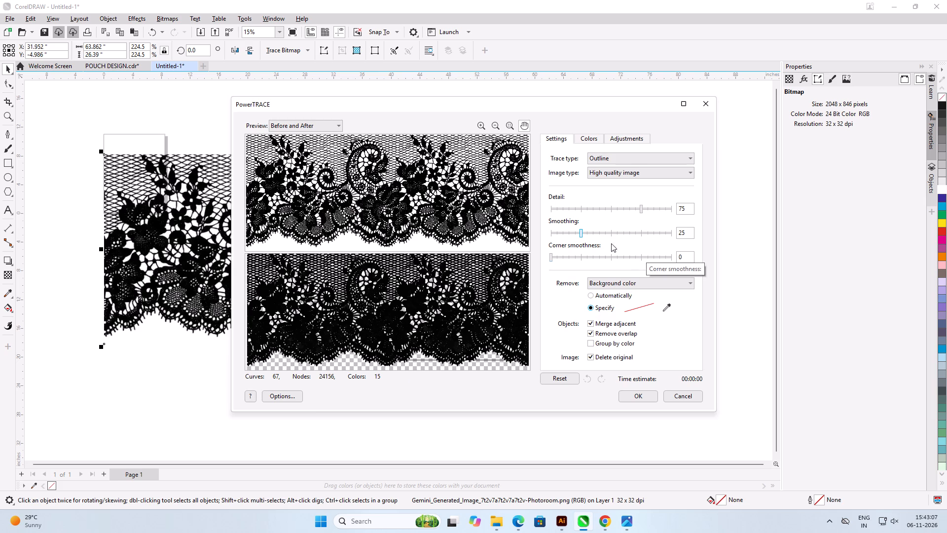
pyautogui.click(567, 232)
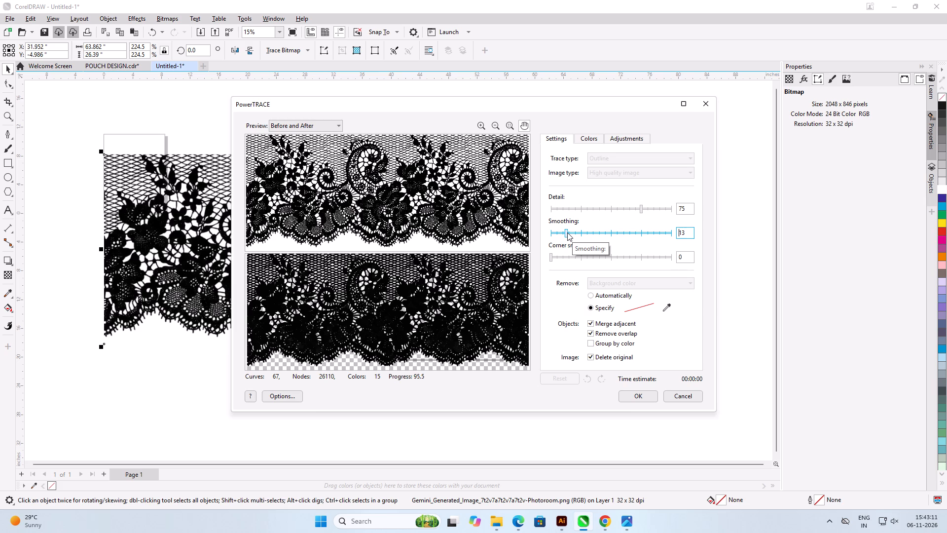
pyautogui.click(591, 233)
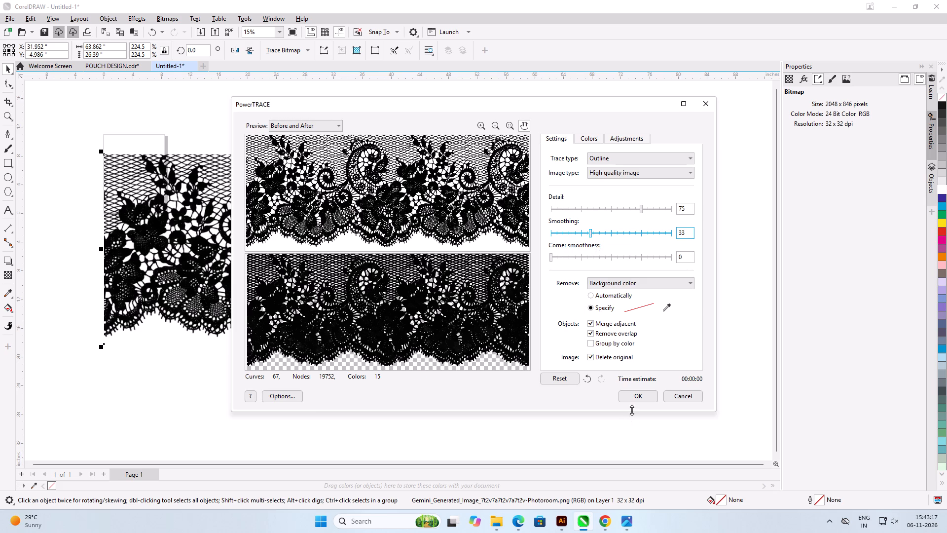
pyautogui.click(633, 395)
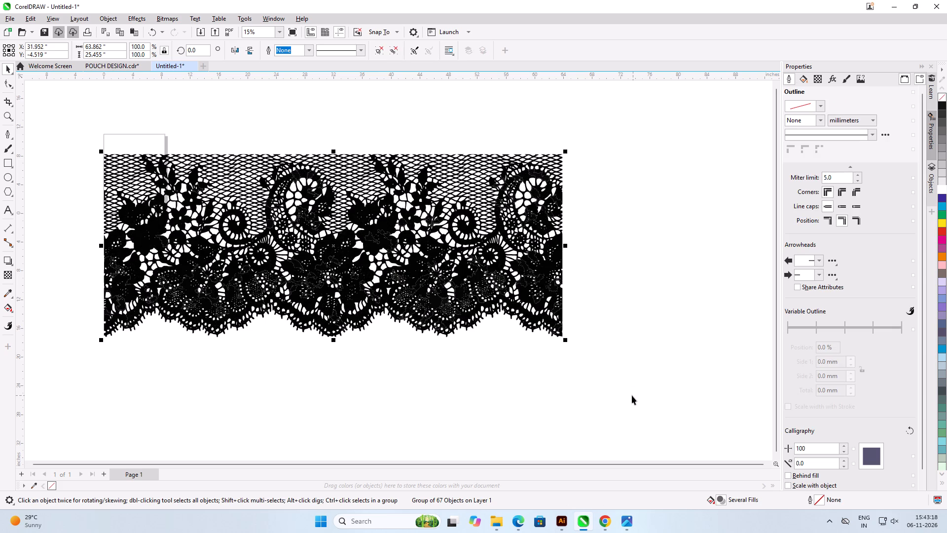
# Move the traced lace group clear of the page, to about X 44.1, Y -7.2 inches.
pyautogui.scroll(-3, 363, 270)
pyautogui.moveTo(401, 264); pyautogui.dragTo(572, 255)
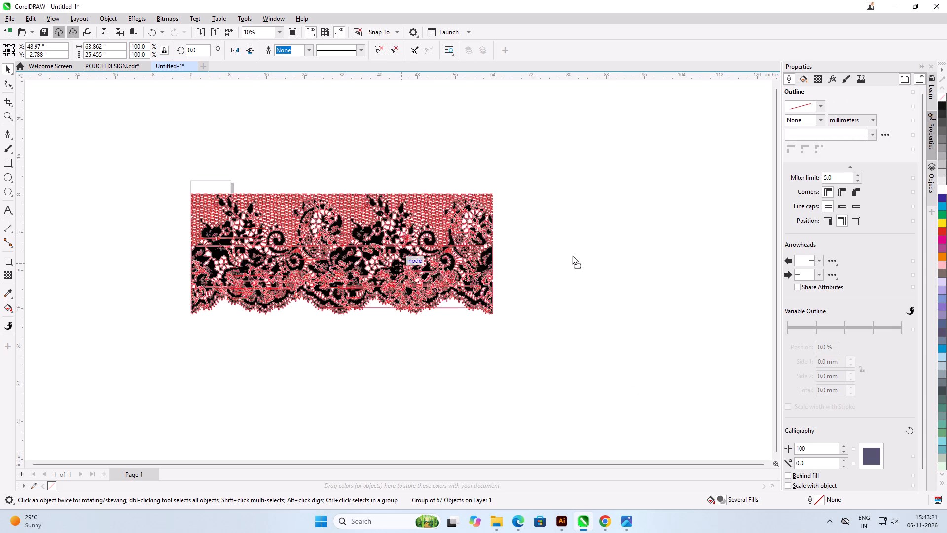
pyautogui.moveTo(572, 255); pyautogui.dragTo(651, 253)
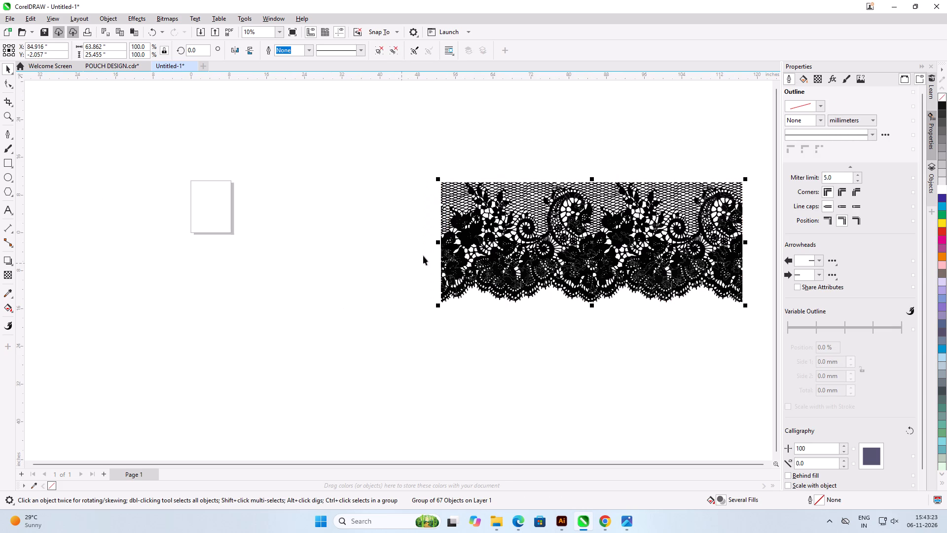
pyautogui.moveTo(520, 256); pyautogui.dragTo(328, 281)
pyautogui.click(610, 300)
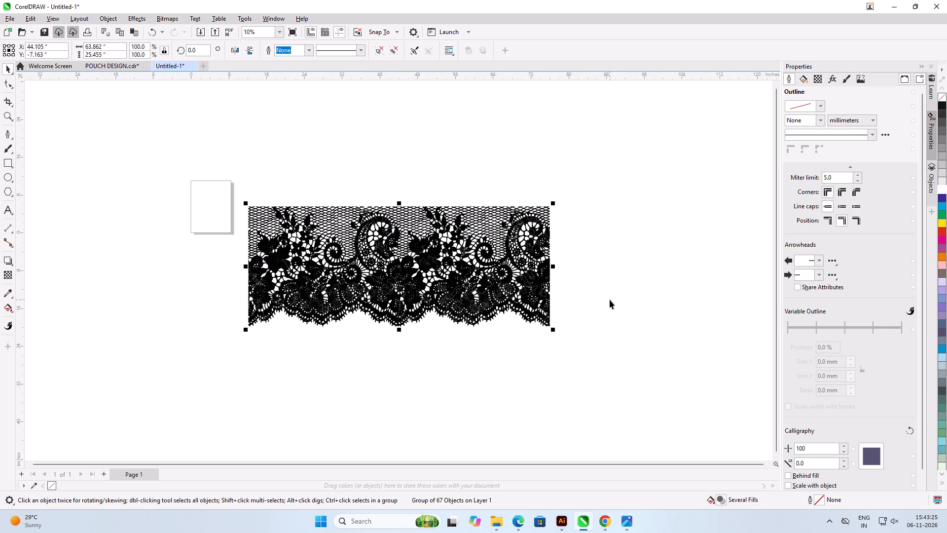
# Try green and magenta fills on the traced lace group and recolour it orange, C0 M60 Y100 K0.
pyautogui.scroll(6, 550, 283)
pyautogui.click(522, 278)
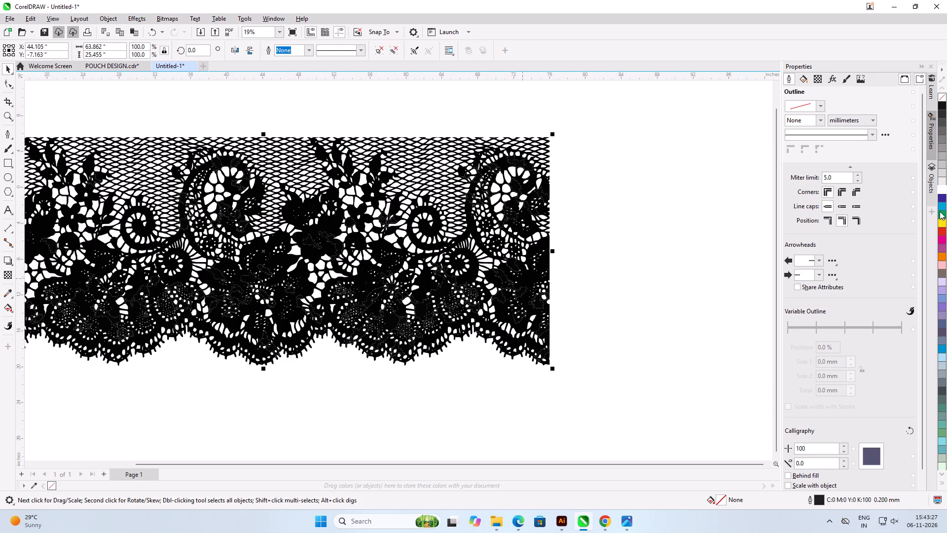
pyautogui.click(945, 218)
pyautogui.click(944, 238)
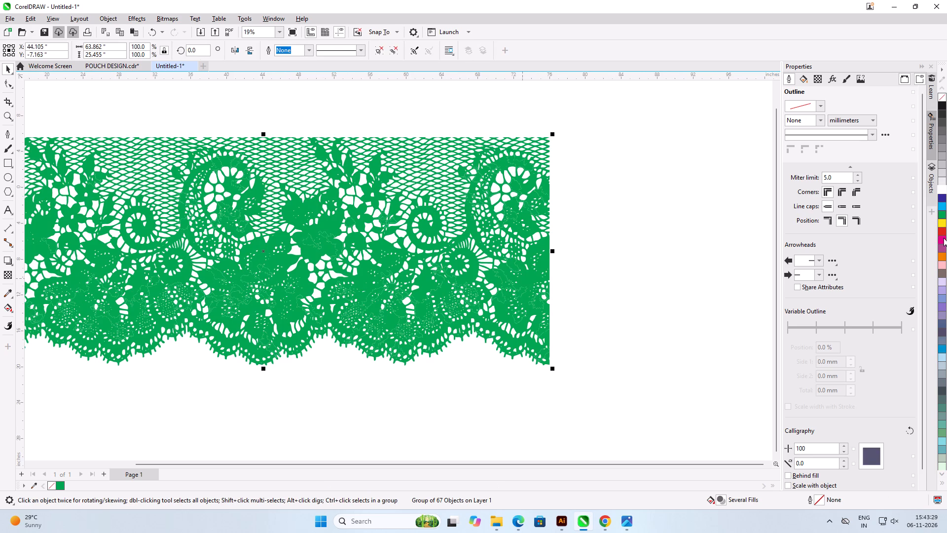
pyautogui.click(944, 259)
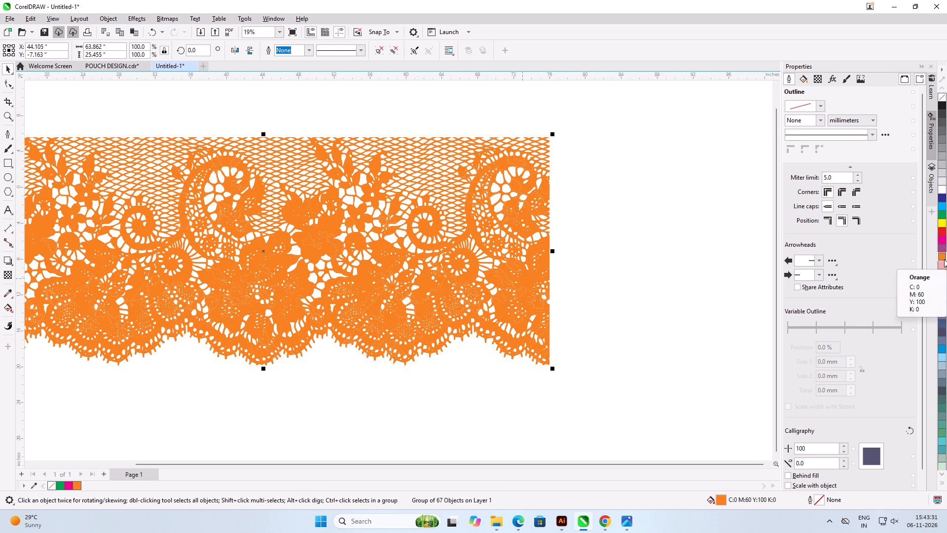
# Ungroup the traced lace into its separate curves.
pyautogui.click(391, 51)
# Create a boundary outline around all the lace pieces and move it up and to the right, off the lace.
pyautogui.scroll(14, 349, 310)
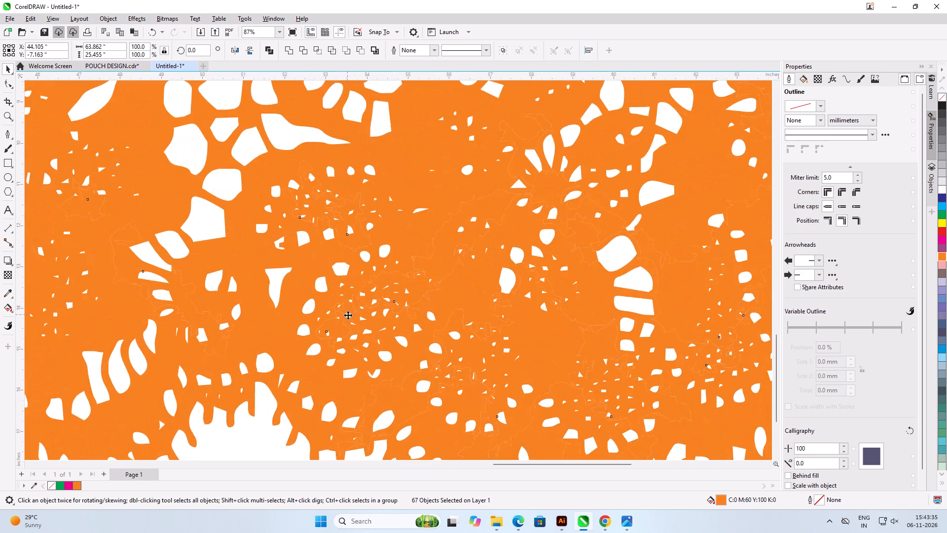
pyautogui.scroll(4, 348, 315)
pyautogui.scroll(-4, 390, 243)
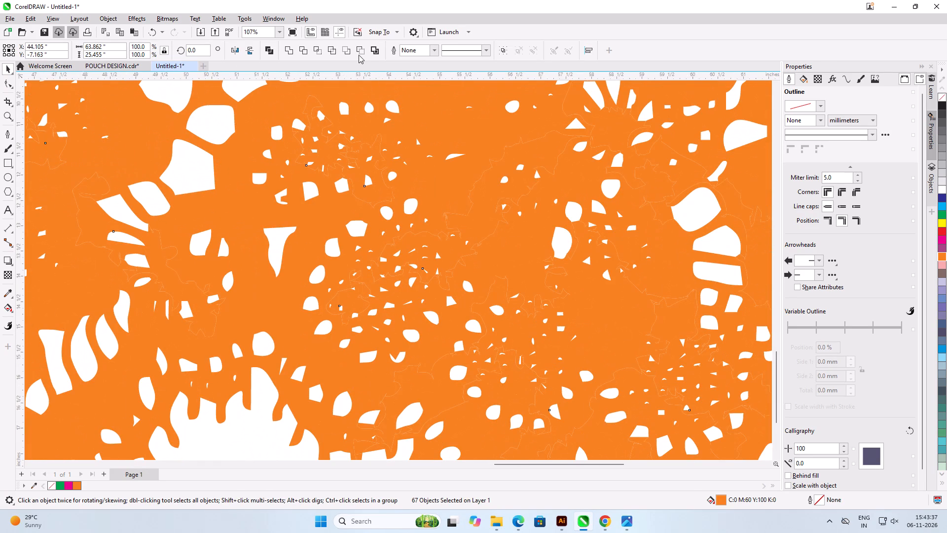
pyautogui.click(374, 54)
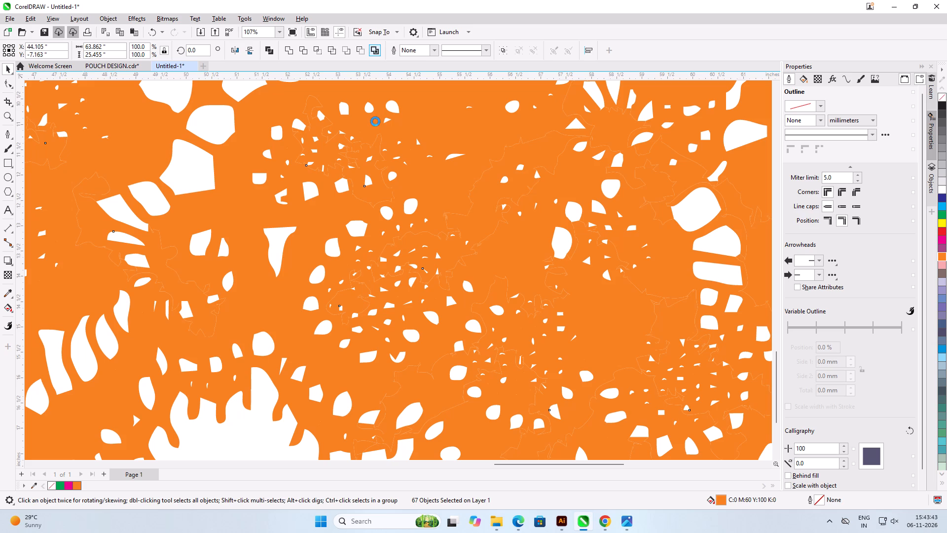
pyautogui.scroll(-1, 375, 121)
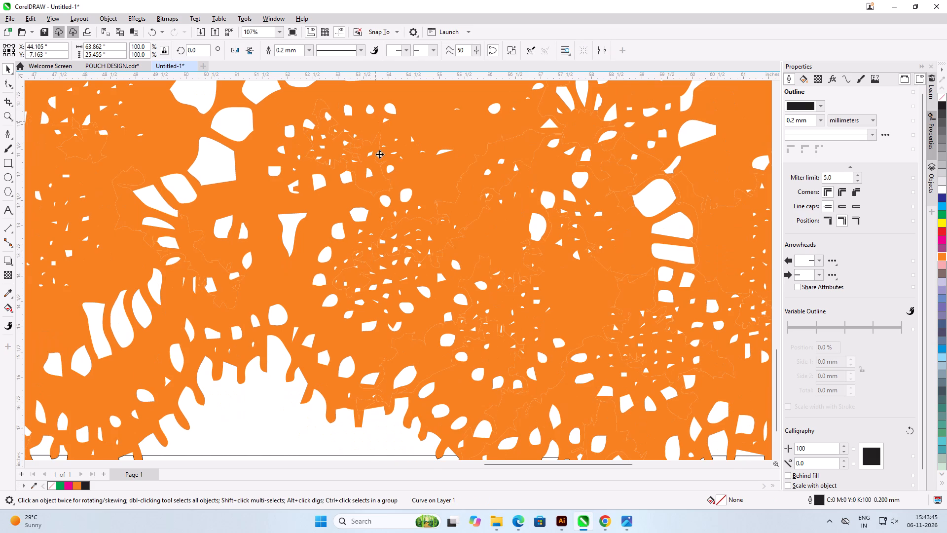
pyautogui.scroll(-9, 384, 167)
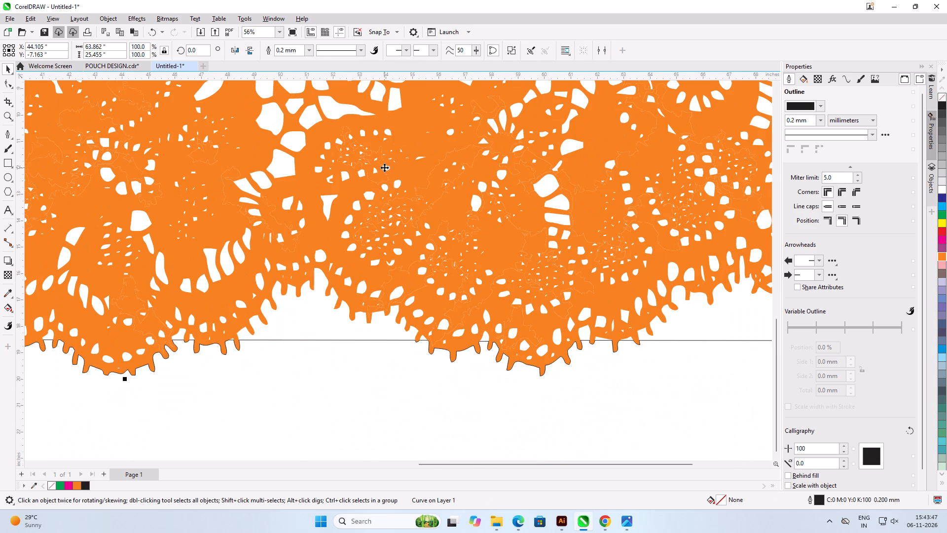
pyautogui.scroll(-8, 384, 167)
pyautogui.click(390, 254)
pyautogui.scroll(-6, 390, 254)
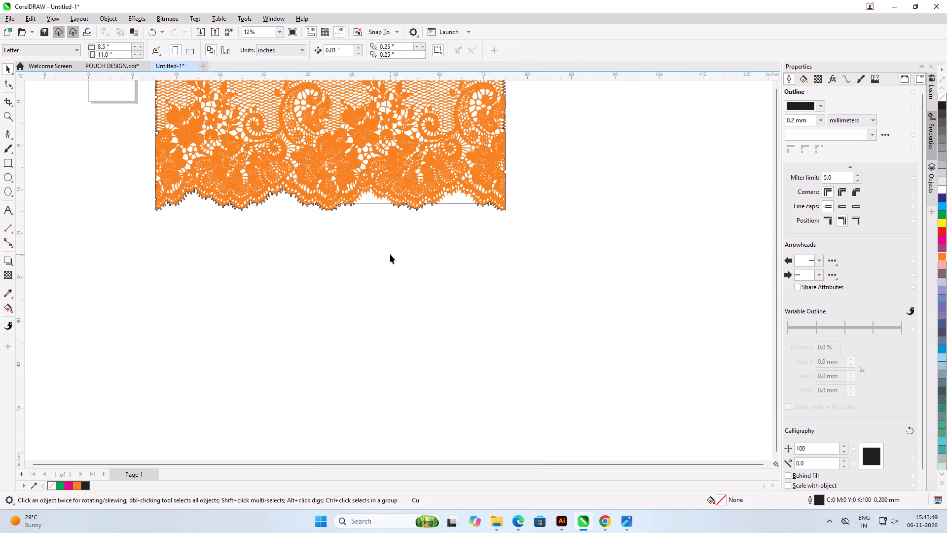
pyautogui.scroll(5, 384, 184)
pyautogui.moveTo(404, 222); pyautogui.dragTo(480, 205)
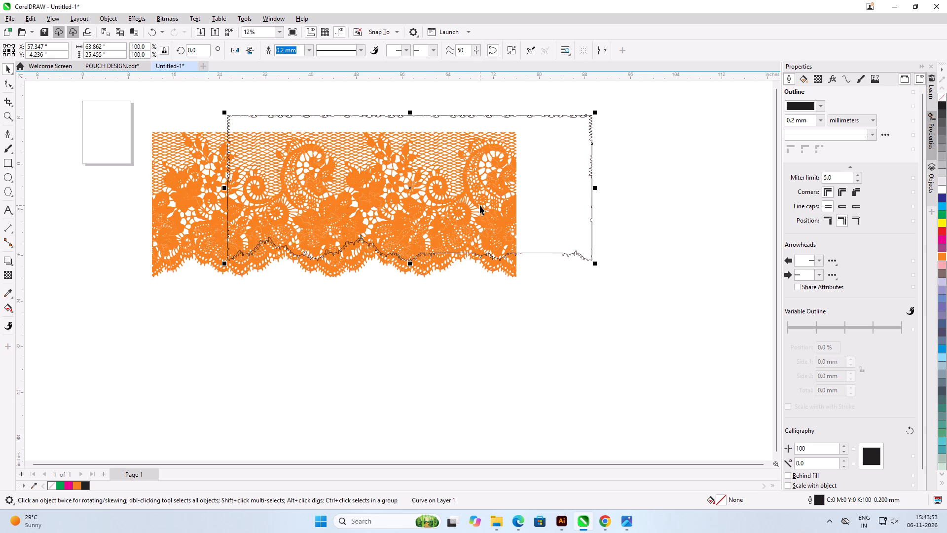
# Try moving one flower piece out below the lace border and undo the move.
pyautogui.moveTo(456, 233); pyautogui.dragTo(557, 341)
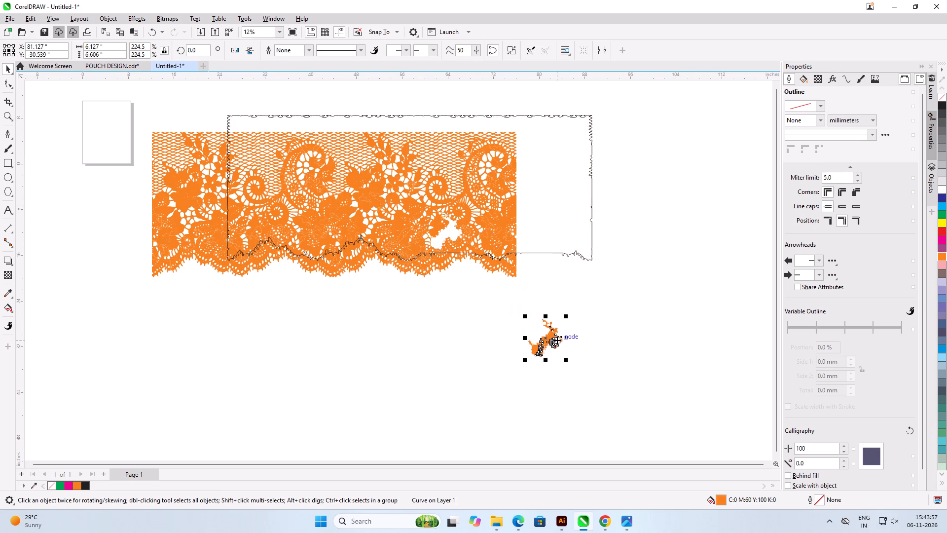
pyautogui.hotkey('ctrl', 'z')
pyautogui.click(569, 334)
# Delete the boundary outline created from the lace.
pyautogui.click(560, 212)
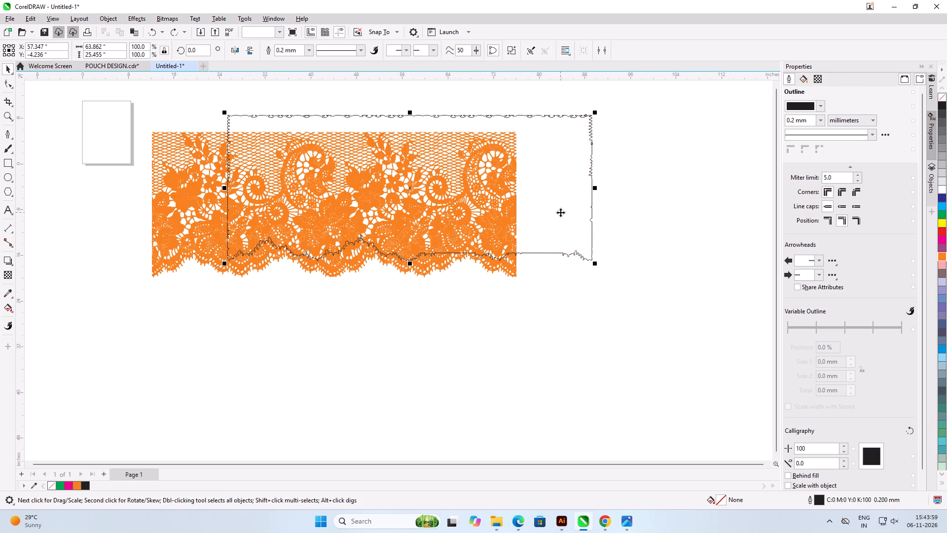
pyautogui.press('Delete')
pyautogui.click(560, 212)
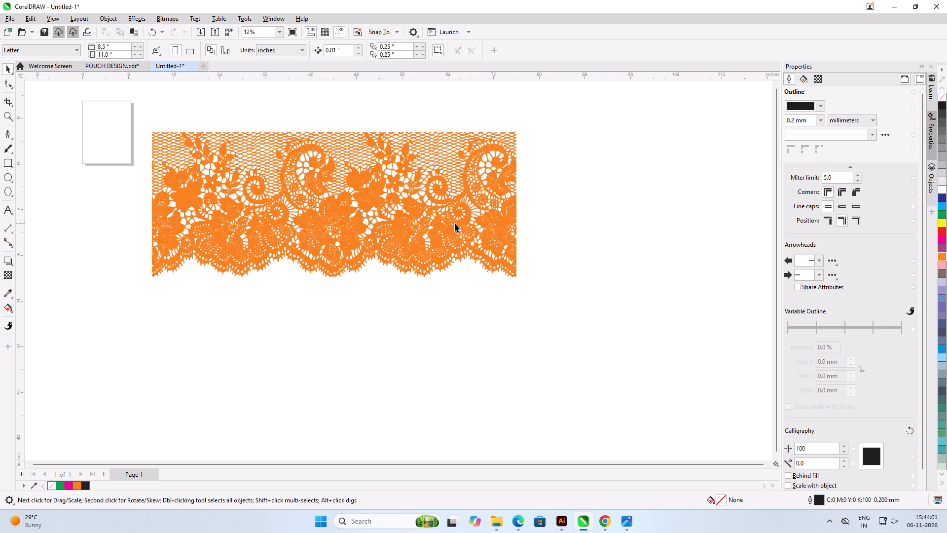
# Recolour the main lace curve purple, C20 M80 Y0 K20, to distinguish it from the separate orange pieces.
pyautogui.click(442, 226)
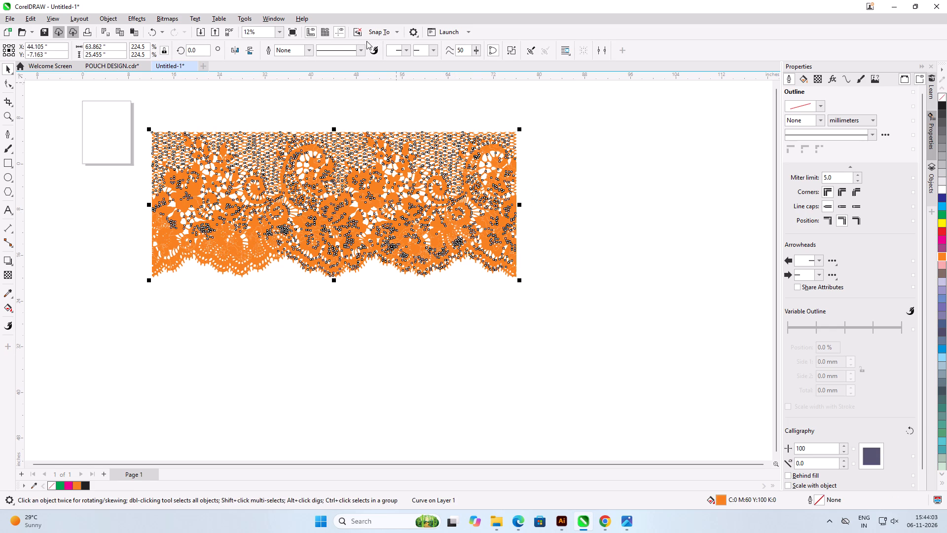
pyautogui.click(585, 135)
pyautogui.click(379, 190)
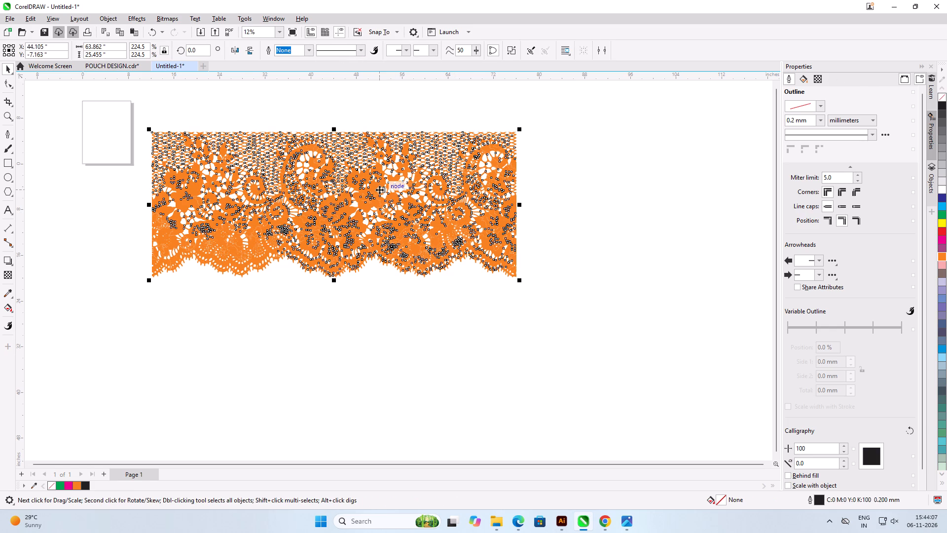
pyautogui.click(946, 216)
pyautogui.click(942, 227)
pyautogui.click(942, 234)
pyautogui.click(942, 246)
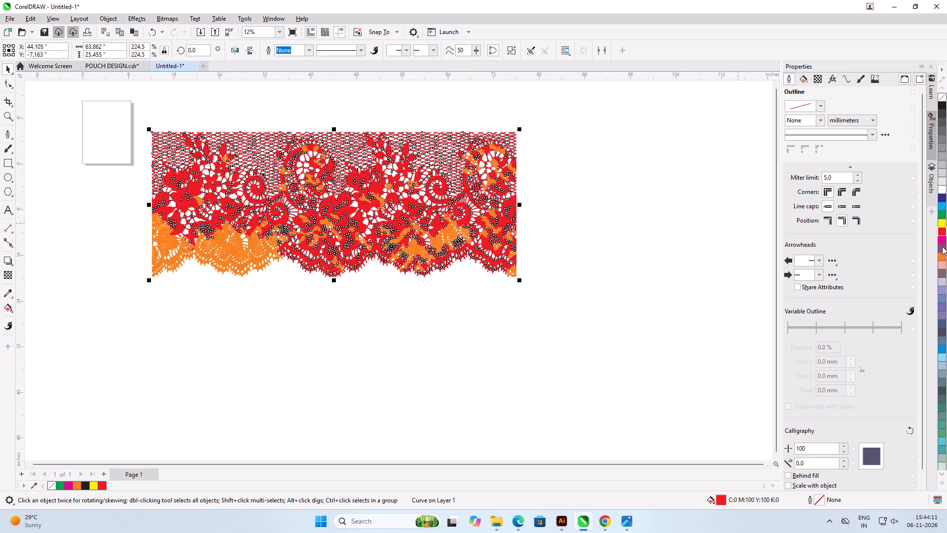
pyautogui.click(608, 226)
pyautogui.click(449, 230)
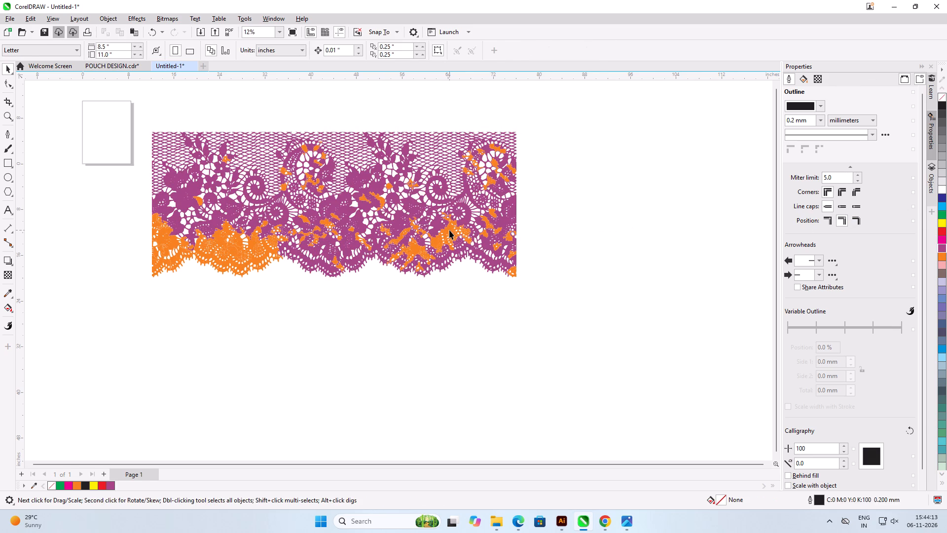
# Select all the lace pieces and combine them into one curve.
pyautogui.click(559, 207)
pyautogui.hotkey('ctrl', 'a')
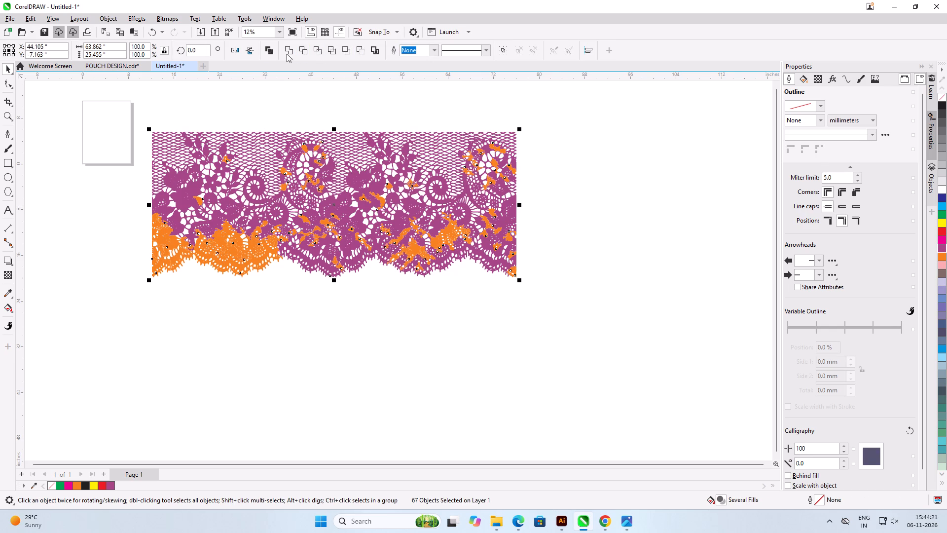
pyautogui.click(270, 54)
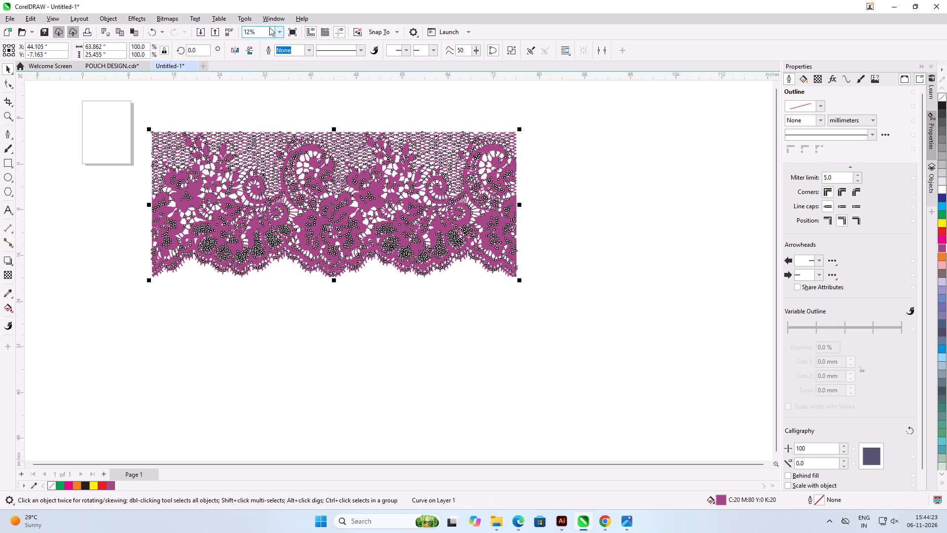
pyautogui.click(544, 143)
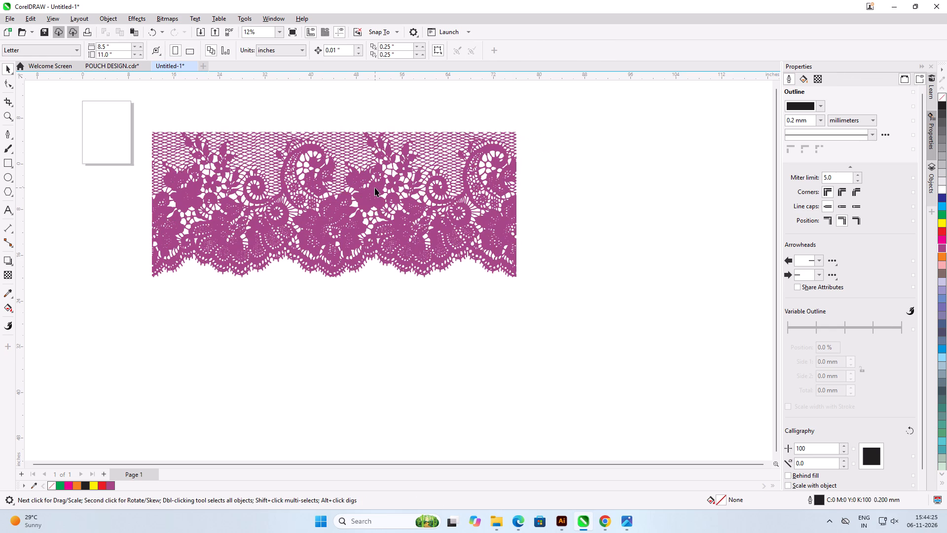
# Fill the combined lace curve with black, C0 M0 Y0 K100.
pyautogui.click(375, 188)
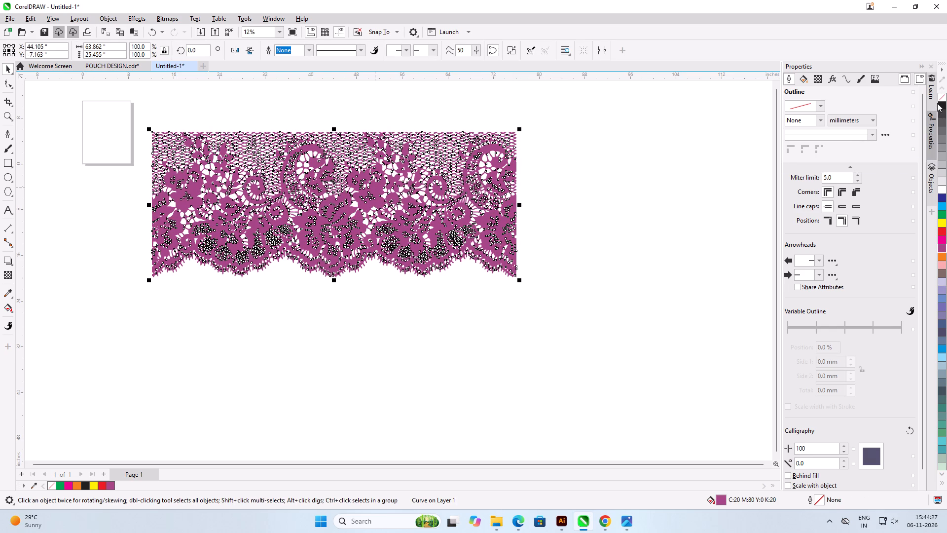
pyautogui.click(942, 105)
pyautogui.click(645, 224)
# Copy the black lace curve and paste it into the POUCH DESIGN.cdr document.
pyautogui.scroll(-5, 532, 215)
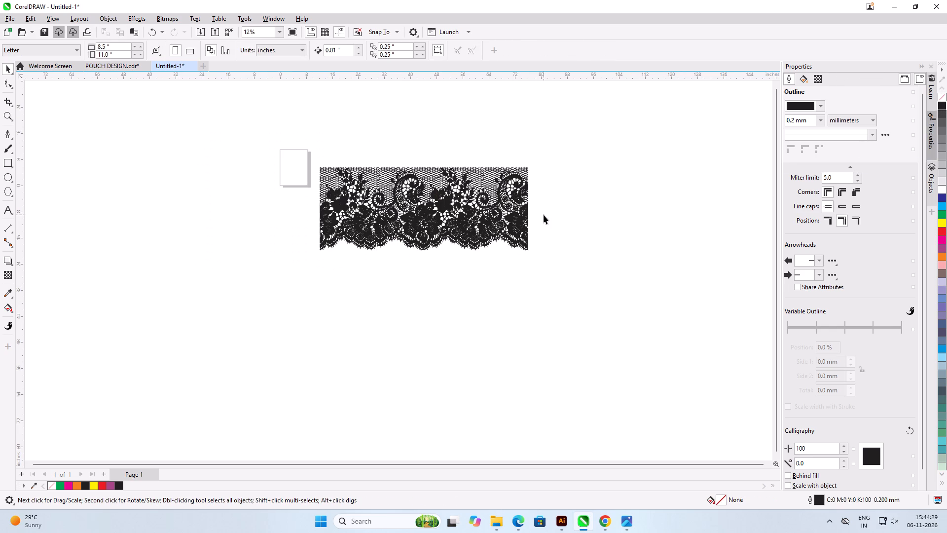
pyautogui.click(437, 194)
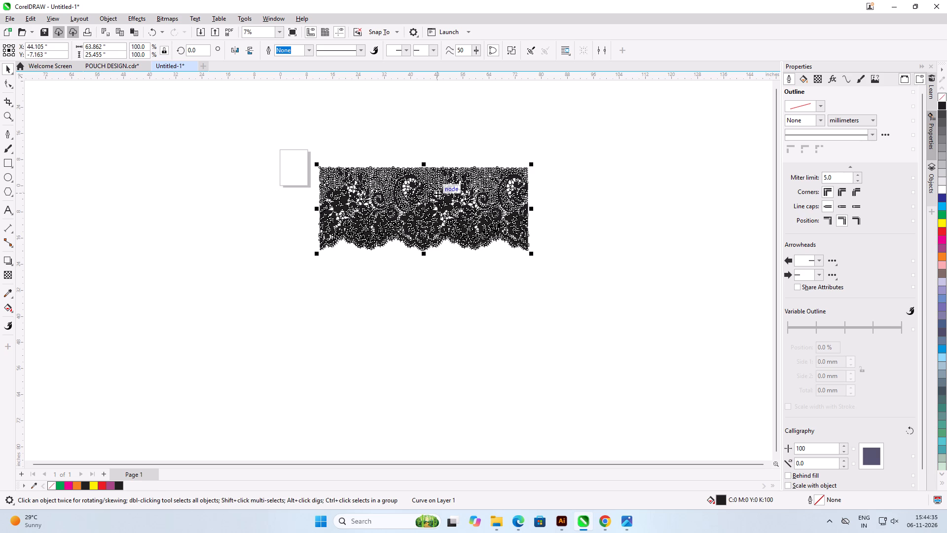
pyautogui.hotkey('ctrl', 'c')
pyautogui.click(109, 68)
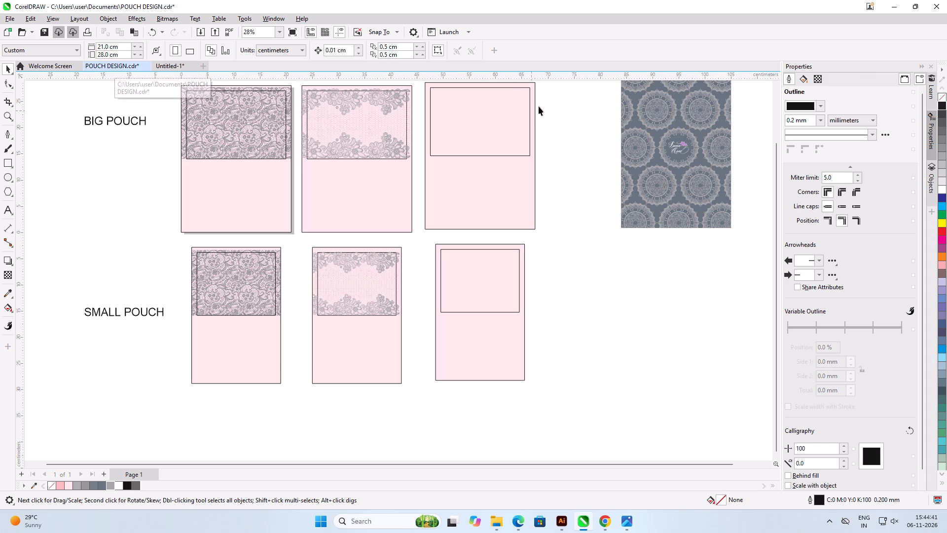
pyautogui.scroll(-1, 418, 230)
pyautogui.scroll(1, 541, 83)
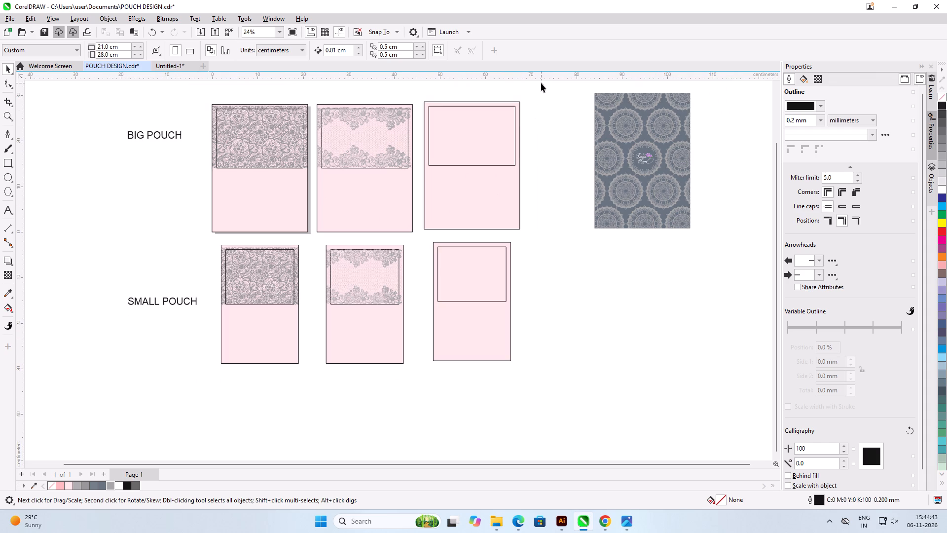
pyautogui.scroll(2, 541, 83)
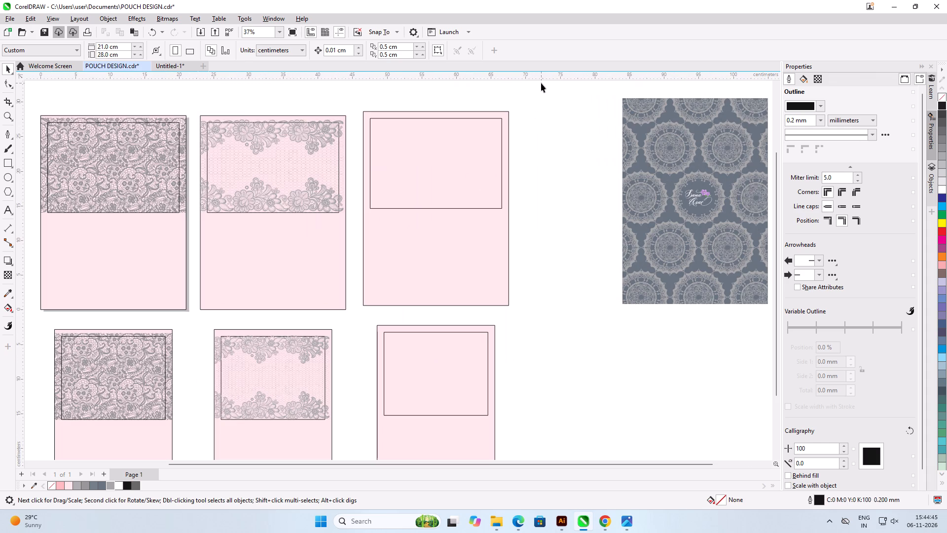
pyautogui.scroll(2, 512, 106)
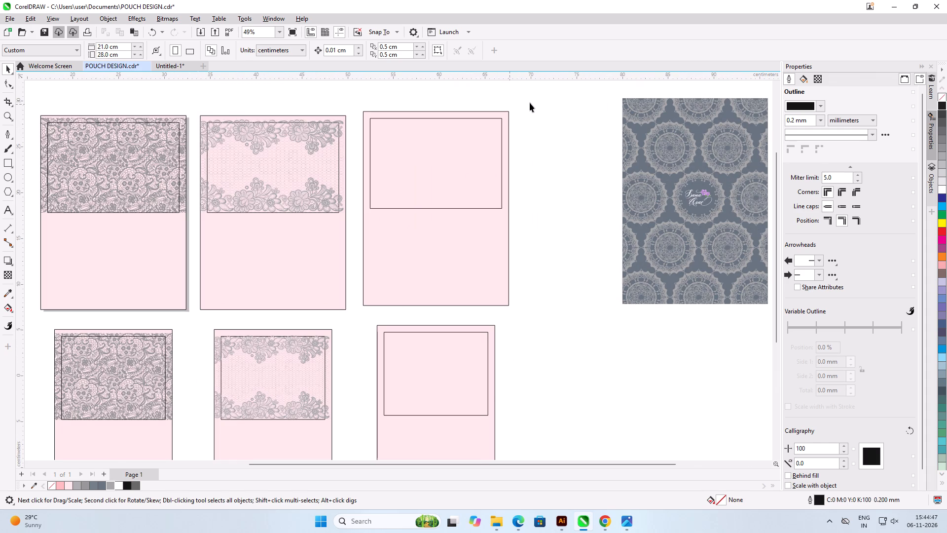
pyautogui.scroll(2, 530, 103)
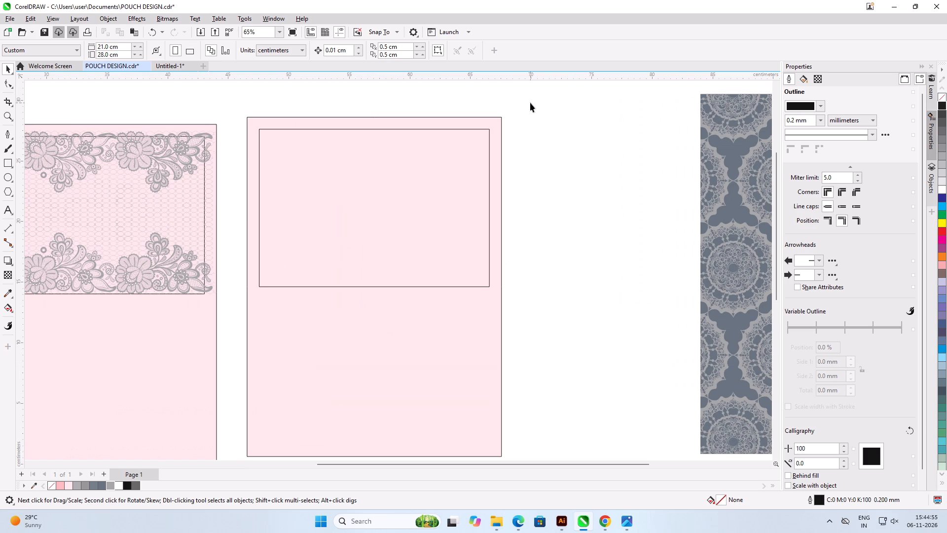
pyautogui.hotkey('ctrl', 'v')
# Scale the pasted lace down proportionally about its centre to roughly 37 cm wide.
pyautogui.scroll(-5, 279, 177)
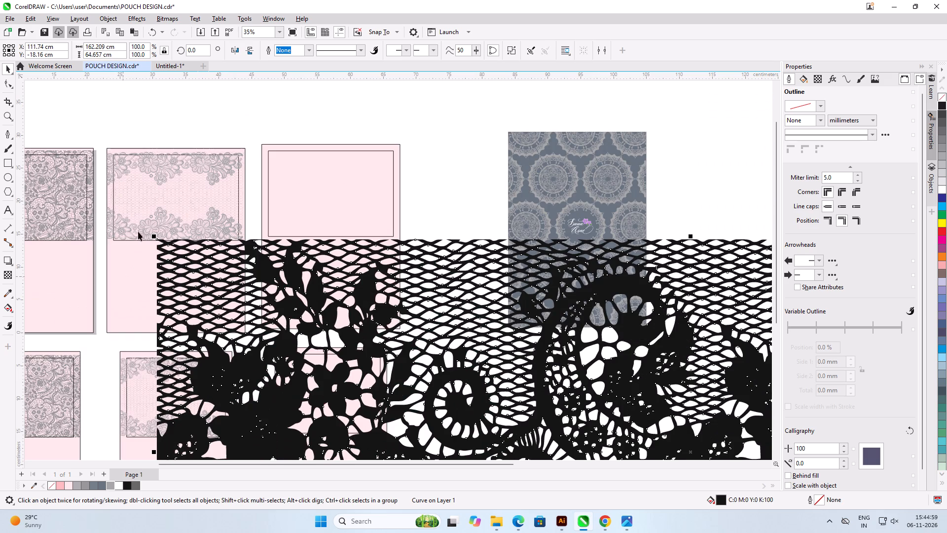
pyautogui.keyDown('shift'); pyautogui.moveTo(152, 236); pyautogui.dragTo(489, 390); pyautogui.keyUp('shift')
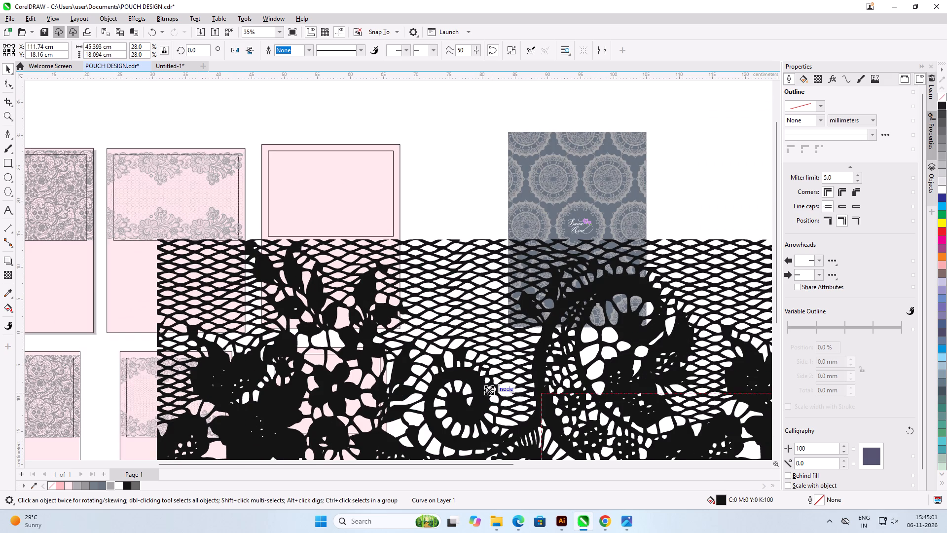
pyautogui.keyDown('shift'); pyautogui.moveTo(489, 390); pyautogui.dragTo(563, 388); pyautogui.keyUp('shift')
pyautogui.keyDown('shift'); pyautogui.click(563, 388); pyautogui.keyUp('shift')
# Align the black lace to the top and horizontal centre of the third big pouch's inner rectangle.
pyautogui.keyDown('shift'); pyautogui.click(300, 187); pyautogui.keyUp('shift')
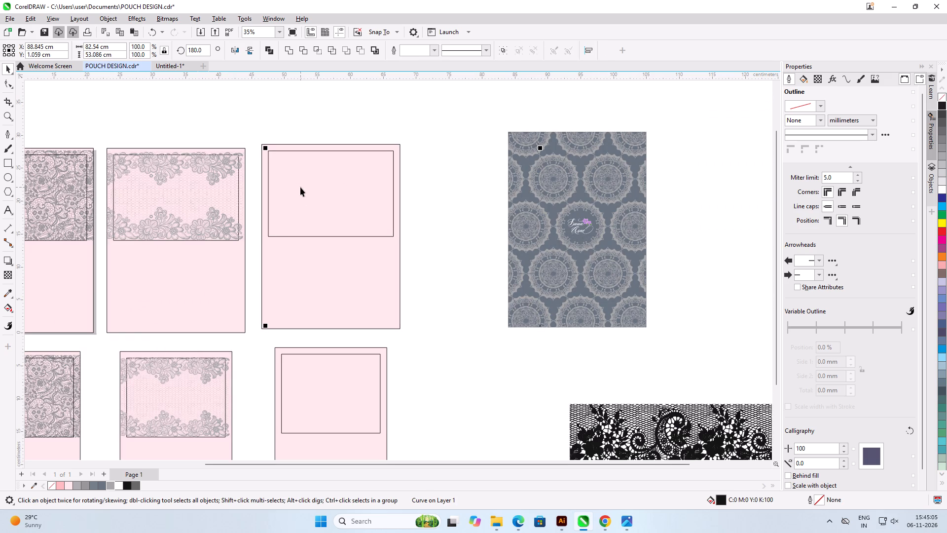
pyautogui.press('t')
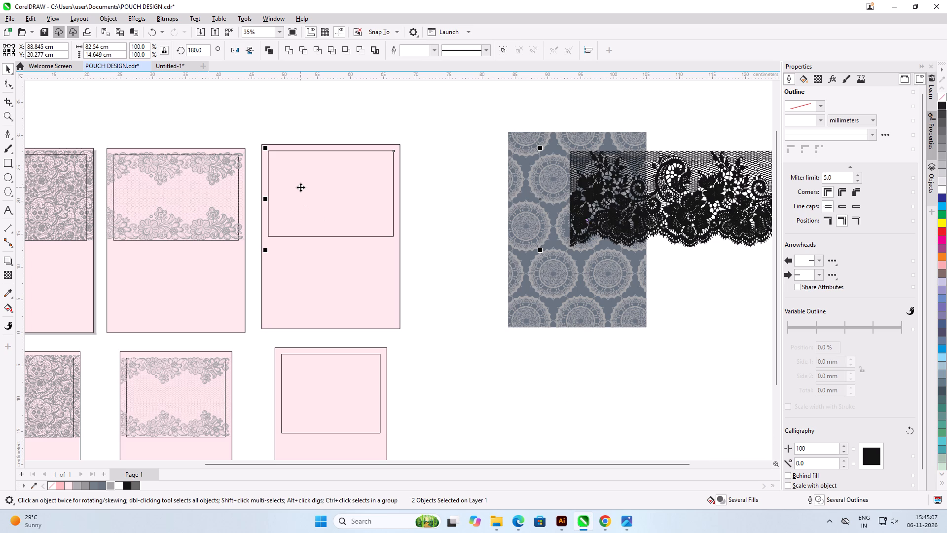
pyautogui.press('c')
pyautogui.click(357, 114)
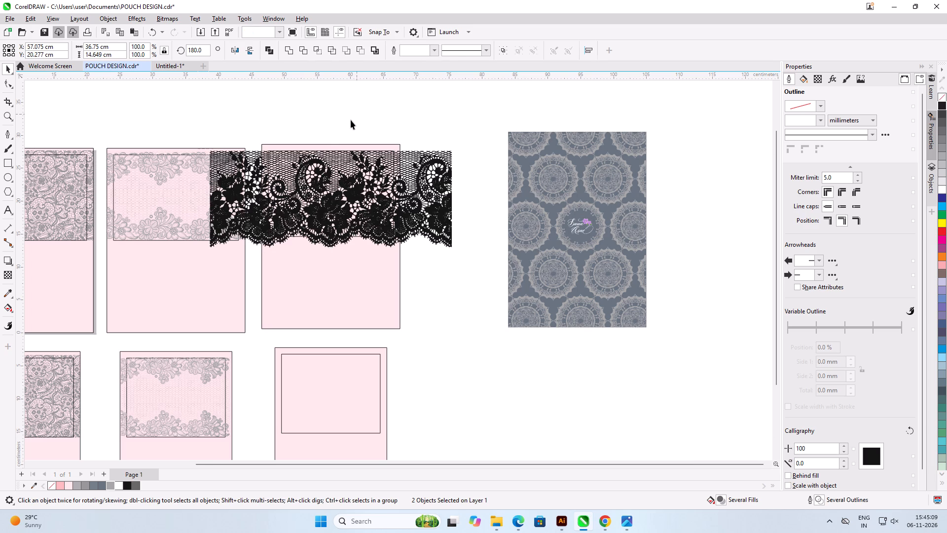
# Scale the lace proportionally about its centre to about 19.1 cm wide, matching the inner rectangle's width.
pyautogui.scroll(5, 351, 120)
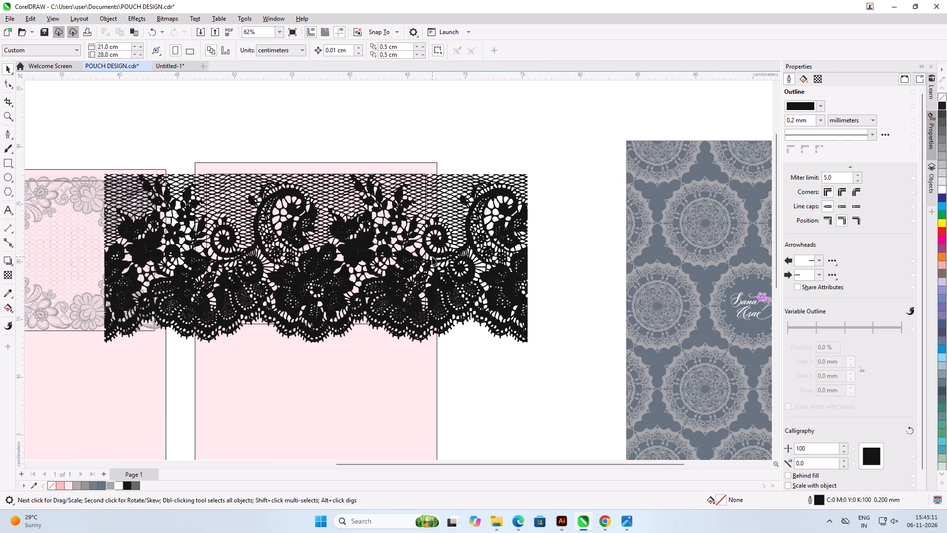
pyautogui.click(432, 254)
pyautogui.keyDown('shift'); pyautogui.moveTo(530, 348); pyautogui.dragTo(513, 321); pyautogui.keyUp('shift')
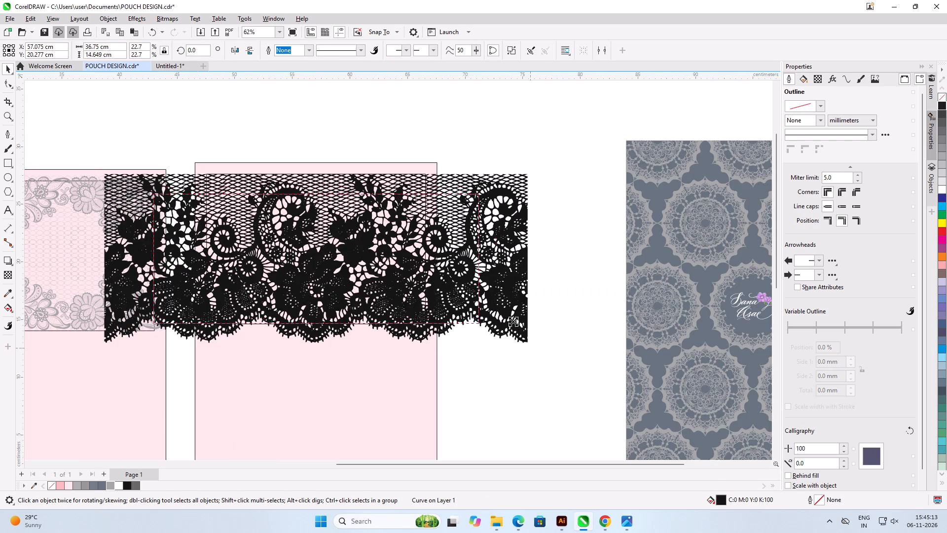
pyautogui.keyDown('shift'); pyautogui.moveTo(513, 321); pyautogui.dragTo(508, 306); pyautogui.keyUp('shift')
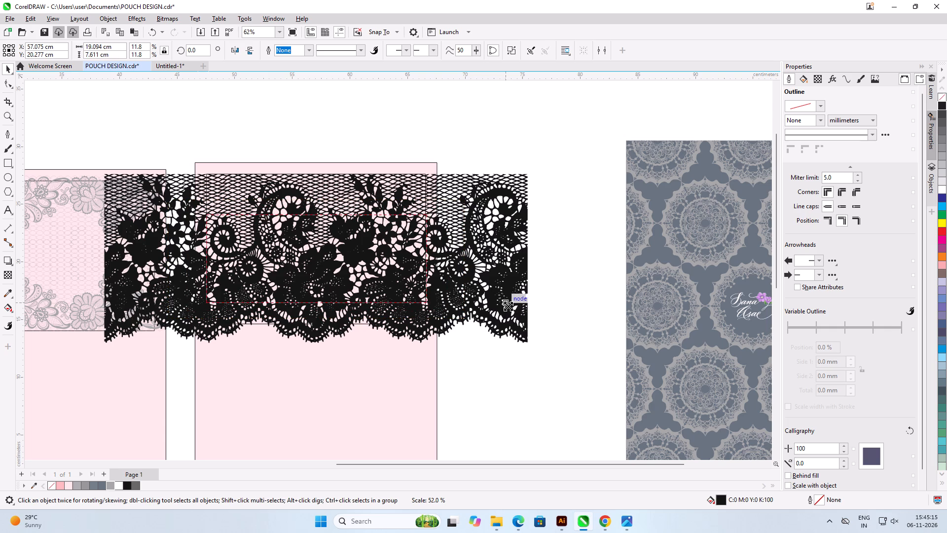
pyautogui.keyDown('shift'); pyautogui.moveTo(508, 306); pyautogui.dragTo(508, 307); pyautogui.keyUp('shift')
pyautogui.click(512, 370)
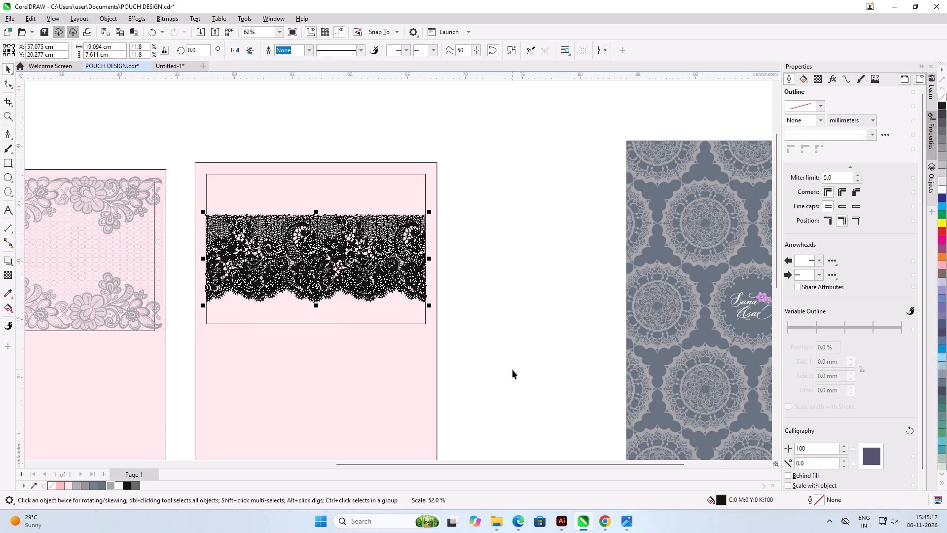
# Align the lace to the top edge of the big pouch's inner rectangle.
pyautogui.scroll(6, 302, 226)
pyautogui.click(347, 240)
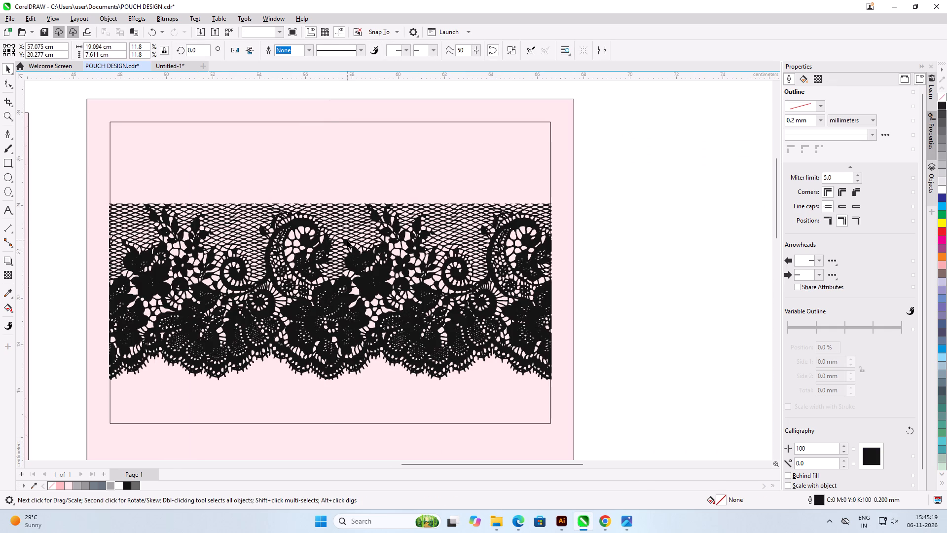
pyautogui.keyDown('shift'); pyautogui.click(338, 167); pyautogui.keyUp('shift')
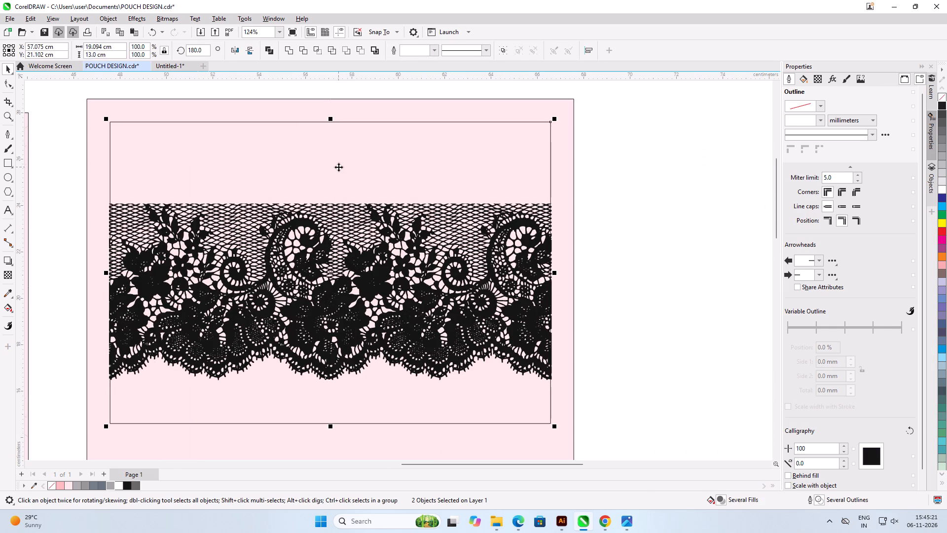
pyautogui.press('t')
pyautogui.click(619, 244)
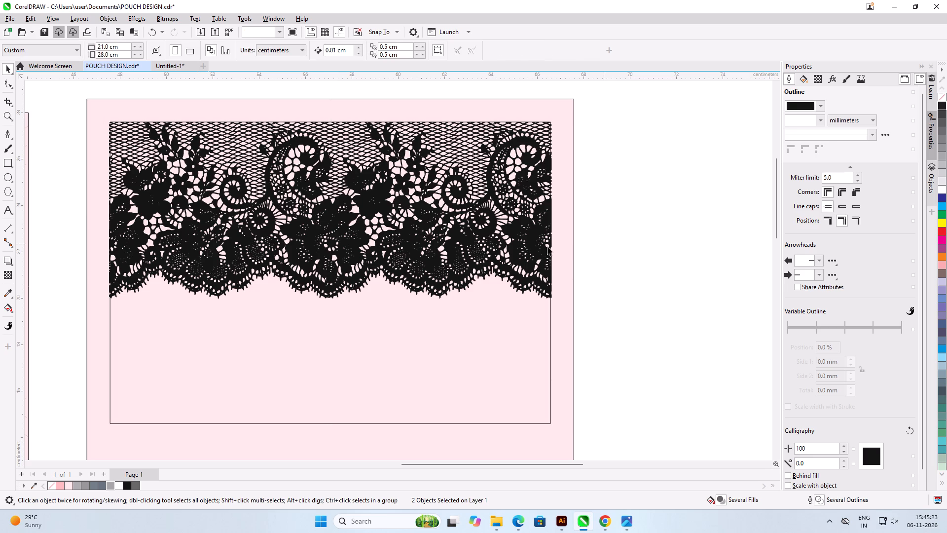
# Scale the lace proportionally to about 13 cm wide, keeping its upper-left corner on the inner rectangle's corner.
pyautogui.click(533, 246)
pyautogui.moveTo(555, 303); pyautogui.dragTo(487, 247)
pyautogui.click(658, 260)
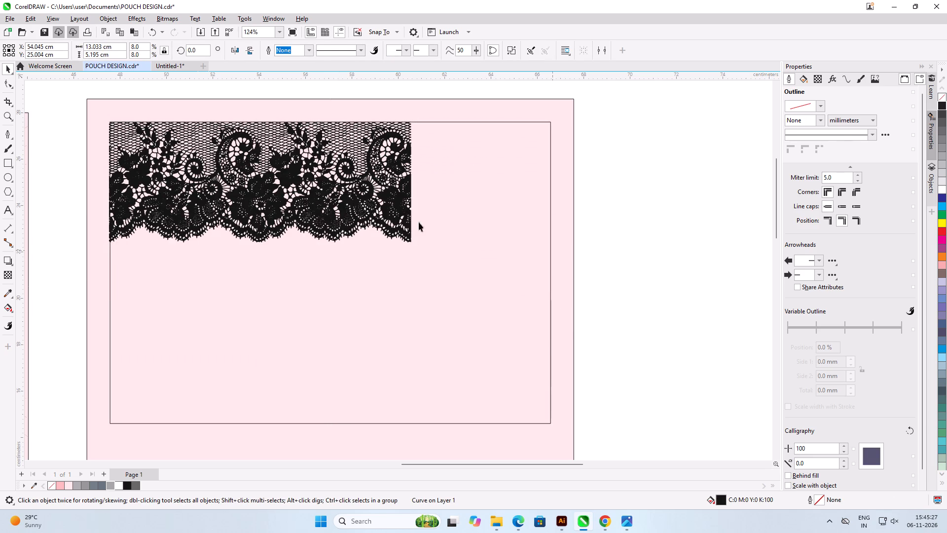
# Duplicate the lace horizontally so the copy continues the pattern end to end, and check the seam between them.
pyautogui.click(351, 200)
pyautogui.moveTo(347, 200); pyautogui.dragTo(513, 213)
pyautogui.moveTo(513, 213); pyautogui.dragTo(649, 207)
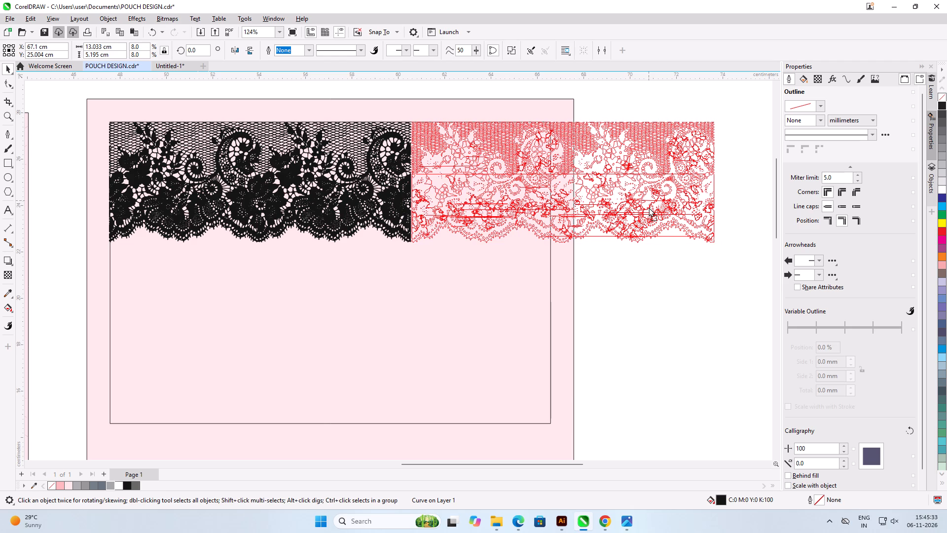
pyautogui.moveTo(649, 207); pyautogui.dragTo(647, 207)
pyautogui.keyDown('shift'); pyautogui.rightClick(647, 207); pyautogui.keyUp('shift')
pyautogui.scroll(6, 450, 183)
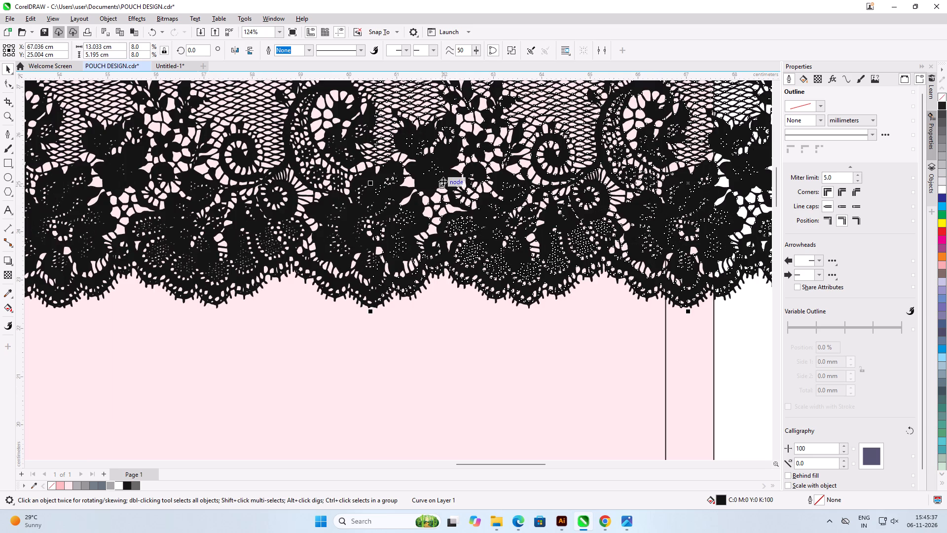
pyautogui.scroll(-3, 311, 326)
pyautogui.scroll(11, 359, 184)
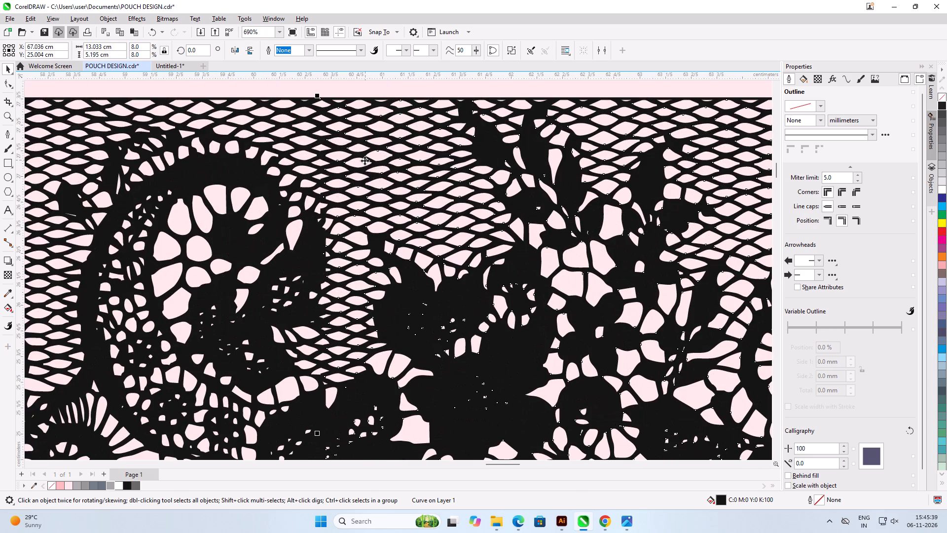
pyautogui.scroll(-10, 335, 202)
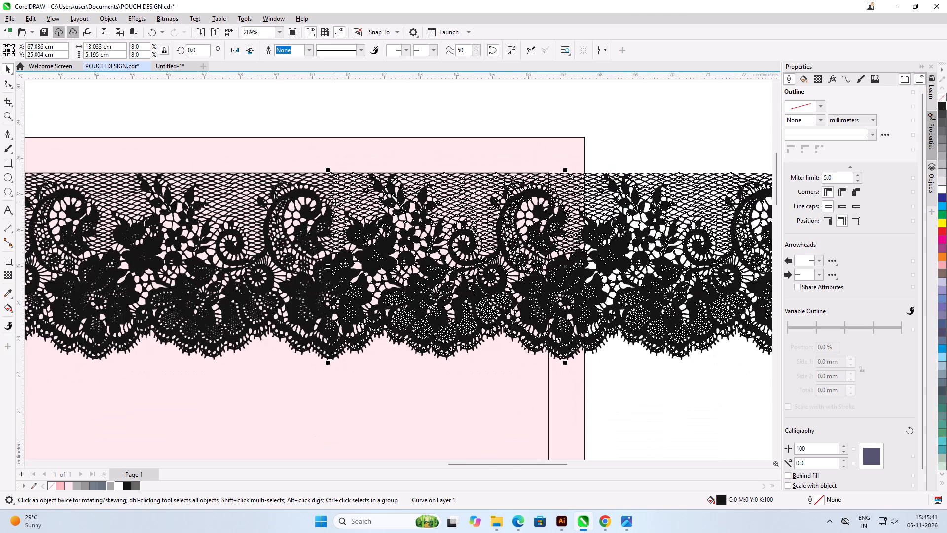
pyautogui.click(632, 151)
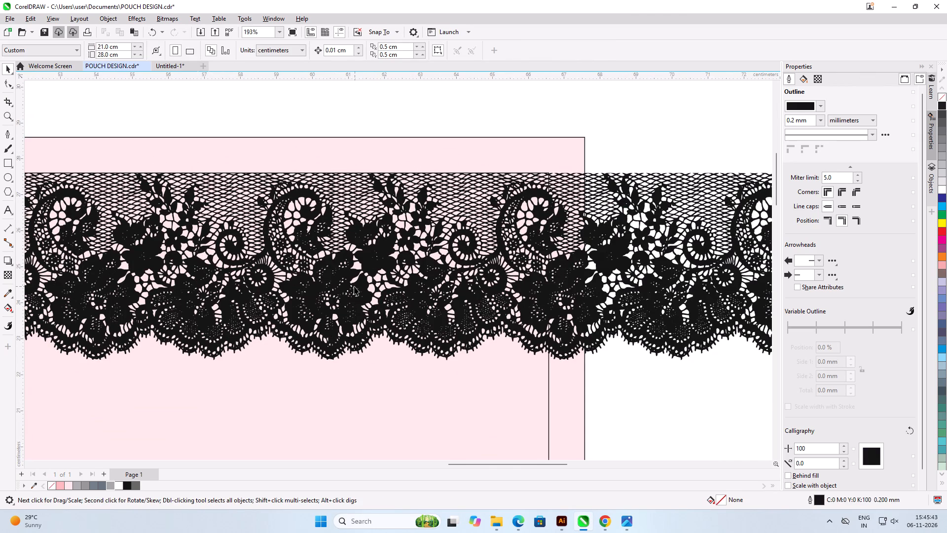
# Group the two adjoining lace pieces into one strip.
pyautogui.click(347, 262)
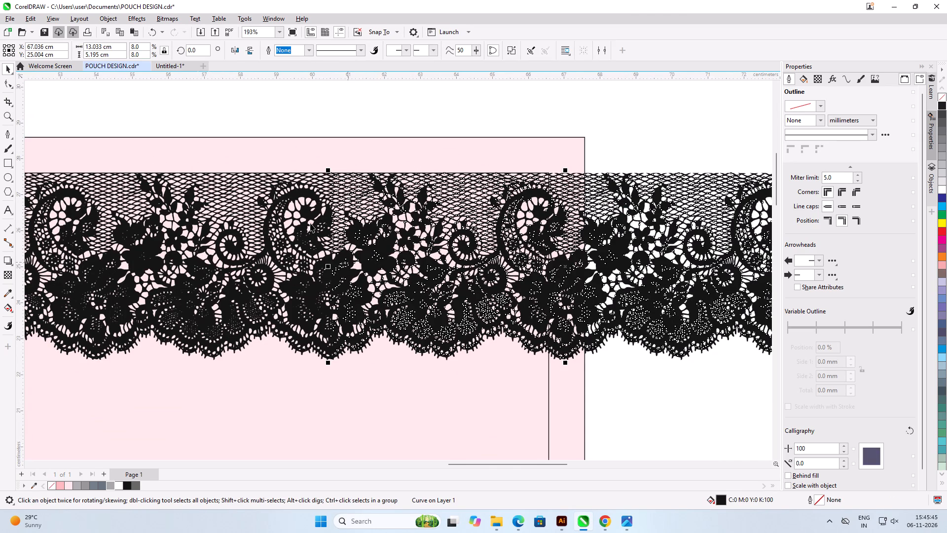
pyautogui.click(315, 223)
pyautogui.keyDown('shift'); pyautogui.click(355, 225); pyautogui.keyUp('shift')
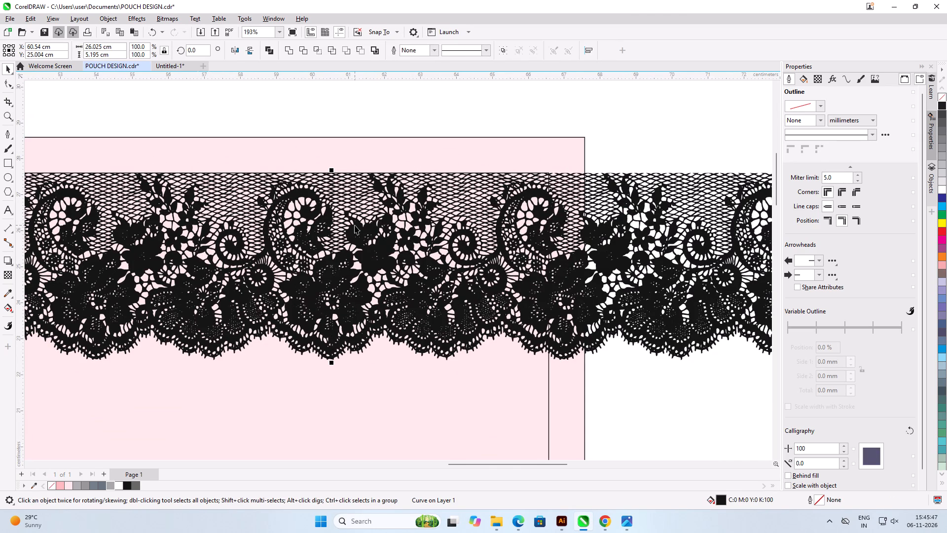
pyautogui.hotkey('ctrl', 'g')
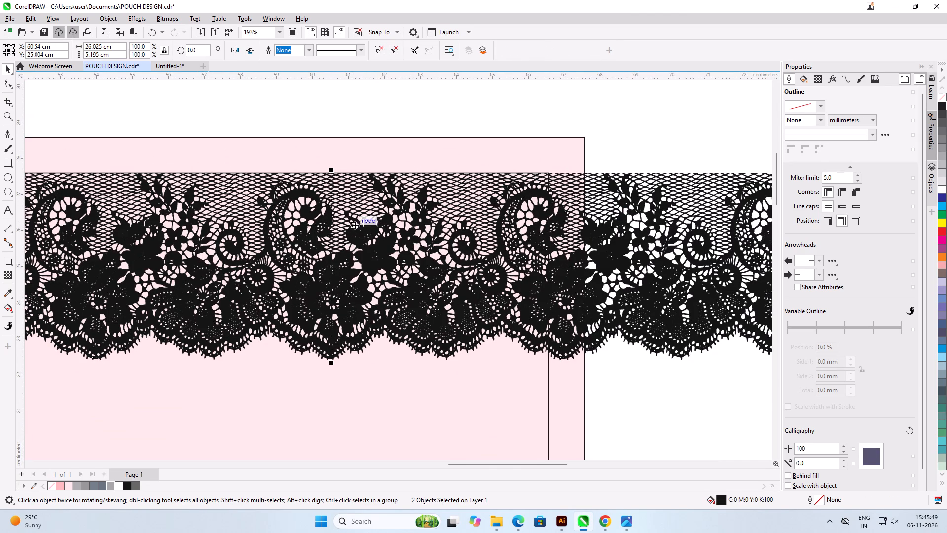
pyautogui.click(653, 406)
# Duplicate the lace strip straight down to the inner rectangle's lower part and mirror the copy vertically.
pyautogui.scroll(-7, 609, 232)
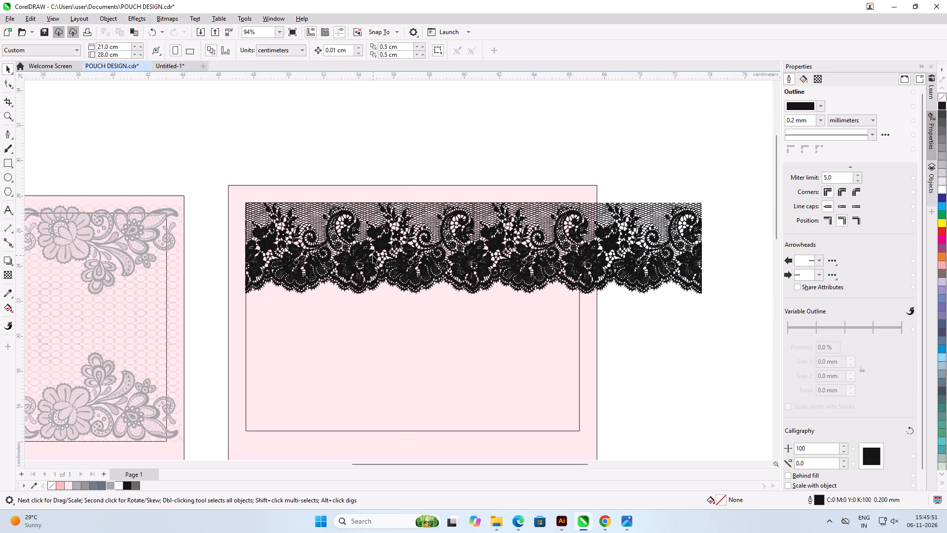
pyautogui.moveTo(382, 243); pyautogui.dragTo(379, 413)
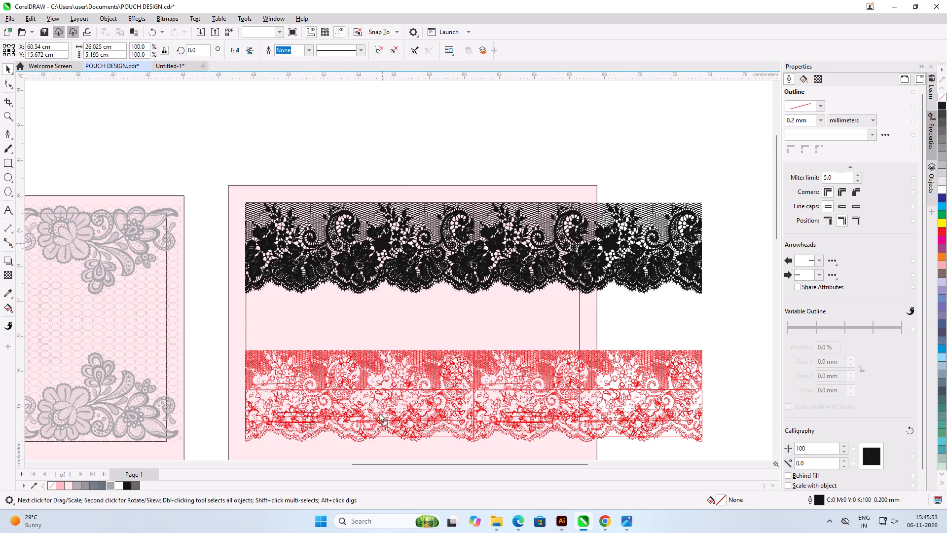
pyautogui.moveTo(379, 413); pyautogui.dragTo(381, 386)
pyautogui.keyDown('shift'); pyautogui.rightClick(381, 386); pyautogui.keyUp('shift')
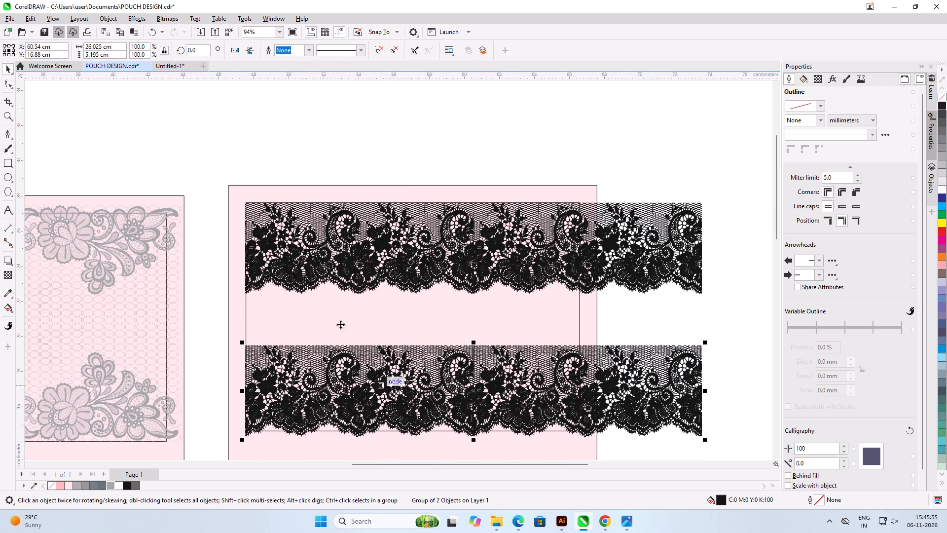
pyautogui.click(250, 51)
# Align the mirrored lace strip to the bottom edge of the inner rectangle.
pyautogui.keyDown('shift'); pyautogui.click(386, 314); pyautogui.keyUp('shift')
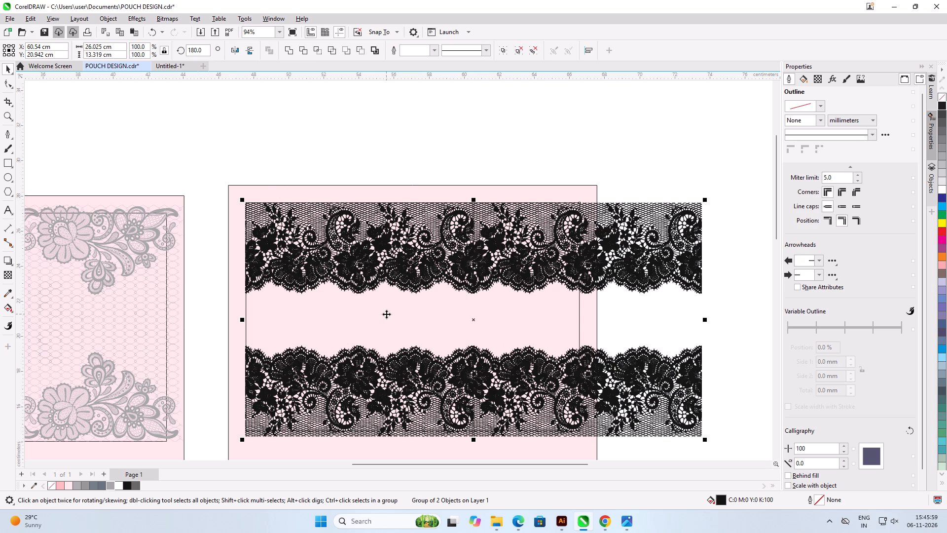
pyautogui.press('b')
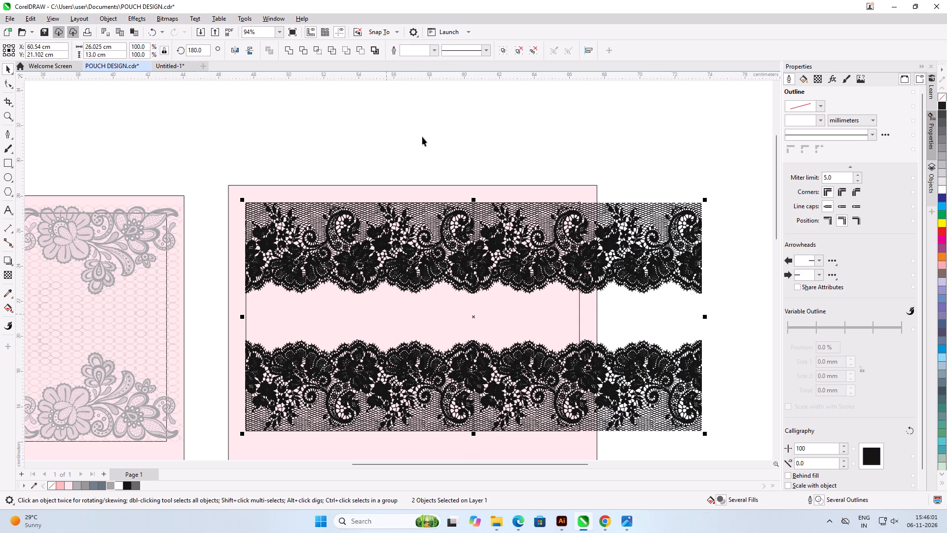
pyautogui.click(422, 137)
# Group the upper and lower lace strips together.
pyautogui.scroll(-1, 369, 226)
pyautogui.click(475, 257)
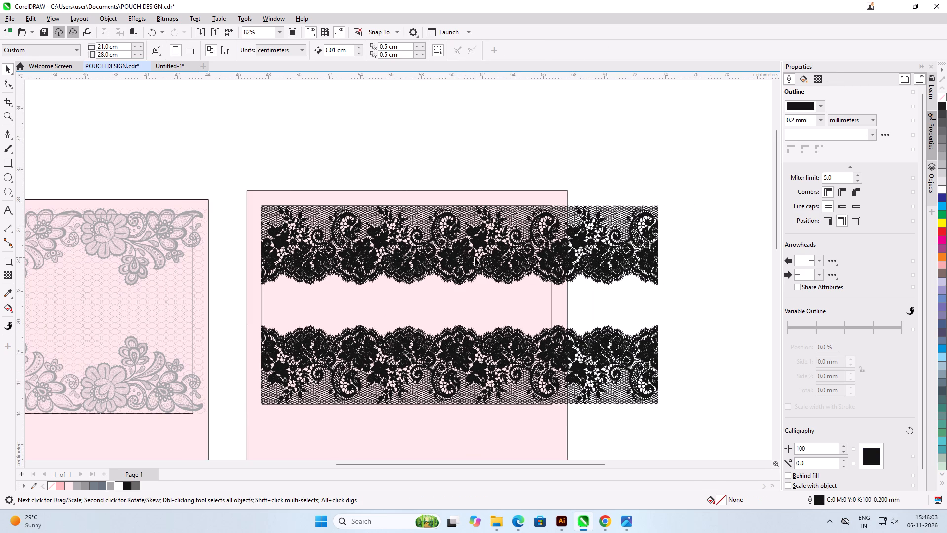
pyautogui.keyDown('shift'); pyautogui.click(460, 343); pyautogui.keyUp('shift')
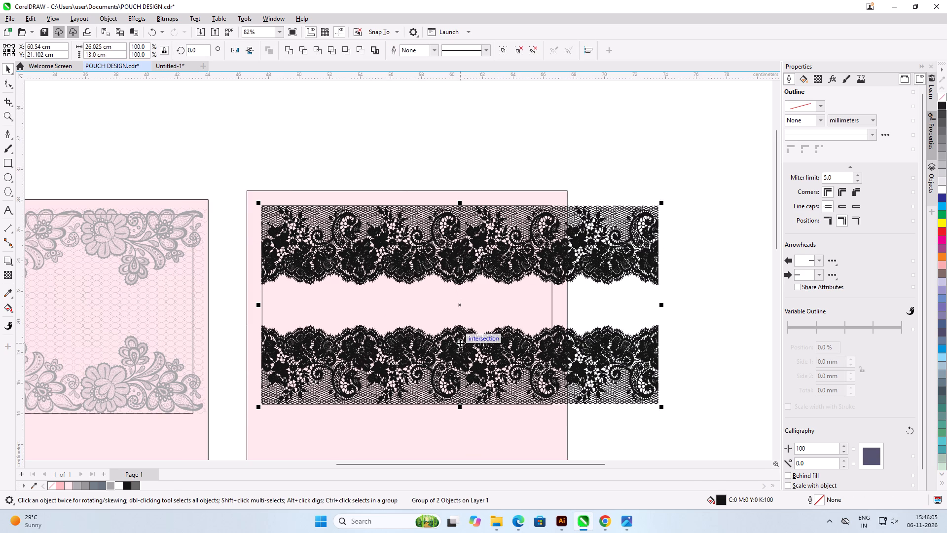
pyautogui.hotkey('ctrl', 'g')
# Align the lace group to the left edge of the big pouch's outer pink rectangle.
pyautogui.keyDown('shift'); pyautogui.click(486, 424); pyautogui.keyUp('shift')
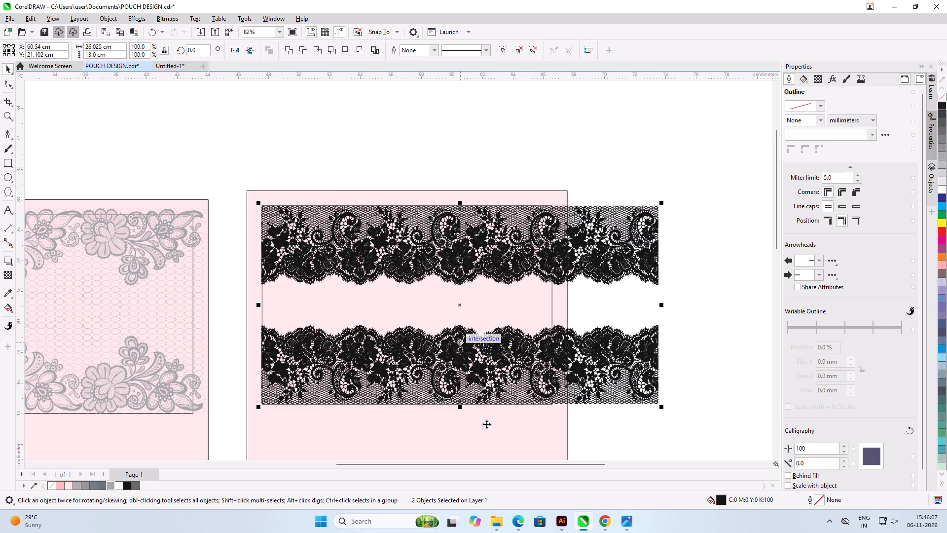
pyautogui.press('l')
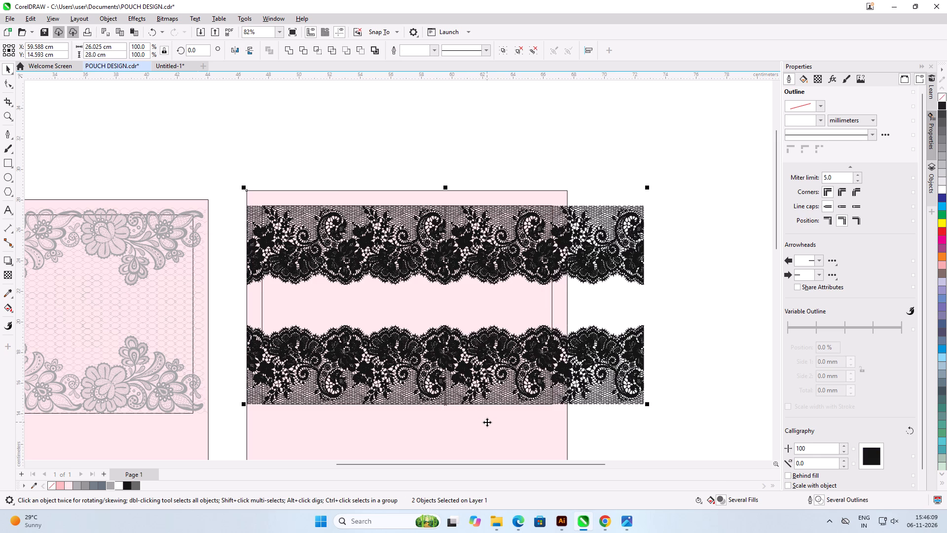
pyautogui.click(686, 213)
# Fill the lace group with light grey, R166 G167 B167 (#A6A7A7).
pyautogui.click(635, 265)
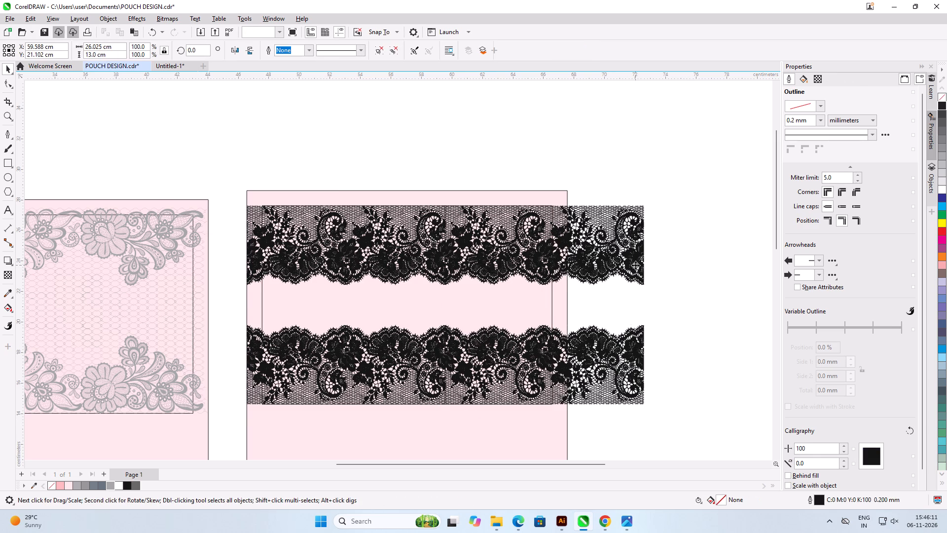
pyautogui.scroll(-2, 504, 224)
pyautogui.click(108, 487)
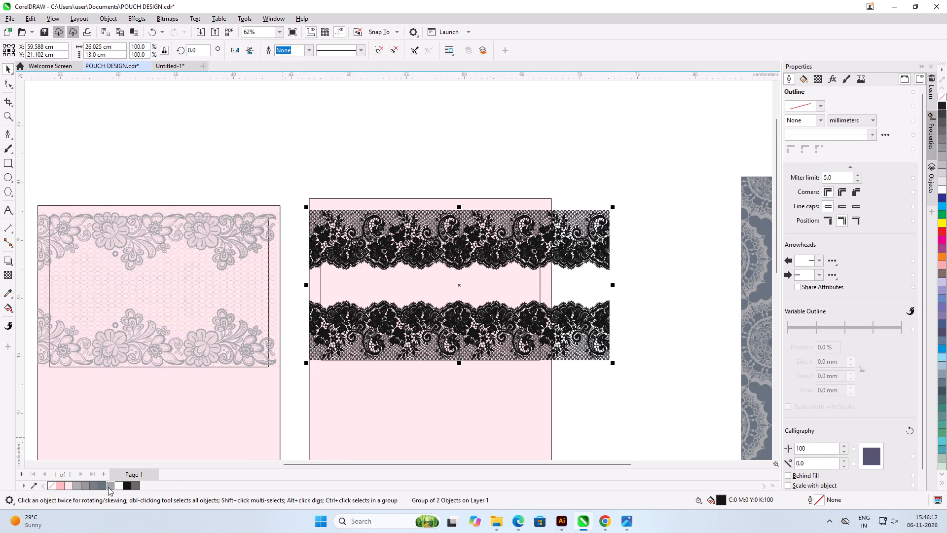
pyautogui.click(707, 270)
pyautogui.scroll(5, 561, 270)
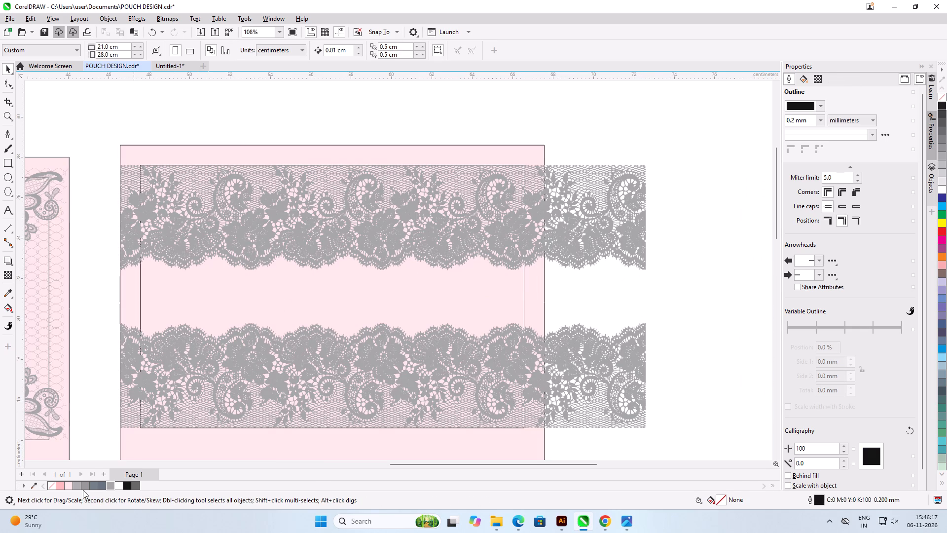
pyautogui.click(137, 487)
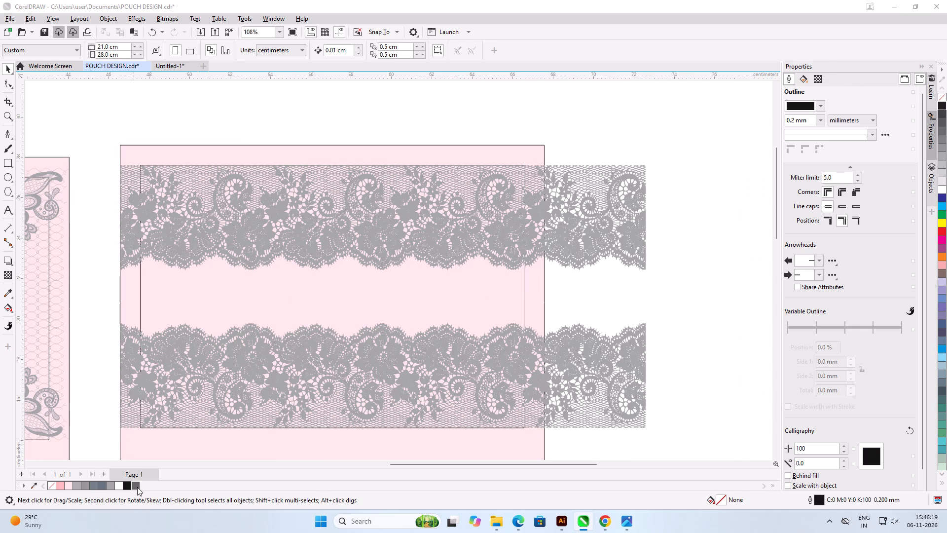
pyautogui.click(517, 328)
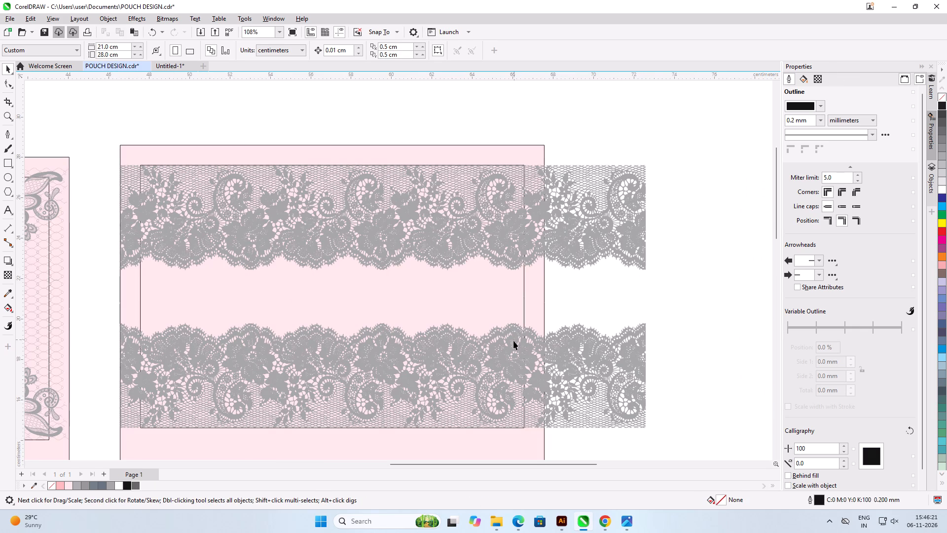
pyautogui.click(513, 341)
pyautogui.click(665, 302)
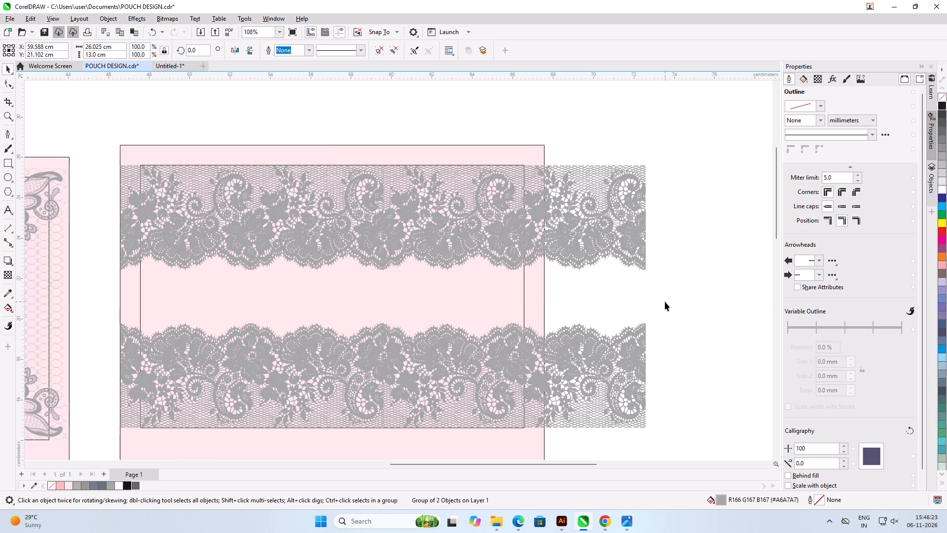
# Crop the grey lace group to the big pouch's outer pink rectangle, using a crop area 21 cm wide and about 13 cm high.
pyautogui.click(579, 222)
pyautogui.click(6, 98)
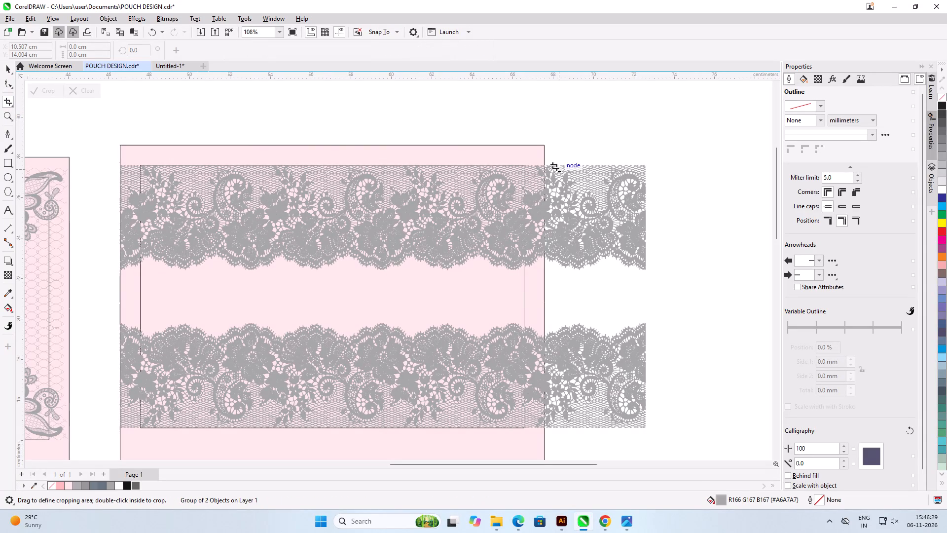
pyautogui.moveTo(544, 165); pyautogui.dragTo(264, 395)
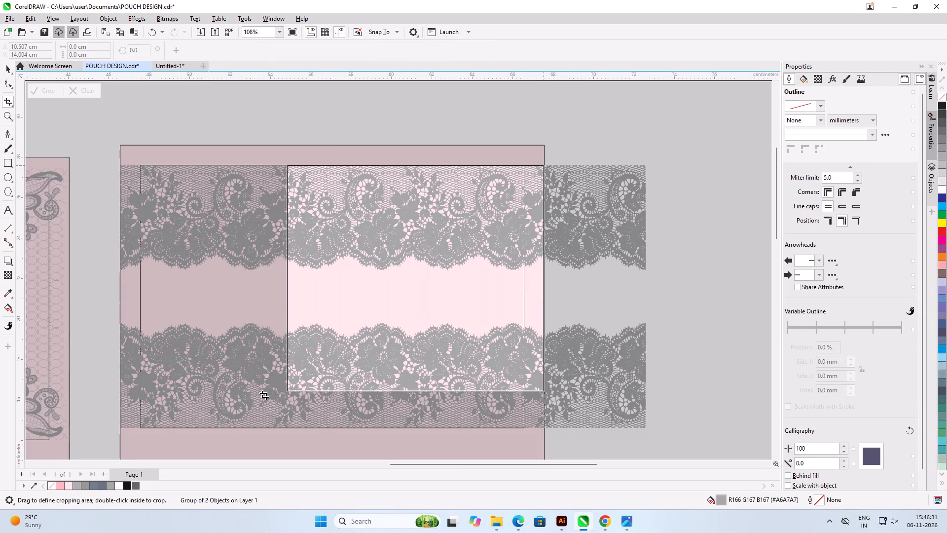
pyautogui.moveTo(264, 395); pyautogui.dragTo(117, 431)
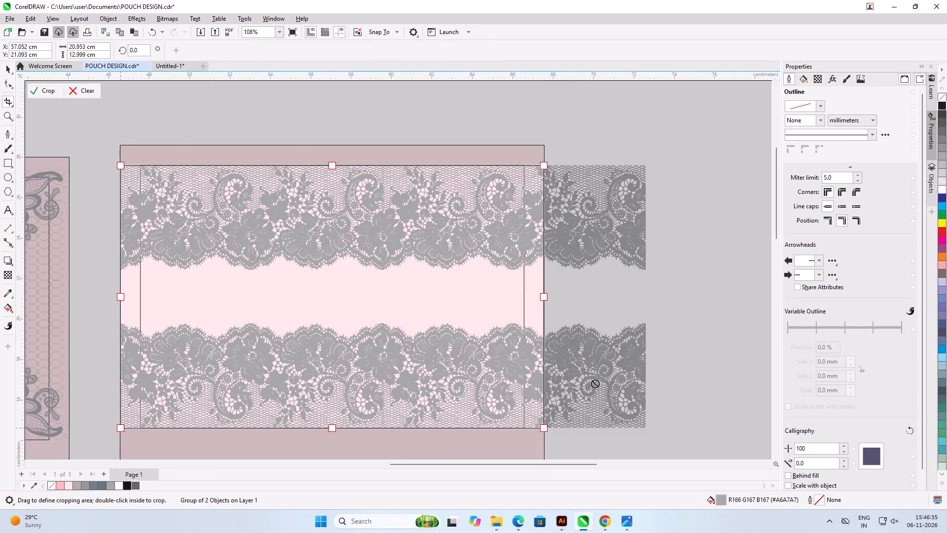
pyautogui.scroll(6, 577, 308)
pyautogui.scroll(12, 526, 289)
pyautogui.moveTo(529, 300); pyautogui.dragTo(539, 305)
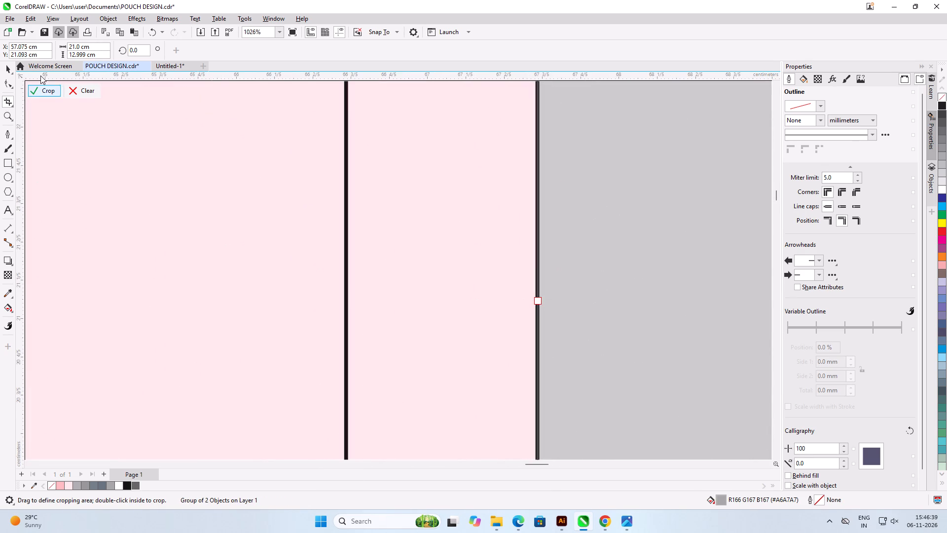
pyautogui.click(40, 76)
pyautogui.click(42, 101)
pyautogui.click(45, 85)
pyautogui.scroll(-13, 493, 300)
pyautogui.scroll(1, 488, 271)
pyautogui.scroll(-9, 488, 271)
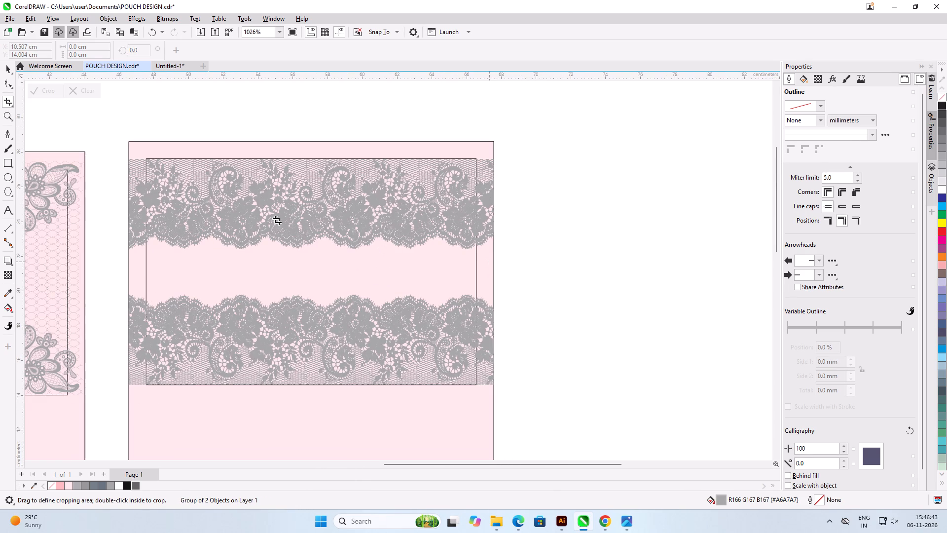
pyautogui.click(12, 70)
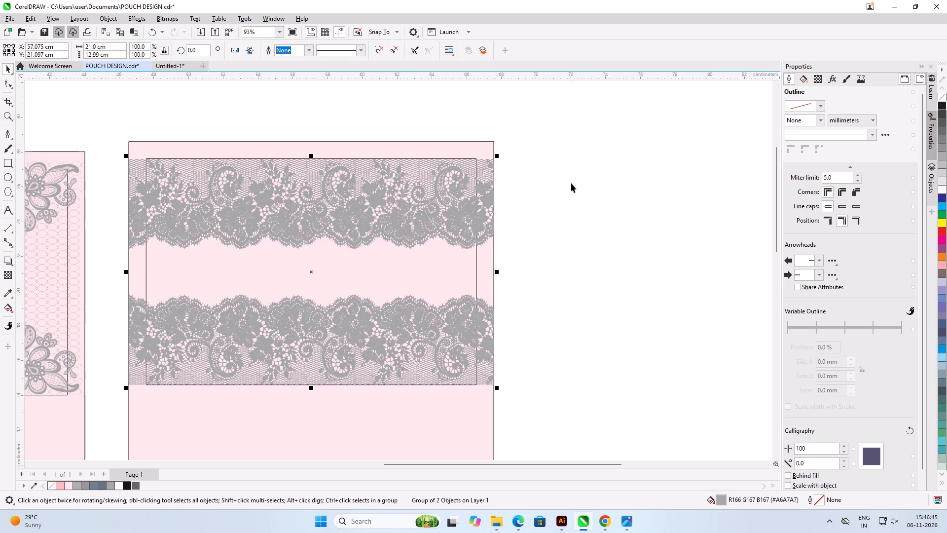
pyautogui.click(571, 183)
# Shift the cropped lace group sideways and centre it horizontally on the big pouch's outer pink rectangle.
pyautogui.click(471, 206)
pyautogui.moveTo(468, 211); pyautogui.dragTo(651, 214)
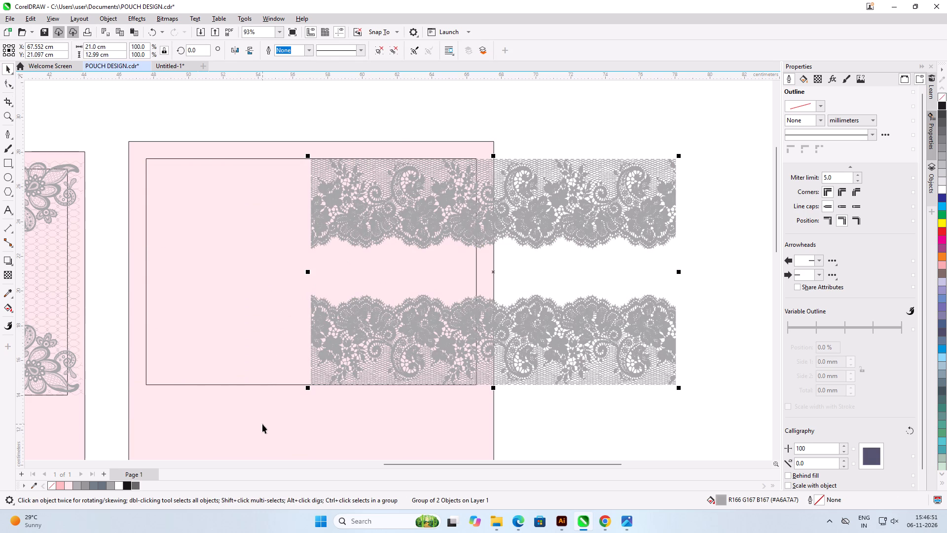
pyautogui.keyDown('shift'); pyautogui.click(262, 424); pyautogui.keyUp('shift')
pyautogui.press('c')
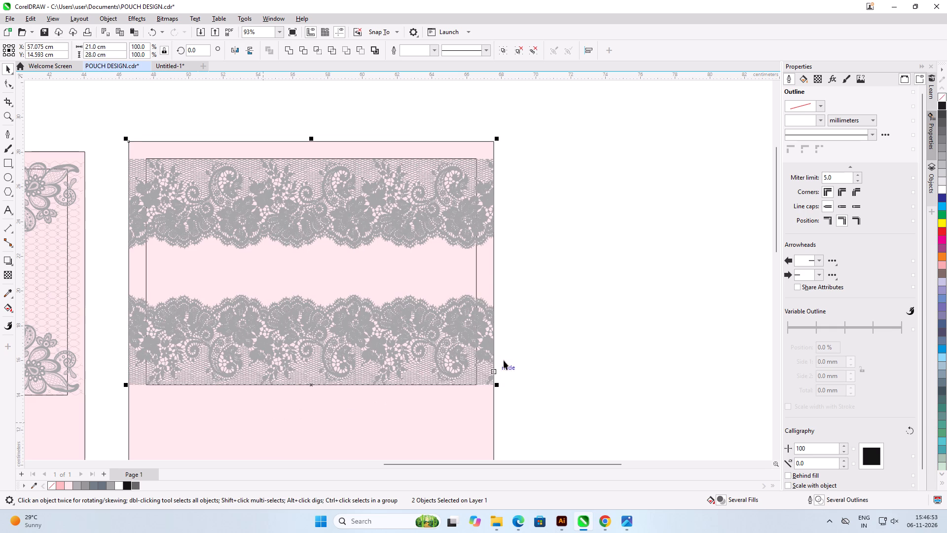
pyautogui.click(561, 311)
pyautogui.scroll(-7, 558, 239)
pyautogui.scroll(1, 374, 264)
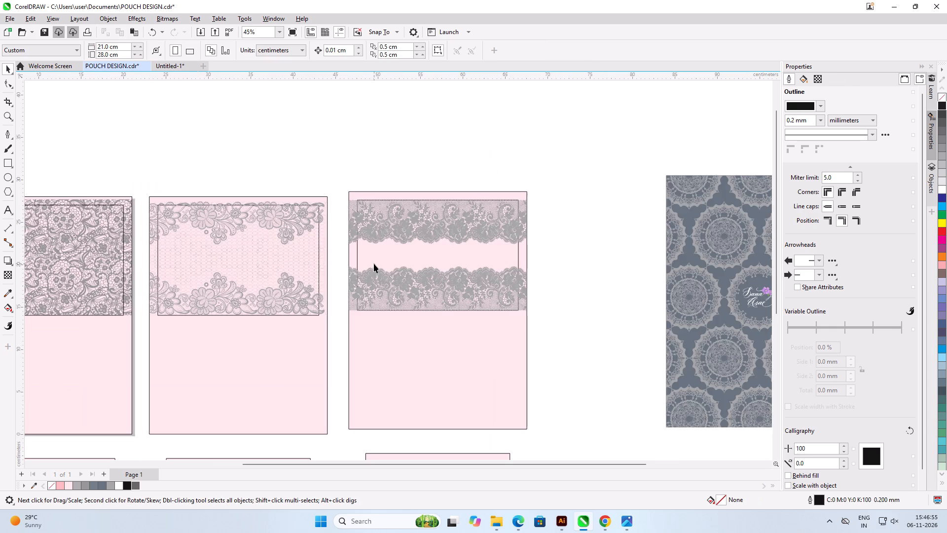
# Place a copy of the big pouch's lace group over the third small pouch.
pyautogui.click(509, 158)
pyautogui.scroll(-4, 509, 158)
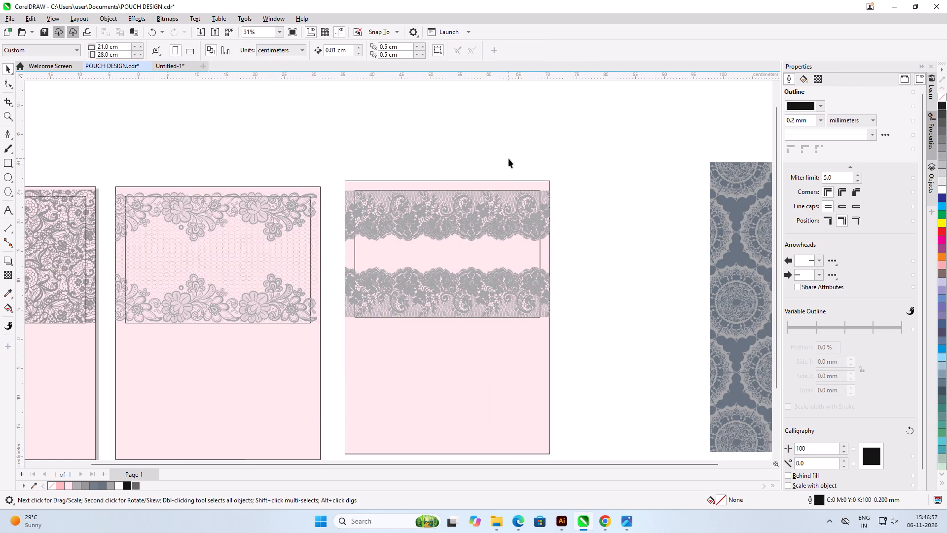
pyautogui.scroll(-1, 509, 158)
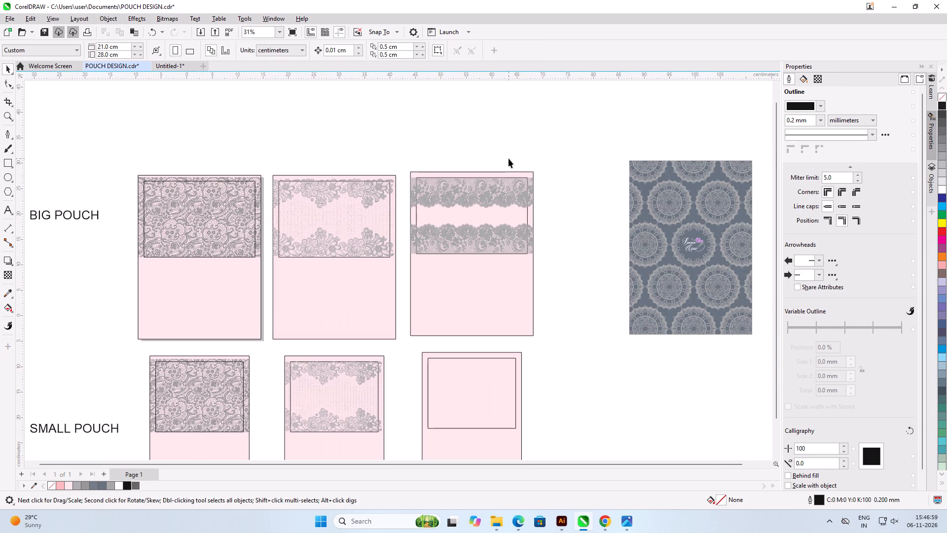
pyautogui.scroll(2, 573, 380)
pyautogui.click(513, 227)
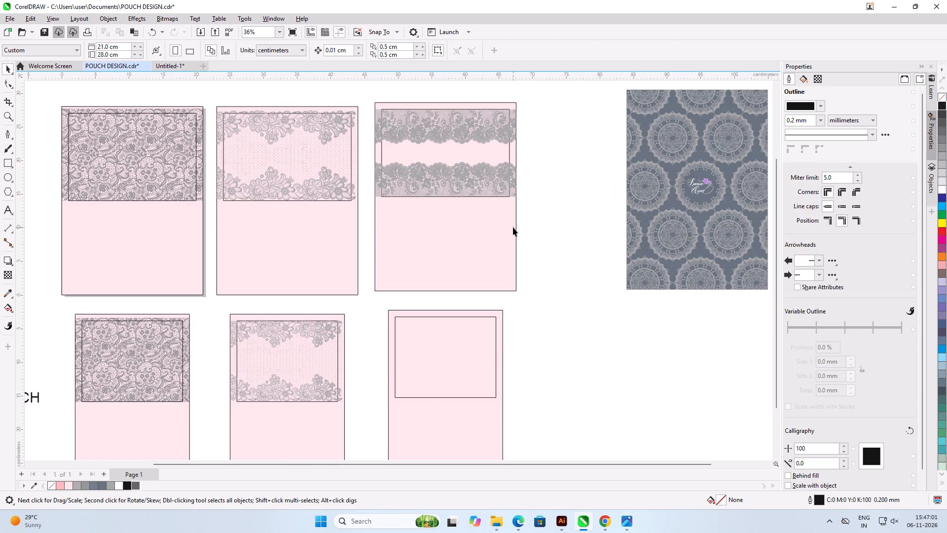
pyautogui.click(483, 197)
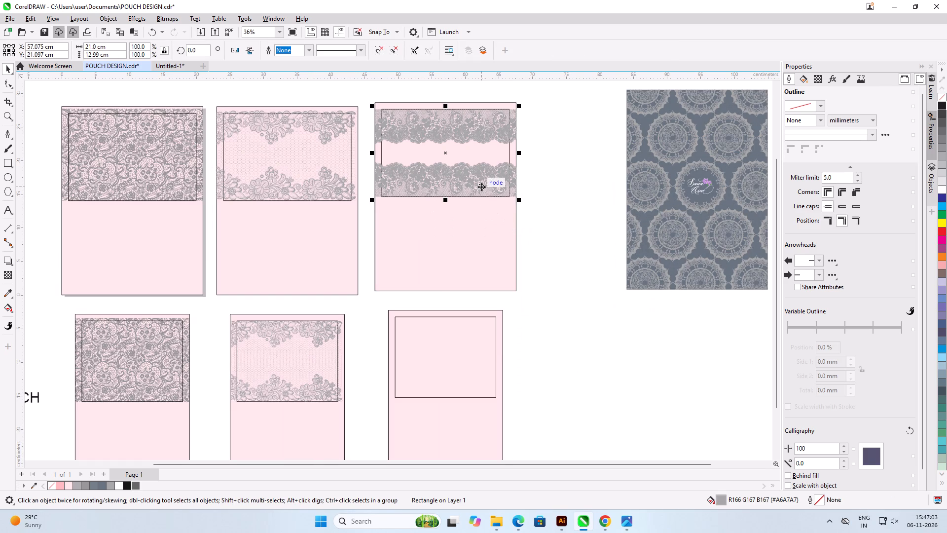
pyautogui.moveTo(481, 187); pyautogui.dragTo(473, 383)
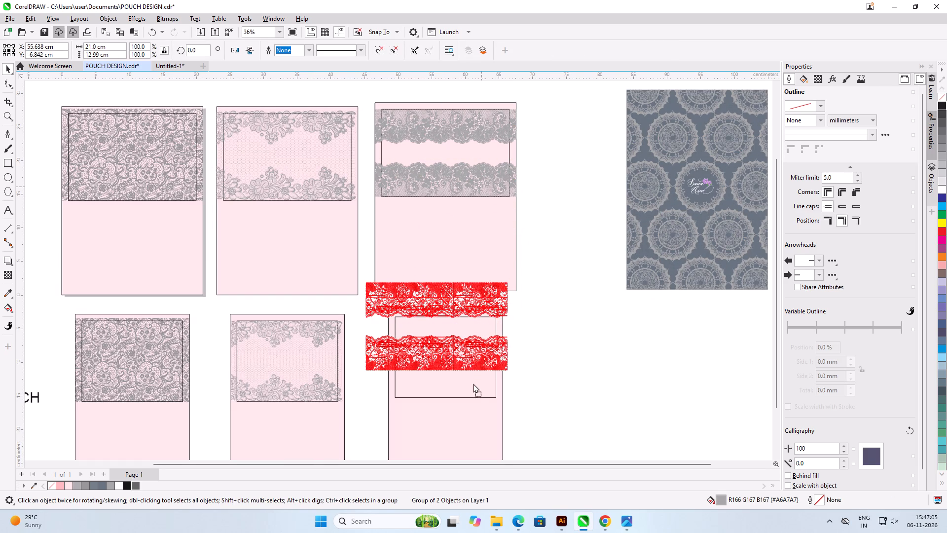
pyautogui.moveTo(473, 383); pyautogui.dragTo(474, 390)
pyautogui.keyDown('shift'); pyautogui.rightClick(474, 390); pyautogui.keyUp('shift')
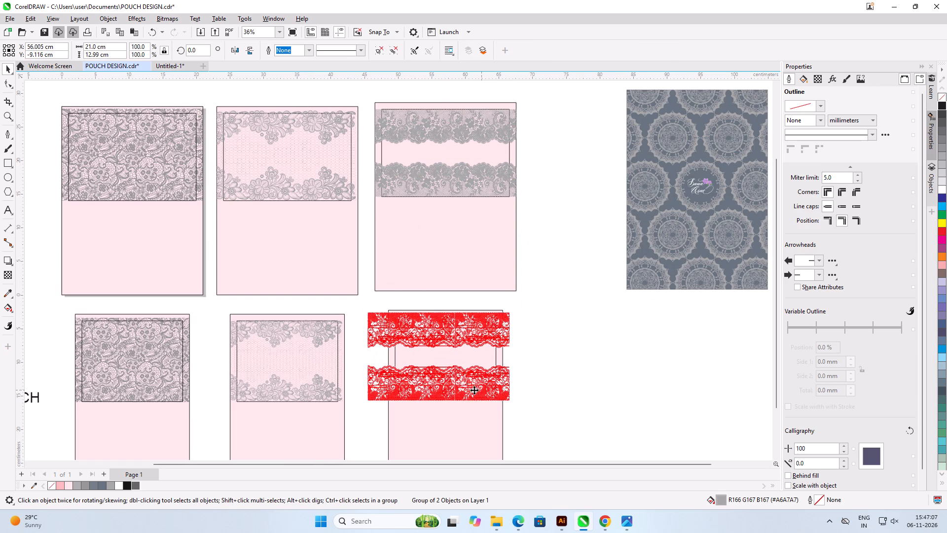
# Scale the copied lace group proportionally about its centre to 92.6%, about 19.4 by 12 cm.
pyautogui.scroll(5, 474, 390)
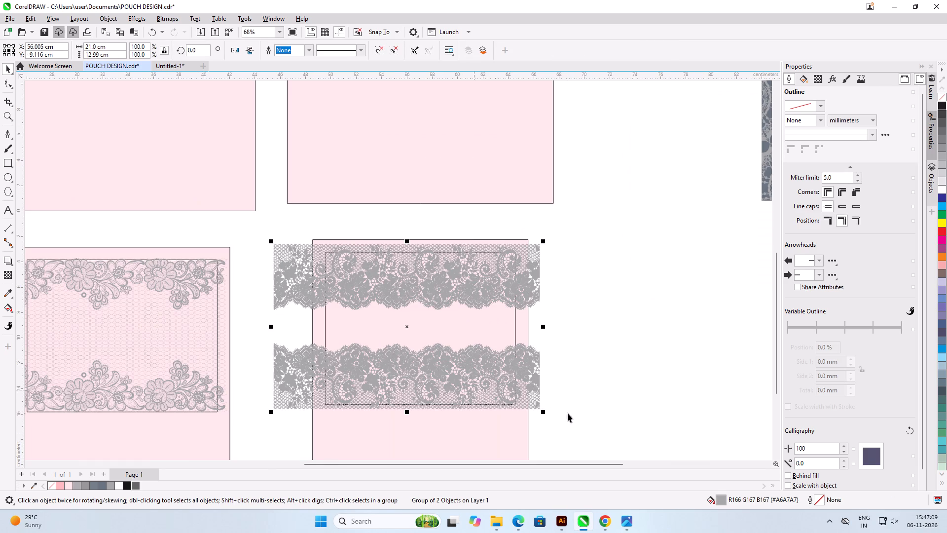
pyautogui.keyDown('shift'); pyautogui.moveTo(546, 414); pyautogui.dragTo(543, 414); pyautogui.keyUp('shift')
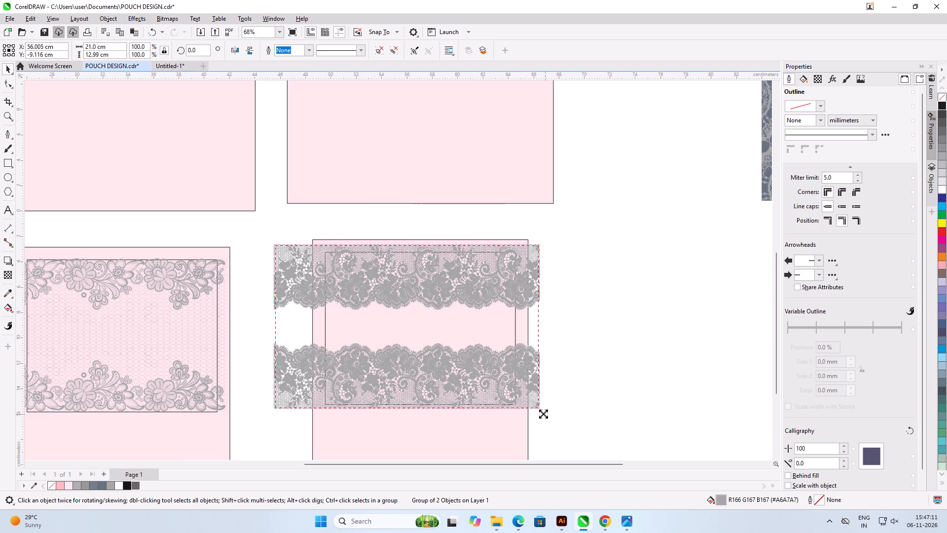
pyautogui.keyDown('shift'); pyautogui.moveTo(543, 414); pyautogui.dragTo(540, 408); pyautogui.keyUp('shift')
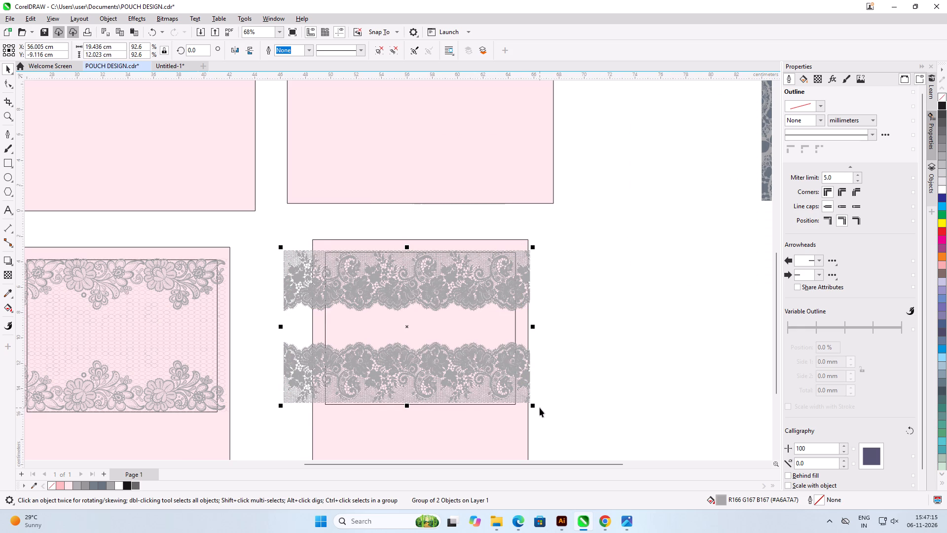
pyautogui.scroll(7, 540, 408)
pyautogui.scroll(-4, 462, 406)
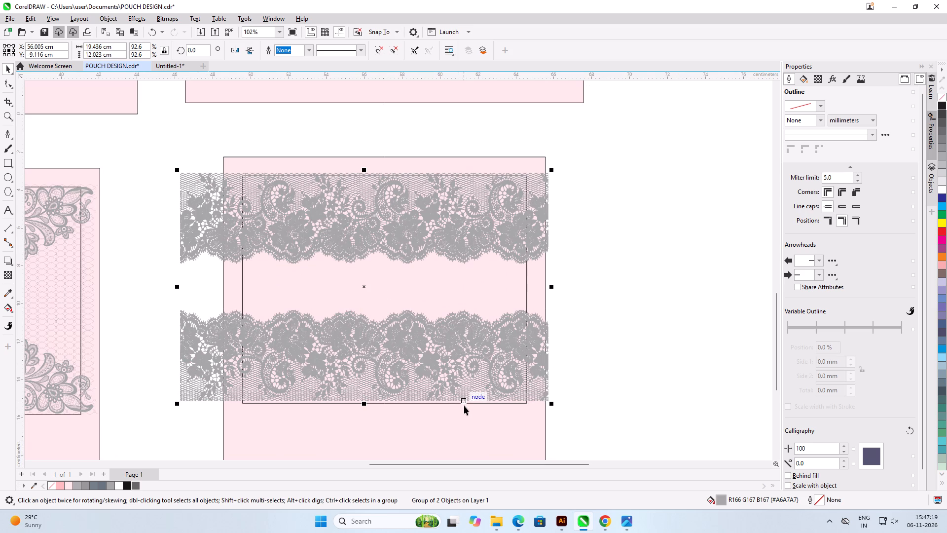
# Align the scaled lace group to the bottom edge of the small pouch's inner rectangle.
pyautogui.keyDown('shift'); pyautogui.click(465, 404); pyautogui.keyUp('shift')
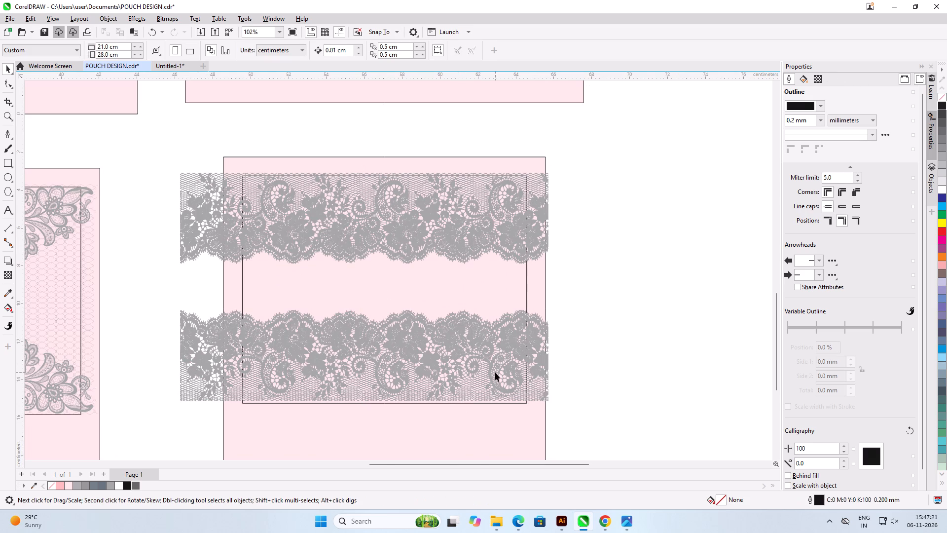
pyautogui.scroll(13, 495, 395)
pyautogui.click(516, 359)
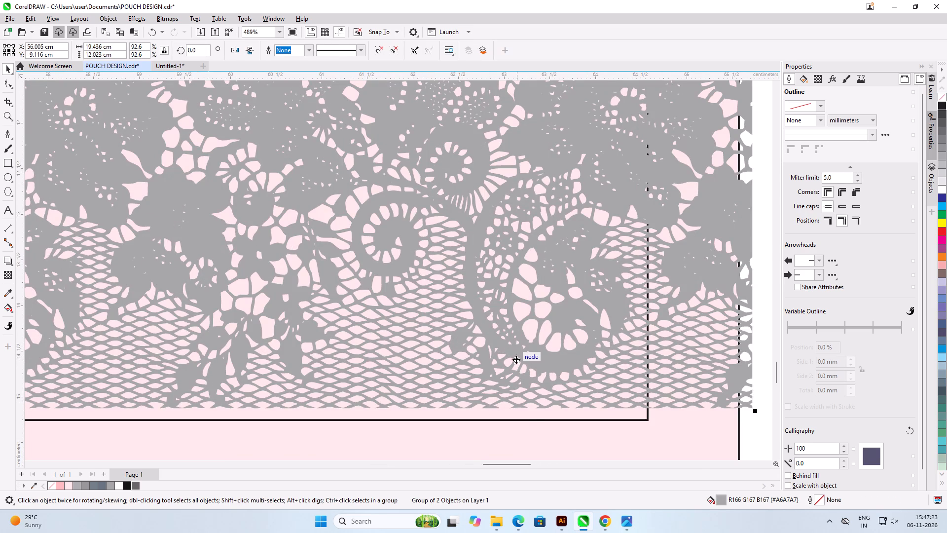
pyautogui.keyDown('shift'); pyautogui.click(537, 419); pyautogui.keyUp('shift')
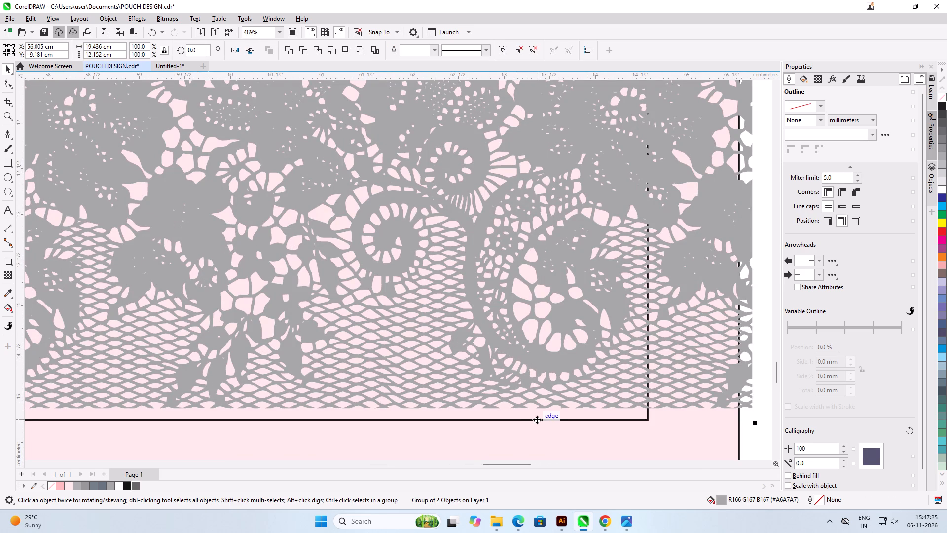
pyautogui.press('b')
pyautogui.scroll(-4, 495, 377)
pyautogui.scroll(1, 495, 377)
pyautogui.scroll(-10, 495, 377)
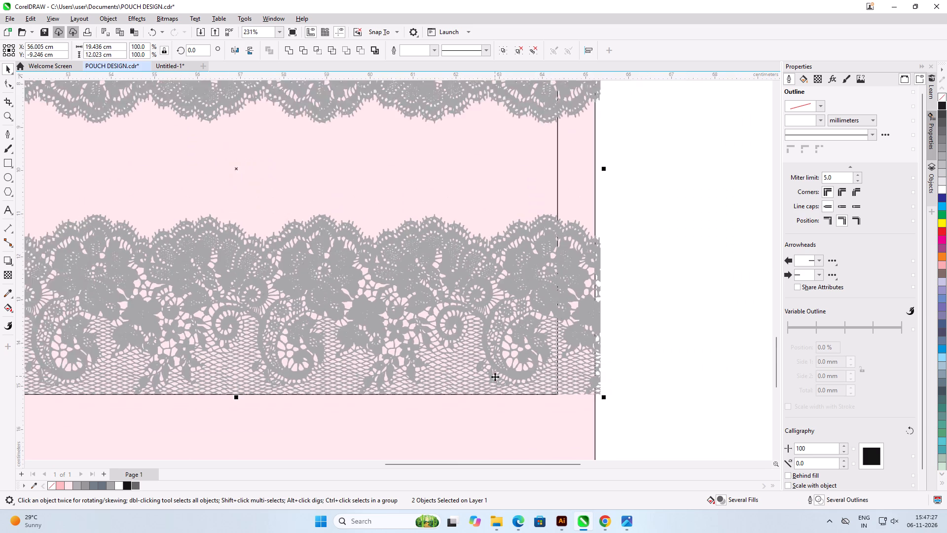
# Align the lace group to the left edge of the small pouch's outer pink rectangle.
pyautogui.click(584, 304)
pyautogui.keyDown('shift'); pyautogui.click(514, 413); pyautogui.keyUp('shift')
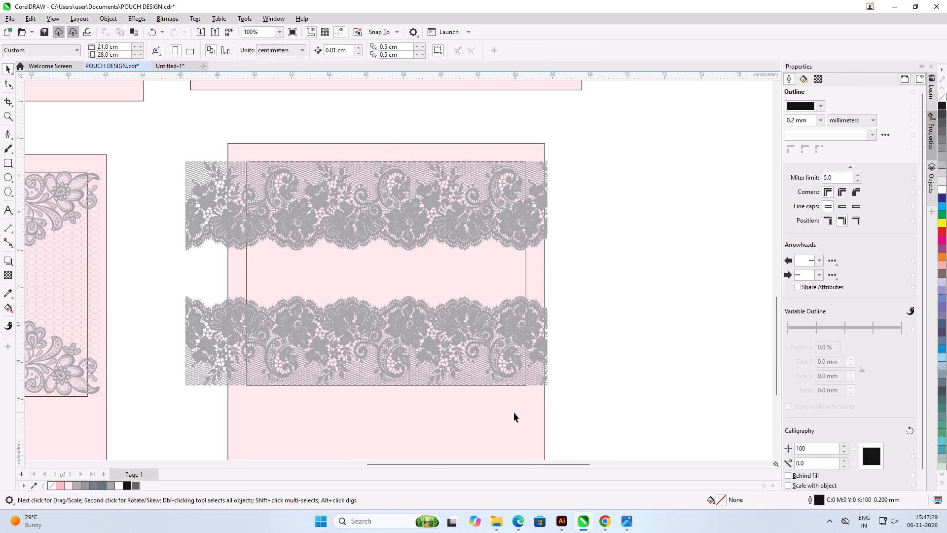
pyautogui.click(603, 379)
pyautogui.click(514, 327)
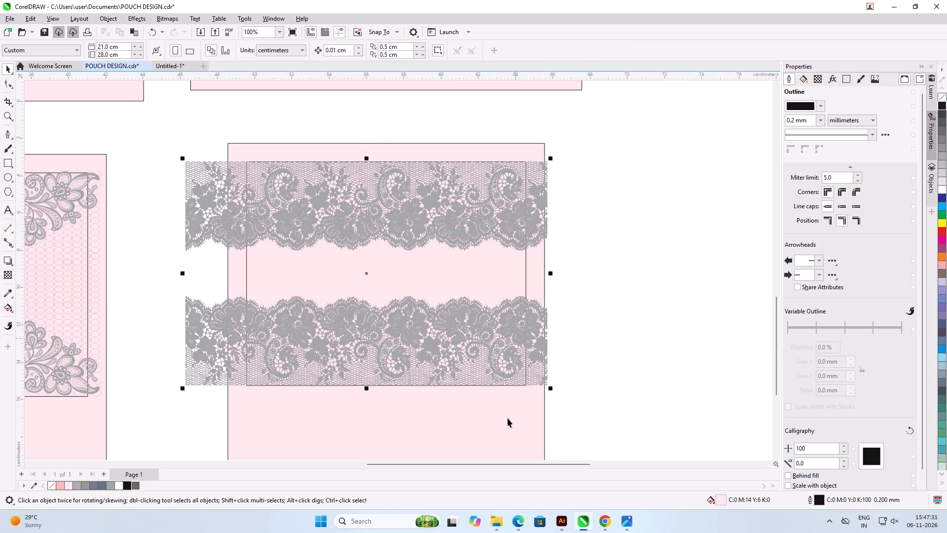
pyautogui.keyDown('shift'); pyautogui.click(508, 418); pyautogui.keyUp('shift')
pyautogui.press('l')
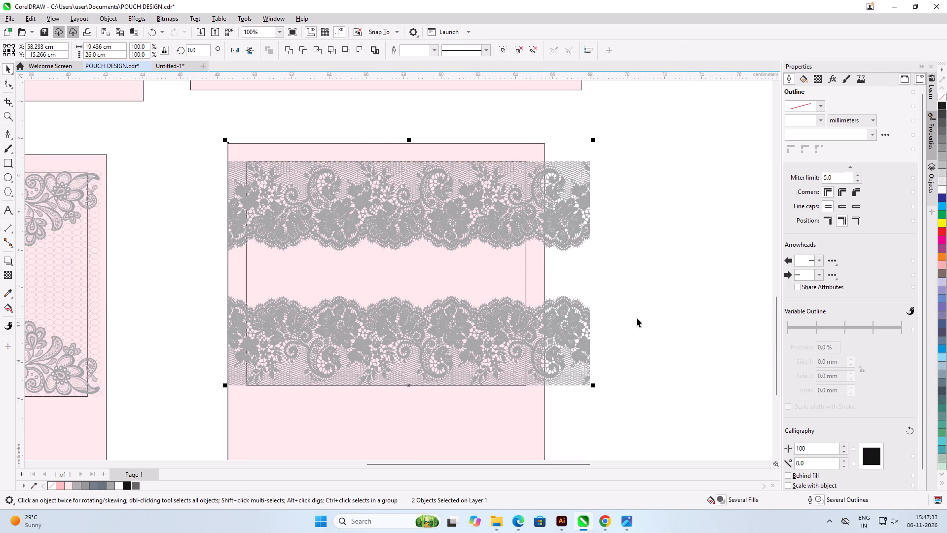
pyautogui.click(637, 318)
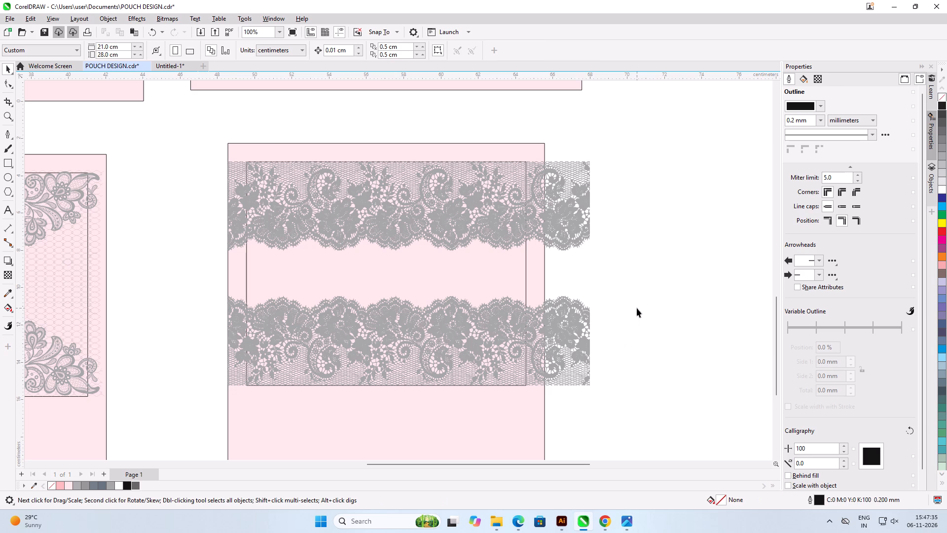
# Mark a crop area about 17 by 12 cm over the lace group, spanning the third small pouch's outer pink rectangle.
pyautogui.click(464, 312)
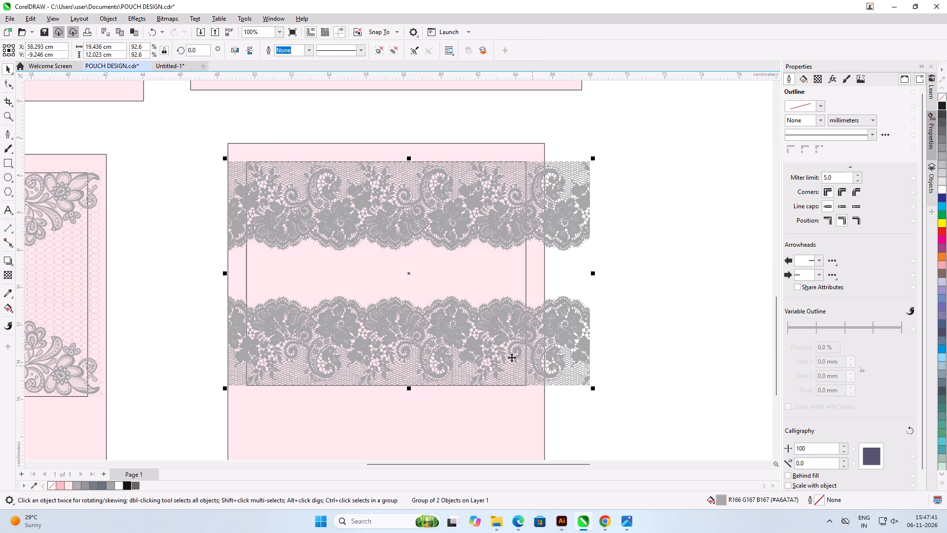
pyautogui.click(2, 103)
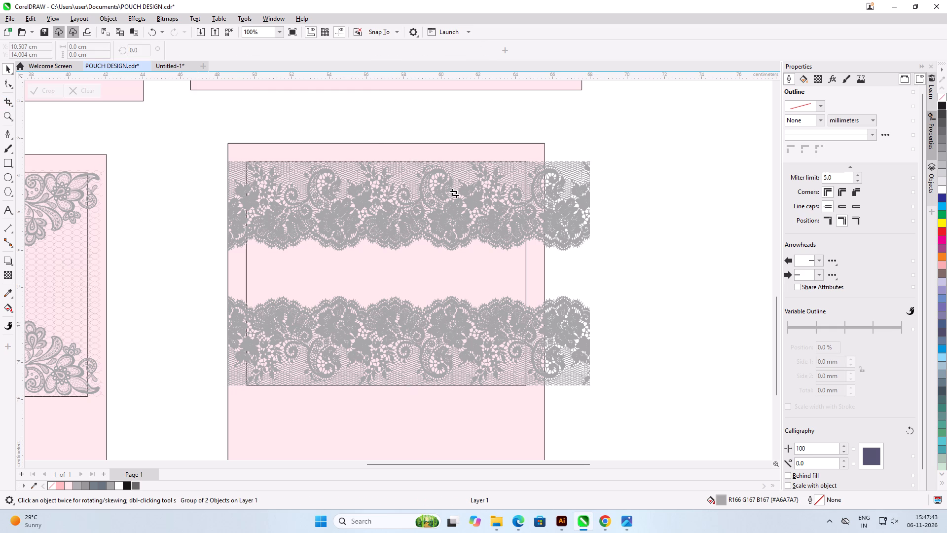
pyautogui.moveTo(545, 162); pyautogui.dragTo(438, 311)
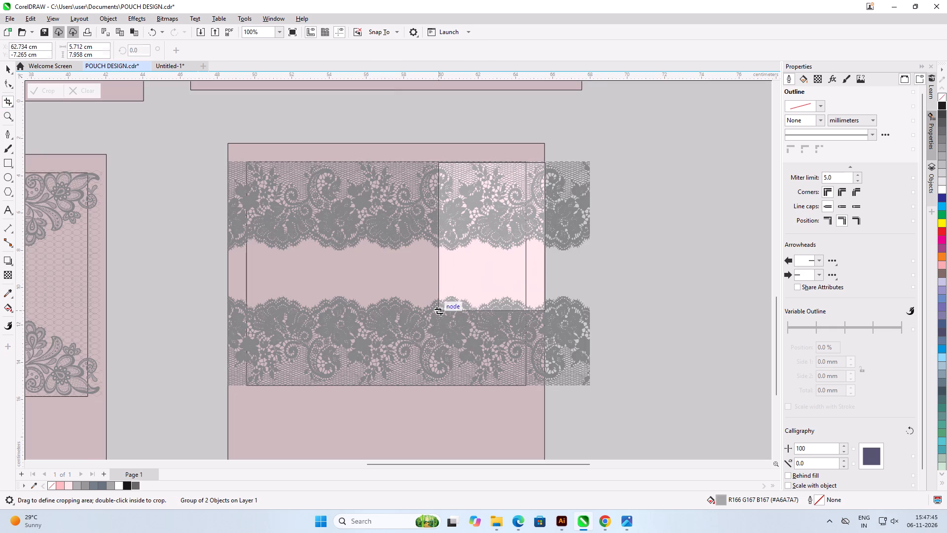
pyautogui.moveTo(438, 311); pyautogui.dragTo(284, 388)
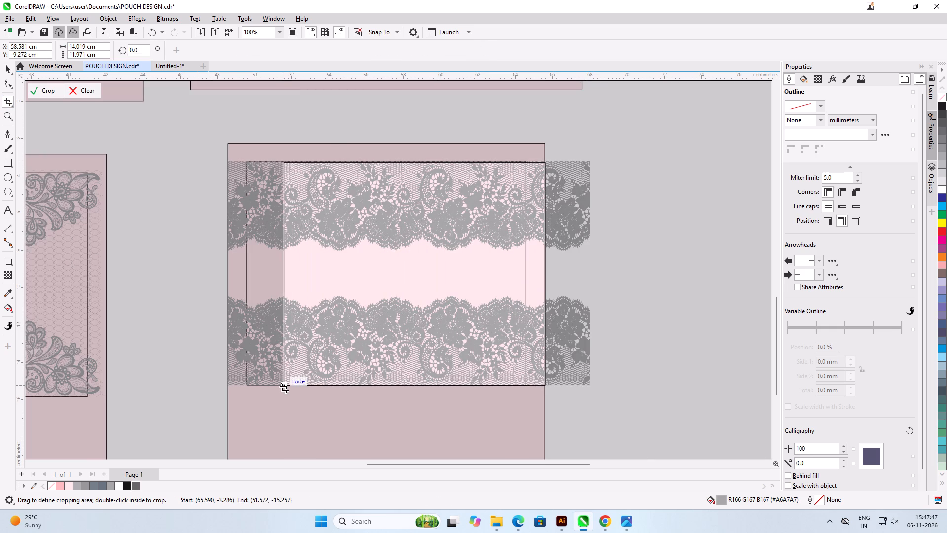
pyautogui.moveTo(284, 388); pyautogui.dragTo(221, 387)
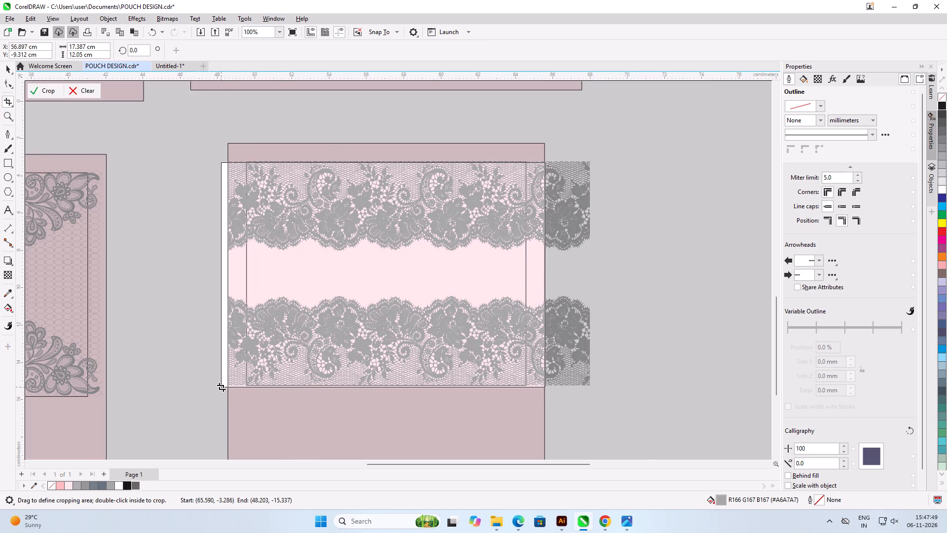
pyautogui.moveTo(221, 387); pyautogui.dragTo(234, 387)
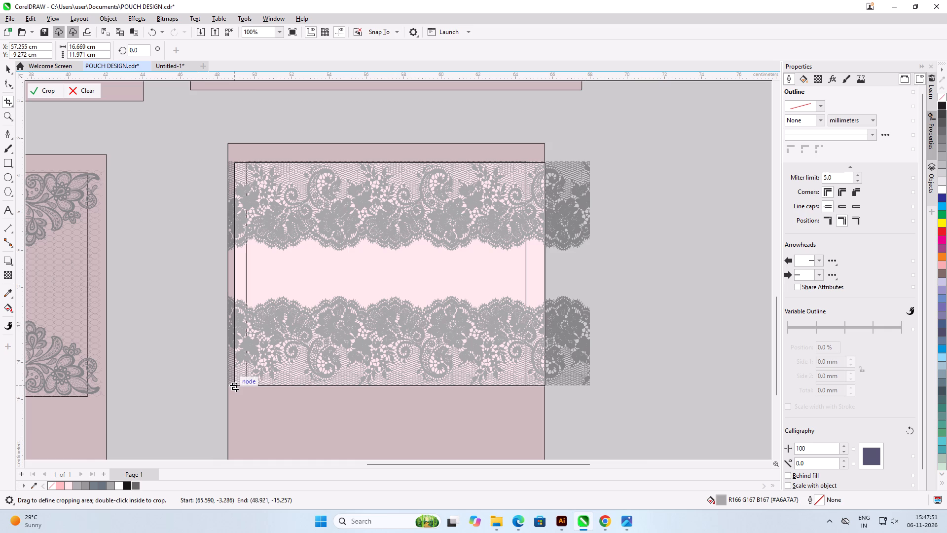
pyautogui.moveTo(234, 387); pyautogui.dragTo(228, 387)
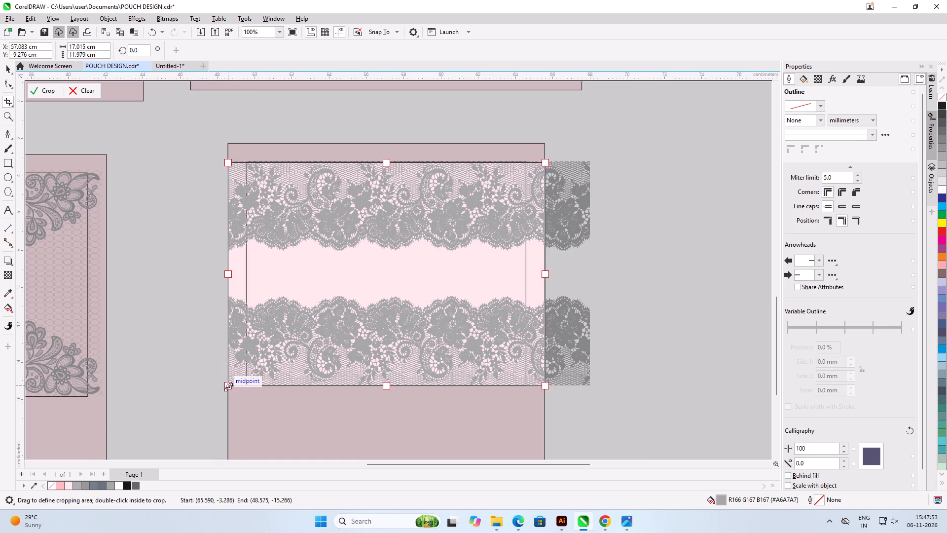
# Extend the crop area's top edge to the lace's upper edge, making the area about 12.01 cm high.
pyautogui.scroll(6, 360, 110)
pyautogui.scroll(14, 394, 190)
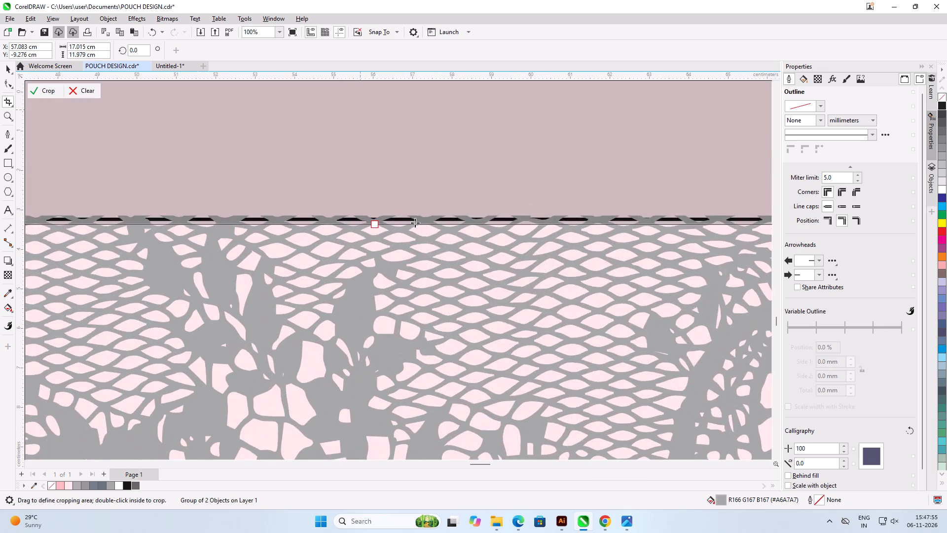
pyautogui.scroll(6, 415, 223)
pyautogui.moveTo(301, 229); pyautogui.dragTo(303, 220)
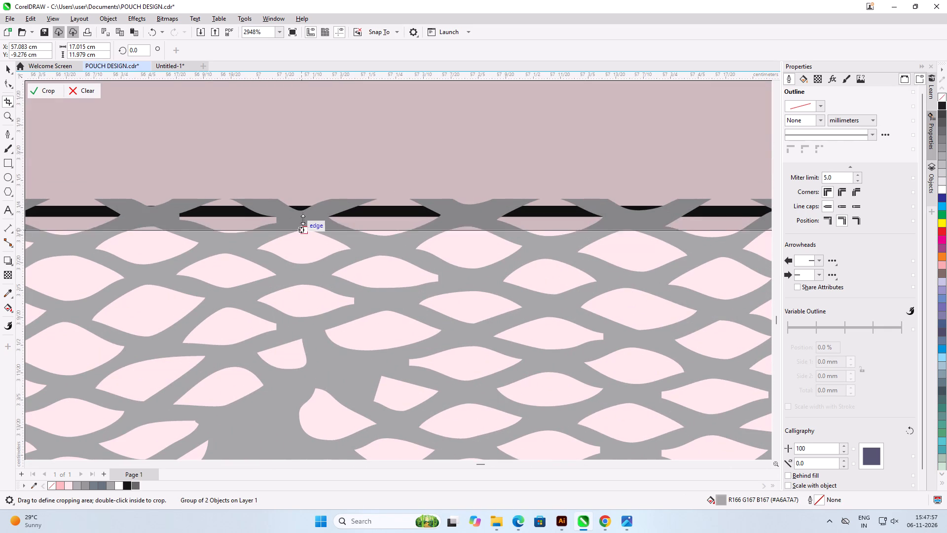
pyautogui.moveTo(303, 220); pyautogui.dragTo(304, 211)
pyautogui.scroll(-1, 290, 194)
pyautogui.scroll(1, 290, 194)
pyautogui.scroll(-7, 290, 194)
pyautogui.scroll(-5, 255, 173)
pyautogui.scroll(-7, 443, 183)
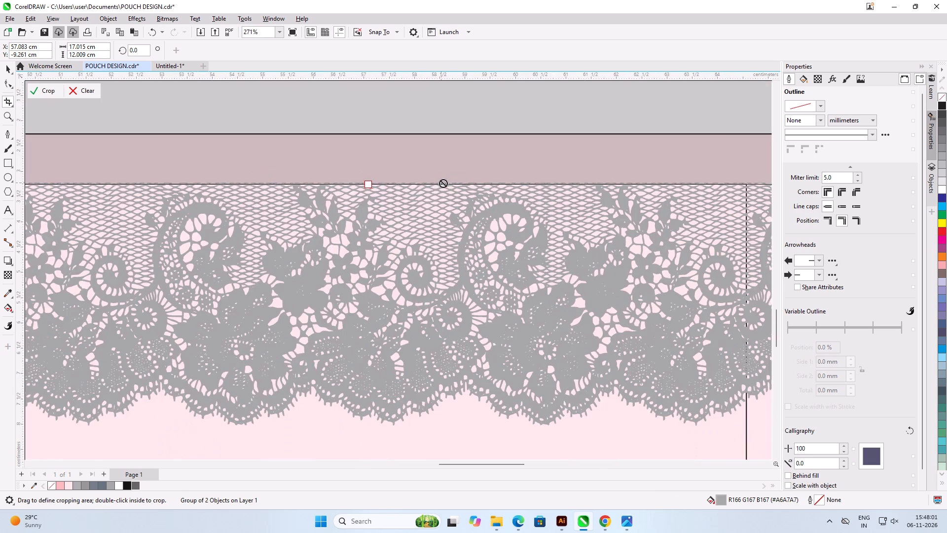
# Align the crop area's right edge with the pouch outline at 17.0 cm width and crop the lace group.
pyautogui.scroll(-6, 443, 183)
pyautogui.scroll(7, 622, 226)
pyautogui.scroll(5, 628, 359)
pyautogui.scroll(-6, 512, 147)
pyautogui.scroll(7, 517, 287)
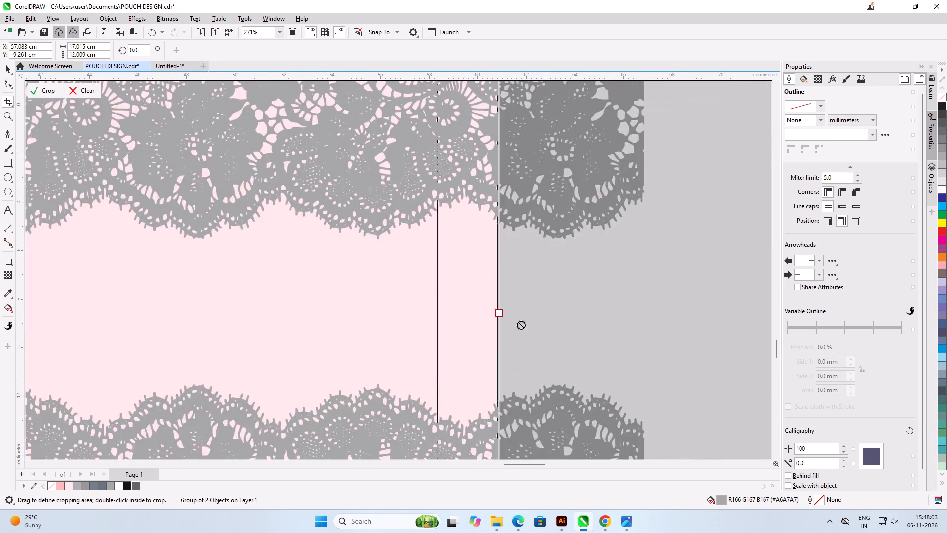
pyautogui.scroll(20, 486, 313)
pyautogui.scroll(4, 486, 313)
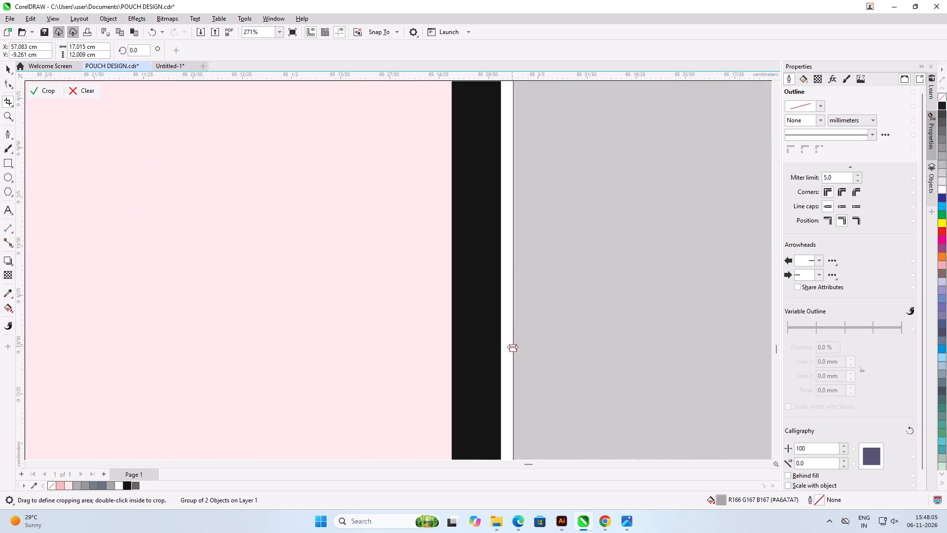
pyautogui.moveTo(512, 350); pyautogui.dragTo(473, 359)
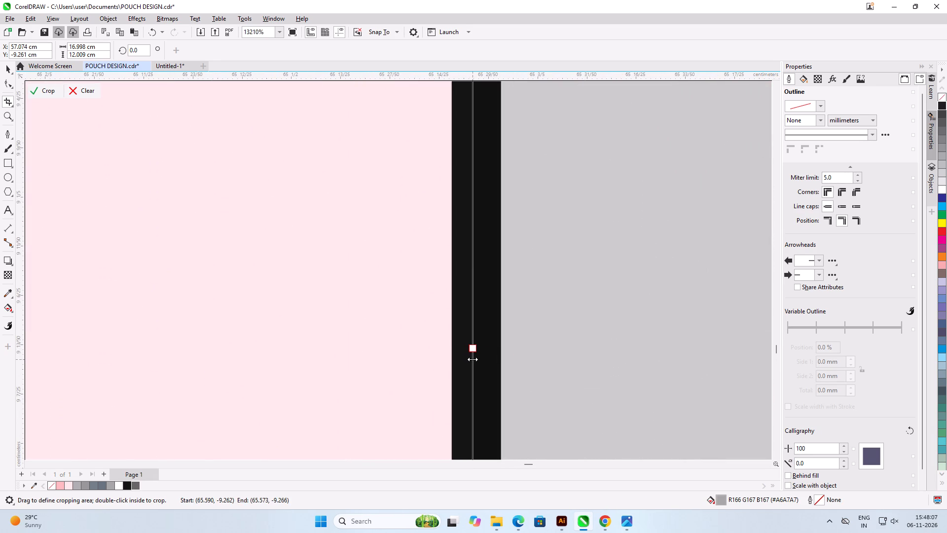
pyautogui.moveTo(473, 359); pyautogui.dragTo(476, 359)
pyautogui.scroll(-12, 548, 207)
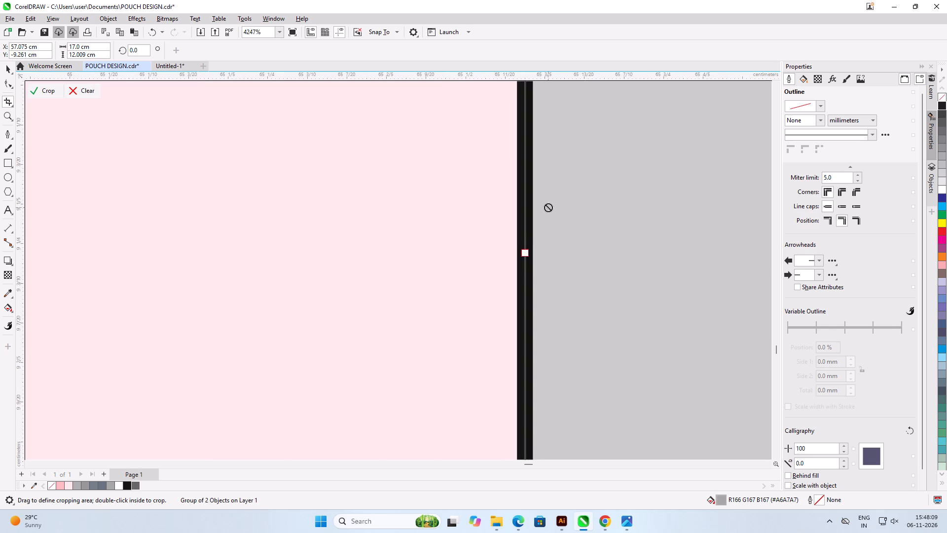
pyautogui.scroll(-7, 548, 207)
pyautogui.scroll(1, 567, 204)
pyautogui.scroll(-20, 624, 161)
pyautogui.scroll(-6, 624, 161)
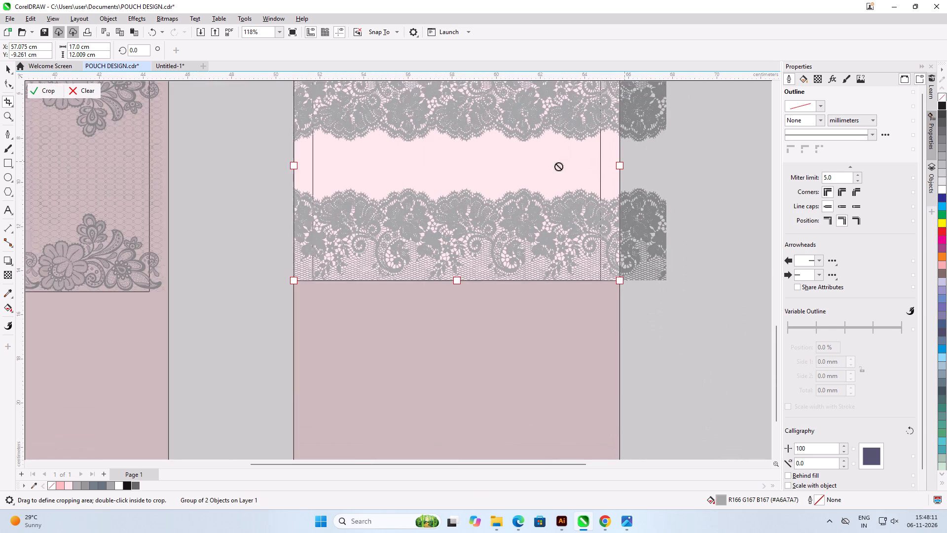
pyautogui.scroll(-4, 423, 186)
pyautogui.click(54, 90)
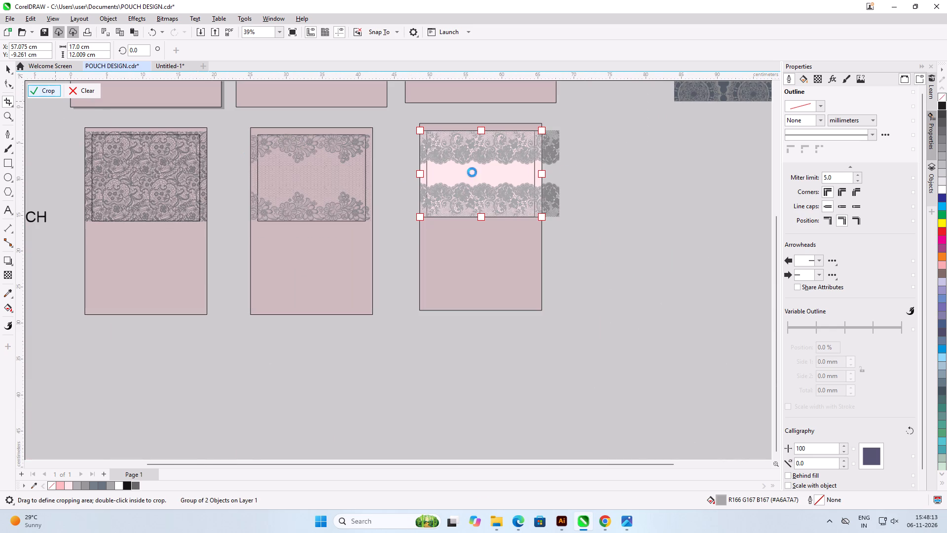
pyautogui.click(634, 170)
pyautogui.scroll(5, 562, 127)
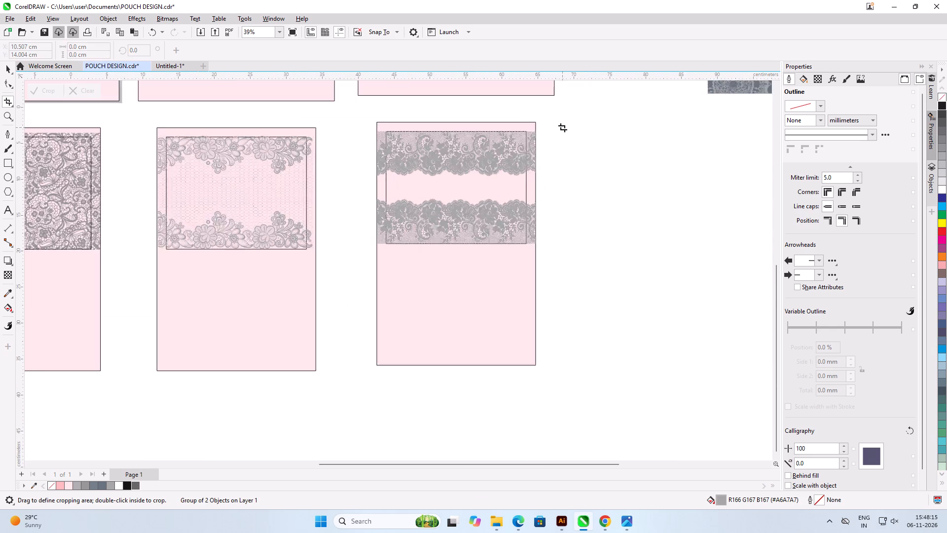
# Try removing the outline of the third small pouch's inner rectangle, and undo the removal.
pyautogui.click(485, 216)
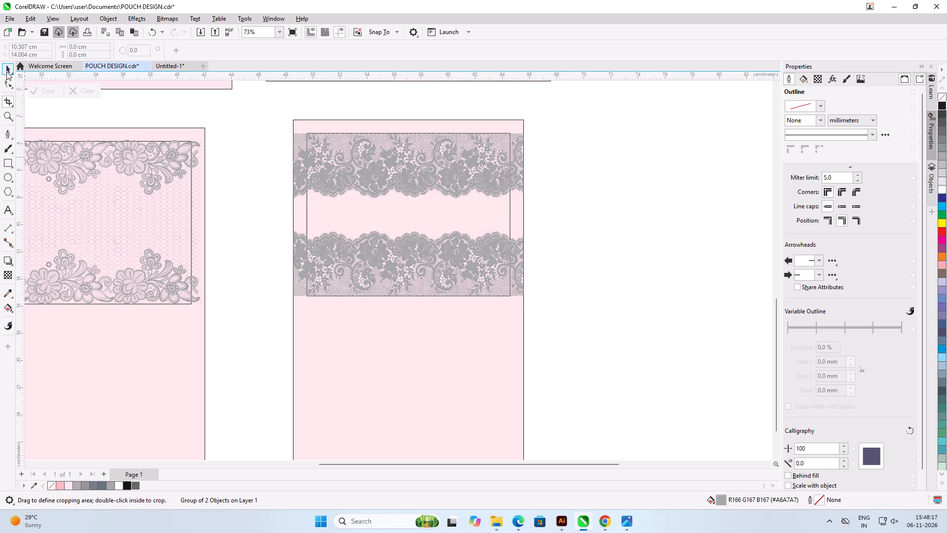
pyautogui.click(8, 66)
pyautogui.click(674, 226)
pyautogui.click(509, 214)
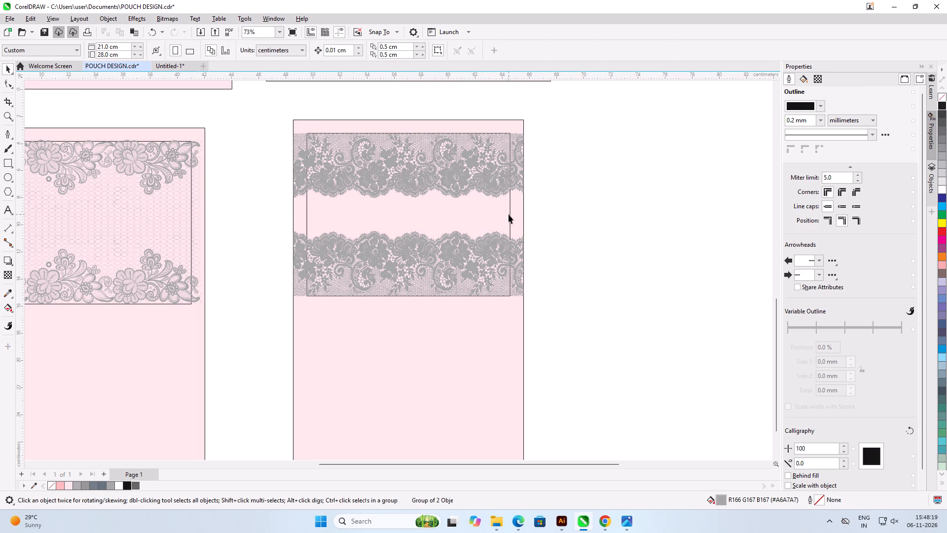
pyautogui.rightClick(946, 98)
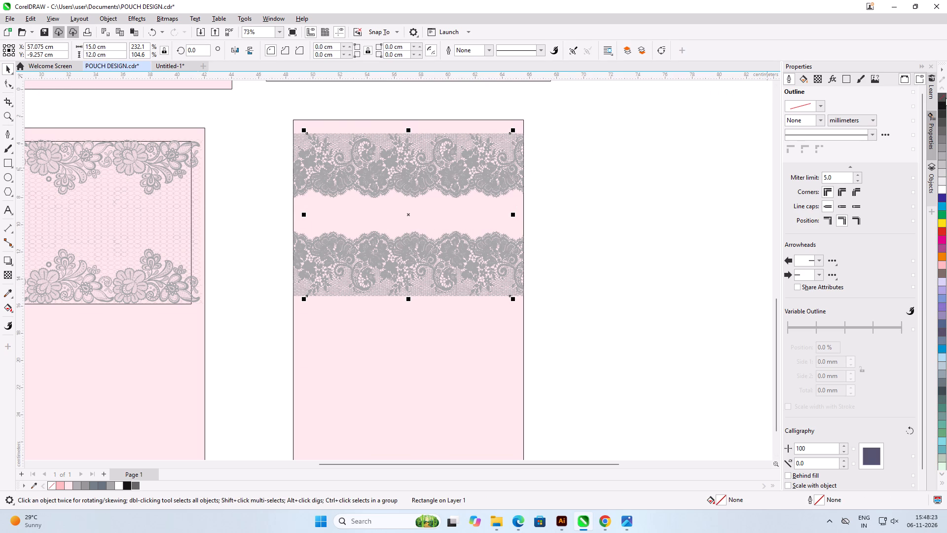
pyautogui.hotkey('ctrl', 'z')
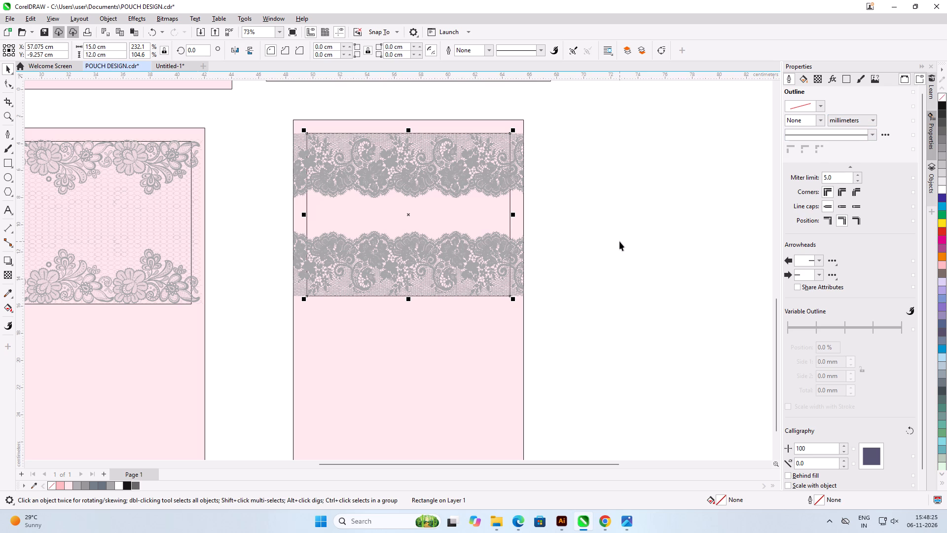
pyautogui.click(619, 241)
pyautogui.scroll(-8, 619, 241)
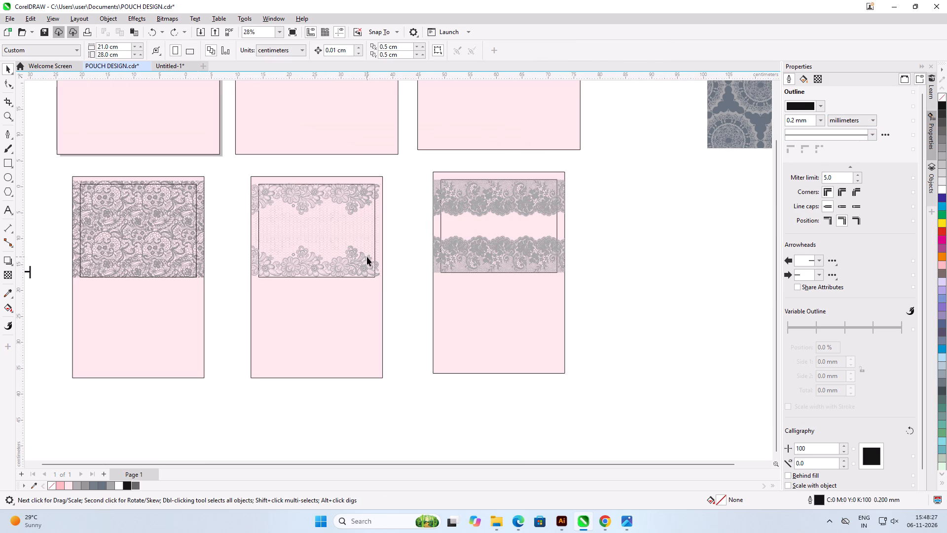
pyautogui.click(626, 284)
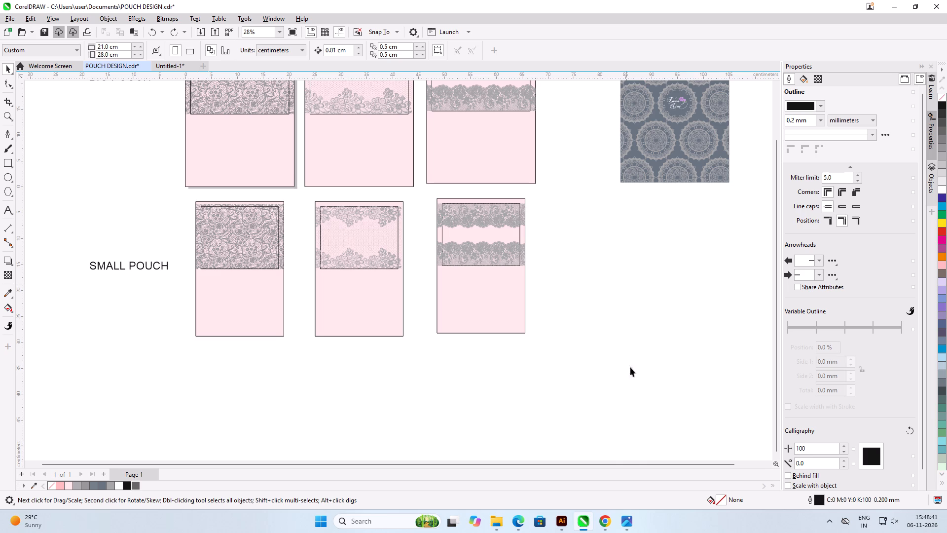
# Switch to File Explorer and examine the Downloads folder for further lace artwork.
pyautogui.moveTo(486, 519); pyautogui.dragTo(495, 522)
pyautogui.click(495, 522)
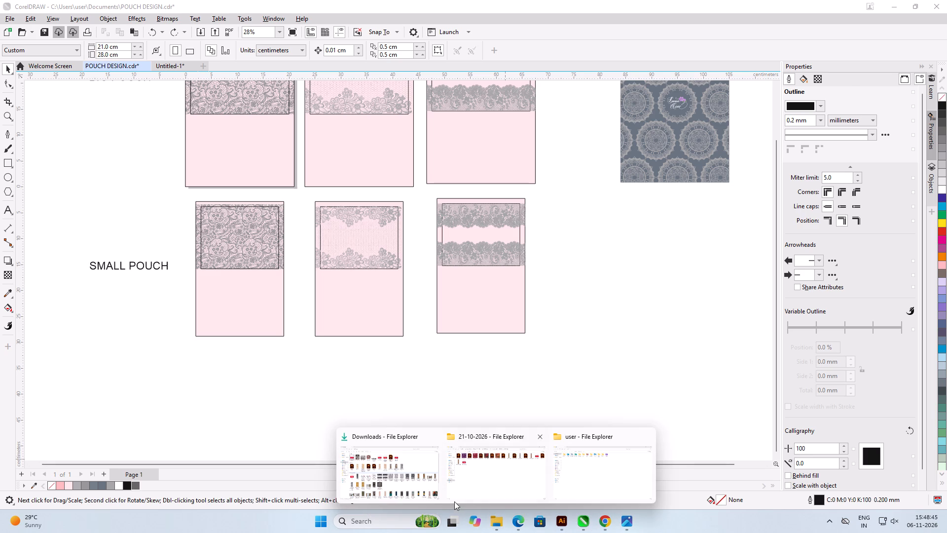
pyautogui.click(402, 487)
pyautogui.scroll(-3, 419, 252)
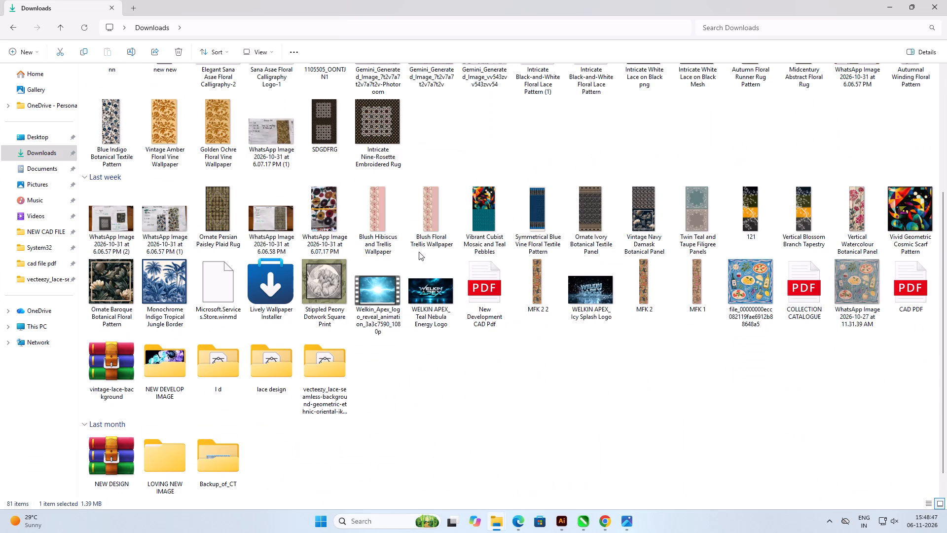
pyautogui.scroll(-2, 419, 252)
pyautogui.click(621, 410)
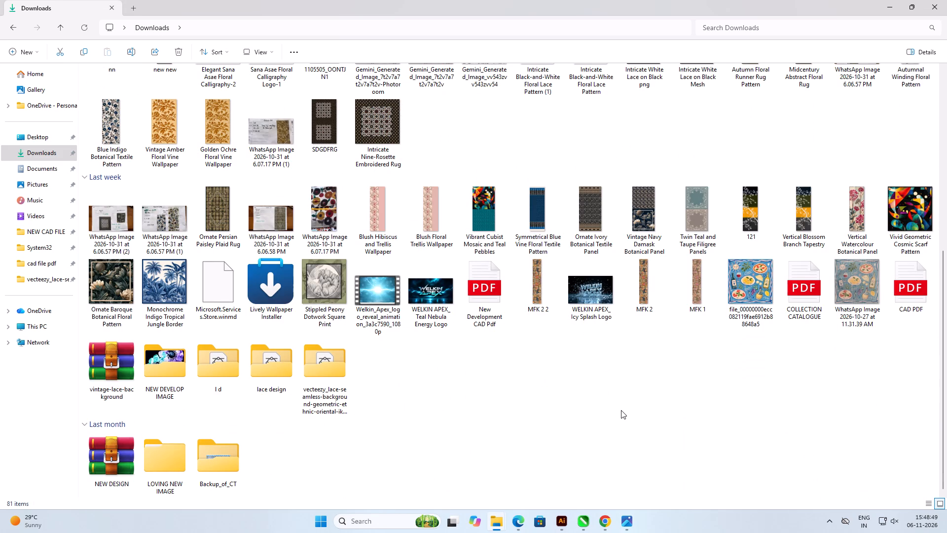
pyautogui.scroll(1, 593, 409)
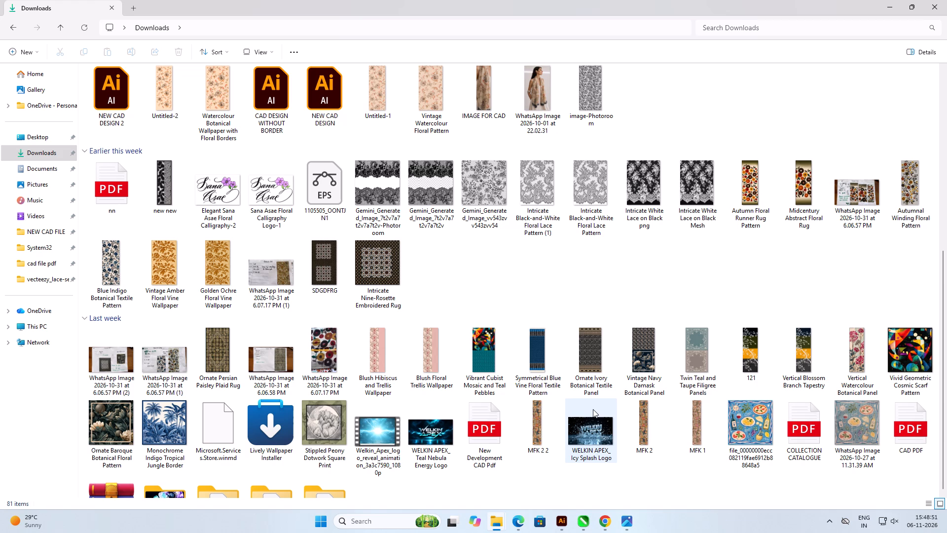
pyautogui.click(571, 269)
pyautogui.scroll(6, 571, 269)
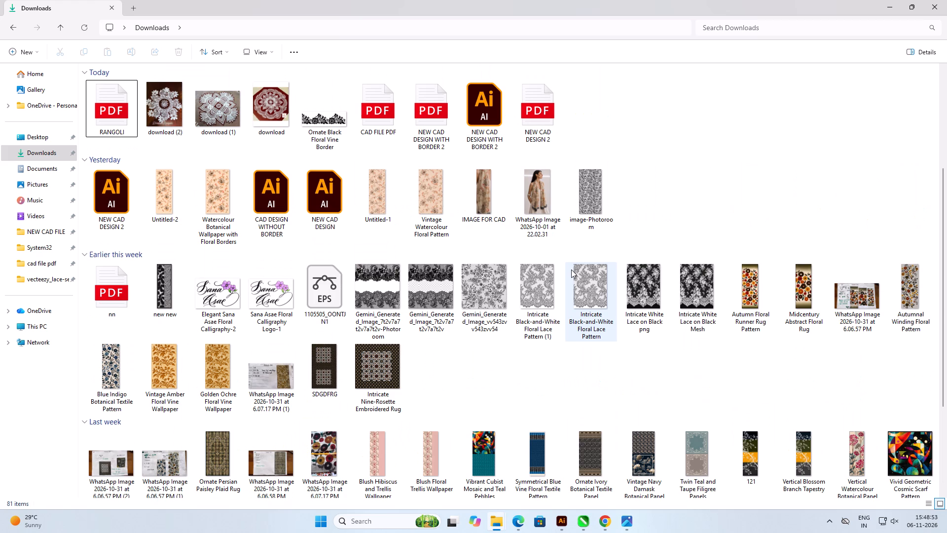
pyautogui.scroll(-3, 563, 456)
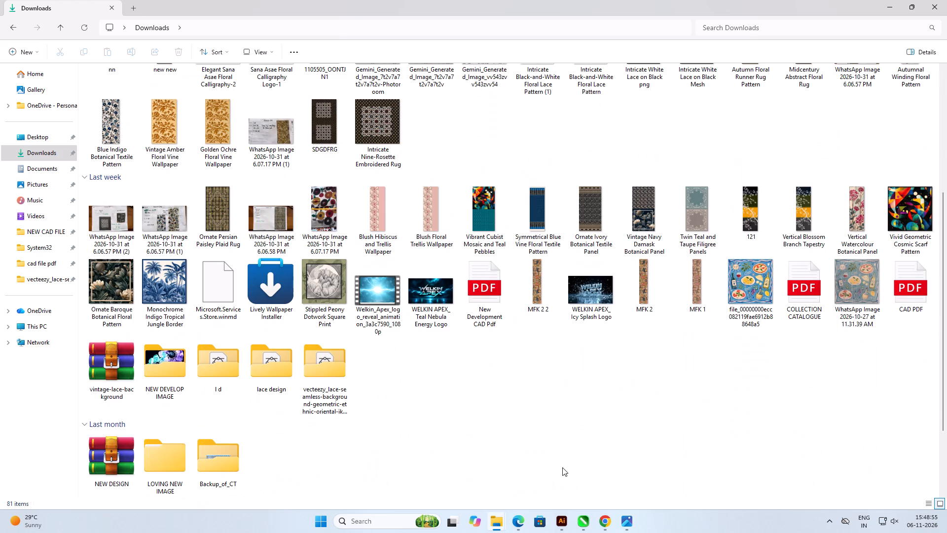
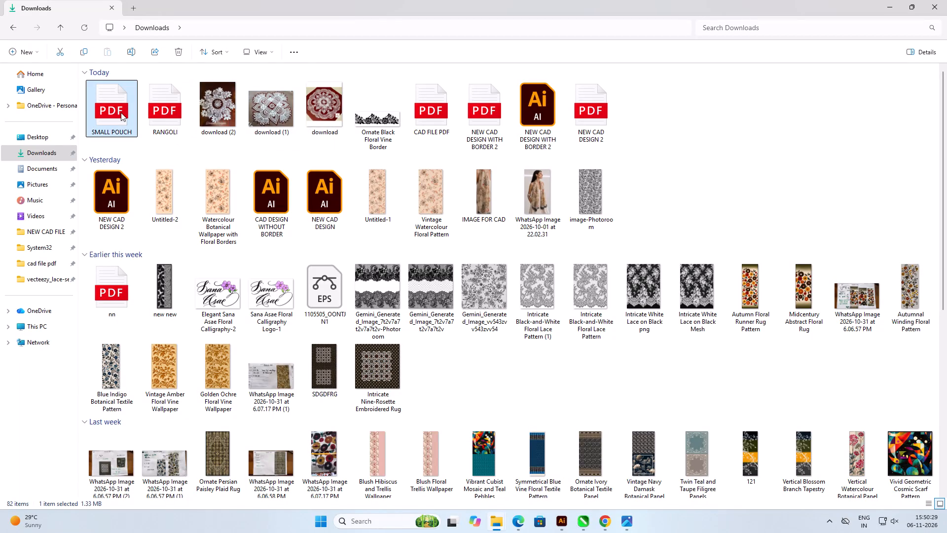
# Open the SMALL POUCH PDF from Downloads in CorelDRAW, importing its text as curves and its comments on a separate layer.
pyautogui.click(164, 167)
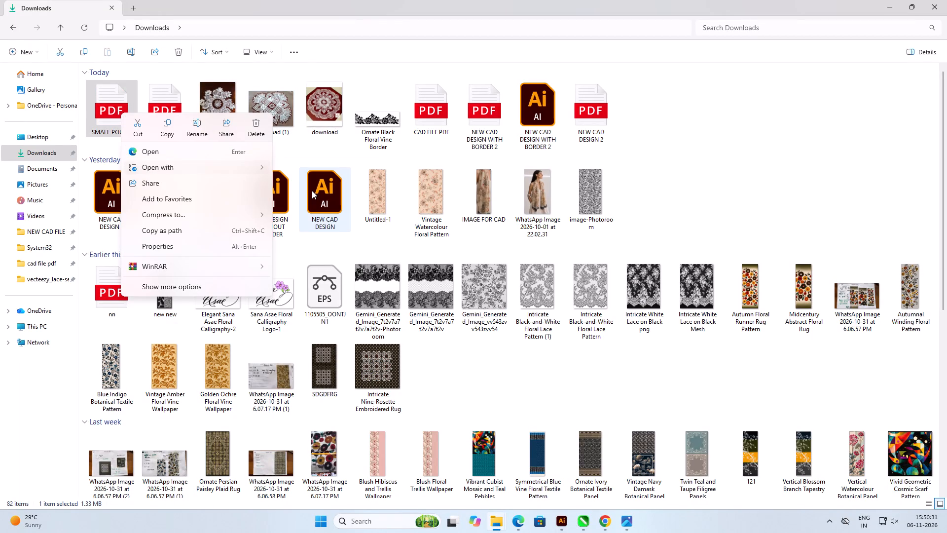
pyautogui.click(302, 204)
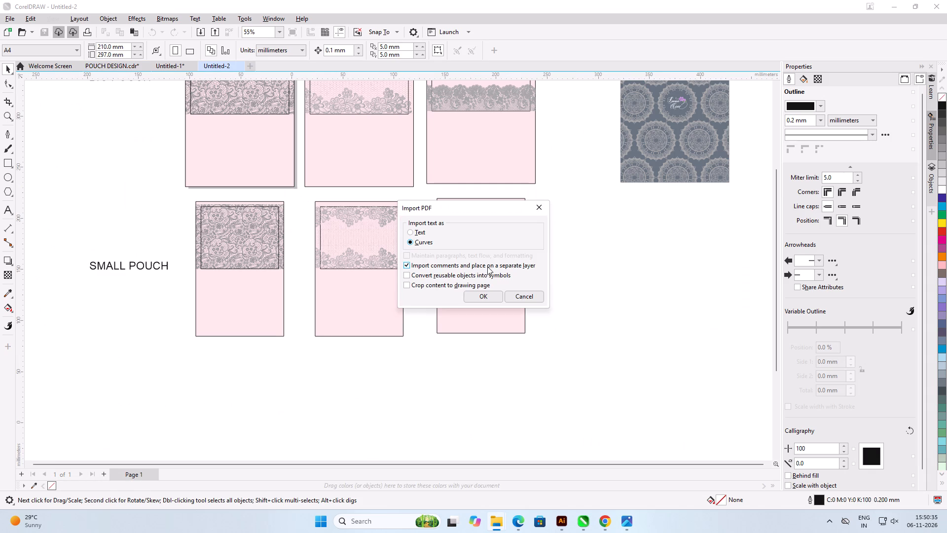
pyautogui.click(482, 296)
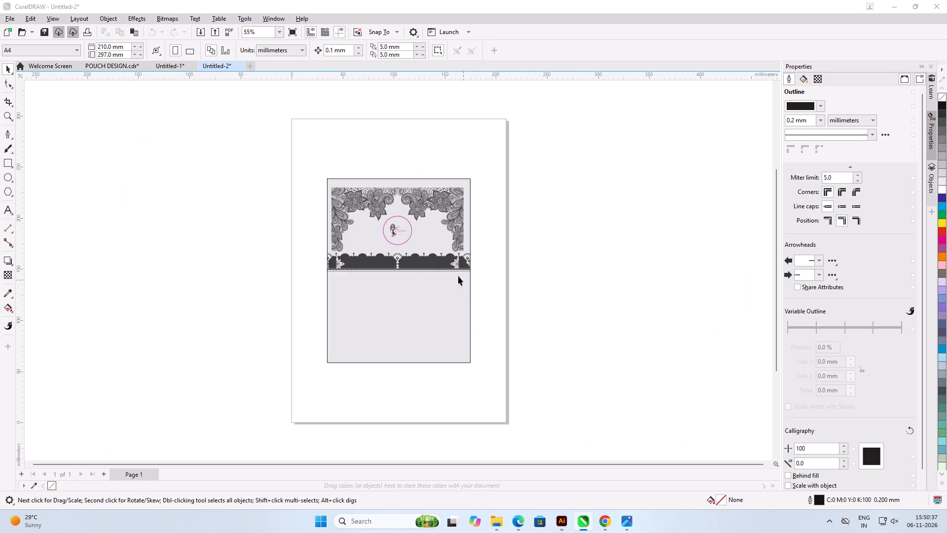
# Examine the circular Saaya logo and its figure bitmap in the imported small pouch design.
pyautogui.scroll(5, 414, 225)
pyautogui.scroll(20, 413, 224)
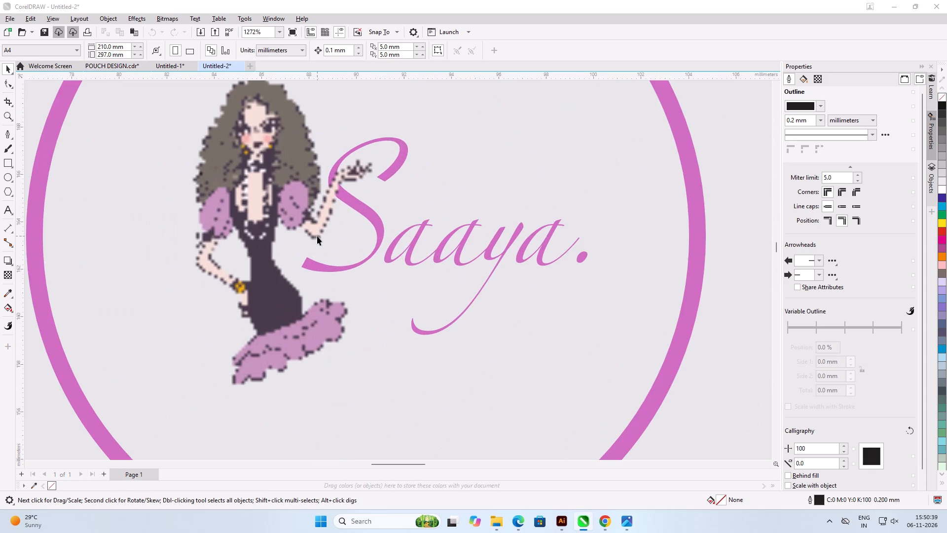
pyautogui.scroll(-5, 326, 221)
pyautogui.scroll(5, 326, 221)
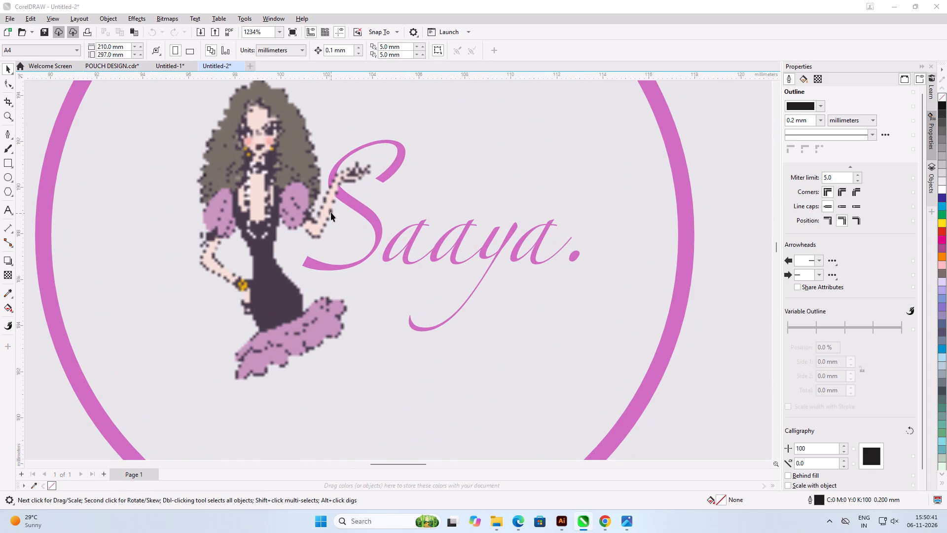
pyautogui.click(331, 212)
pyautogui.scroll(-13, 347, 208)
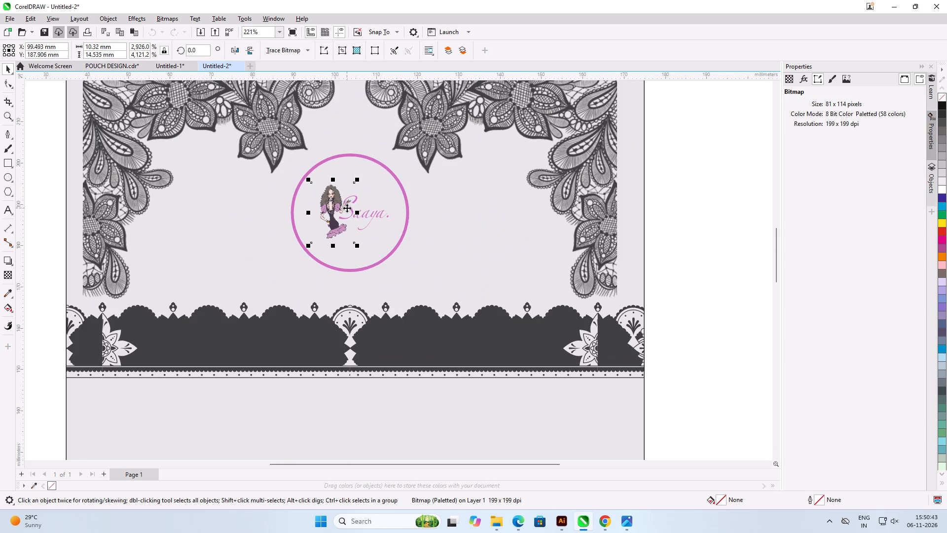
pyautogui.scroll(-5, 347, 208)
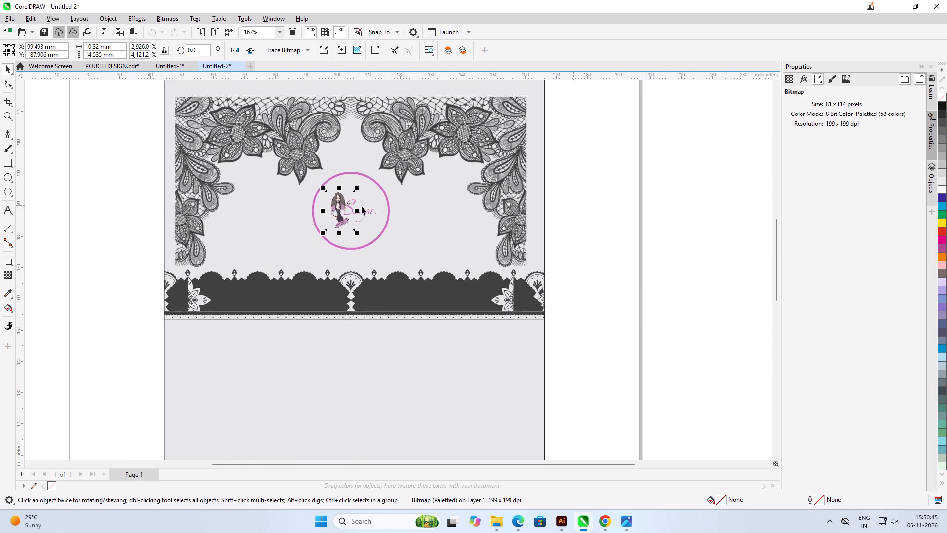
pyautogui.click(639, 228)
# Examine the imported small pouch's overall layout, including its outline rectangle, corner lace and dark border.
pyautogui.scroll(-5, 353, 207)
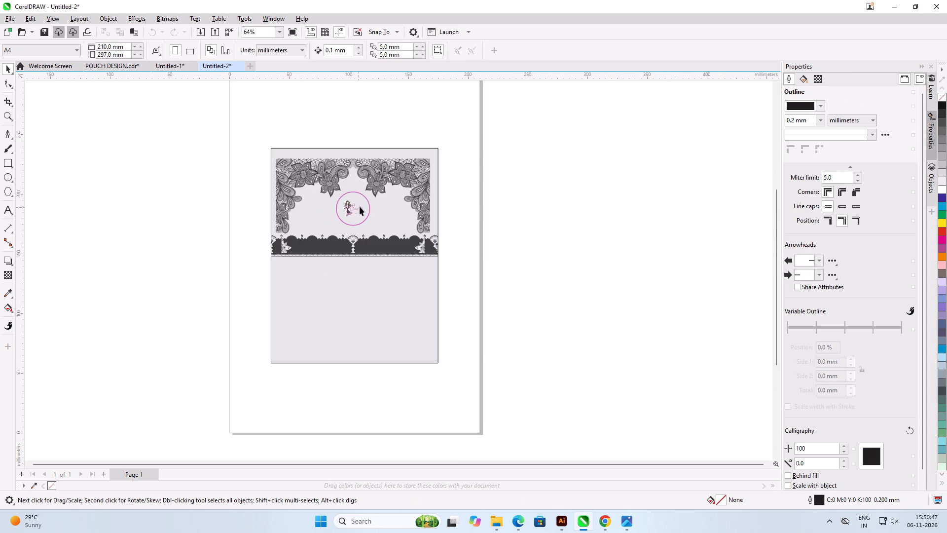
pyautogui.click(253, 145)
pyautogui.scroll(-4, 386, 196)
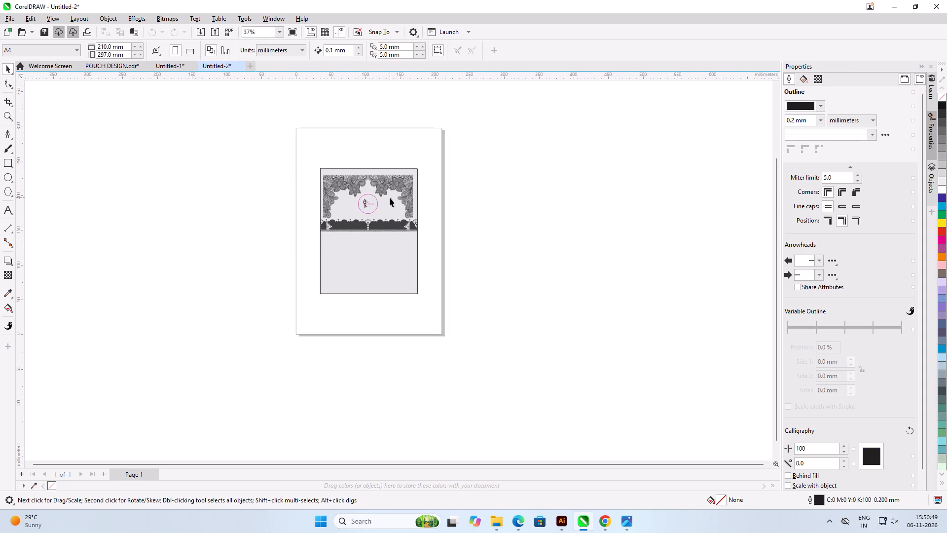
pyautogui.scroll(4, 331, 250)
pyautogui.click(375, 240)
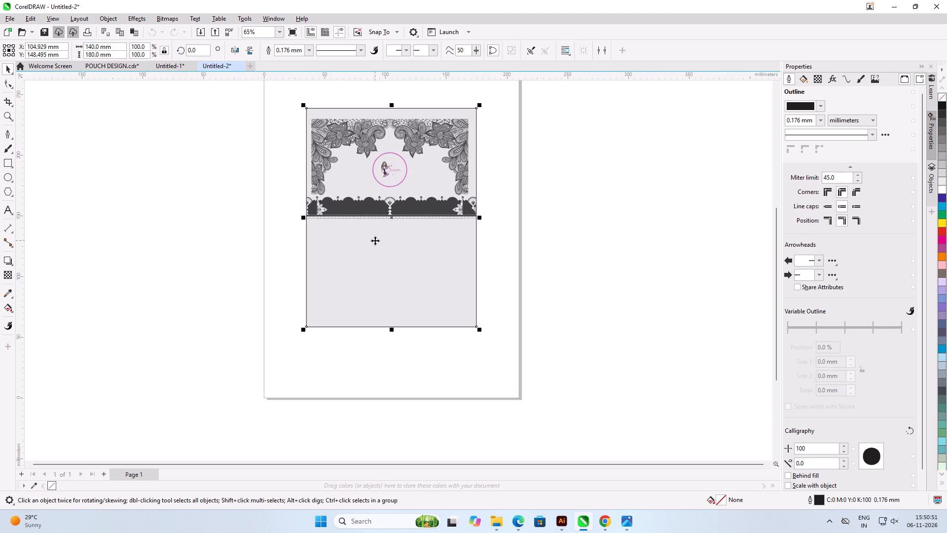
pyautogui.scroll(6, 375, 234)
pyautogui.scroll(-6, 375, 234)
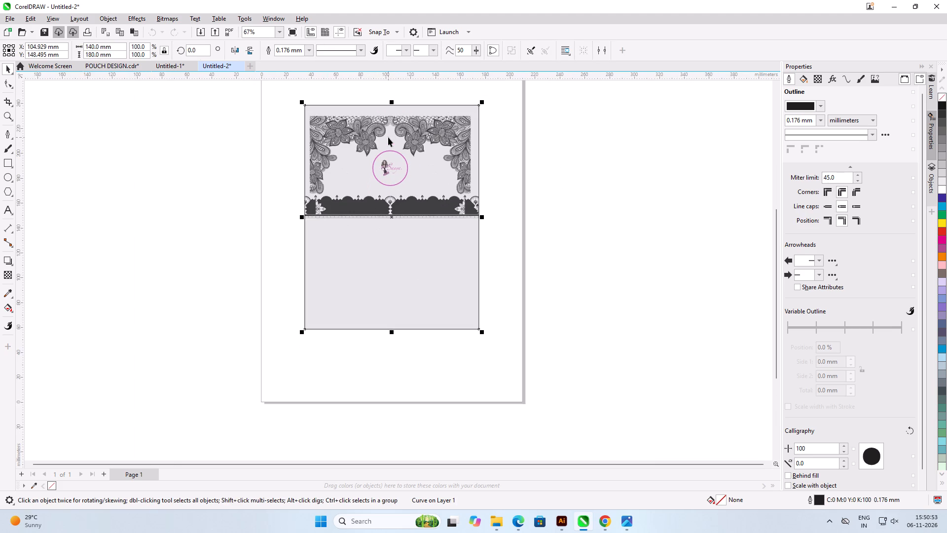
pyautogui.click(233, 137)
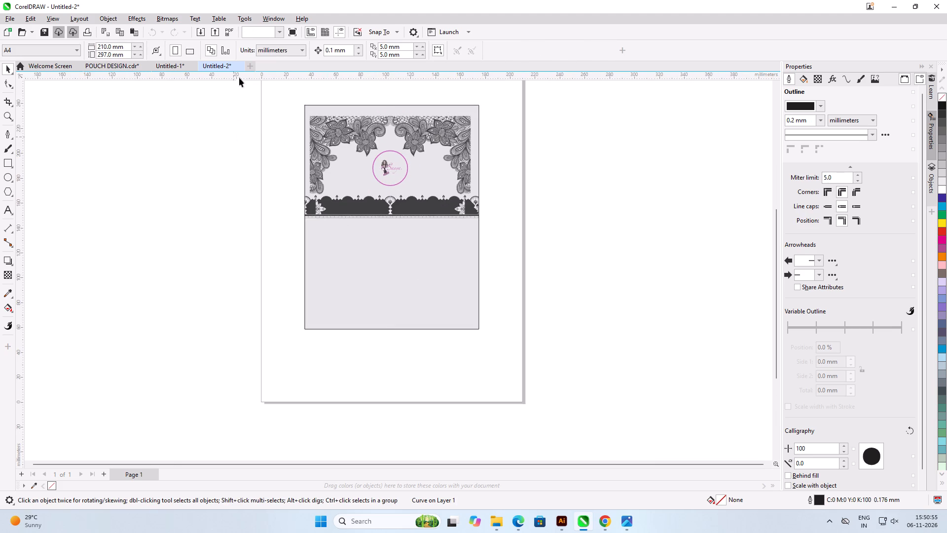
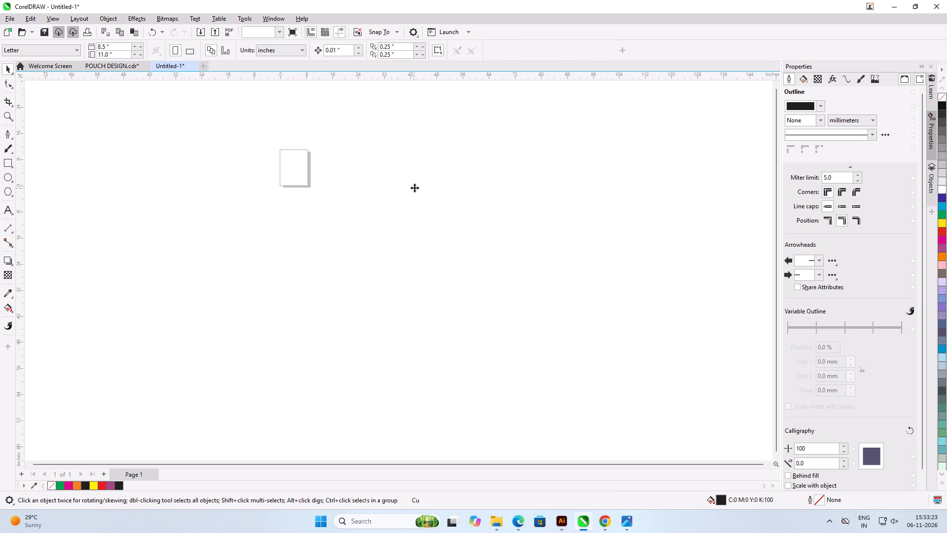
# Import the "Saaya Fashion Portrait with Pearl Gown" image from Downloads and place it over the page.
pyautogui.hotkey('ctrl', 'i')
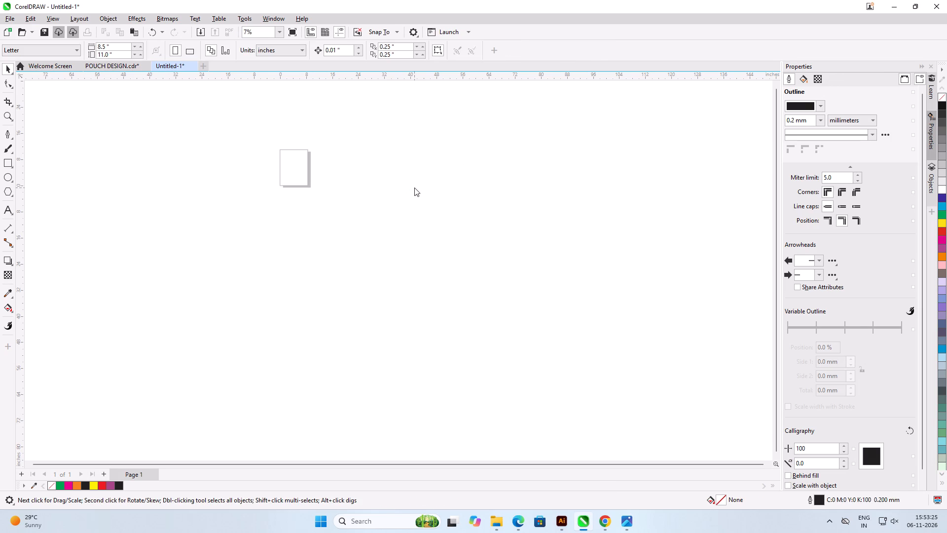
pyautogui.doubleClick(129, 142)
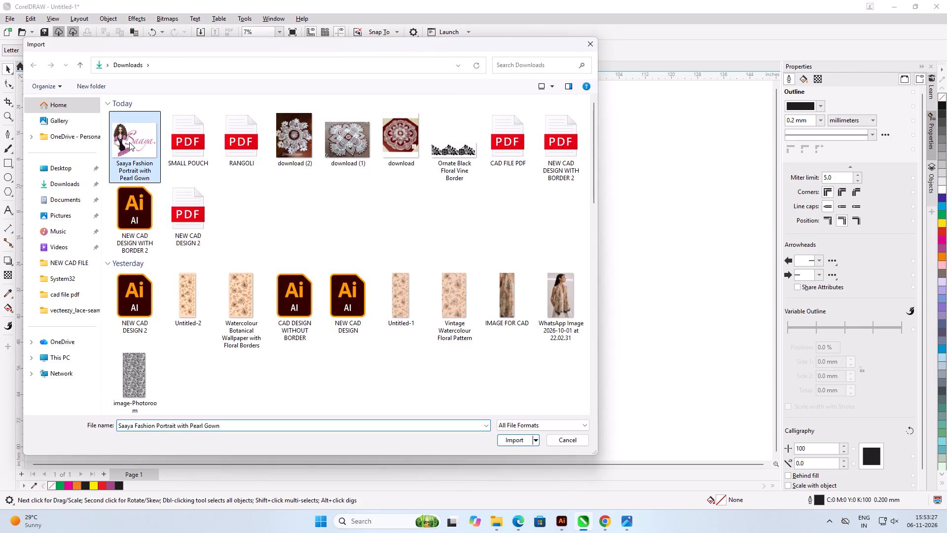
pyautogui.click(264, 140)
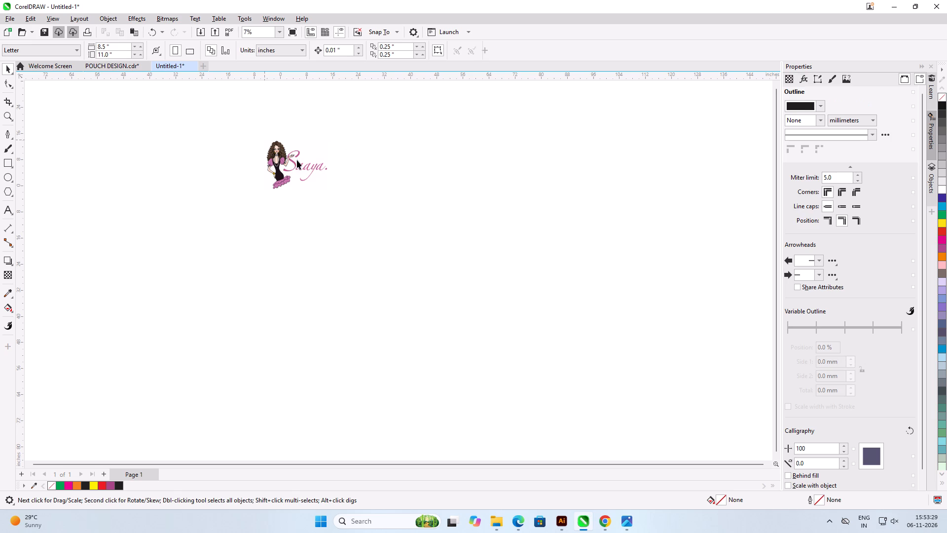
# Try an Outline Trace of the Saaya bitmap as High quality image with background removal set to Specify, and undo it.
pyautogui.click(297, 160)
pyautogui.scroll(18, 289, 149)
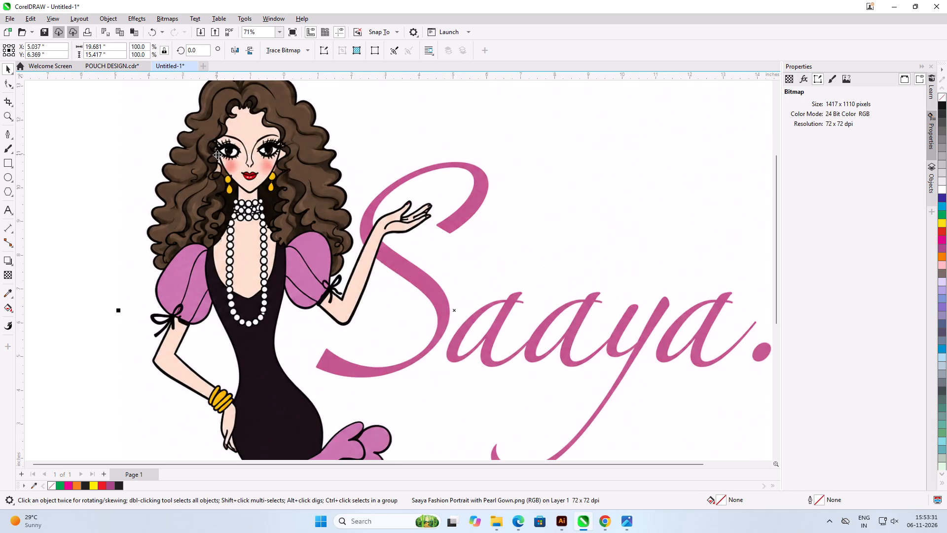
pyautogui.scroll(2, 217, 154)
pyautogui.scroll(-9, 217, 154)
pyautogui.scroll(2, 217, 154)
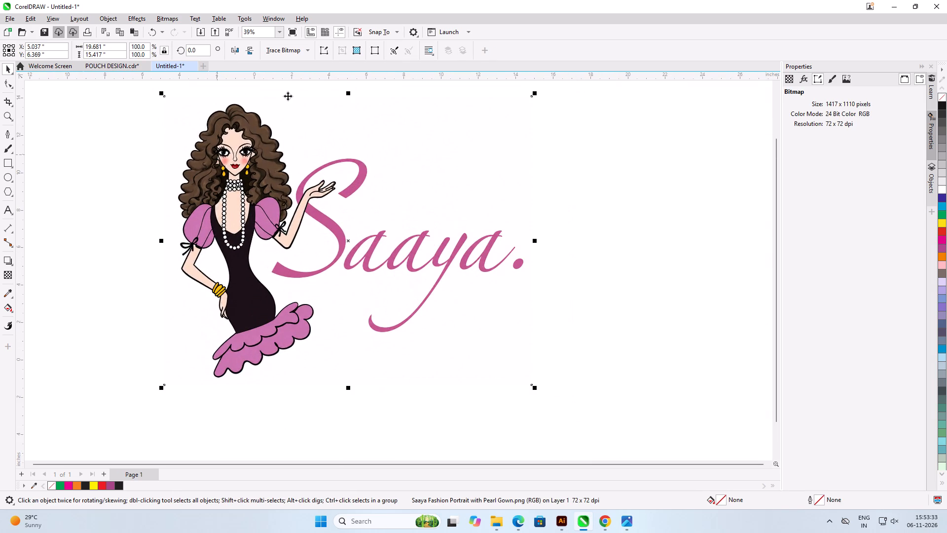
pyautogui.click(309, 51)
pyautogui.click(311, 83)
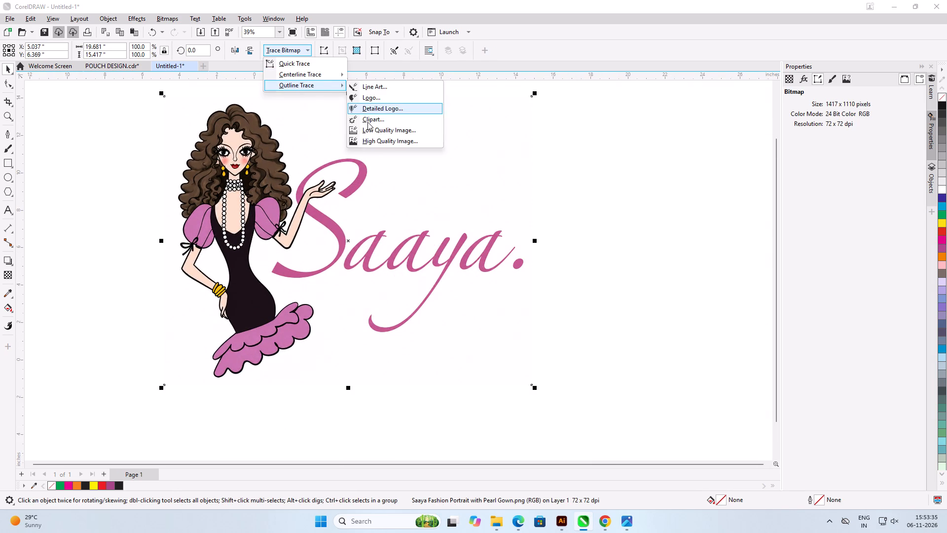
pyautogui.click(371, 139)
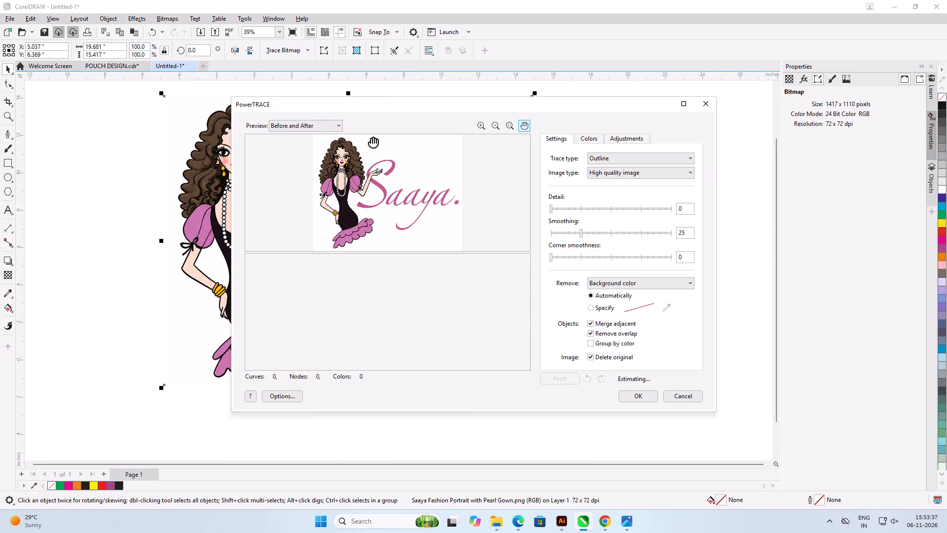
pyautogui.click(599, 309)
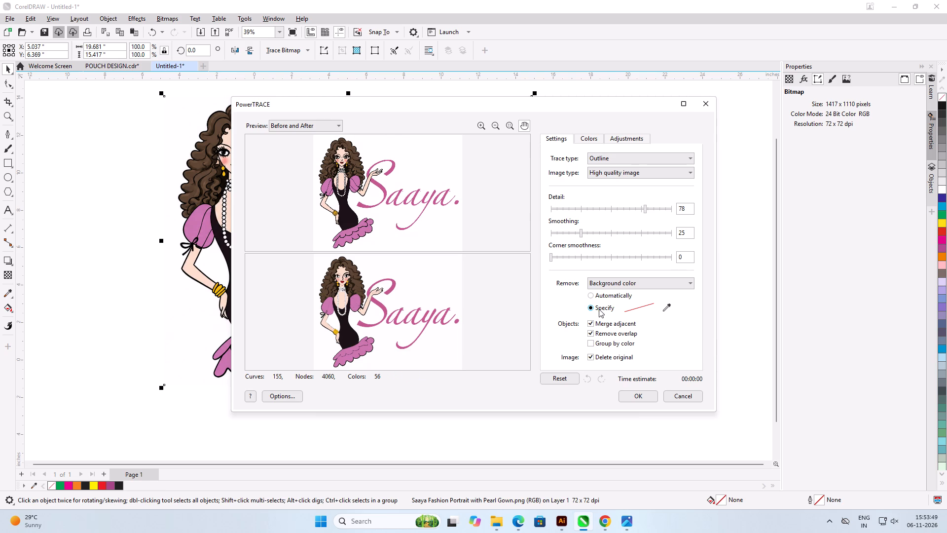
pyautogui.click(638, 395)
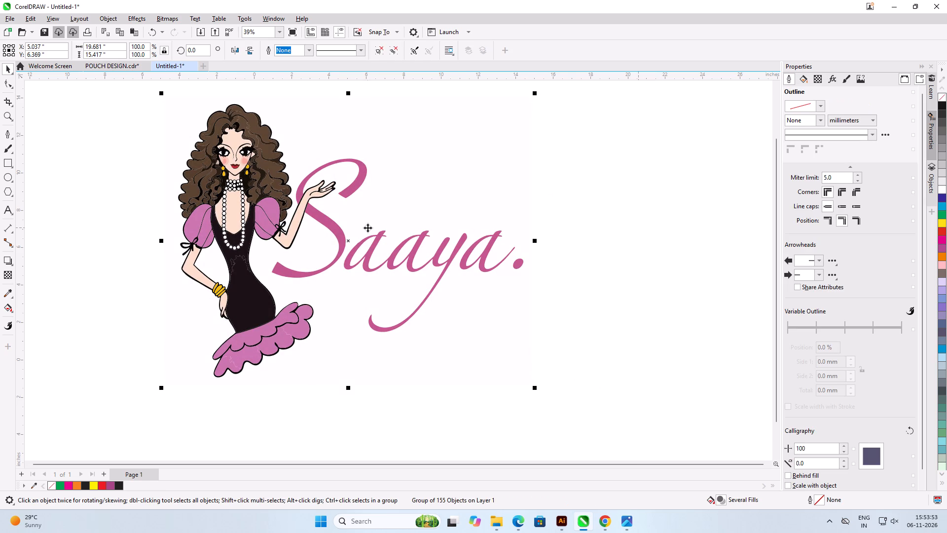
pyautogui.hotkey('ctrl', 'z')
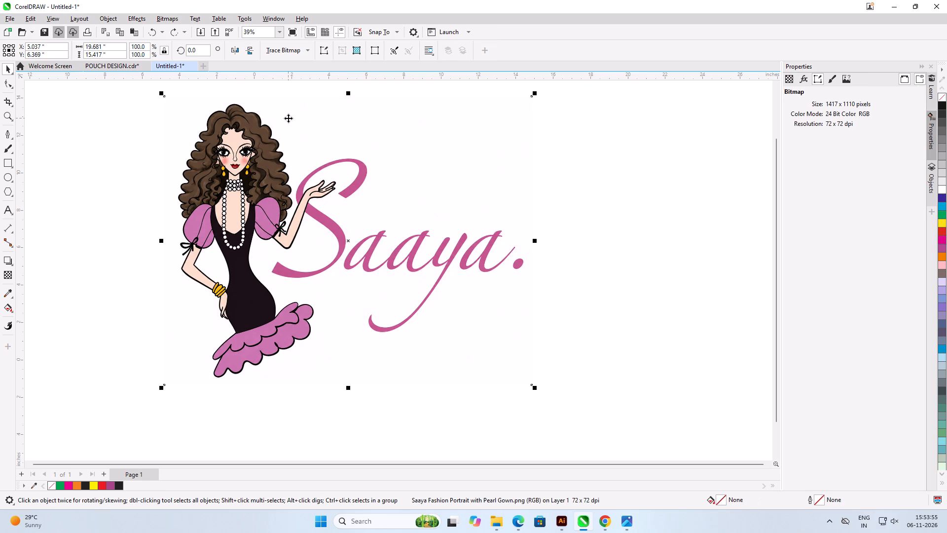
# Outline-trace the Saaya bitmap as High quality image with the background colour removed automatically and the original deleted.
pyautogui.click(277, 157)
pyautogui.click(311, 51)
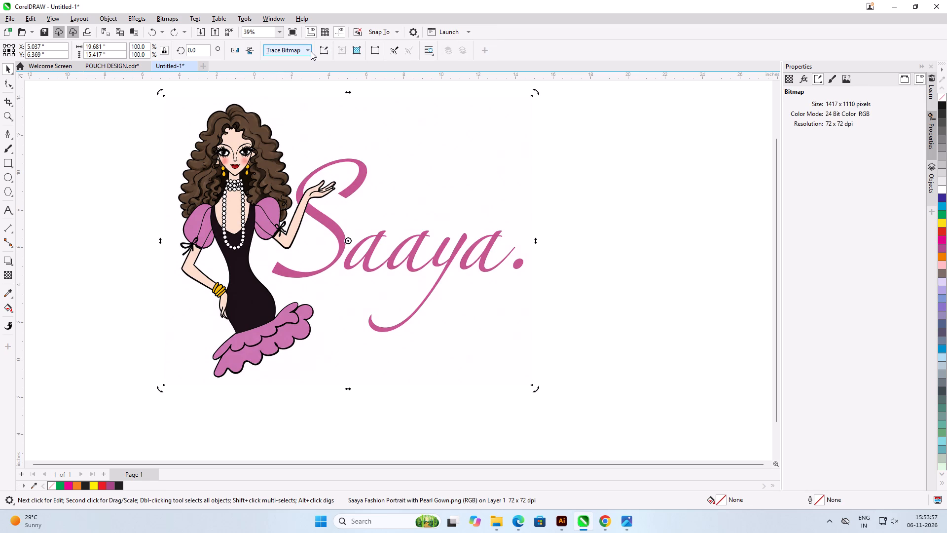
pyautogui.click(308, 91)
pyautogui.click(393, 144)
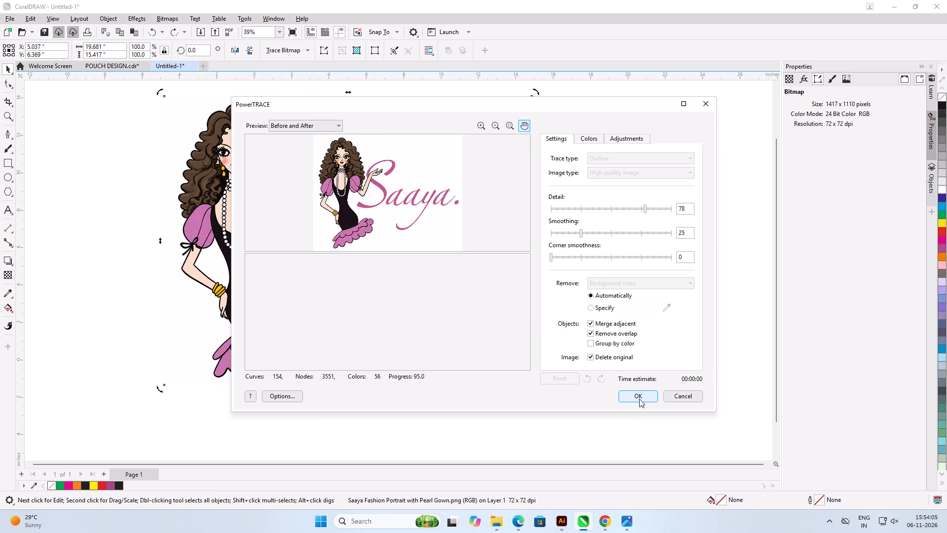
pyautogui.click(640, 395)
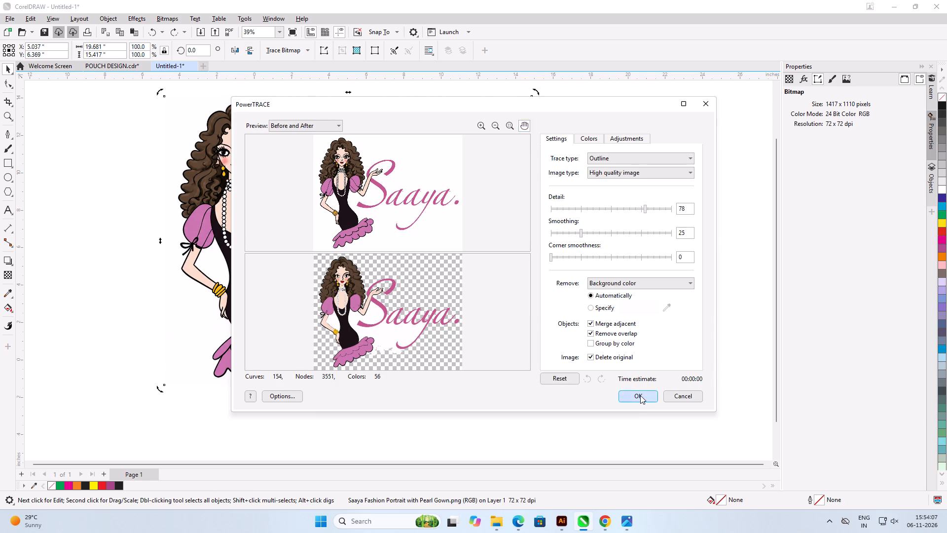
# Inspect the traced logo's details and reposition the whole group to about X 8.7", Y 5.9".
pyautogui.scroll(7, 222, 151)
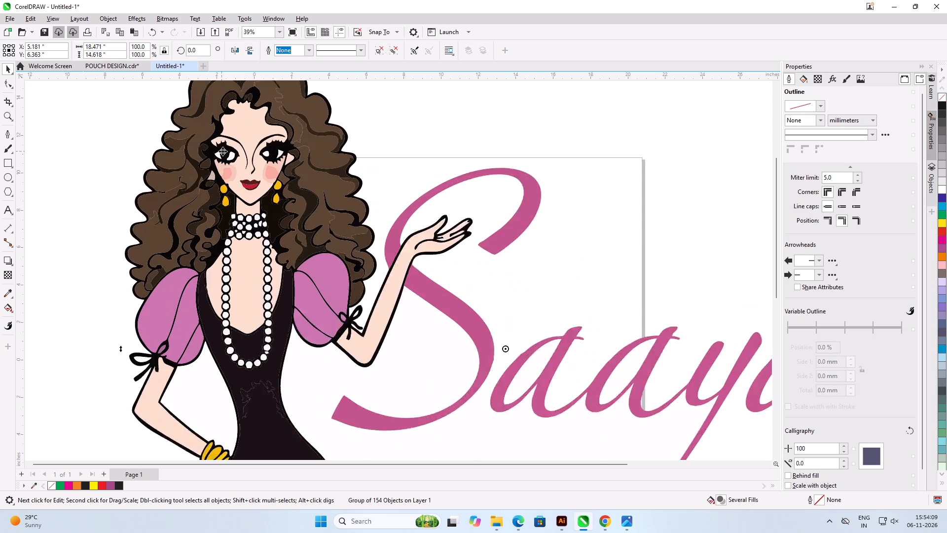
pyautogui.scroll(1, 222, 151)
pyautogui.scroll(-5, 222, 151)
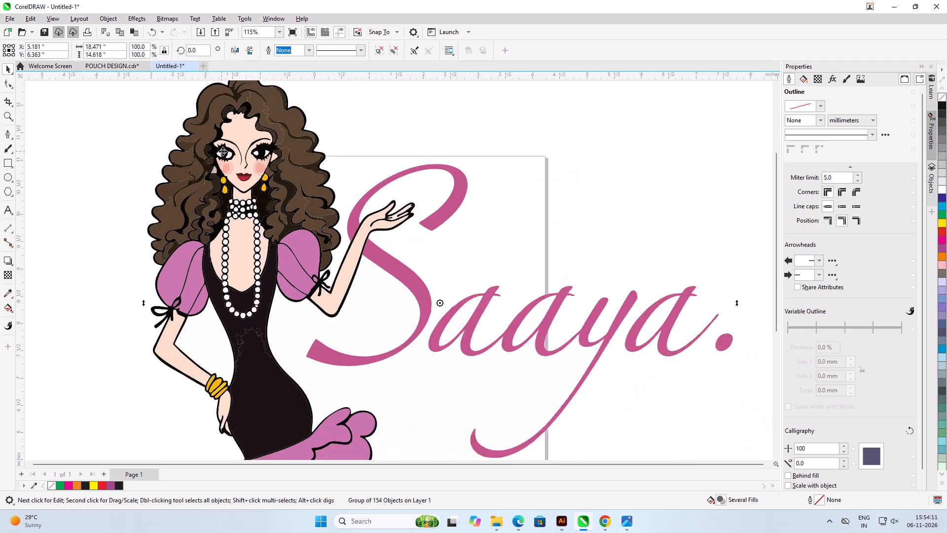
pyautogui.scroll(-1, 222, 151)
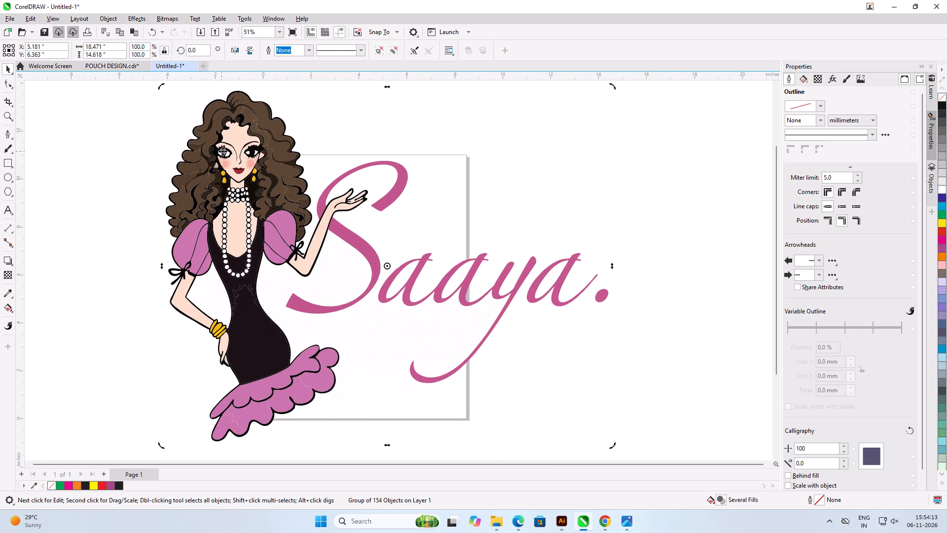
pyautogui.scroll(-1, 222, 151)
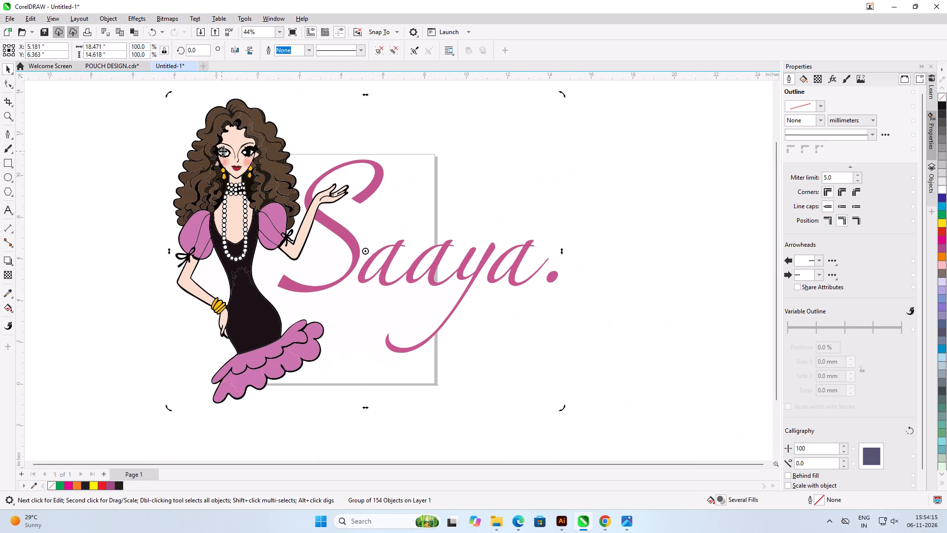
pyautogui.scroll(1, 243, 209)
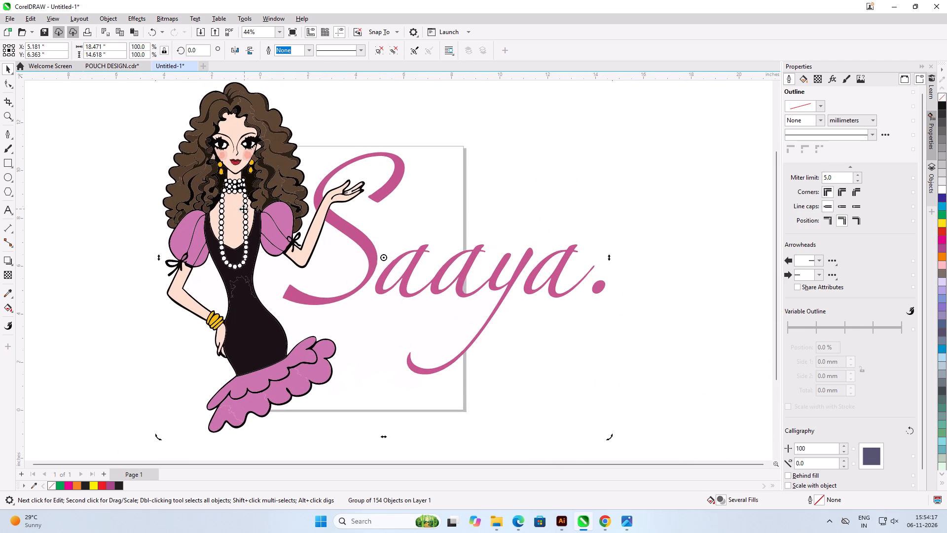
pyautogui.moveTo(242, 310); pyautogui.dragTo(406, 293)
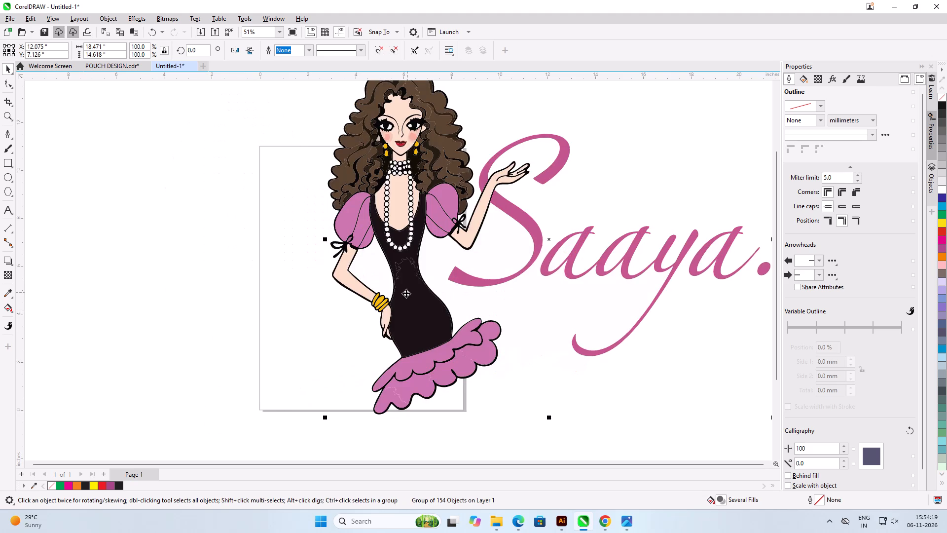
pyautogui.moveTo(406, 293); pyautogui.dragTo(325, 322)
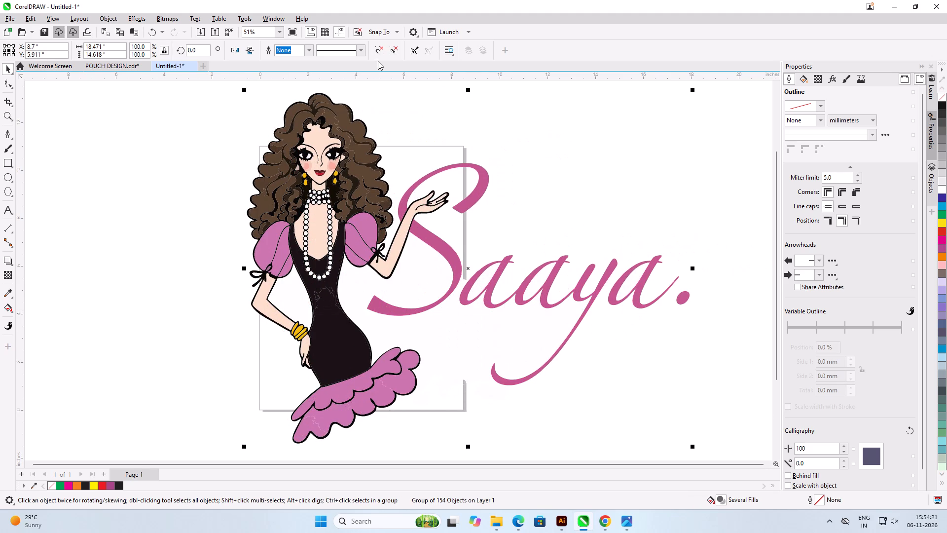
# Ungroup the traced Saaya logo into its individual objects.
pyautogui.click(378, 55)
pyautogui.click(495, 416)
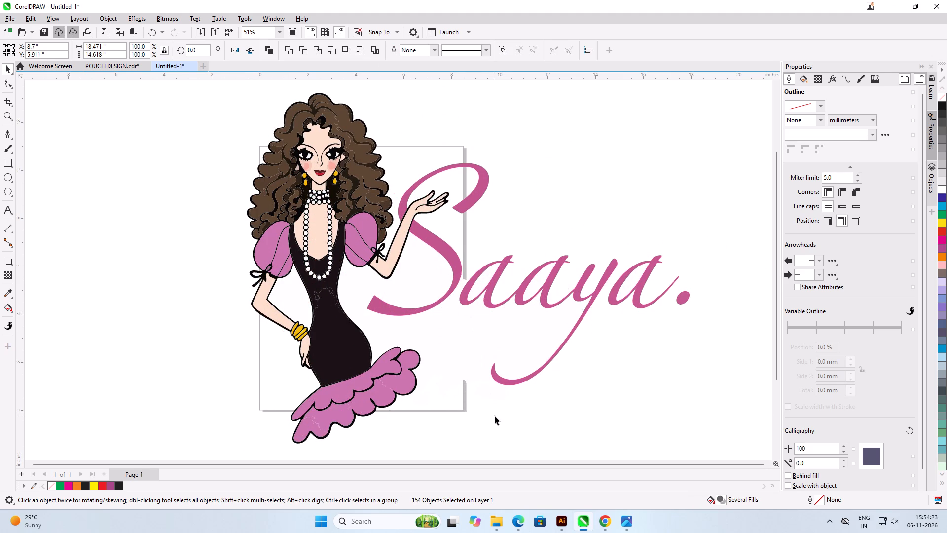
# Weld the two overlapping black pieces of the woman's dress body into one curve.
pyautogui.scroll(3, 382, 417)
pyautogui.click(296, 245)
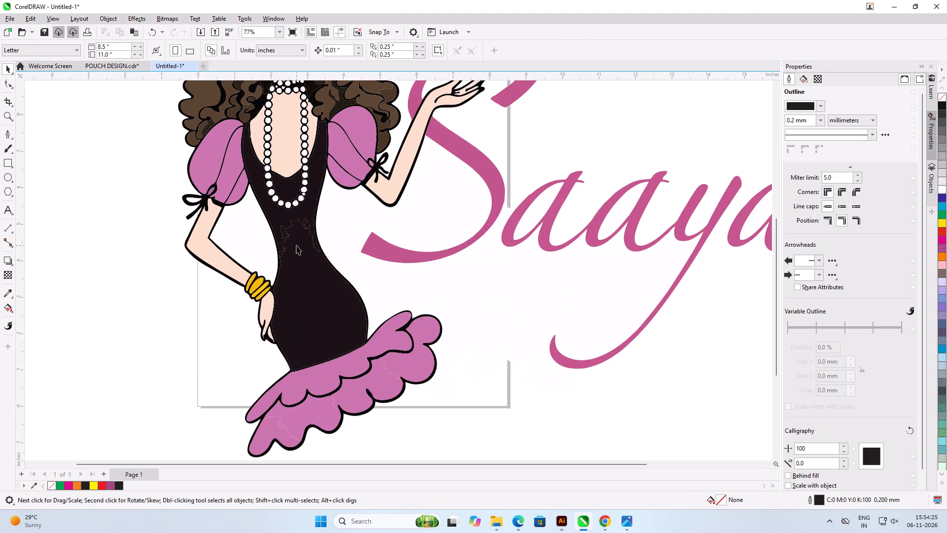
pyautogui.keyDown('shift'); pyautogui.click(269, 202); pyautogui.keyUp('shift')
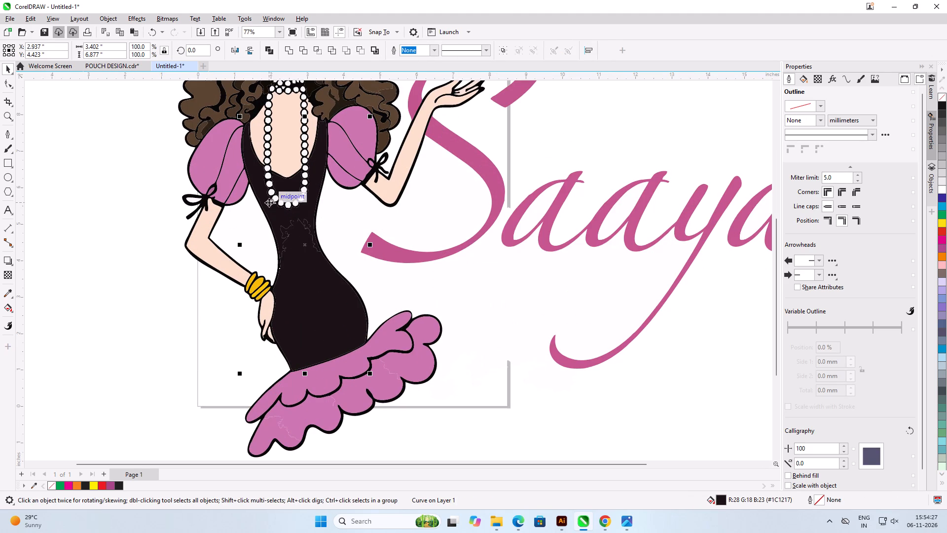
pyautogui.click(291, 50)
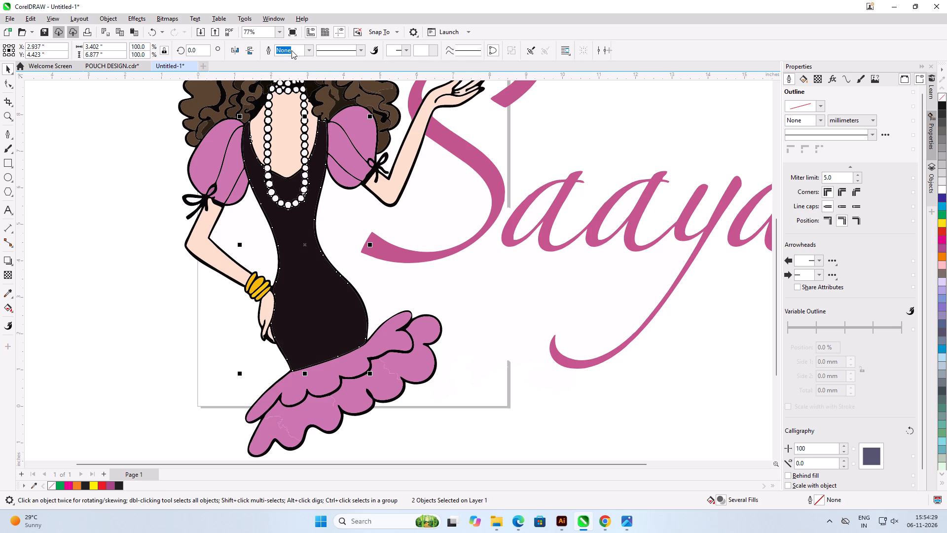
pyautogui.click(369, 228)
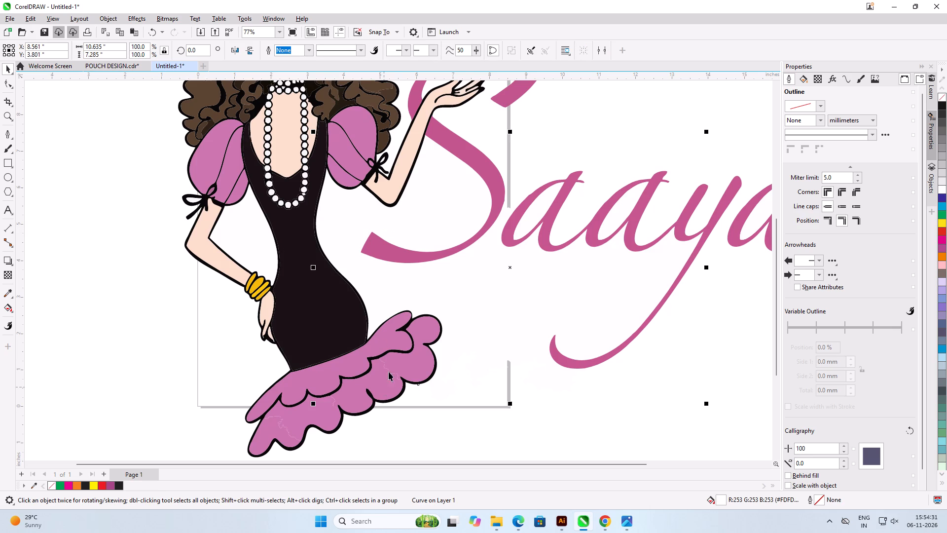
# Weld the four pink pieces of the dress's bottom ruffle into one curve.
pyautogui.click(397, 361)
pyautogui.keyDown('shift'); pyautogui.click(369, 384); pyautogui.keyUp('shift')
pyautogui.keyDown('shift'); pyautogui.click(282, 421); pyautogui.keyUp('shift')
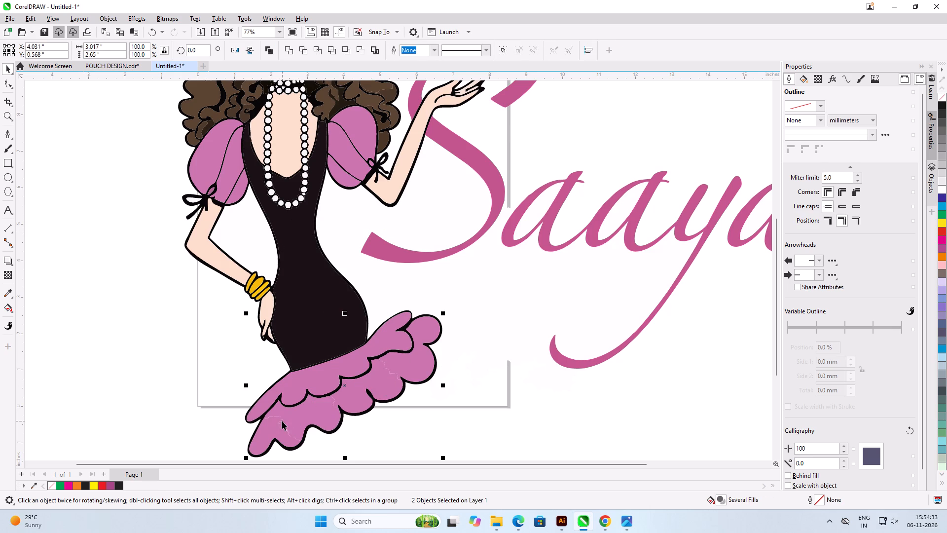
pyautogui.keyDown('shift'); pyautogui.click(268, 430); pyautogui.keyUp('shift')
pyautogui.keyDown('shift'); pyautogui.click(268, 430); pyautogui.keyUp('shift')
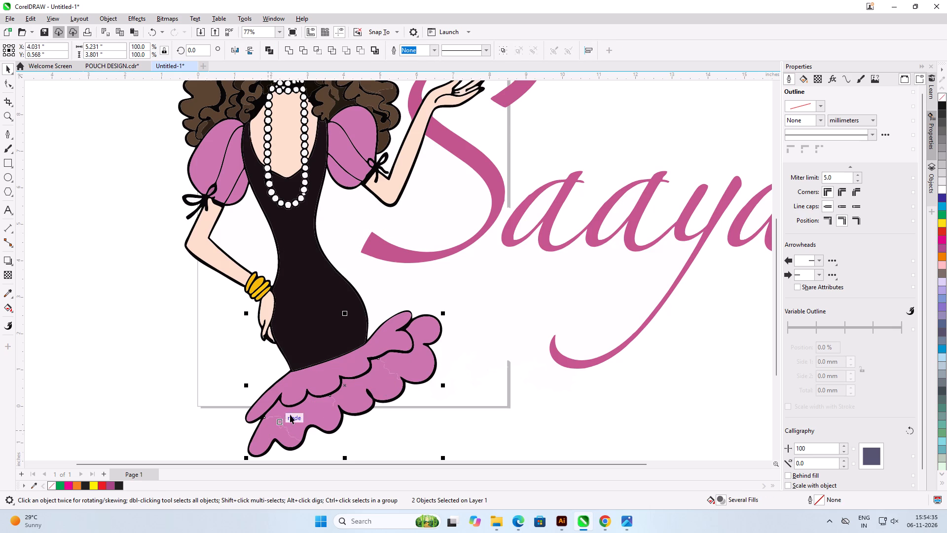
pyautogui.keyDown('shift'); pyautogui.click(292, 414); pyautogui.keyUp('shift')
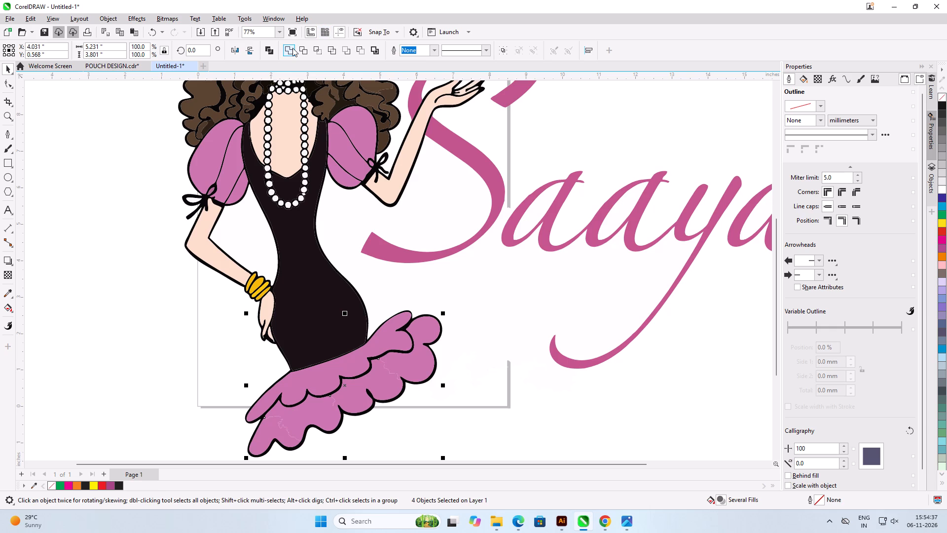
pyautogui.click(292, 48)
pyautogui.click(481, 375)
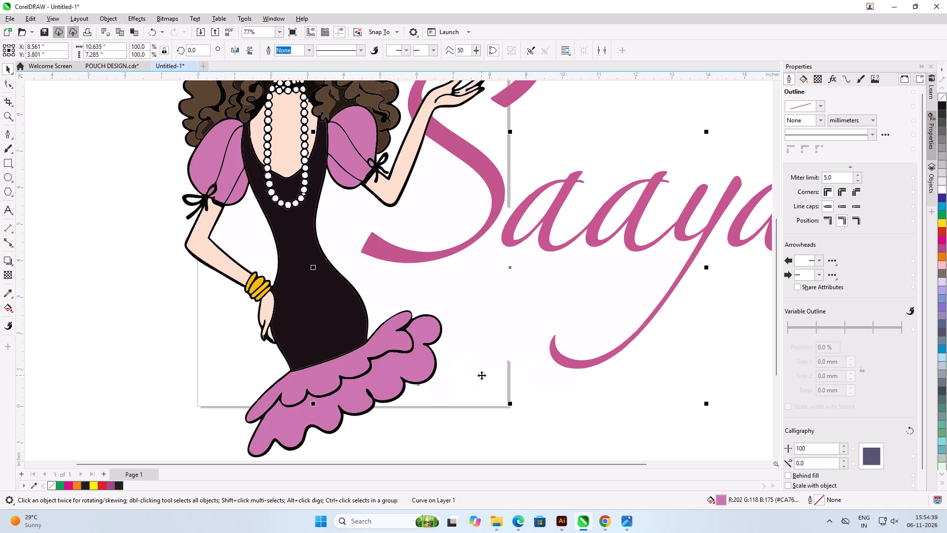
# Weld the three overlapping brown pieces of the woman's lower left curls into one curve.
pyautogui.scroll(-2, 304, 363)
pyautogui.scroll(-4, 249, 227)
pyautogui.scroll(4, 257, 155)
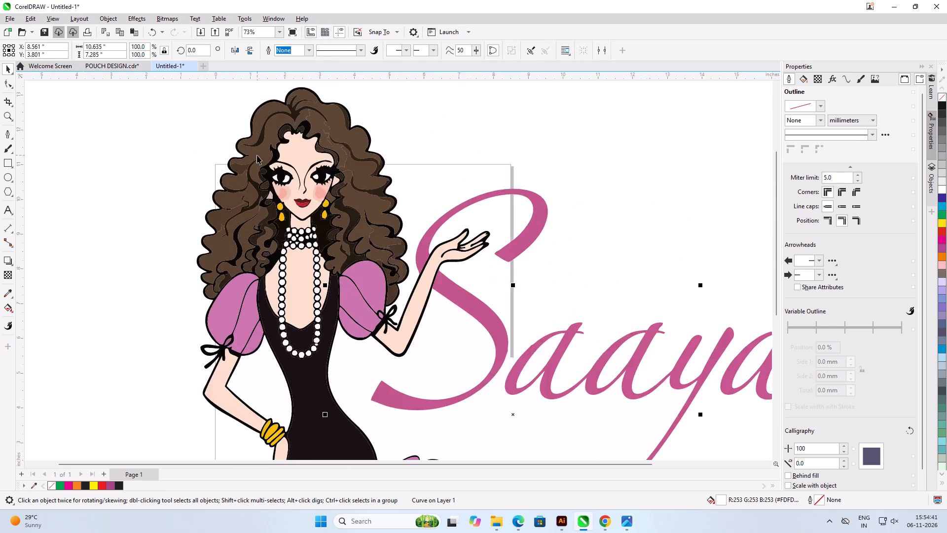
pyautogui.scroll(12, 257, 155)
pyautogui.click(210, 266)
pyautogui.keyDown('shift'); pyautogui.click(211, 182); pyautogui.keyUp('shift')
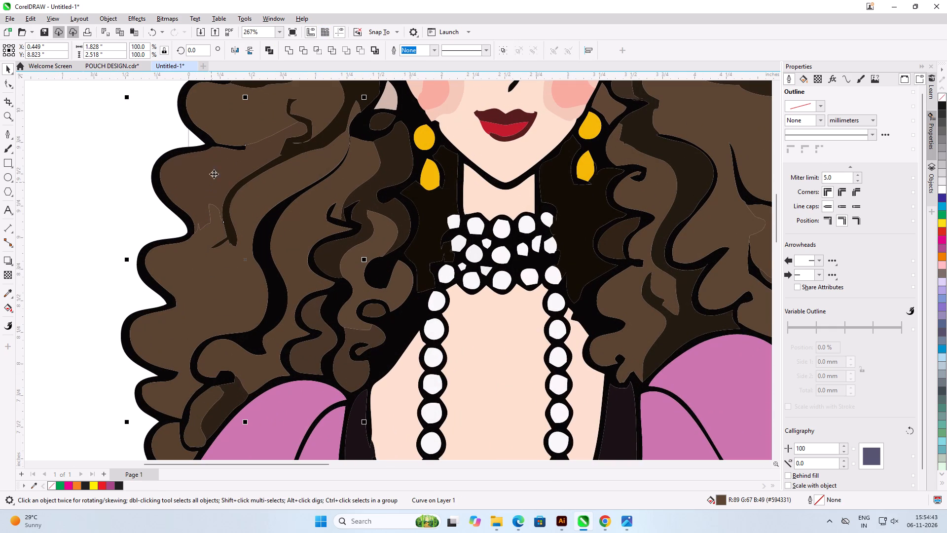
pyautogui.keyDown('shift'); pyautogui.click(230, 130); pyautogui.keyUp('shift')
pyautogui.click(283, 49)
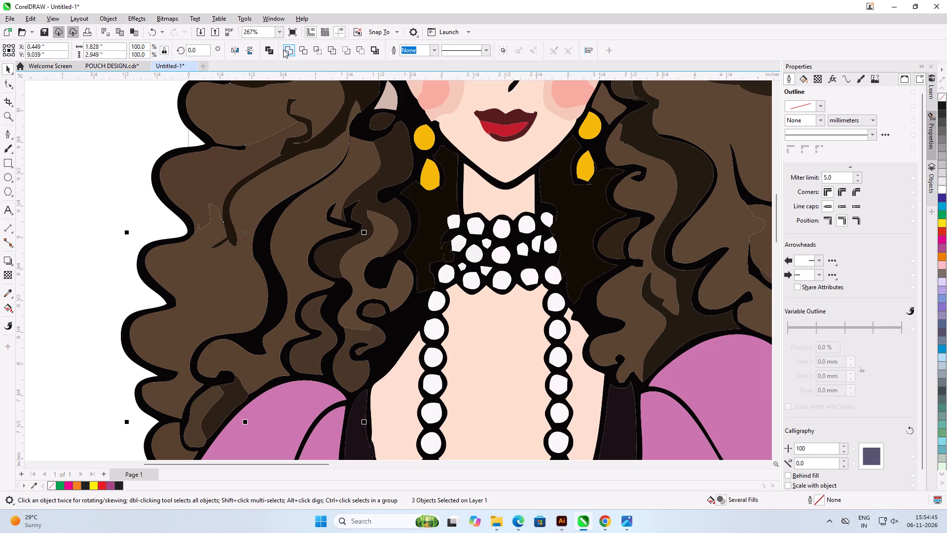
# Weld the overlapping brown pieces of the left hair beside the forehead and eye into one curve.
pyautogui.scroll(-7, 261, 328)
pyautogui.scroll(3, 297, 231)
pyautogui.scroll(3, 285, 184)
pyautogui.click(253, 175)
pyautogui.keyDown('shift'); pyautogui.click(273, 130); pyautogui.keyUp('shift')
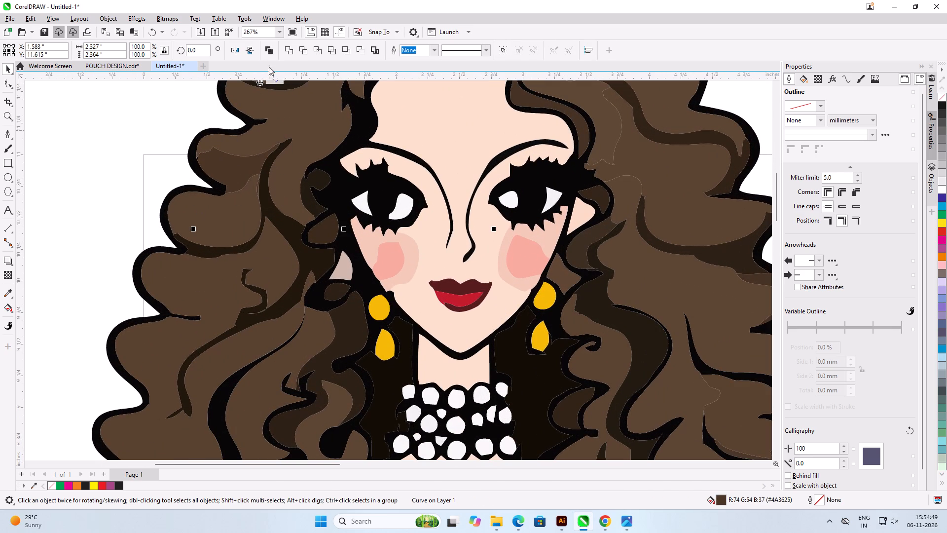
pyautogui.click(294, 51)
pyautogui.scroll(-6, 189, 320)
pyautogui.scroll(5, 219, 244)
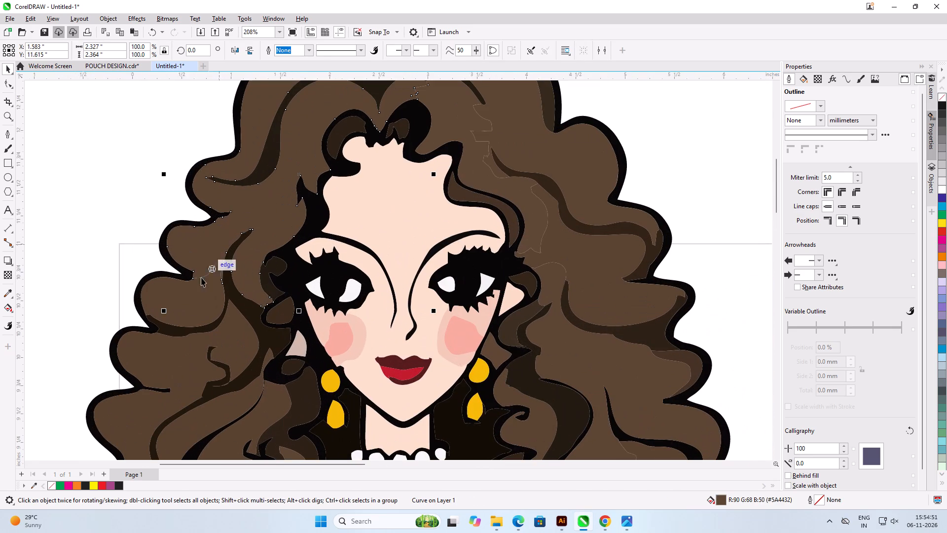
pyautogui.keyDown('shift'); pyautogui.click(199, 299); pyautogui.keyUp('shift')
pyautogui.click(288, 51)
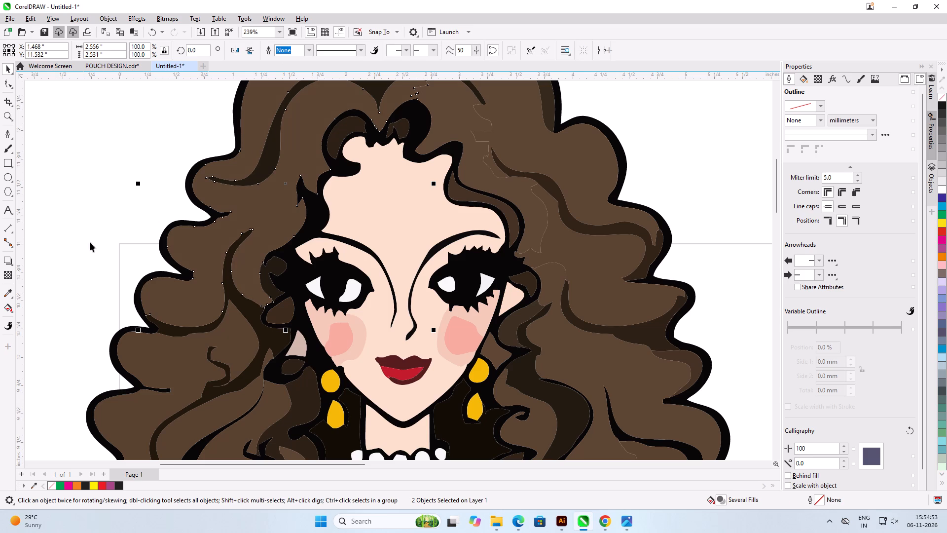
pyautogui.click(60, 175)
# Weld the left hair curve with the brown pieces across the crown and upper right hair.
pyautogui.scroll(-5, 165, 252)
pyautogui.scroll(2, 413, 152)
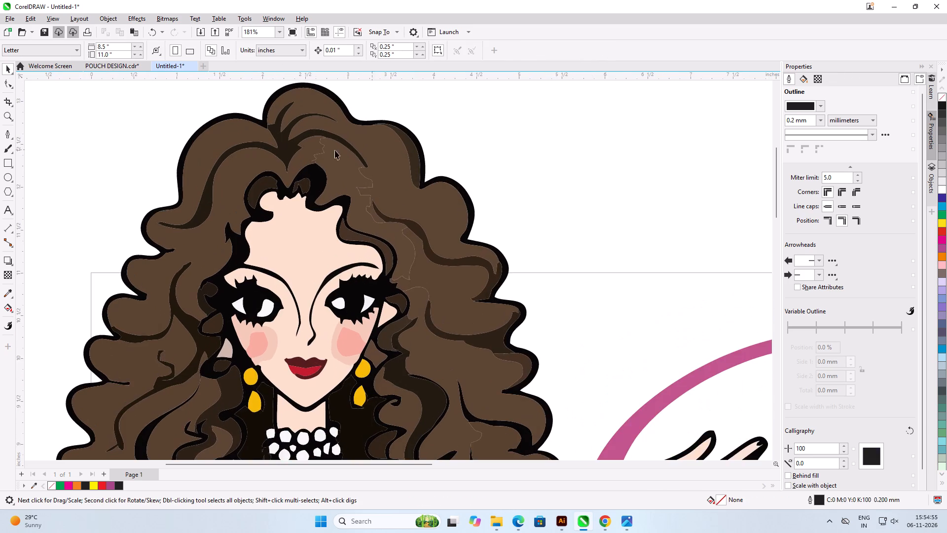
pyautogui.scroll(5, 296, 142)
pyautogui.click(321, 148)
pyautogui.keyDown('shift'); pyautogui.click(370, 188); pyautogui.keyUp('shift')
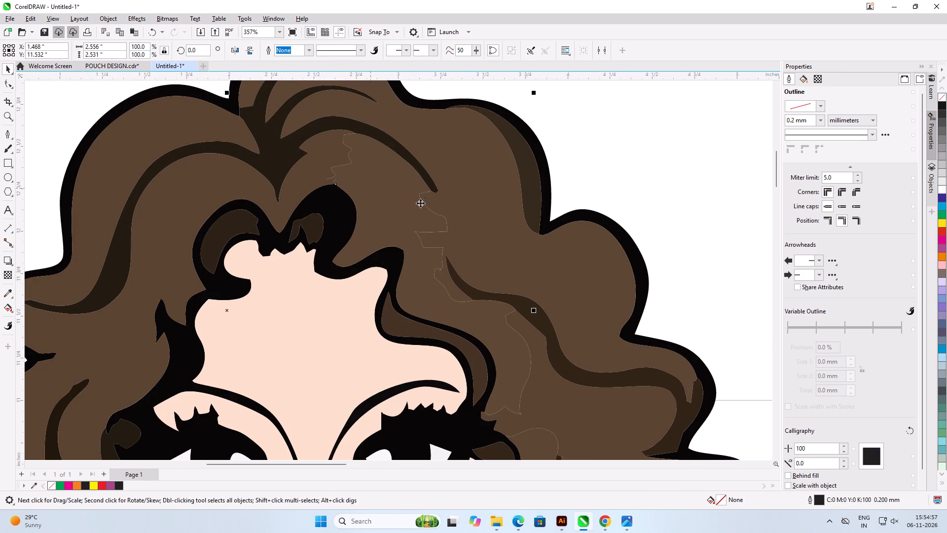
pyautogui.keyDown('shift'); pyautogui.click(546, 399); pyautogui.keyUp('shift')
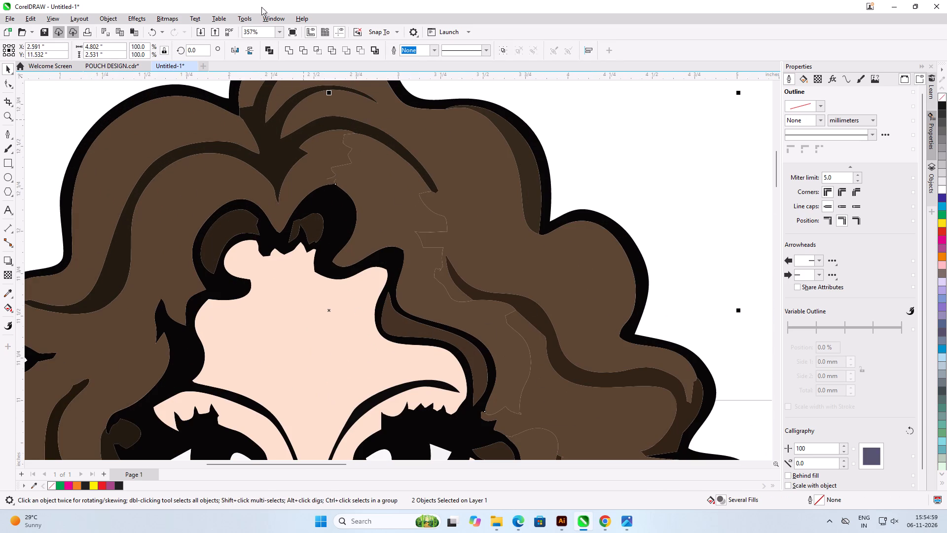
pyautogui.click(291, 48)
pyautogui.scroll(-10, 291, 48)
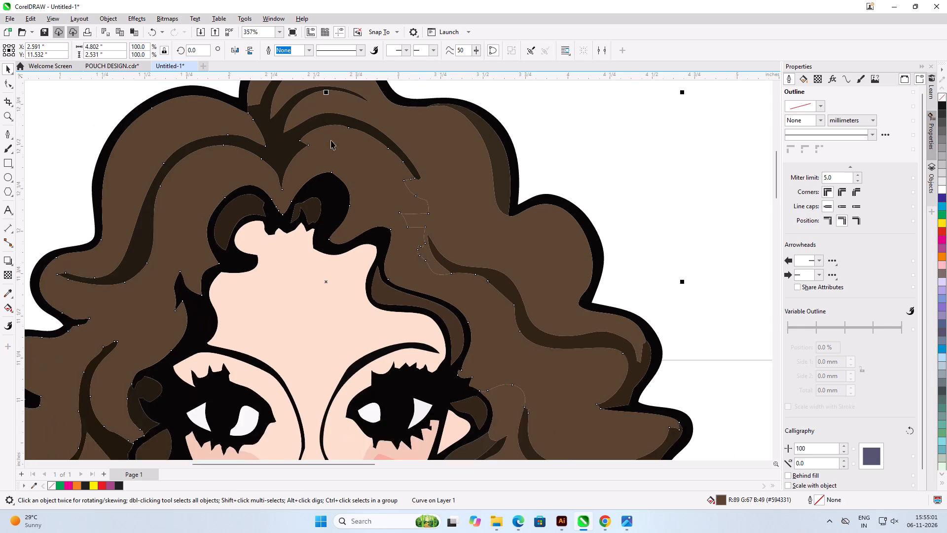
pyautogui.keyDown('shift'); pyautogui.click(414, 183); pyautogui.keyUp('shift')
pyautogui.click(287, 50)
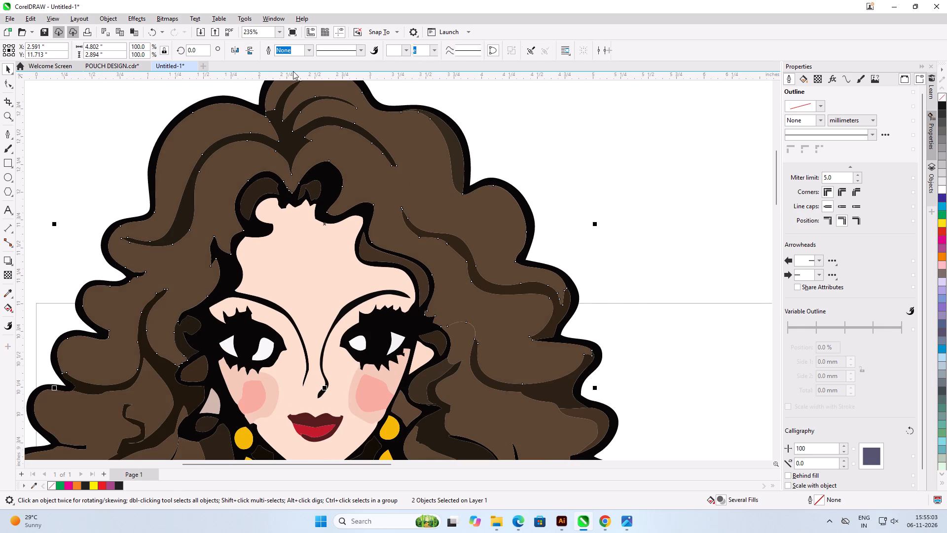
# Weld the two large brown pieces of the lower right curls, beside the earring and above the sleeve, into one curve.
pyautogui.scroll(-7, 295, 80)
pyautogui.scroll(8, 374, 203)
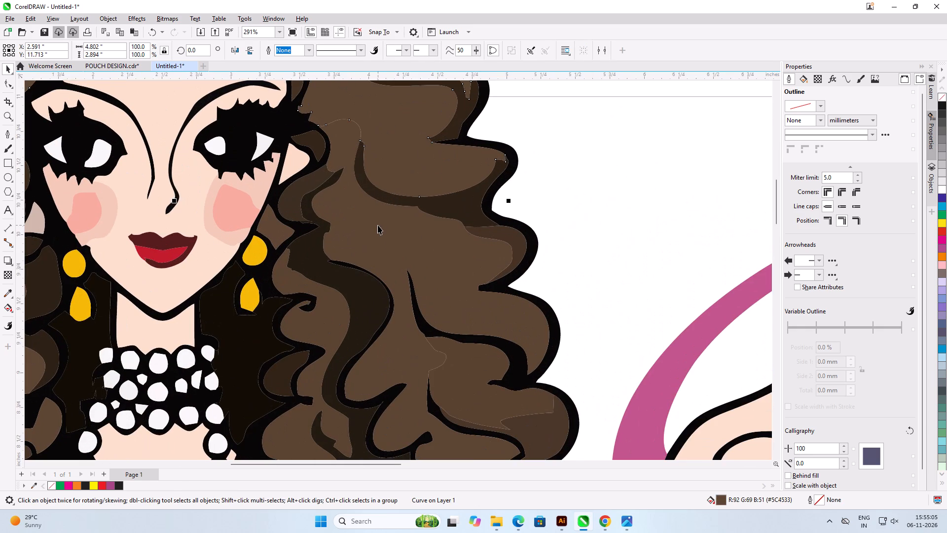
pyautogui.click(378, 225)
pyautogui.scroll(-4, 346, 113)
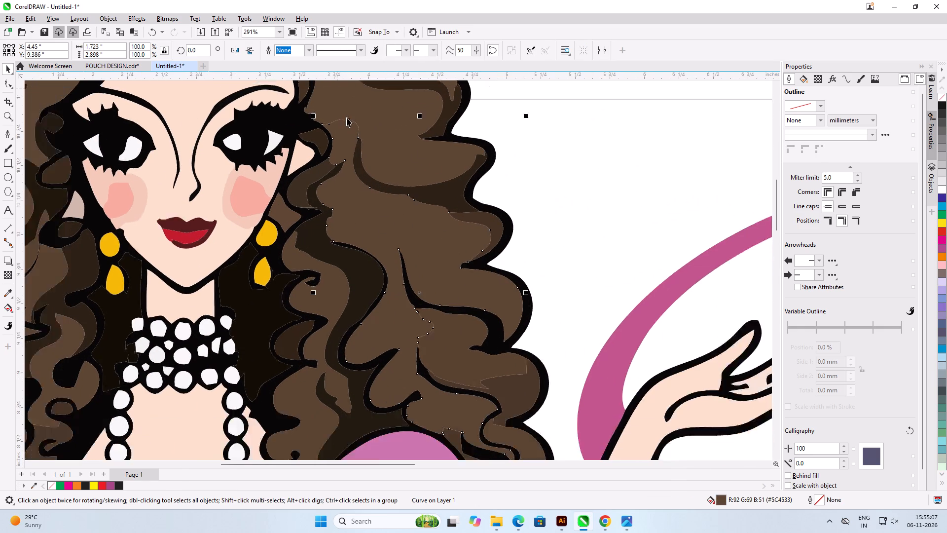
pyautogui.scroll(-2, 347, 117)
pyautogui.scroll(5, 380, 254)
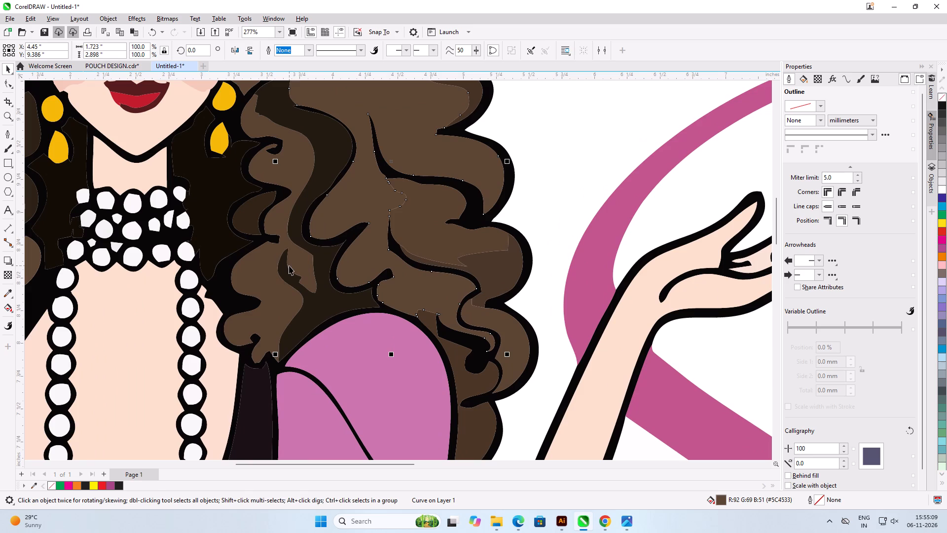
pyautogui.keyDown('shift'); pyautogui.click(292, 252); pyautogui.keyUp('shift')
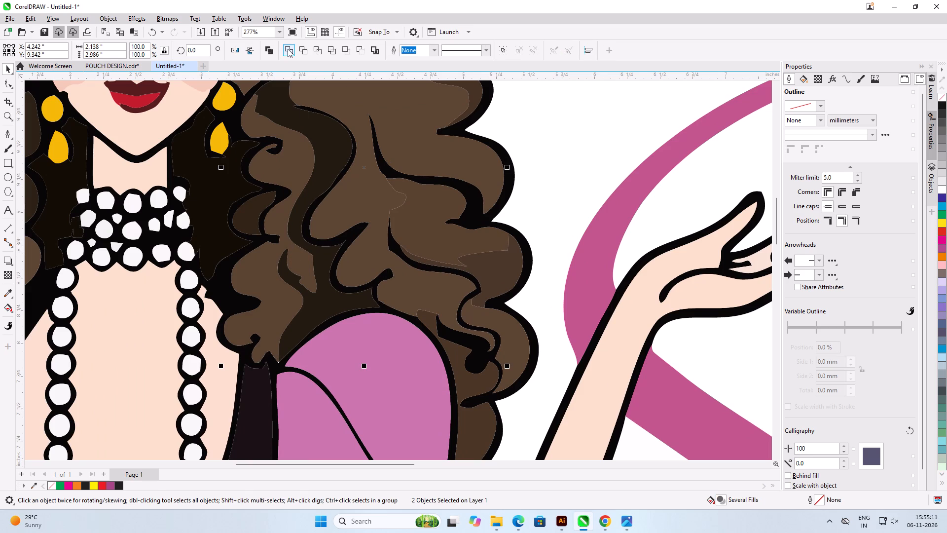
pyautogui.click(288, 49)
# Weld the remaining highlight and darker shading pieces at the outer edge of the lower right curls into the hair curve.
pyautogui.scroll(-3, 287, 91)
pyautogui.scroll(4, 356, 192)
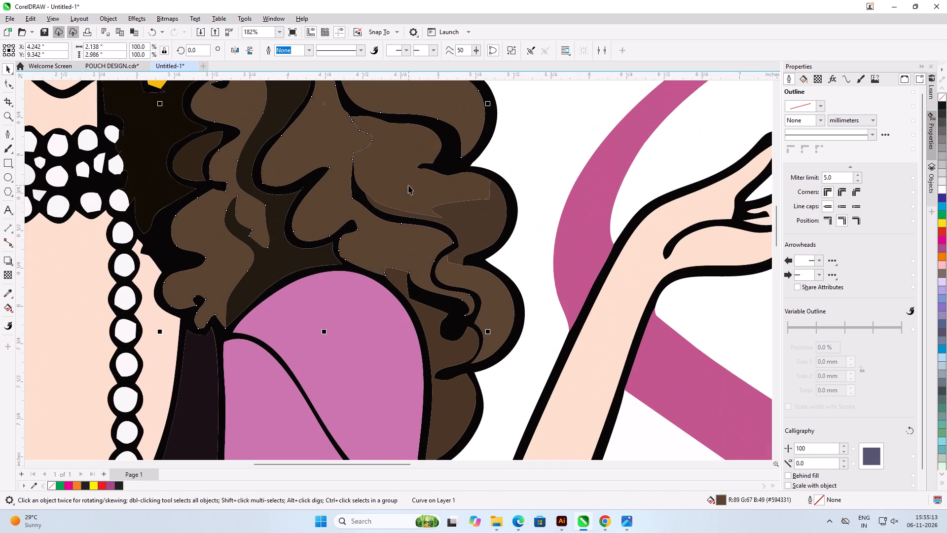
pyautogui.keyDown('shift'); pyautogui.click(408, 185); pyautogui.keyUp('shift')
pyautogui.click(289, 47)
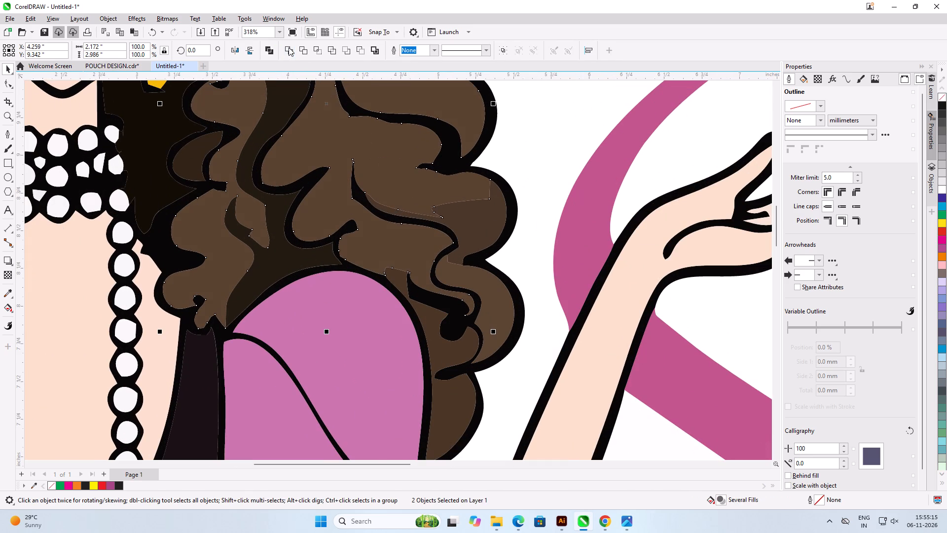
pyautogui.keyDown('shift'); pyautogui.click(468, 223); pyautogui.keyUp('shift')
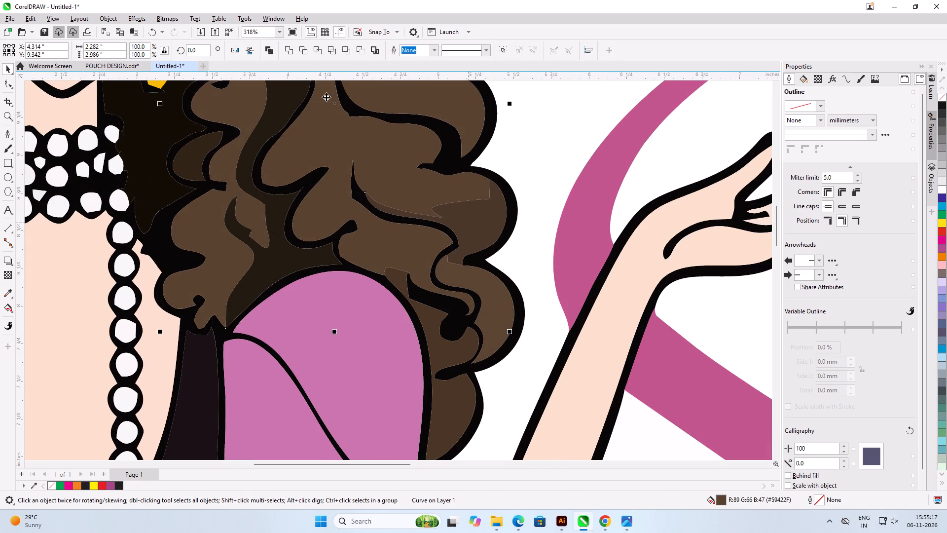
pyautogui.click(295, 51)
pyautogui.click(293, 51)
pyautogui.scroll(-2, 452, 168)
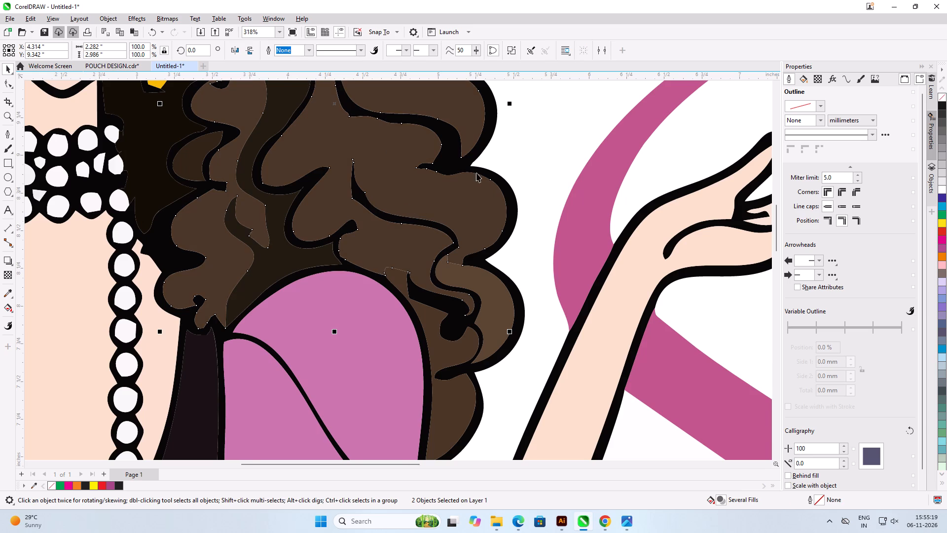
pyautogui.scroll(-12, 476, 173)
pyautogui.click(266, 190)
pyautogui.scroll(-4, 265, 207)
pyautogui.scroll(5, 532, 173)
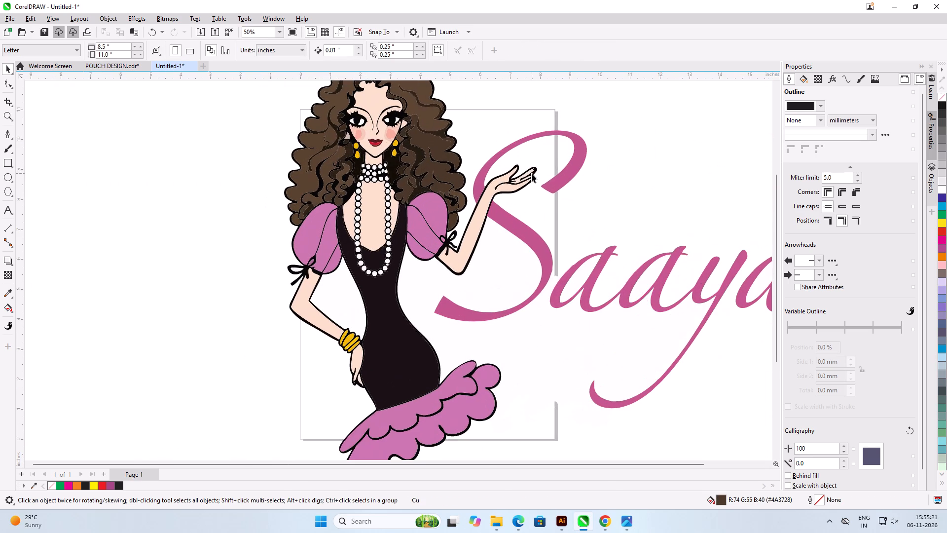
# Delete the large white background piece between the raised arm and the Saaya lettering.
pyautogui.click(507, 290)
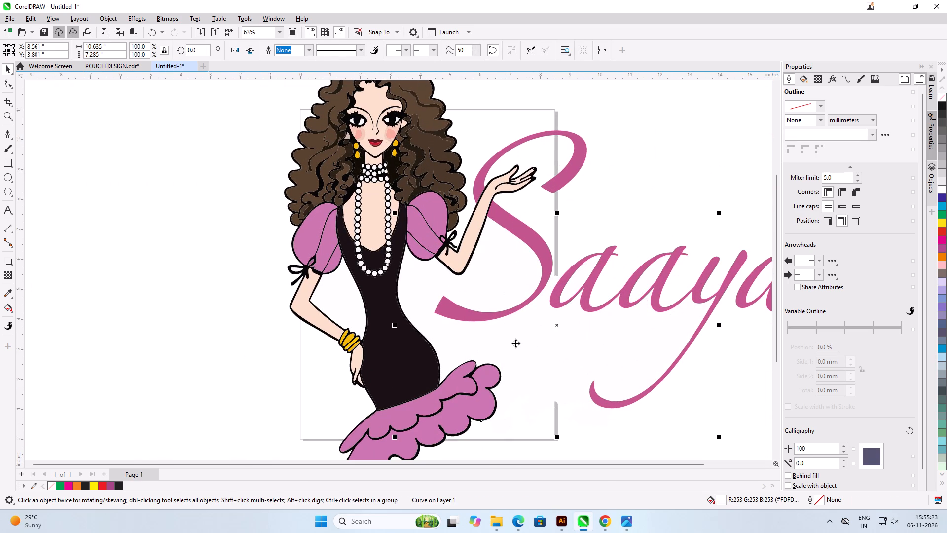
pyautogui.press('Delete')
# Move all the logo's objects to about X 9.35", Y 12.35" and group them.
pyautogui.scroll(-3, 248, 252)
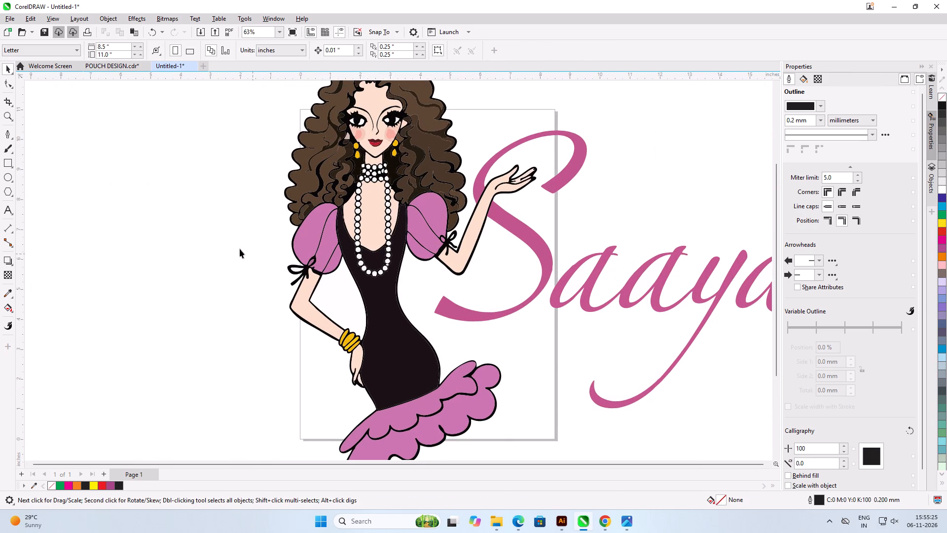
pyautogui.scroll(-4, 240, 249)
pyautogui.moveTo(192, 161); pyautogui.dragTo(499, 379)
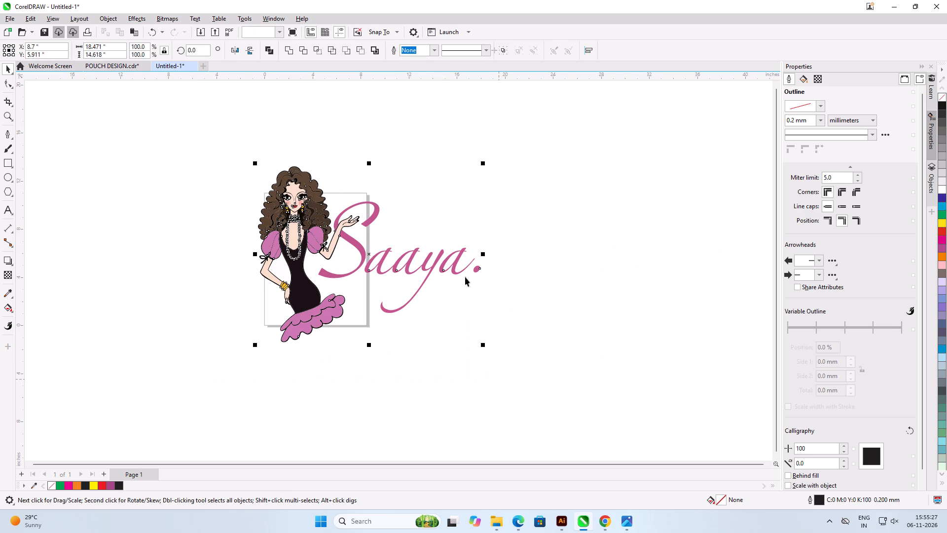
pyautogui.moveTo(439, 263); pyautogui.dragTo(449, 187)
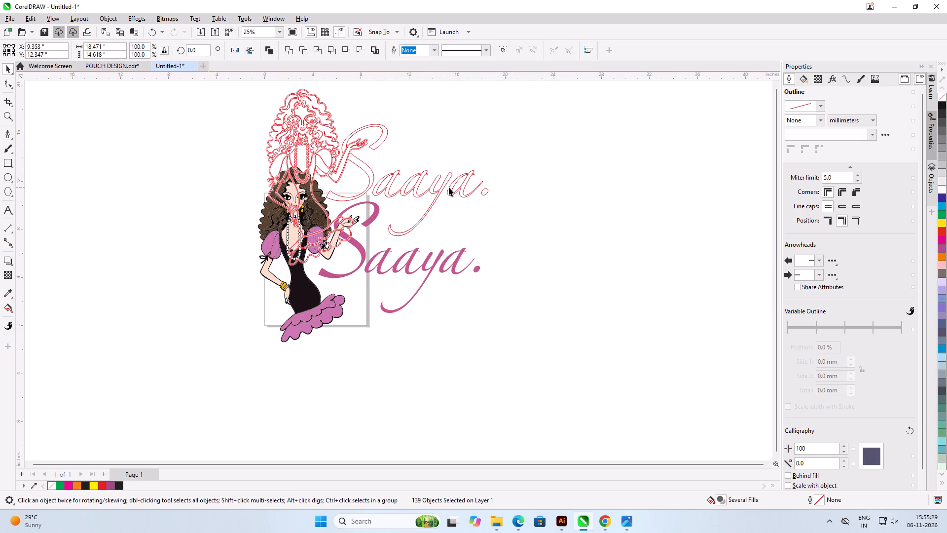
pyautogui.hotkey('ctrl', 'g')
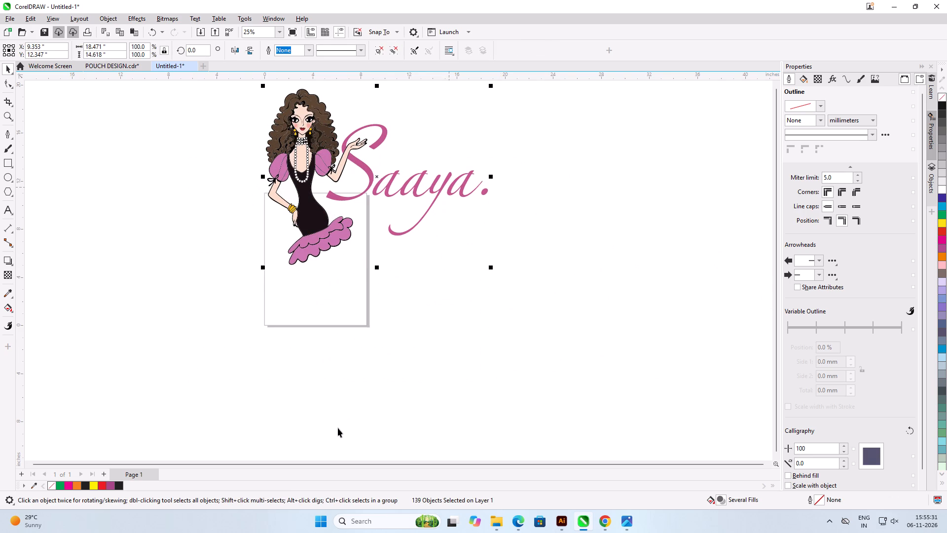
# Add a blue backdrop rectangle of about 40.8 × 23.4 inches around the logo and place it behind the artwork.
pyautogui.click(338, 428)
pyautogui.scroll(-4, 331, 420)
pyautogui.click(3, 164)
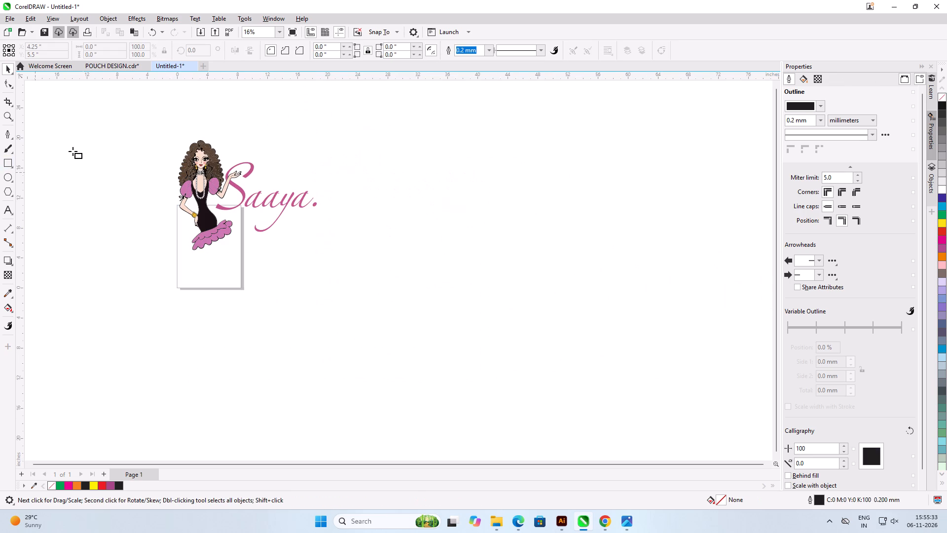
pyautogui.moveTo(85, 116); pyautogui.dragTo(392, 292)
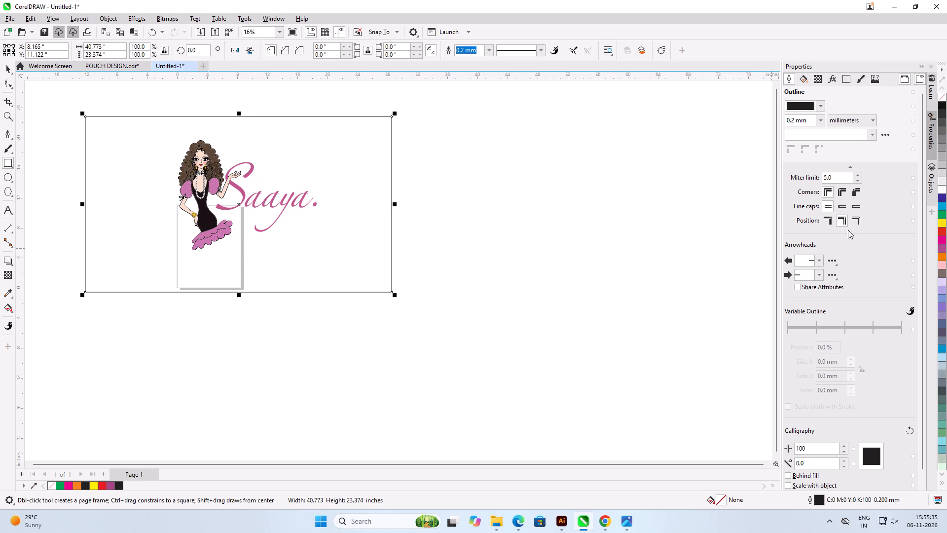
pyautogui.click(942, 197)
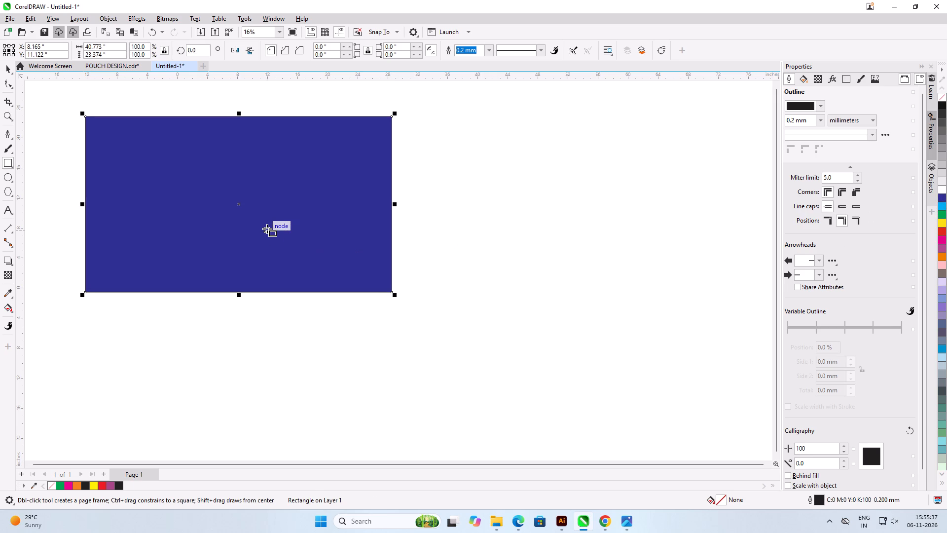
pyautogui.hotkey('ctrl', 'pagedown')
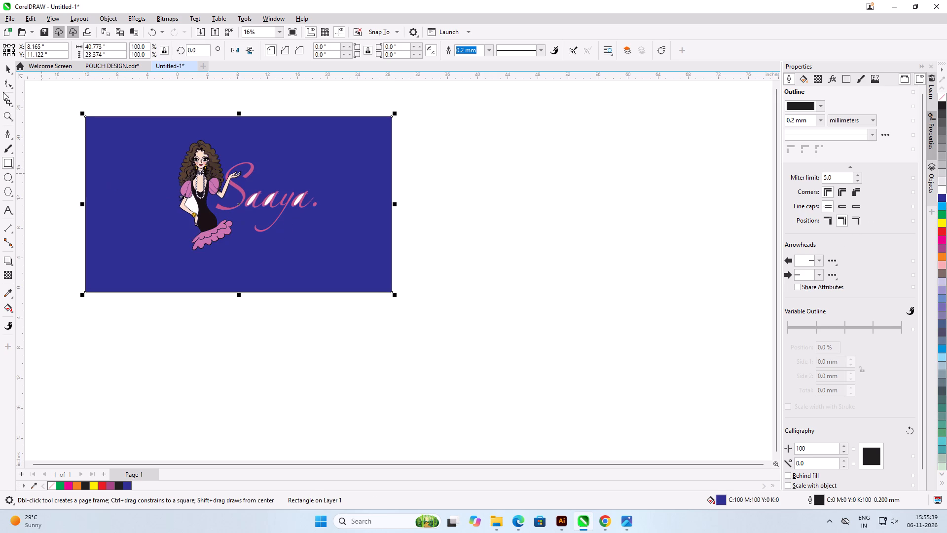
# Ungroup the whole Saaya logo back into its individual objects.
pyautogui.click(6, 72)
pyautogui.scroll(10, 241, 232)
pyautogui.scroll(1, 213, 199)
pyautogui.click(255, 195)
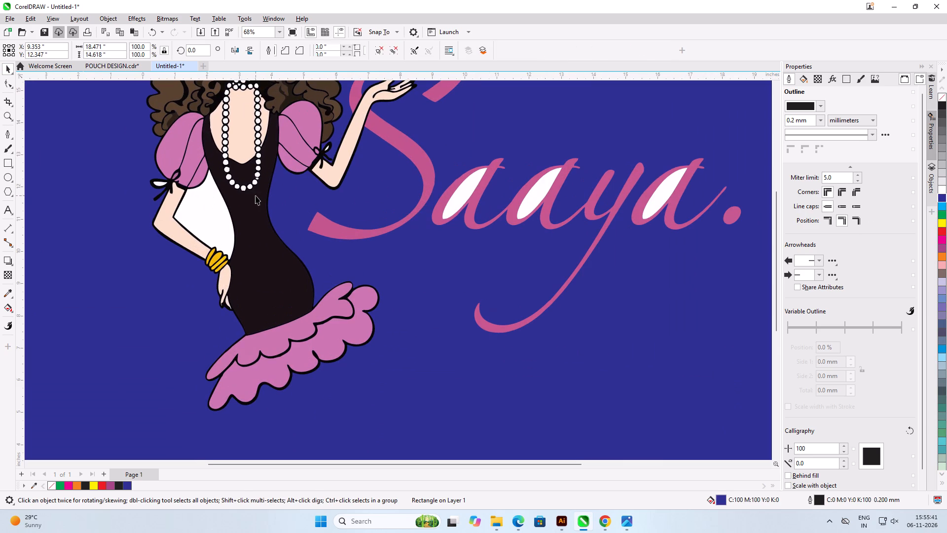
pyautogui.click(392, 50)
# Delete the white leftover shapes inside the left sleeve's bow loop and between the bent arm and the dress.
pyautogui.scroll(6, 78, 133)
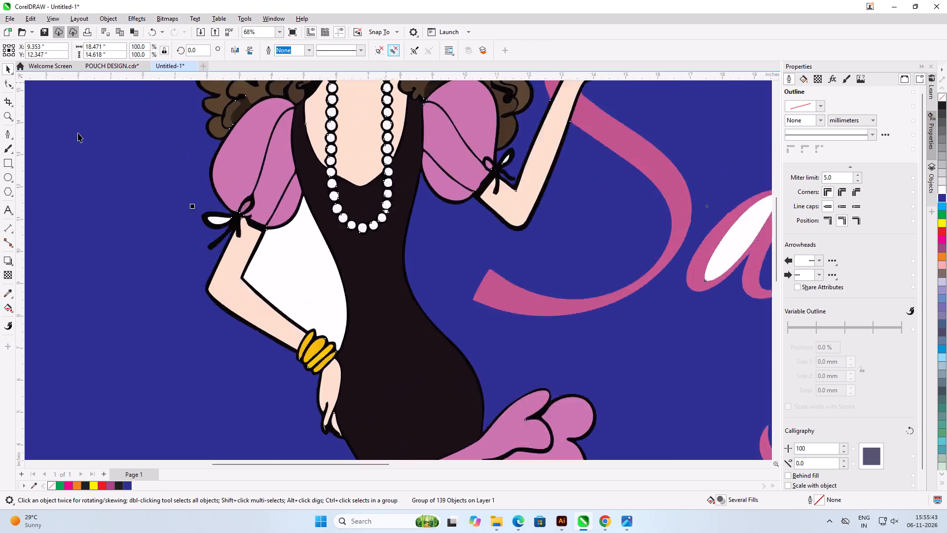
pyautogui.scroll(3, 131, 198)
pyautogui.click(133, 208)
pyautogui.scroll(9, 298, 270)
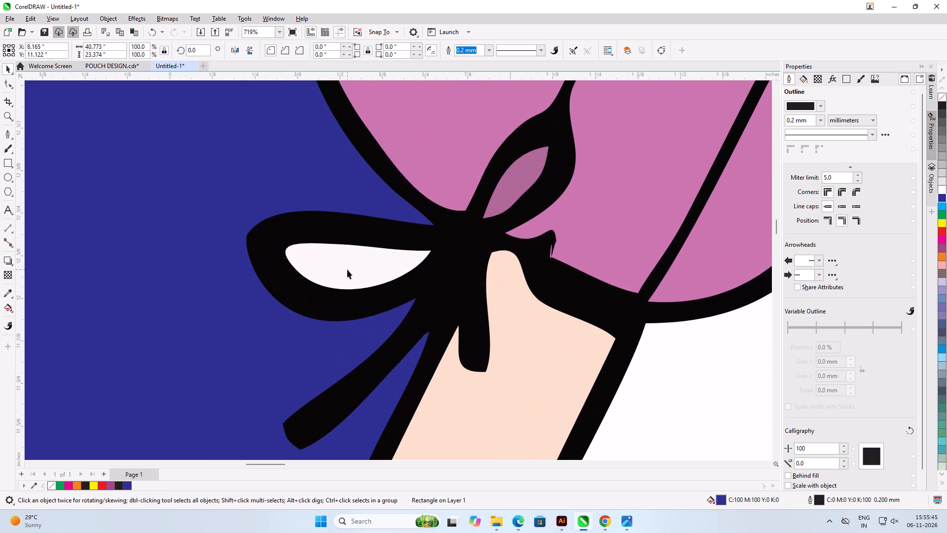
pyautogui.click(347, 269)
pyautogui.press('Delete')
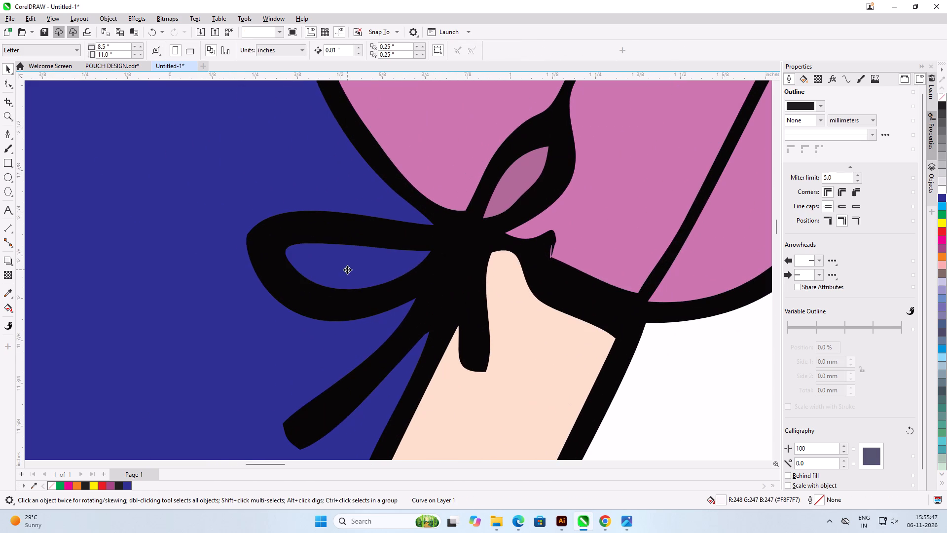
pyautogui.scroll(-3, 325, 228)
pyautogui.scroll(1, 325, 228)
pyautogui.scroll(-10, 325, 228)
pyautogui.click(406, 284)
pyautogui.press('Delete')
# Delete the white shape inside the first "a" of the Saaya lettering.
pyautogui.scroll(-7, 180, 169)
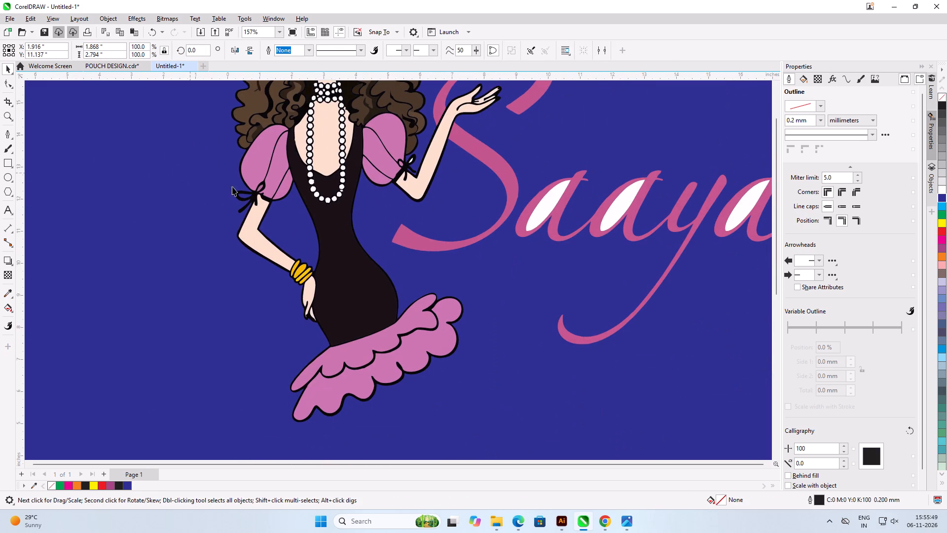
pyautogui.click(554, 202)
pyautogui.press('Delete')
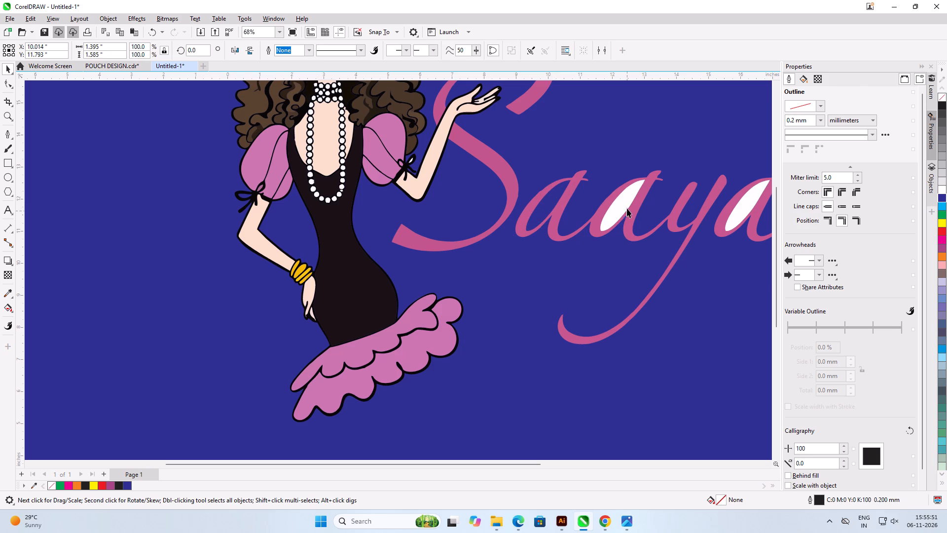
# Delete the white shapes inside the second and last "a" of the Saaya lettering.
pyautogui.click(624, 205)
pyautogui.press('Delete')
pyautogui.click(745, 204)
pyautogui.press('Delete')
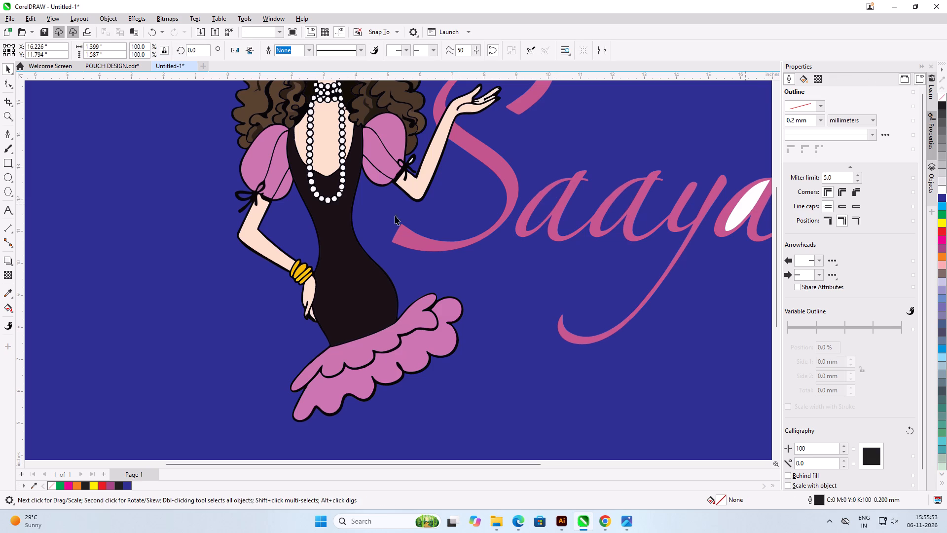
# Group all the figure and lettering objects of the Saaya logo, leaving out the blue backdrop.
pyautogui.scroll(-9, 354, 218)
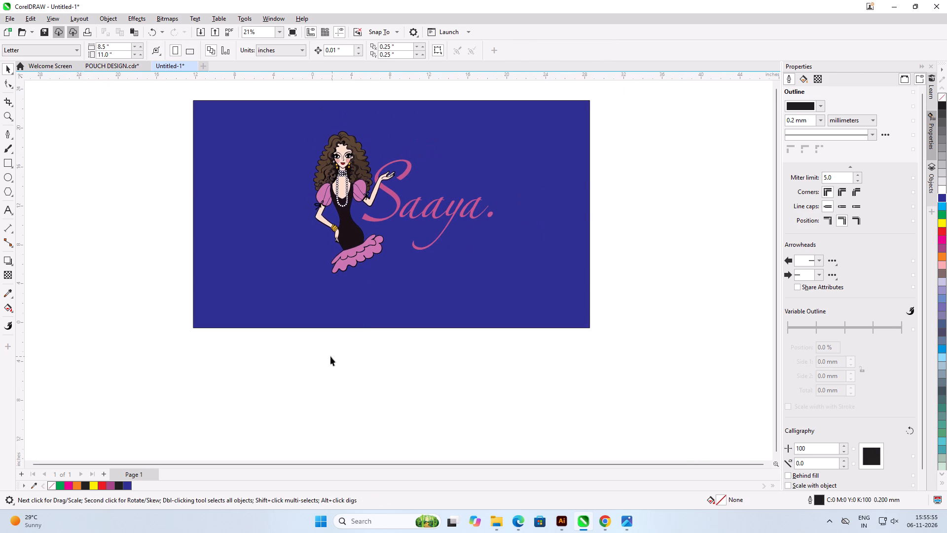
pyautogui.moveTo(316, 357); pyautogui.dragTo(322, 389)
pyautogui.moveTo(291, 387); pyautogui.dragTo(536, 265)
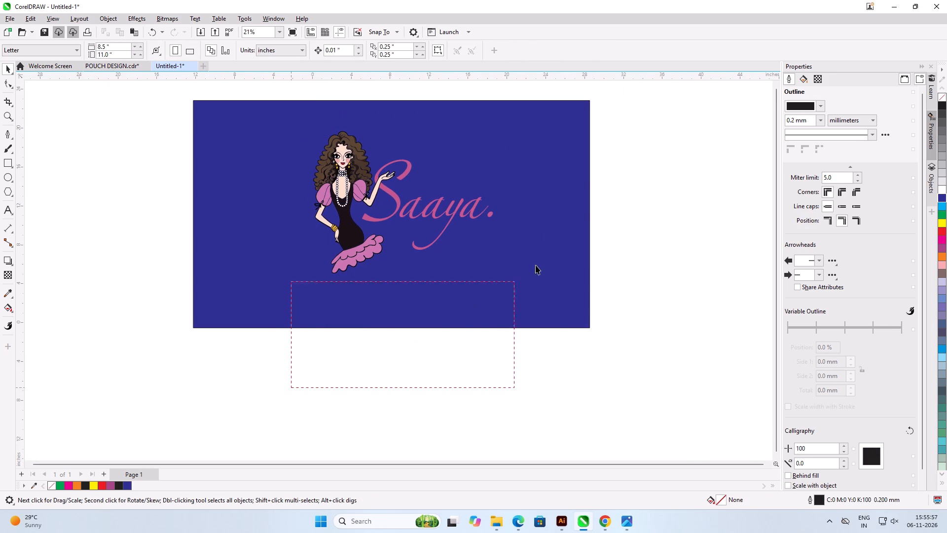
pyautogui.moveTo(536, 265); pyautogui.dragTo(544, 118)
pyautogui.press('Delete')
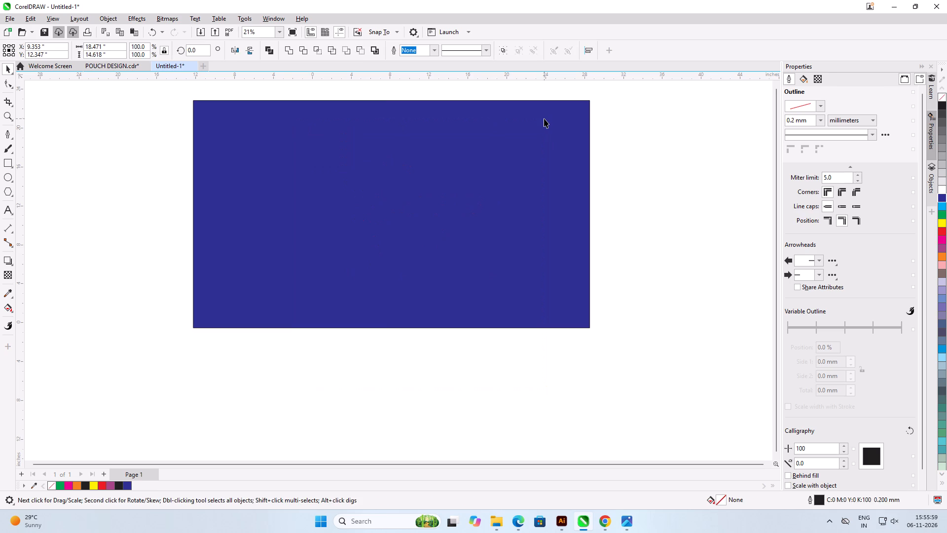
pyautogui.hotkey('ctrl', 'z')
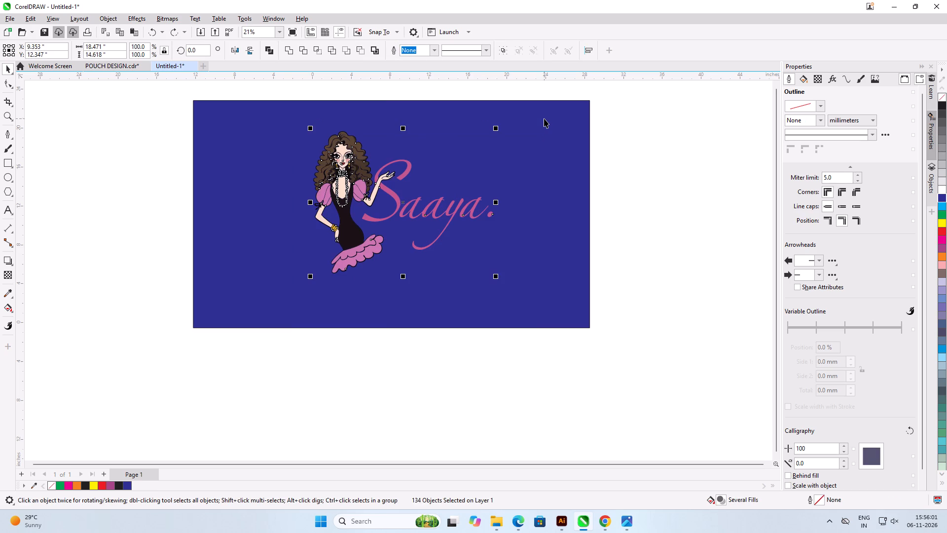
pyautogui.hotkey('ctrl', 'g')
# Copy the grouped Saaya logo into the POUCH DESIGN document and place it beside the BIG POUCH label, clear of the pouches.
pyautogui.hotkey('ctrl', 'c')
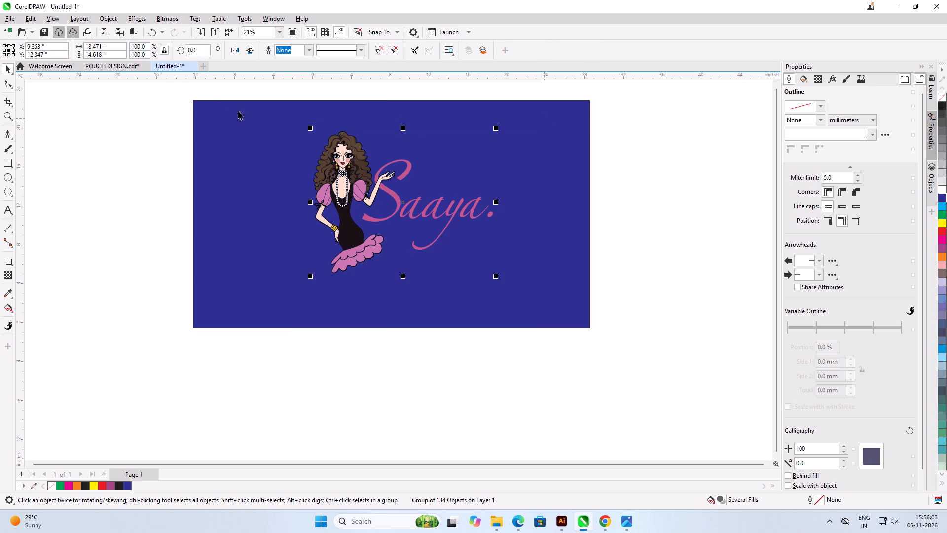
pyautogui.click(118, 64)
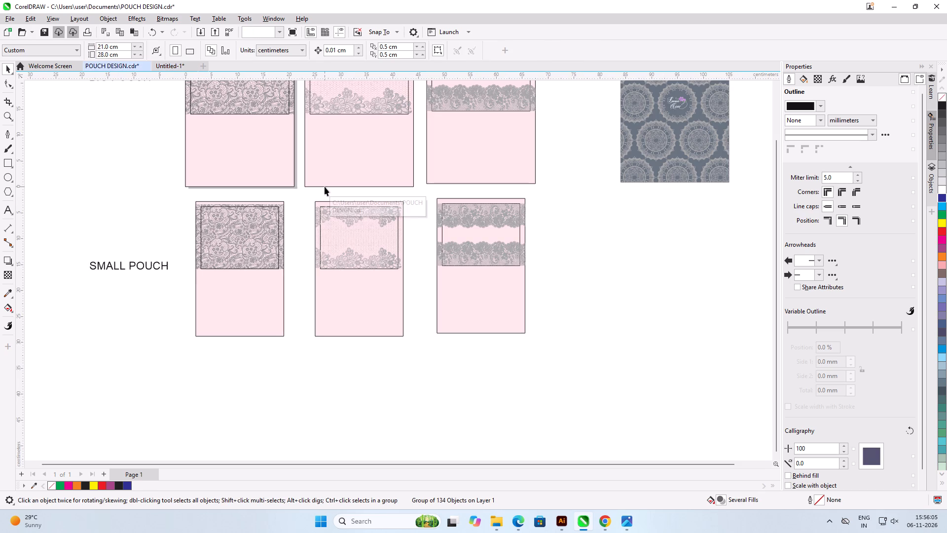
pyautogui.click(567, 238)
pyautogui.hotkey('ctrl', 'v')
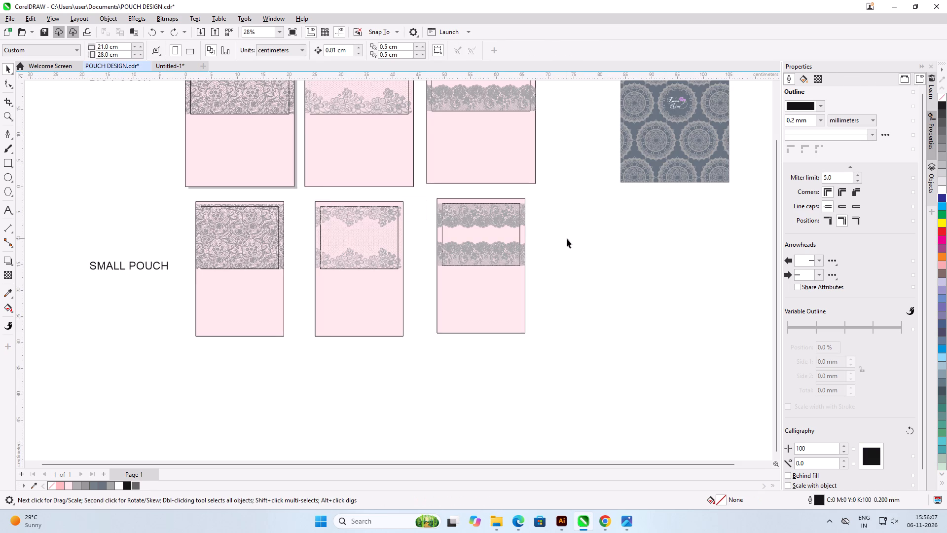
pyautogui.scroll(-5, 564, 252)
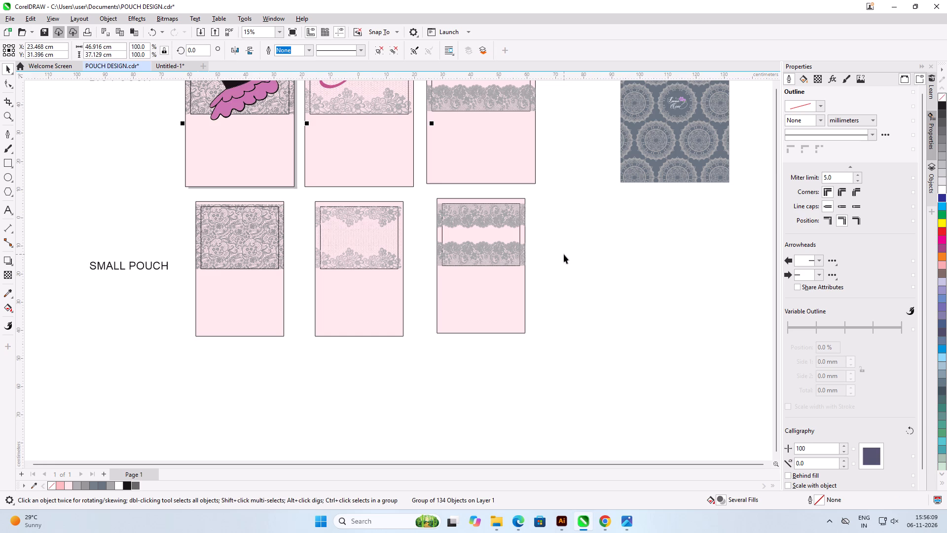
pyautogui.click(564, 254)
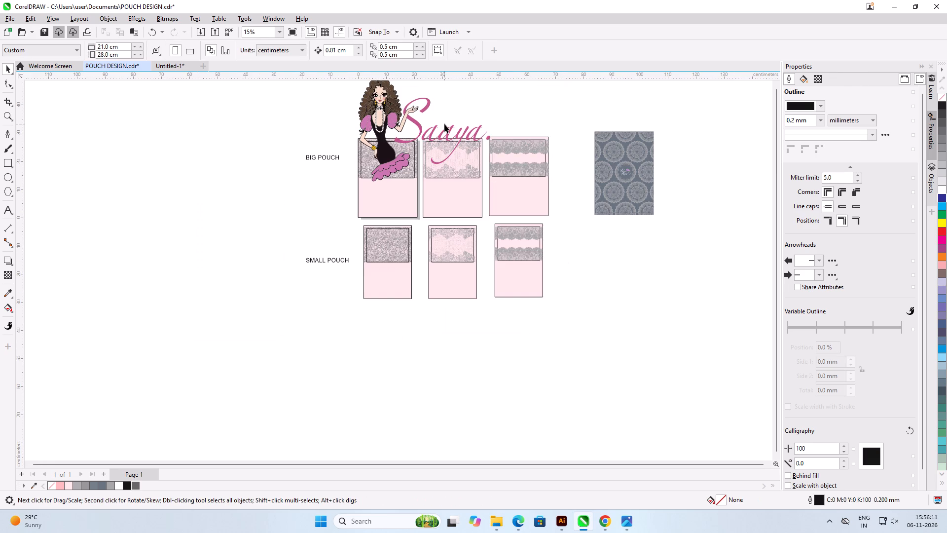
pyautogui.moveTo(450, 128); pyautogui.dragTo(282, 163)
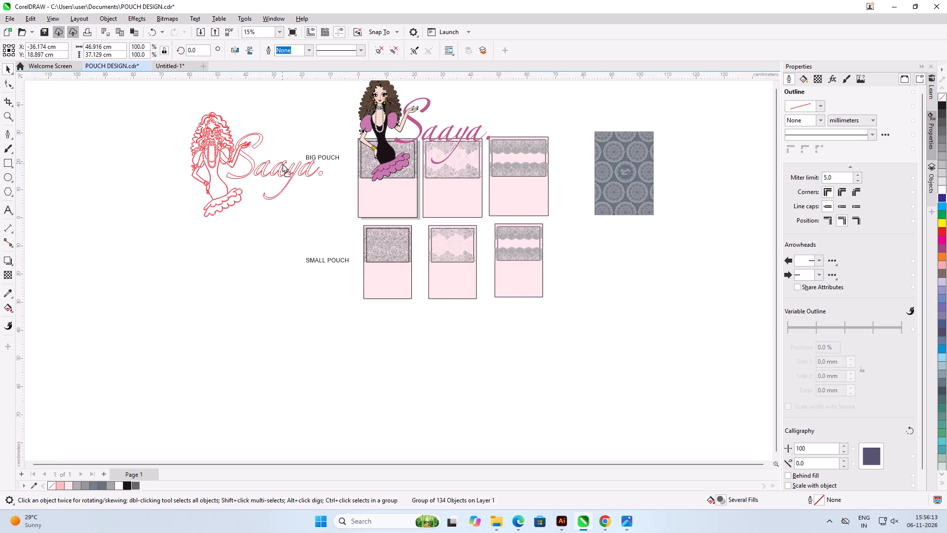
pyautogui.moveTo(282, 163); pyautogui.dragTo(214, 182)
pyautogui.click(257, 271)
# Draw a circle about 62.2 cm in diameter around the Saaya logo and centre it on the logo both ways.
pyautogui.scroll(1, 124, 102)
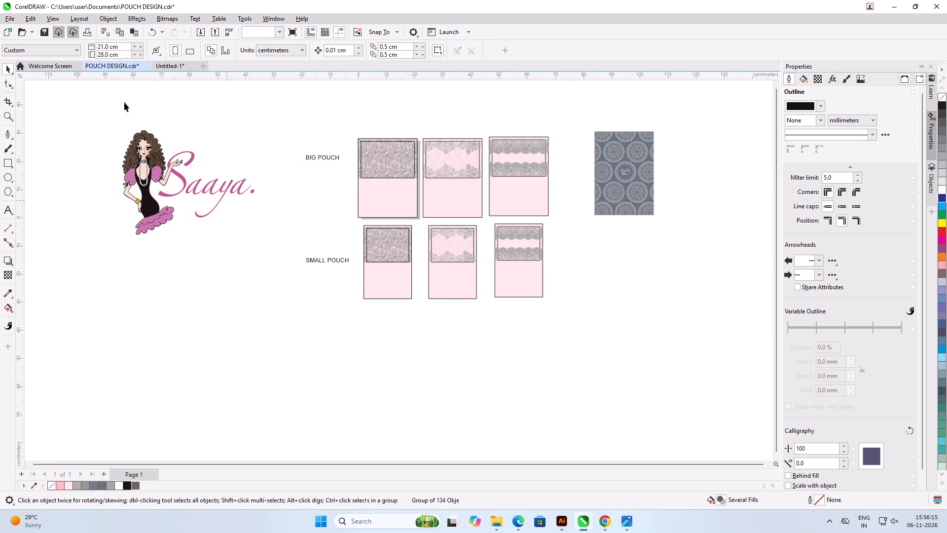
pyautogui.click(5, 179)
pyautogui.moveTo(83, 120); pyautogui.dragTo(89, 135)
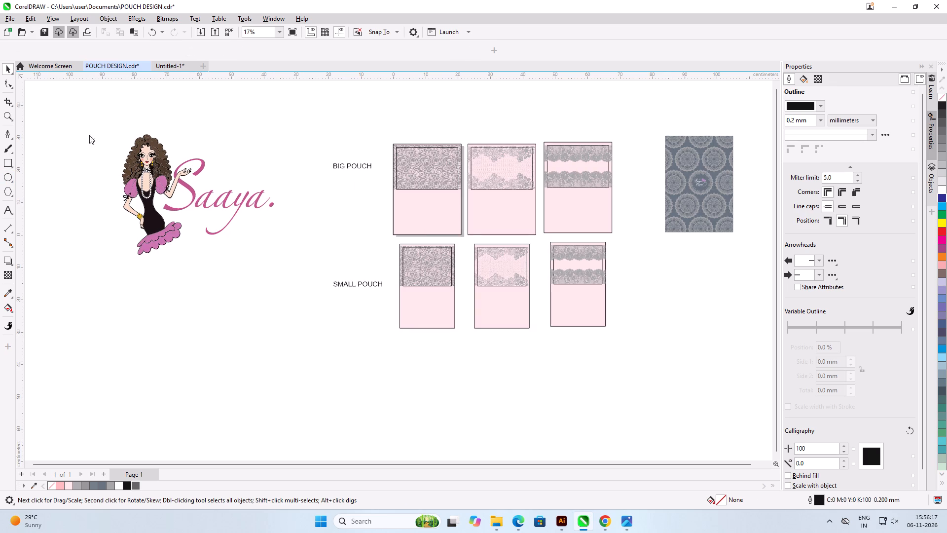
pyautogui.moveTo(89, 135); pyautogui.dragTo(285, 284)
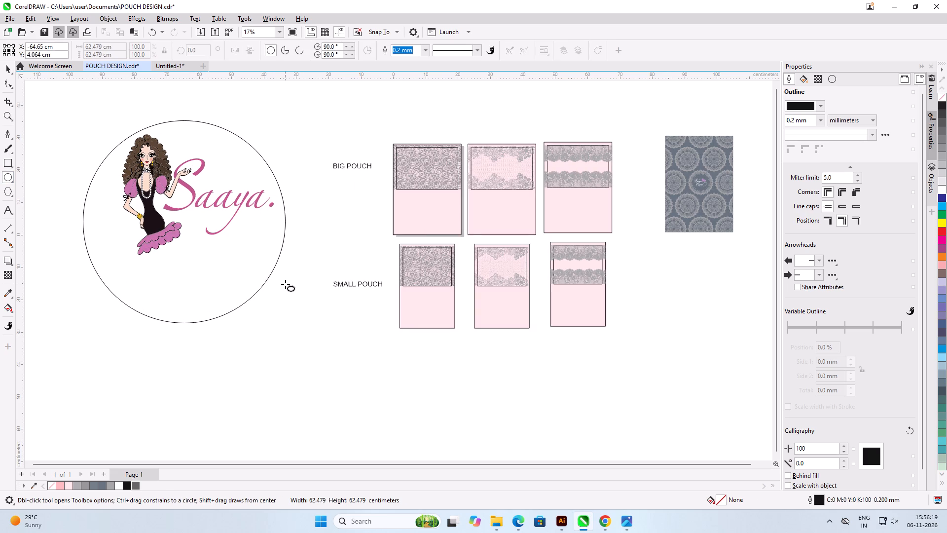
pyautogui.moveTo(285, 284); pyautogui.dragTo(284, 279)
pyautogui.click(11, 68)
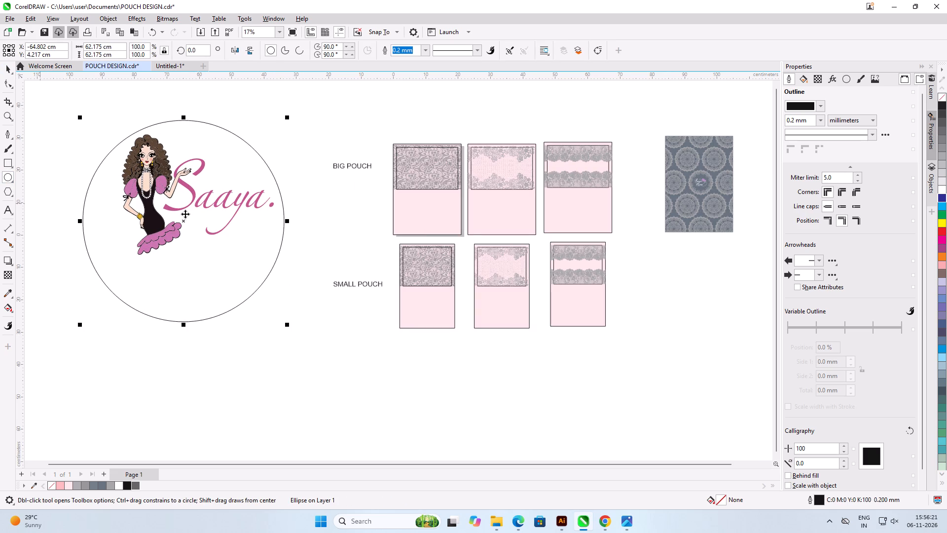
pyautogui.keyDown('shift'); pyautogui.click(185, 187); pyautogui.keyUp('shift')
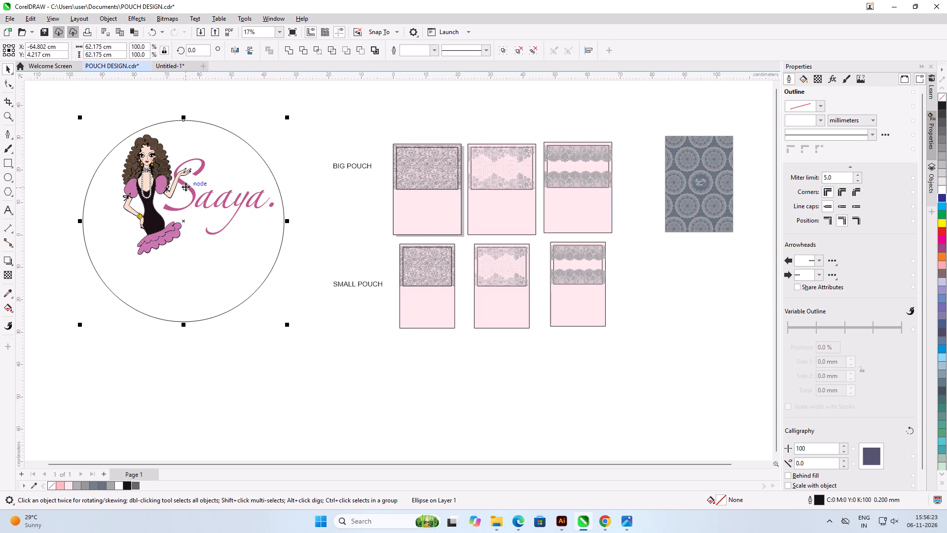
pyautogui.write('ce')
pyautogui.click(302, 392)
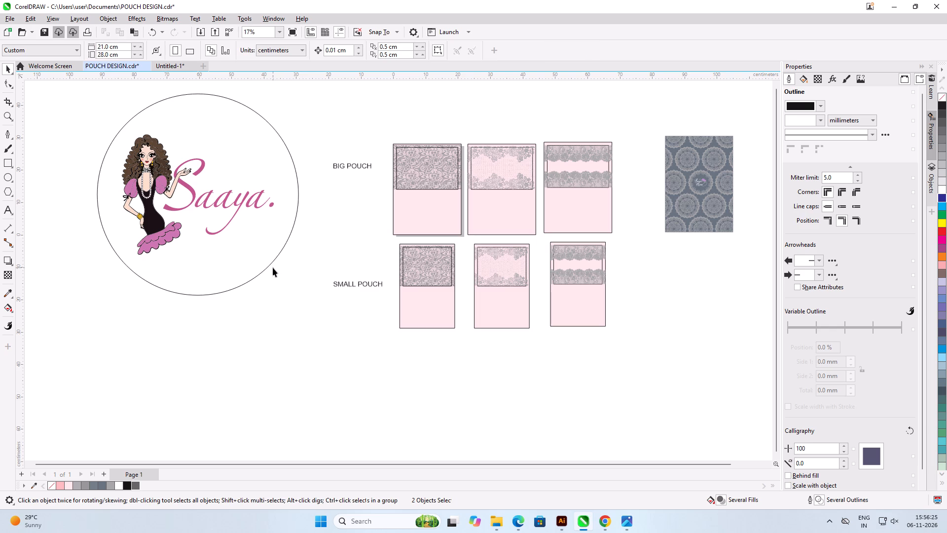
# Sample the pink R194 G85 B141 from the Saaya lettering and apply it to the circle's outline.
pyautogui.click(271, 262)
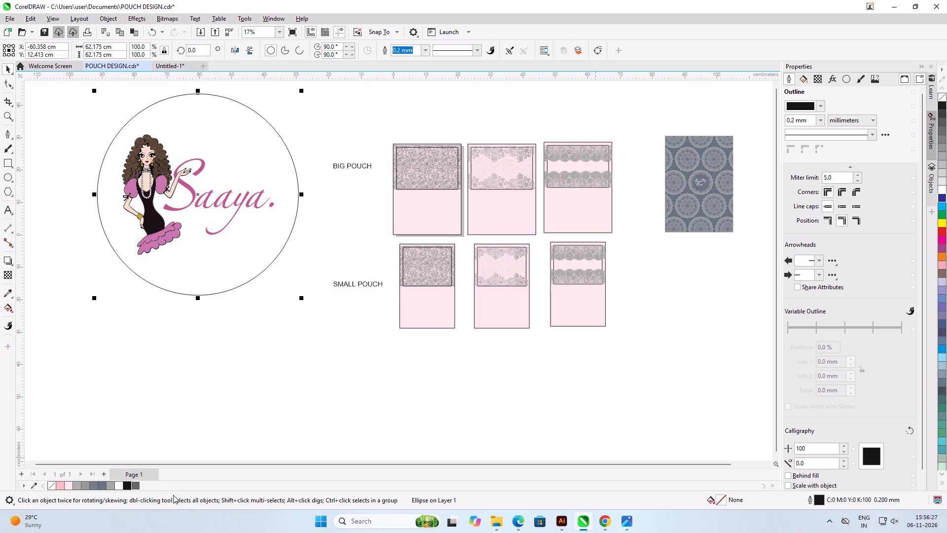
pyautogui.click(6, 294)
pyautogui.scroll(6, 170, 215)
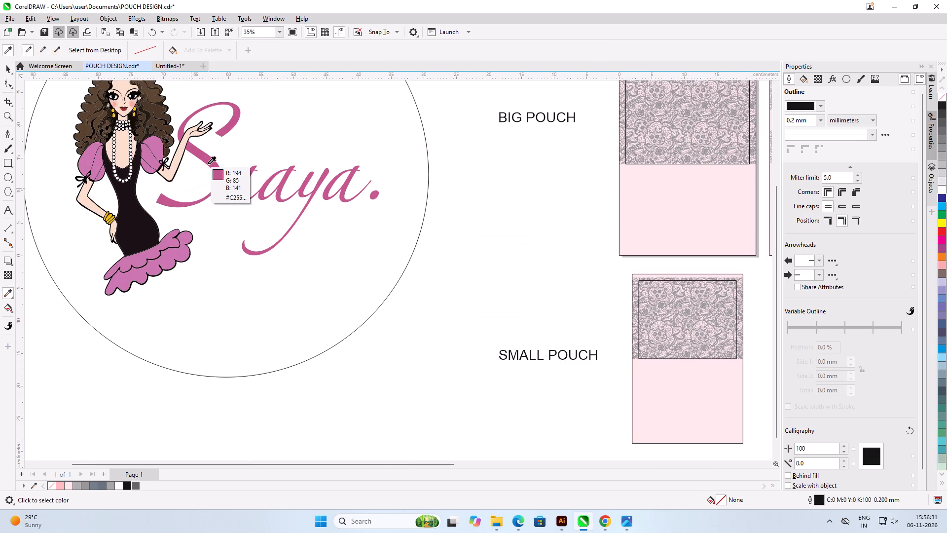
pyautogui.click(209, 162)
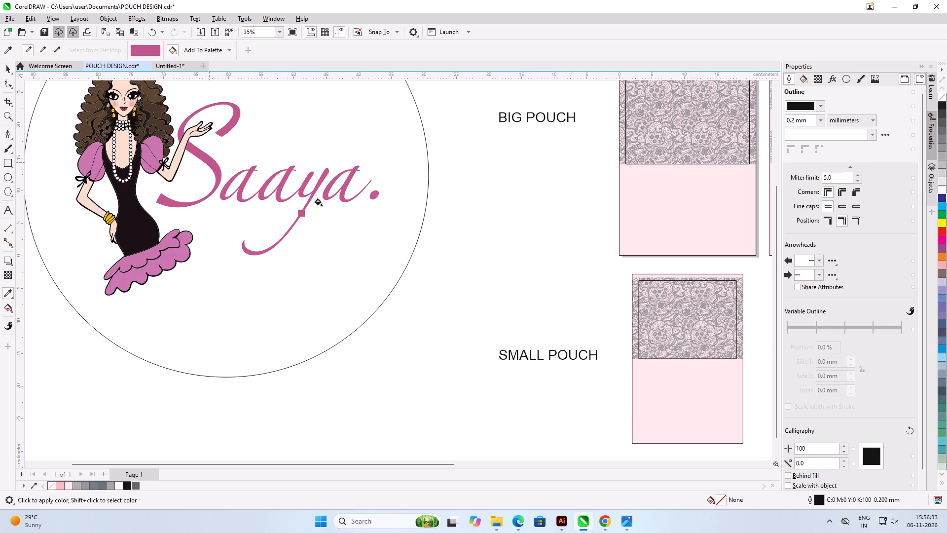
pyautogui.scroll(6, 384, 200)
pyautogui.scroll(8, 438, 197)
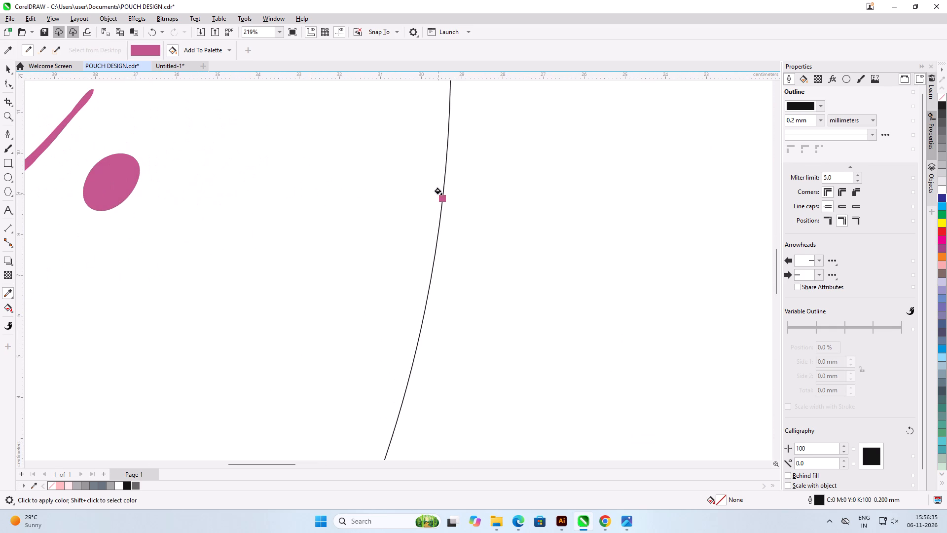
pyautogui.scroll(20, 442, 184)
pyautogui.scroll(2, 442, 184)
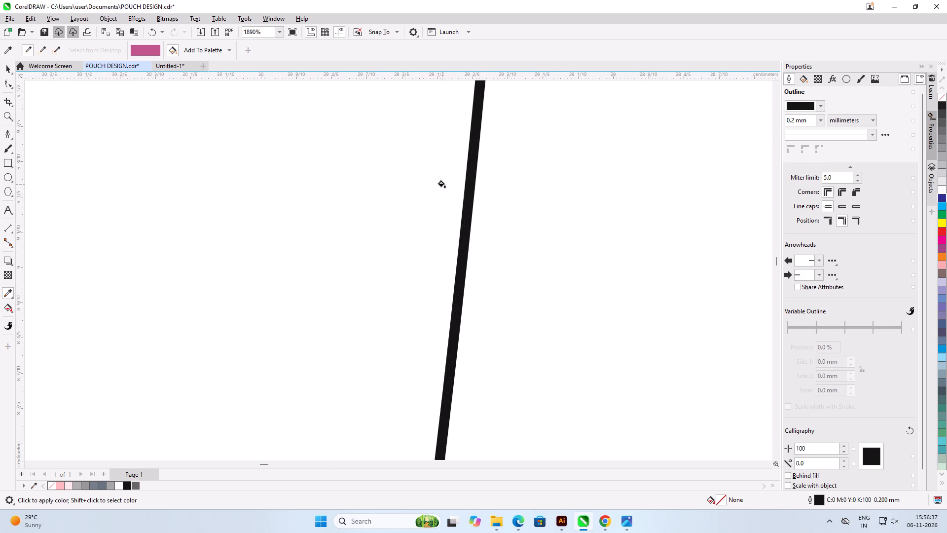
pyautogui.click(474, 201)
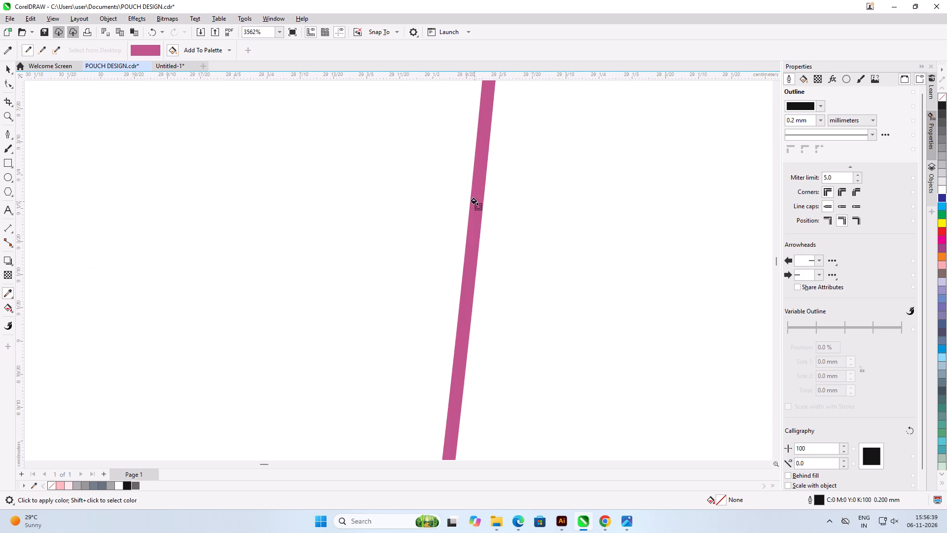
pyautogui.scroll(-15, 474, 201)
pyautogui.scroll(1, 474, 201)
pyautogui.scroll(-20, 474, 201)
pyautogui.scroll(-5, 474, 201)
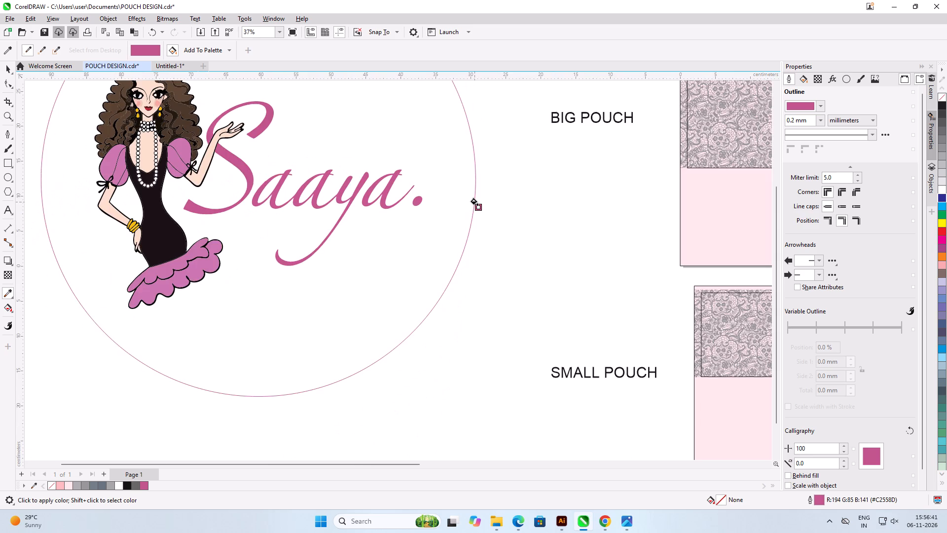
pyautogui.scroll(-7, 474, 202)
pyautogui.click(8, 65)
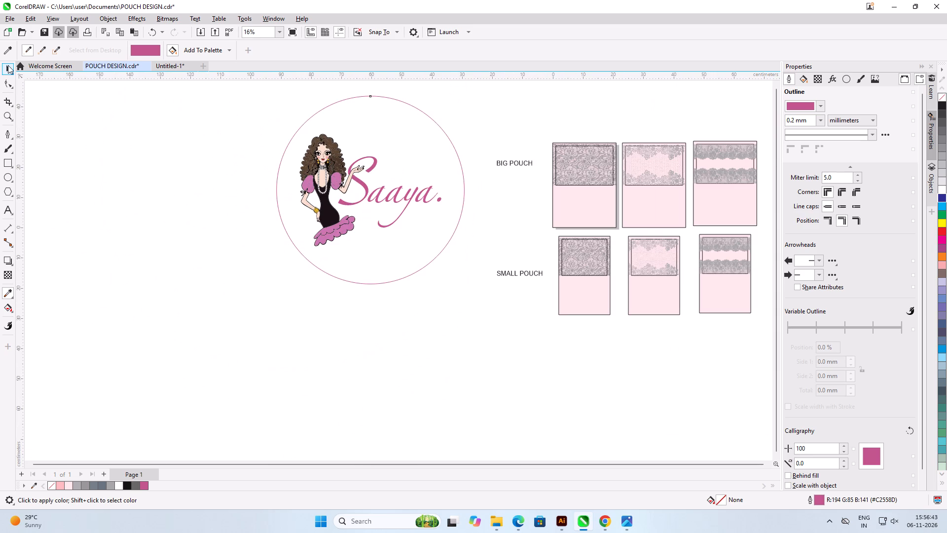
pyautogui.click(72, 172)
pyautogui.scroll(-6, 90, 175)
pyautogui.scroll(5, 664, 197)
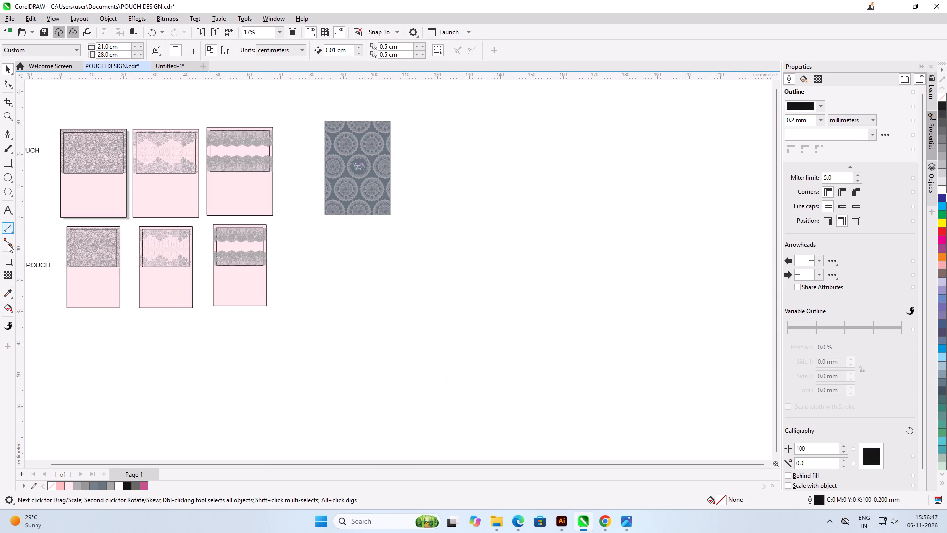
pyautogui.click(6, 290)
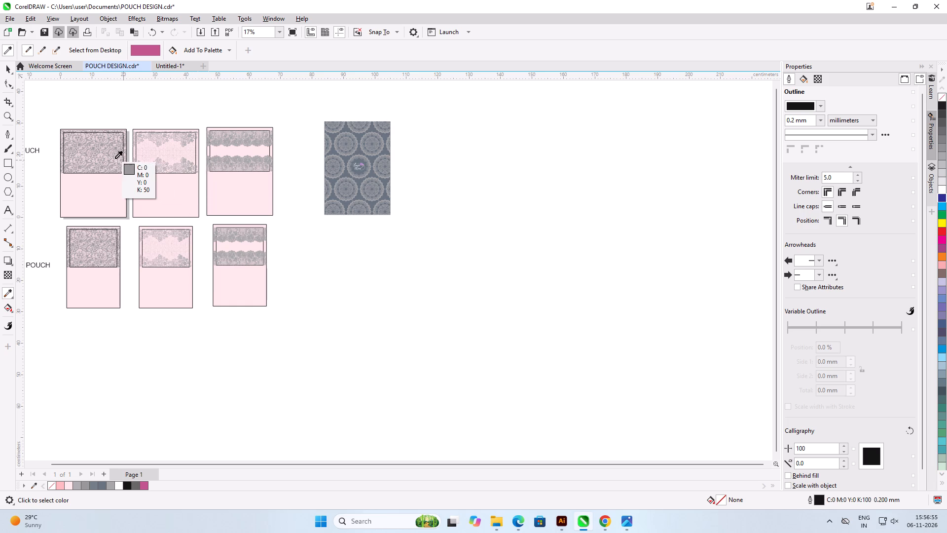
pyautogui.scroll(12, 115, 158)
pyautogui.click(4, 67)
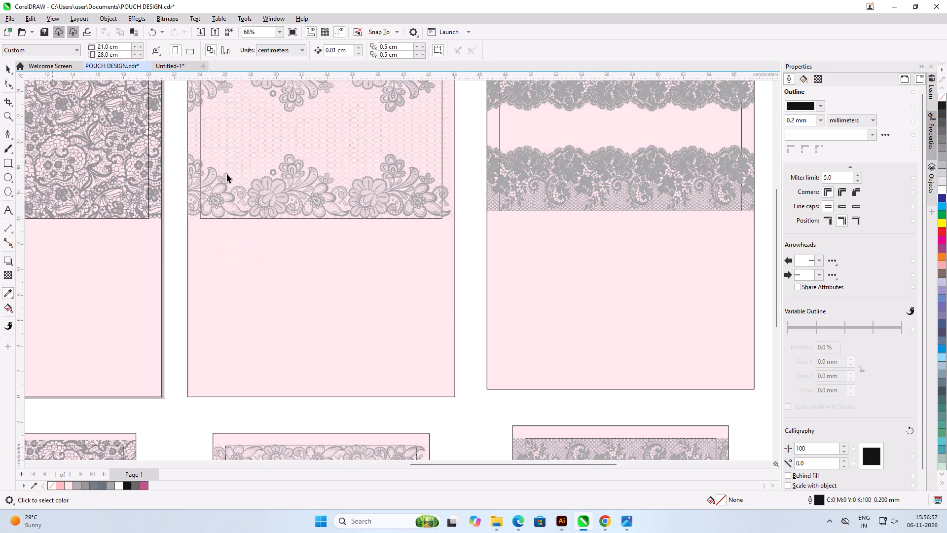
# Open the fill of the lace group on the middle big pouch for editing and switch its colour model to CMYK.
pyautogui.click(268, 175)
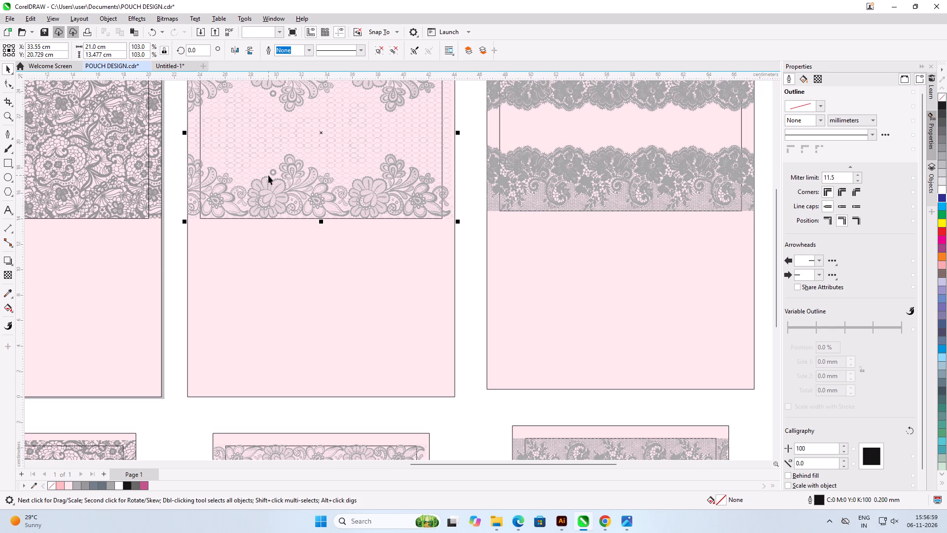
pyautogui.doubleClick(718, 499)
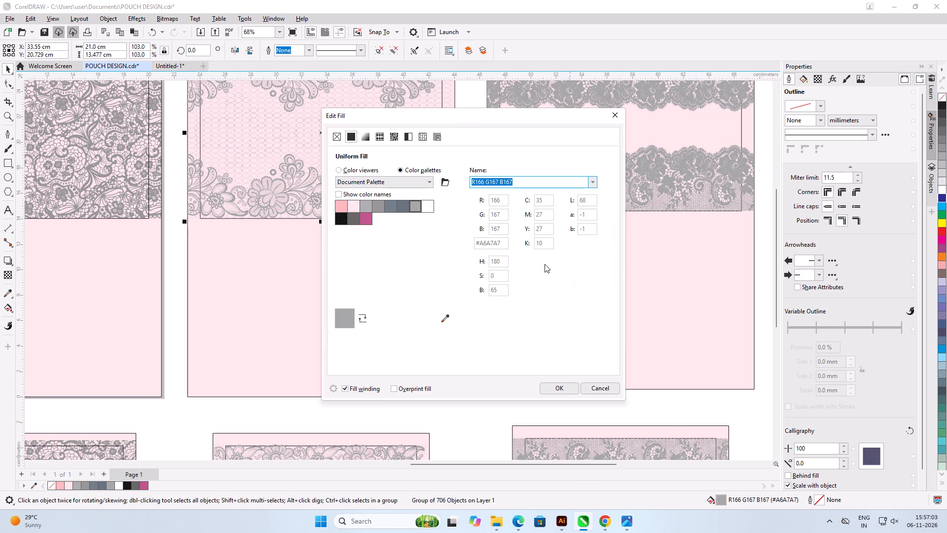
pyautogui.click(417, 185)
pyautogui.click(417, 185)
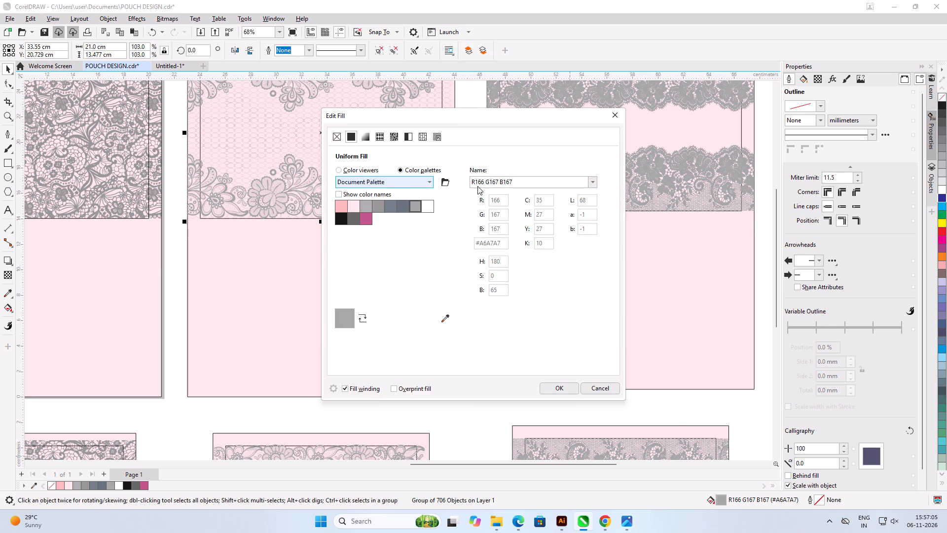
pyautogui.click(484, 186)
pyautogui.click(590, 185)
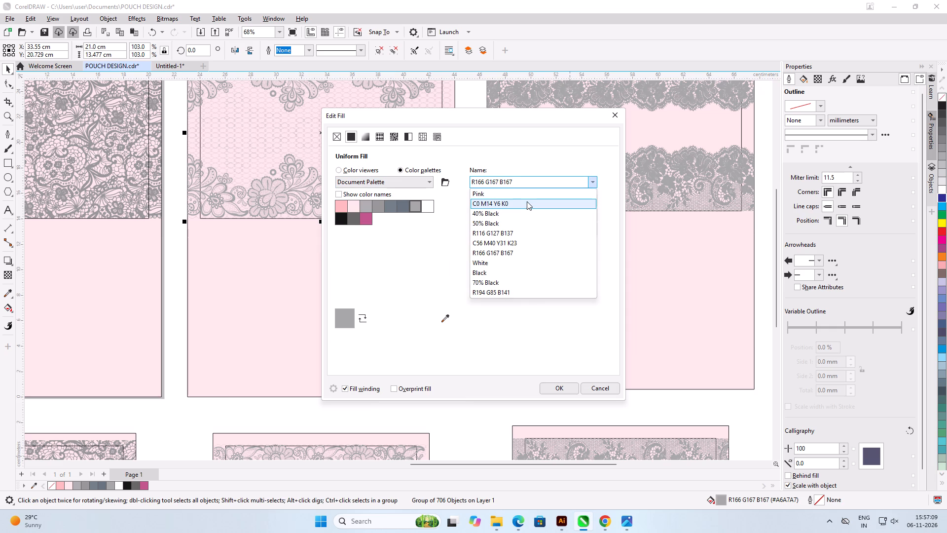
pyautogui.click(358, 172)
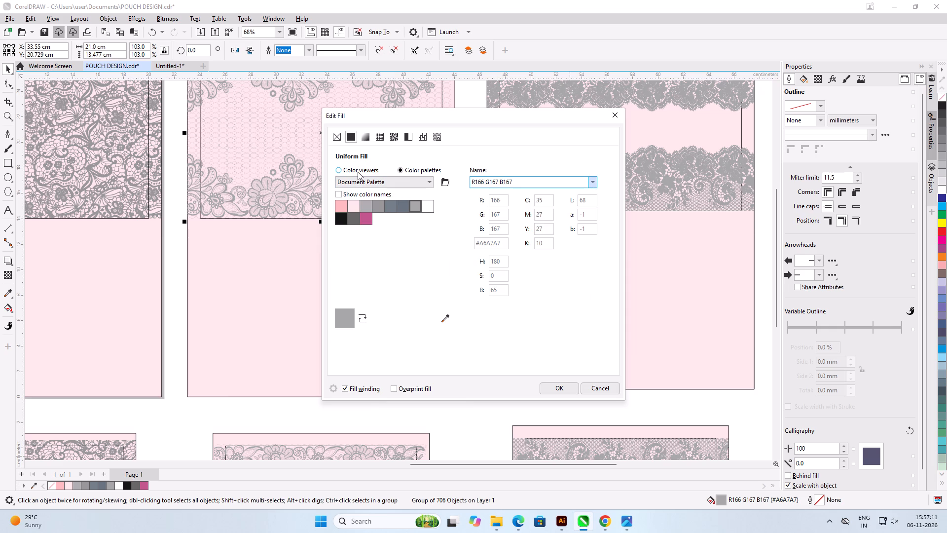
pyautogui.click(358, 172)
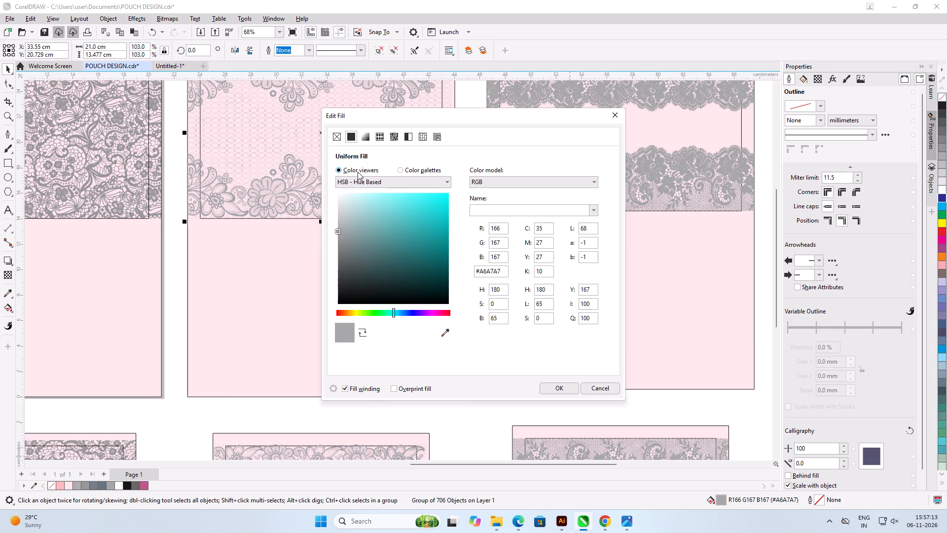
pyautogui.click(525, 180)
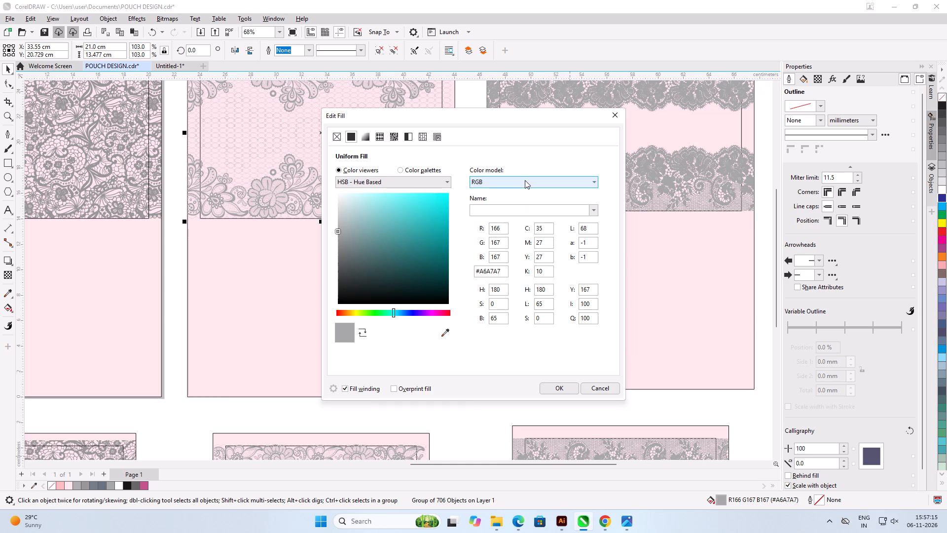
pyautogui.click(503, 203)
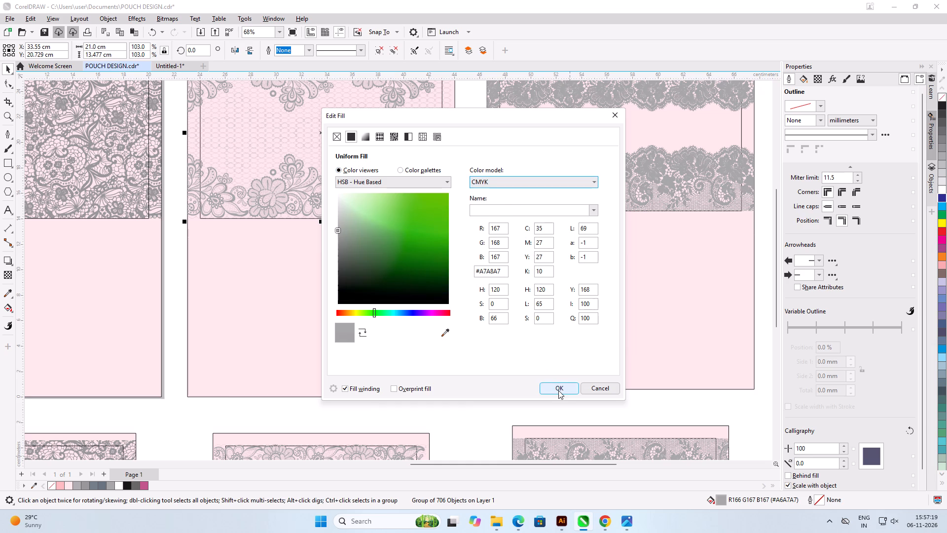
pyautogui.scroll(2, 346, 378)
# Set the middle big pouch's lace fill to the slightly lighter grey C34 M25 Y26 K9.
pyautogui.click(338, 227)
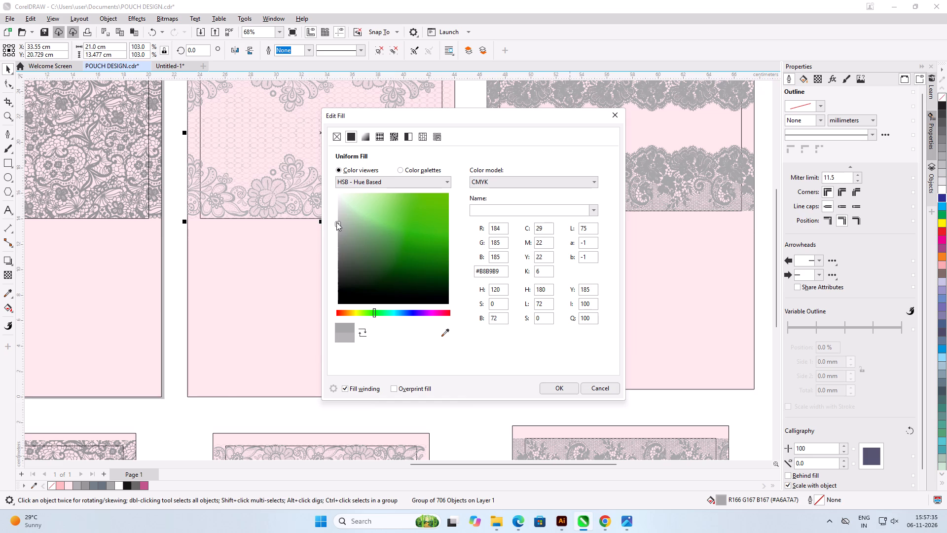
pyautogui.click(336, 222)
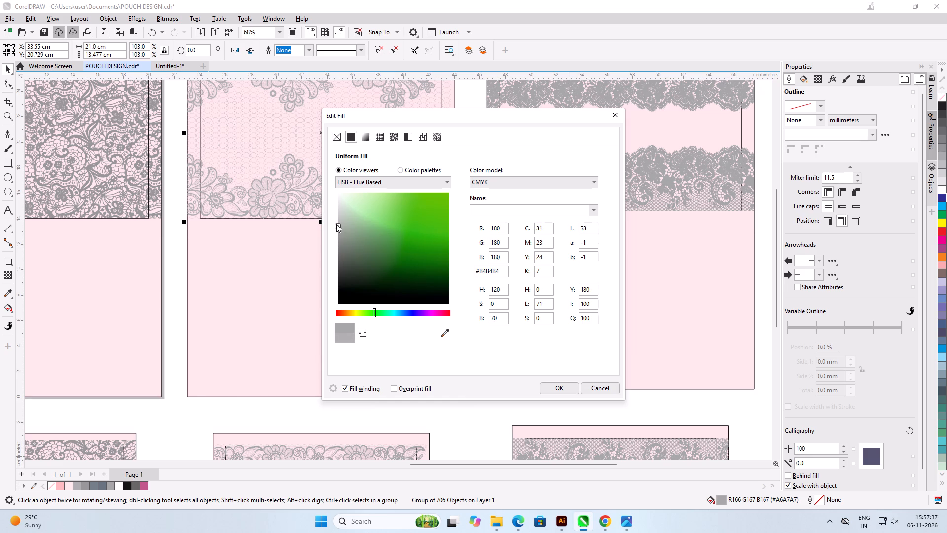
pyautogui.click(336, 224)
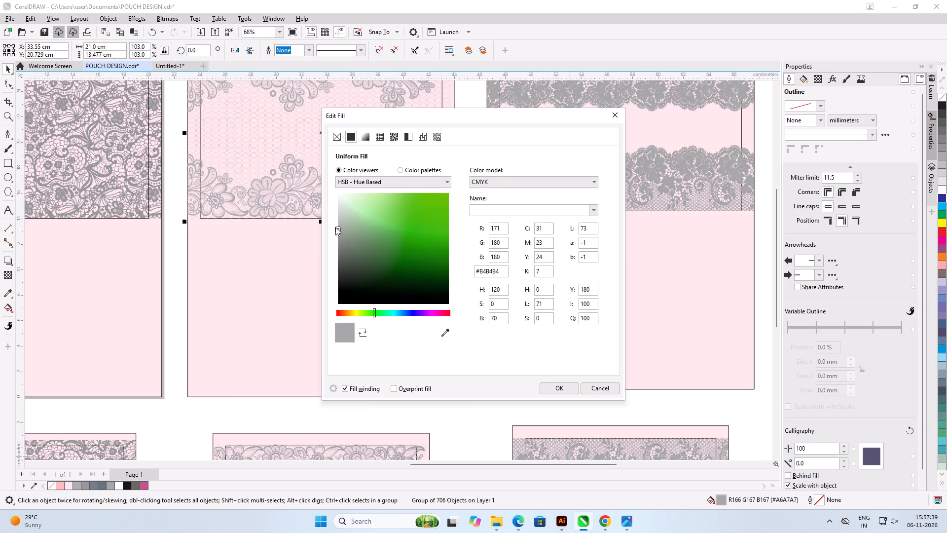
pyautogui.click(335, 227)
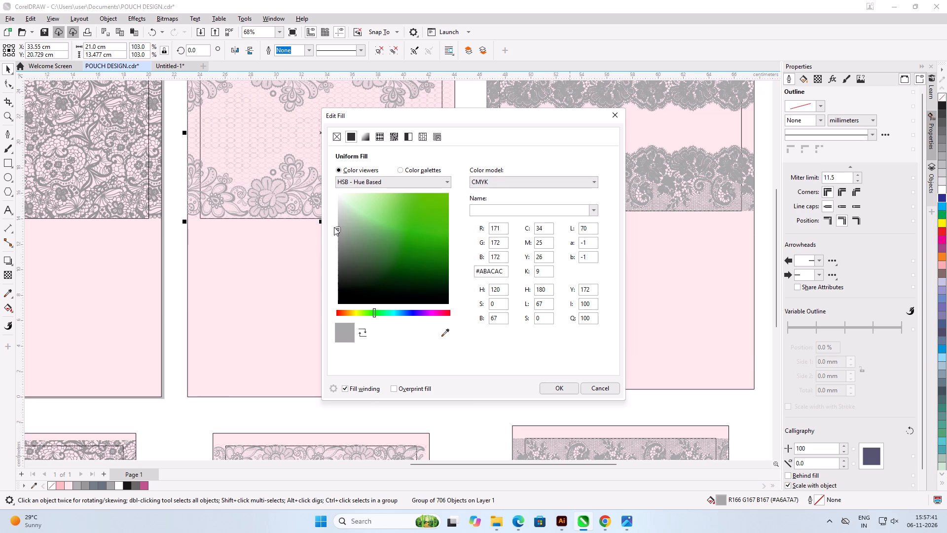
pyautogui.click(544, 390)
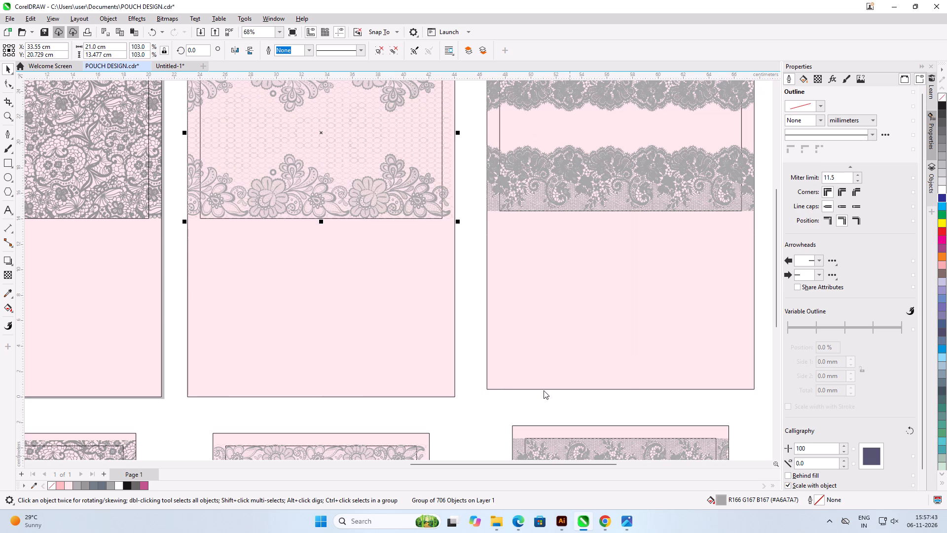
# Sample the grey C34 M25 Y26 K9 from the middle big pouch's lace and apply it to the middle small pouch's lace.
pyautogui.scroll(-2, 326, 200)
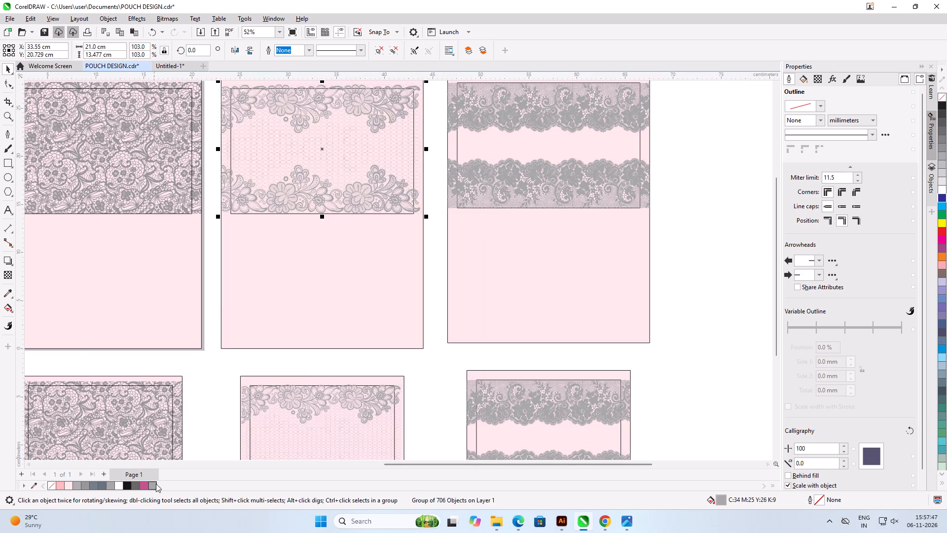
pyautogui.click(9, 292)
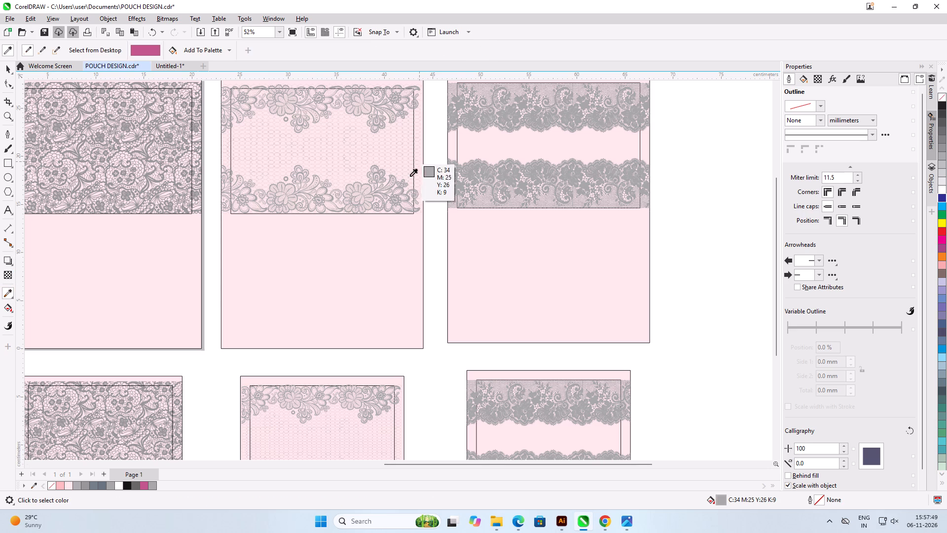
pyautogui.click(394, 186)
pyautogui.scroll(13, 380, 407)
pyautogui.scroll(12, 383, 384)
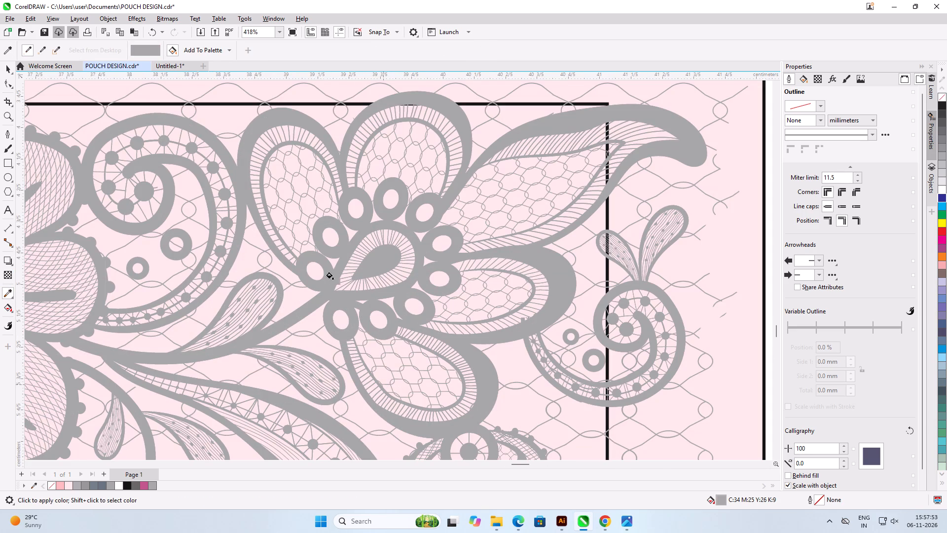
pyautogui.click(326, 289)
pyautogui.scroll(-10, 326, 289)
# Apply the sampled grey C34 M25 Y26 K9 to the upper and lower lace bands of the rightmost small pouch.
pyautogui.scroll(-4, 326, 289)
pyautogui.scroll(-7, 462, 274)
pyautogui.scroll(7, 650, 300)
pyautogui.scroll(6, 605, 290)
pyautogui.click(606, 298)
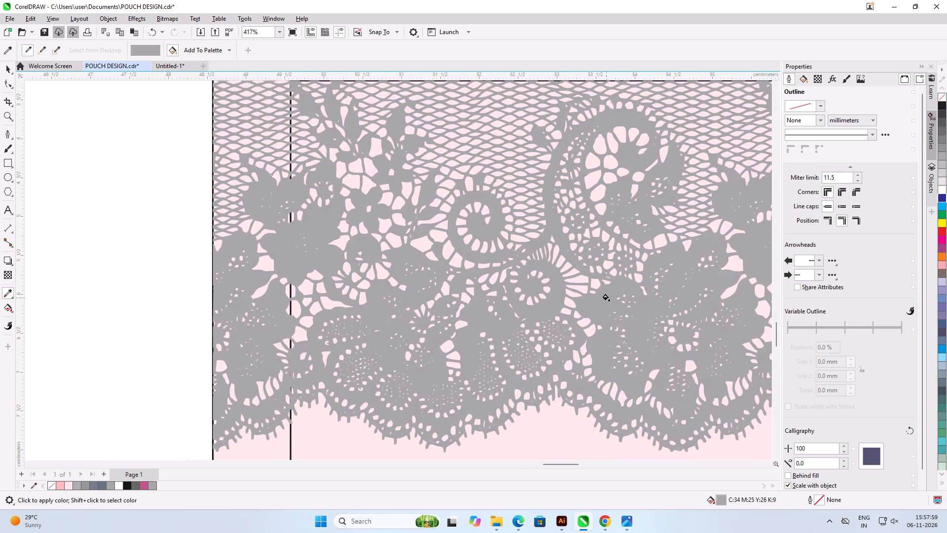
pyautogui.scroll(-15, 397, 200)
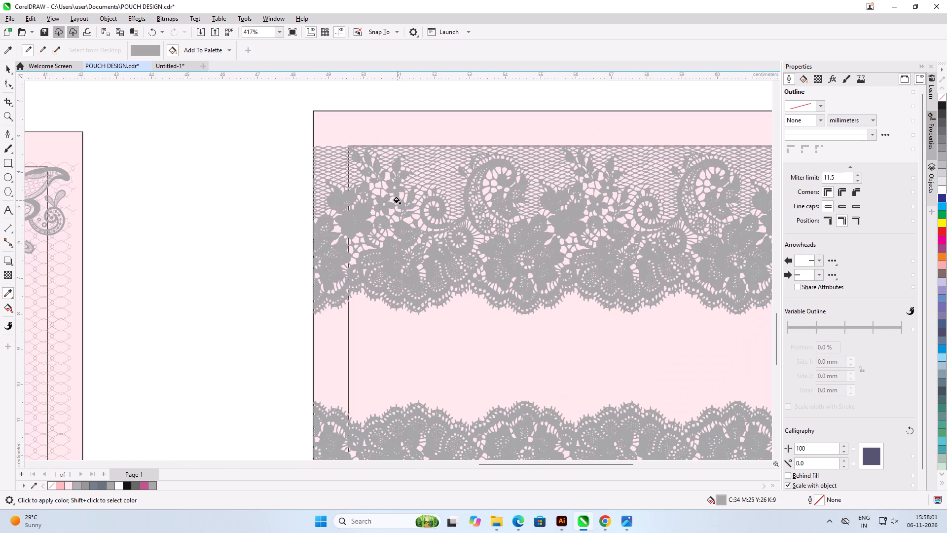
pyautogui.scroll(16, 452, 316)
pyautogui.click(452, 316)
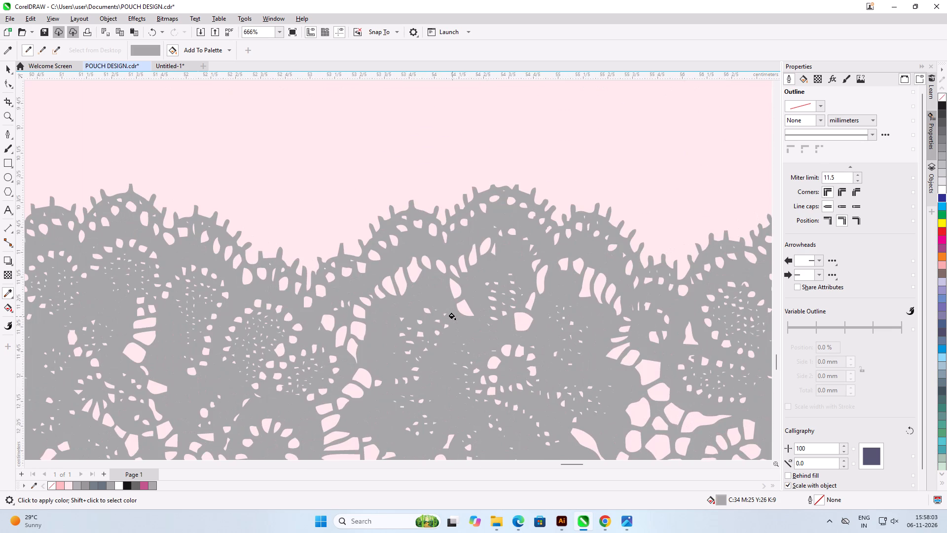
pyautogui.scroll(-4, 452, 316)
pyautogui.scroll(1, 452, 316)
pyautogui.scroll(-3, 452, 316)
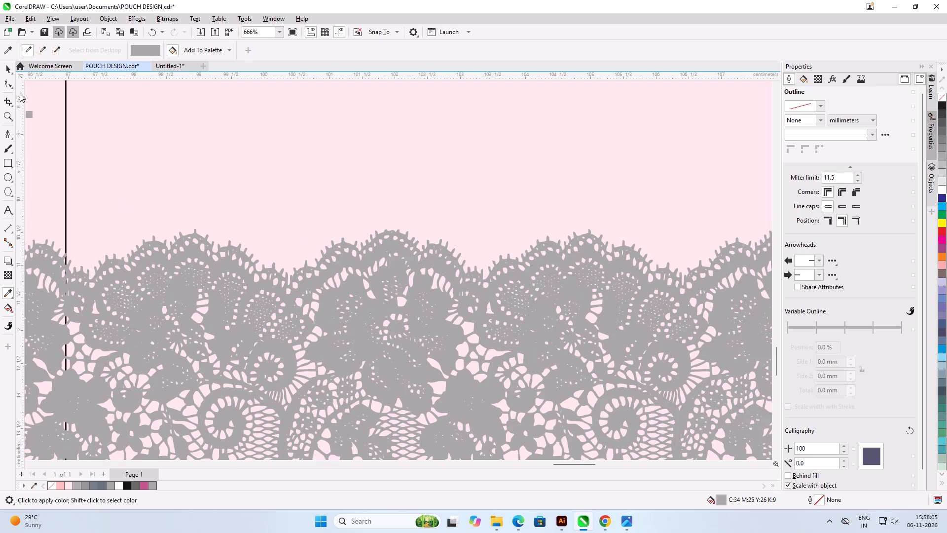
pyautogui.click(7, 70)
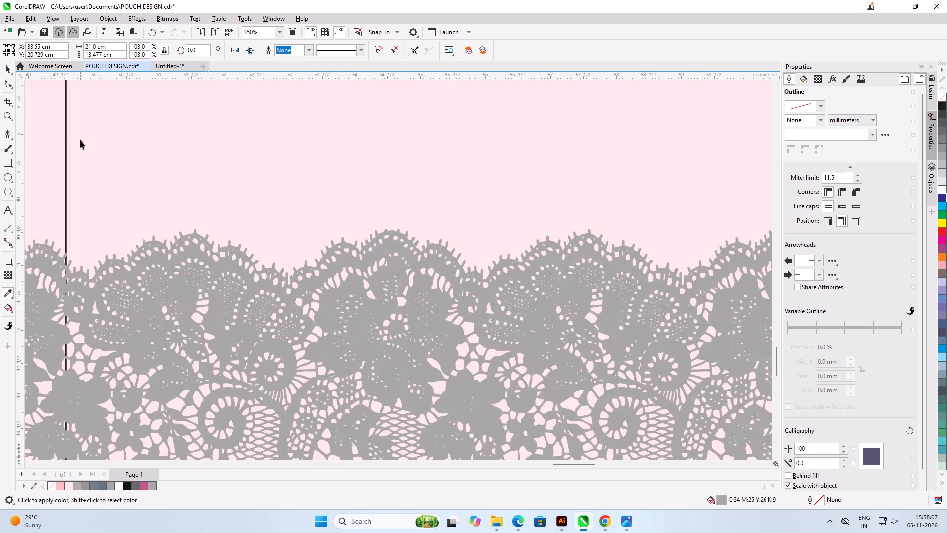
pyautogui.scroll(-12, 117, 173)
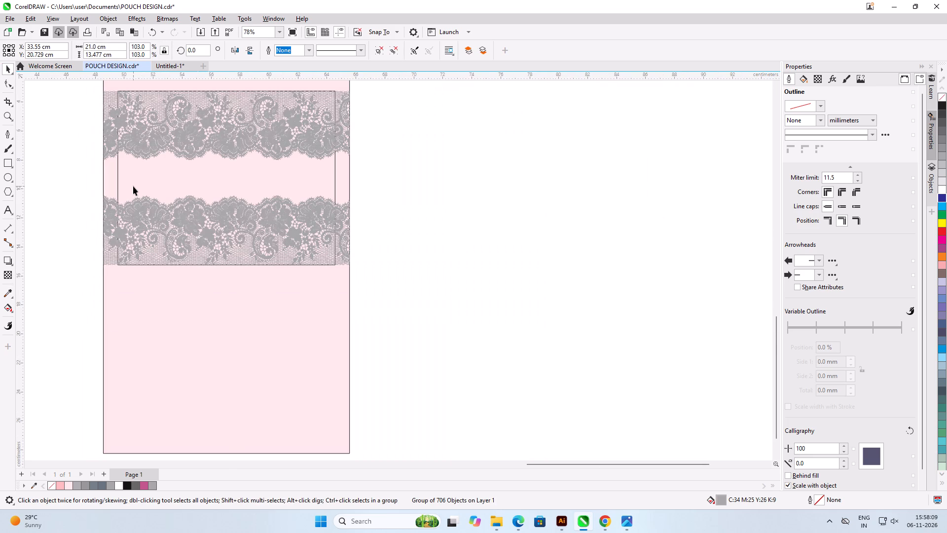
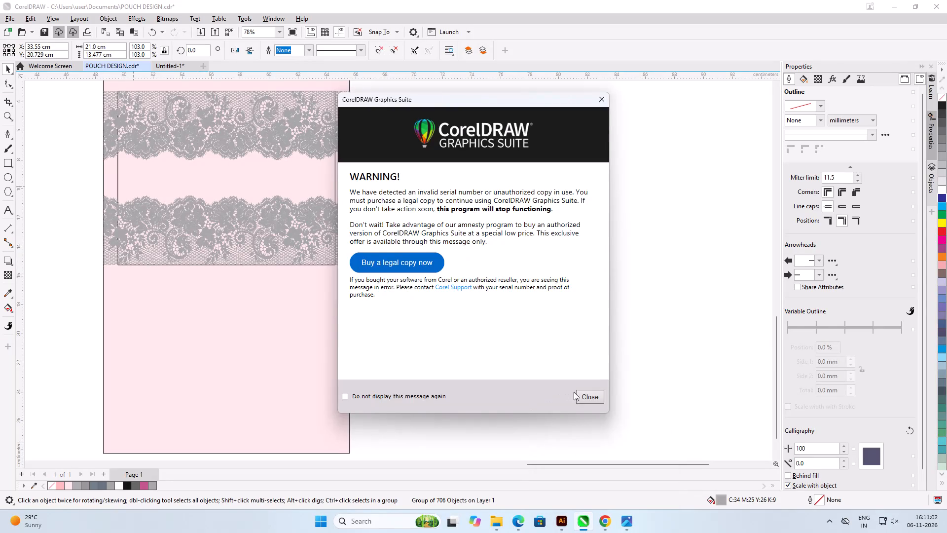
# Dismiss the warning message covering the drawing.
pyautogui.click(586, 396)
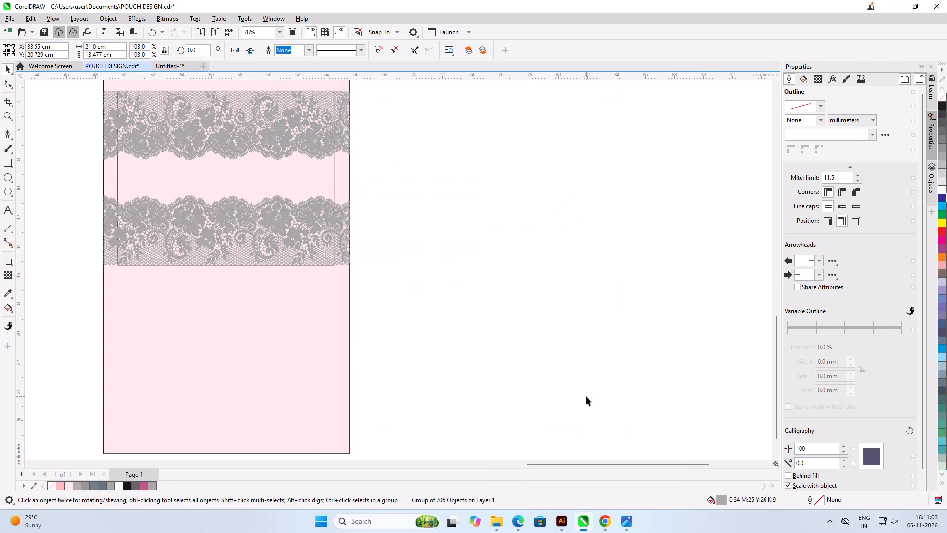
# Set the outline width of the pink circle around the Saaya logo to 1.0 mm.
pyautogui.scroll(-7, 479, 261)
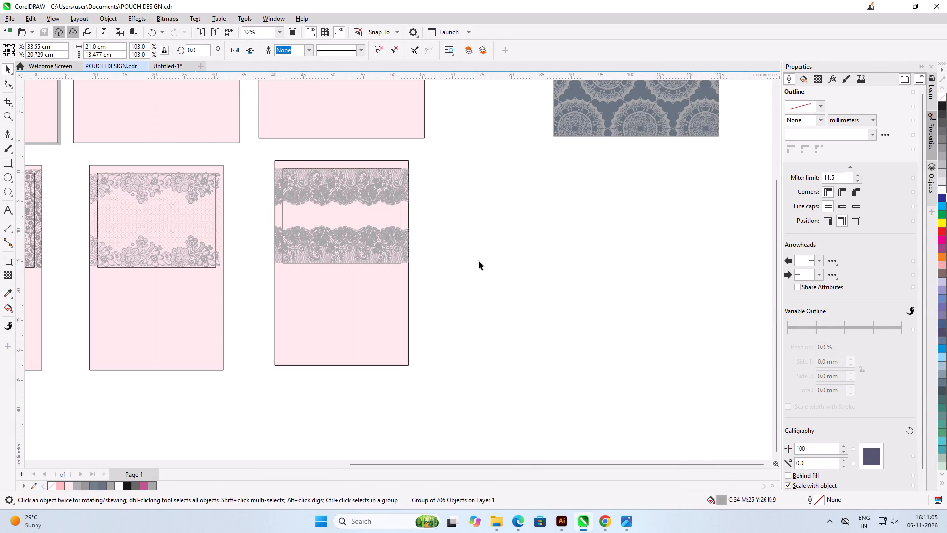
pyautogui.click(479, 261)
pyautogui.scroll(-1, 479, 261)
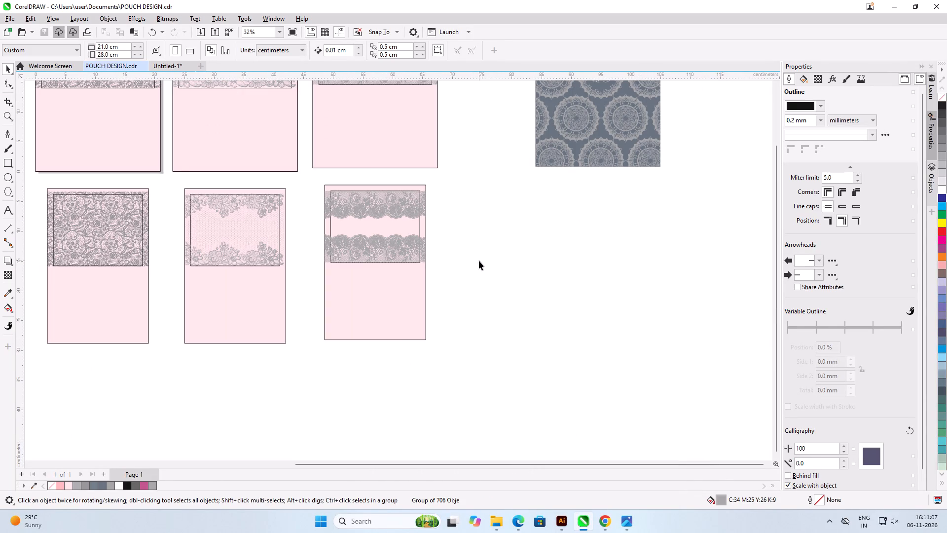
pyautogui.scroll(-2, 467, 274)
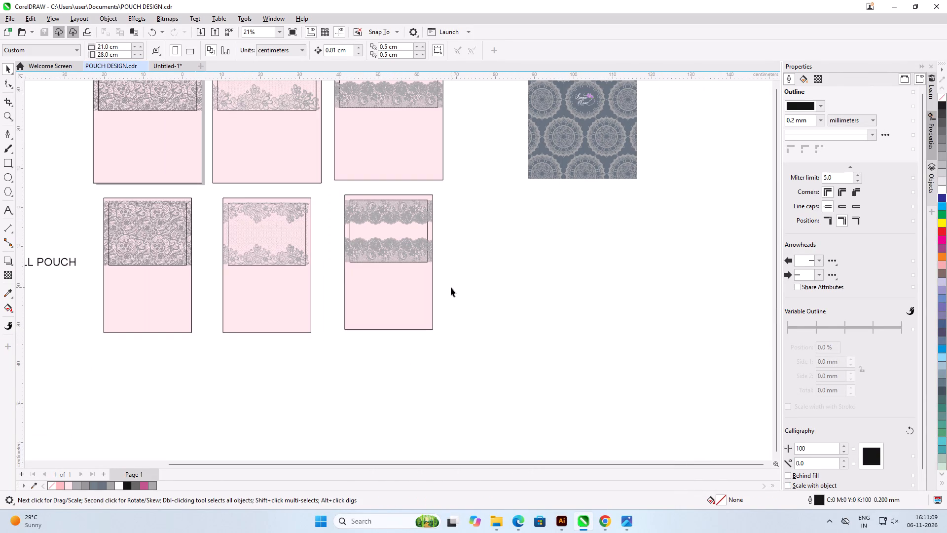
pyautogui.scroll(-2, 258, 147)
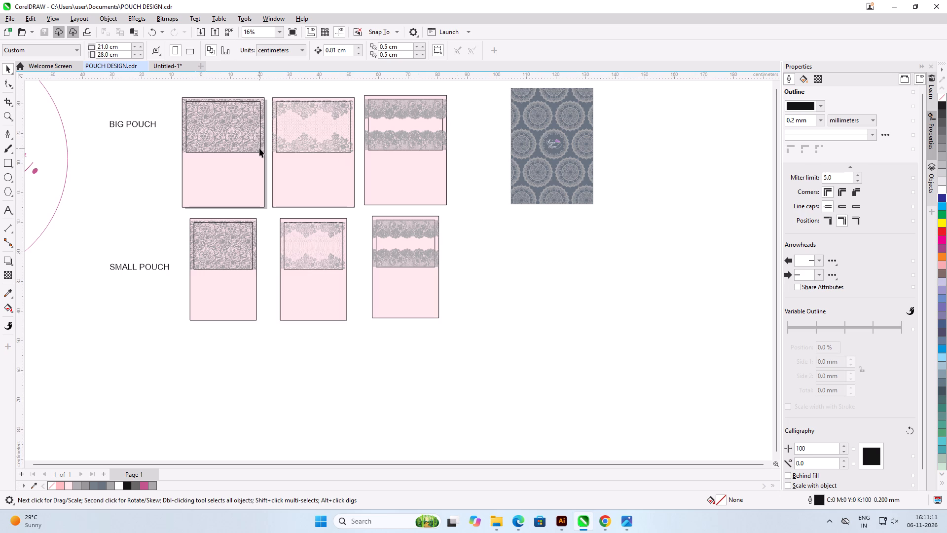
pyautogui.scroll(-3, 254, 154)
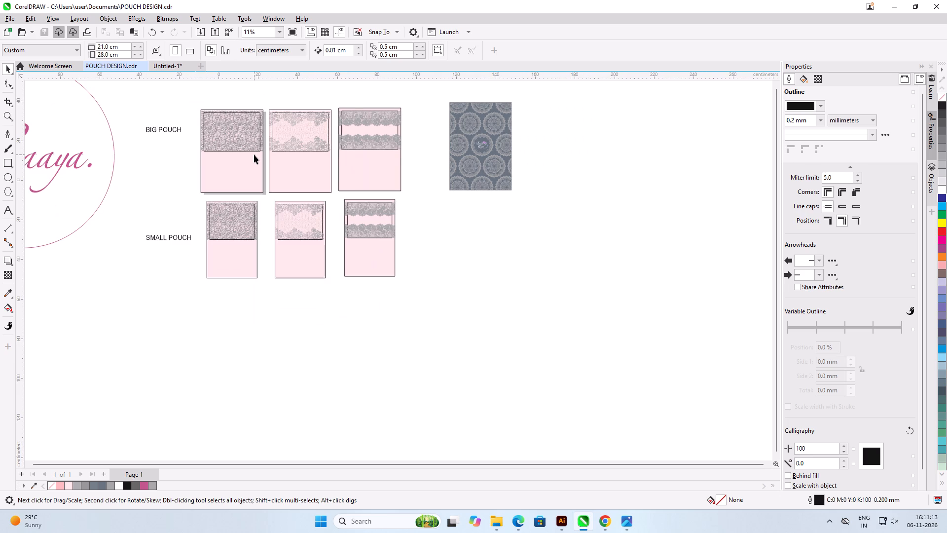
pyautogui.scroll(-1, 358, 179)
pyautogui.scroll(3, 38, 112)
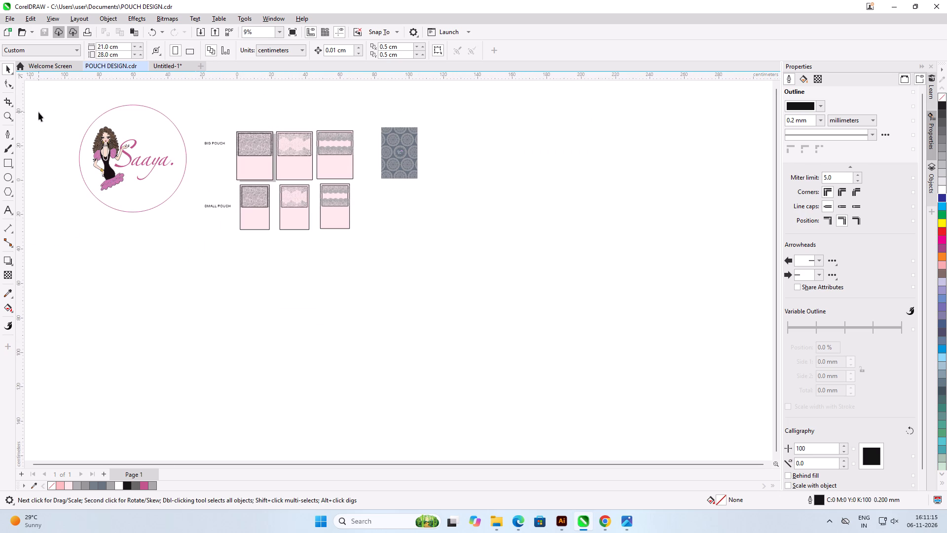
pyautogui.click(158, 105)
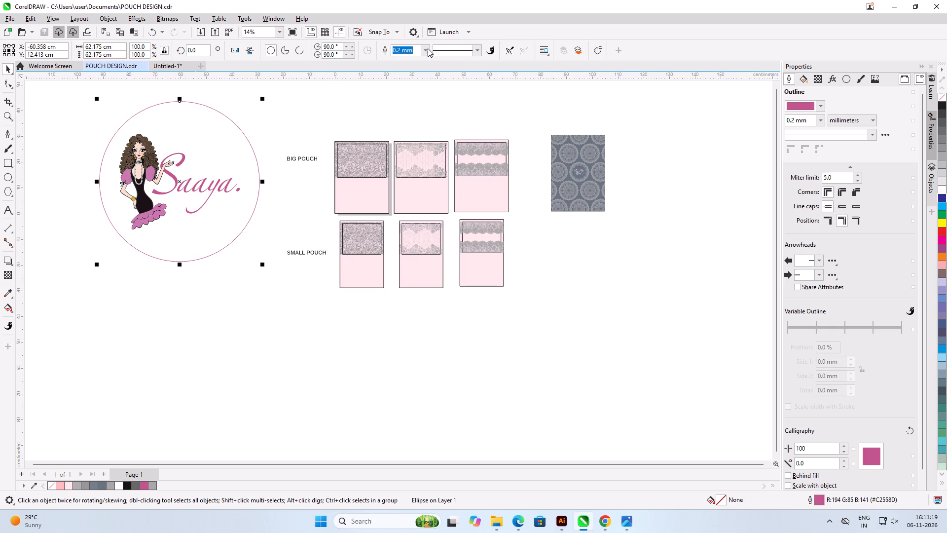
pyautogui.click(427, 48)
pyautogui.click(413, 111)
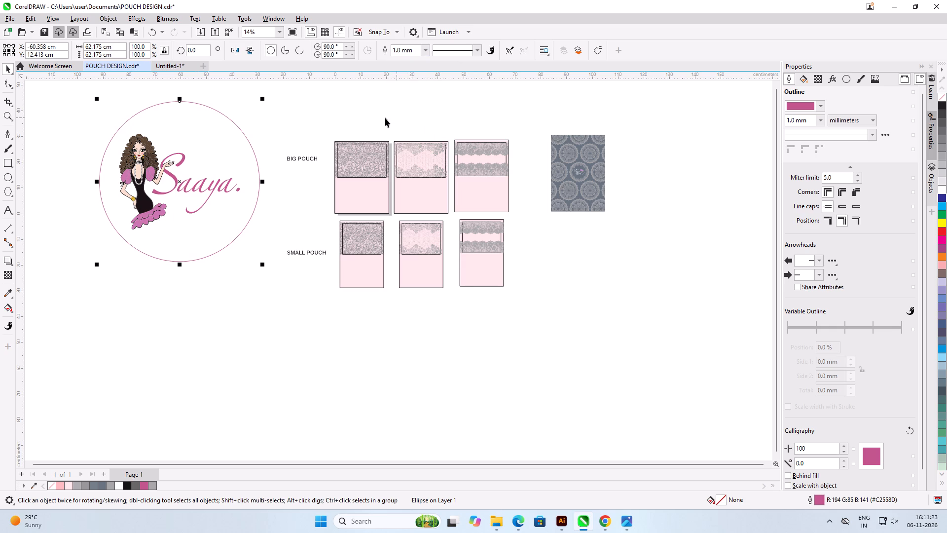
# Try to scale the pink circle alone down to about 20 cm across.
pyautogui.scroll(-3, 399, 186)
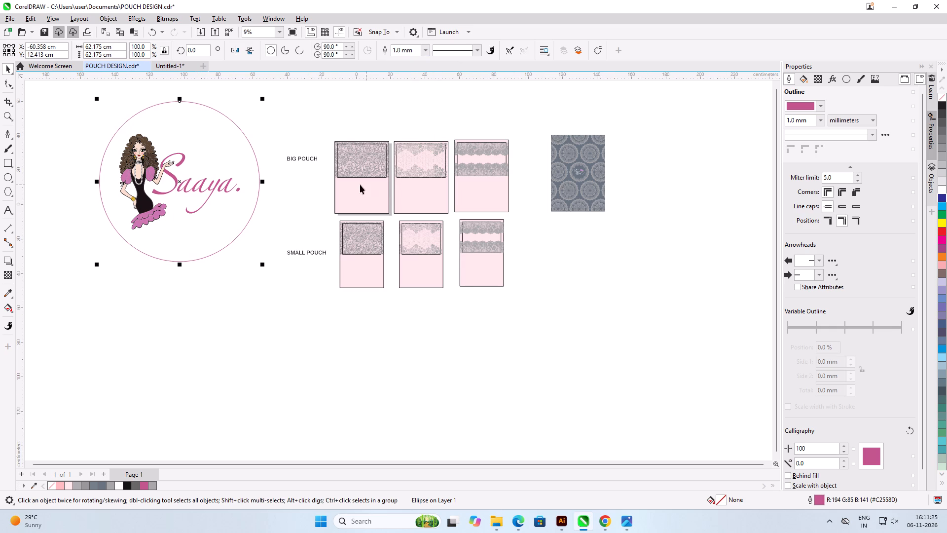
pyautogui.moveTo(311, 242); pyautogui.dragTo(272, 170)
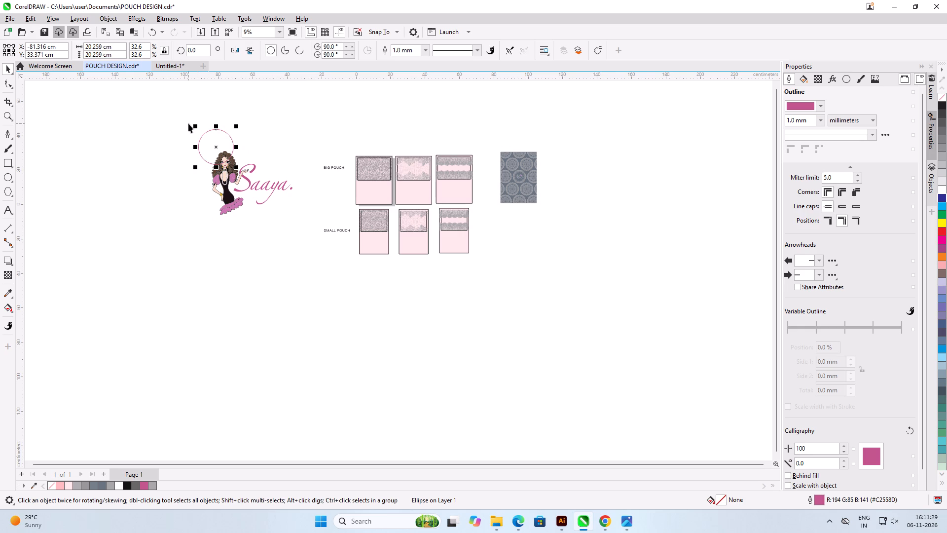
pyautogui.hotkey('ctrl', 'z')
# Scale the pink circle and Saaya logo down together to about 11.8 cm across and group them.
pyautogui.click(171, 114)
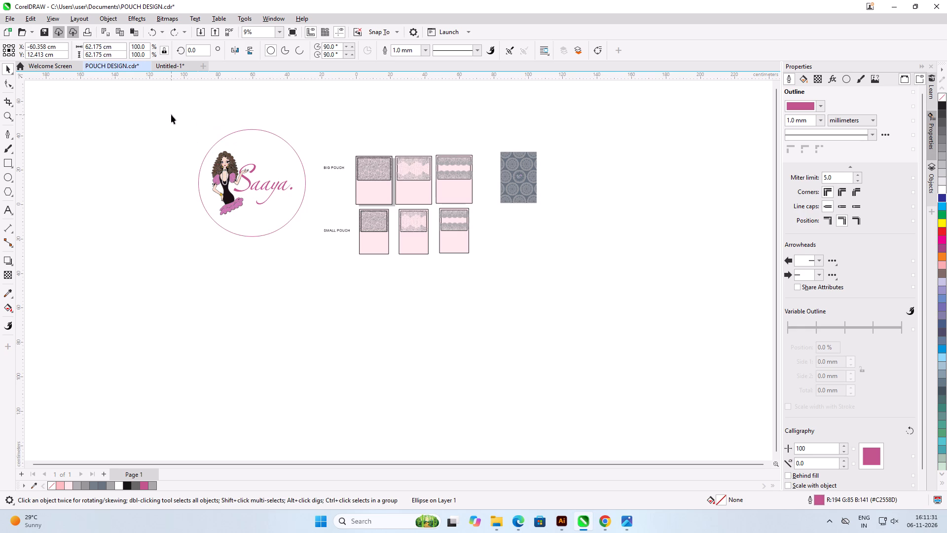
pyautogui.moveTo(171, 108); pyautogui.dragTo(317, 266)
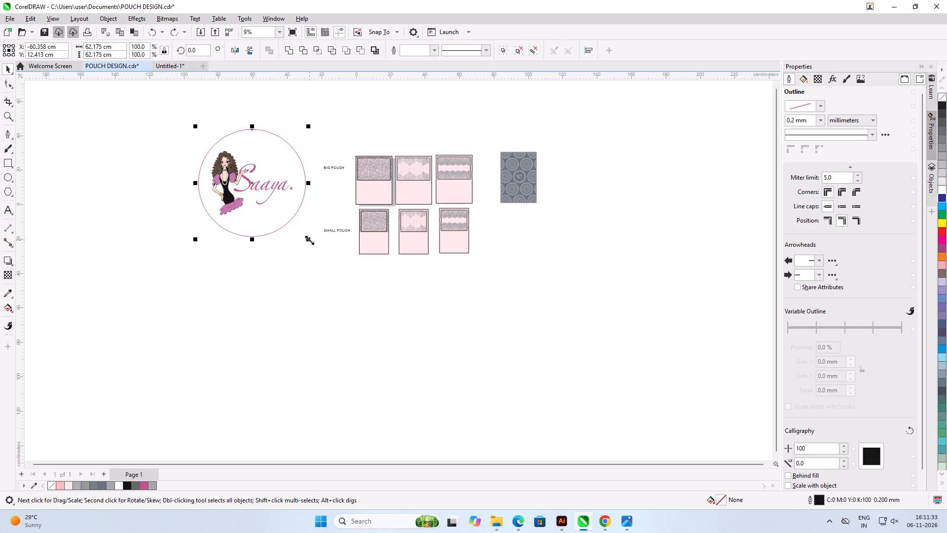
pyautogui.moveTo(309, 240); pyautogui.dragTo(258, 172)
pyautogui.scroll(5, 277, 137)
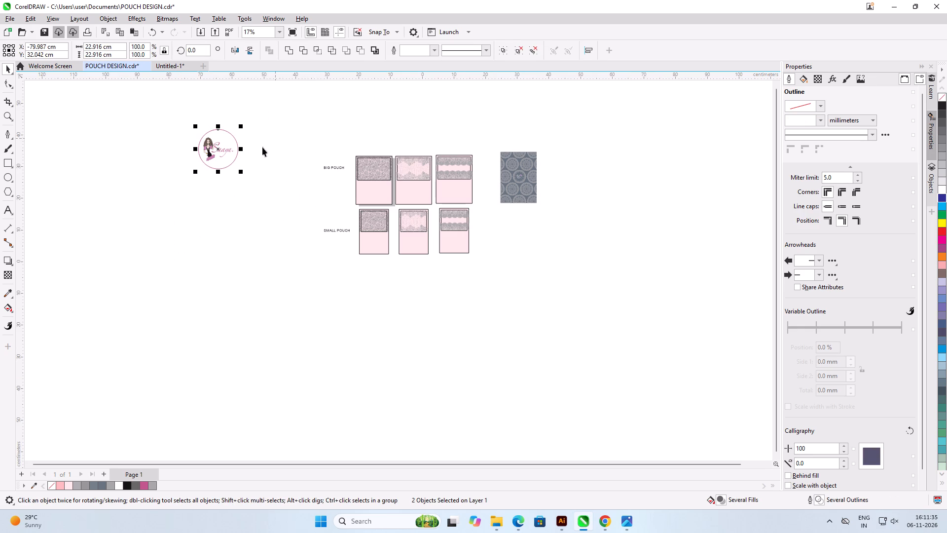
pyautogui.moveTo(210, 201); pyautogui.dragTo(190, 165)
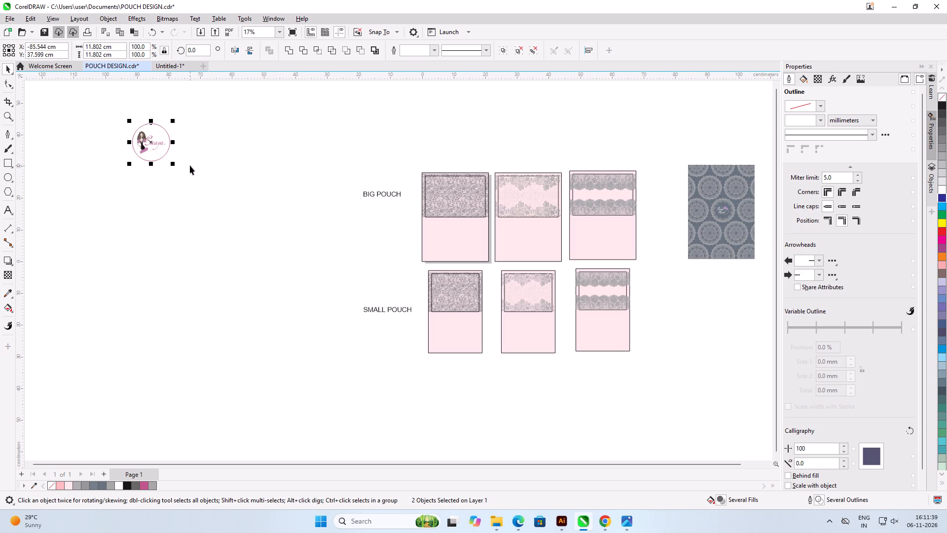
pyautogui.hotkey('ctrl', 'g')
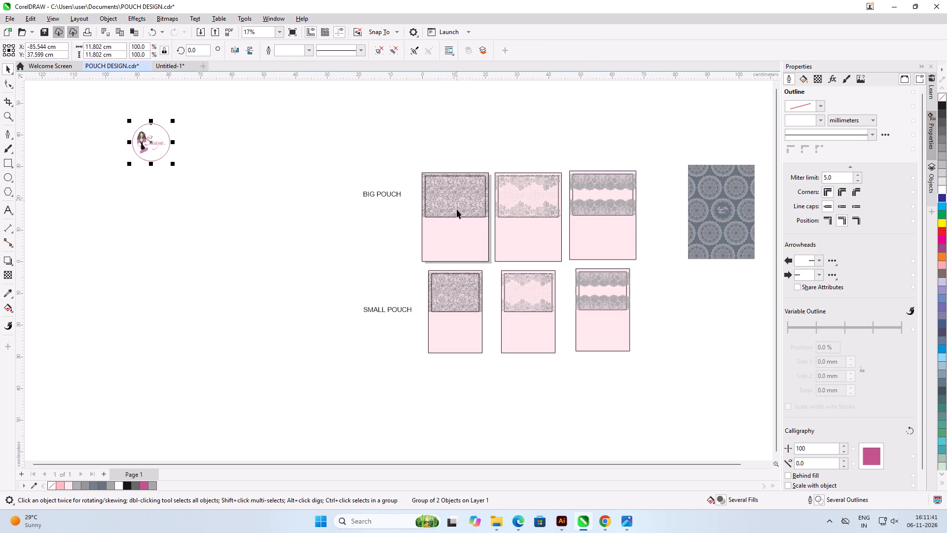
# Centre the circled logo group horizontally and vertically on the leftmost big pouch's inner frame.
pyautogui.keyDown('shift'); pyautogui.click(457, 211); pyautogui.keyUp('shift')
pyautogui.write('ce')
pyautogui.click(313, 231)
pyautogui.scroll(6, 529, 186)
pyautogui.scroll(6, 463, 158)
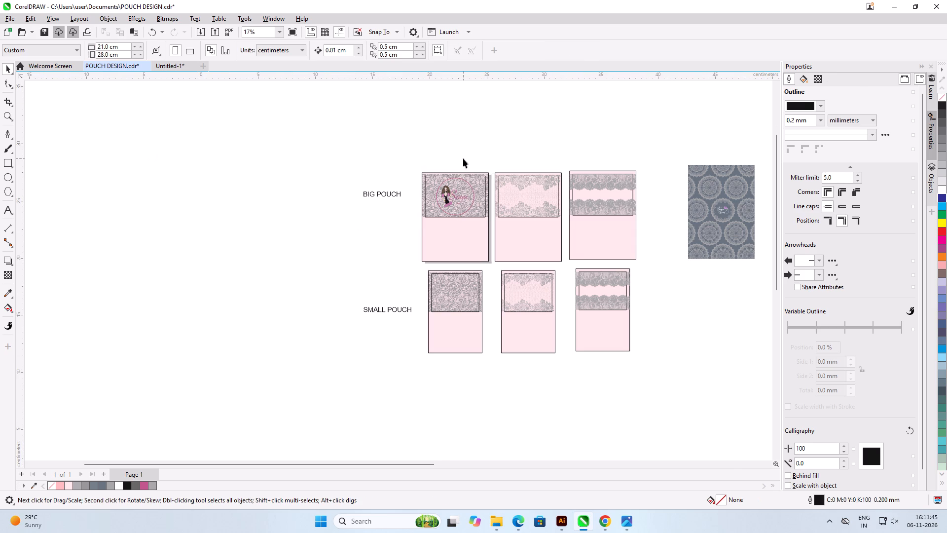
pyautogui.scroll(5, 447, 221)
# Move the circled logo off the leftmost big pouch to just above the BIG POUCH label and ungroup it.
pyautogui.click(226, 256)
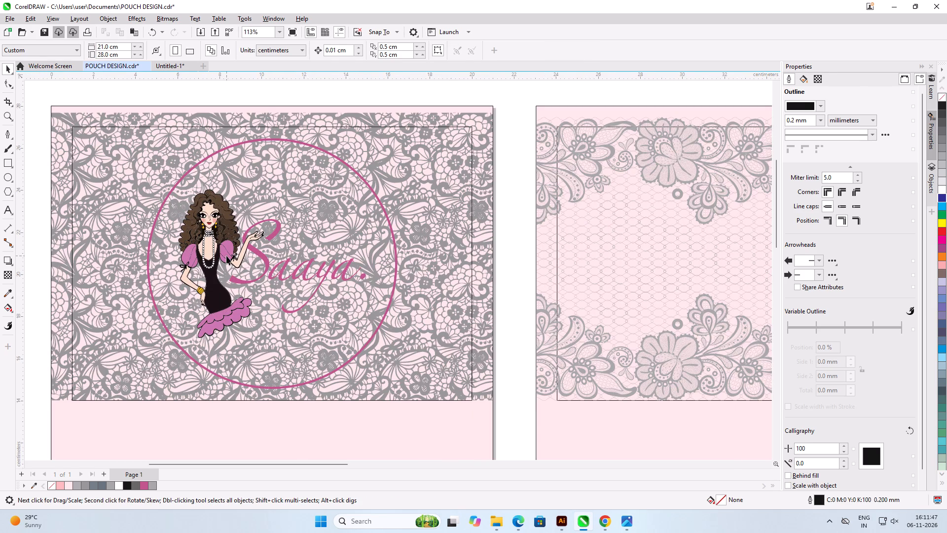
pyautogui.scroll(-3, 486, 229)
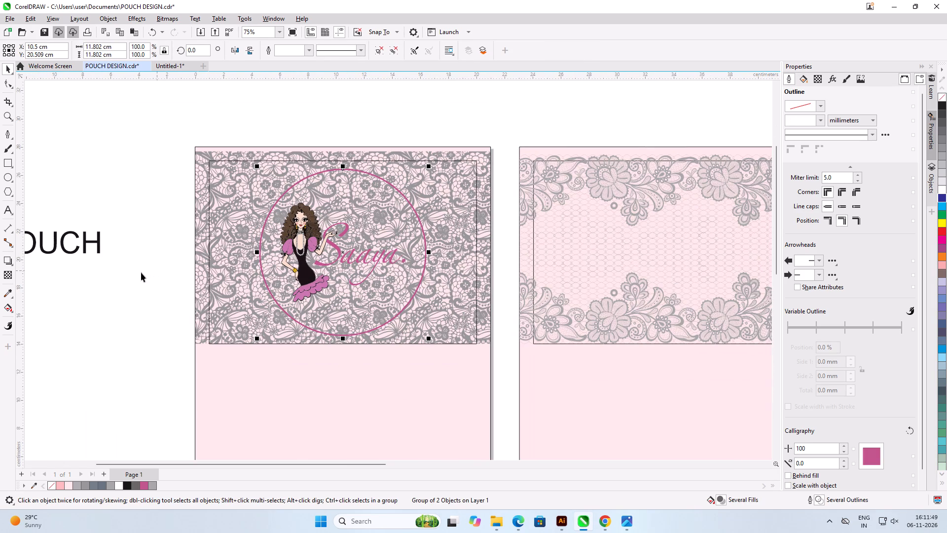
pyautogui.moveTo(301, 233); pyautogui.dragTo(137, 134)
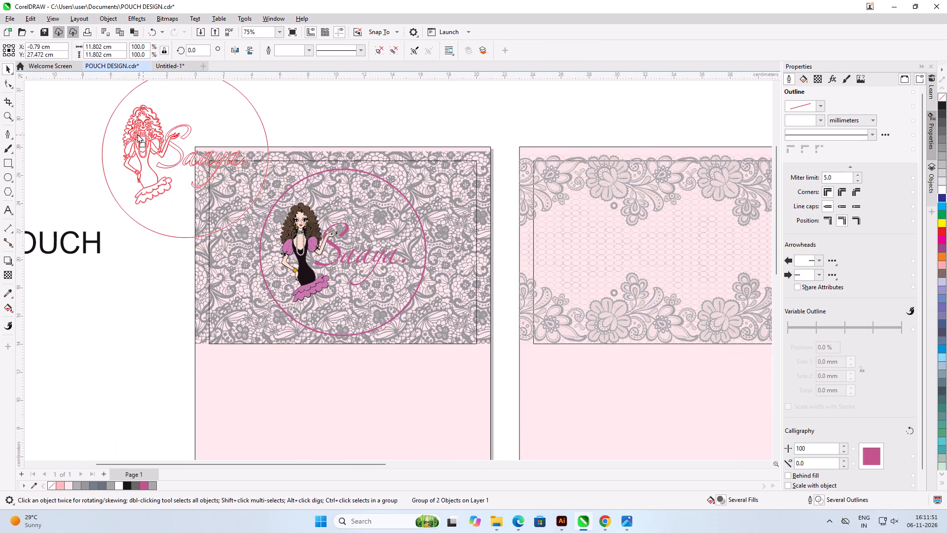
pyautogui.moveTo(137, 134); pyautogui.dragTo(96, 129)
pyautogui.scroll(-4, 302, 147)
pyautogui.scroll(3, 206, 131)
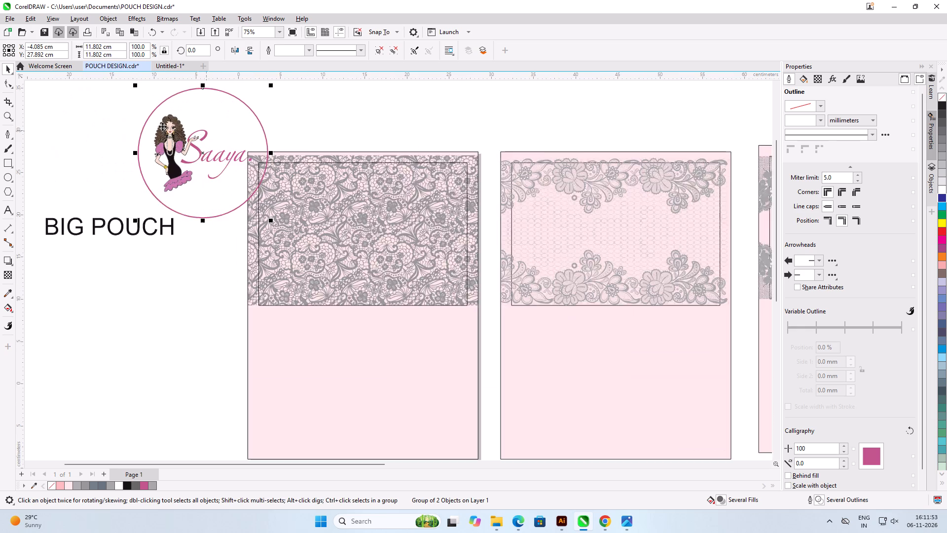
pyautogui.moveTo(164, 130); pyautogui.dragTo(141, 127)
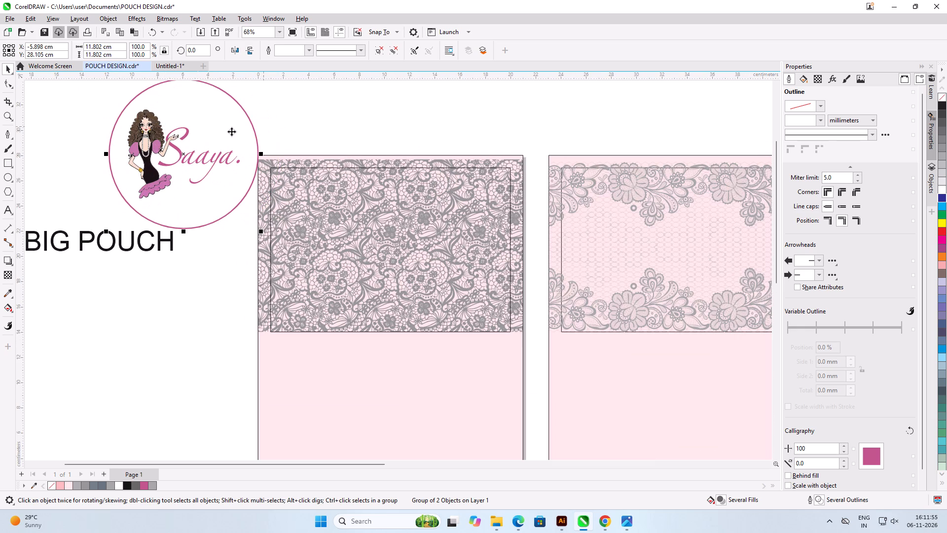
pyautogui.click(383, 49)
pyautogui.click(351, 93)
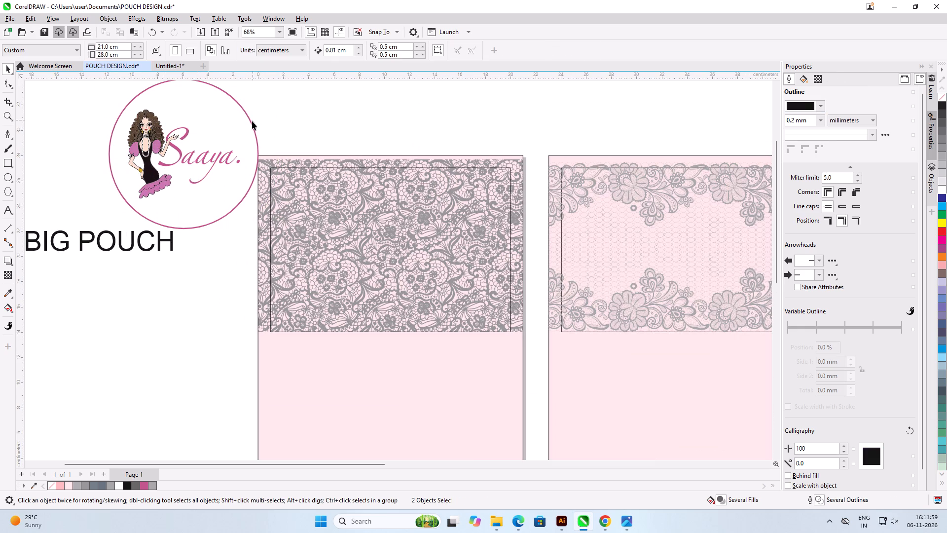
# Fill the pink-outlined circle with white and place it one level back, behind the Saaya logo.
pyautogui.click(252, 122)
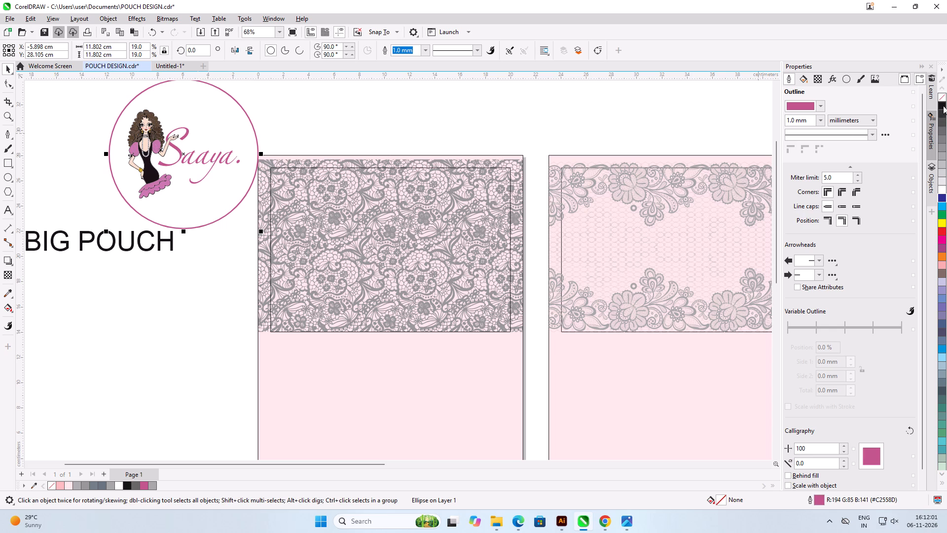
pyautogui.click(943, 190)
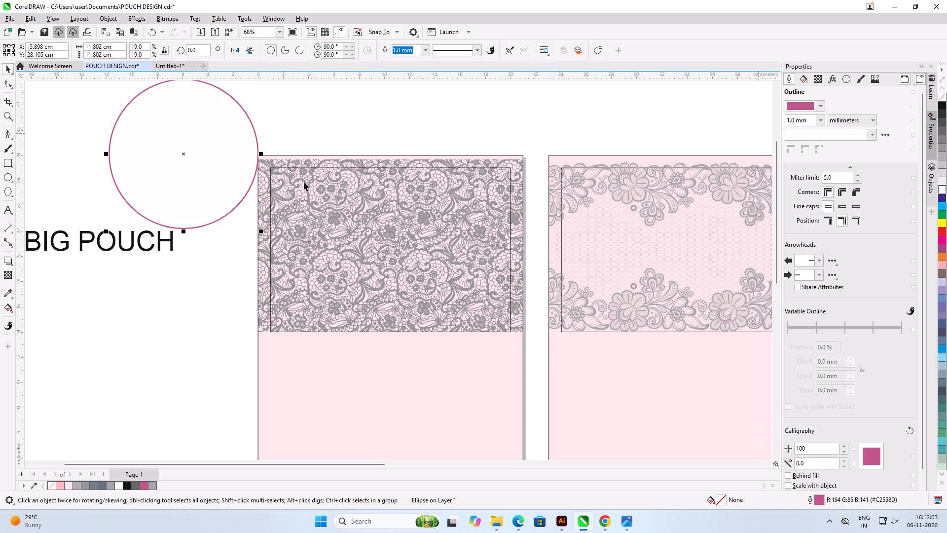
pyautogui.hotkey('ctrl', 'pagedown')
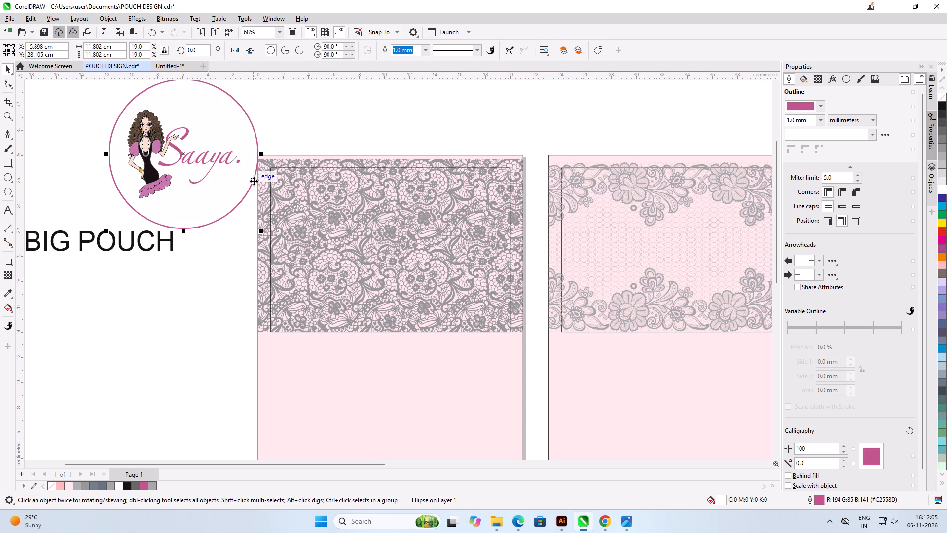
# Set the outline width of the circle around the Saaya logo to 2.0 mm.
pyautogui.scroll(1, 254, 181)
pyautogui.scroll(-5, 254, 181)
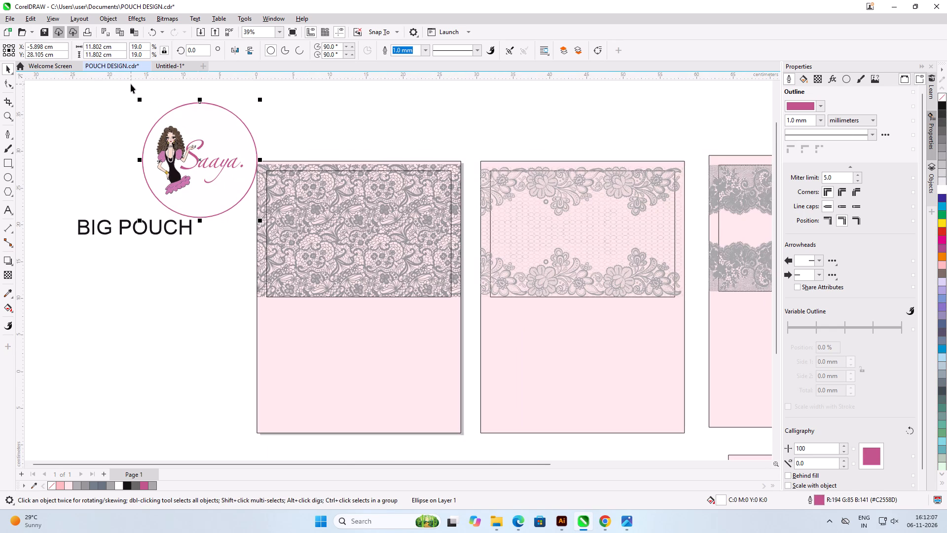
pyautogui.click(426, 50)
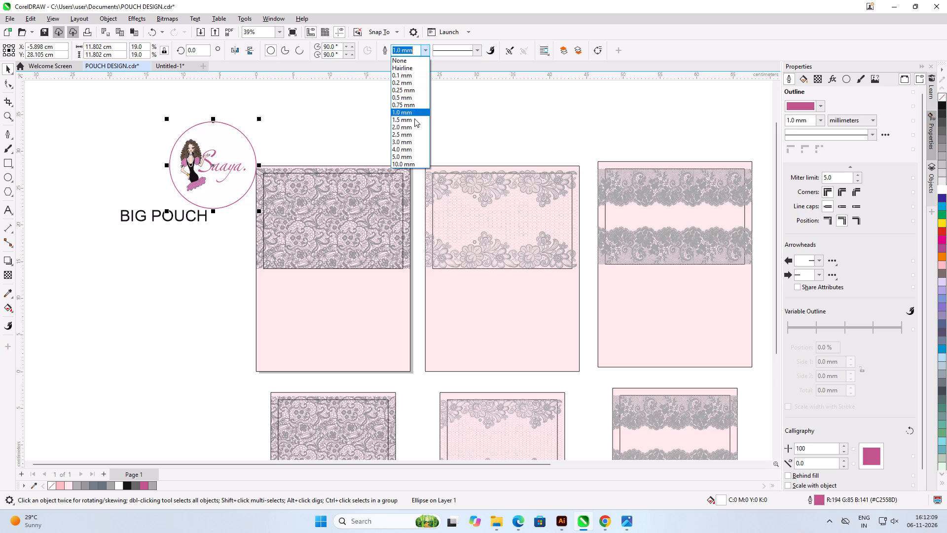
pyautogui.click(412, 129)
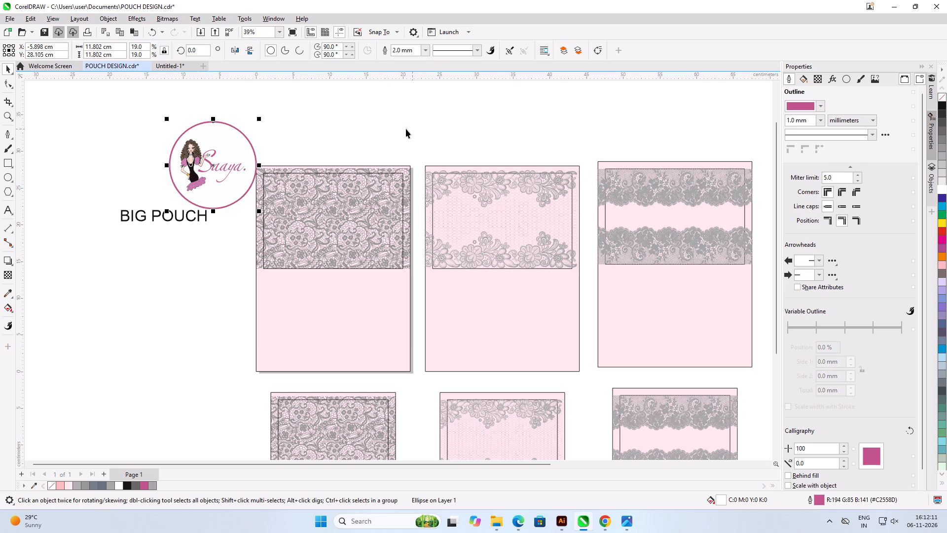
pyautogui.click(378, 126)
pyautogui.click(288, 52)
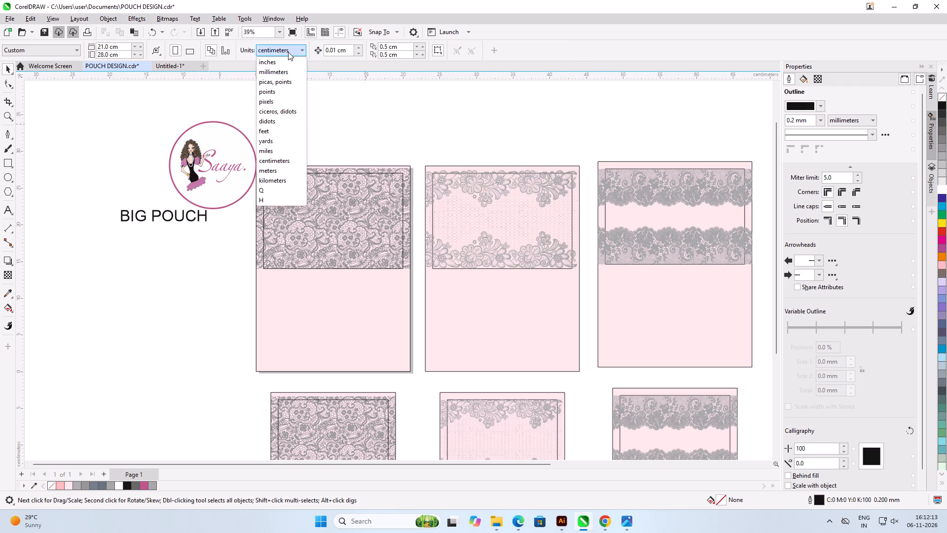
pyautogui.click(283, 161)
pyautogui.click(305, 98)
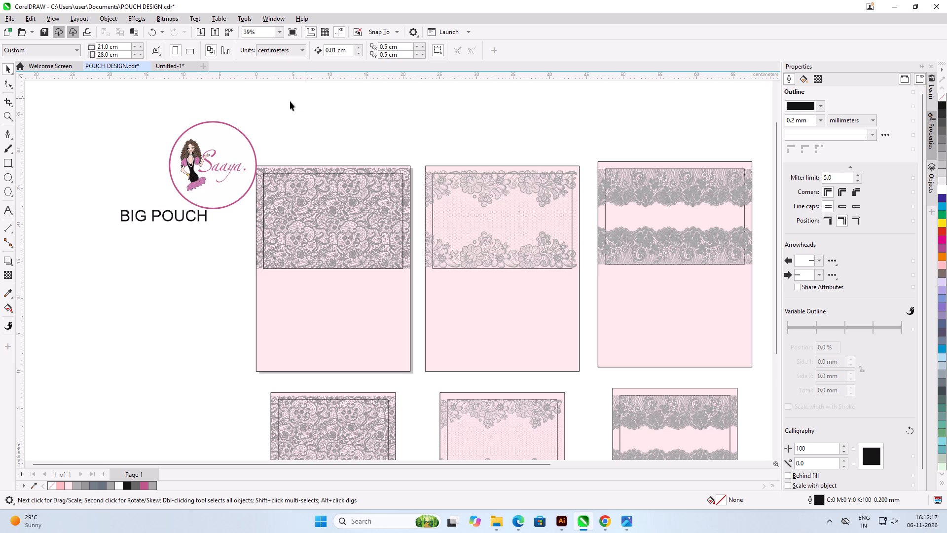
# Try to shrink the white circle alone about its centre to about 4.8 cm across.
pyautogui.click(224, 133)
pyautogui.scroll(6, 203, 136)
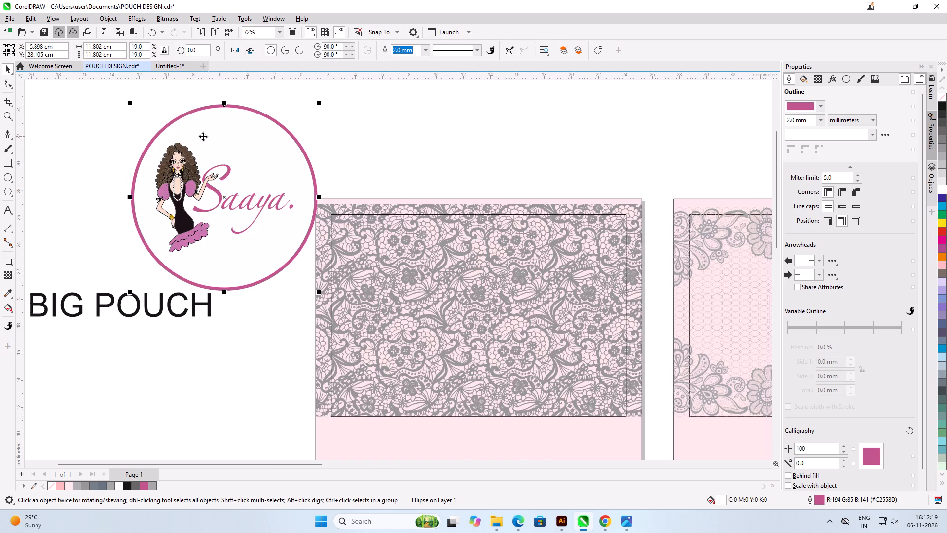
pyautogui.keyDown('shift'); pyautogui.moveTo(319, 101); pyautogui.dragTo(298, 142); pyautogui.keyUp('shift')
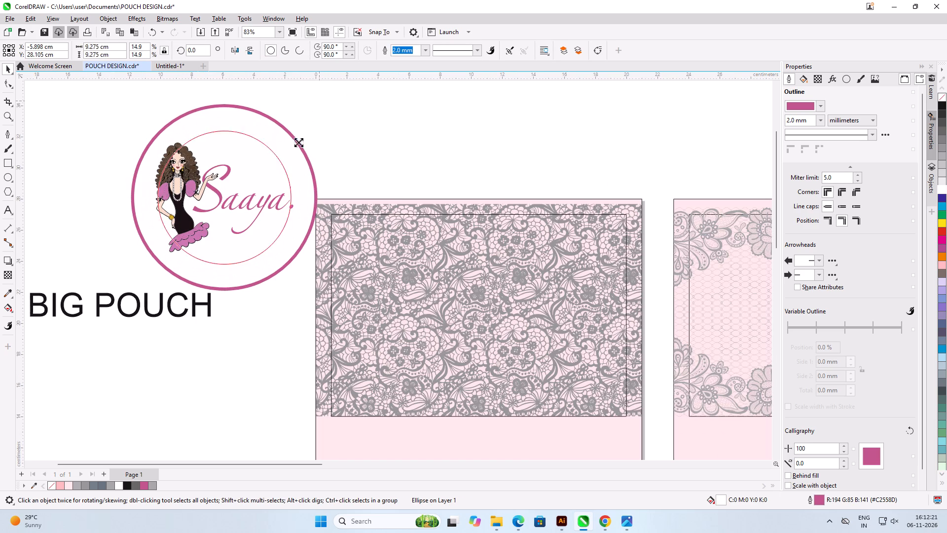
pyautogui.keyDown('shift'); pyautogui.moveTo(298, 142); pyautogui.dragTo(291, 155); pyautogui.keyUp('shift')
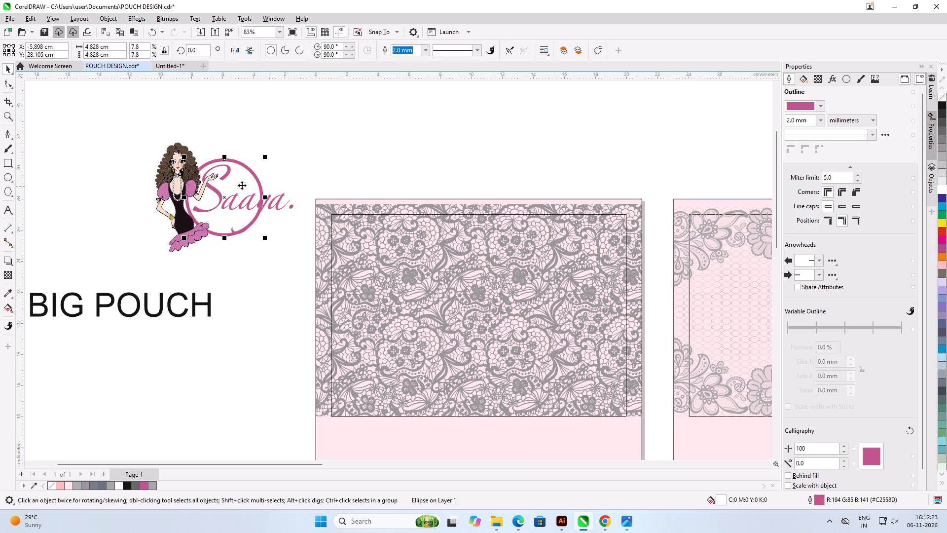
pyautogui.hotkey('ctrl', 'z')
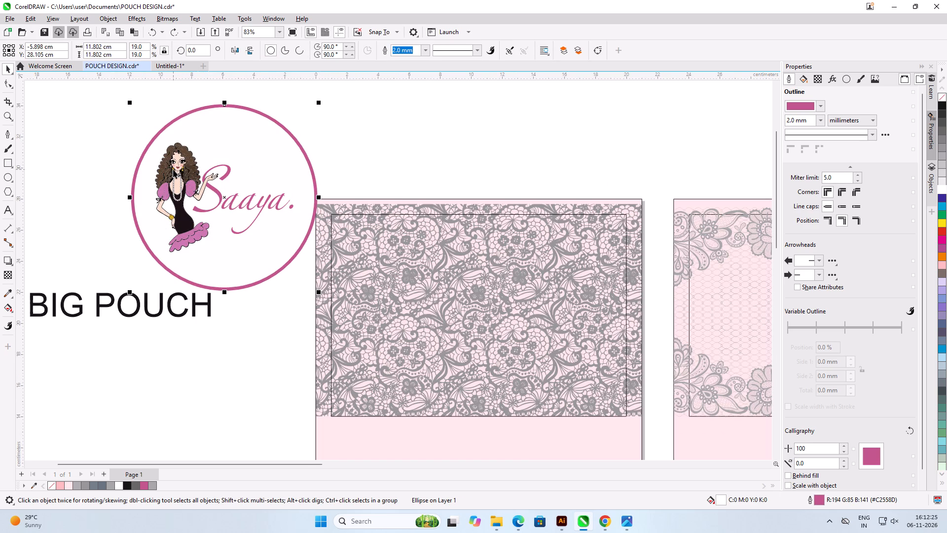
# Group the Saaya logo with its white circle and shrink the group about its centre to about a third of its size.
pyautogui.keyDown('shift'); pyautogui.click(173, 169); pyautogui.keyUp('shift')
pyautogui.scroll(-3, 173, 169)
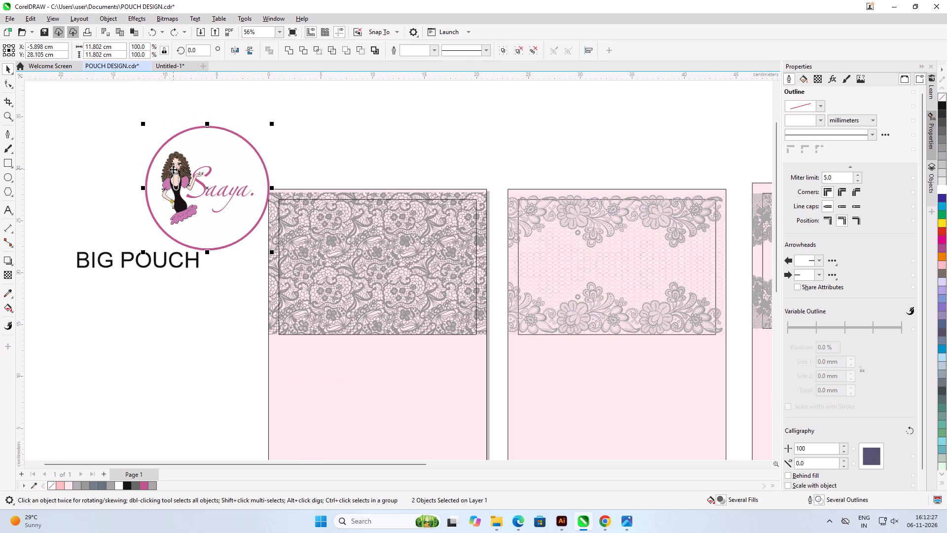
pyautogui.hotkey('ctrl', 'g')
pyautogui.keyDown('shift'); pyautogui.moveTo(271, 121); pyautogui.dragTo(259, 146); pyautogui.keyUp('shift')
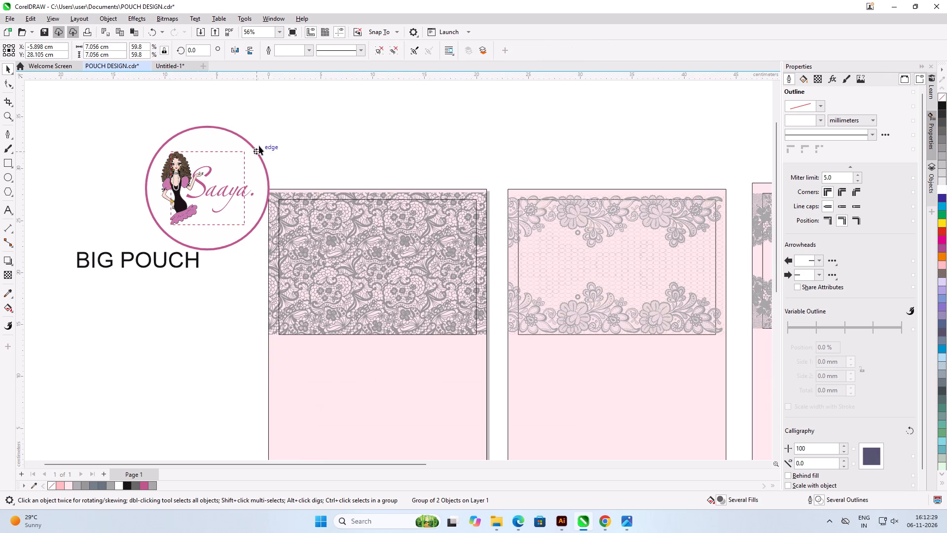
pyautogui.keyDown('shift'); pyautogui.moveTo(248, 148); pyautogui.dragTo(243, 163); pyautogui.keyUp('shift')
# Centre the circled logo horizontally and vertically on the inner rectangle of the first big pouch's lace panel.
pyautogui.keyDown('shift'); pyautogui.click(329, 221); pyautogui.keyUp('shift')
pyautogui.write('ce')
pyautogui.click(253, 207)
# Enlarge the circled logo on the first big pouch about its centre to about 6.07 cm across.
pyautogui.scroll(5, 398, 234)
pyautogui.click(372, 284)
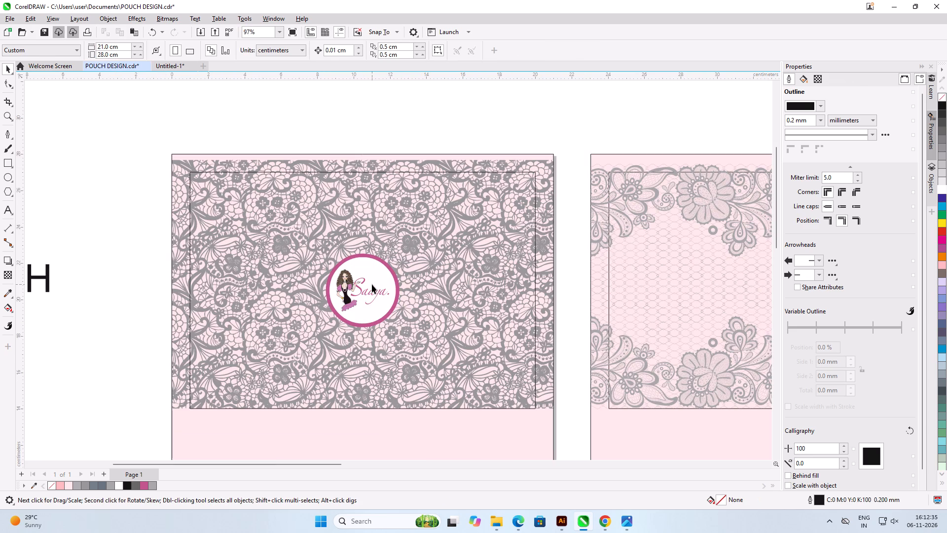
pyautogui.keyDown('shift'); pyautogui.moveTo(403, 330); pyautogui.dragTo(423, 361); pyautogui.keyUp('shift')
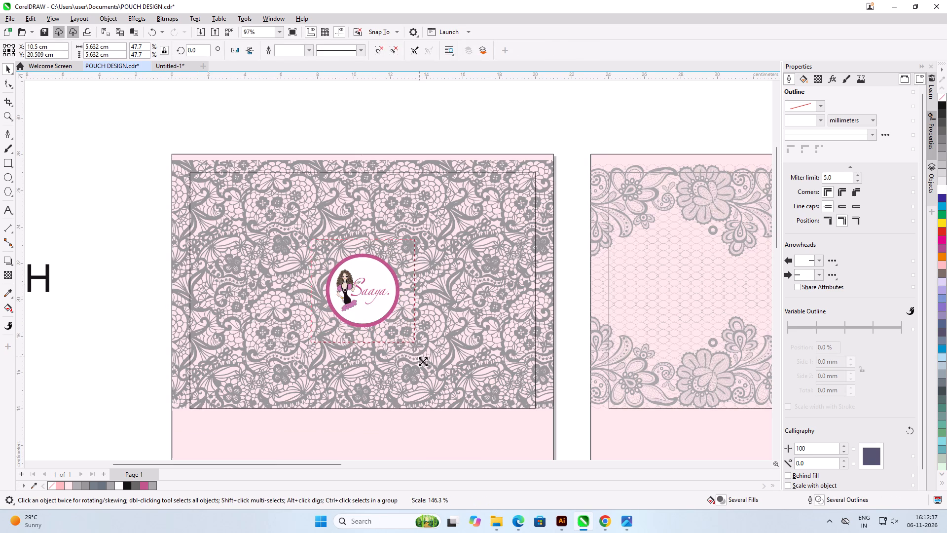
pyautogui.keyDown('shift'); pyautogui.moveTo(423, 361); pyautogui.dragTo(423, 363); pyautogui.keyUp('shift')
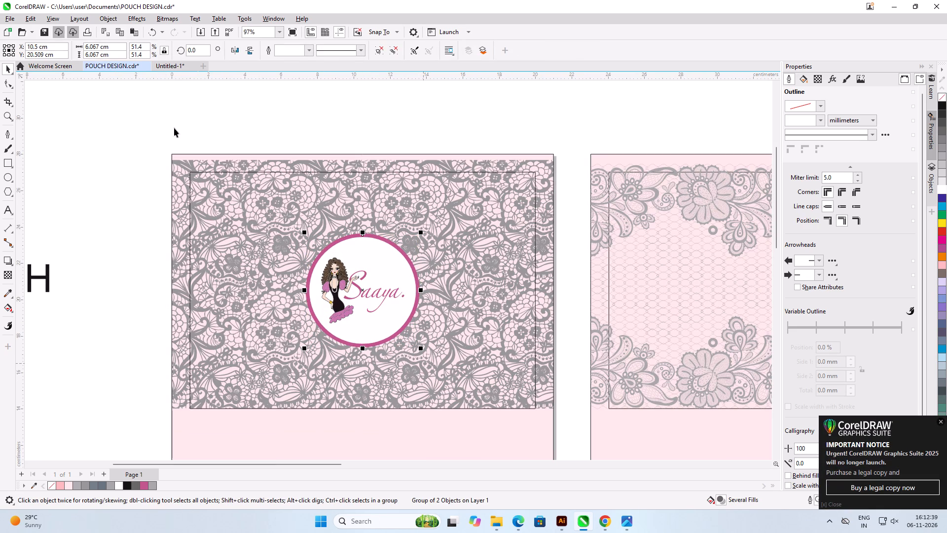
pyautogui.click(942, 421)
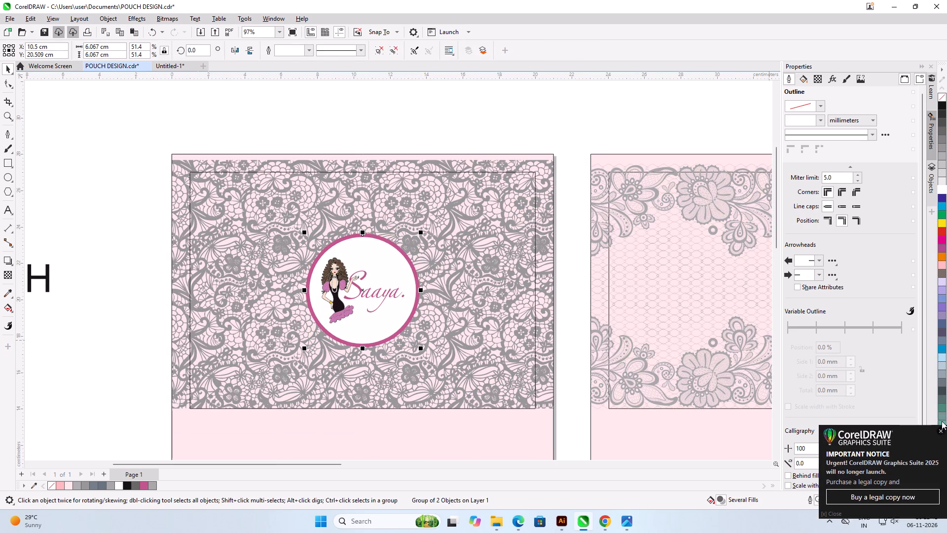
# Place a copy of the circled Saaya logo in the middle of the second big pouch's lace panel, at the same height.
pyautogui.scroll(-6, 208, 333)
pyautogui.scroll(3, 744, 305)
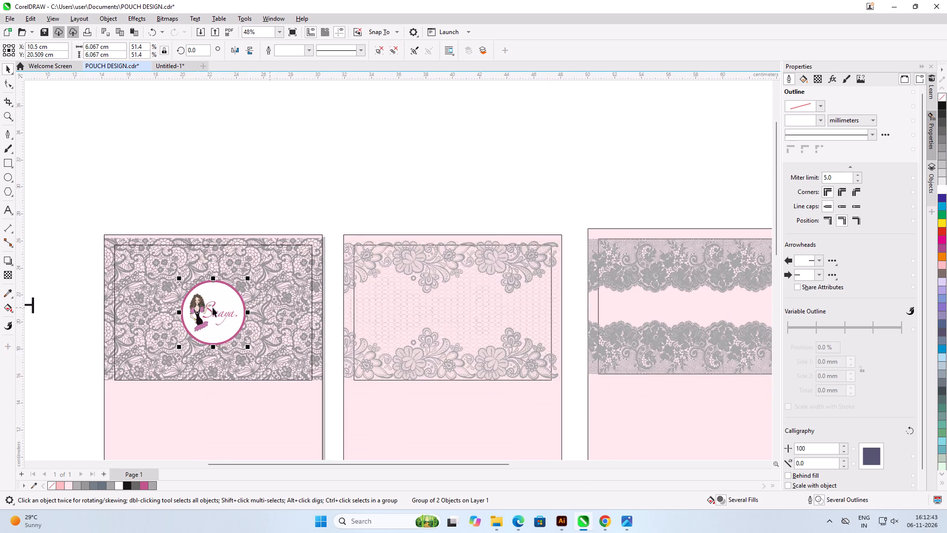
pyautogui.moveTo(47, 317); pyautogui.dragTo(369, 312)
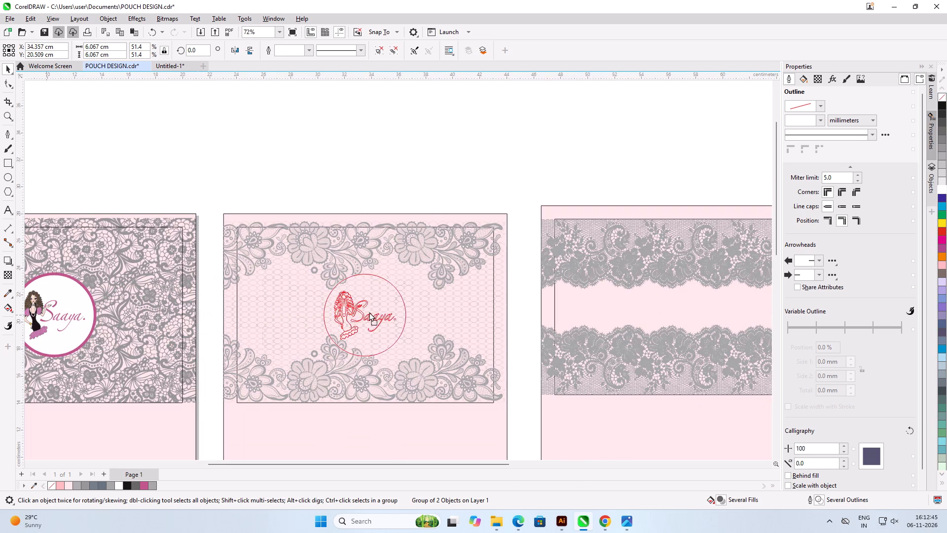
pyautogui.moveTo(369, 312); pyautogui.dragTo(369, 311)
pyautogui.keyDown('shift'); pyautogui.rightClick(369, 311); pyautogui.keyUp('shift')
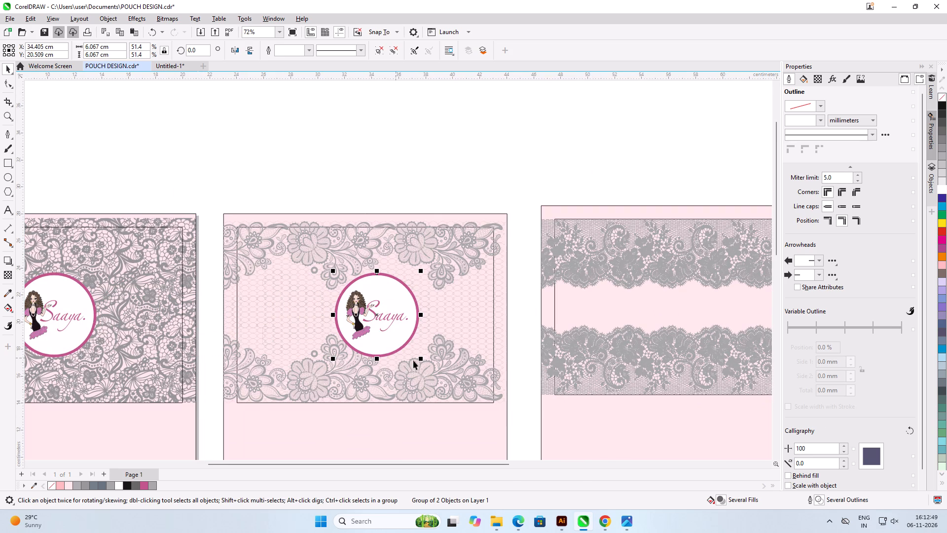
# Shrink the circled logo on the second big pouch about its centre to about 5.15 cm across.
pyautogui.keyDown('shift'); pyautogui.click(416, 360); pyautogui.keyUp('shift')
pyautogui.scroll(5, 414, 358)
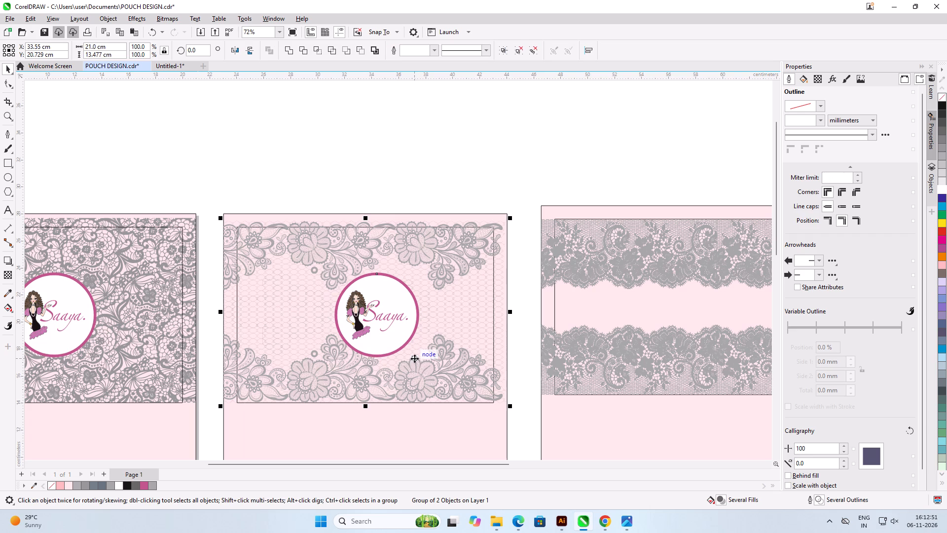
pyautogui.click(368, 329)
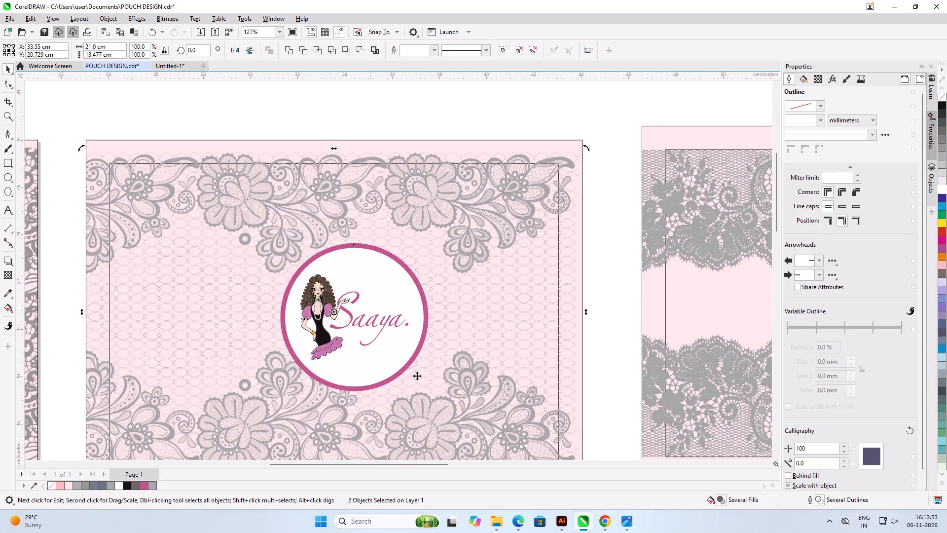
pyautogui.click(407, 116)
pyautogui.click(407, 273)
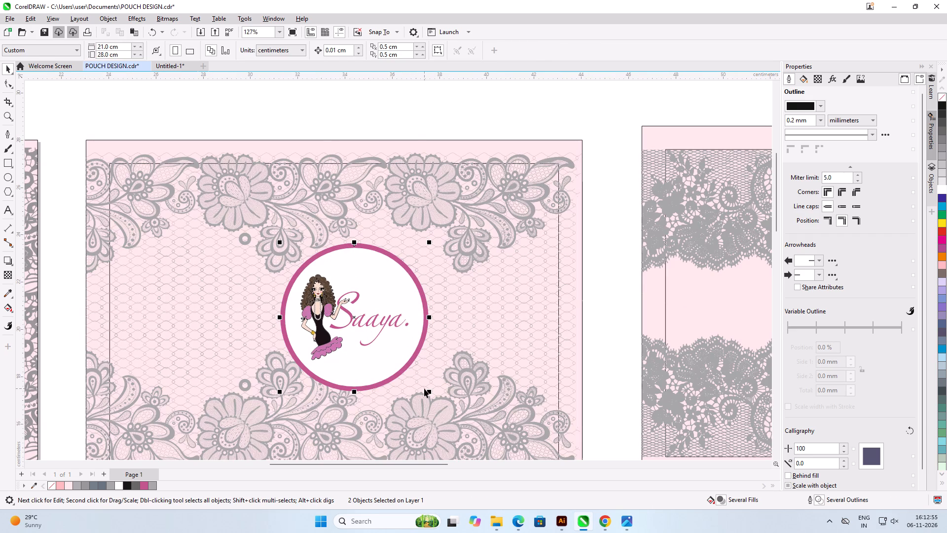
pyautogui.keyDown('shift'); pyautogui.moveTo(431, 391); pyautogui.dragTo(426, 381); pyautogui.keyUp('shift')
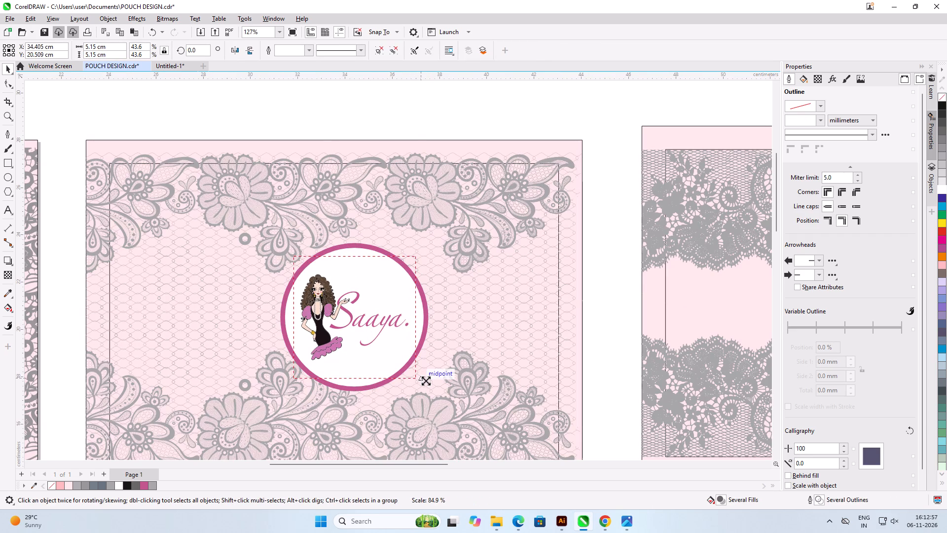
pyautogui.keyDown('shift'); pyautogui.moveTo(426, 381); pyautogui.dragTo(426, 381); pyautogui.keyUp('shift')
# Centre the circled logo horizontally on the second big pouch's lace.
pyautogui.keyDown('shift'); pyautogui.click(489, 335); pyautogui.keyUp('shift')
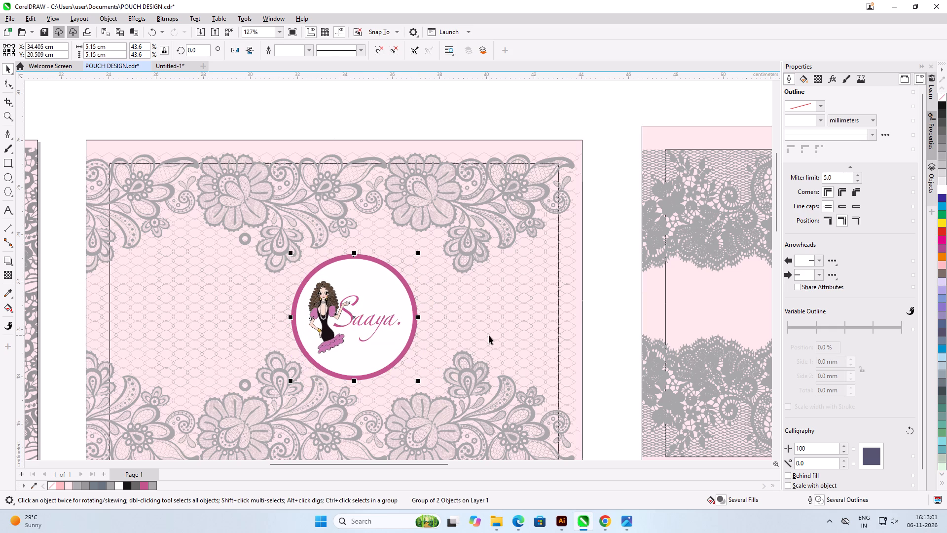
pyautogui.press('c')
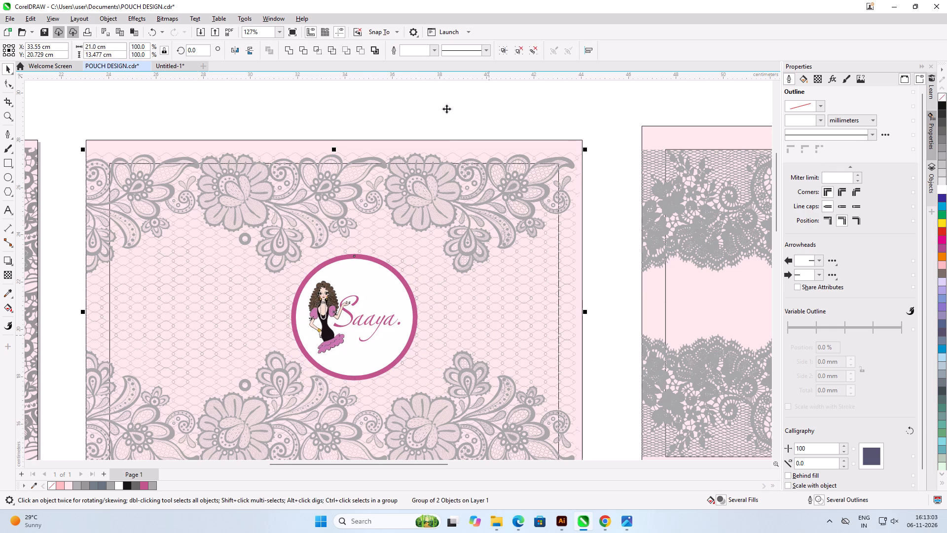
pyautogui.click(446, 109)
# Shrink the circled logo on the second big pouch about its centre to about 4.44 cm across.
pyautogui.scroll(-6, 455, 129)
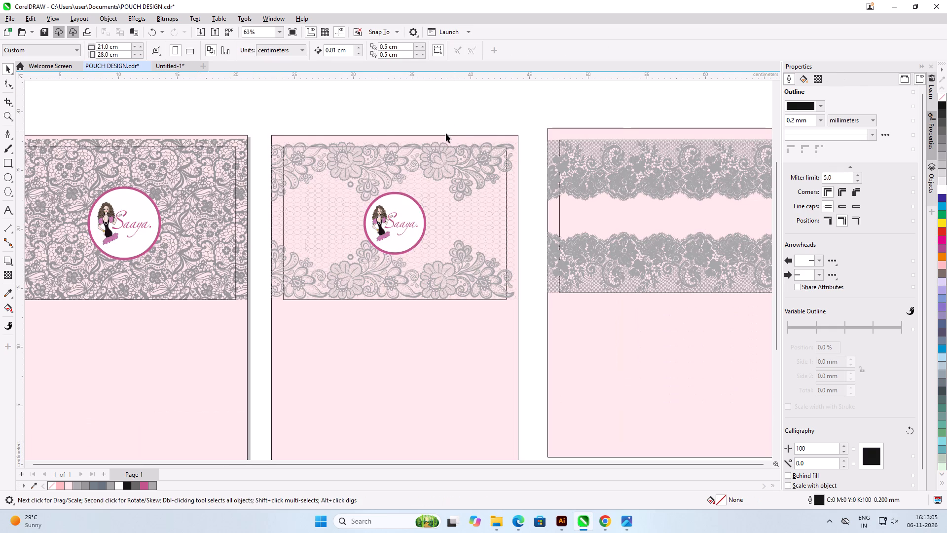
pyautogui.scroll(5, 341, 236)
pyautogui.scroll(6, 411, 199)
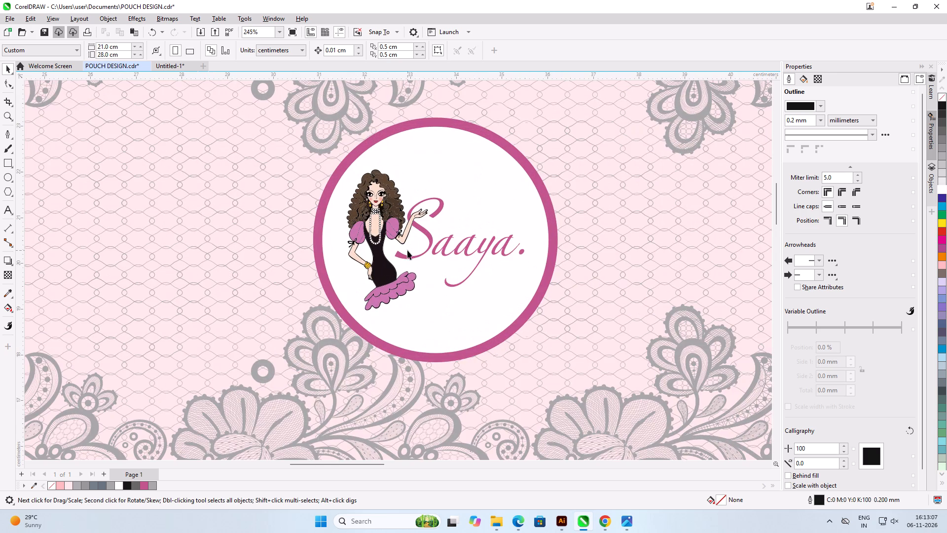
pyautogui.click(406, 255)
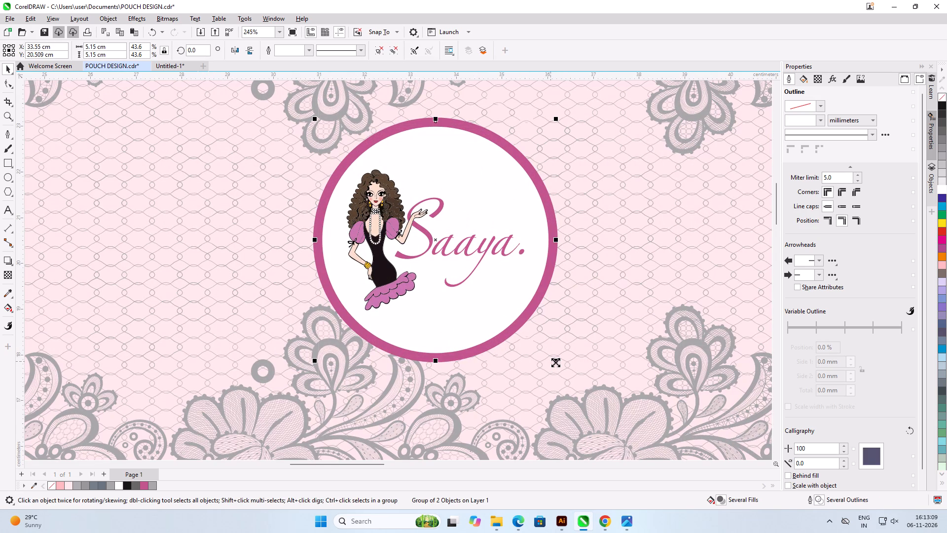
pyautogui.keyDown('shift'); pyautogui.moveTo(555, 362); pyautogui.dragTo(552, 352); pyautogui.keyUp('shift')
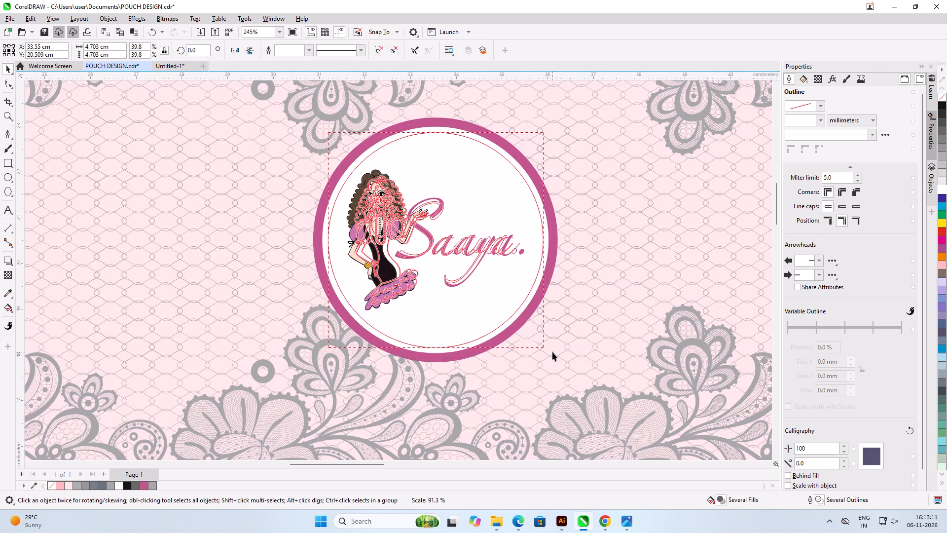
pyautogui.keyDown('shift'); pyautogui.moveTo(547, 350); pyautogui.dragTo(542, 345); pyautogui.keyUp('shift')
pyautogui.click(568, 309)
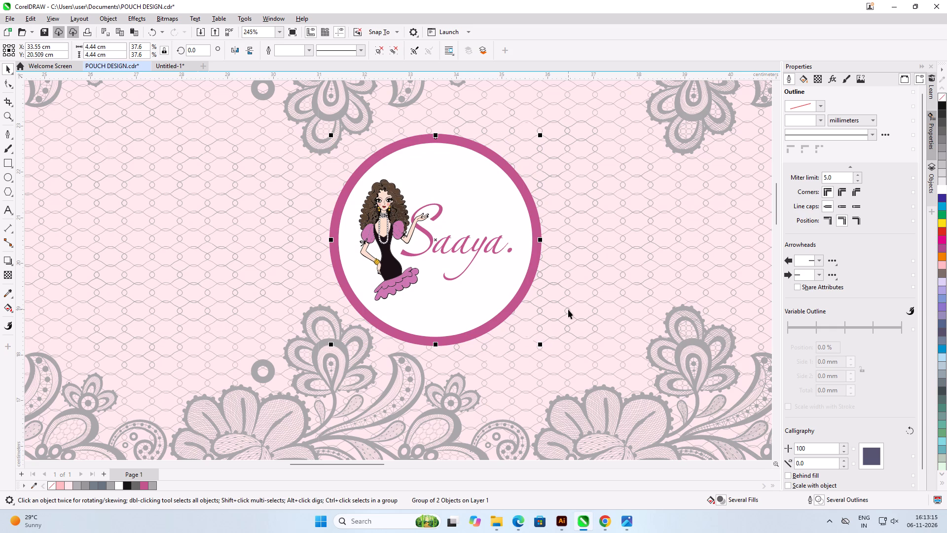
# Shrink the circled logo on the first big pouch about its centre to about 4.85 cm across.
pyautogui.scroll(-11, 449, 322)
pyautogui.click(145, 297)
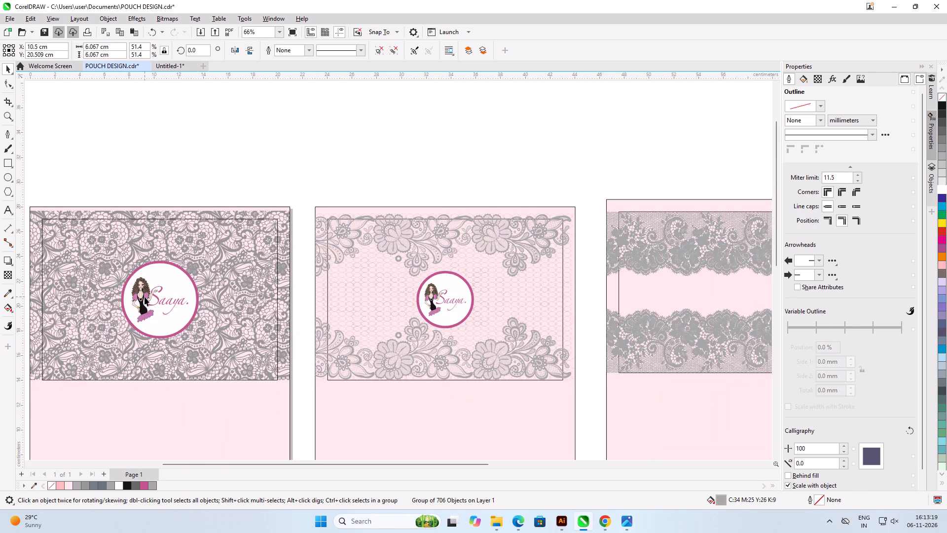
pyautogui.keyDown('shift'); pyautogui.moveTo(200, 339); pyautogui.dragTo(192, 333); pyautogui.keyUp('shift')
pyautogui.click(327, 176)
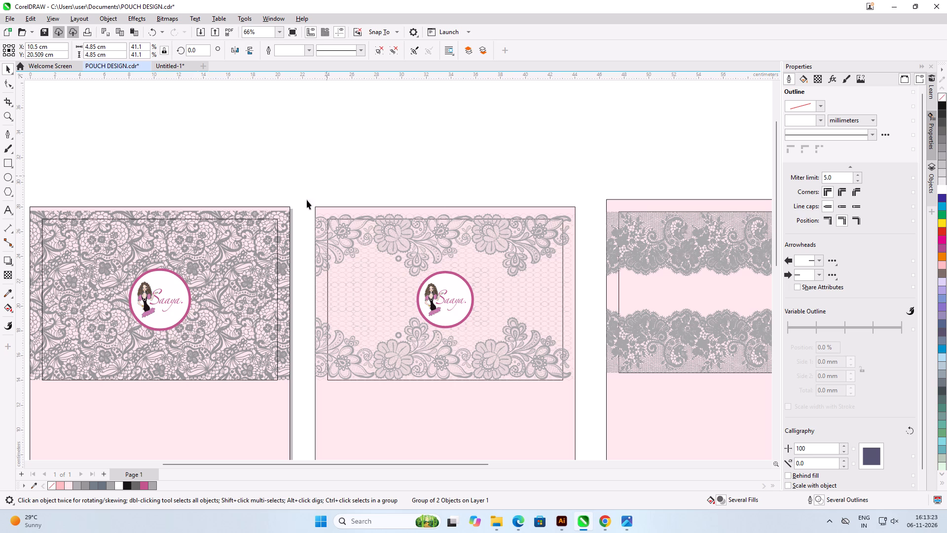
# Copy the circled logo from the second big pouch to the third, between its two lace bands at the same height.
pyautogui.scroll(-4, 241, 228)
pyautogui.scroll(4, 702, 232)
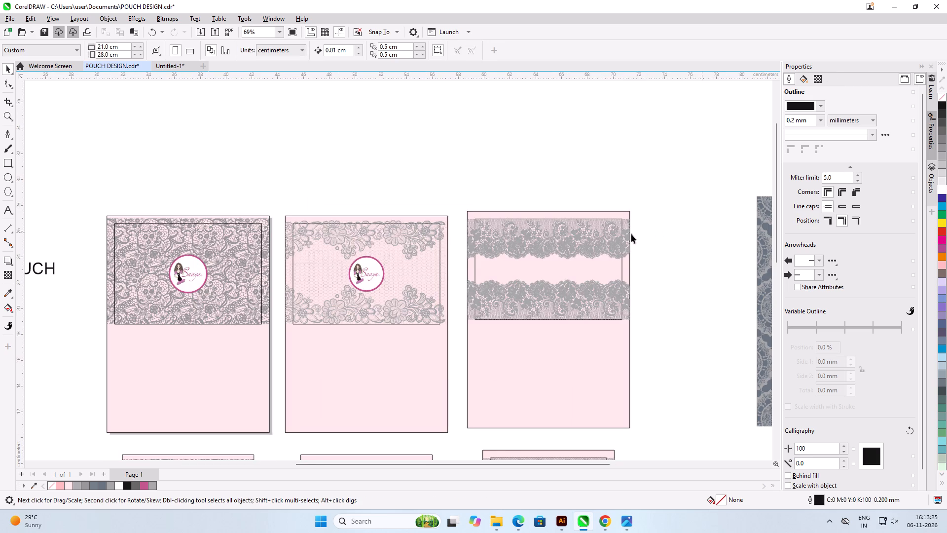
pyautogui.click(140, 299)
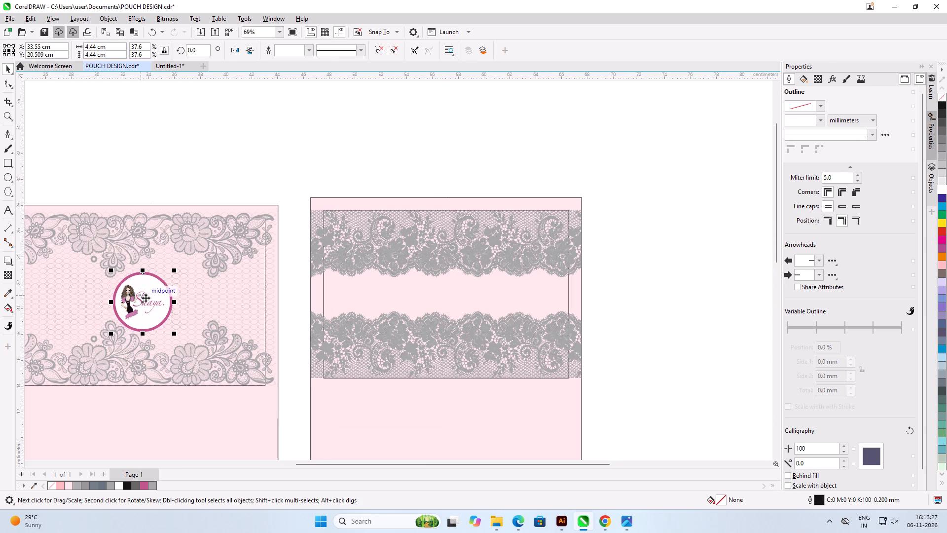
pyautogui.moveTo(146, 298); pyautogui.dragTo(450, 293)
pyautogui.keyDown('shift'); pyautogui.rightClick(450, 293); pyautogui.keyUp('shift')
pyautogui.click(666, 318)
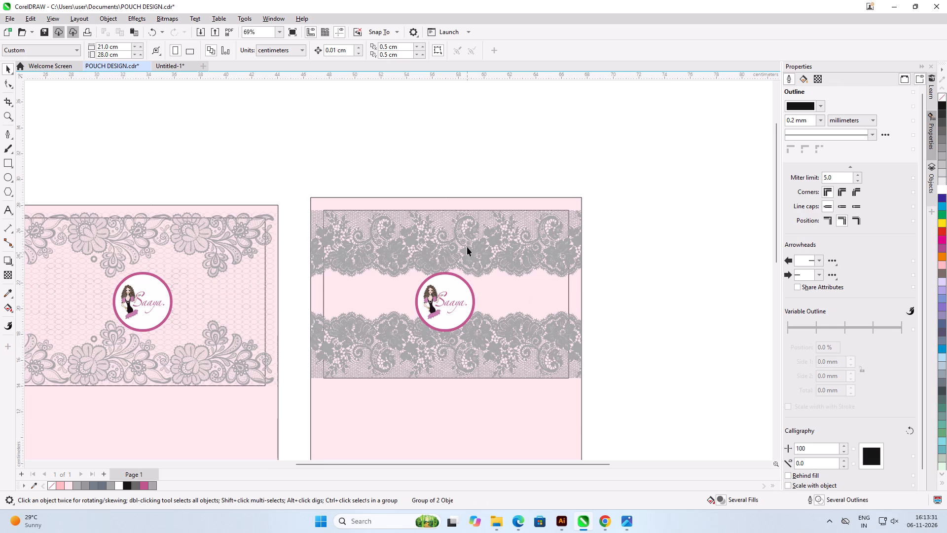
# Ungroup the third big pouch's two lace bands and move the upper band straight up about 0.7 cm.
pyautogui.scroll(2, 467, 247)
pyautogui.click(467, 247)
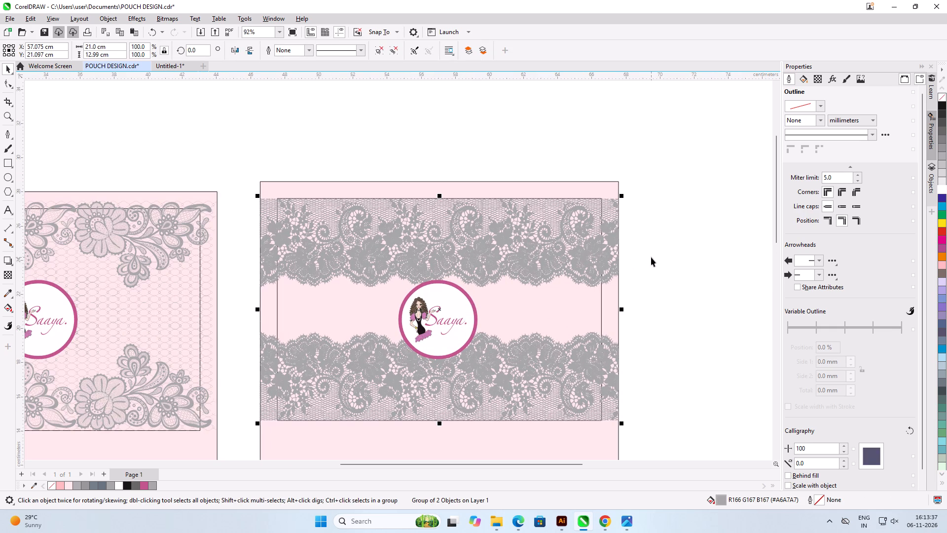
pyautogui.click(383, 45)
pyautogui.click(525, 141)
pyautogui.click(496, 210)
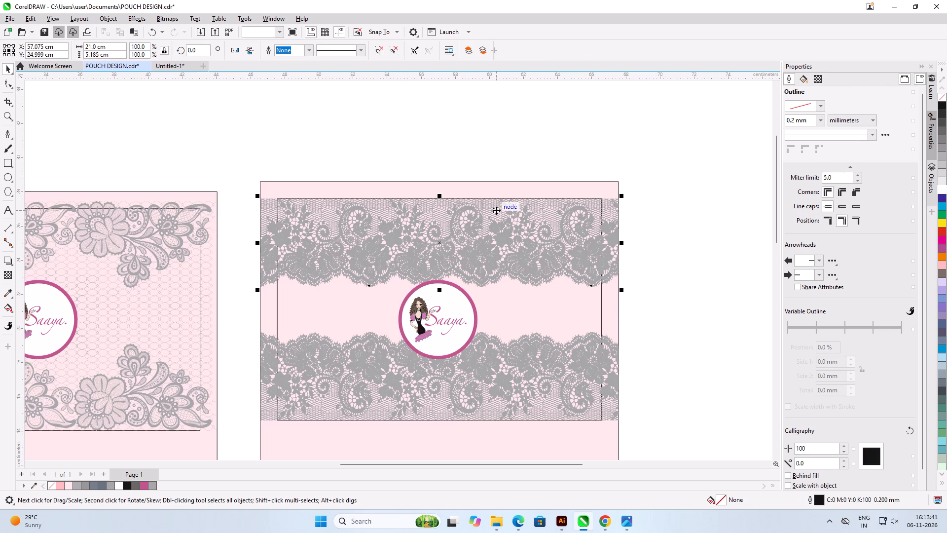
pyautogui.moveTo(495, 220); pyautogui.dragTo(494, 208)
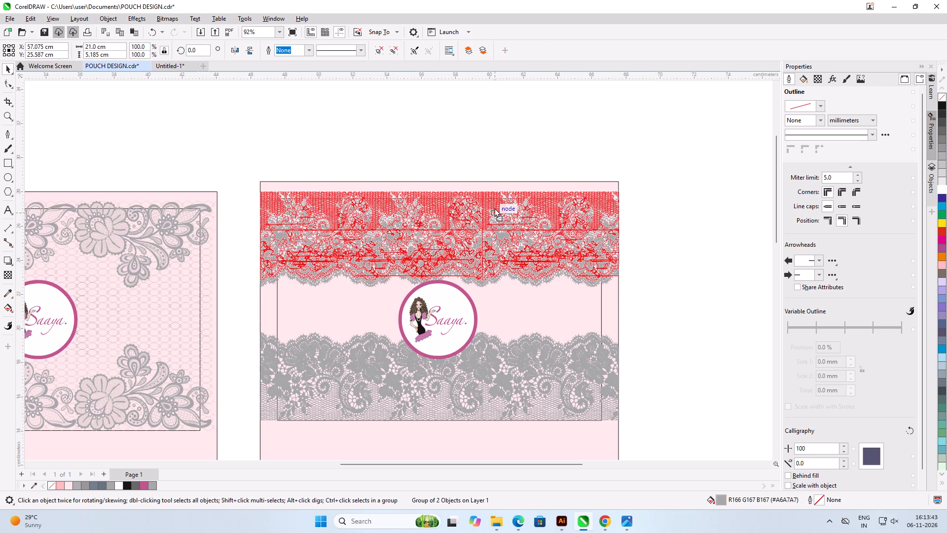
pyautogui.moveTo(494, 208); pyautogui.dragTo(494, 207)
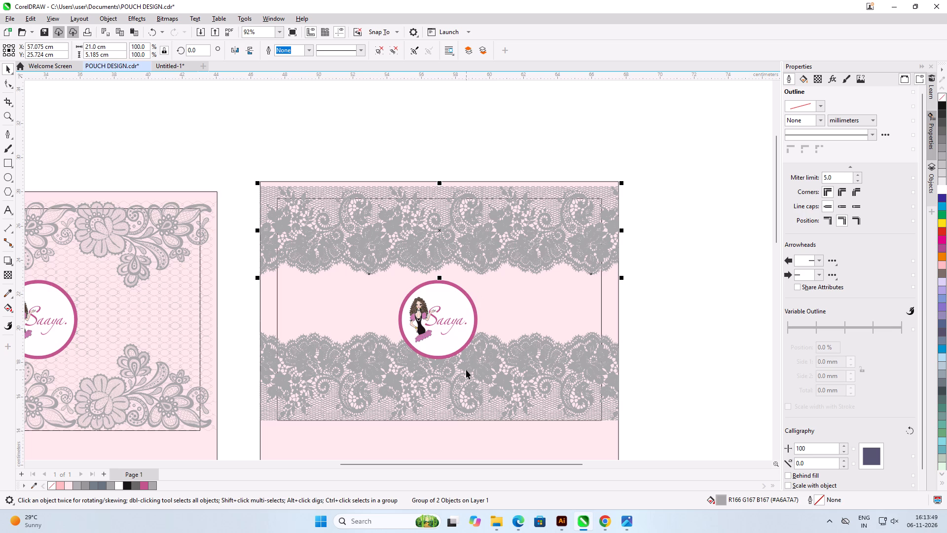
# Move the circled logo on the third big pouch straight up about 0.7 cm, between the lace bands.
pyautogui.moveTo(448, 333); pyautogui.dragTo(448, 320)
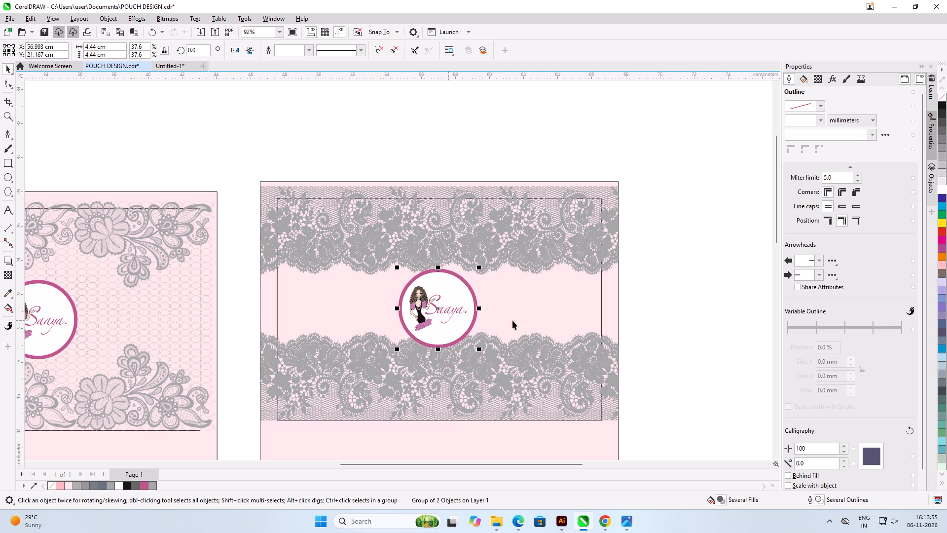
pyautogui.click(671, 326)
# Scale the third big pouch's upper lace band to about 20.05 cm wide and centre it horizontally on the panel's inner rectangle.
pyautogui.click(445, 262)
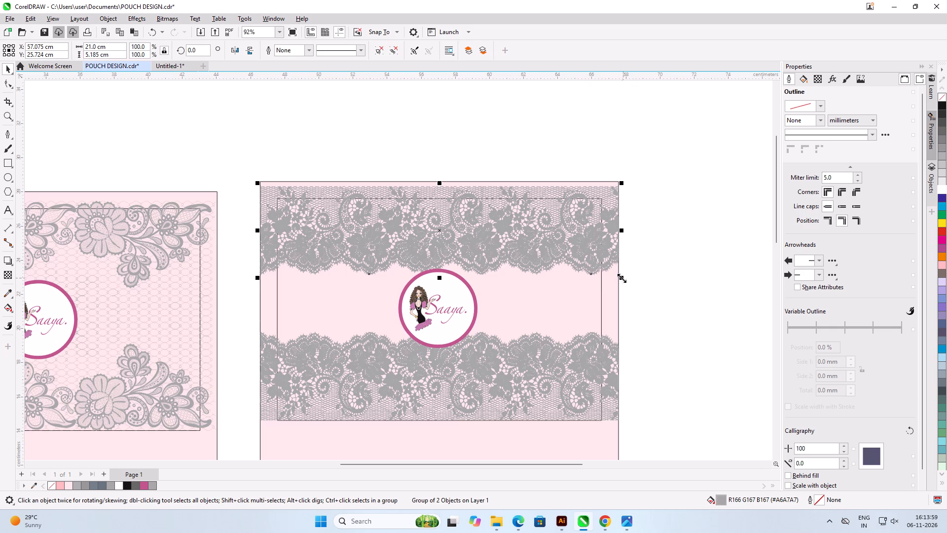
pyautogui.moveTo(621, 278); pyautogui.dragTo(604, 275)
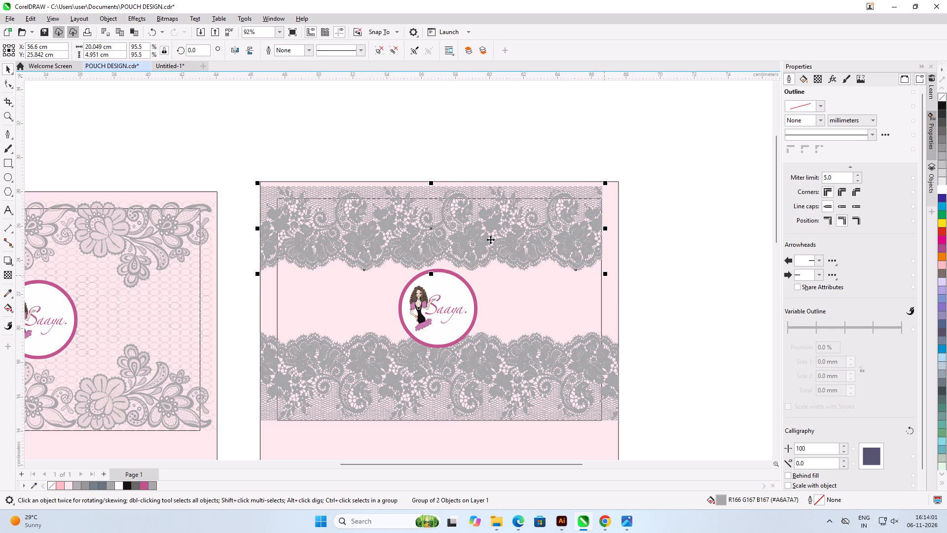
pyautogui.keyDown('shift'); pyautogui.click(582, 300); pyautogui.keyUp('shift')
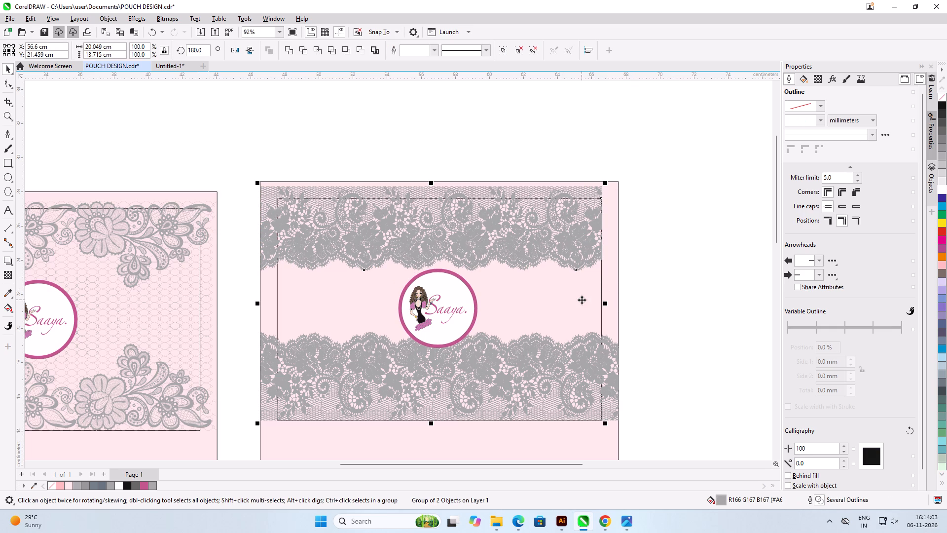
pyautogui.press('c')
pyautogui.click(713, 299)
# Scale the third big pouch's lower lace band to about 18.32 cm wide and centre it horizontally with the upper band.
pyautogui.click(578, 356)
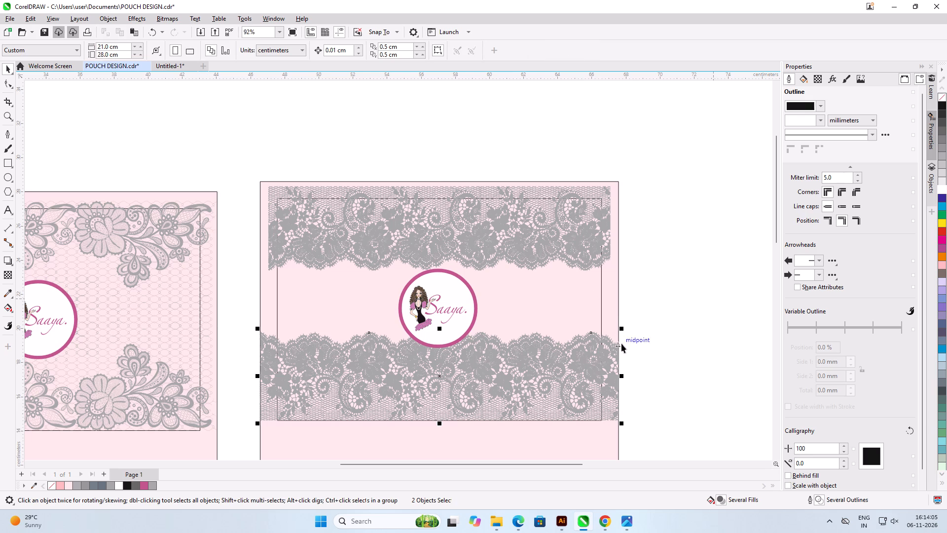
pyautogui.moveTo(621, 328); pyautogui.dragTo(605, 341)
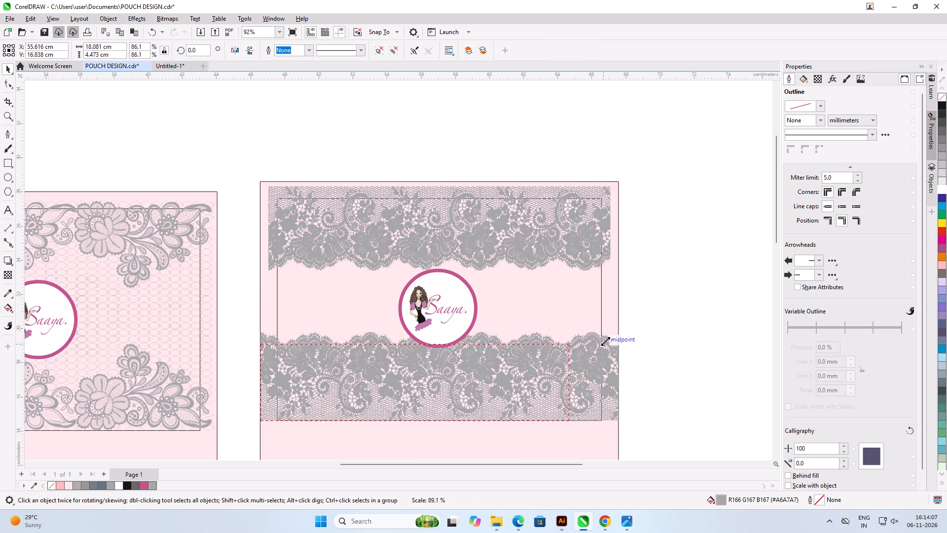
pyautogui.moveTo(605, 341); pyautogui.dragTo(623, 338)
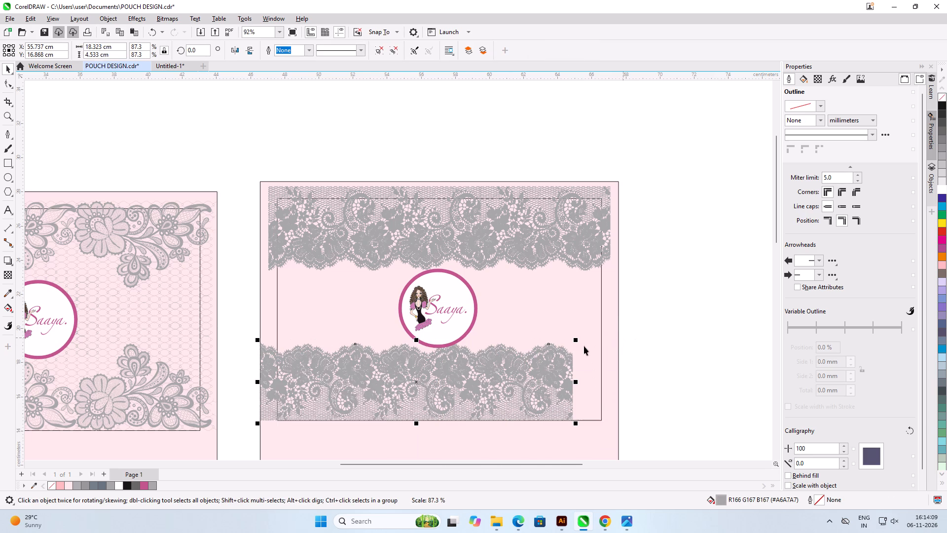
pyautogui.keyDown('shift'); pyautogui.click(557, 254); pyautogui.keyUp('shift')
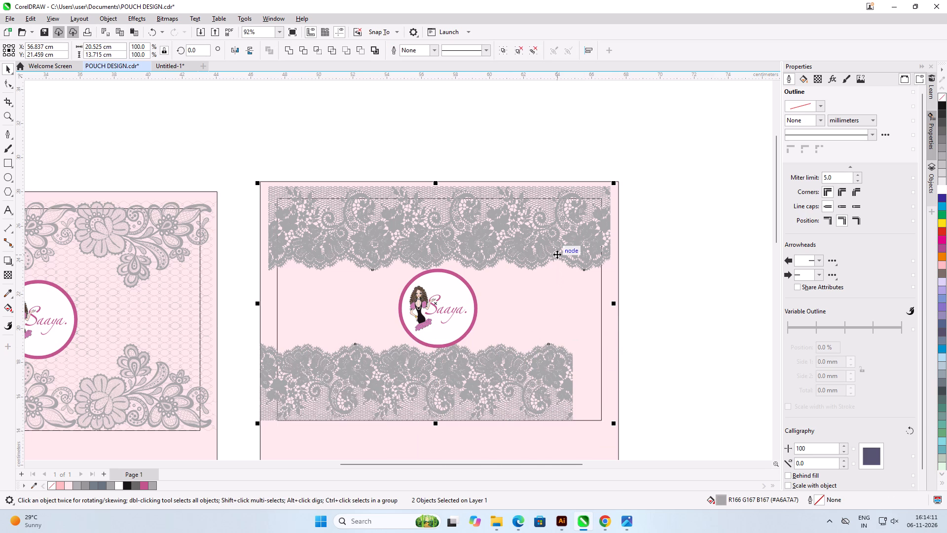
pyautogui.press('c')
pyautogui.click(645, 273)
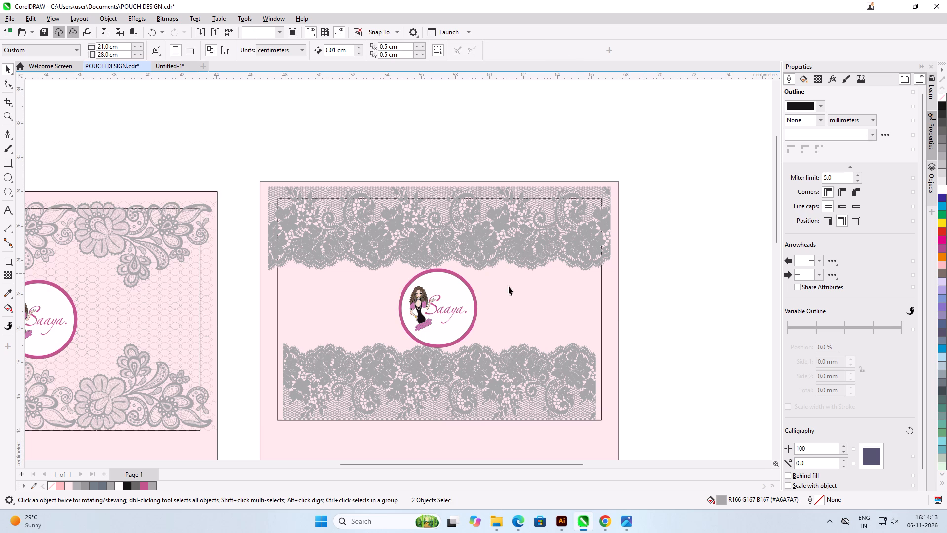
# Replace the third big pouch's lower lace band with a copy of the upper band placed about 9.1 cm straight below it.
pyautogui.click(485, 366)
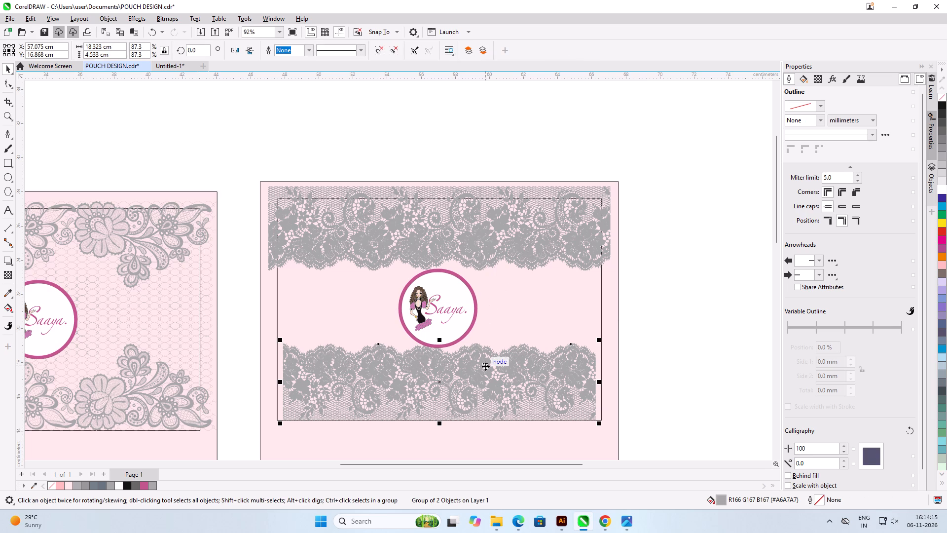
pyautogui.press('Delete')
pyautogui.click(482, 244)
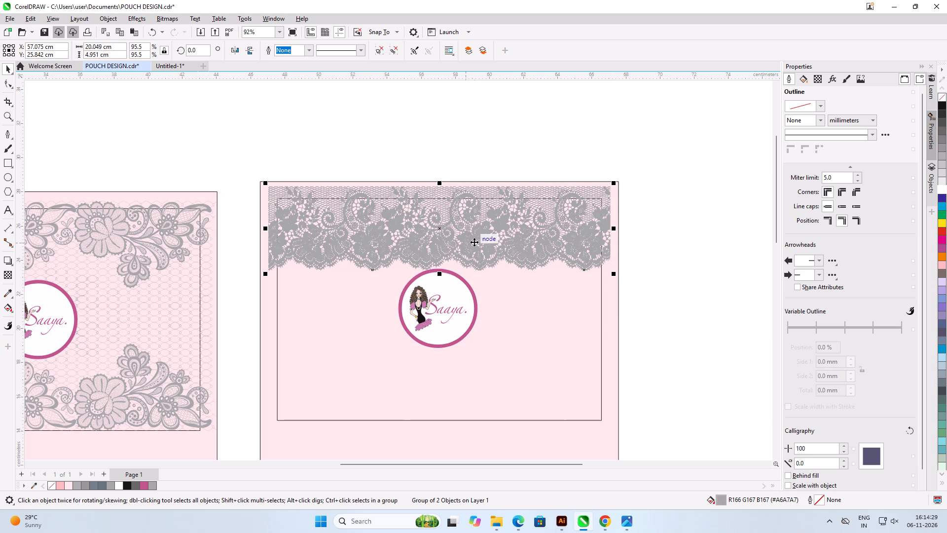
pyautogui.moveTo(476, 231); pyautogui.dragTo(461, 386)
pyautogui.keyDown('shift'); pyautogui.rightClick(461, 386); pyautogui.keyUp('shift')
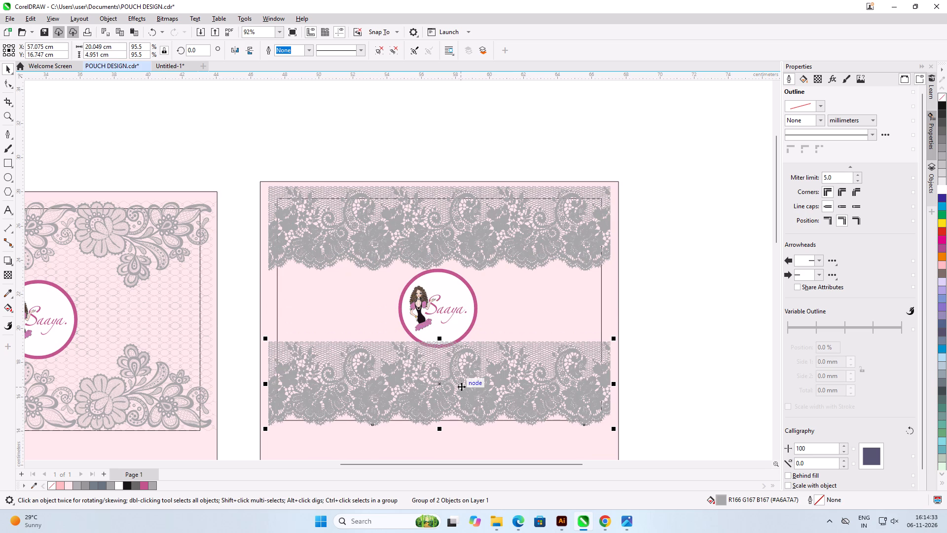
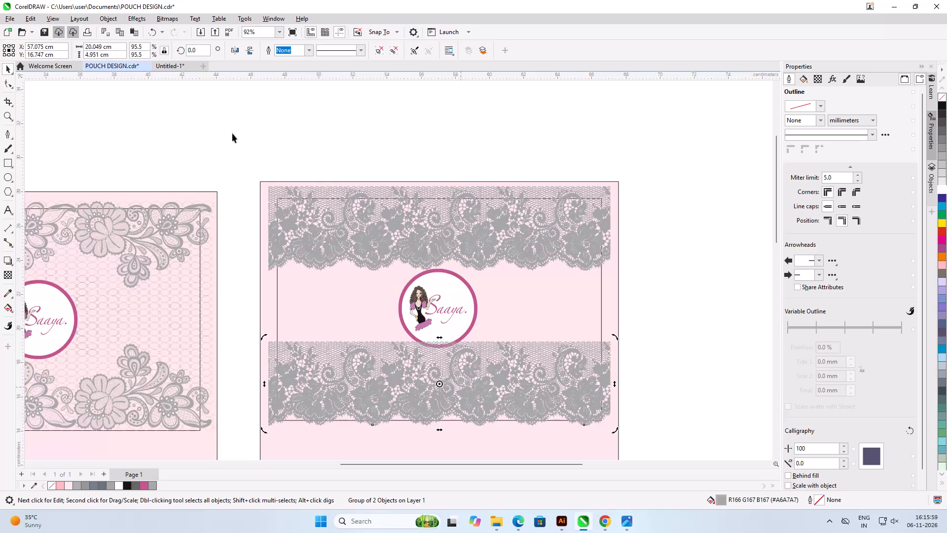
# Mirror the third big pouch's lower lace band vertically so its scalloped edge faces the logo.
pyautogui.click(249, 48)
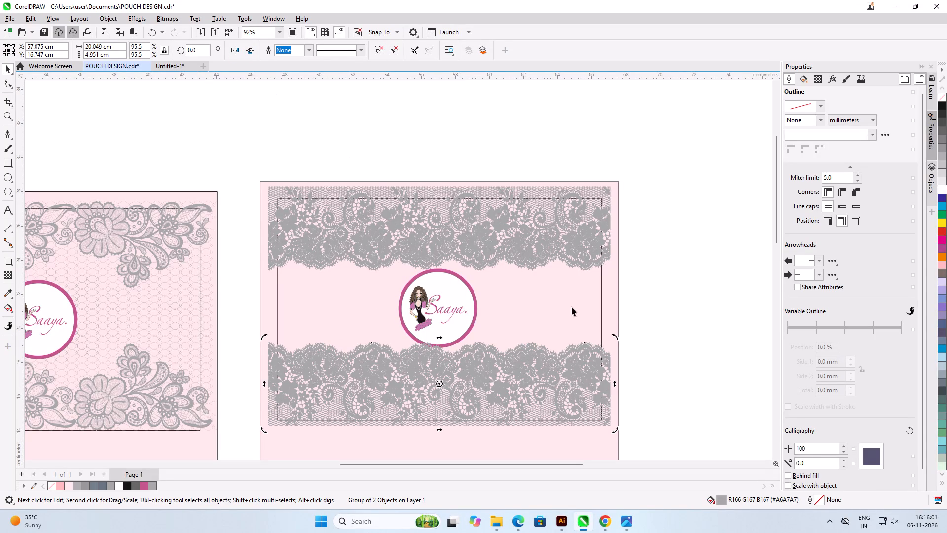
pyautogui.click(653, 328)
# Nudge the third big pouch's lower lace band straight down about 0.31 cm, clear of the circled logo.
pyautogui.scroll(4, 538, 423)
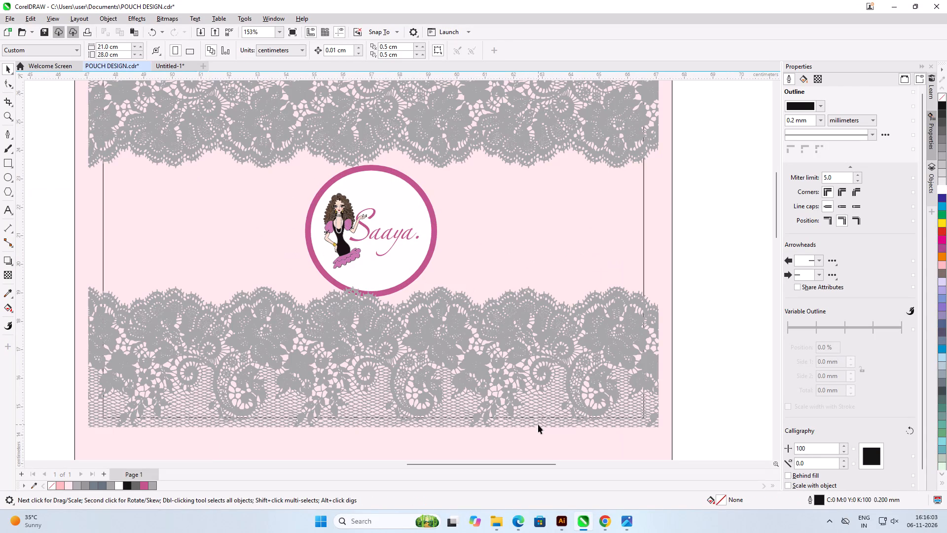
pyautogui.click(451, 349)
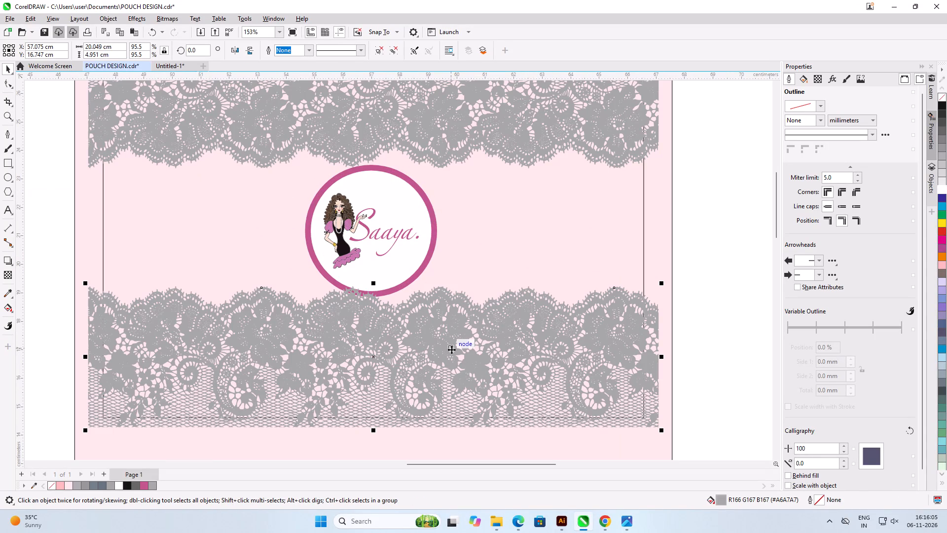
pyautogui.press('Down')
pyautogui.press('Down')
pyautogui.press('Down')
pyautogui.press('Down')
pyautogui.press('Down')
pyautogui.press('Down')
pyautogui.press('Down')
pyautogui.press('Down')
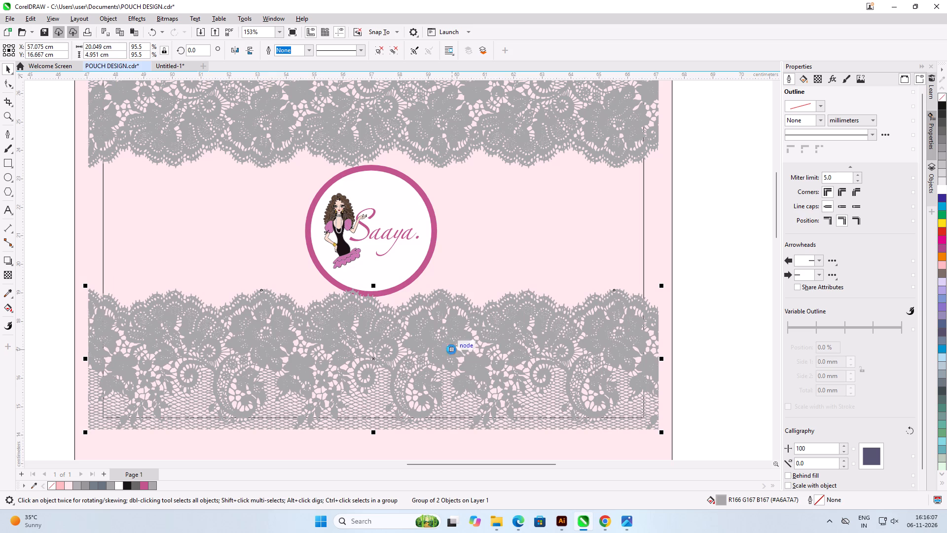
pyautogui.press('Down')
pyautogui.press('Down')
pyautogui.press('Down')
pyautogui.press('Down')
pyautogui.press('Down')
pyautogui.press('Down')
pyautogui.press('Down')
pyautogui.press('Down')
pyautogui.press('Down')
pyautogui.press('Down')
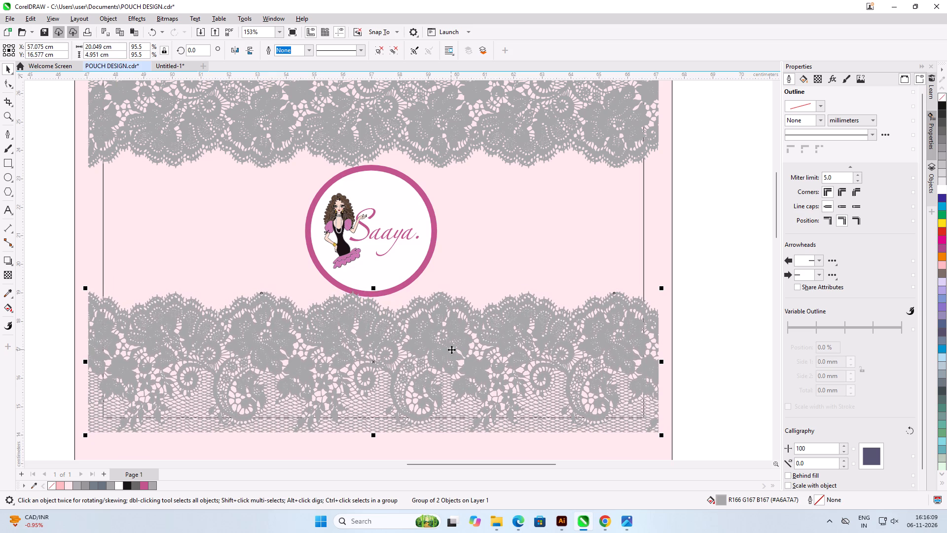
pyautogui.press('Down')
pyautogui.press('Down')
pyautogui.press('Down')
pyautogui.press('Down')
pyautogui.press('Down')
pyautogui.scroll(-4, 451, 349)
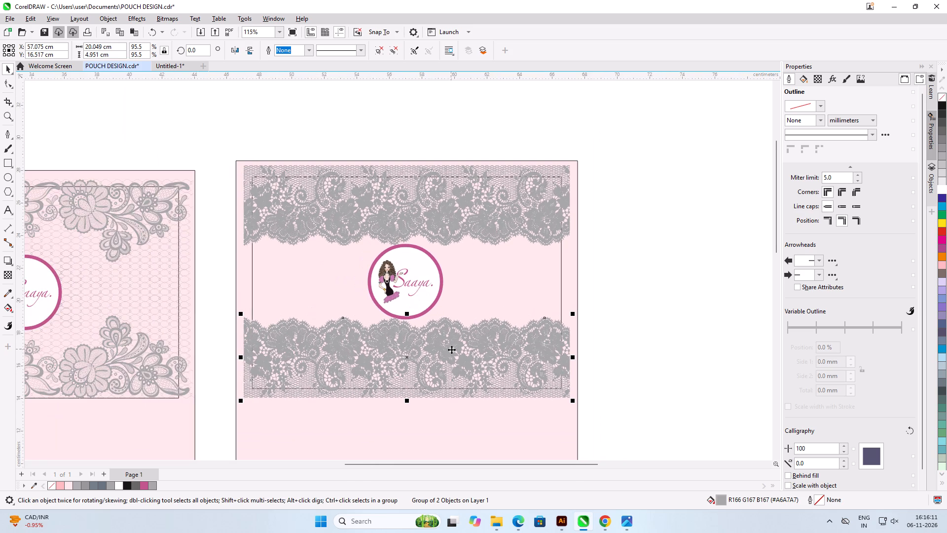
pyautogui.scroll(2, 451, 349)
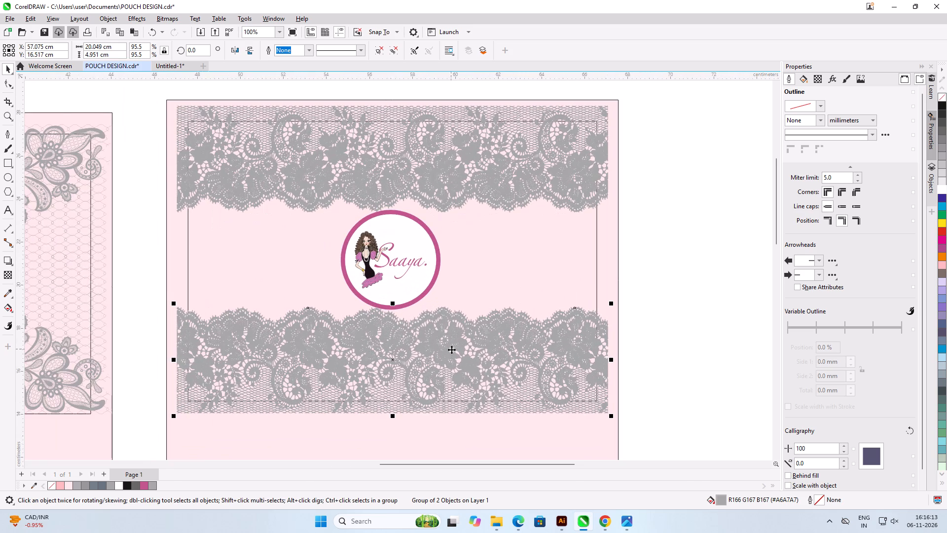
pyautogui.press('Down')
pyautogui.press('Down')
pyautogui.press('Down')
pyautogui.press('Down')
pyautogui.press('Down')
pyautogui.press('Down')
pyautogui.press('Down')
pyautogui.press('Down')
pyautogui.press('Down')
pyautogui.press('Down')
pyautogui.press('Down')
pyautogui.press('Down')
pyautogui.press('Down')
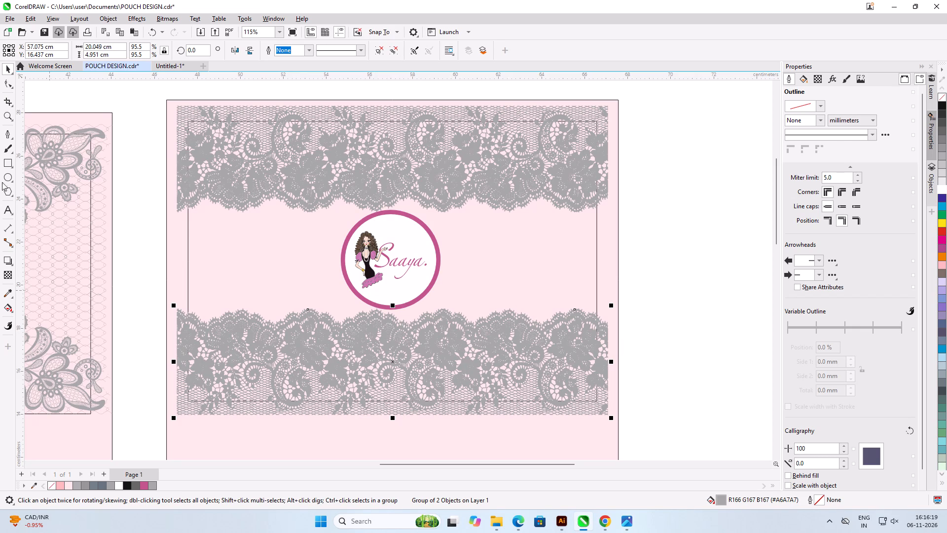
# Crop the bottom strip off the third big pouch's lower lace band, leaving it about 4.12 cm tall at full width.
pyautogui.click(7, 106)
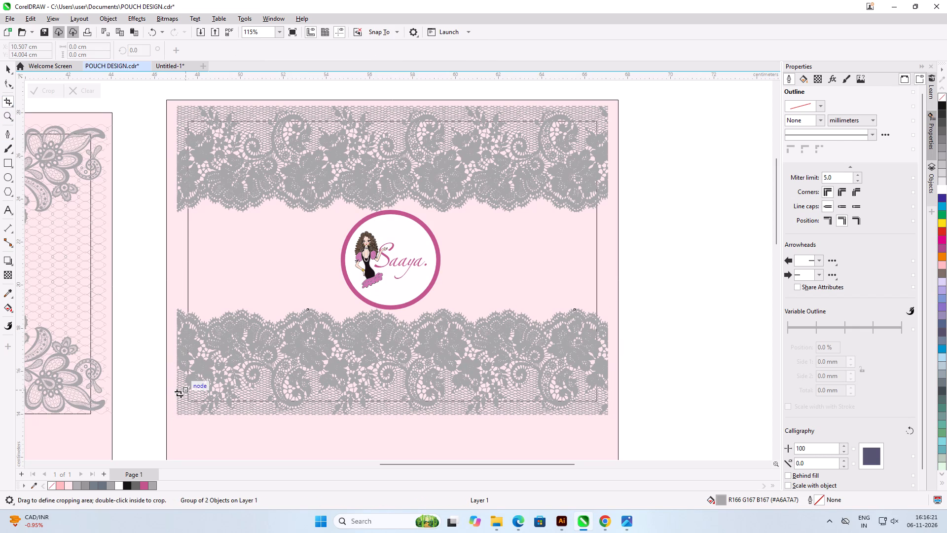
pyautogui.click(176, 397)
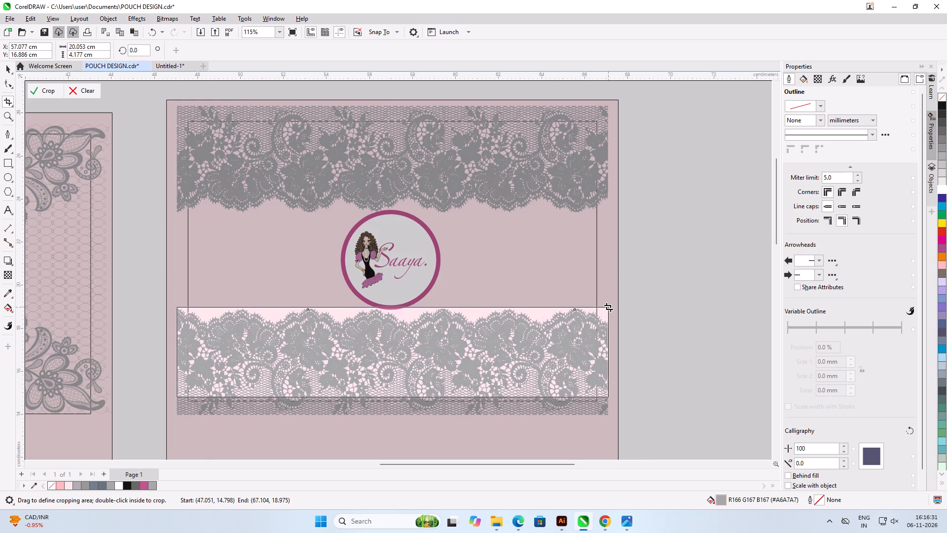
pyautogui.click(48, 93)
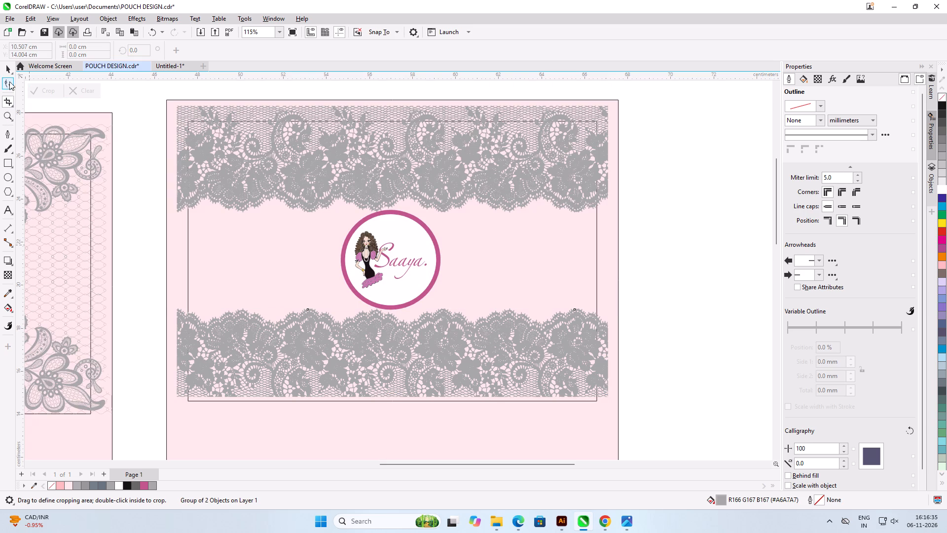
pyautogui.click(10, 71)
# Align the bottom of the cropped lower lace band with the bottom edge of the third big pouch's inner rectangle.
pyautogui.keyDown('shift'); pyautogui.click(443, 401); pyautogui.keyUp('shift')
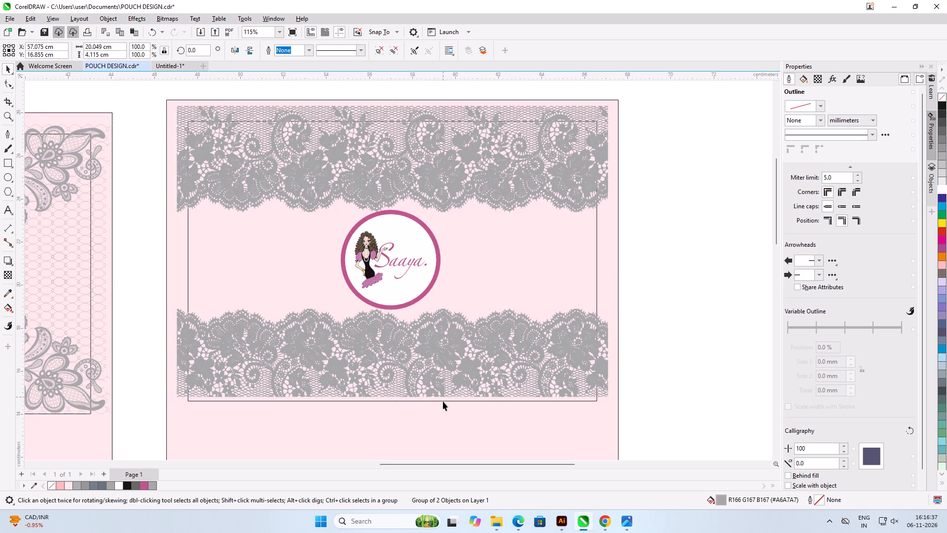
pyautogui.click(456, 367)
pyautogui.keyDown('shift'); pyautogui.click(528, 277); pyautogui.keyUp('shift')
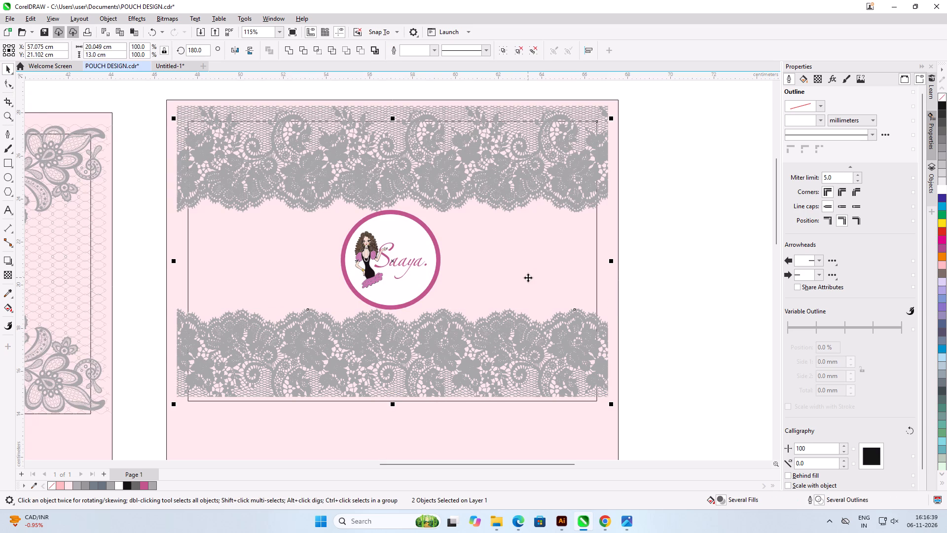
pyautogui.press('b')
pyautogui.click(649, 294)
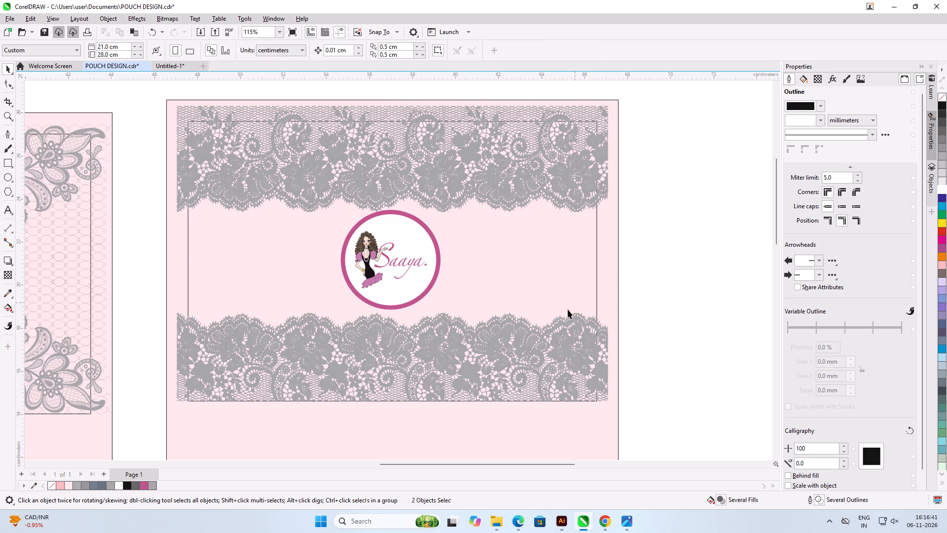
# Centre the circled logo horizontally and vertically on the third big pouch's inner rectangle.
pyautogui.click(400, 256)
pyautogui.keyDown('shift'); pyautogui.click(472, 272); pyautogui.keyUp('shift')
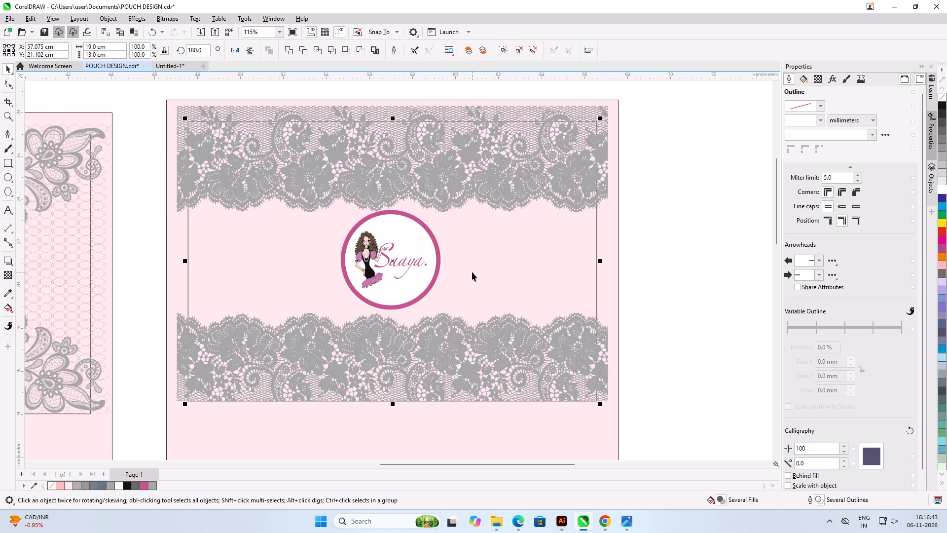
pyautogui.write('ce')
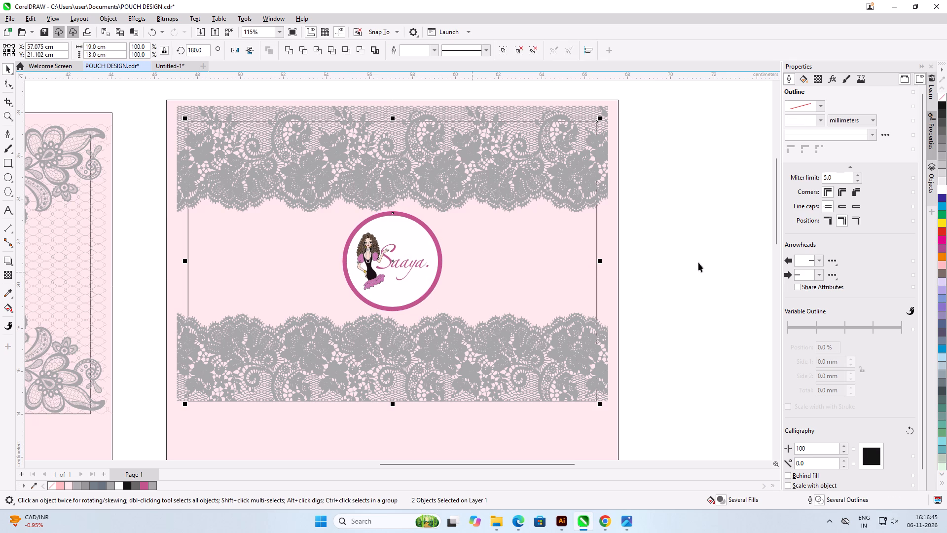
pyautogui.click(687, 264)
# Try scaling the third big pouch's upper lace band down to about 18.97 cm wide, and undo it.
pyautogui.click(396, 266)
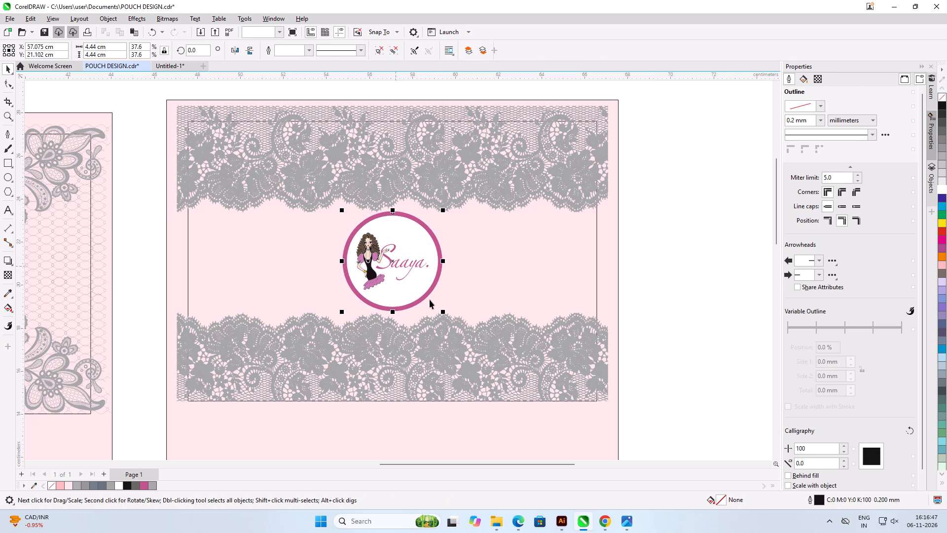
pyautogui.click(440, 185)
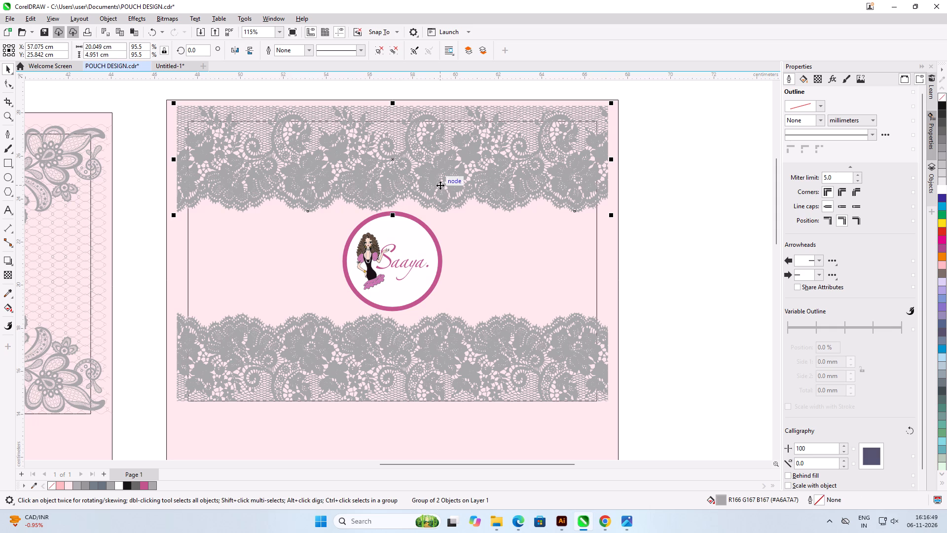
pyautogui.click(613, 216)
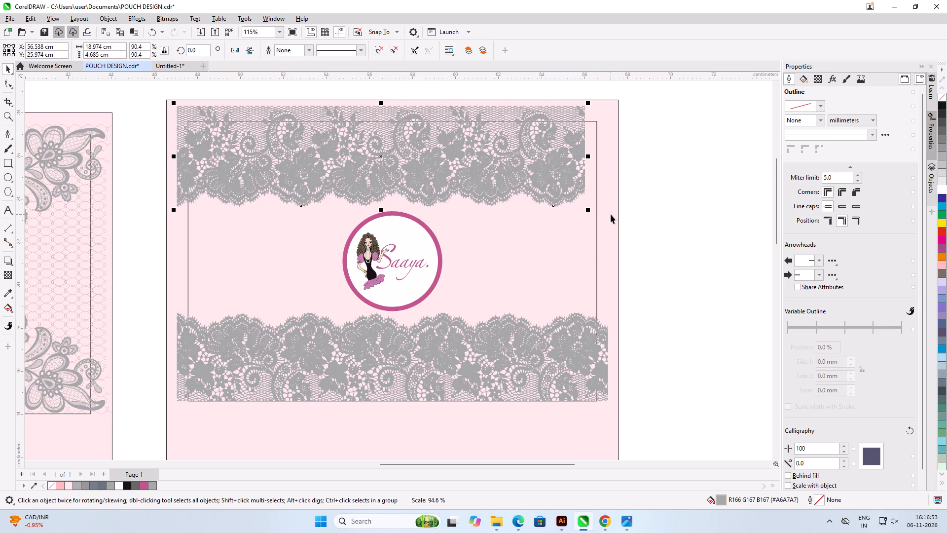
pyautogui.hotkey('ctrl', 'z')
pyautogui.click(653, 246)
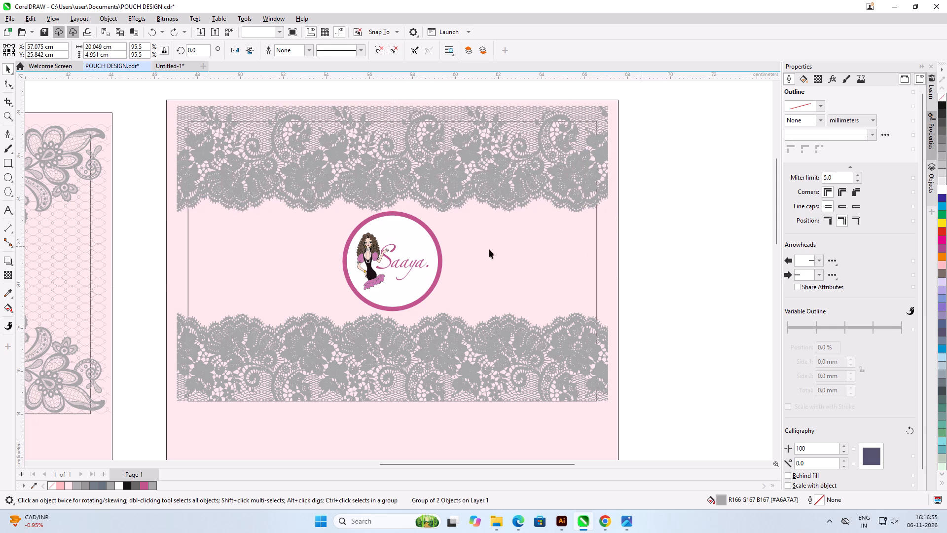
# Shrink the third big pouch's circled logo to about 4.11 cm across and centre it on the inner rectangle.
pyautogui.click(411, 272)
pyautogui.moveTo(444, 210); pyautogui.dragTo(441, 217)
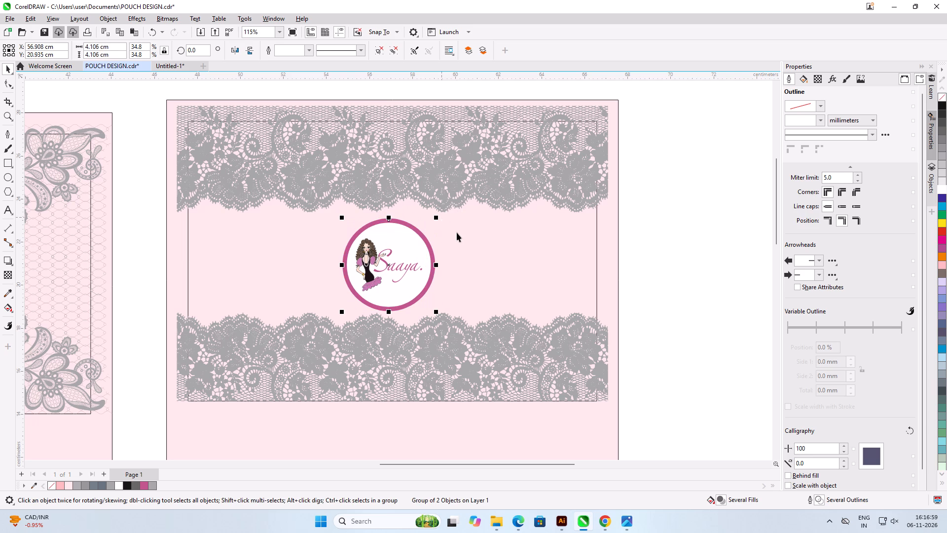
pyautogui.keyDown('ctrl'); pyautogui.click(457, 232); pyautogui.keyUp('ctrl')
pyautogui.click(654, 246)
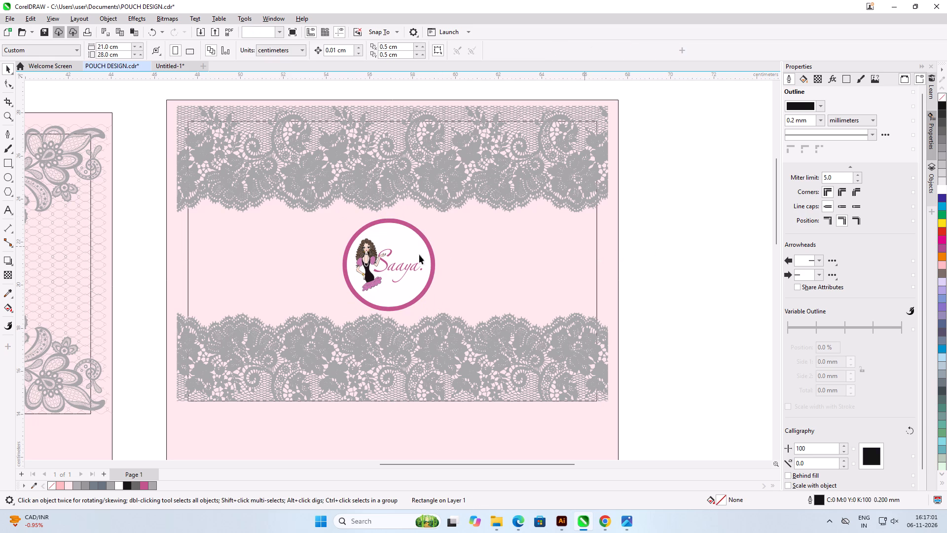
pyautogui.click(397, 259)
pyautogui.keyDown('shift'); pyautogui.click(521, 253); pyautogui.keyUp('shift')
pyautogui.write('ce')
pyautogui.click(645, 243)
pyautogui.hotkey('ctrl', '0')
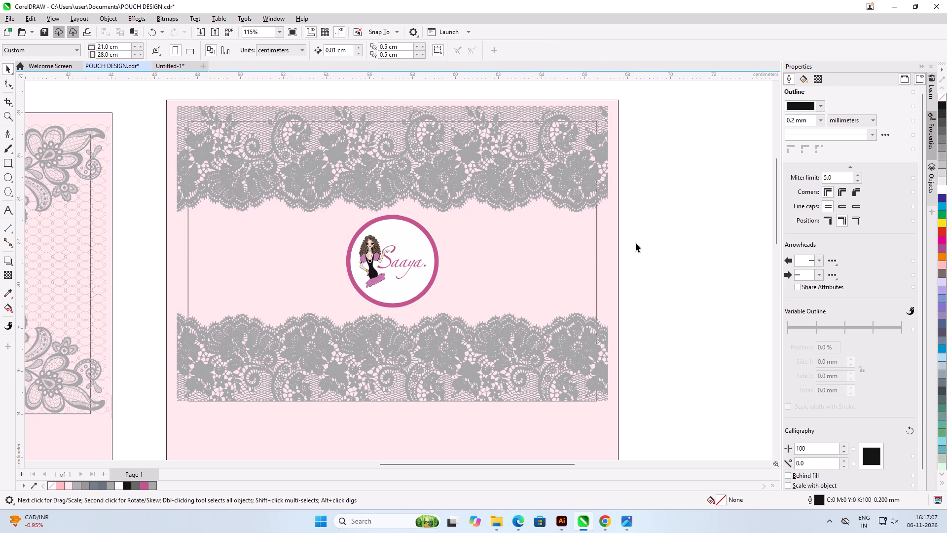
# Scale the third small pouch's grouped lace bands to about 15.88 cm wide and centre them on the inner rectangle.
pyautogui.scroll(-7, 619, 243)
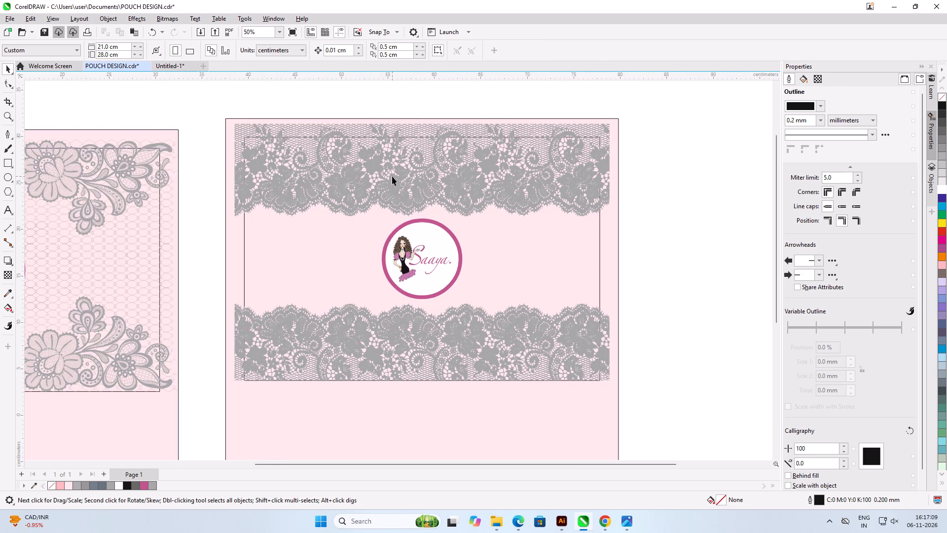
pyautogui.scroll(-4, 392, 176)
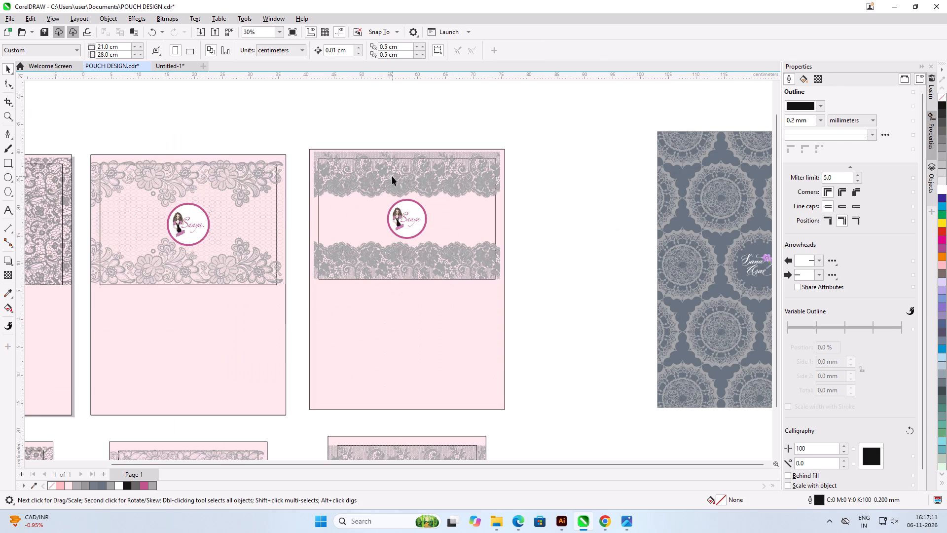
pyautogui.scroll(3, 390, 386)
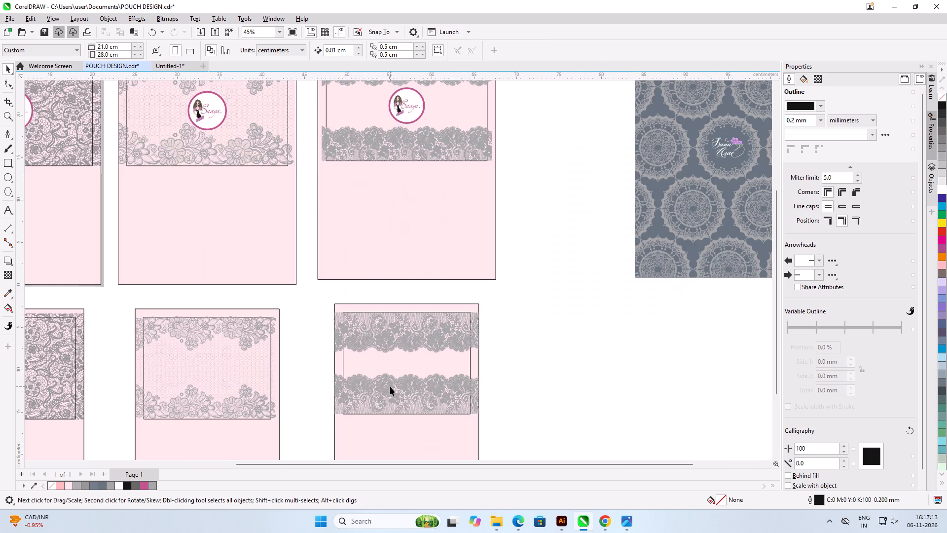
pyautogui.scroll(4, 408, 399)
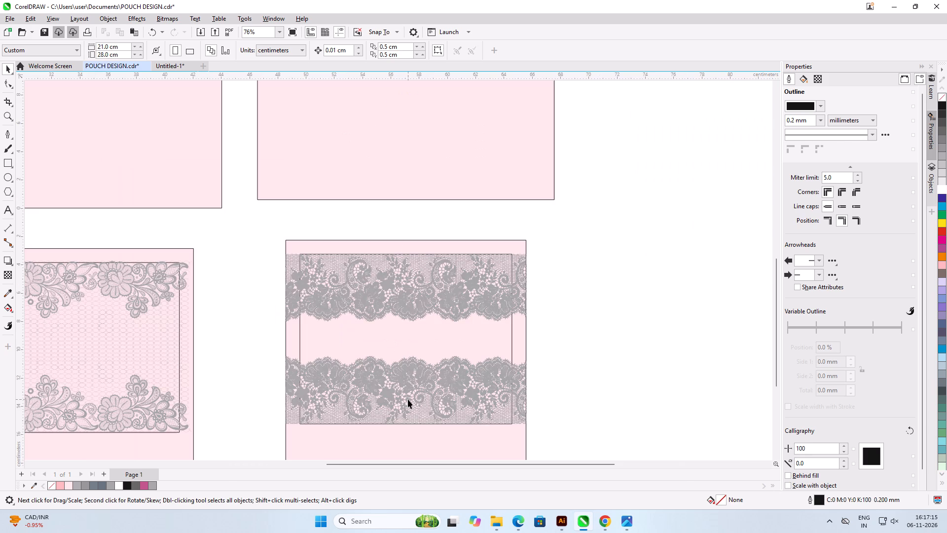
pyautogui.scroll(2, 408, 346)
pyautogui.click(398, 264)
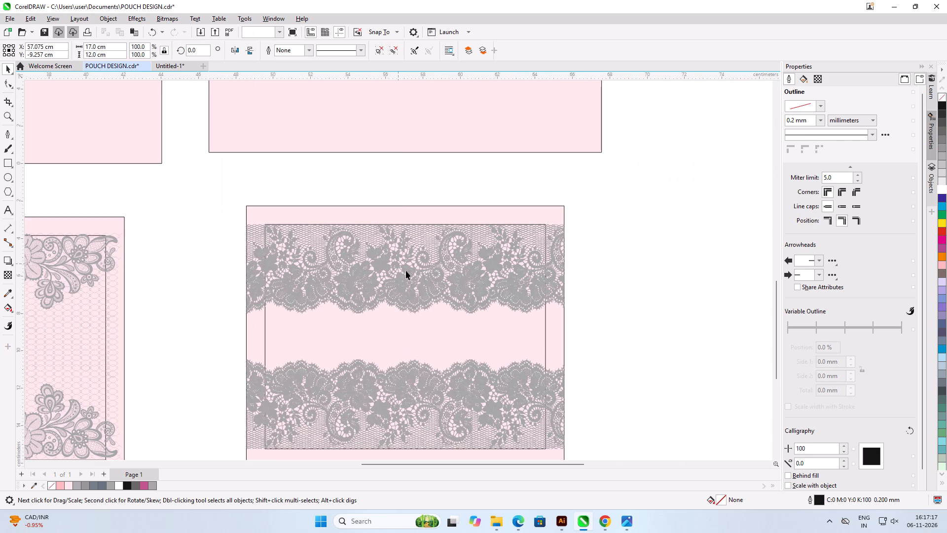
pyautogui.moveTo(566, 454); pyautogui.dragTo(552, 449)
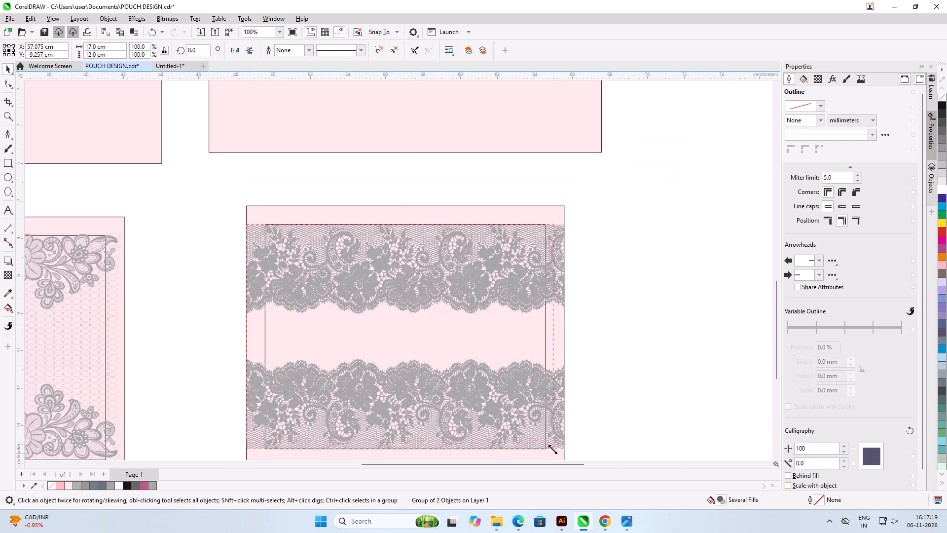
pyautogui.moveTo(552, 449); pyautogui.dragTo(545, 439)
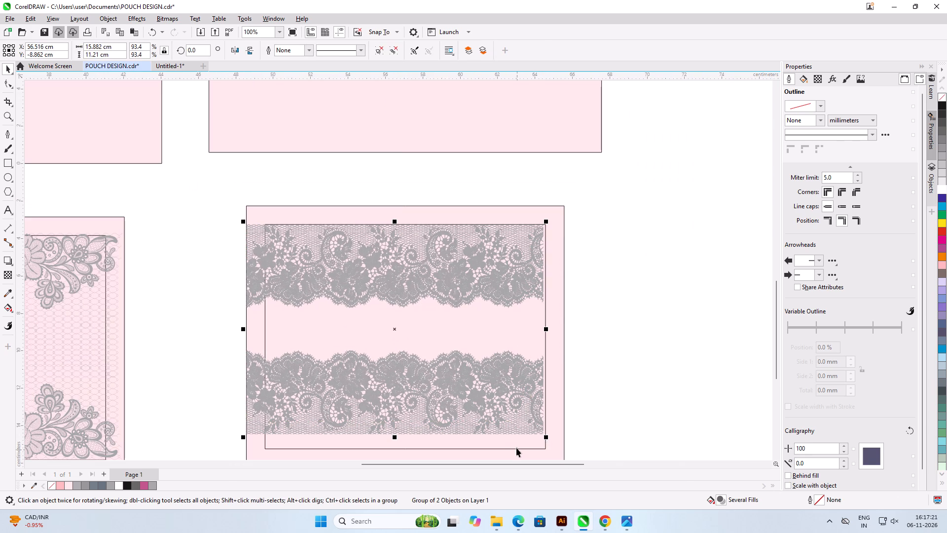
pyautogui.keyDown('shift'); pyautogui.click(516, 447); pyautogui.keyUp('shift')
pyautogui.write('ce')
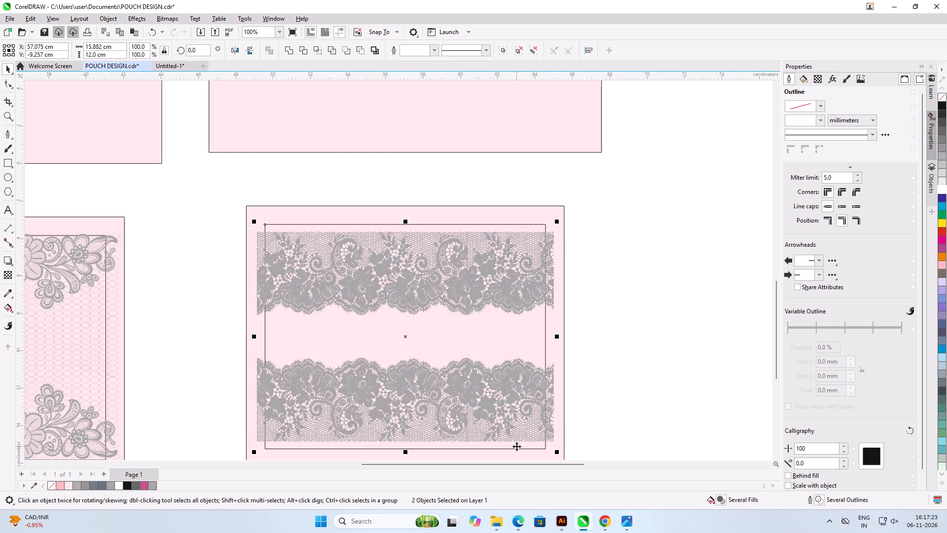
pyautogui.click(654, 338)
# Move the third small pouch's lace group straight down about 0.33 cm to the inner rectangle's bottom edge, and ungroup the bands.
pyautogui.click(430, 404)
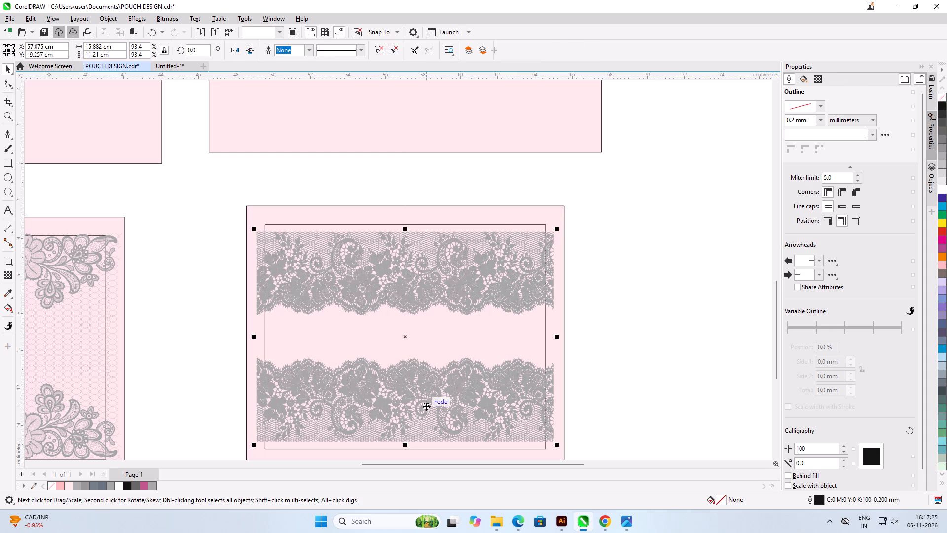
pyautogui.moveTo(426, 406); pyautogui.dragTo(426, 412)
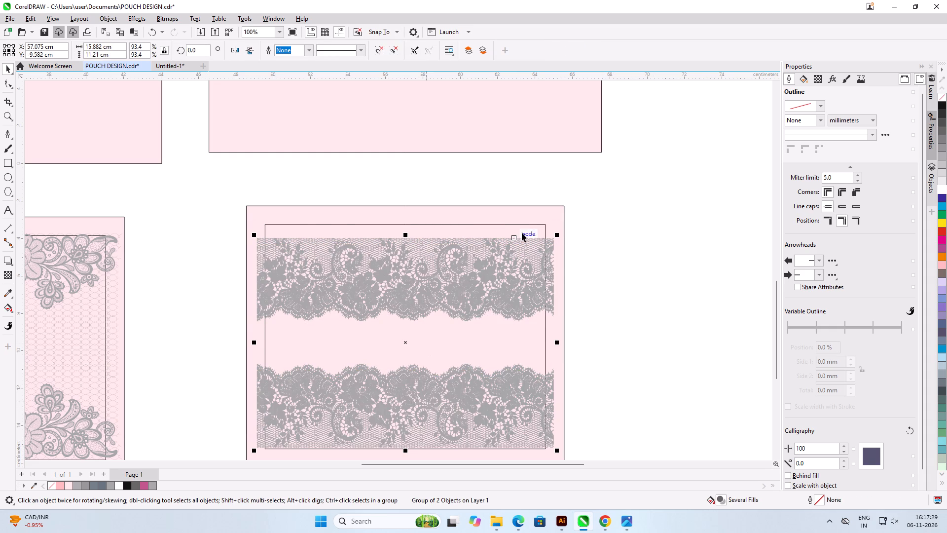
pyautogui.click(379, 54)
pyautogui.click(582, 211)
# Move the third small pouch's upper lace band straight up about 1.4 cm, near the pouch's top edge.
pyautogui.click(519, 260)
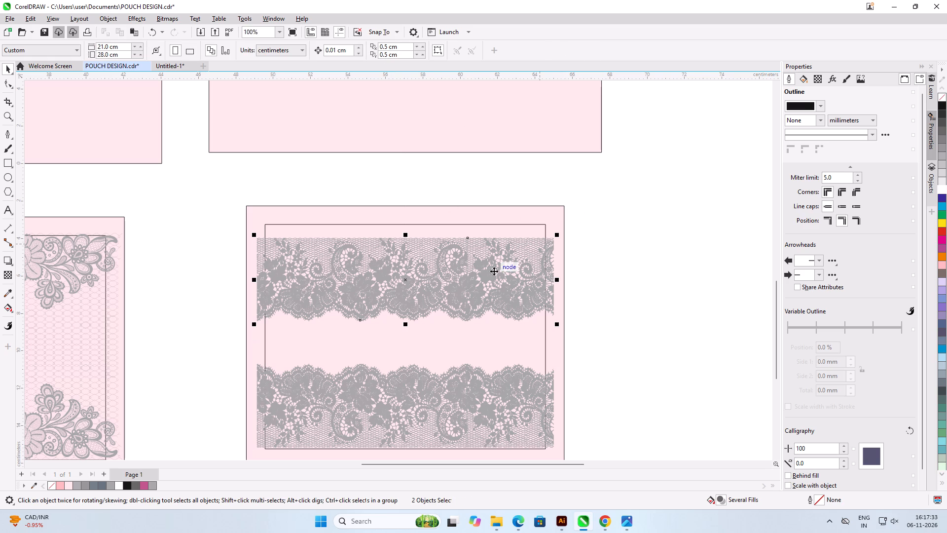
pyautogui.moveTo(495, 269); pyautogui.dragTo(492, 243)
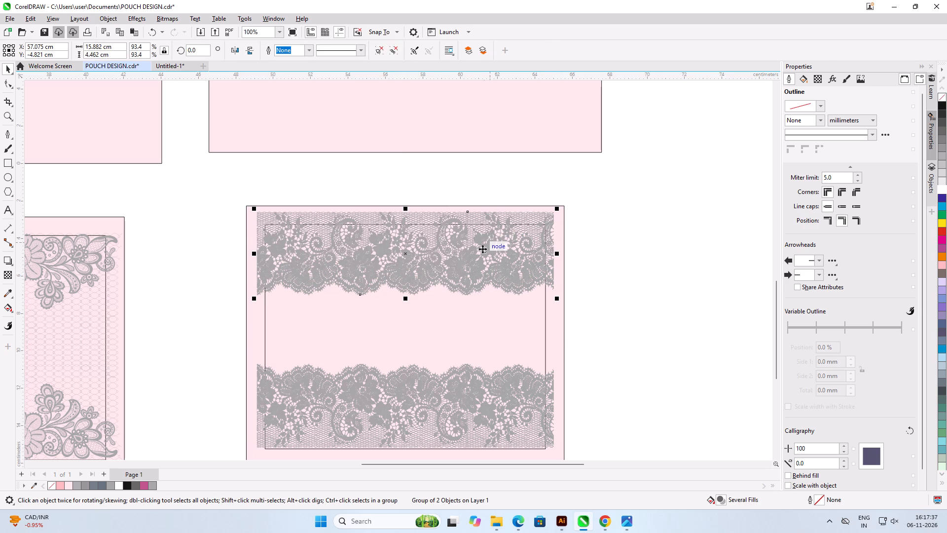
# Move the third small pouch's lower lace band straight down about 0.3 cm, slightly past the inner rectangle's bottom edge.
pyautogui.scroll(1, 408, 459)
pyautogui.scroll(-2, 399, 261)
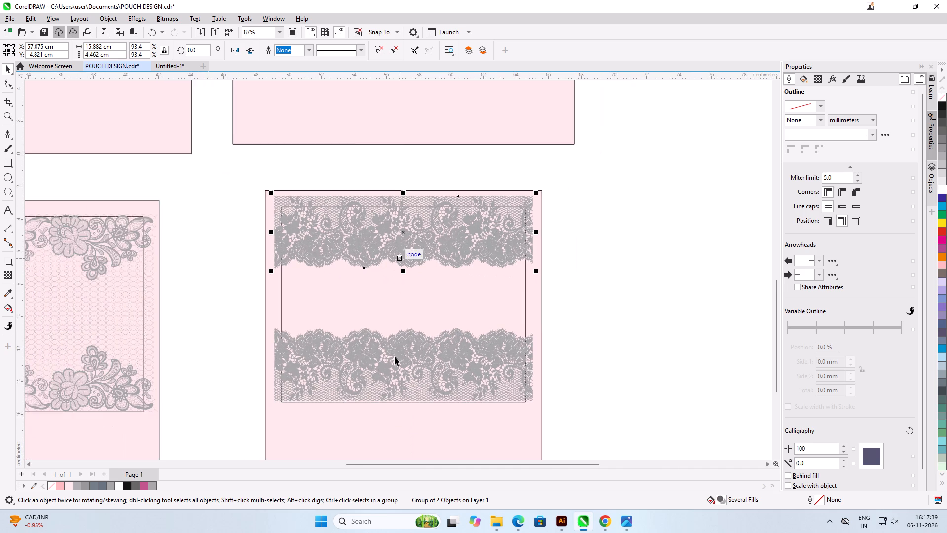
pyautogui.scroll(3, 395, 433)
pyautogui.moveTo(404, 317); pyautogui.dragTo(404, 321)
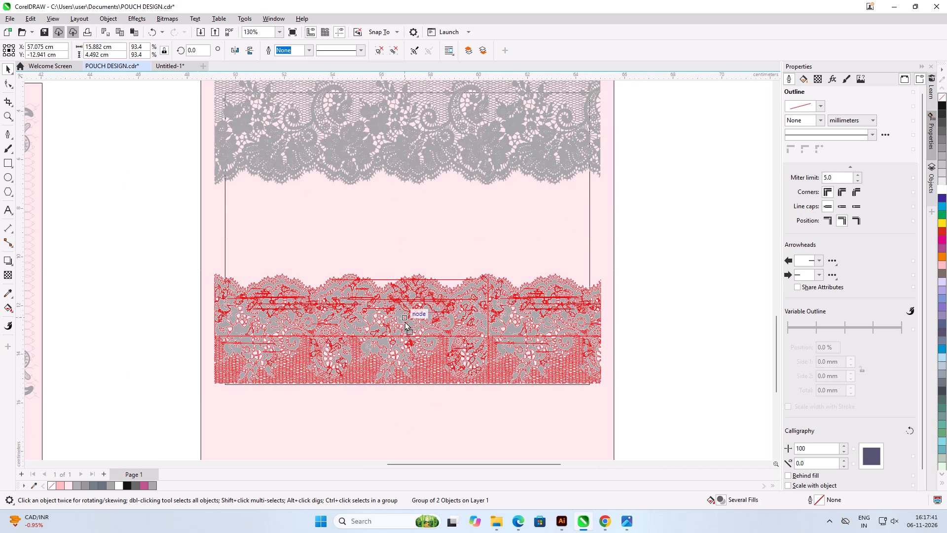
pyautogui.moveTo(404, 321); pyautogui.dragTo(404, 322)
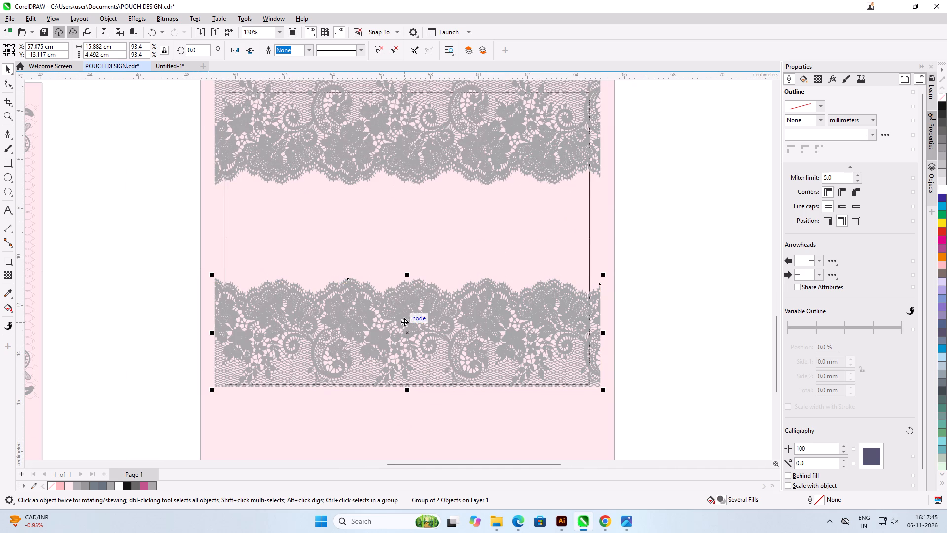
pyautogui.press('Down')
pyautogui.press('Down')
pyautogui.press('Down')
pyautogui.press('Down')
pyautogui.press('Down')
pyautogui.press('Down')
pyautogui.press('Down')
pyautogui.press('Down')
pyautogui.press('Down')
pyautogui.press('Down')
pyautogui.press('Down')
pyautogui.press('Down')
pyautogui.press('Down')
pyautogui.press('Down')
pyautogui.press('Down')
pyautogui.press('Down')
pyautogui.press('Down')
pyautogui.press('Down')
pyautogui.press('Down')
pyautogui.press('Down')
pyautogui.scroll(-5, 387, 266)
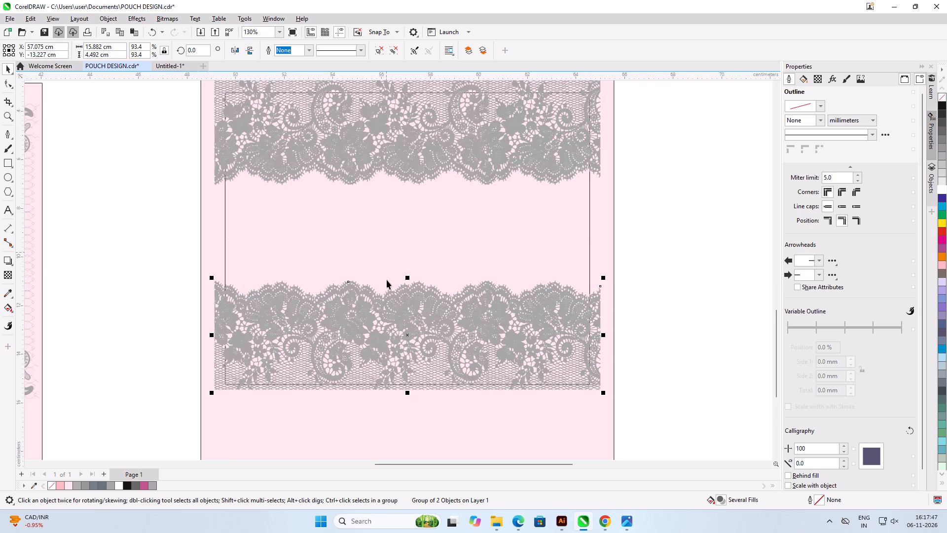
# Nudge the third small pouch's upper lace band straight down about 0.3 cm, keeping it slightly above the inner rectangle's top edge.
pyautogui.scroll(5, 398, 173)
pyautogui.click(400, 221)
pyautogui.press('Down')
pyautogui.press('Down')
pyautogui.press('Down')
pyautogui.press('Down')
pyautogui.press('Down')
pyautogui.press('Down')
pyautogui.press('Down')
pyautogui.press('Down')
pyautogui.press('Down')
pyautogui.press('Down')
pyautogui.press('Down')
pyautogui.press('Down')
pyautogui.press('Down')
pyautogui.press('Down')
pyautogui.press('Down')
pyautogui.press('Down')
pyautogui.press('Down')
pyautogui.press('Down')
pyautogui.press('Down')
pyautogui.press('Down')
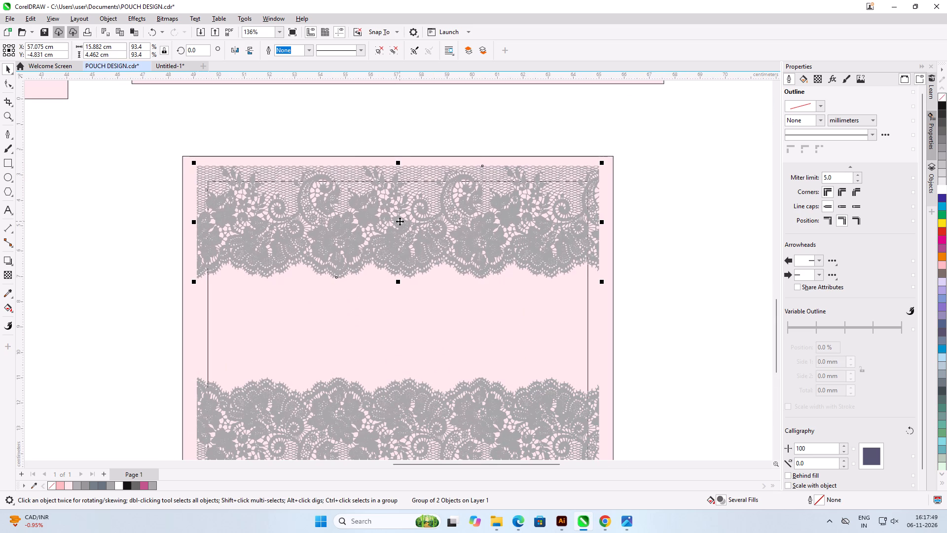
pyautogui.press('Down')
pyautogui.press('Down')
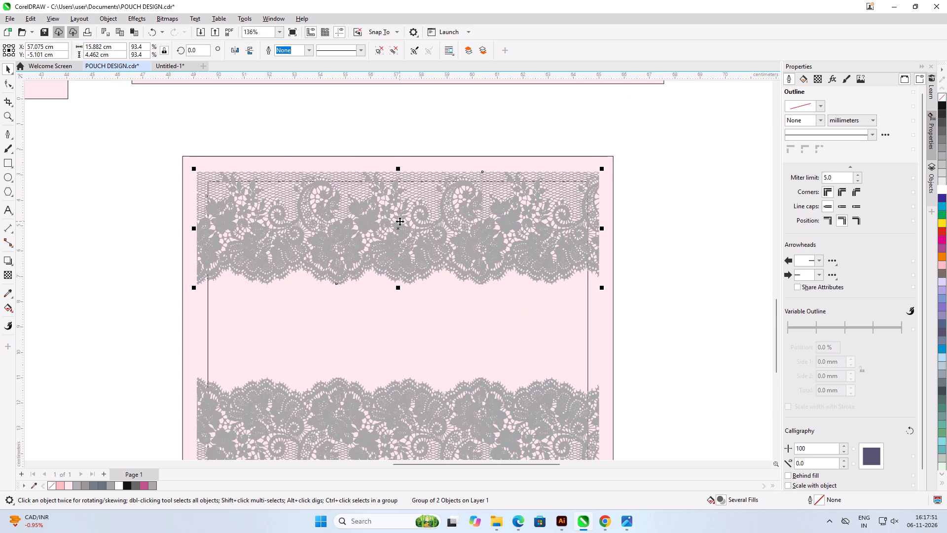
pyautogui.press('Down')
pyautogui.press('Down')
pyautogui.scroll(-4, 400, 201)
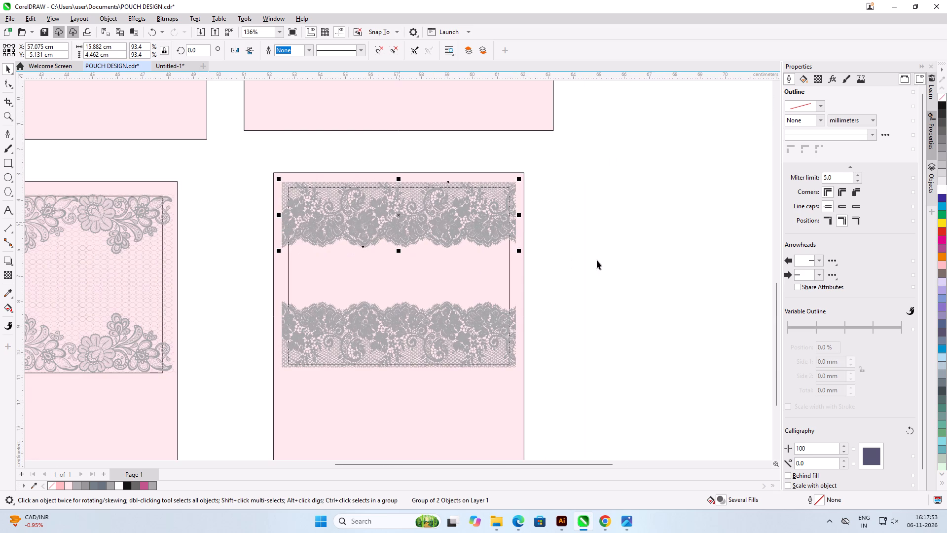
pyautogui.click(603, 260)
# Duplicate the third big pouch's circled Saaya logo straight down into the gap between the third small pouch's lace bands.
pyautogui.scroll(-4, 457, 279)
pyautogui.scroll(-4, 439, 205)
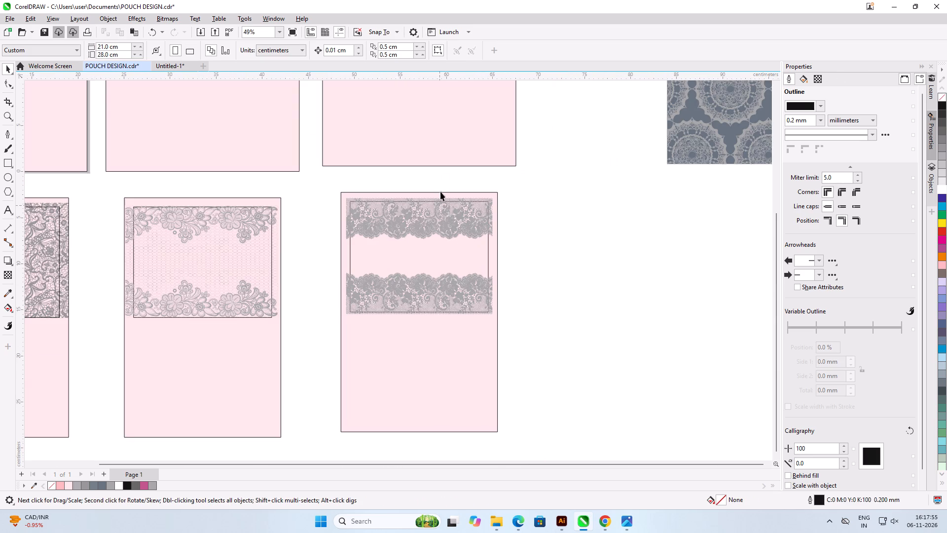
pyautogui.scroll(-1, 437, 181)
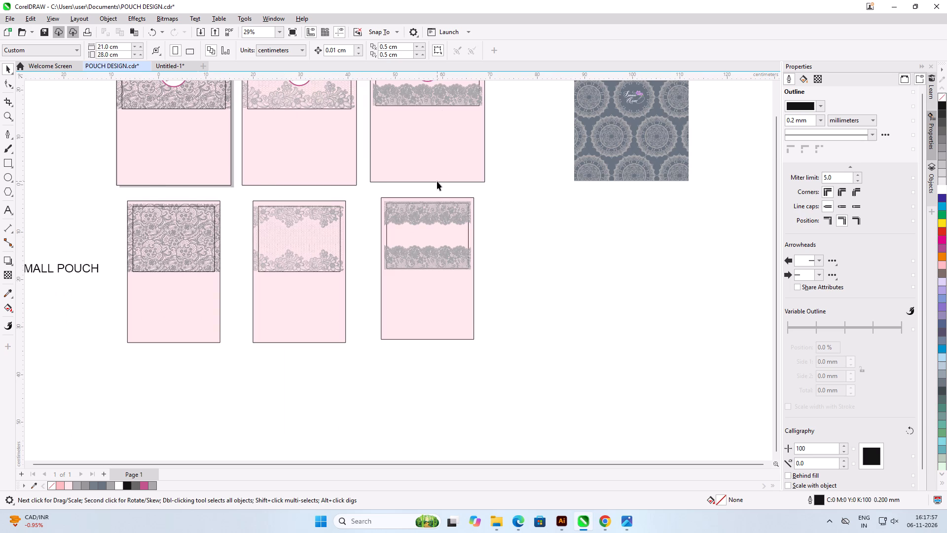
pyautogui.click(429, 88)
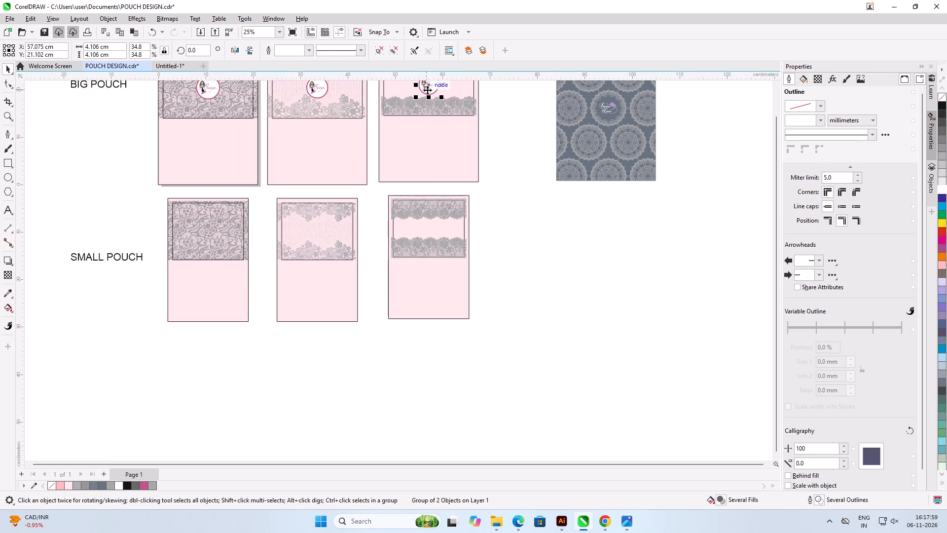
pyautogui.moveTo(427, 90); pyautogui.dragTo(433, 232)
pyautogui.keyDown('shift'); pyautogui.rightClick(433, 232); pyautogui.keyUp('shift')
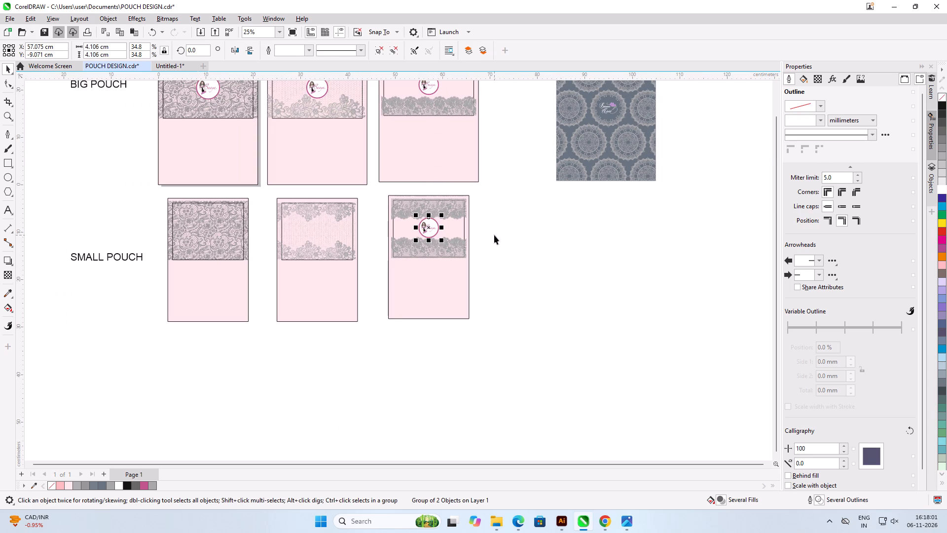
pyautogui.scroll(6, 433, 205)
pyautogui.scroll(6, 396, 264)
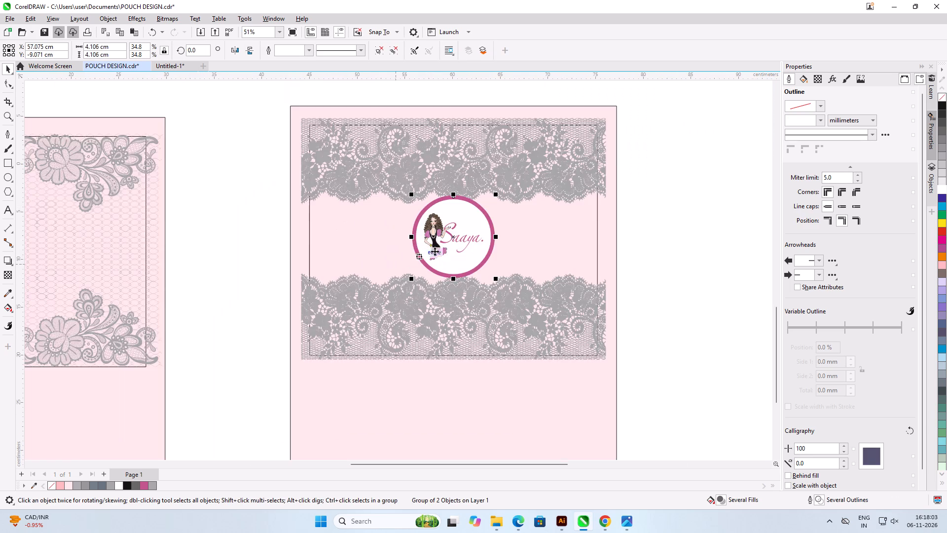
pyautogui.scroll(4, 436, 251)
pyautogui.scroll(-3, 456, 256)
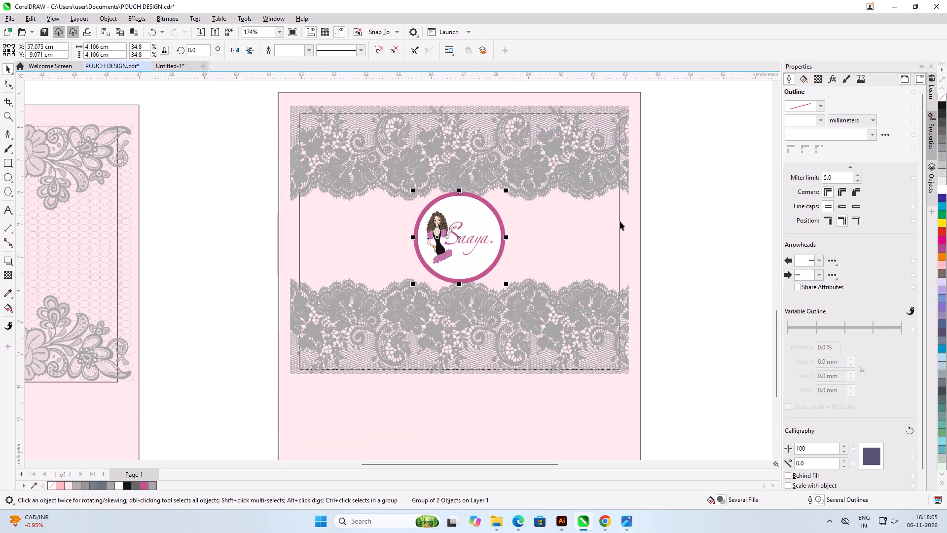
pyautogui.click(694, 217)
# Nudge the third small pouch's upper lace band straight up about 0.24 cm, clear of the circled logo.
pyautogui.click(541, 162)
pyautogui.click(535, 162)
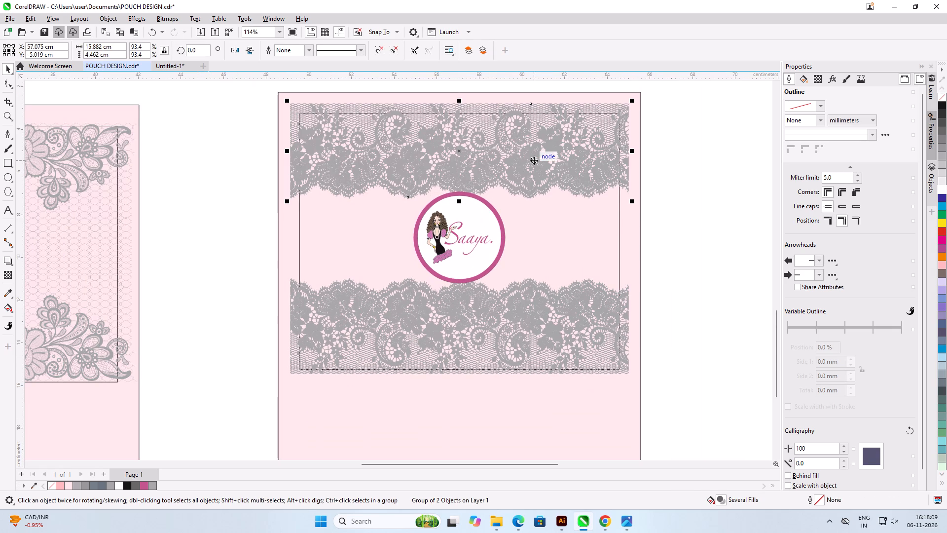
pyautogui.press('Up')
pyautogui.hotkey('shift', 'Up')
pyautogui.hotkey('shift', 'Up')
pyautogui.hotkey('shift', 'Up')
pyautogui.hotkey('shift', 'Up')
pyautogui.hotkey('shift', 'Up')
pyautogui.hotkey('shift', 'Up')
pyautogui.hotkey('shift', 'Up')
pyautogui.hotkey('shift', 'Up')
pyautogui.hotkey('shift', 'Up')
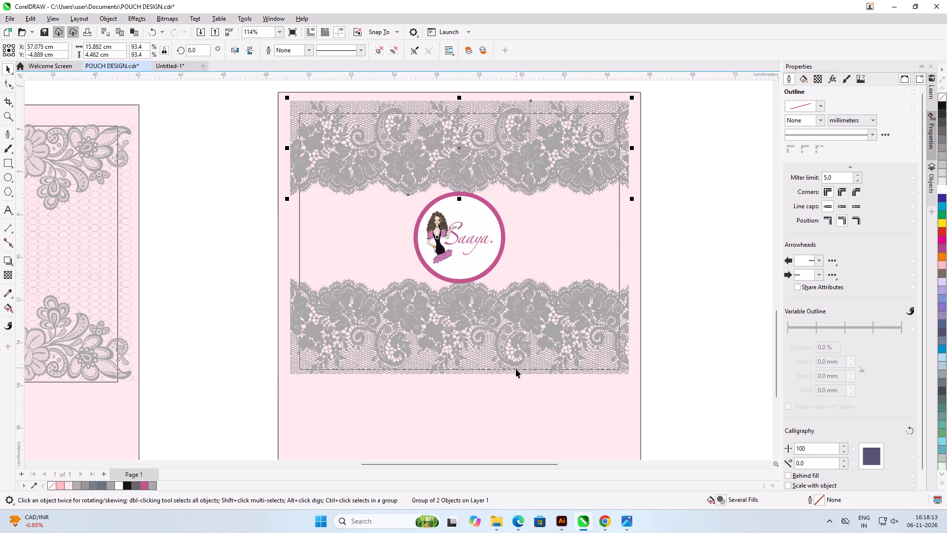
# Nudge the third small pouch's lower lace band straight down about 0.44 cm, leaving a gap below the circled logo.
pyautogui.click(504, 341)
pyautogui.hotkey('shift', 'Down')
pyautogui.hotkey('shift', 'Down')
pyautogui.hotkey('shift', 'Down')
pyautogui.hotkey('shift', 'Down')
pyautogui.hotkey('shift', 'Down')
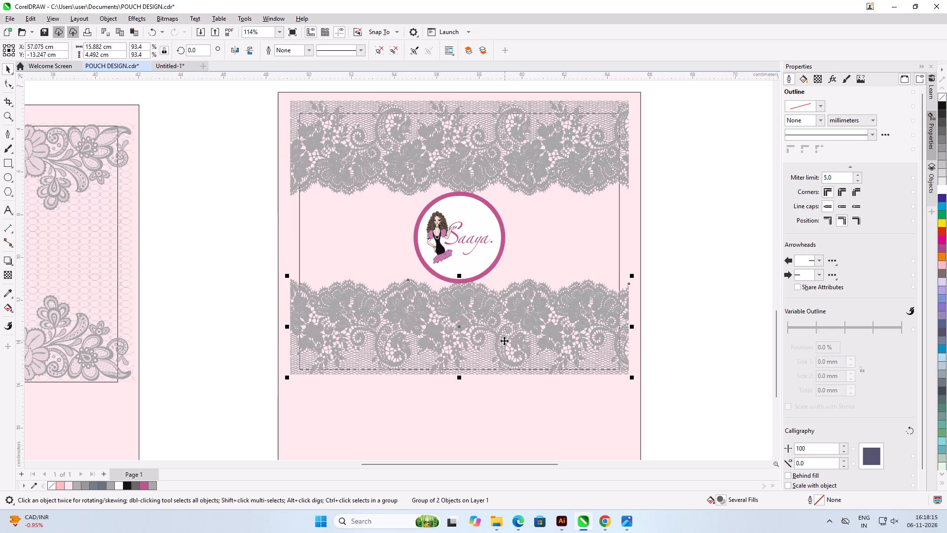
pyautogui.hotkey('shift', 'Down')
pyautogui.hotkey('shift', 'Down')
pyautogui.hotkey('shift', 'Down')
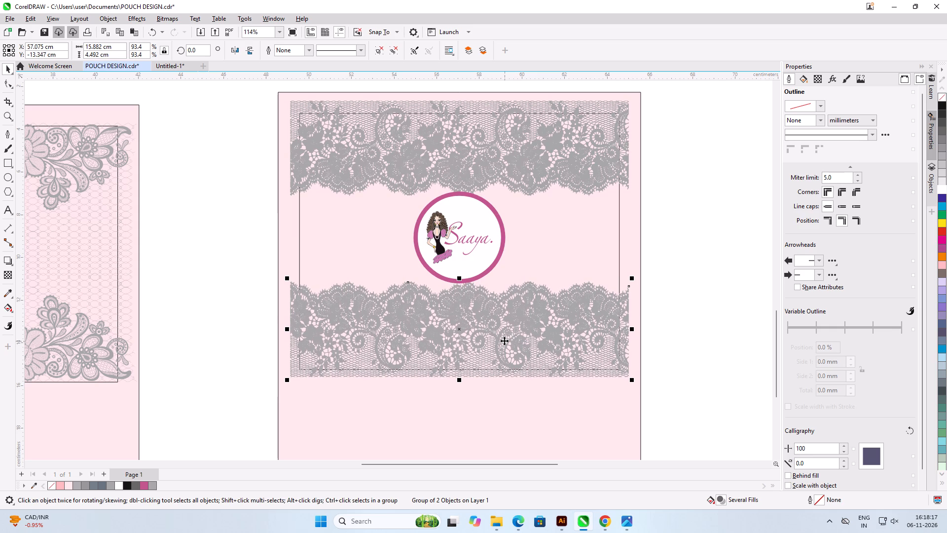
pyautogui.hotkey('shift', 'Down')
pyautogui.hotkey('shift', 'Down')
pyautogui.hotkey('shift', 'Down')
pyautogui.hotkey('shift', 'Down')
pyautogui.hotkey('shift', 'Down')
pyautogui.hotkey('shift', 'Down')
pyautogui.hotkey('shift', 'Down')
pyautogui.hotkey('shift', 'Down')
pyautogui.hotkey('shift', 'Down')
pyautogui.hotkey('shift', 'Down')
pyautogui.hotkey('shift', 'Down')
pyautogui.hotkey('shift', 'Down')
pyautogui.hotkey('shift', 'Down')
pyautogui.hotkey('shift', 'Down')
pyautogui.hotkey('shift', 'Down')
pyautogui.hotkey('shift', 'Down')
pyautogui.hotkey('shift', 'Down')
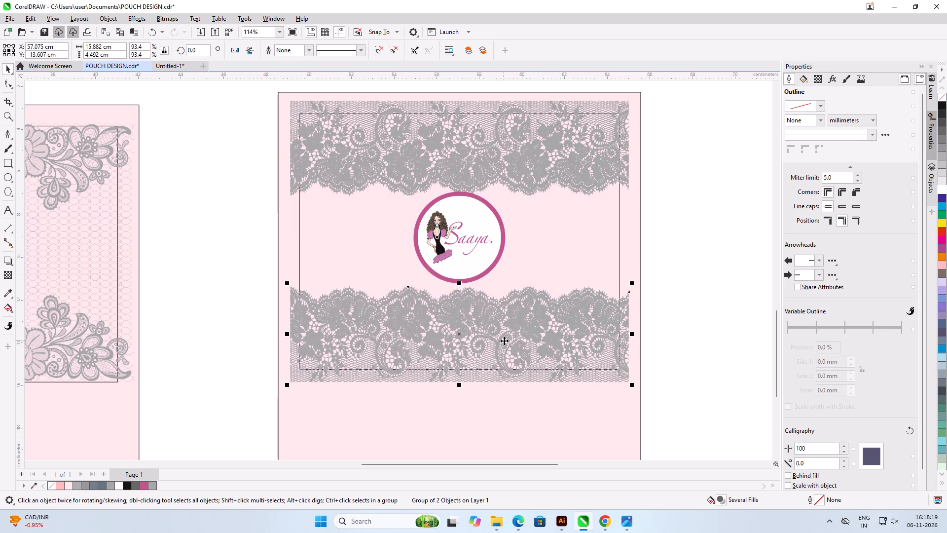
pyautogui.hotkey('shift', 'Down')
pyautogui.hotkey('shift', 'Down')
pyautogui.hotkey('shift', 'Down')
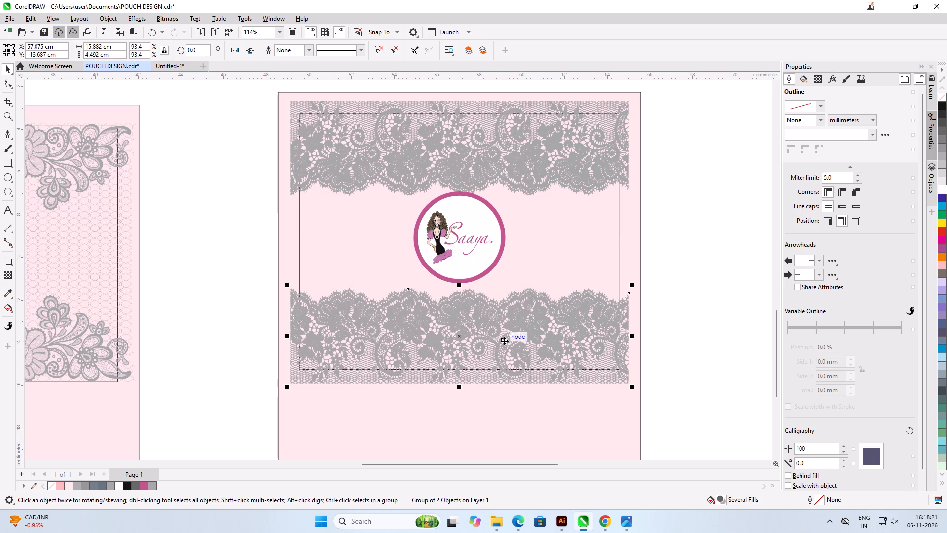
# Crop the lower lace band at the inner rectangle's bottom edge, using a crop area about 15.84 by 4.03 cm.
pyautogui.click(0, 107)
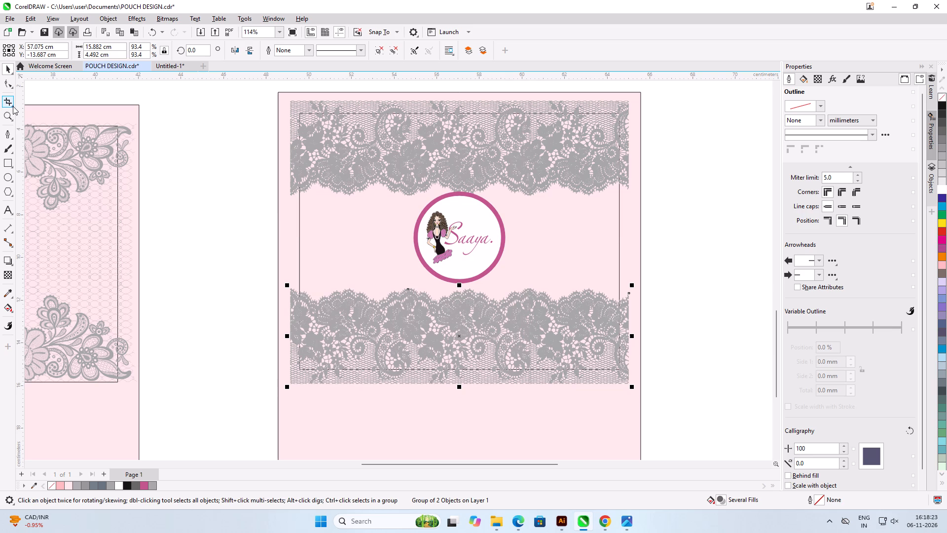
pyautogui.click(13, 106)
pyautogui.click(44, 100)
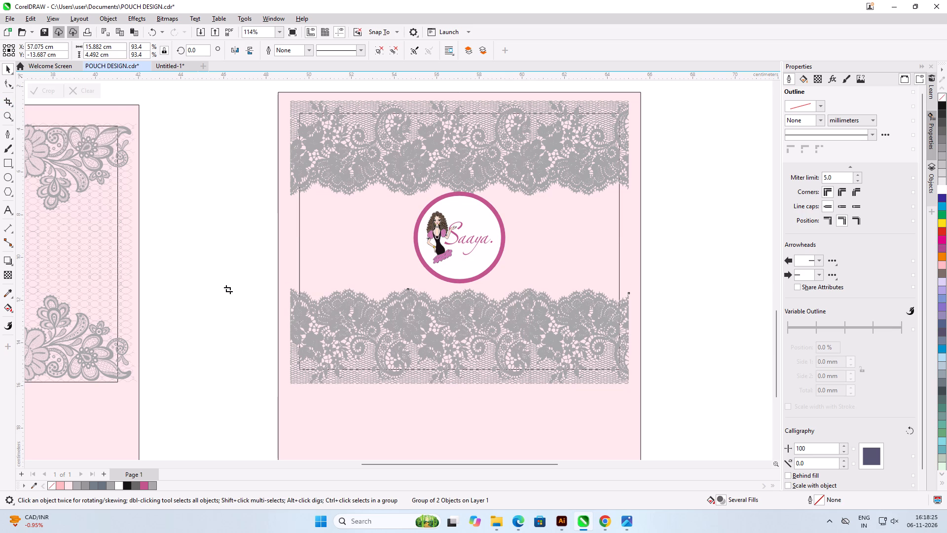
pyautogui.moveTo(291, 368); pyautogui.dragTo(337, 368)
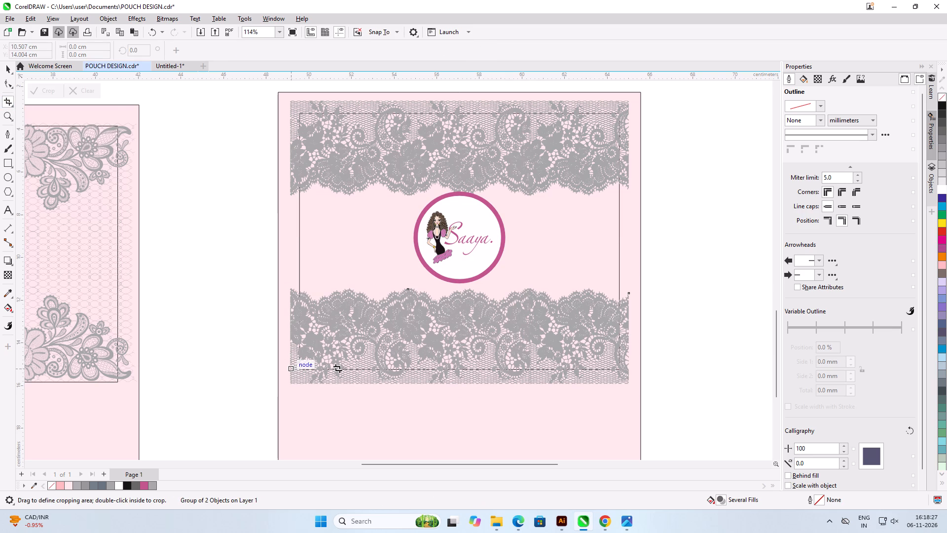
pyautogui.moveTo(337, 368); pyautogui.dragTo(630, 301)
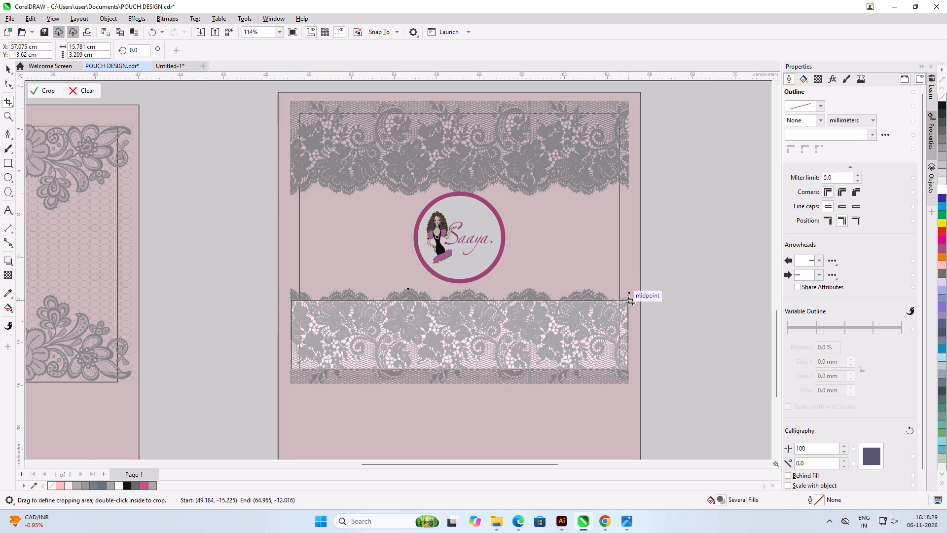
pyautogui.moveTo(630, 301); pyautogui.dragTo(629, 283)
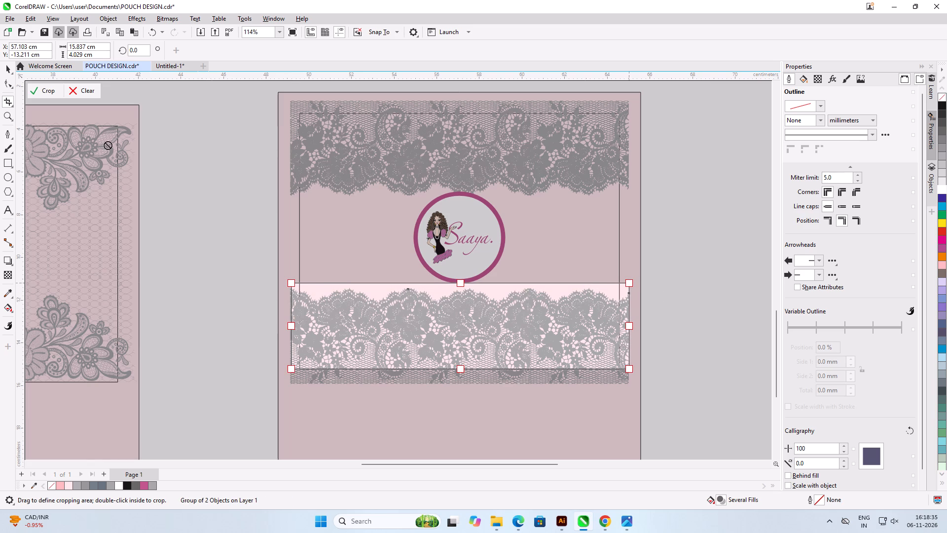
pyautogui.click(39, 93)
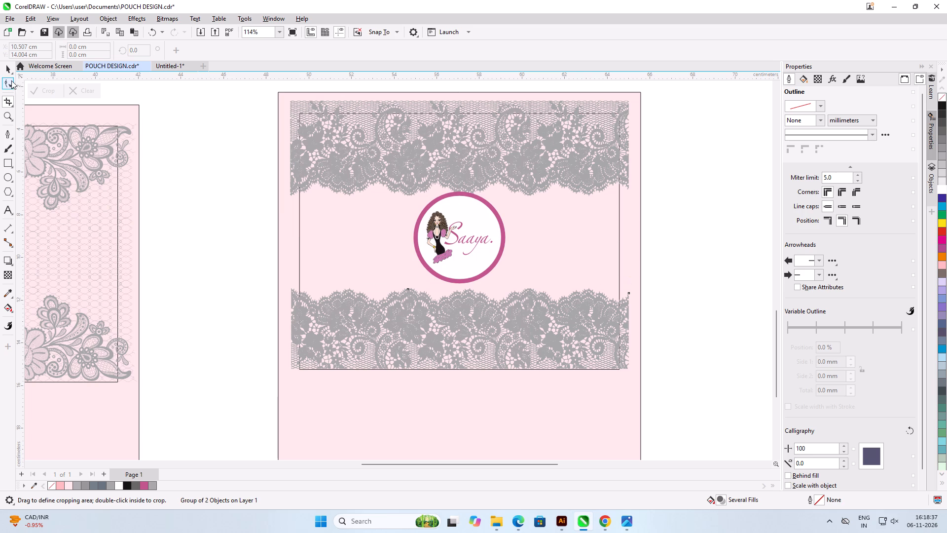
# Align the cropped lower lace band to the inner rectangle's bottom edge and centre it horizontally on that rectangle.
pyautogui.click(9, 67)
pyautogui.keyDown('shift'); pyautogui.click(586, 277); pyautogui.keyUp('shift')
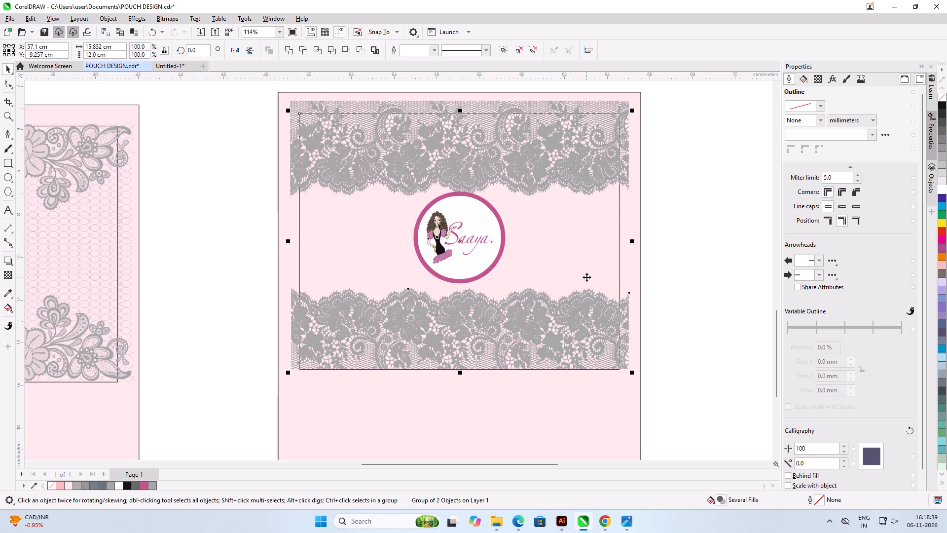
pyautogui.press('b')
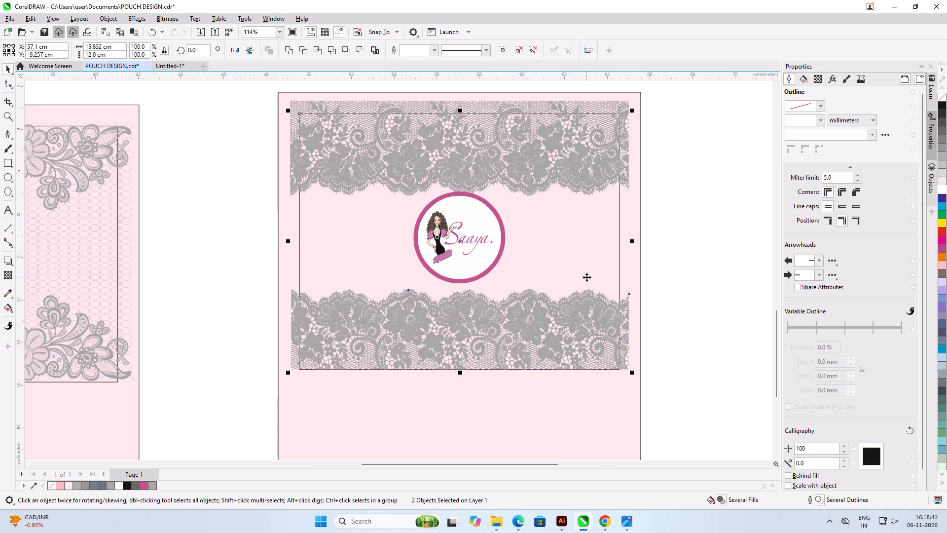
pyautogui.press('c')
pyautogui.click(663, 290)
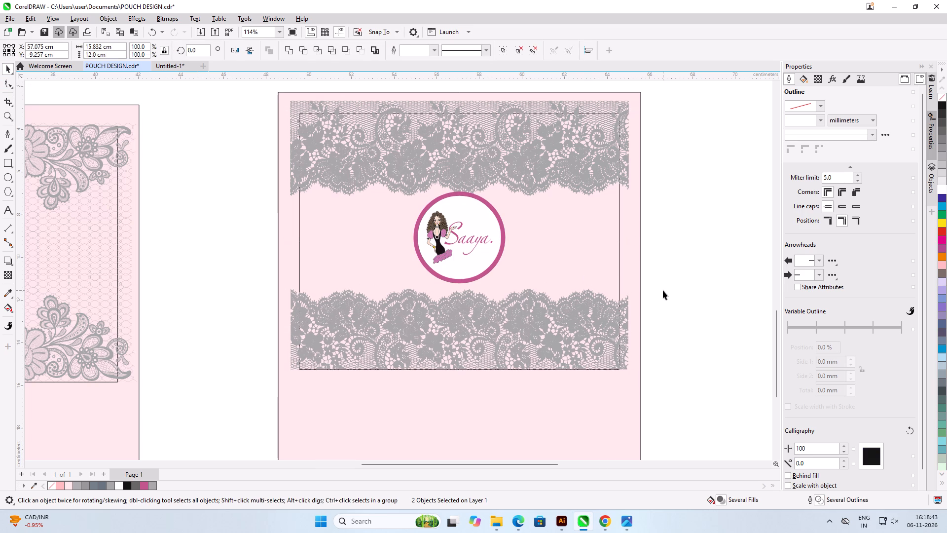
# Centre the third small pouch's circled logo horizontally and vertically on the inner rectangle.
pyautogui.click(494, 169)
pyautogui.click(463, 217)
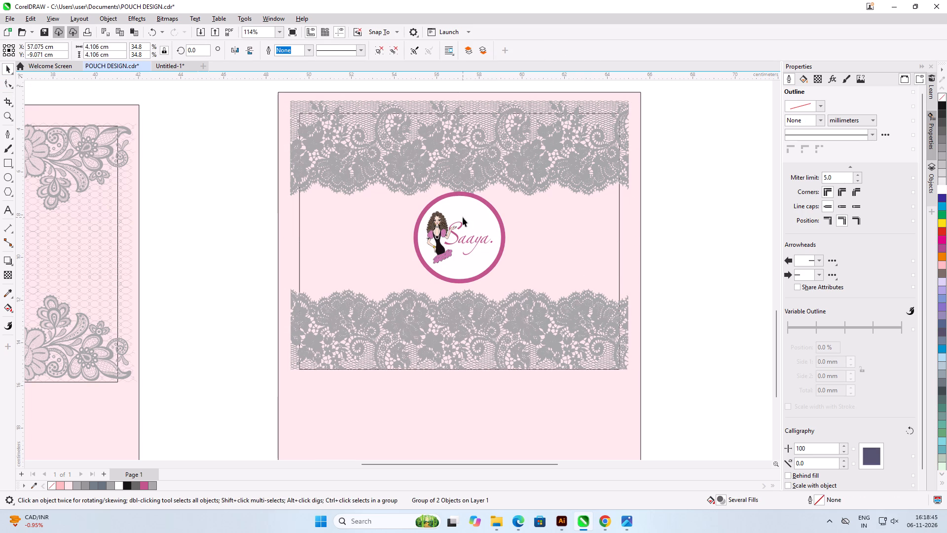
pyautogui.keyDown('shift'); pyautogui.click(531, 252); pyautogui.keyUp('shift')
pyautogui.write('ce')
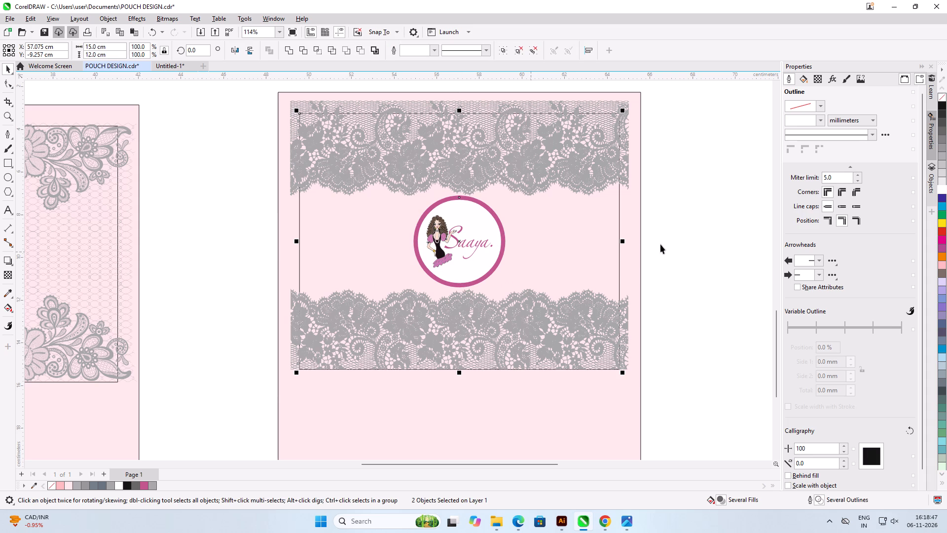
pyautogui.click(694, 242)
# Copy the third small pouch's circled Saaya logo onto the second small pouch and centre it both ways on the lace artwork.
pyautogui.scroll(-3, 444, 188)
pyautogui.scroll(-4, 579, 191)
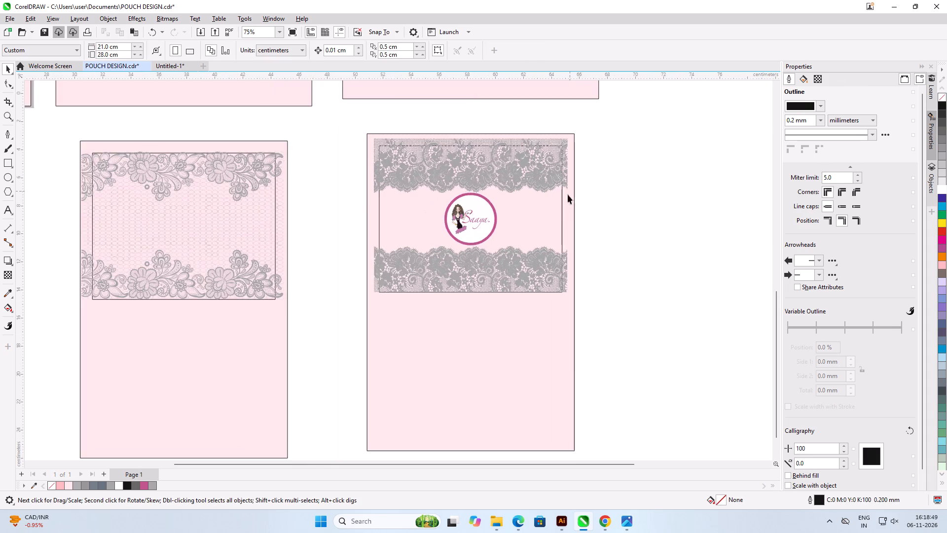
pyautogui.scroll(1, 306, 196)
pyautogui.scroll(3, 546, 192)
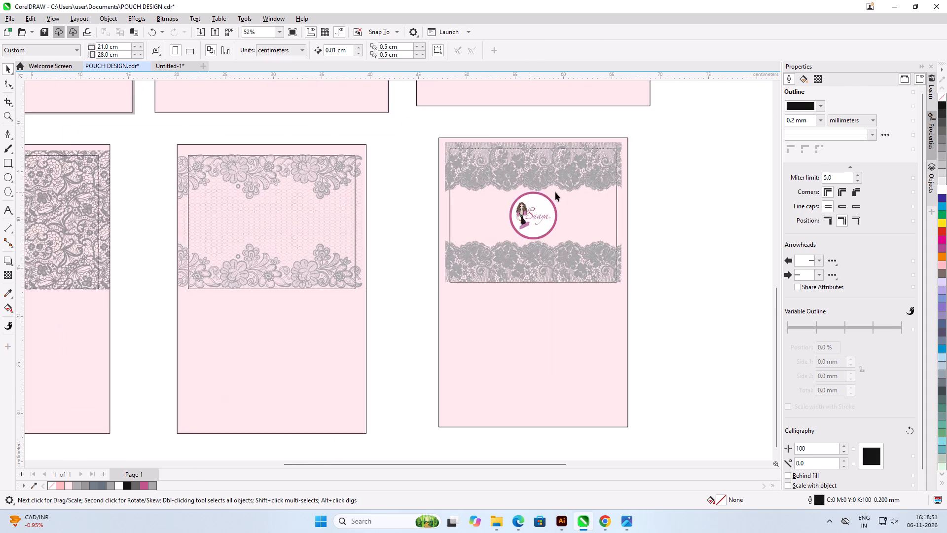
pyautogui.scroll(1, 555, 192)
pyautogui.scroll(-3, 617, 198)
pyautogui.scroll(2, 276, 199)
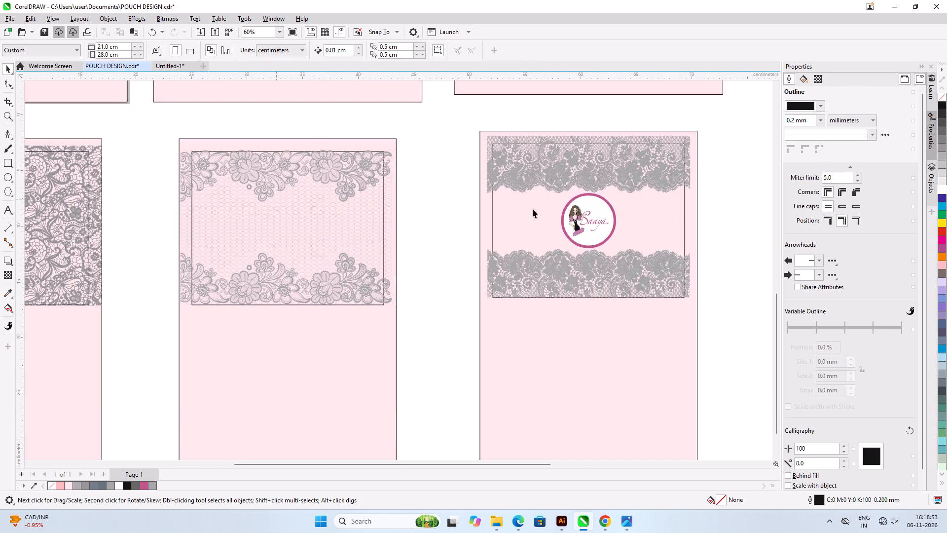
pyautogui.click(639, 222)
pyautogui.moveTo(642, 222); pyautogui.dragTo(308, 232)
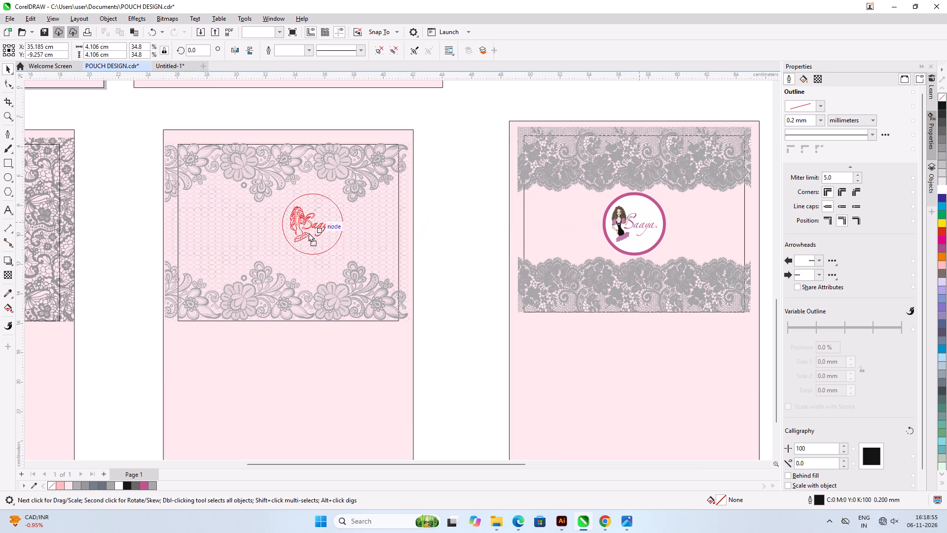
pyautogui.moveTo(308, 232); pyautogui.dragTo(292, 240)
pyautogui.keyDown('shift'); pyautogui.rightClick(292, 240); pyautogui.keyUp('shift')
pyautogui.keyDown('shift'); pyautogui.click(371, 229); pyautogui.keyUp('shift')
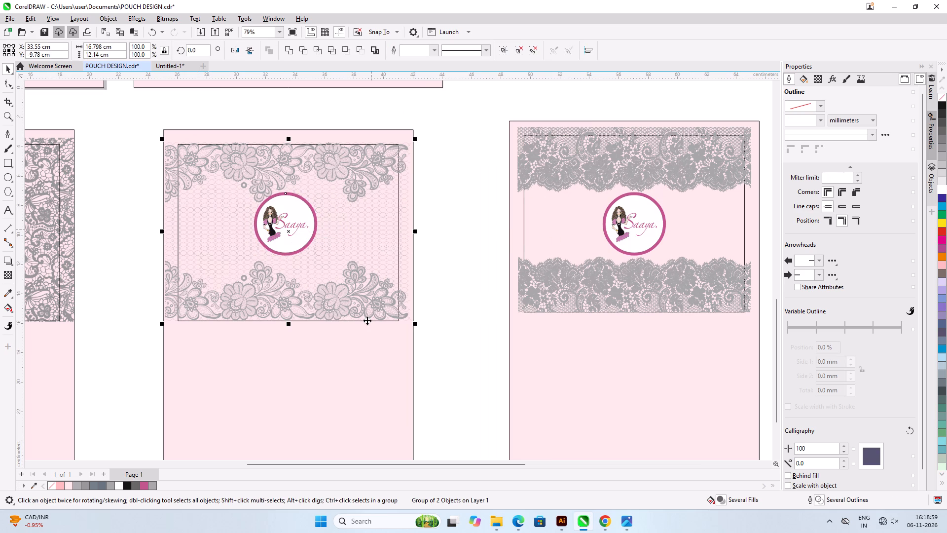
pyautogui.write('ce')
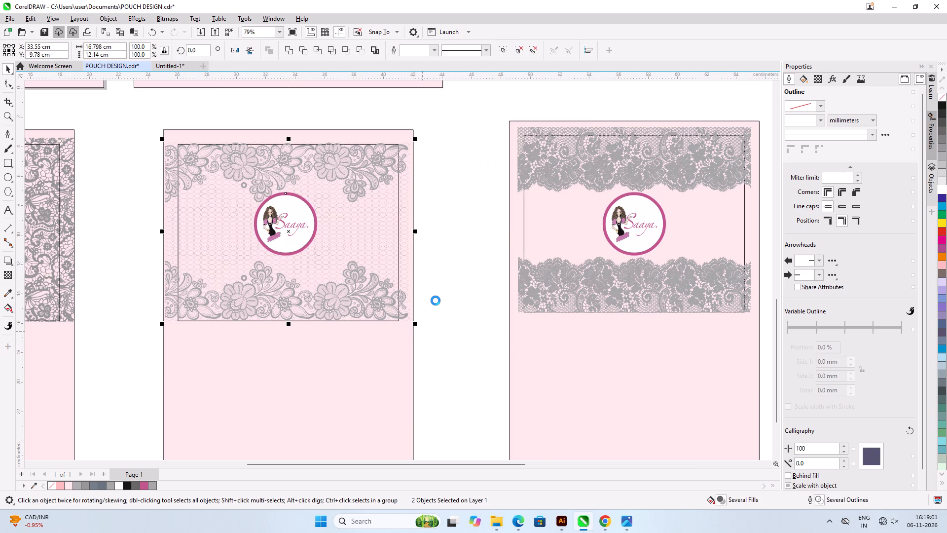
pyautogui.click(438, 285)
pyautogui.scroll(4, 272, 225)
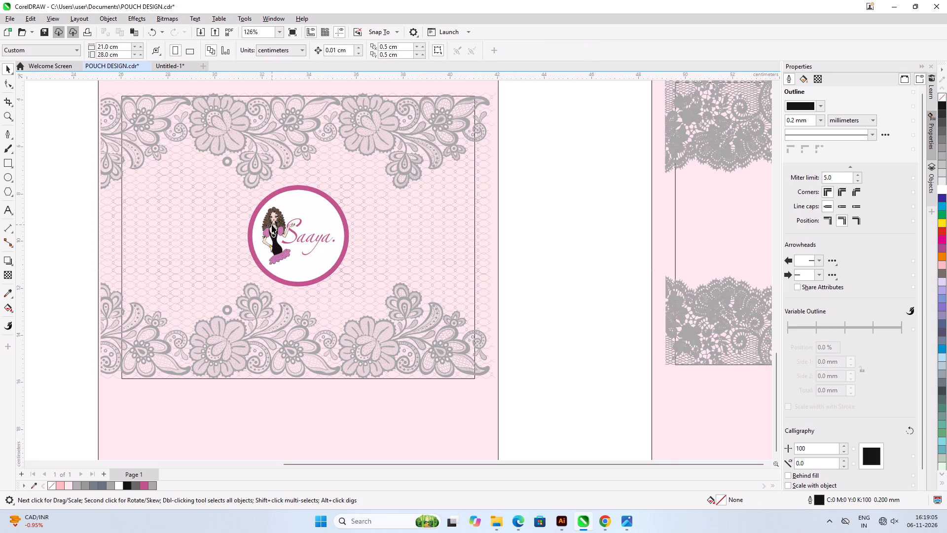
pyautogui.scroll(-3, 272, 225)
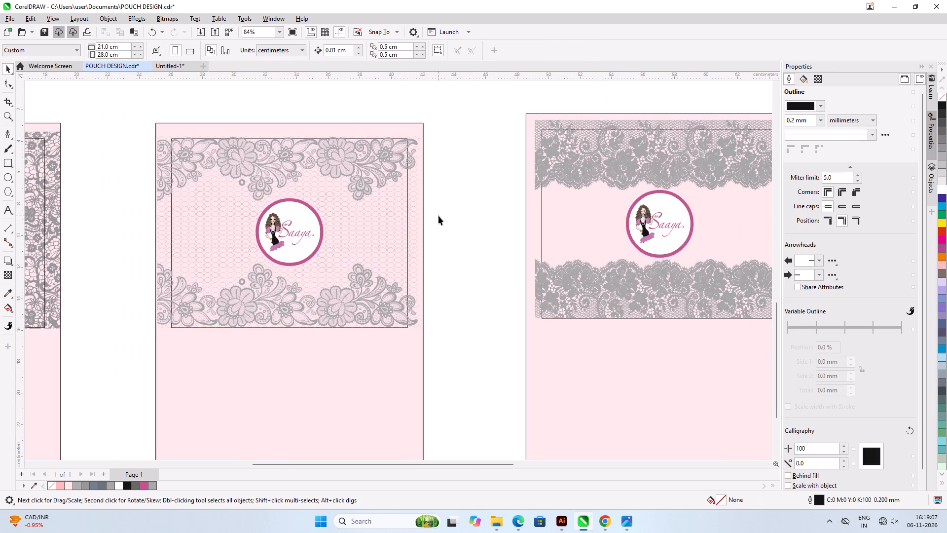
pyautogui.click(456, 212)
# Copy the second small pouch's circled logo onto the first small pouch and centre it both ways on the inner rectangle.
pyautogui.scroll(-5, 456, 212)
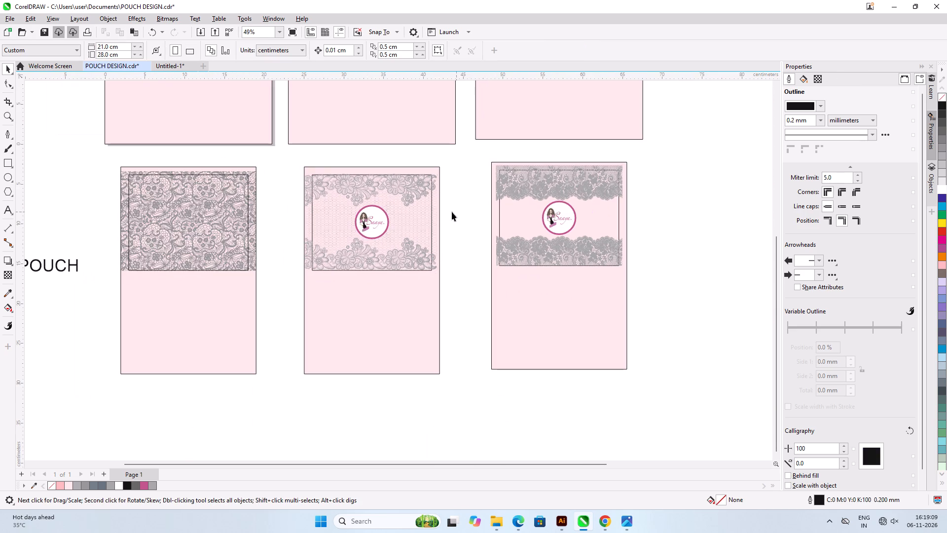
pyautogui.scroll(4, 127, 191)
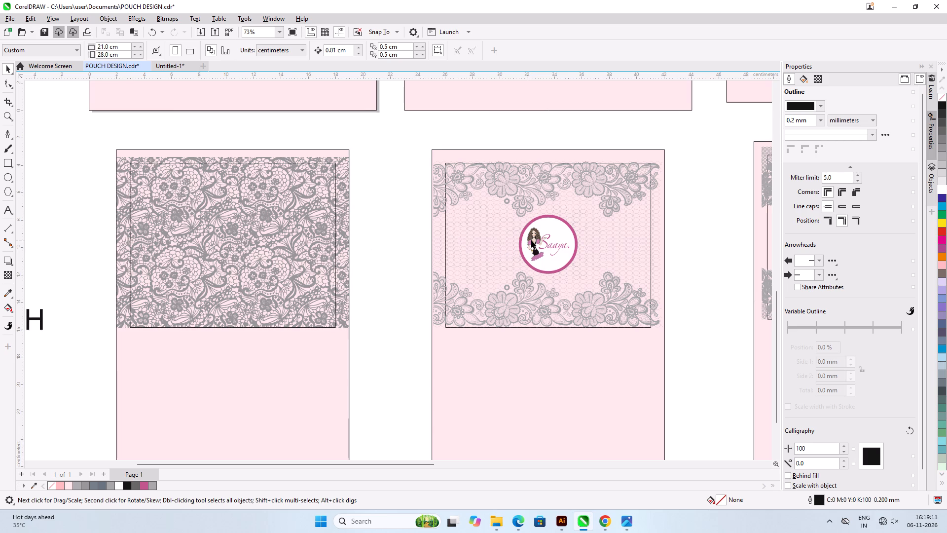
pyautogui.click(531, 240)
pyautogui.moveTo(538, 243); pyautogui.dragTo(243, 249)
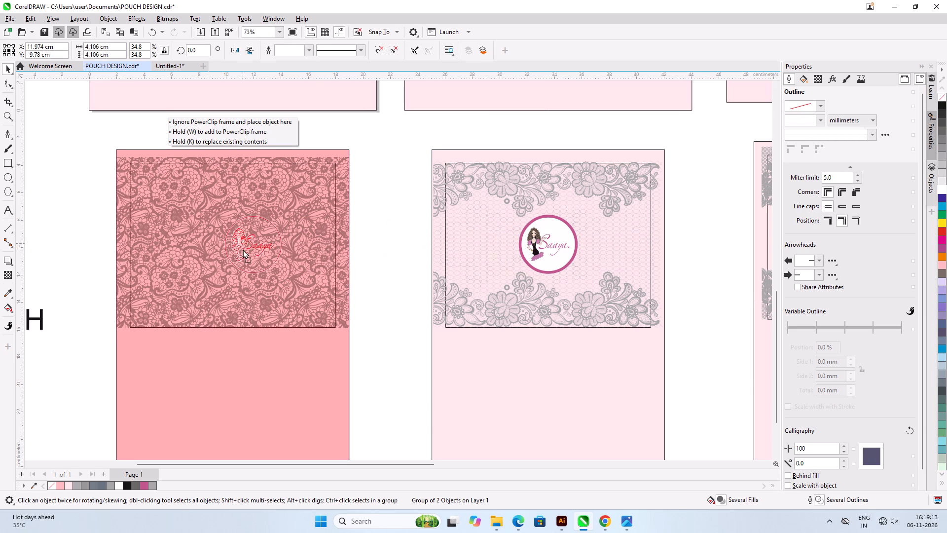
pyautogui.moveTo(243, 249); pyautogui.dragTo(221, 245)
pyautogui.keyDown('shift'); pyautogui.rightClick(221, 245); pyautogui.keyUp('shift')
pyautogui.keyDown('shift'); pyautogui.click(305, 260); pyautogui.keyUp('shift')
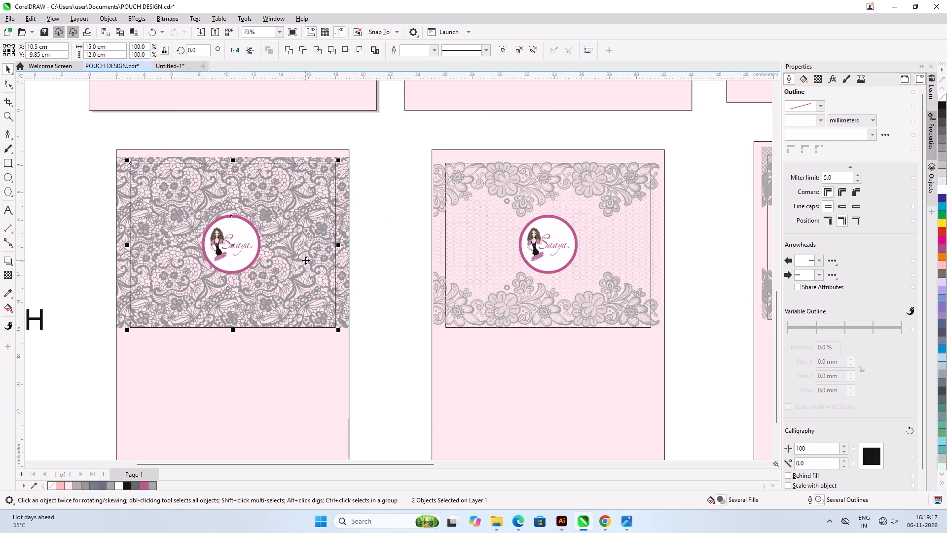
pyautogui.write('ce')
pyautogui.click(364, 260)
# Remove the outline from the first big pouch's 19 by 13 cm inner rectangle.
pyautogui.scroll(-4, 344, 239)
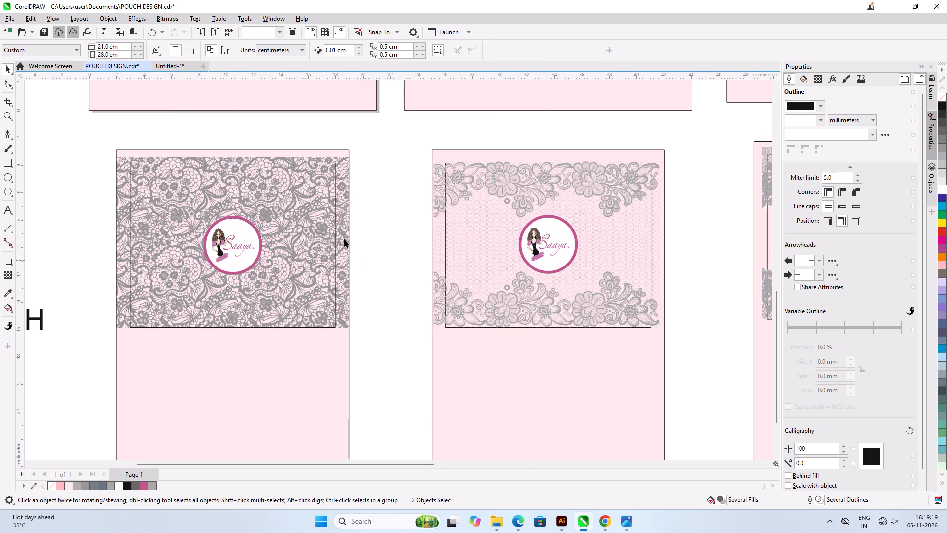
pyautogui.scroll(-6, 281, 239)
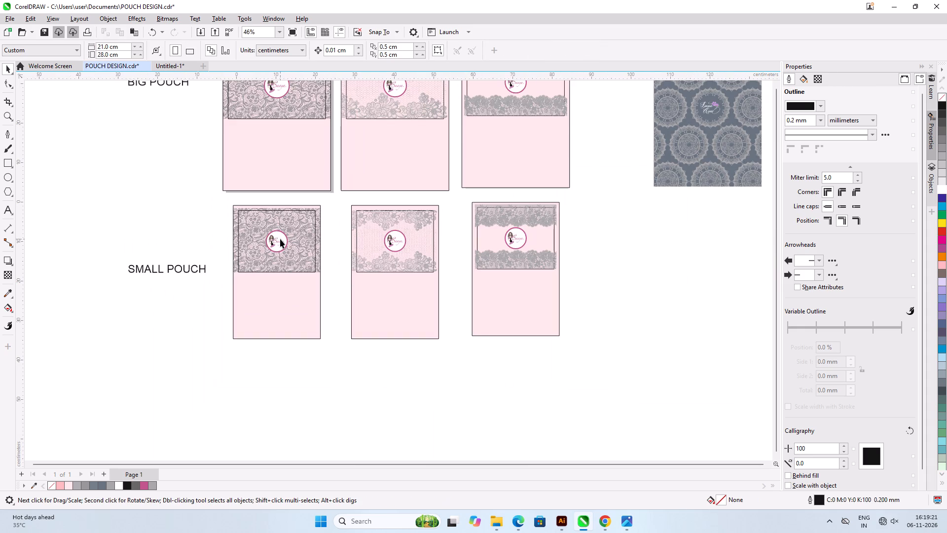
pyautogui.scroll(4, 309, 123)
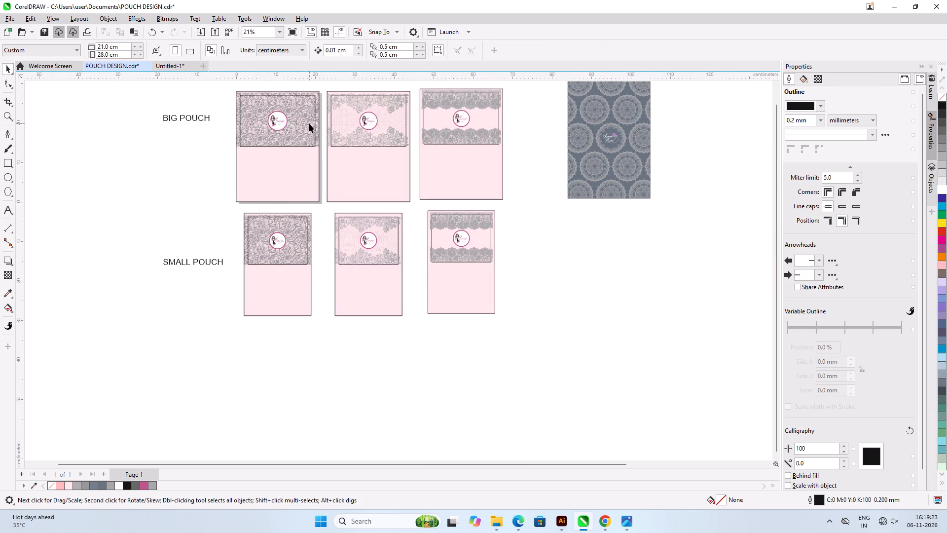
pyautogui.scroll(5, 309, 123)
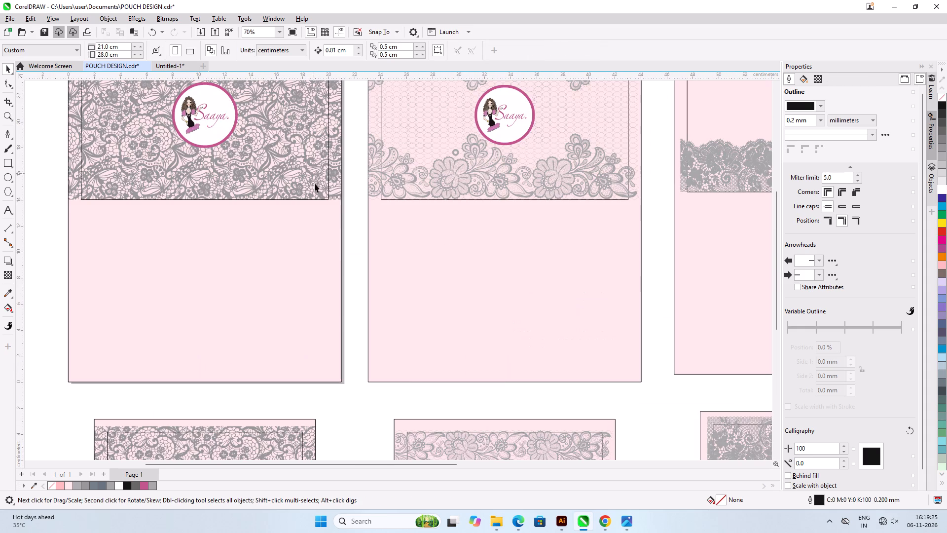
pyautogui.click(326, 200)
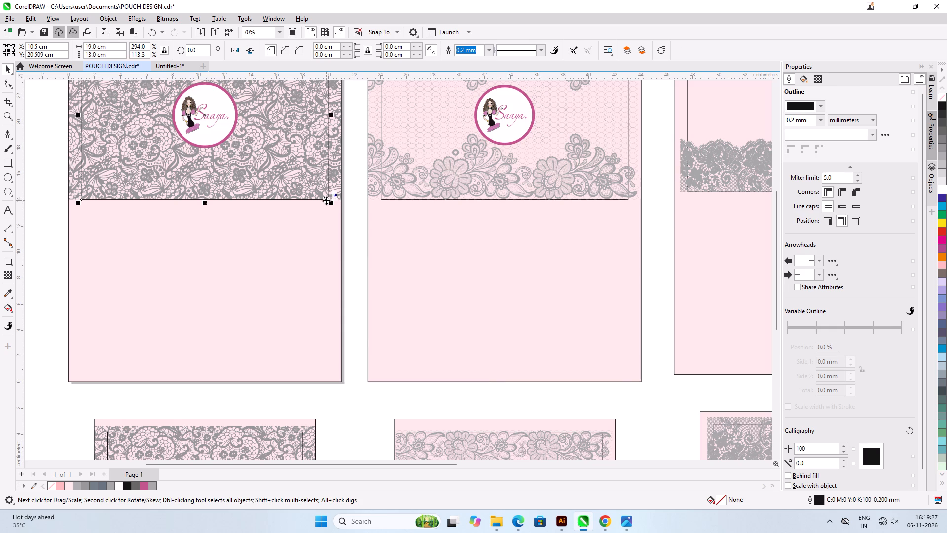
pyautogui.rightClick(945, 93)
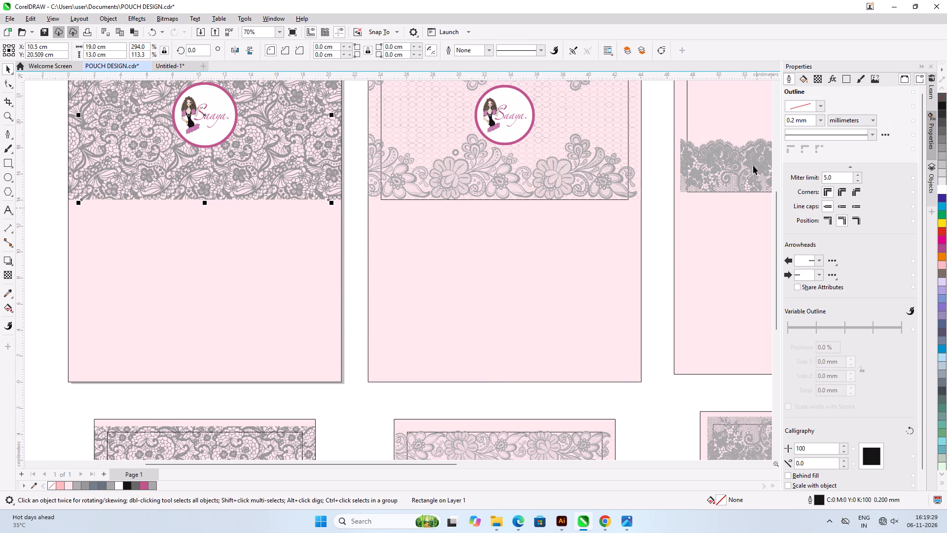
# Remove the outline from the second big pouch's inner rectangle around the lace.
pyautogui.click(625, 201)
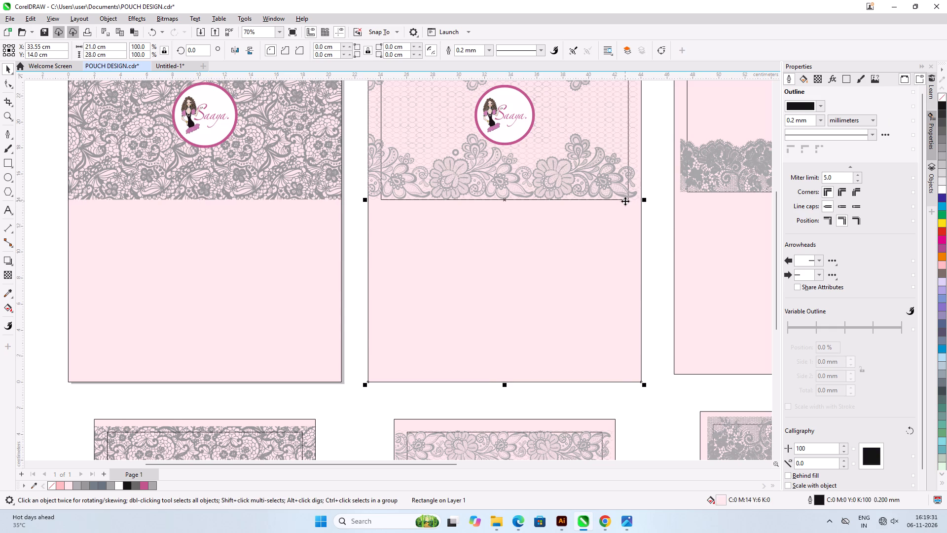
pyautogui.click(490, 199)
pyautogui.click(661, 195)
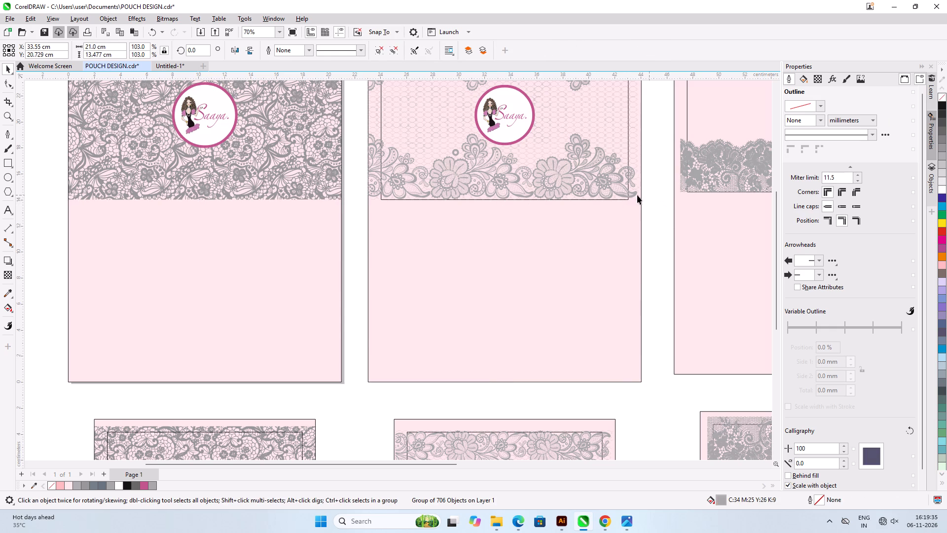
pyautogui.scroll(14, 623, 195)
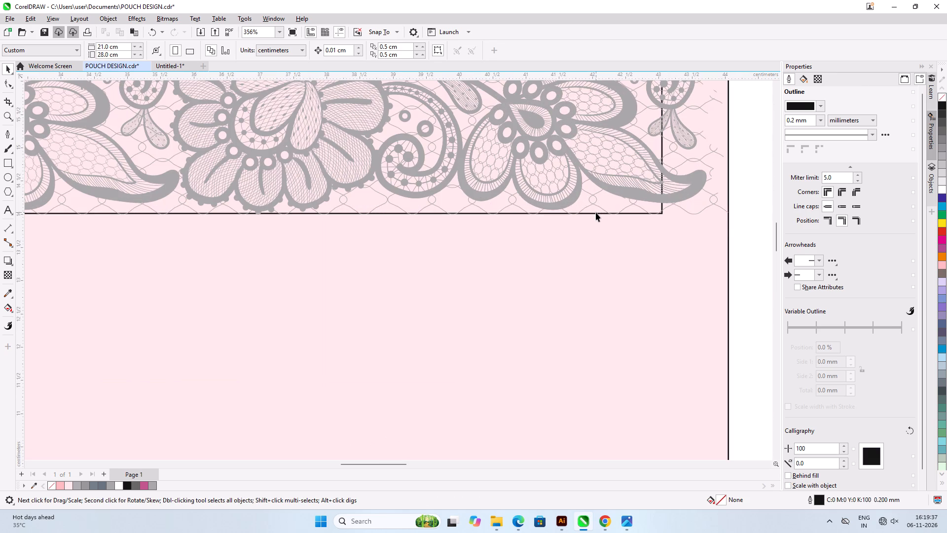
pyautogui.click(596, 212)
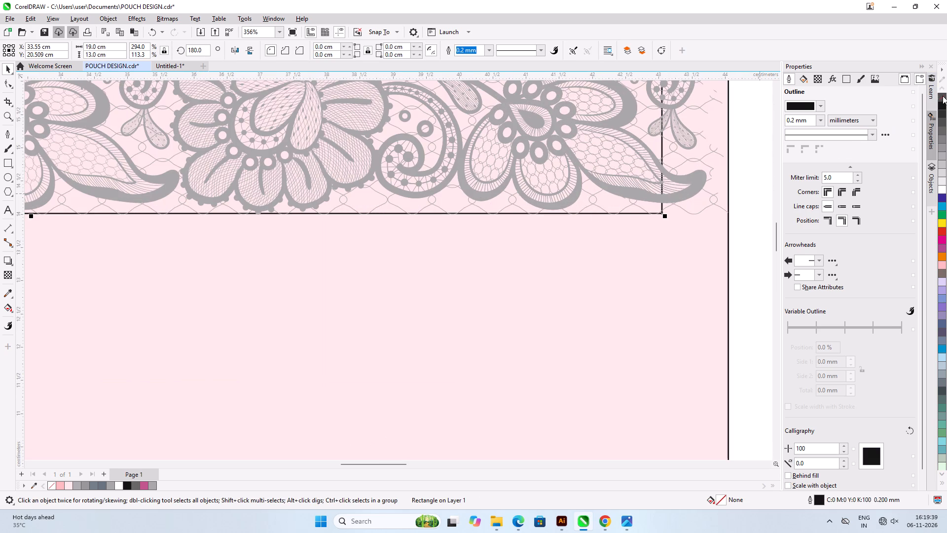
pyautogui.rightClick(943, 96)
# Remove the outline from the third big pouch's inner rectangle behind the lace bands.
pyautogui.scroll(-13, 281, 184)
pyautogui.scroll(5, 558, 181)
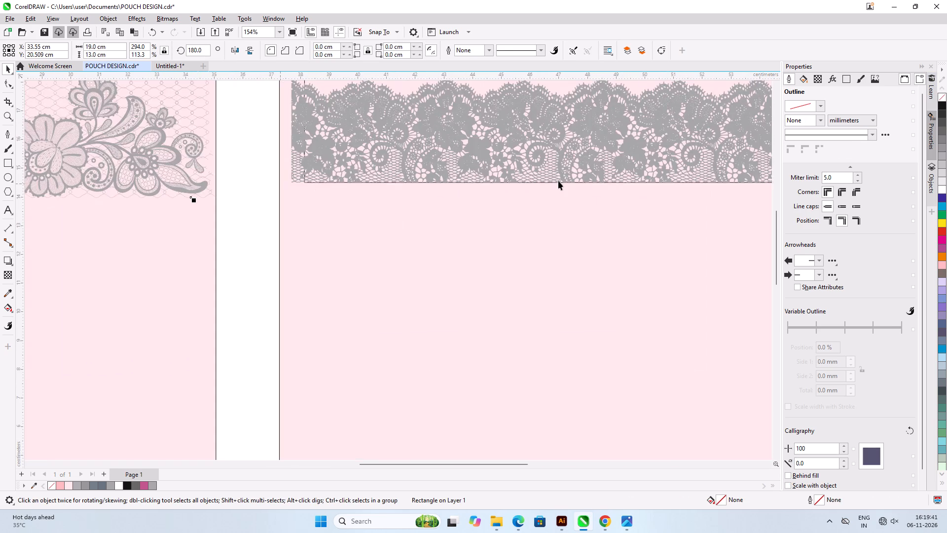
pyautogui.scroll(6, 558, 181)
pyautogui.scroll(-11, 546, 202)
pyautogui.scroll(12, 686, 145)
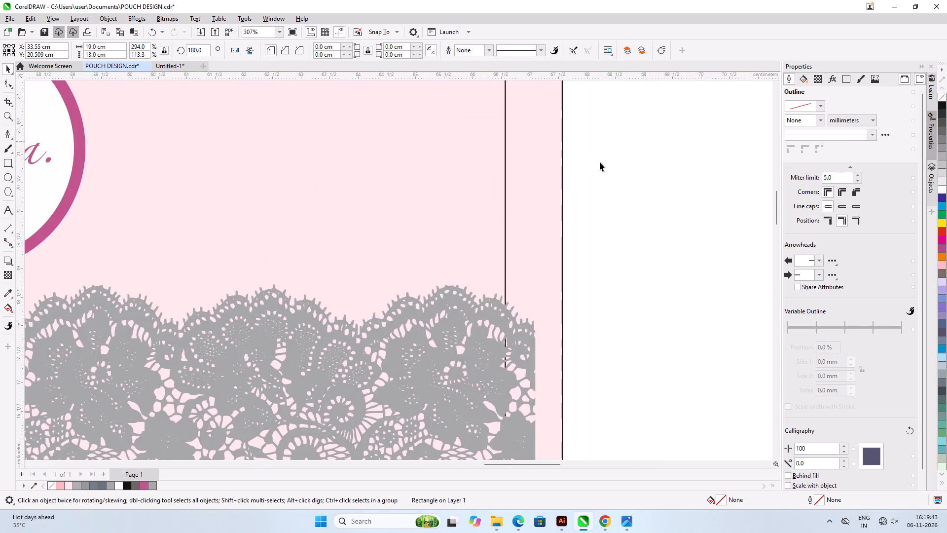
pyautogui.scroll(3, 581, 170)
pyautogui.click(463, 210)
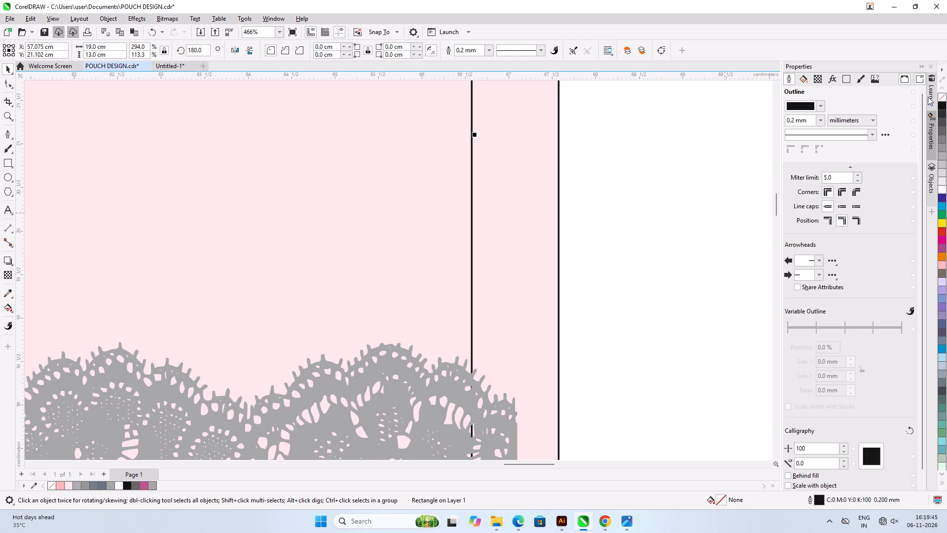
pyautogui.rightClick(940, 96)
pyautogui.scroll(-2, 637, 217)
pyautogui.scroll(1, 637, 217)
pyautogui.scroll(-4, 637, 217)
pyautogui.click(649, 183)
# Remove the outline from the first small pouch's 15 by 12 cm inner rectangle.
pyautogui.scroll(-3, 649, 183)
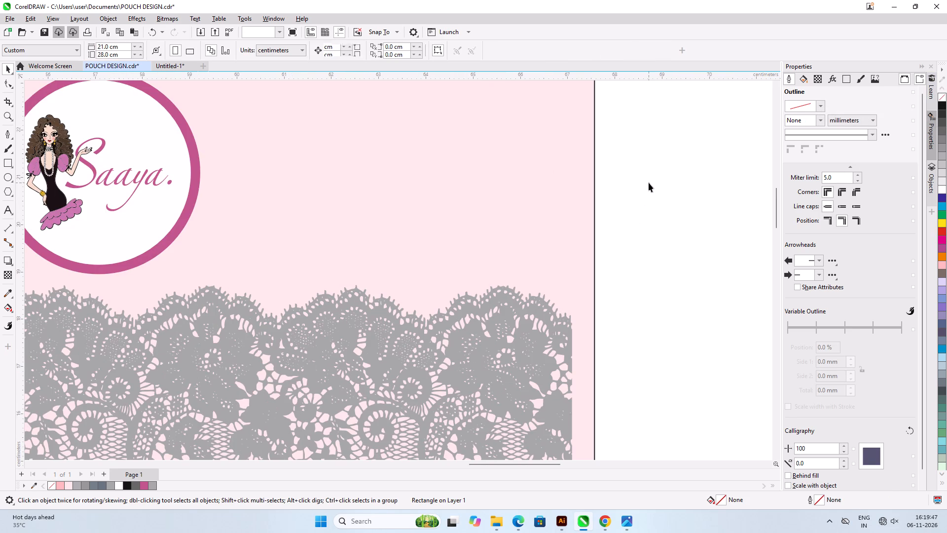
pyautogui.scroll(-4, 649, 183)
pyautogui.scroll(1, 649, 183)
pyautogui.scroll(-4, 649, 183)
pyautogui.scroll(-3, 583, 178)
pyautogui.scroll(1, 577, 178)
pyautogui.scroll(-3, 577, 178)
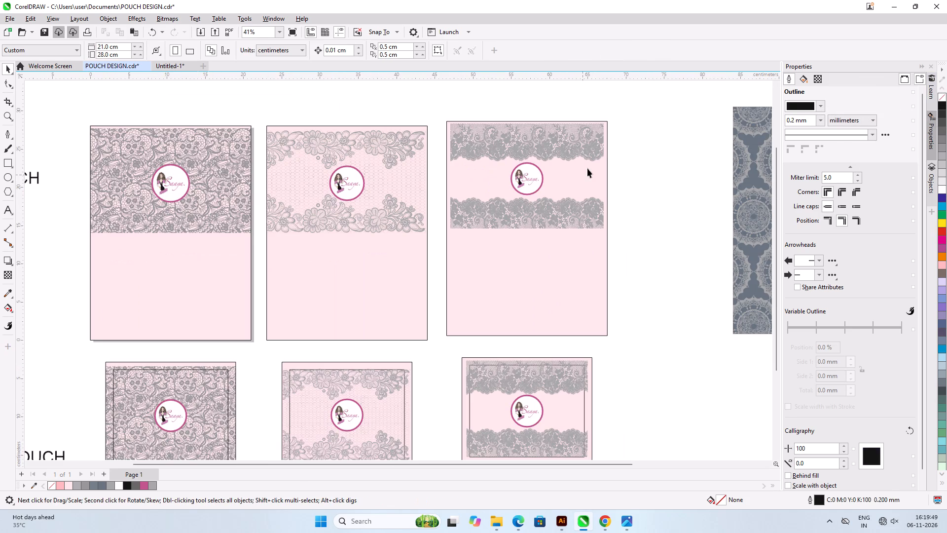
pyautogui.scroll(-3, 537, 160)
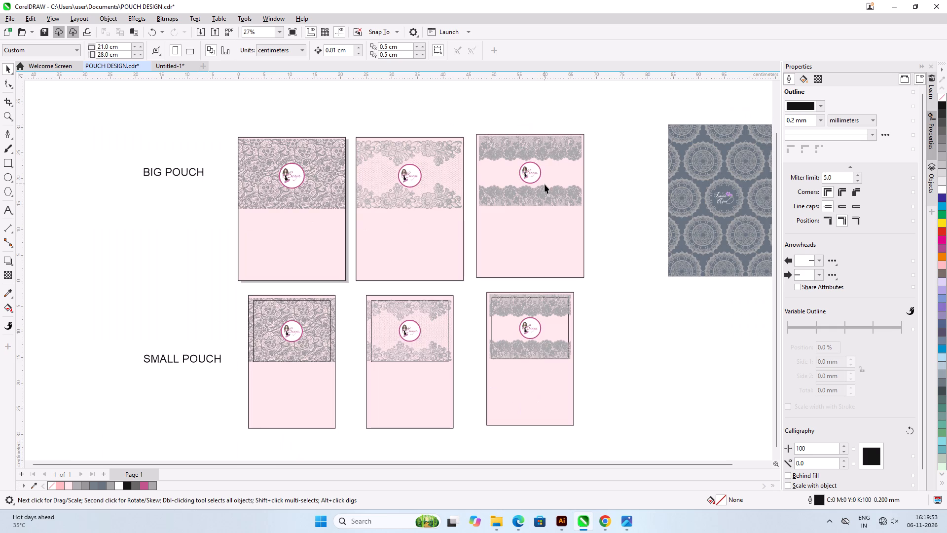
pyautogui.scroll(6, 333, 370)
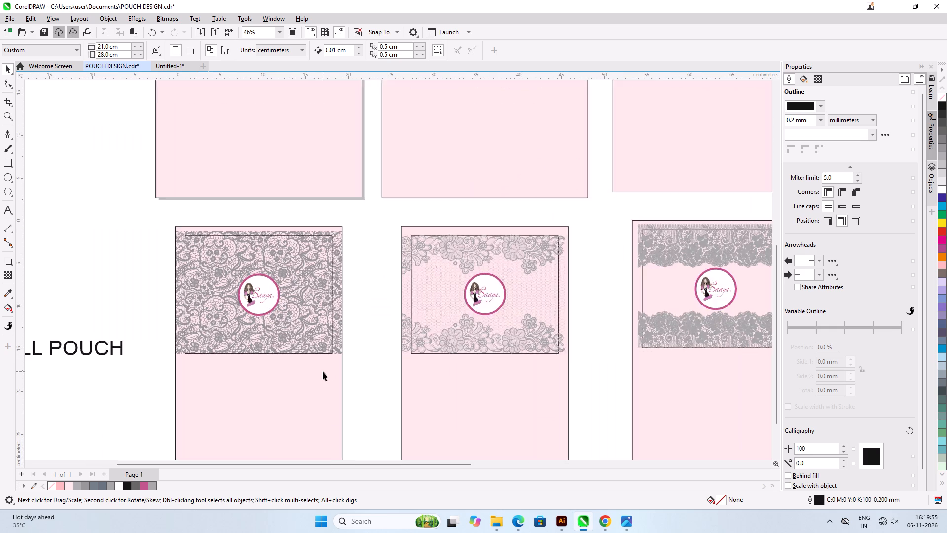
pyautogui.scroll(8, 323, 371)
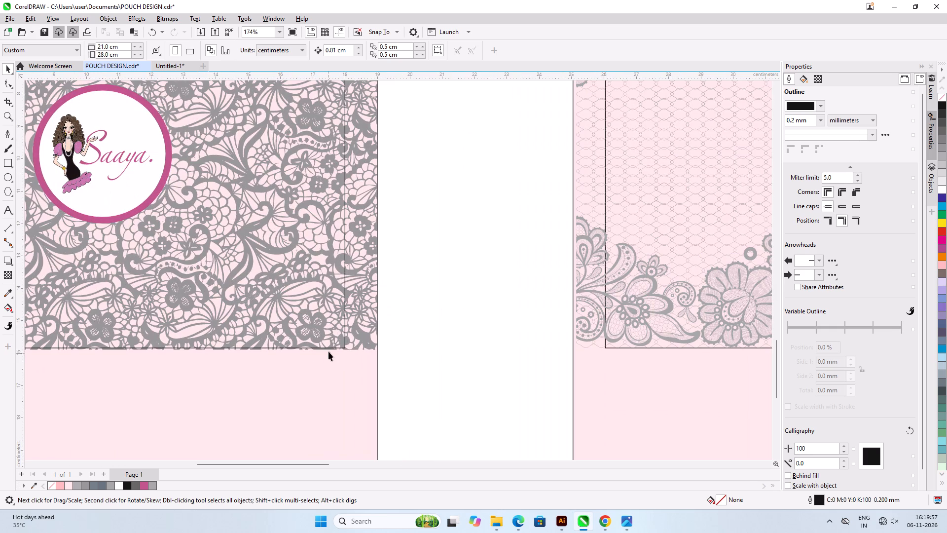
pyautogui.click(330, 348)
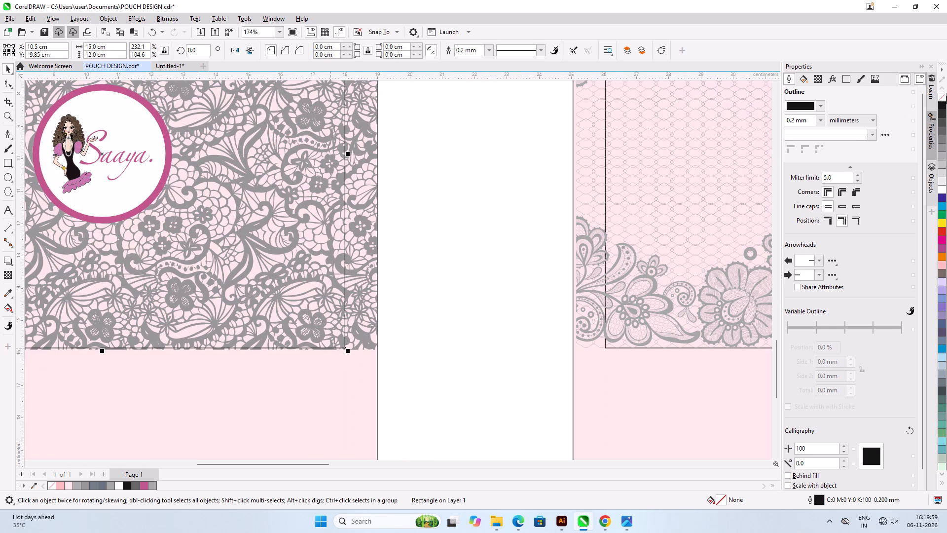
pyautogui.rightClick(945, 98)
pyautogui.click(501, 302)
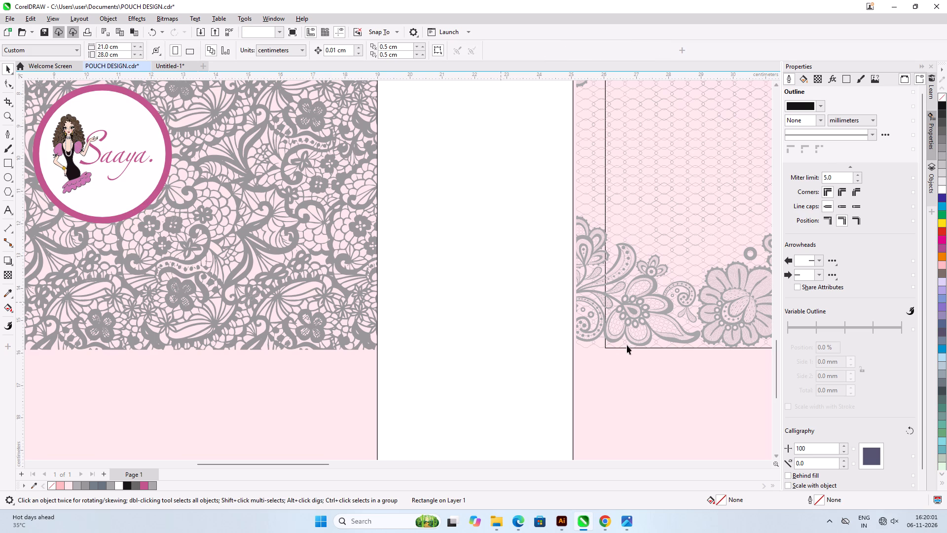
# Remove the outline from the second small pouch's 15 by 12 cm inner rectangle around the lace.
pyautogui.click(625, 348)
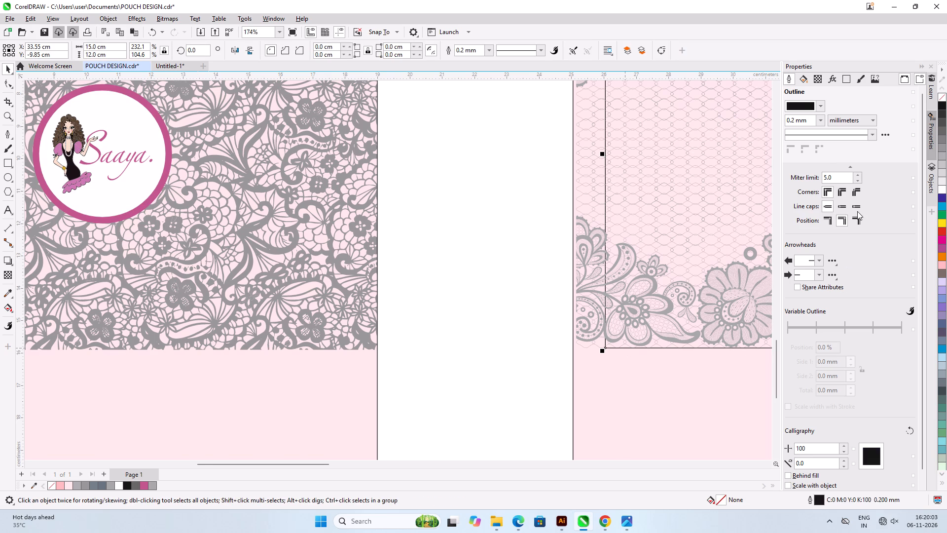
pyautogui.rightClick(939, 95)
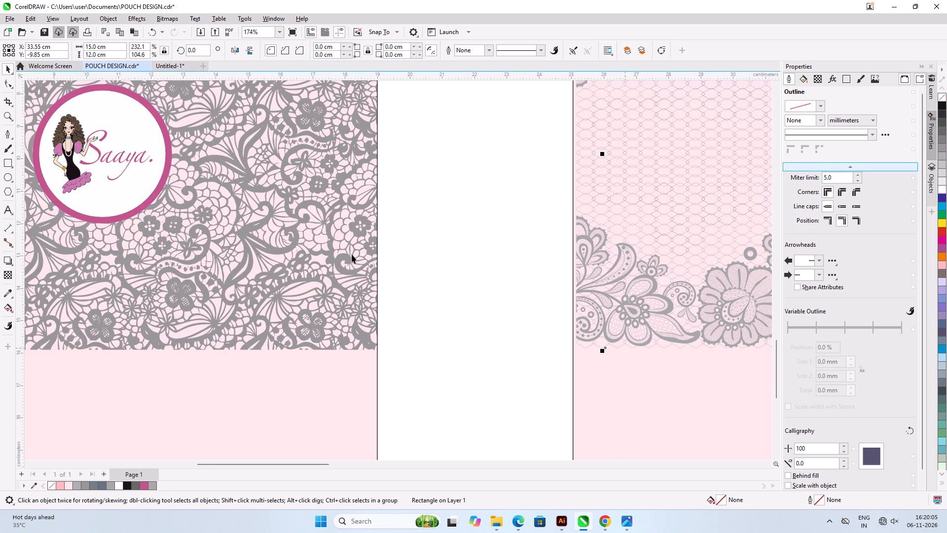
# Remove the outline from the third small pouch's 15 by 12 cm inner rectangle behind the lace bands.
pyautogui.scroll(-7, 352, 254)
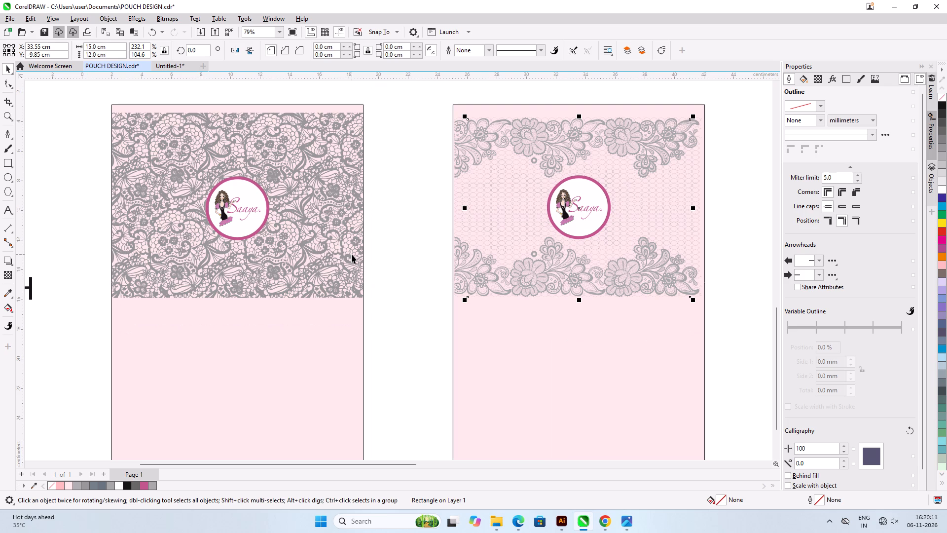
pyautogui.scroll(-2, 174, 211)
pyautogui.scroll(4, 677, 217)
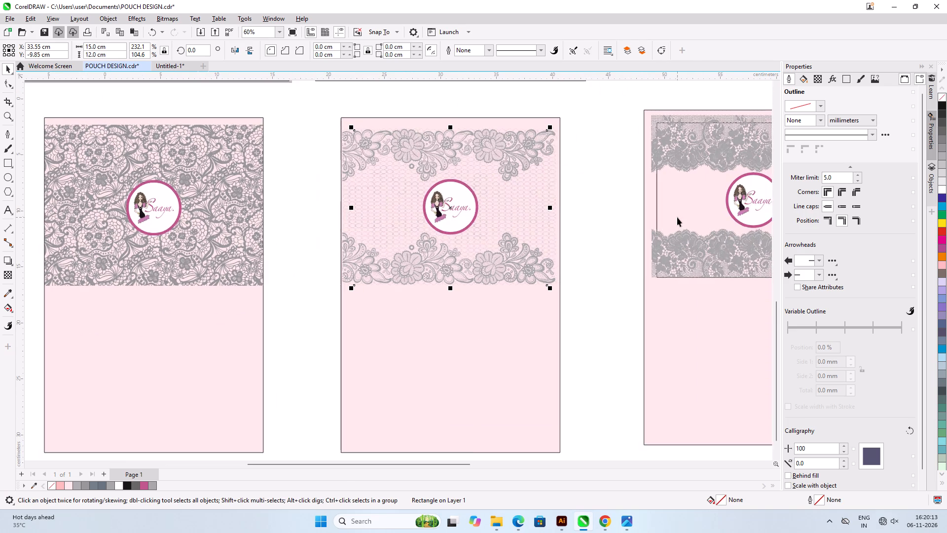
pyautogui.click(670, 214)
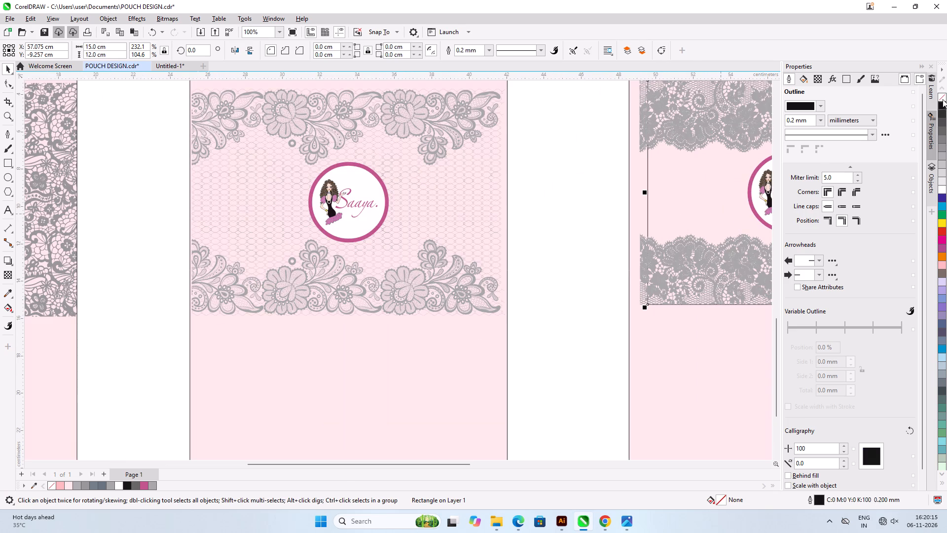
pyautogui.rightClick(943, 99)
pyautogui.click(572, 238)
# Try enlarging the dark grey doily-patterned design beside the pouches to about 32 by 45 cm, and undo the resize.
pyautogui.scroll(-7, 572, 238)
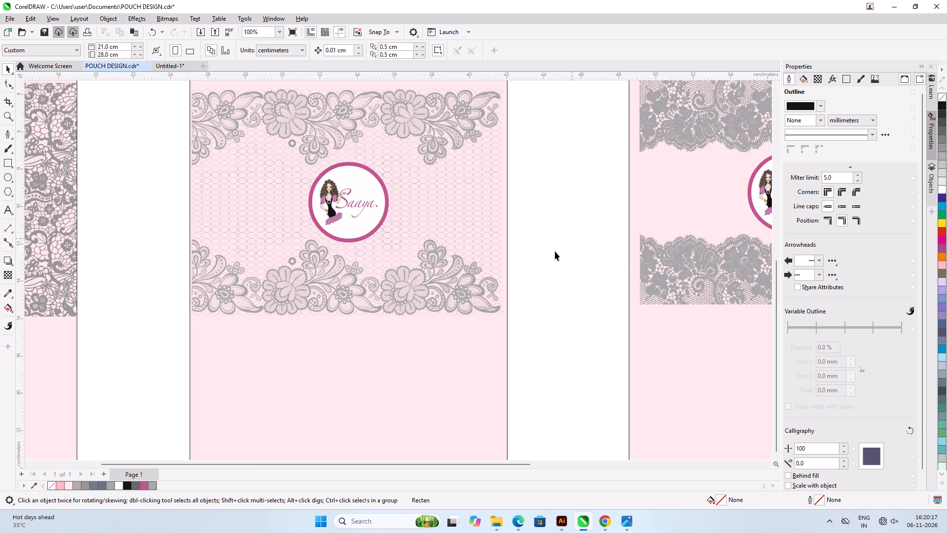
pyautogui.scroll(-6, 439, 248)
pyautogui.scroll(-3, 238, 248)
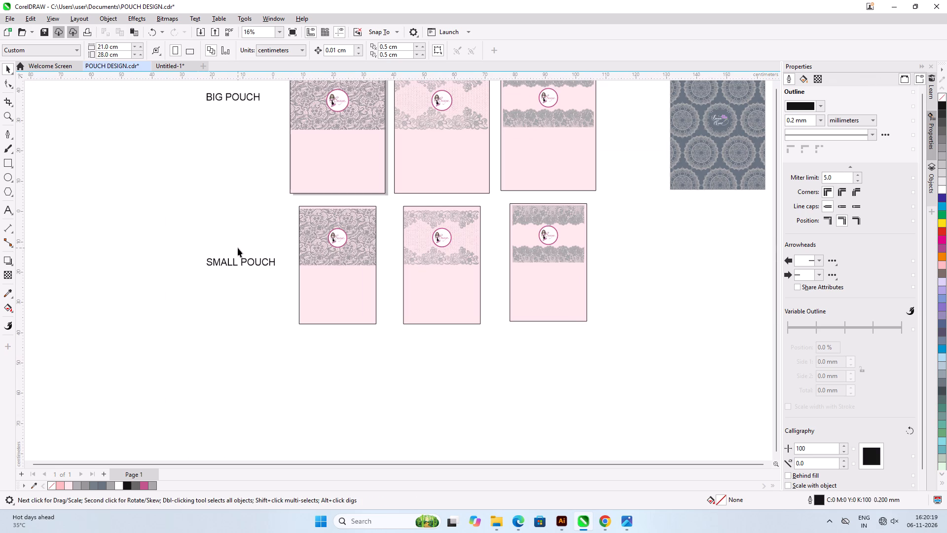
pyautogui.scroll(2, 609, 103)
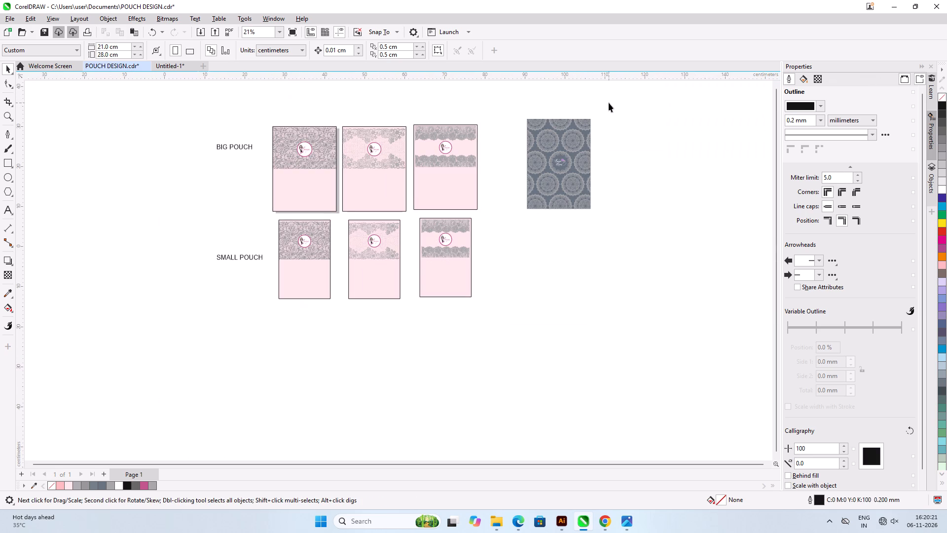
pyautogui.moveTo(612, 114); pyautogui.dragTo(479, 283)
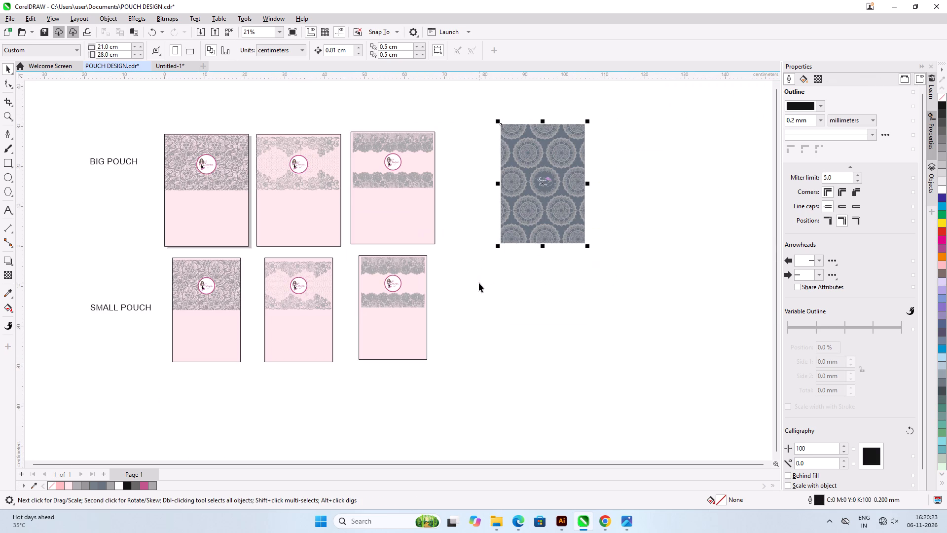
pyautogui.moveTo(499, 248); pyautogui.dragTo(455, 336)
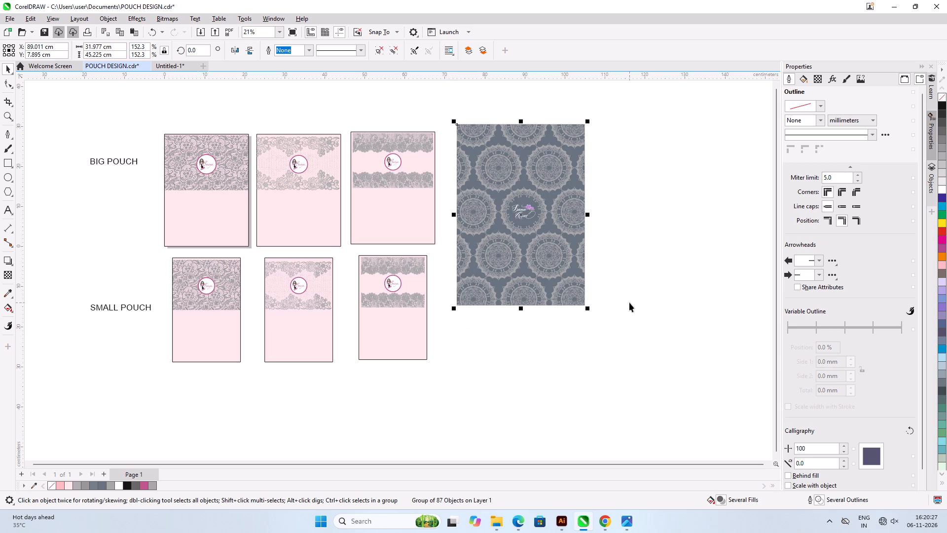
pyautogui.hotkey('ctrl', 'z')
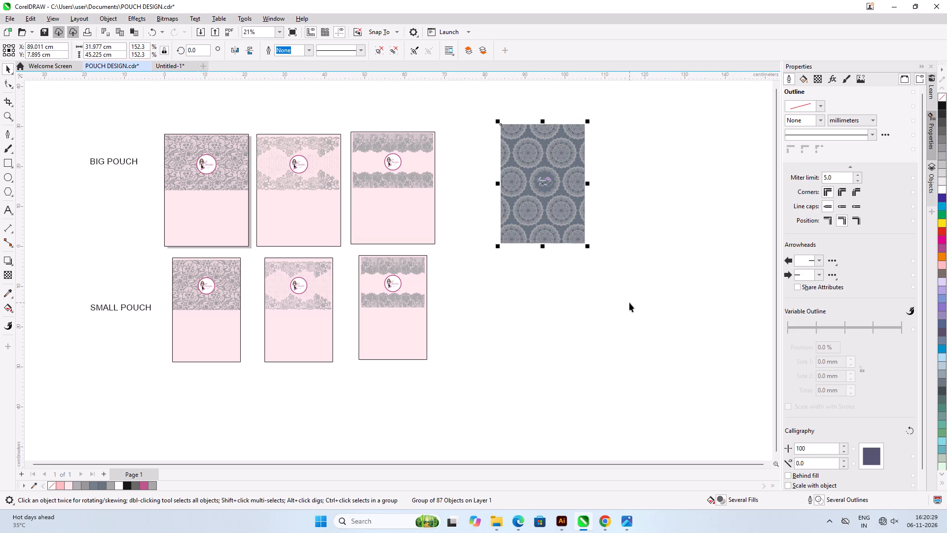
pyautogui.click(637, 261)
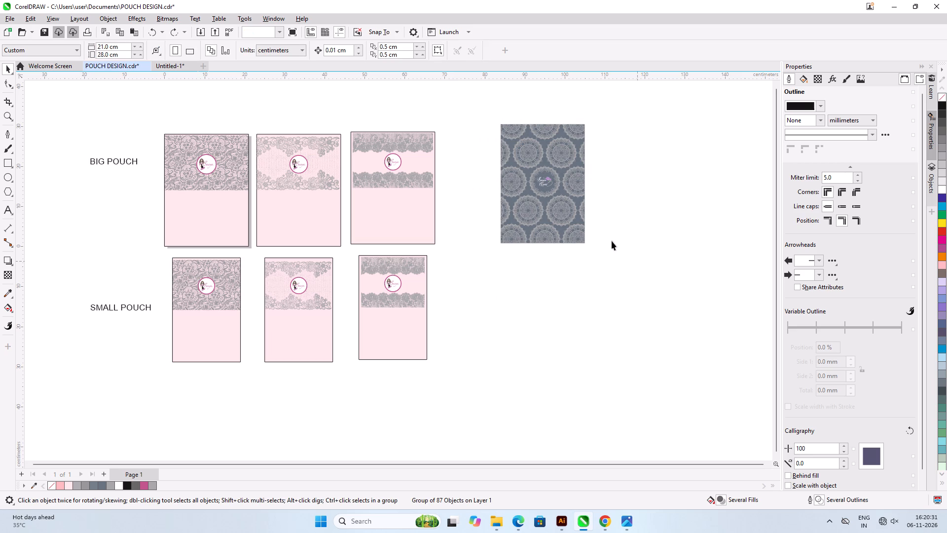
# Move the dark grey doily-patterned design closer to the pouches, centred at about X 83.3 cm, Y -1.6 cm.
pyautogui.moveTo(562, 208); pyautogui.dragTo(509, 280)
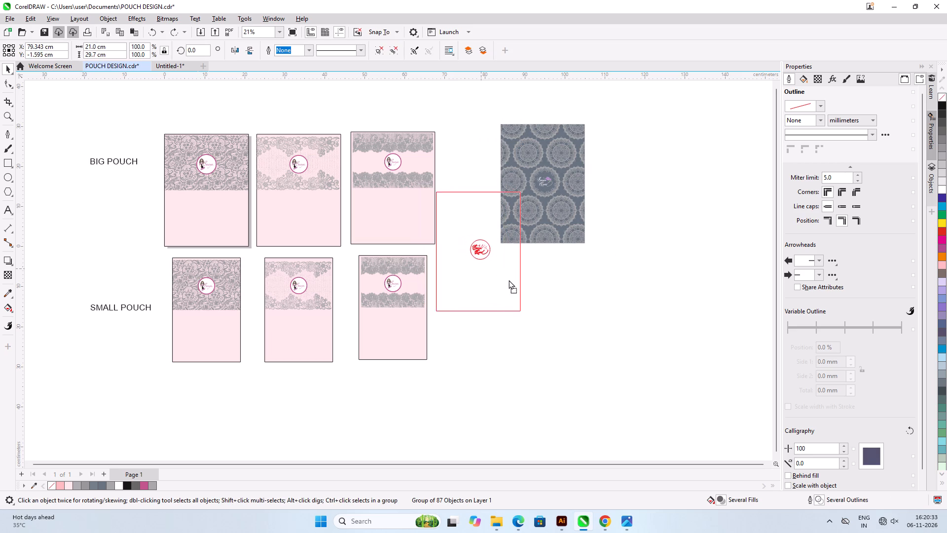
pyautogui.moveTo(509, 280); pyautogui.dragTo(517, 277)
pyautogui.click(649, 274)
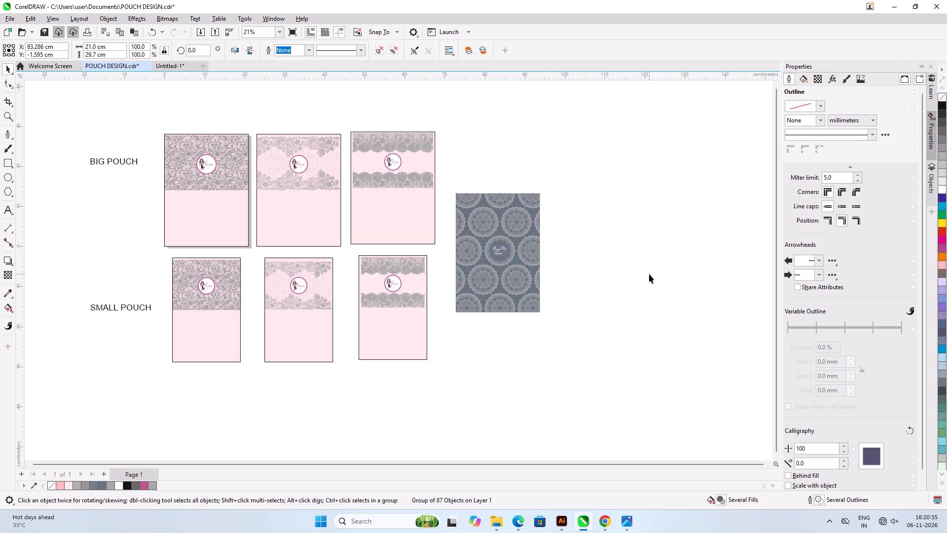
# Select the lace artwork on the second small pouch.
pyautogui.scroll(1, 421, 270)
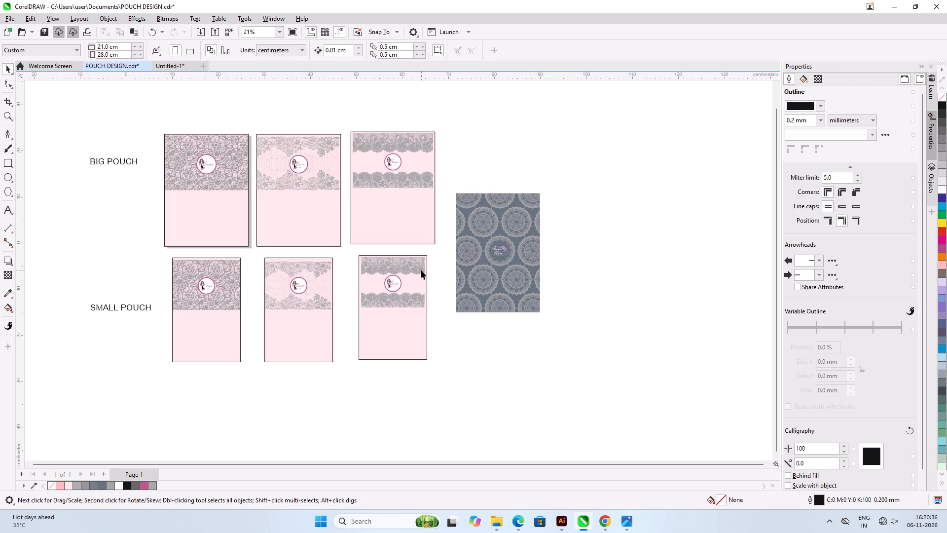
pyautogui.scroll(5, 234, 281)
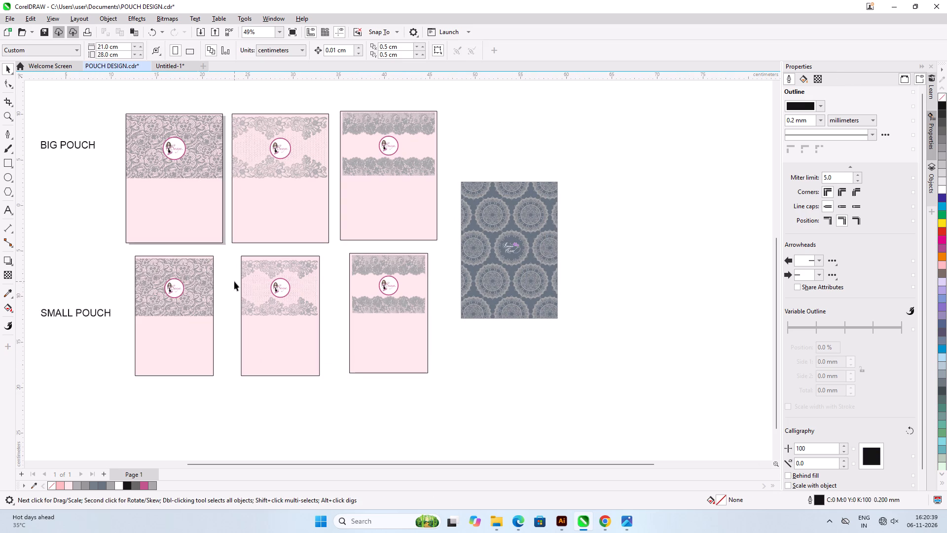
pyautogui.scroll(3, 277, 266)
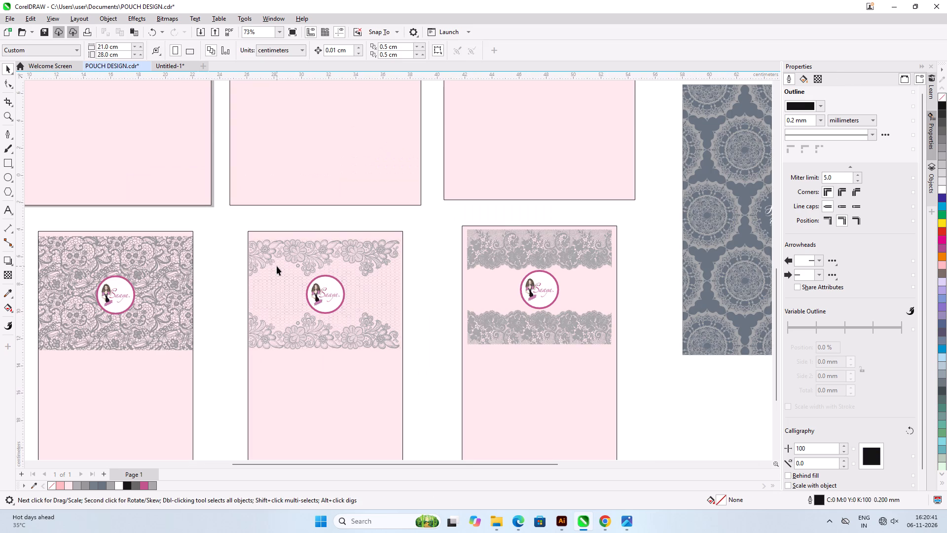
pyautogui.click(323, 245)
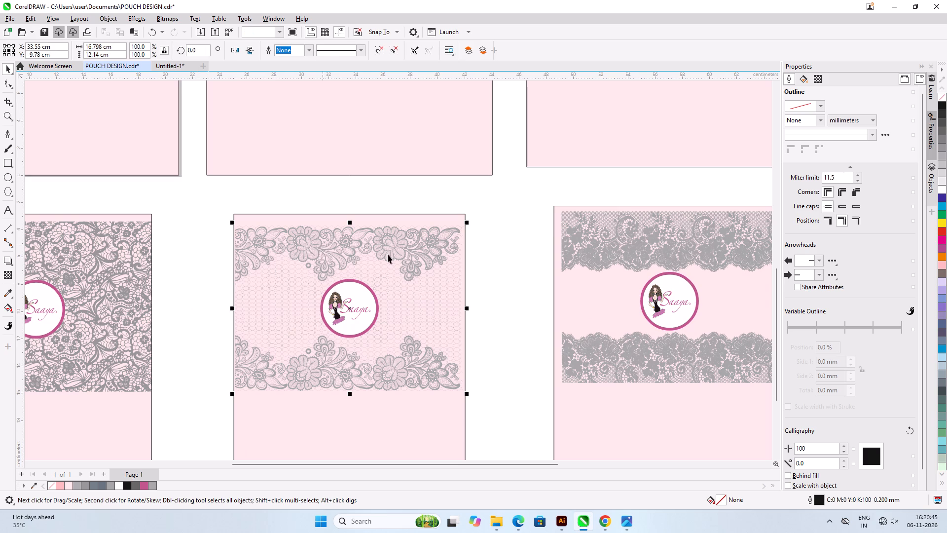
# Deselect the lace artwork on the second small pouch.
pyautogui.scroll(4, 469, 254)
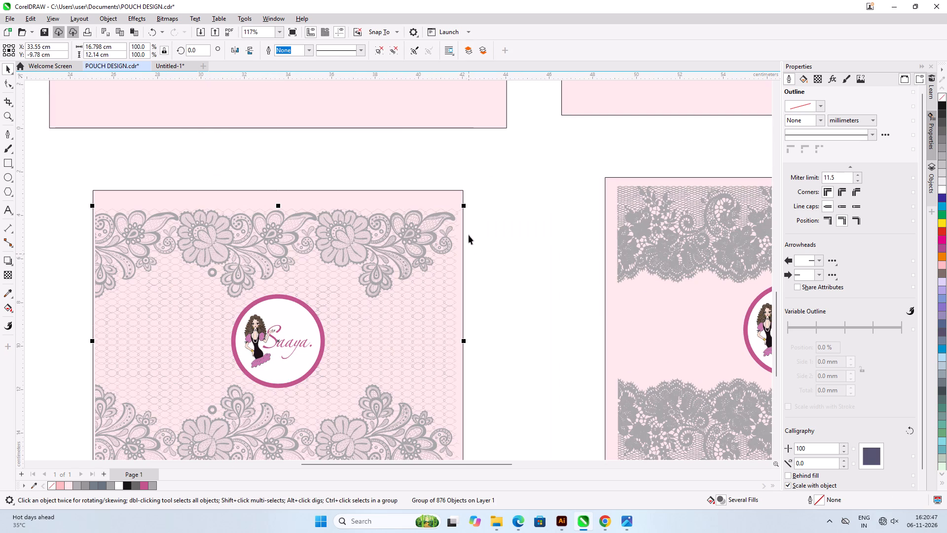
pyautogui.click(488, 207)
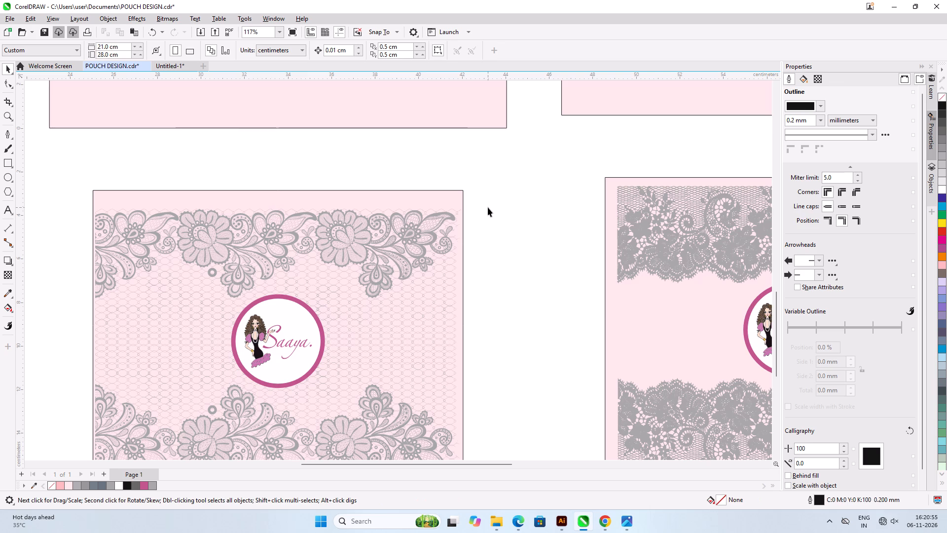
pyautogui.press('super+r')
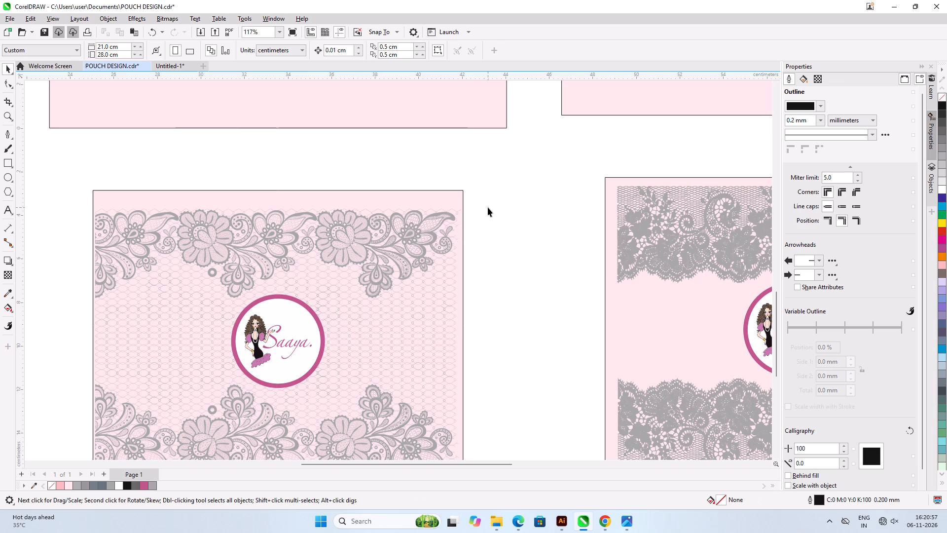
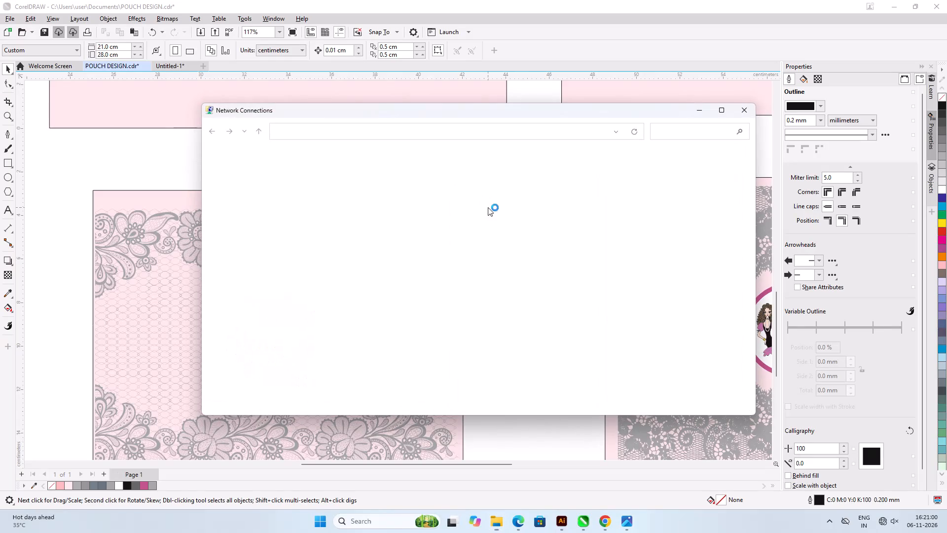
# View the Ethernet connection's properties and close the Network Connections window.
pyautogui.doubleClick(241, 184)
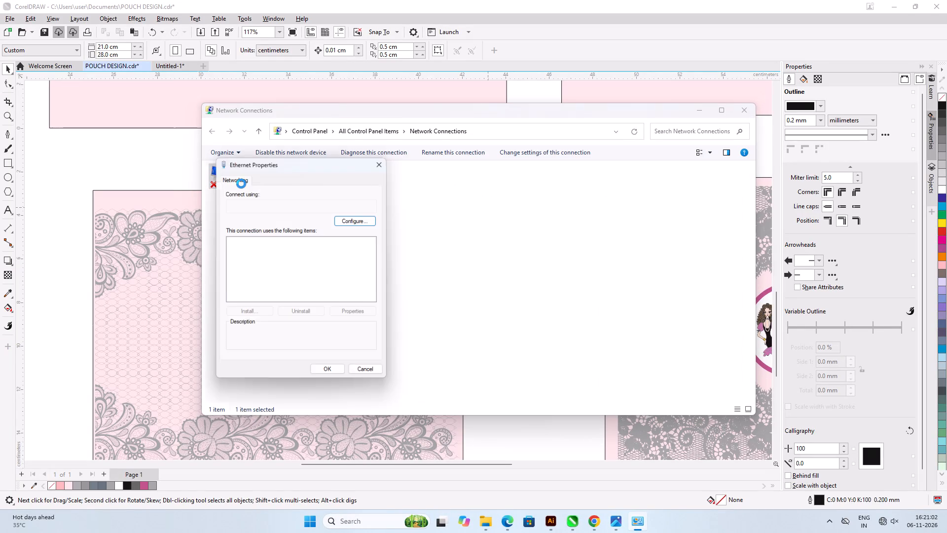
pyautogui.click(485, 342)
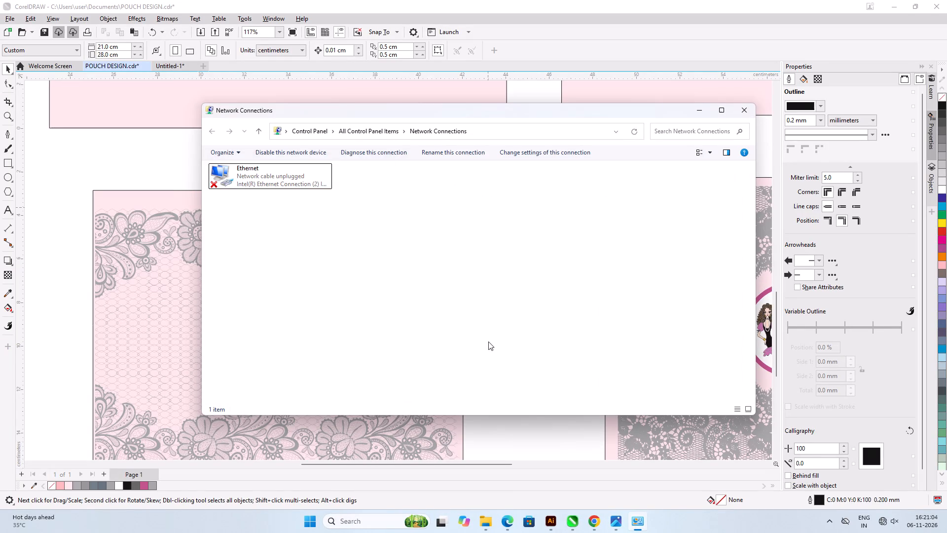
pyautogui.click(751, 109)
# Save the pouch design document.
pyautogui.scroll(-6, 380, 228)
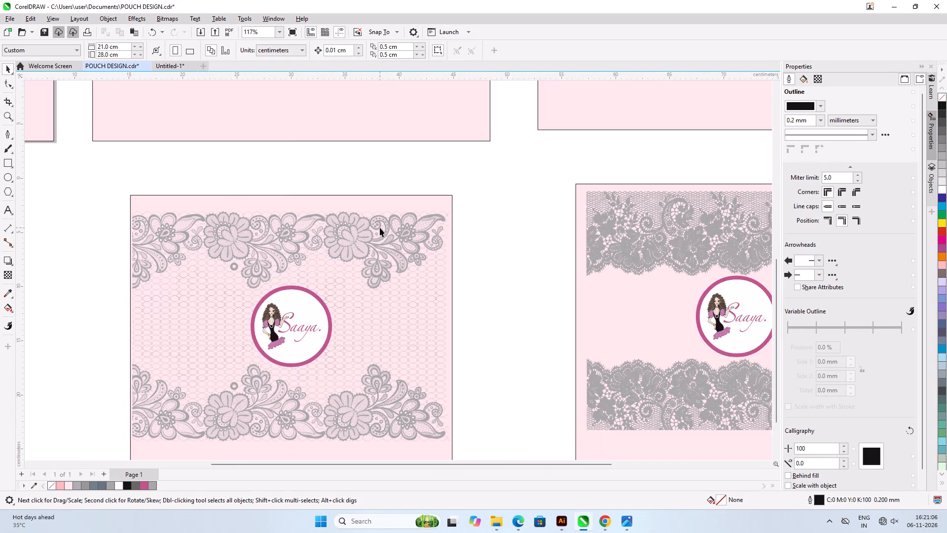
pyautogui.scroll(-4, 380, 228)
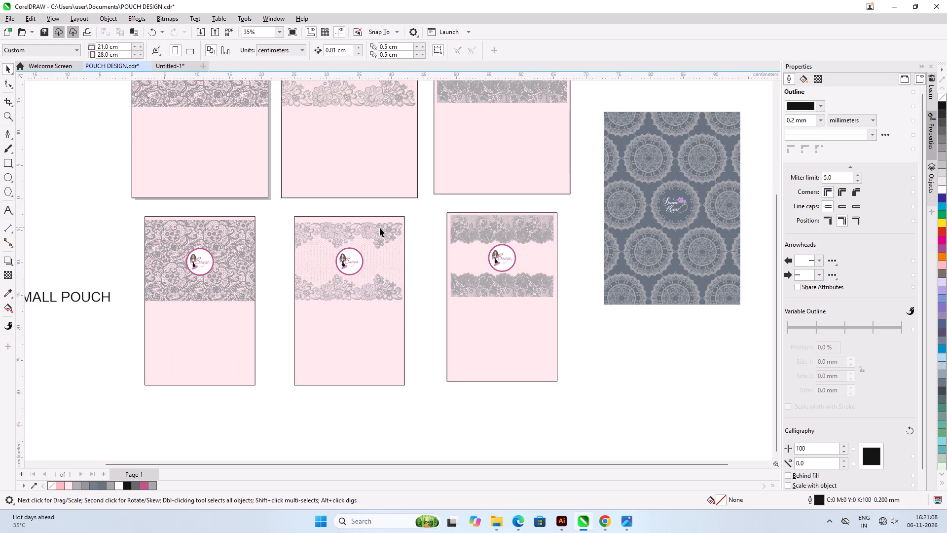
pyautogui.scroll(-2, 380, 228)
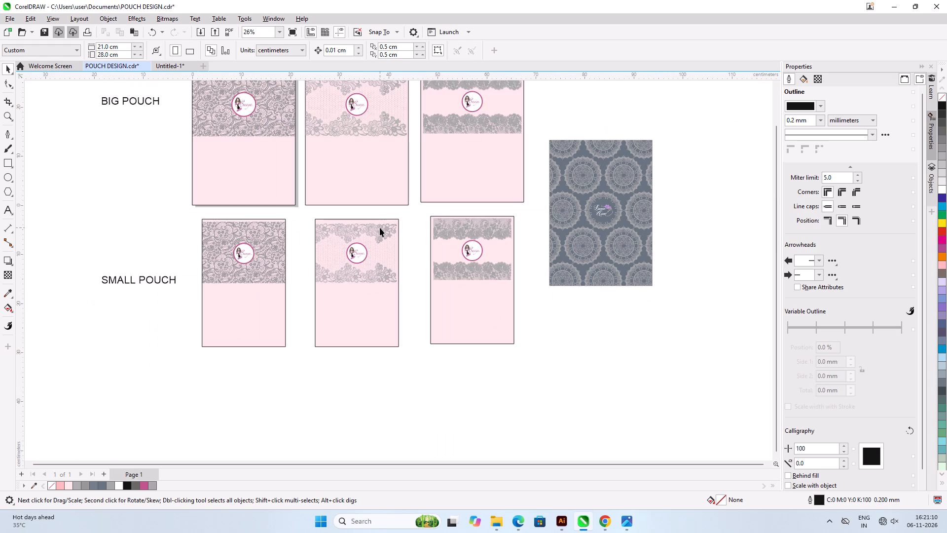
pyautogui.hotkey('ctrl', 's')
# Close the untitled document holding the Saaya logo on a blue background without saving it.
pyautogui.click(618, 330)
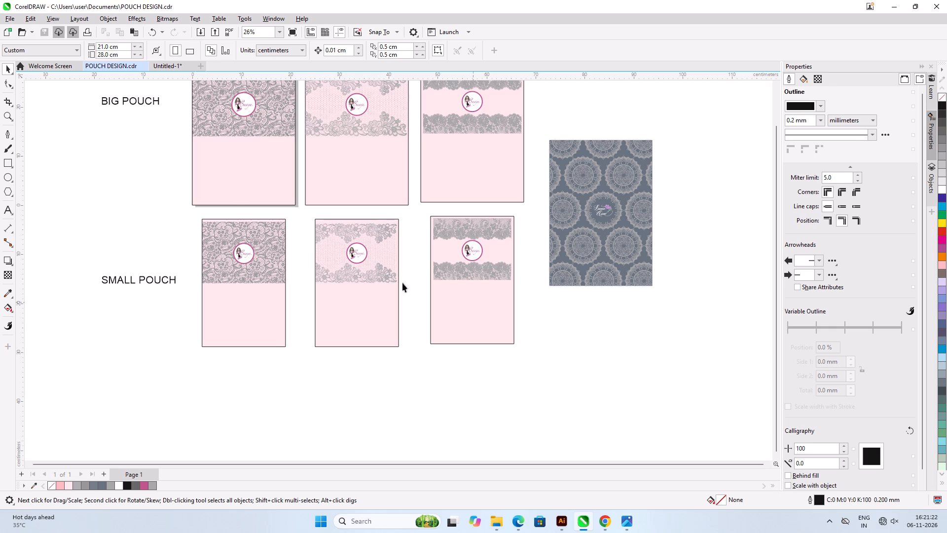
pyautogui.click(157, 65)
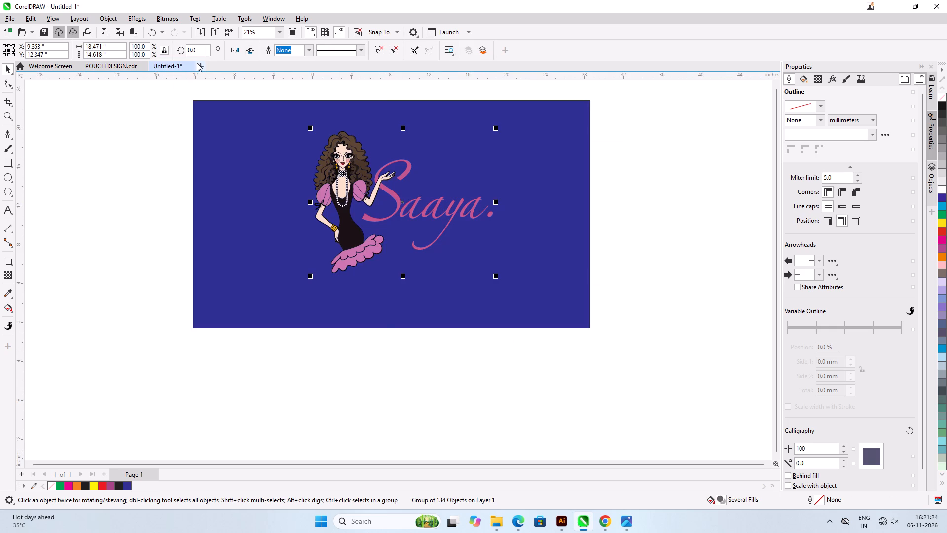
pyautogui.click(193, 67)
pyautogui.click(485, 288)
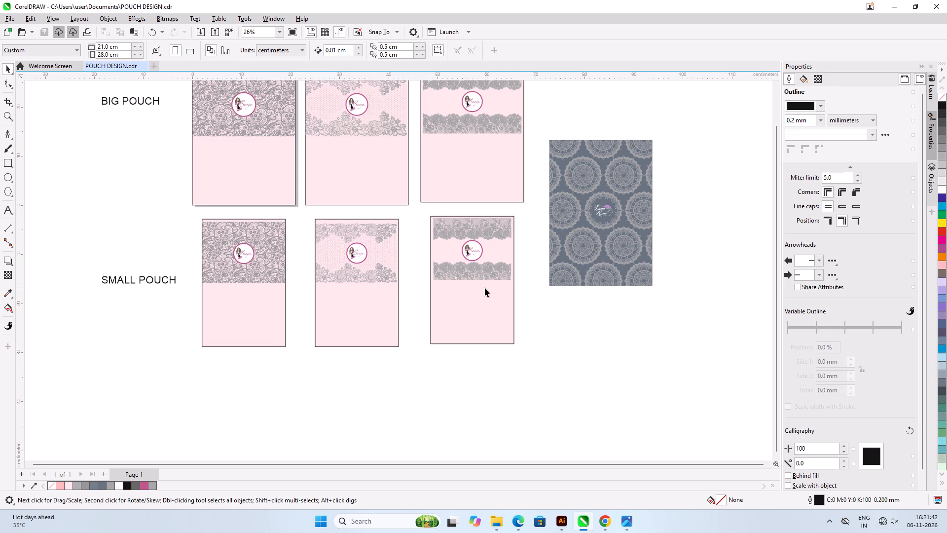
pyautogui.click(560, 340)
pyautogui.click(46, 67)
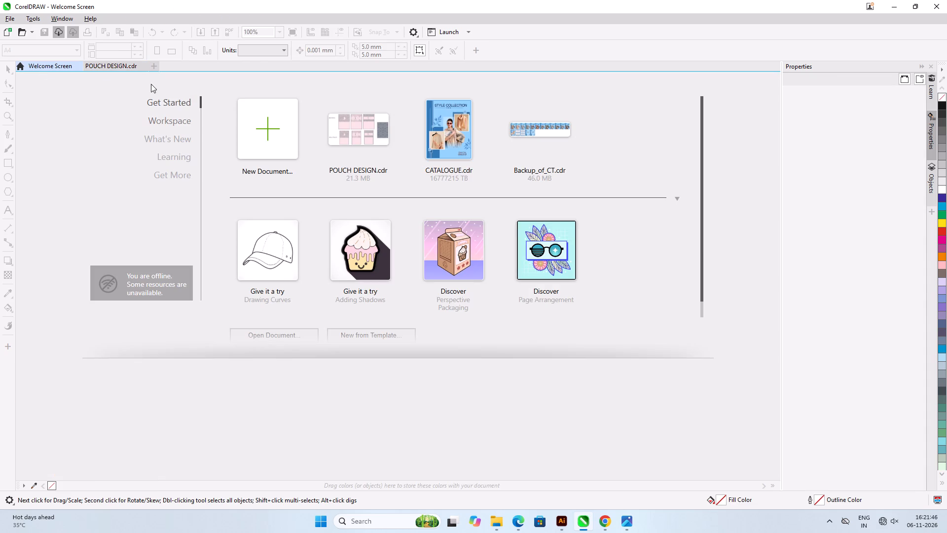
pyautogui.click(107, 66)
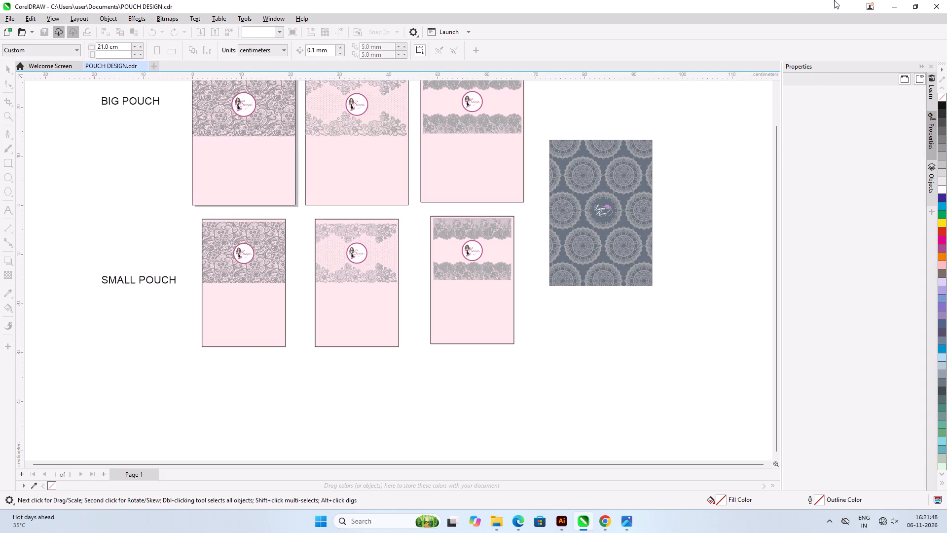
# Switch to Chrome and close the ChatGPT, Pinterest and Google rangoli search pages, keeping only the Google Drive page open.
pyautogui.click(889, 8)
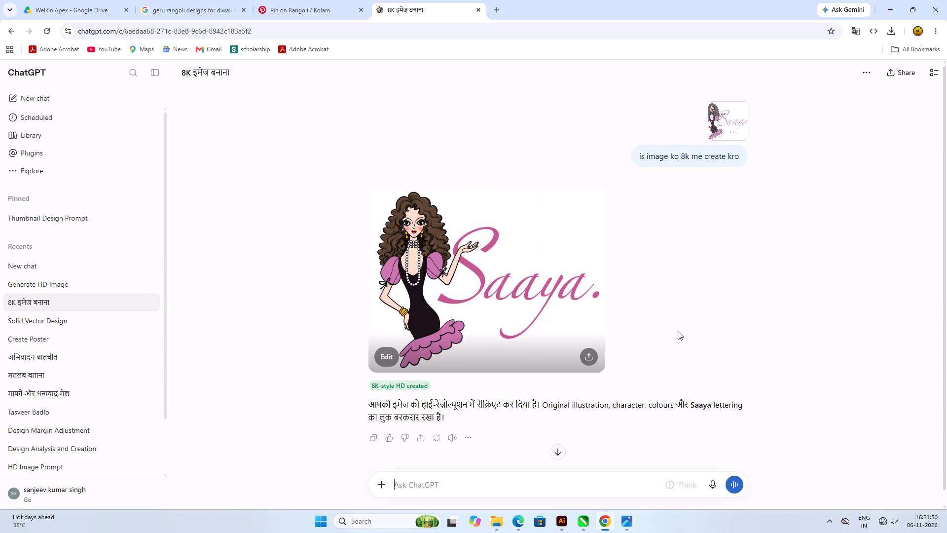
pyautogui.click(479, 10)
pyautogui.click(363, 12)
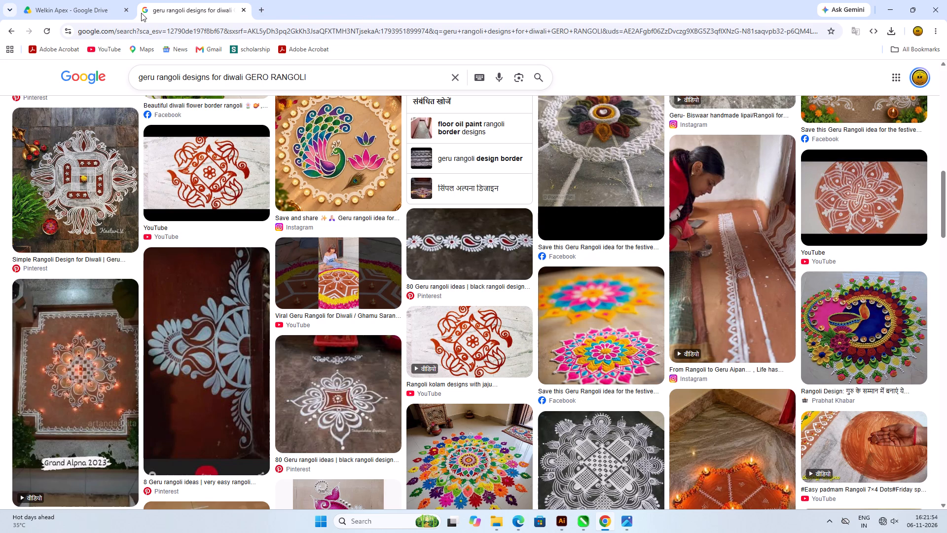
pyautogui.click(244, 10)
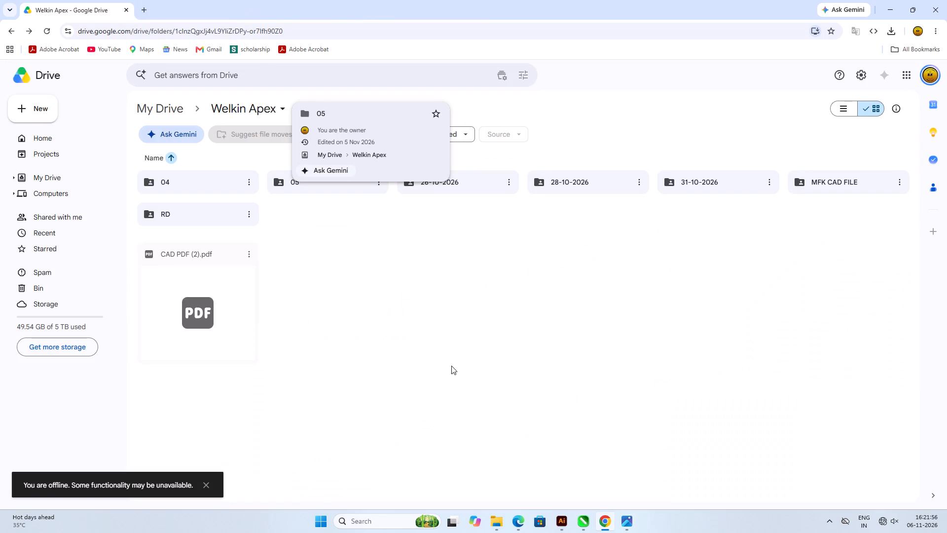
pyautogui.click(452, 373)
# Bring up the rangoli photo download.jpg in the image viewer and close it.
pyautogui.click(585, 517)
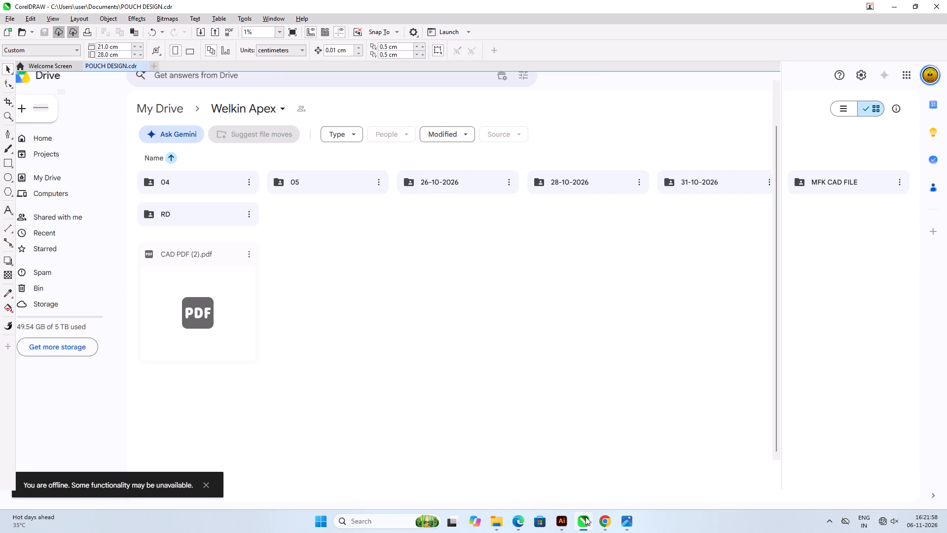
pyautogui.click(633, 519)
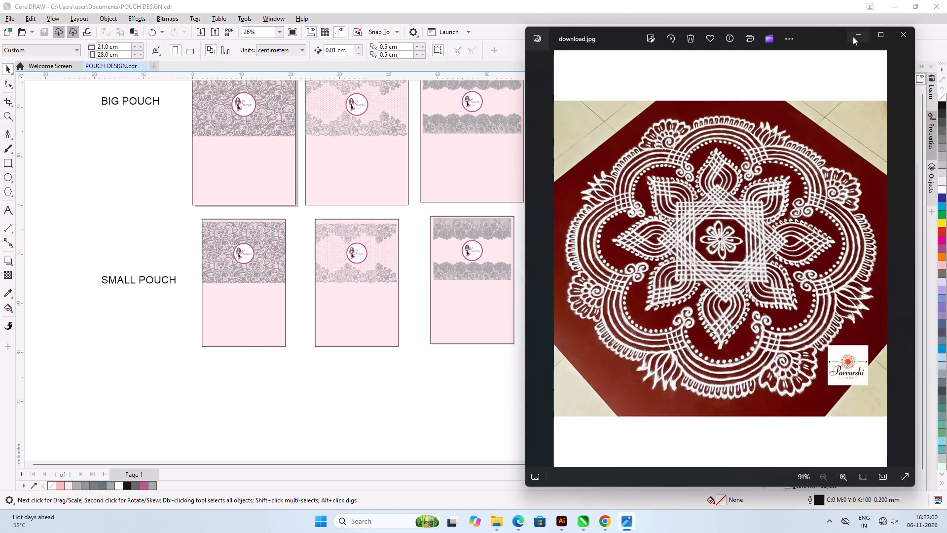
pyautogui.click(895, 33)
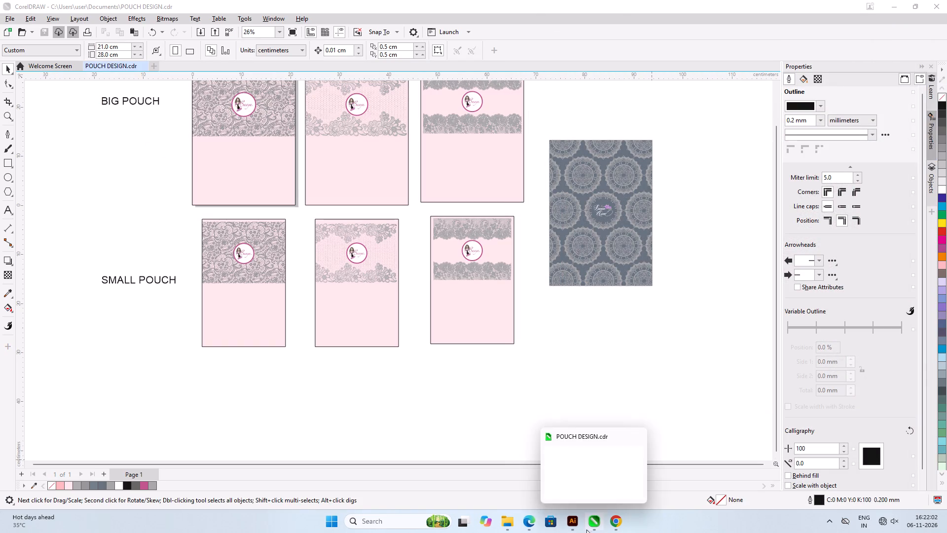
# Switch to Illustrator, where NEW CAD DESIGN WITH BORDER 2.pdf is open.
pyautogui.click(578, 529)
pyautogui.click(546, 309)
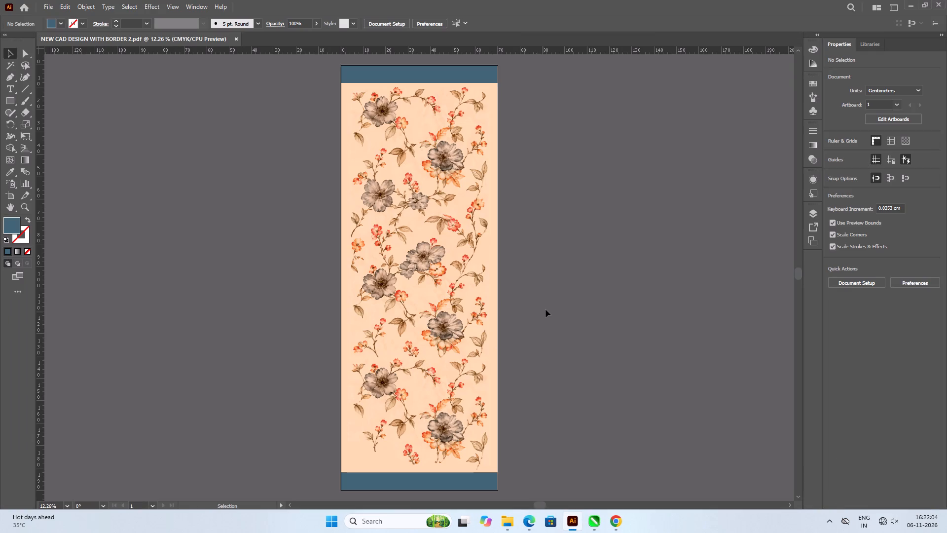